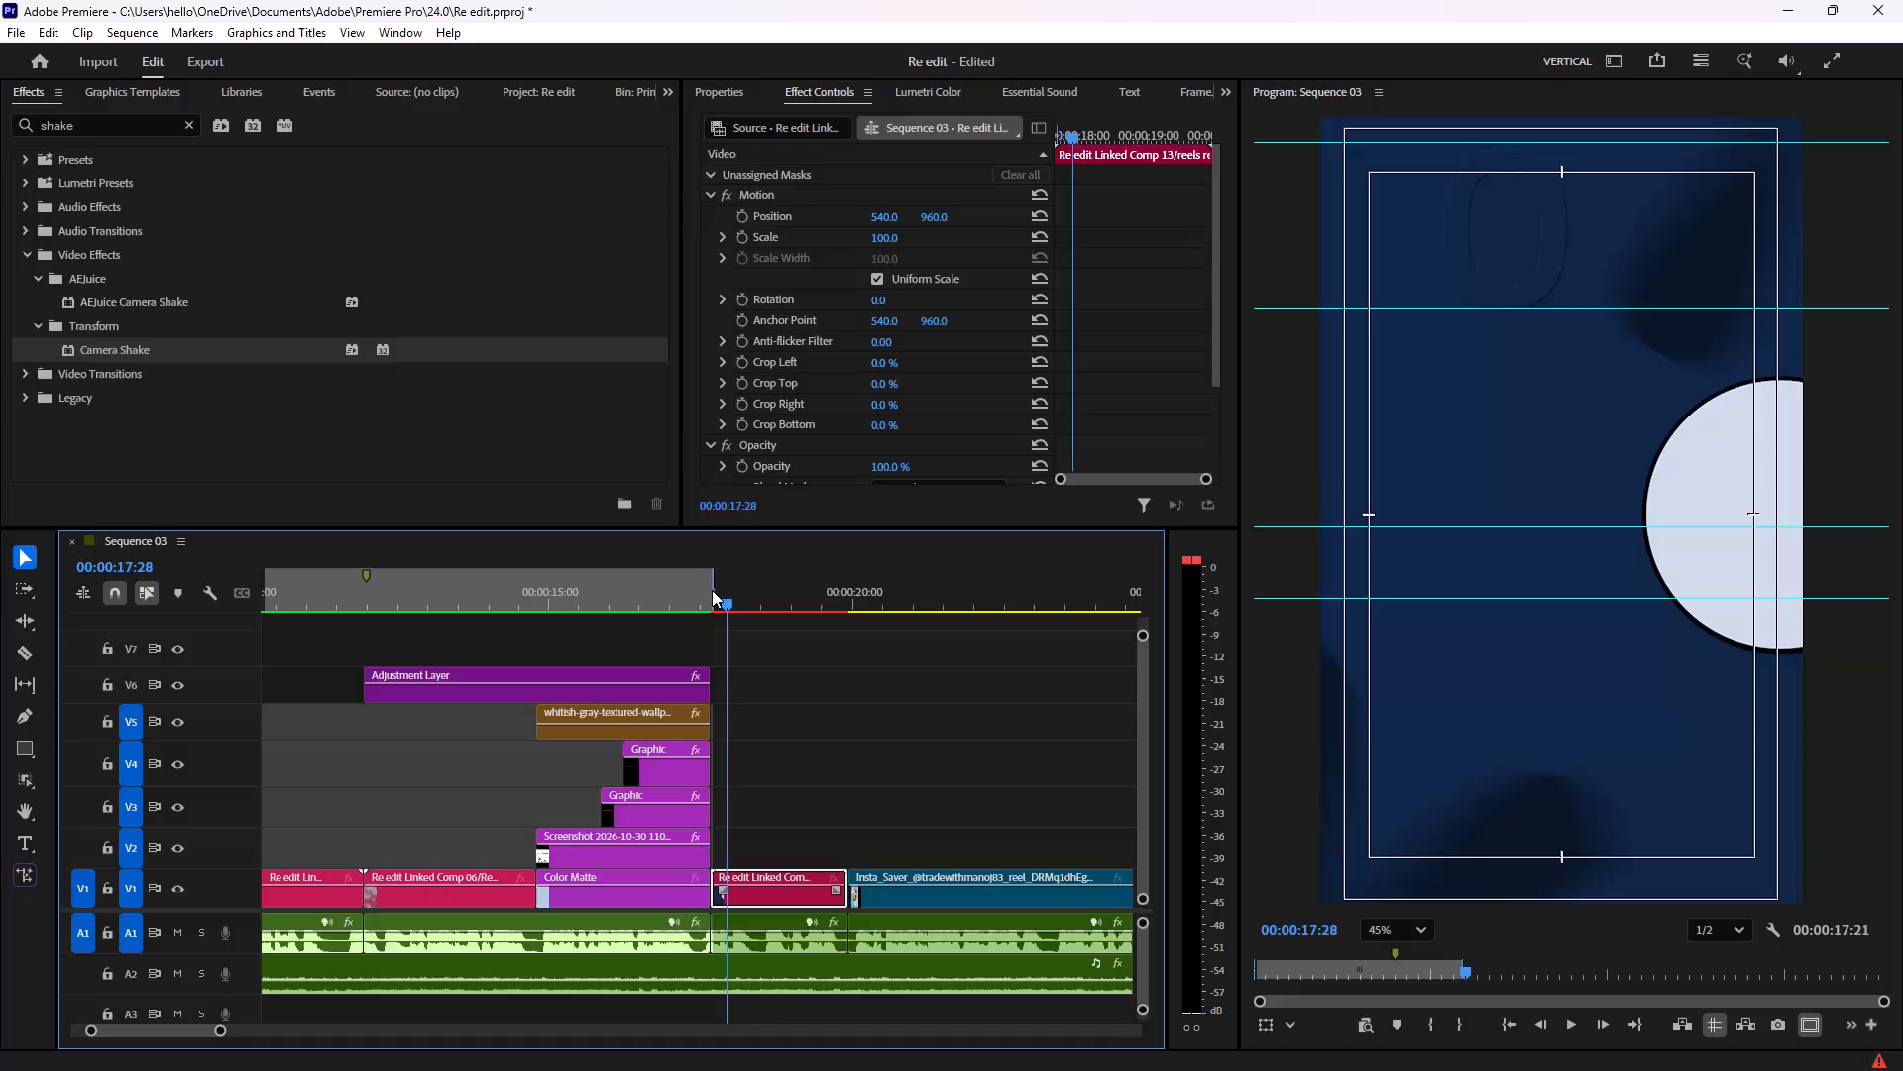
Play Sequence 03 from near the end of the Color Matte clip into the laboratory footage to review that section.
{"action": "left_click", "coordinate": [676, 590]}
{"action": "key", "text": "space"}
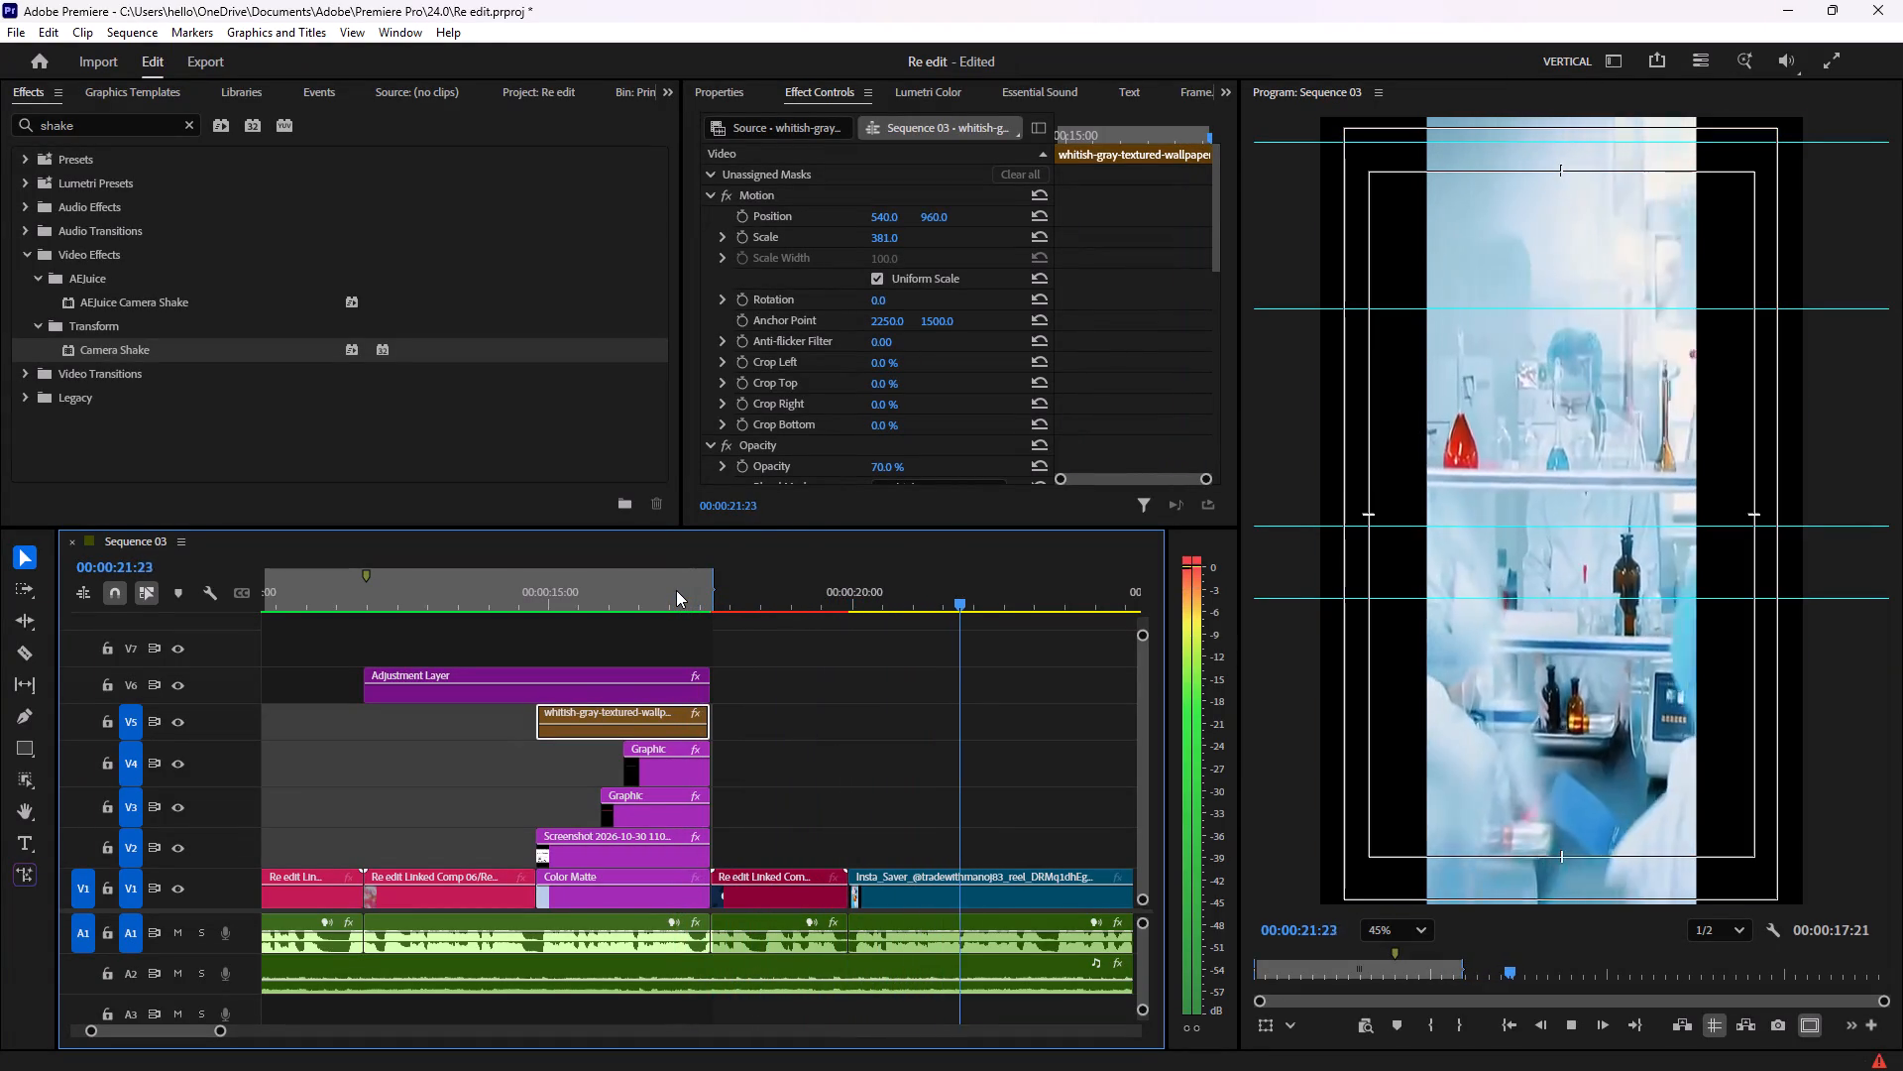
{"action": "key", "text": "space"}
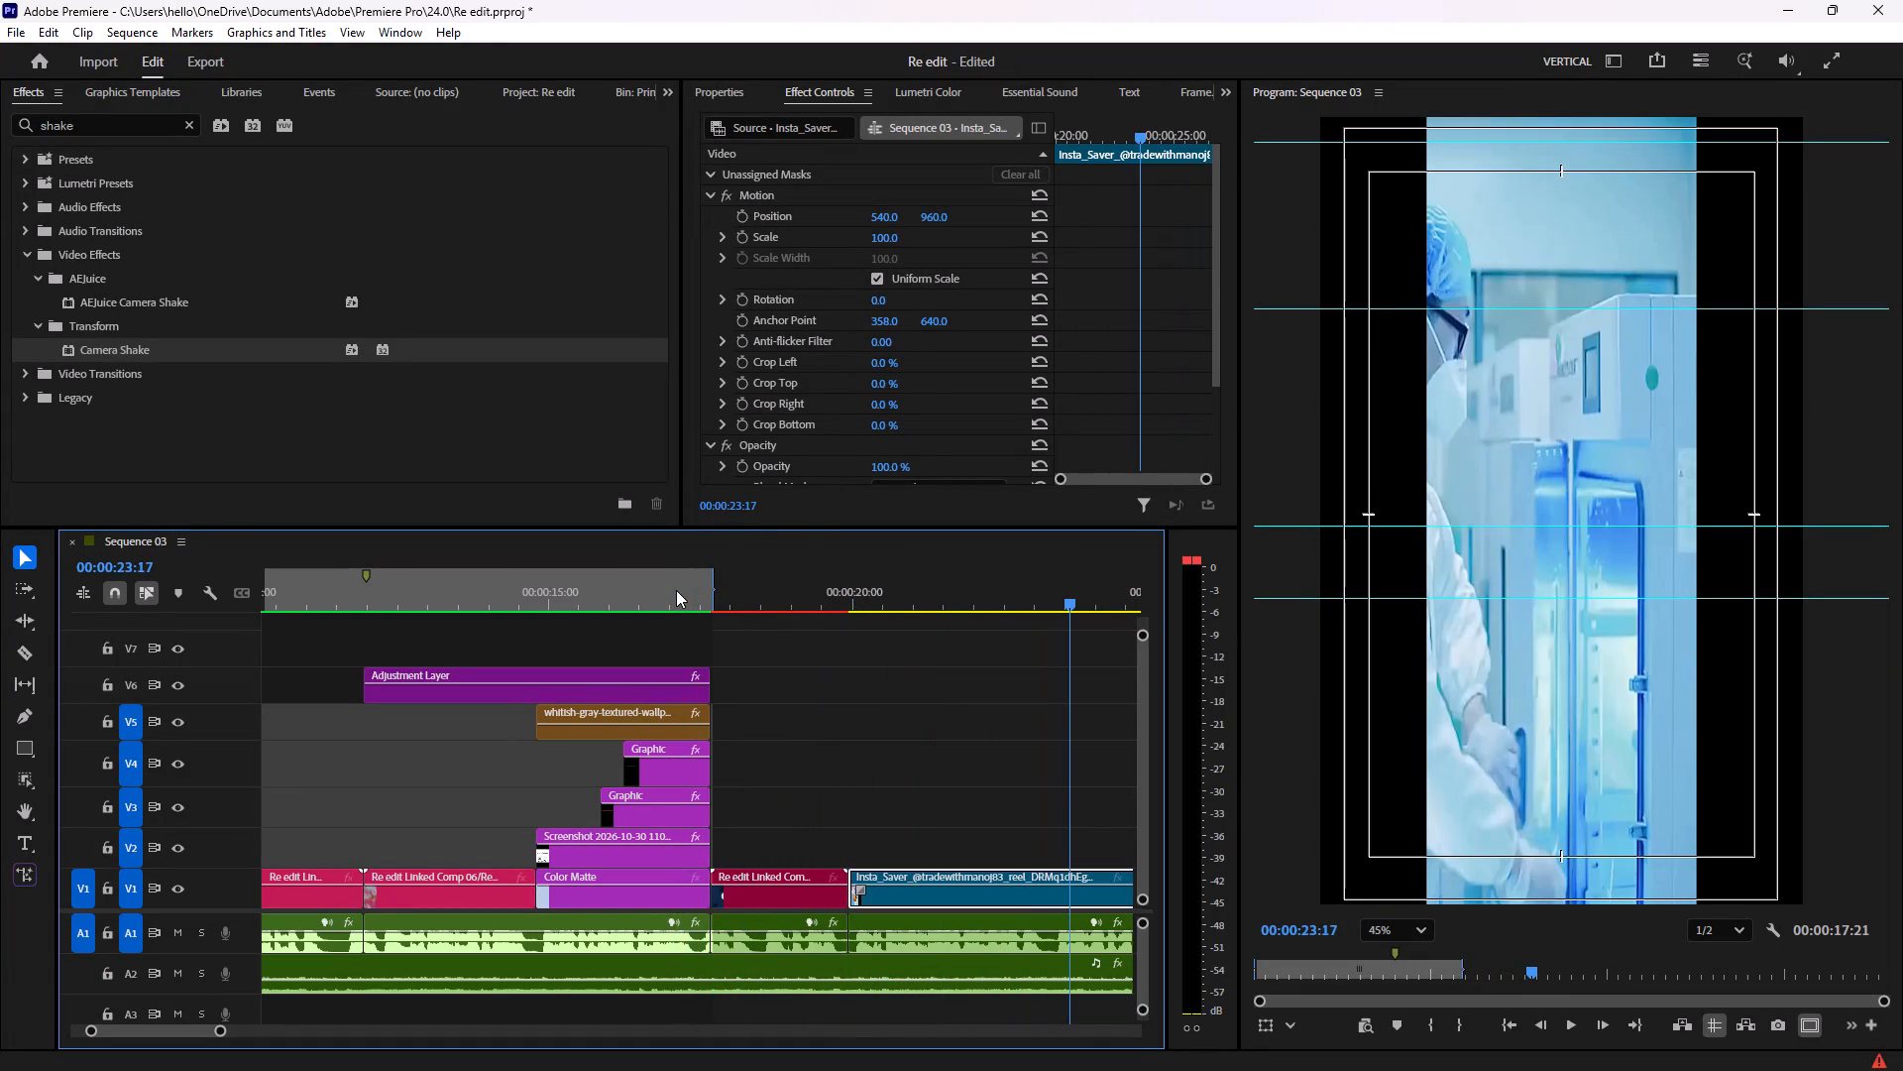
{"action": "key", "text": "space"}
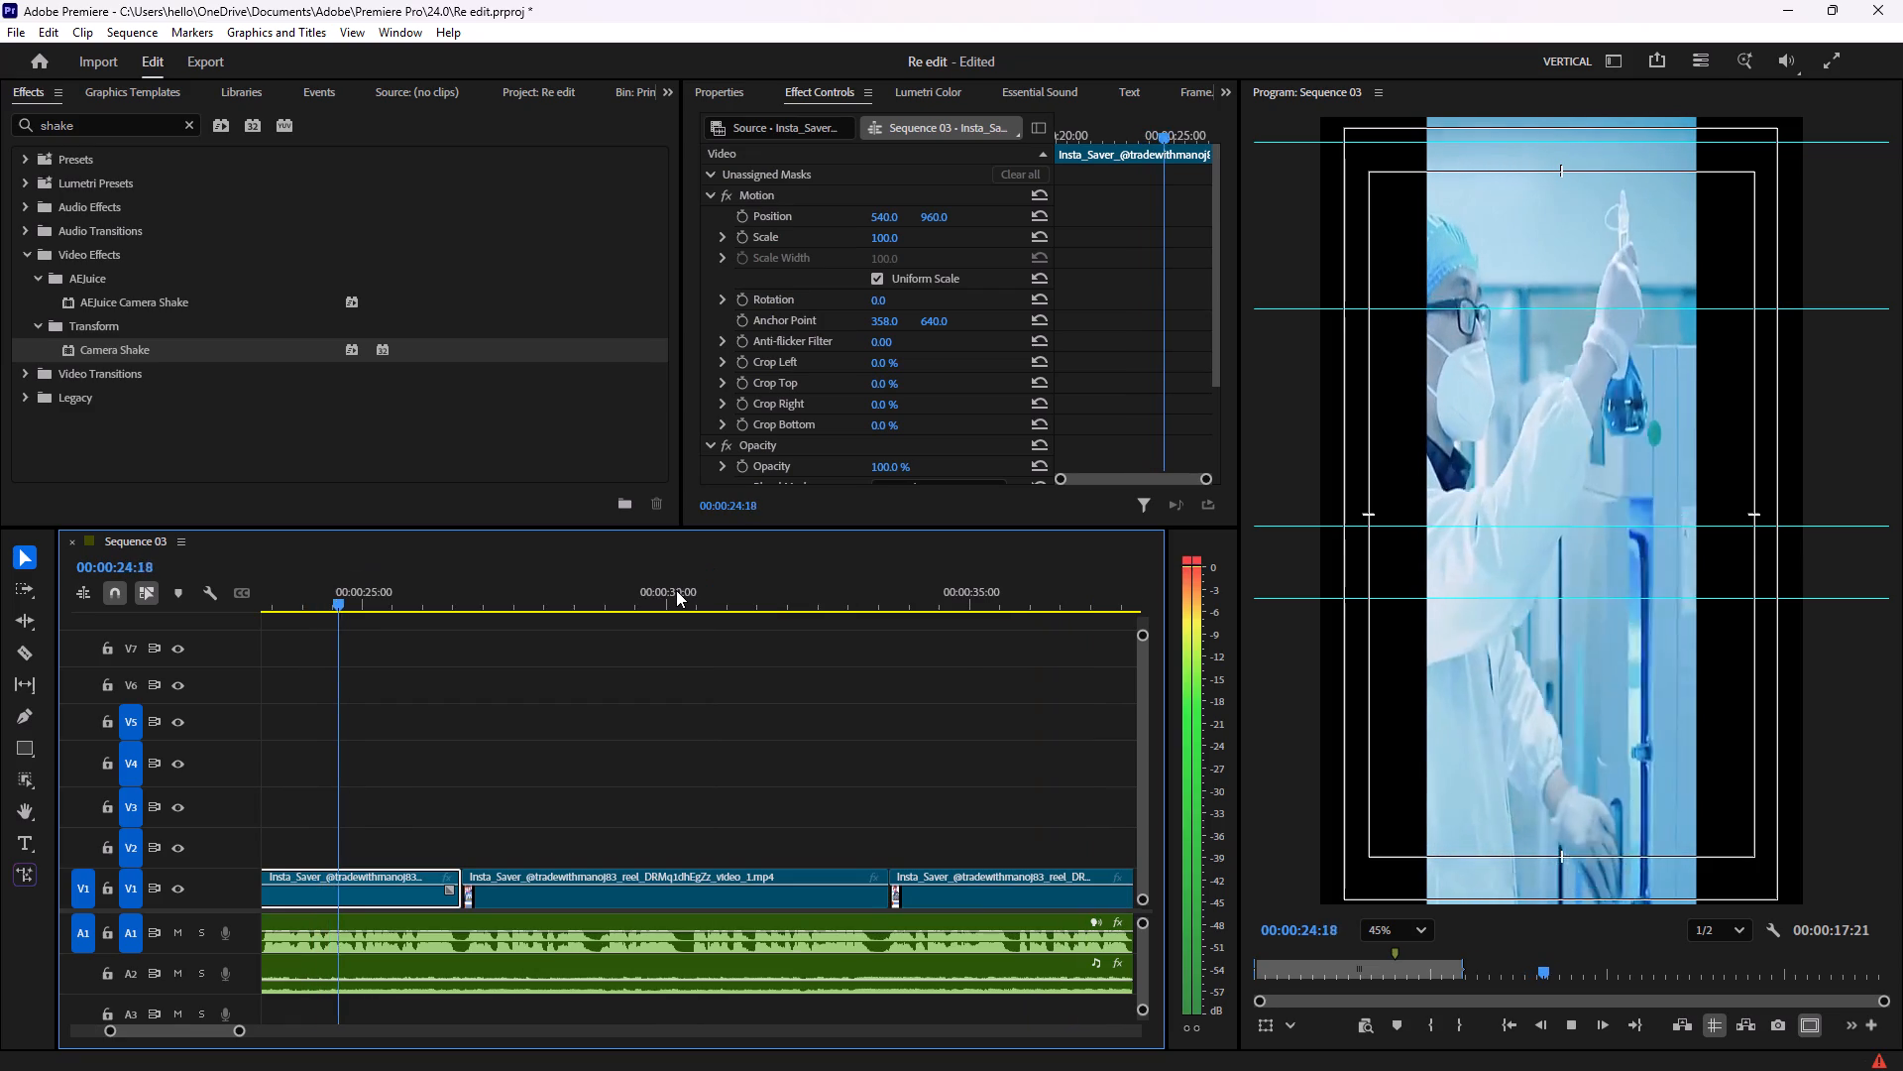
{"action": "key", "text": "space"}
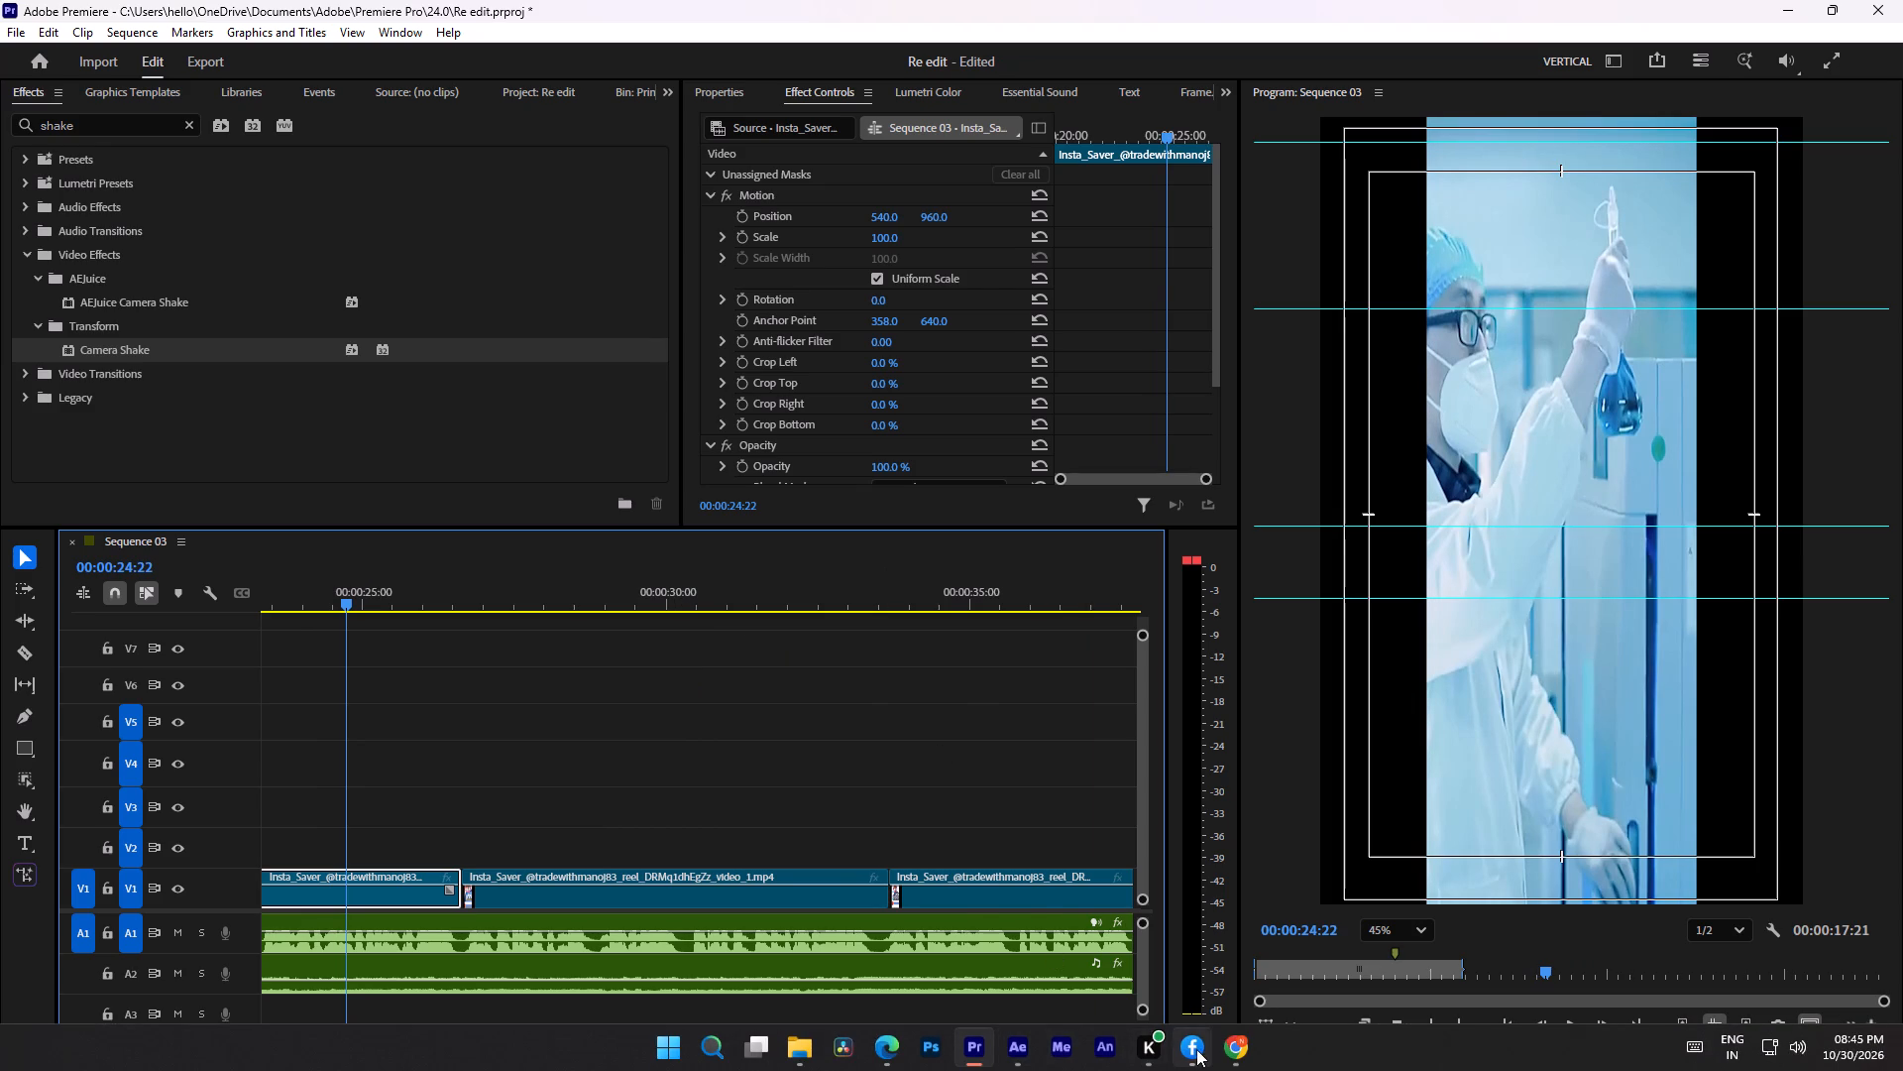
Switch to Chrome and search Google for "pharme" in a new tab.
{"action": "left_click", "coordinate": [1237, 1049]}
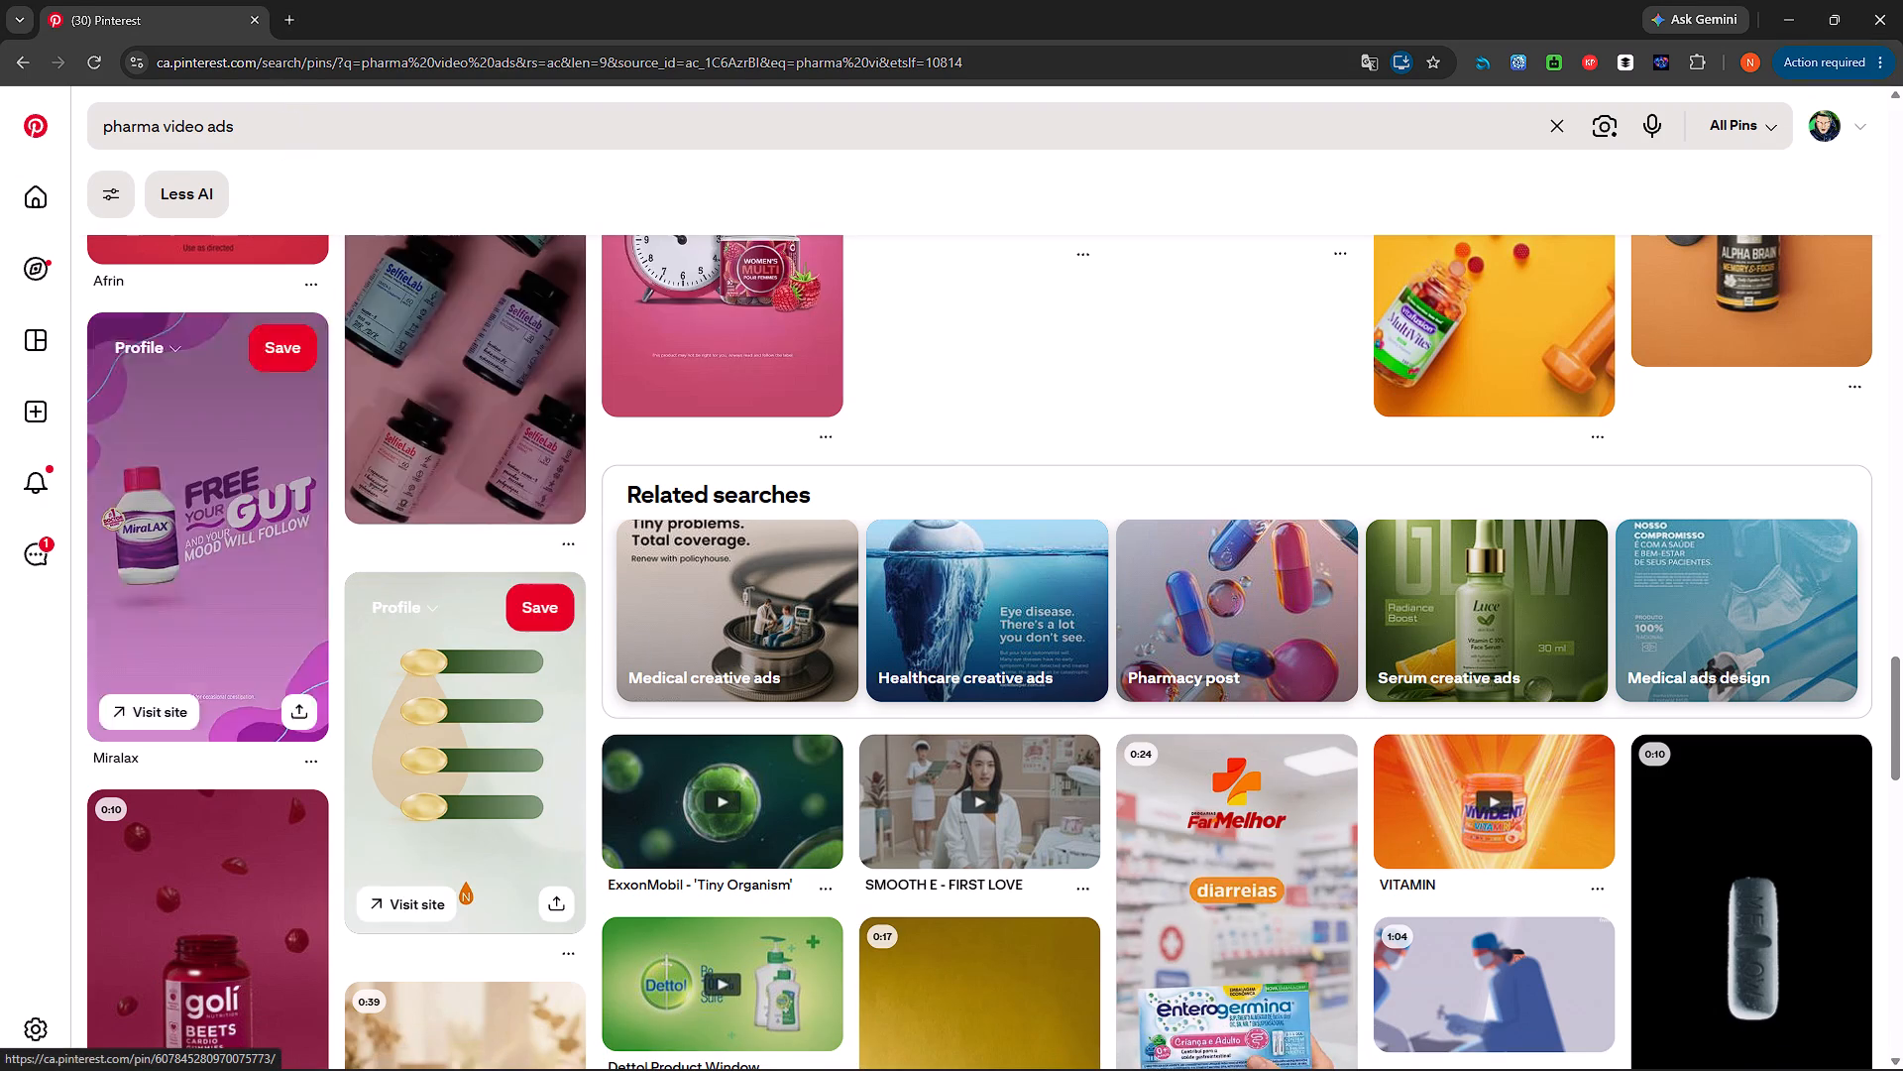
{"action": "left_click", "coordinate": [283, 6]}
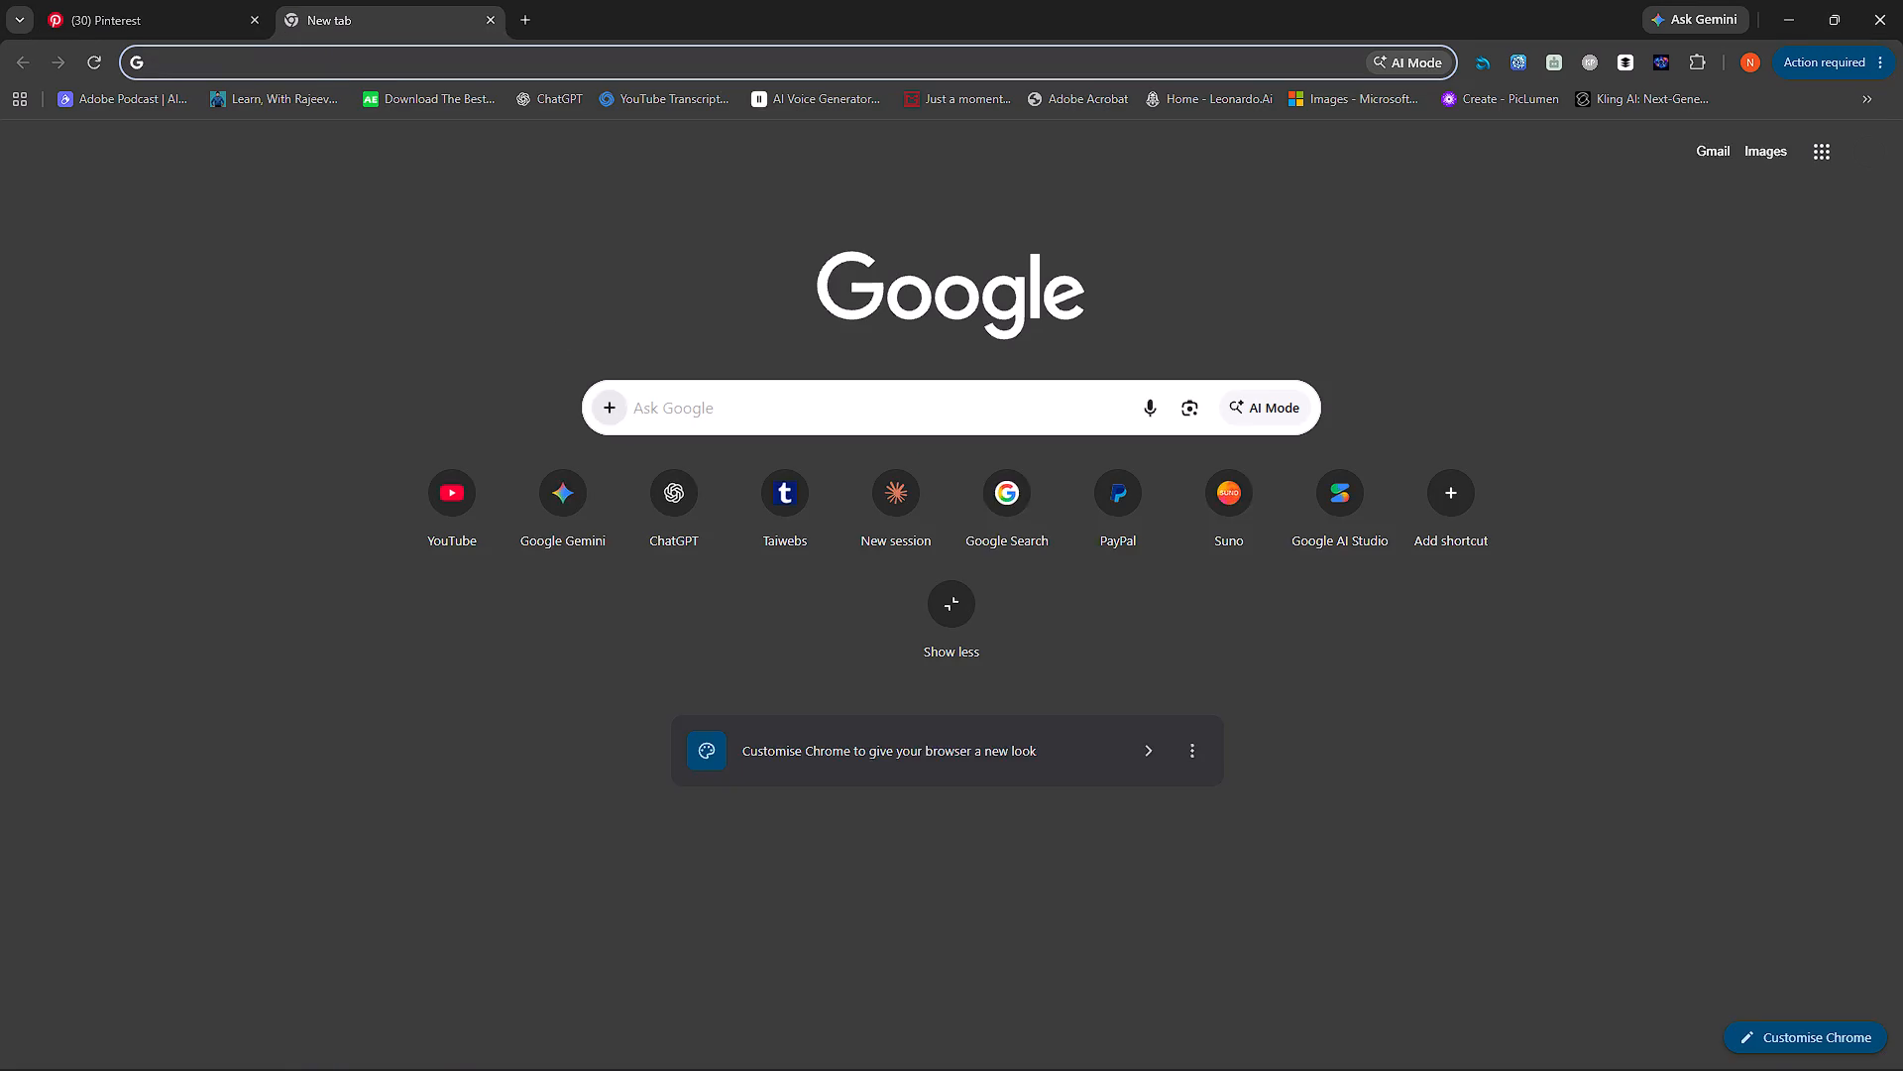
{"action": "left_click", "coordinate": [664, 416]}
{"action": "type", "text": "pharme"}
{"action": "key", "text": "space"}
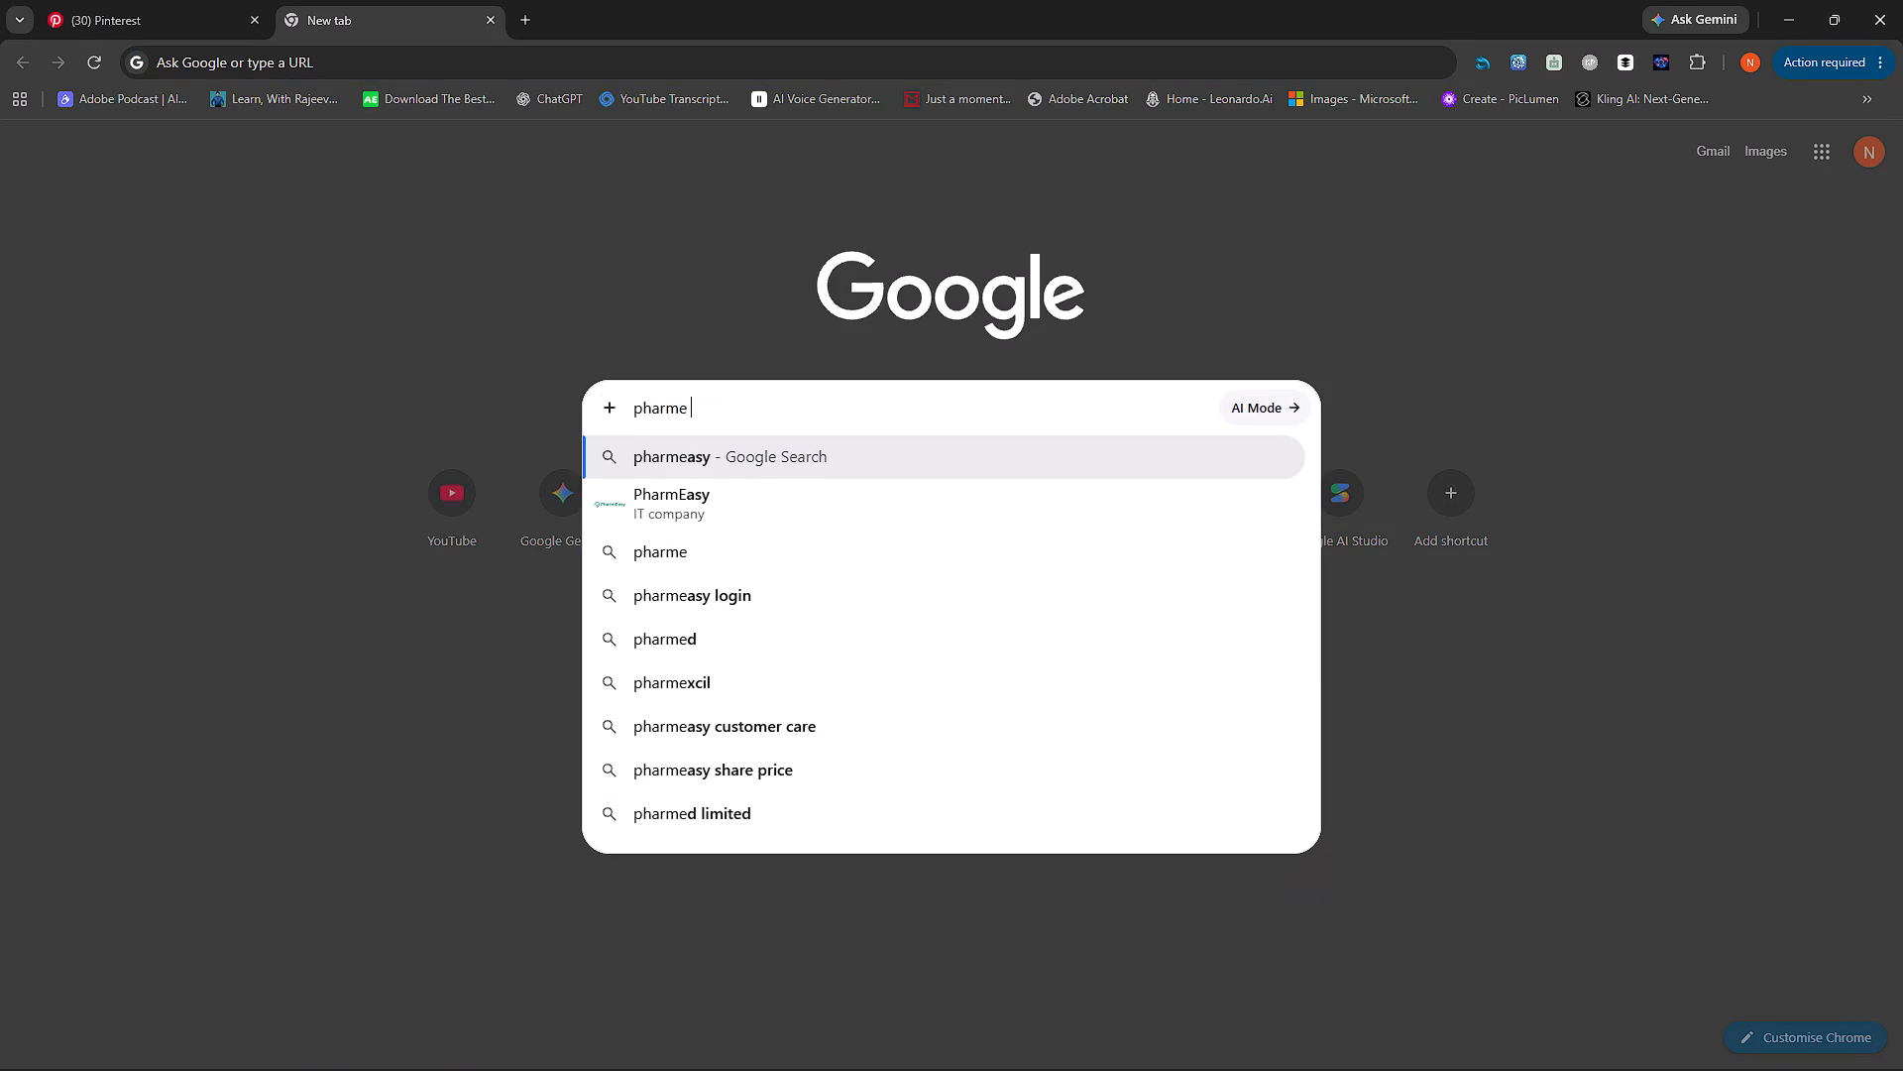
{"action": "key", "text": "Return"}
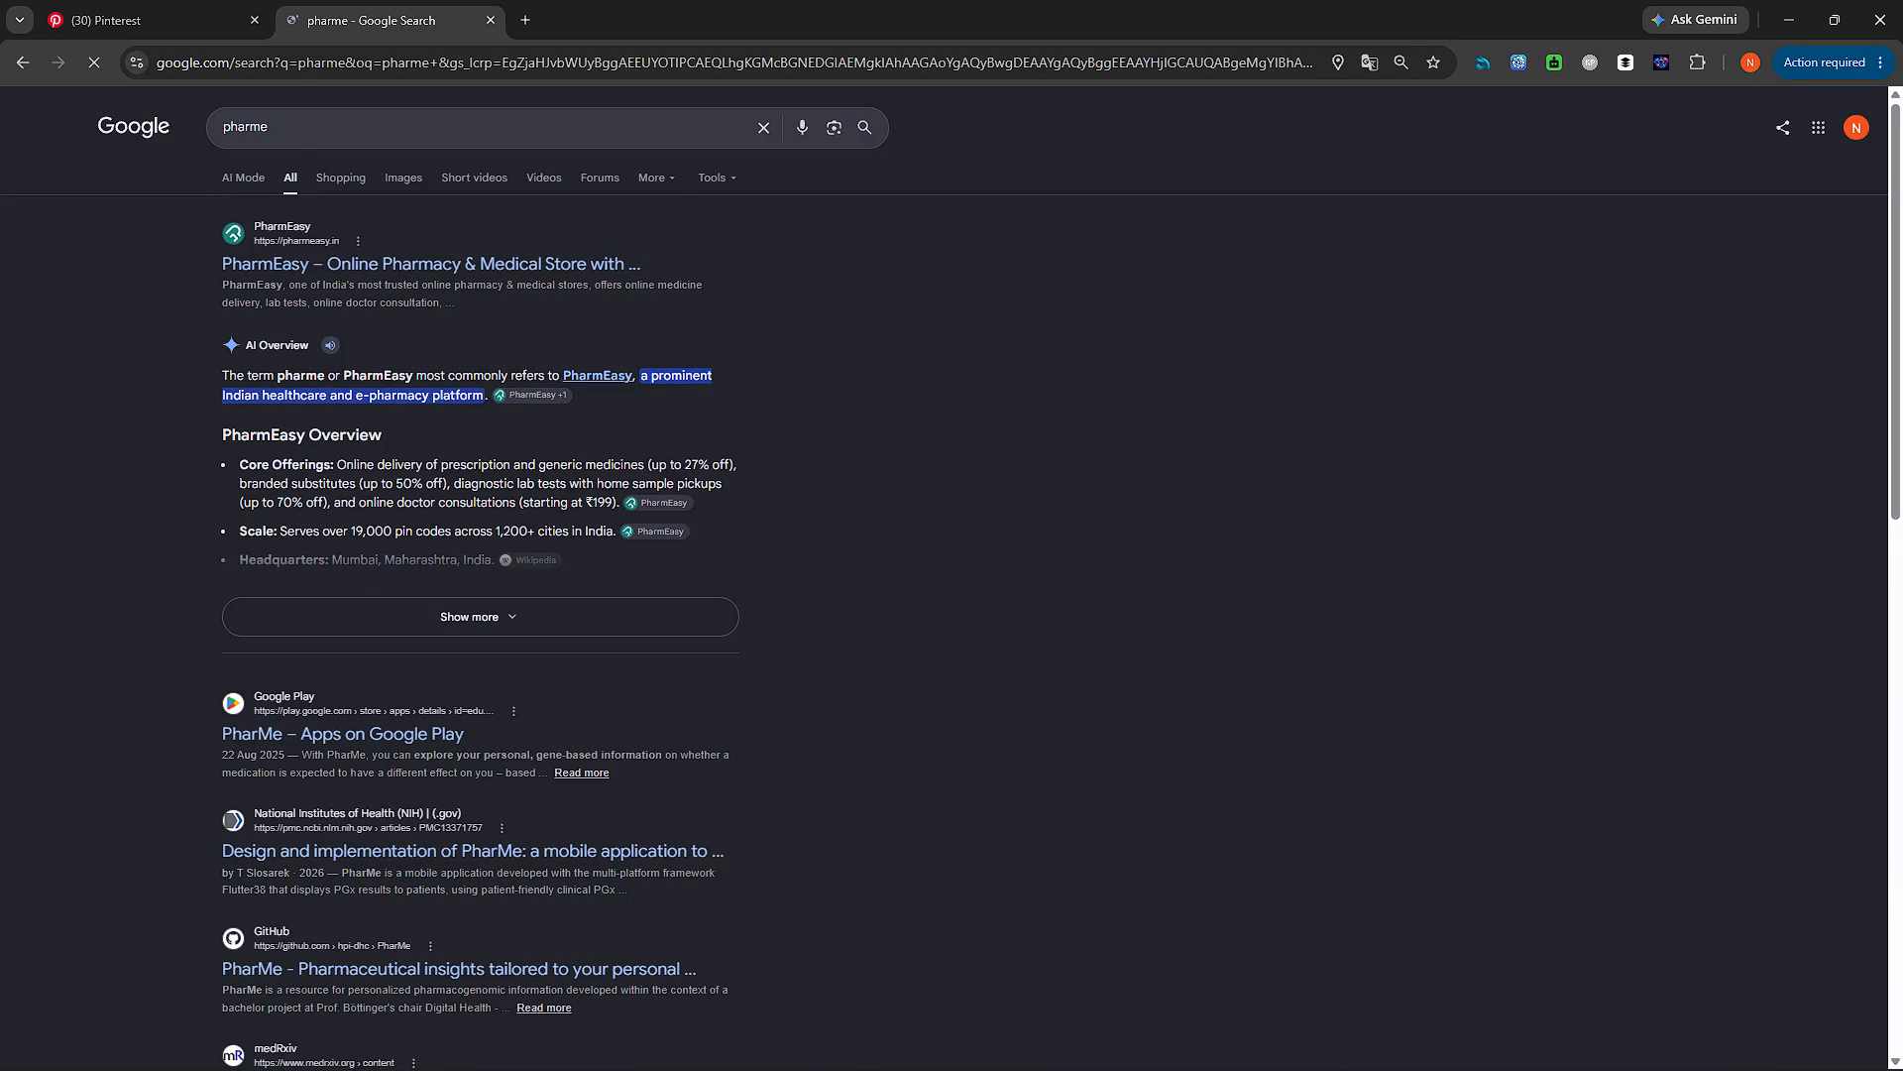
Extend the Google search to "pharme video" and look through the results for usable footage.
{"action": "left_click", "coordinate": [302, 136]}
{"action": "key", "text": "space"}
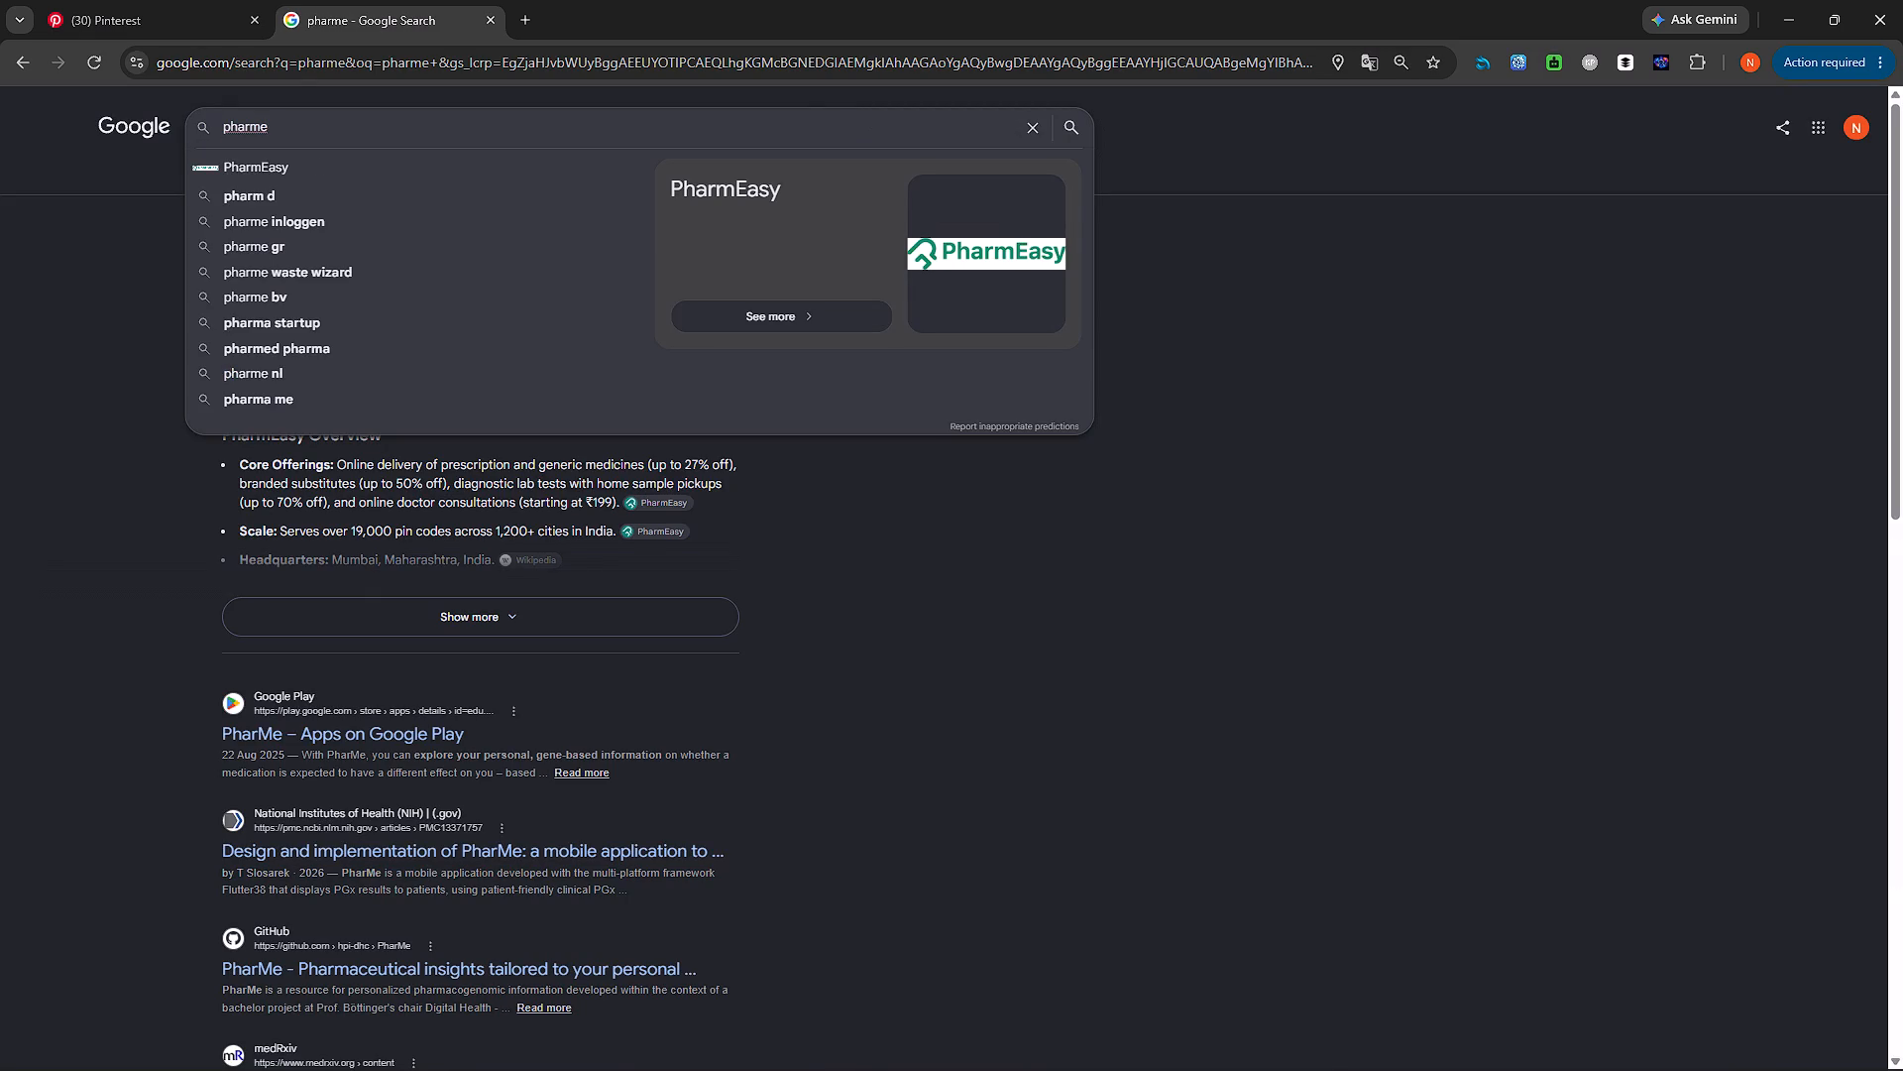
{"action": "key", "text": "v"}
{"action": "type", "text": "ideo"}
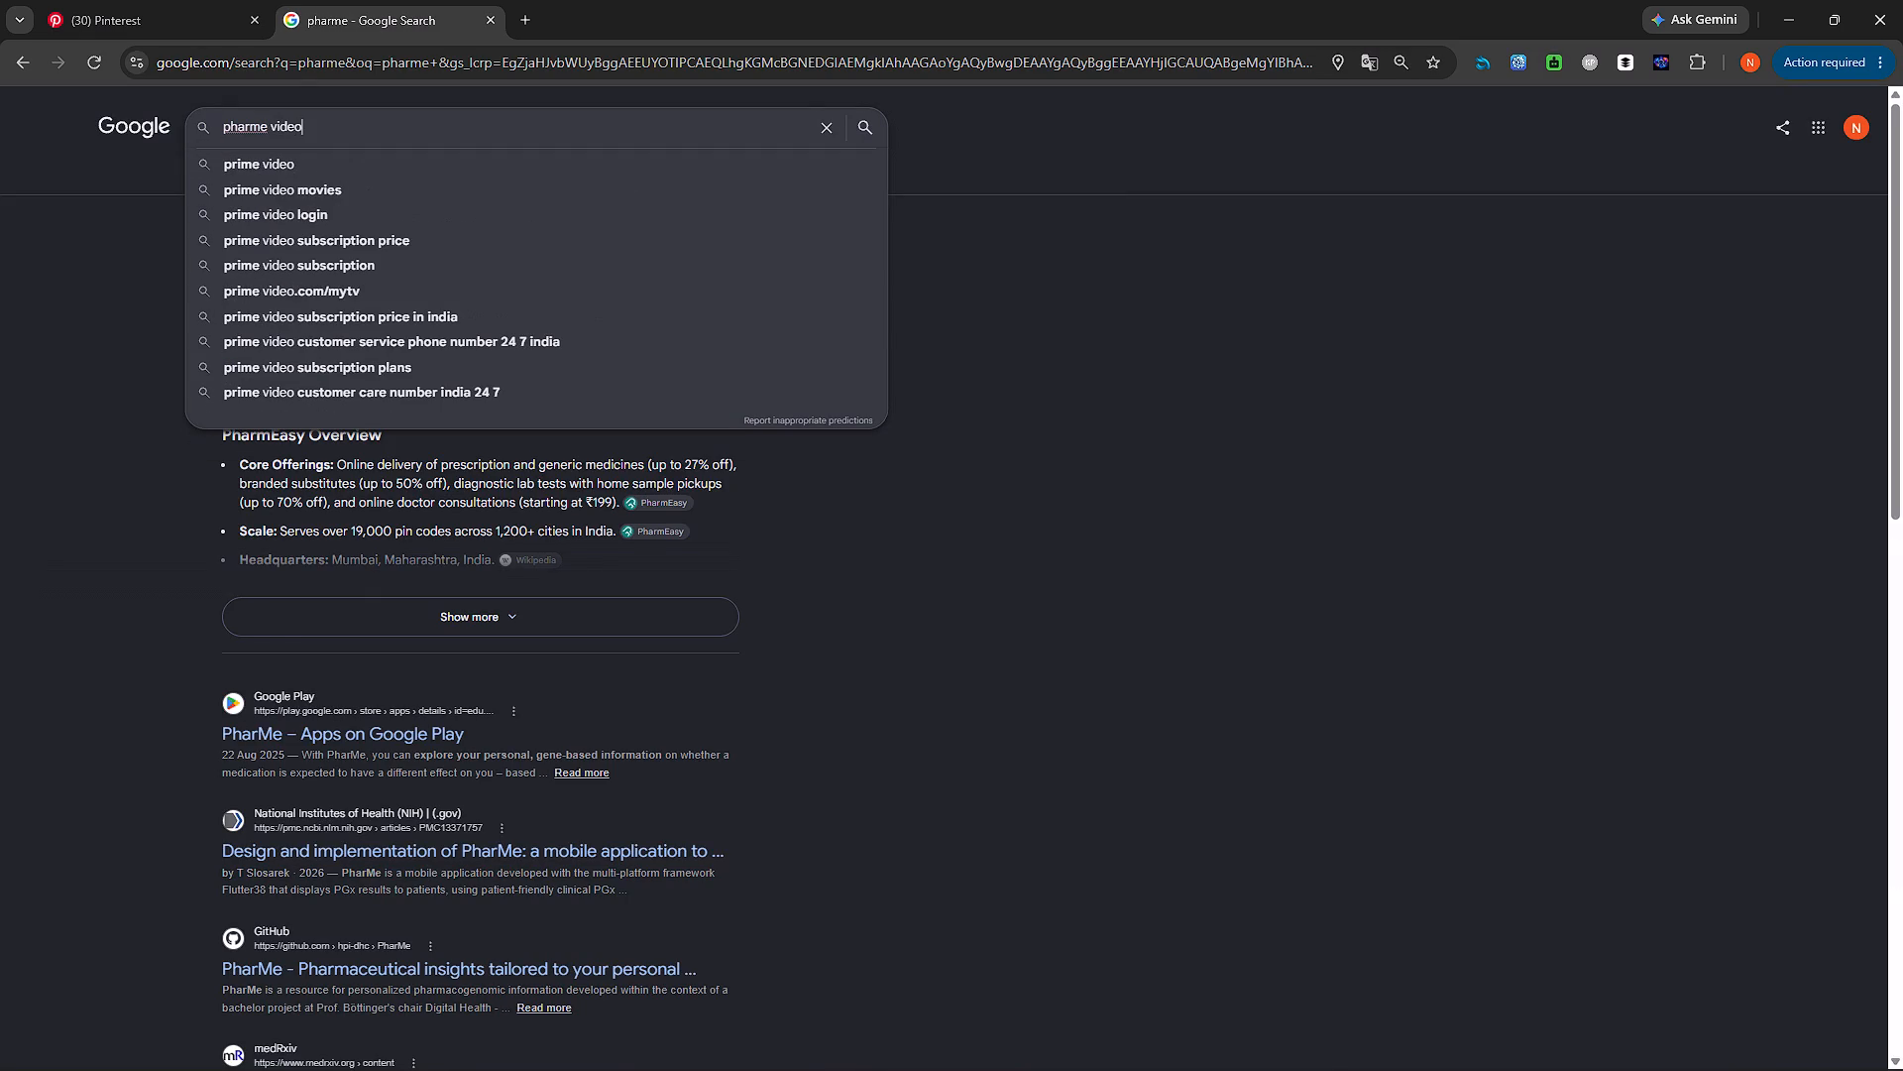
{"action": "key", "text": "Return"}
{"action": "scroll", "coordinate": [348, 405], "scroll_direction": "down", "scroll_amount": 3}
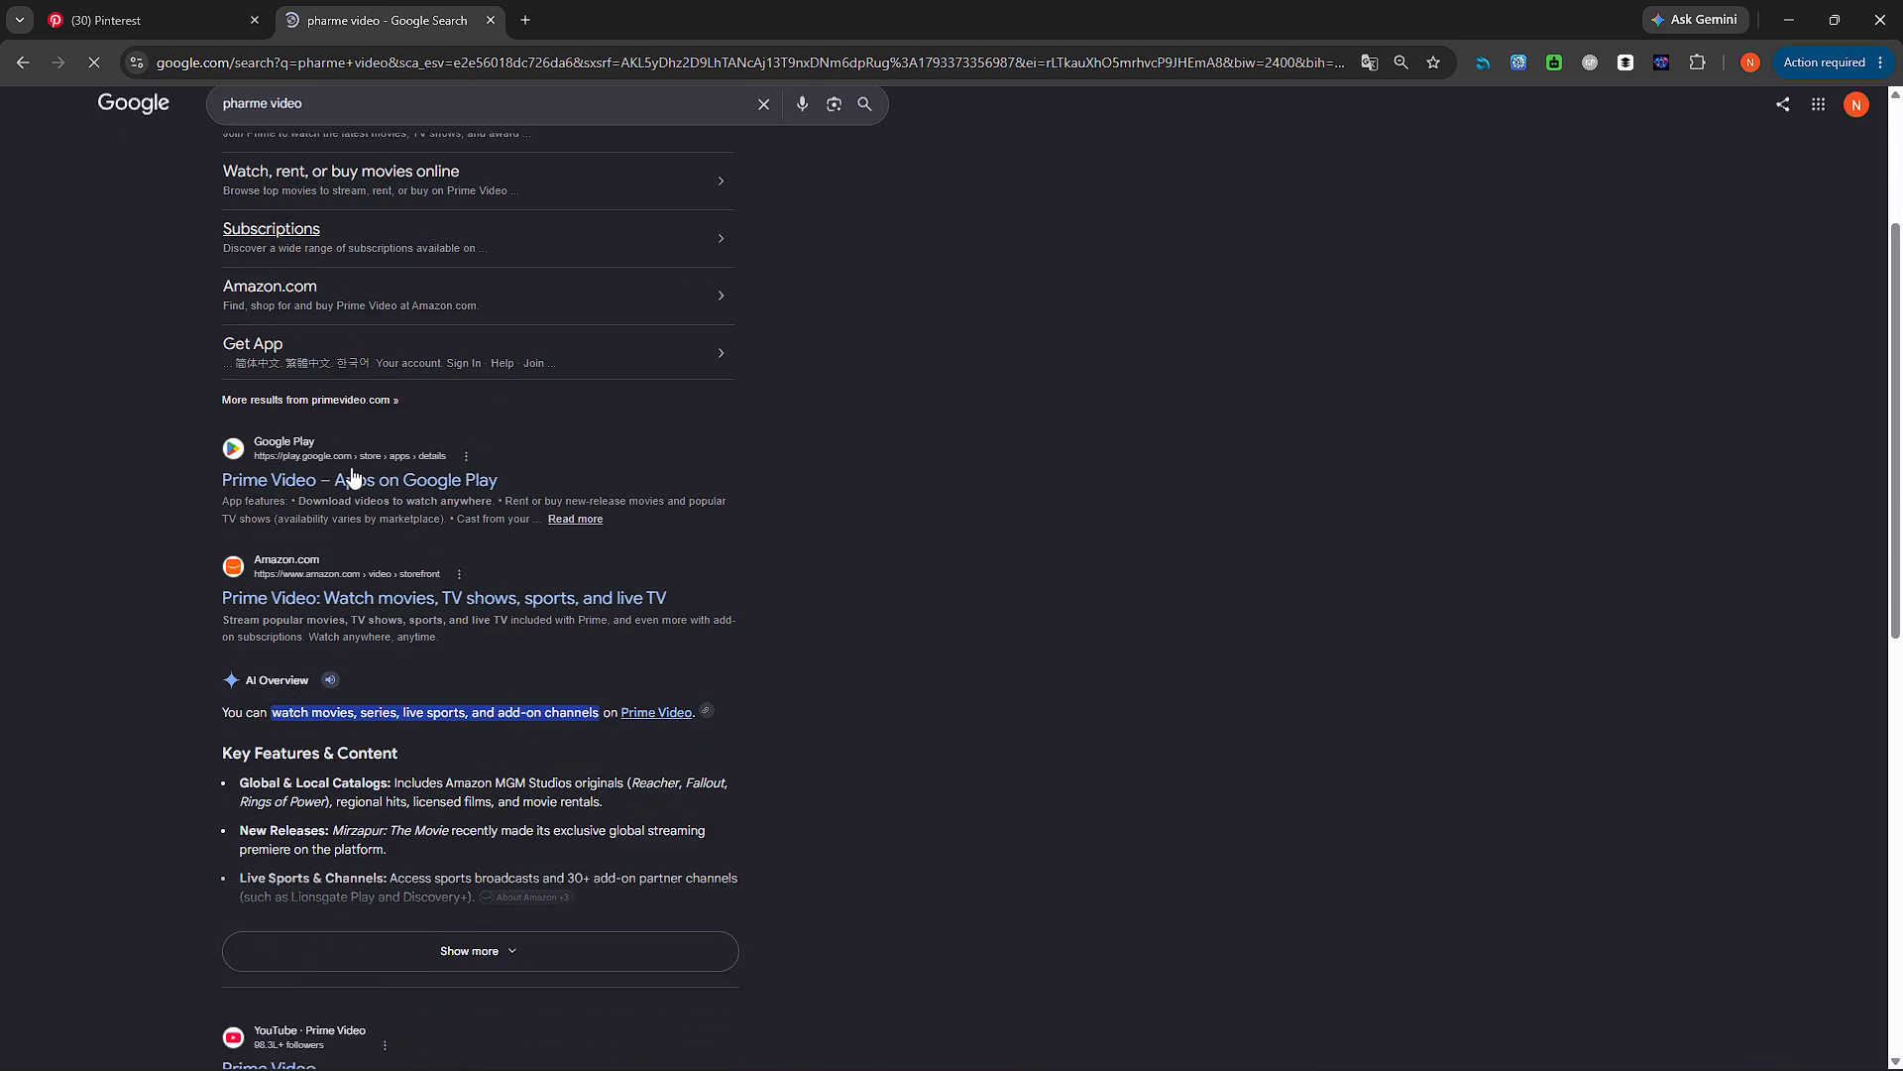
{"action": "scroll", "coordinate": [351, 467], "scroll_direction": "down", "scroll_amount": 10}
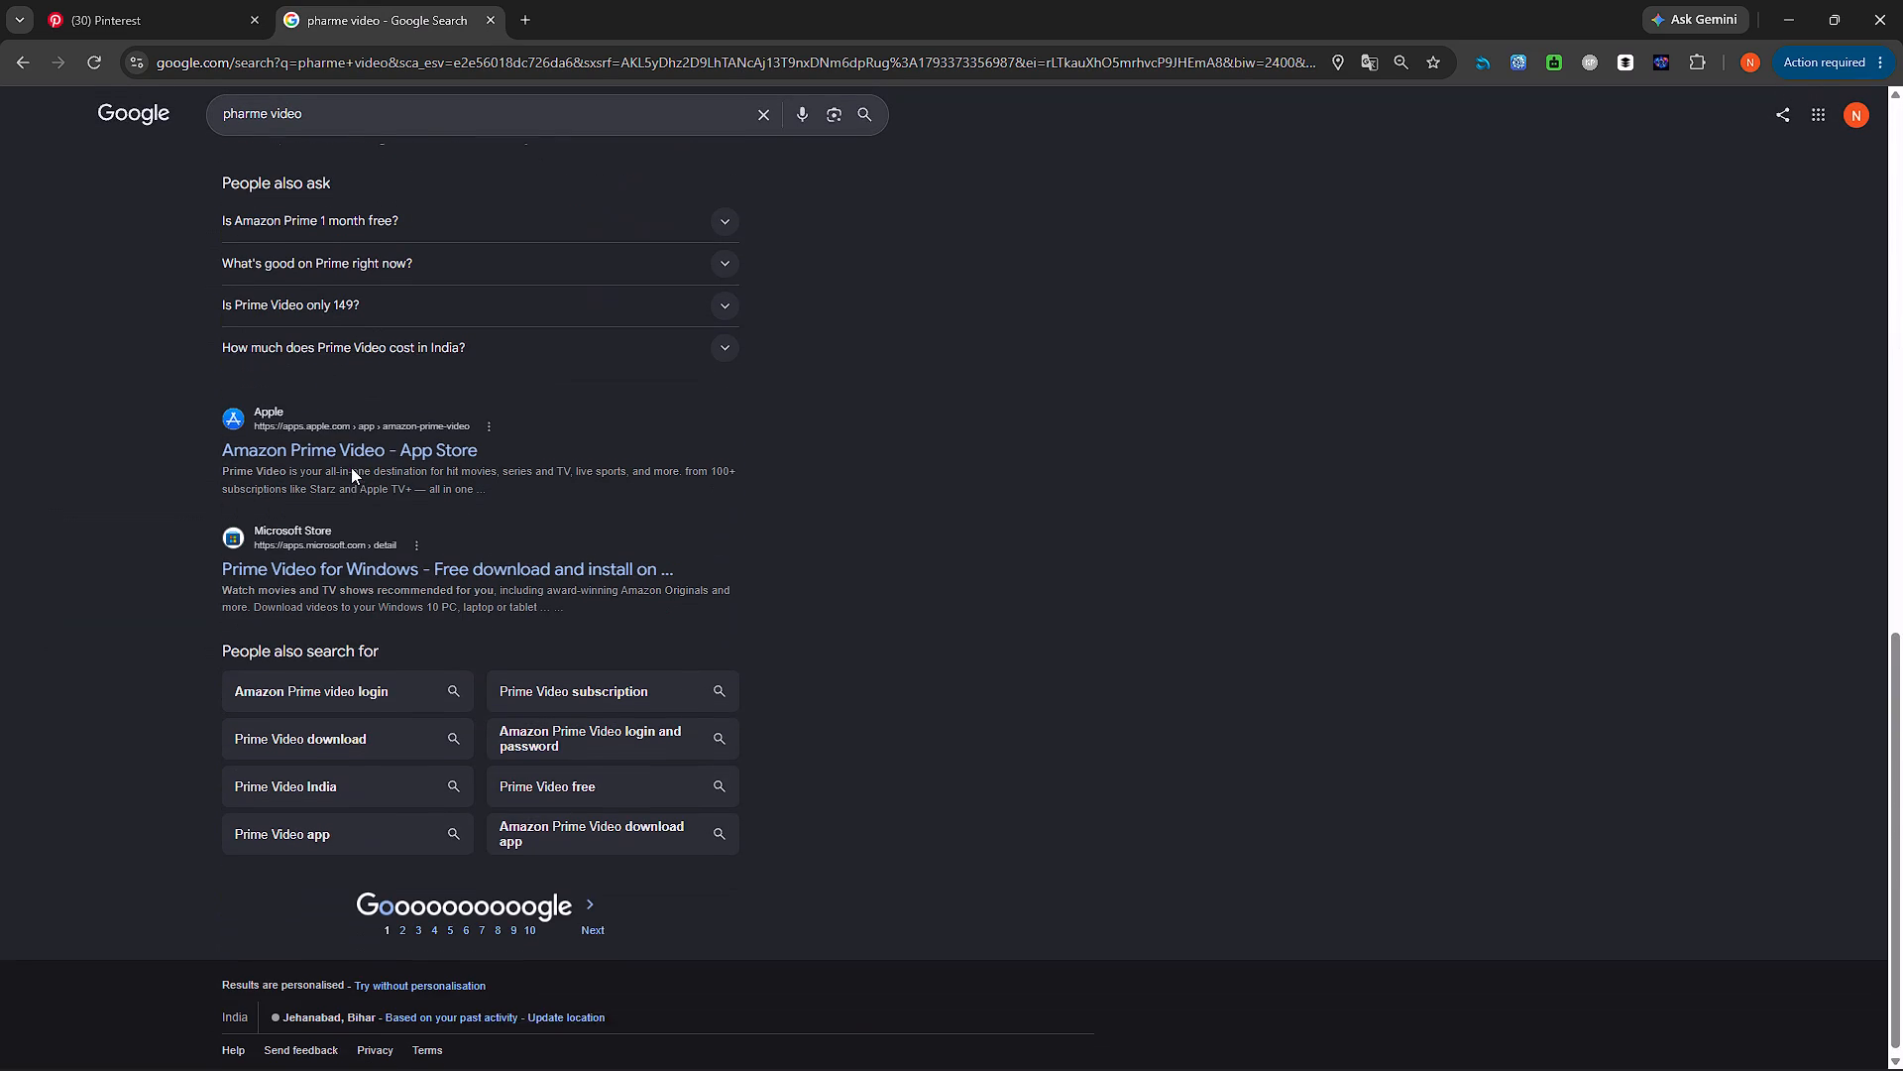
Replace the Google query with a search for "pharma stocks".
{"action": "left_click_drag", "start_coordinate": [348, 118], "coordinate": [202, 112]}
{"action": "key", "text": "BackSpace"}
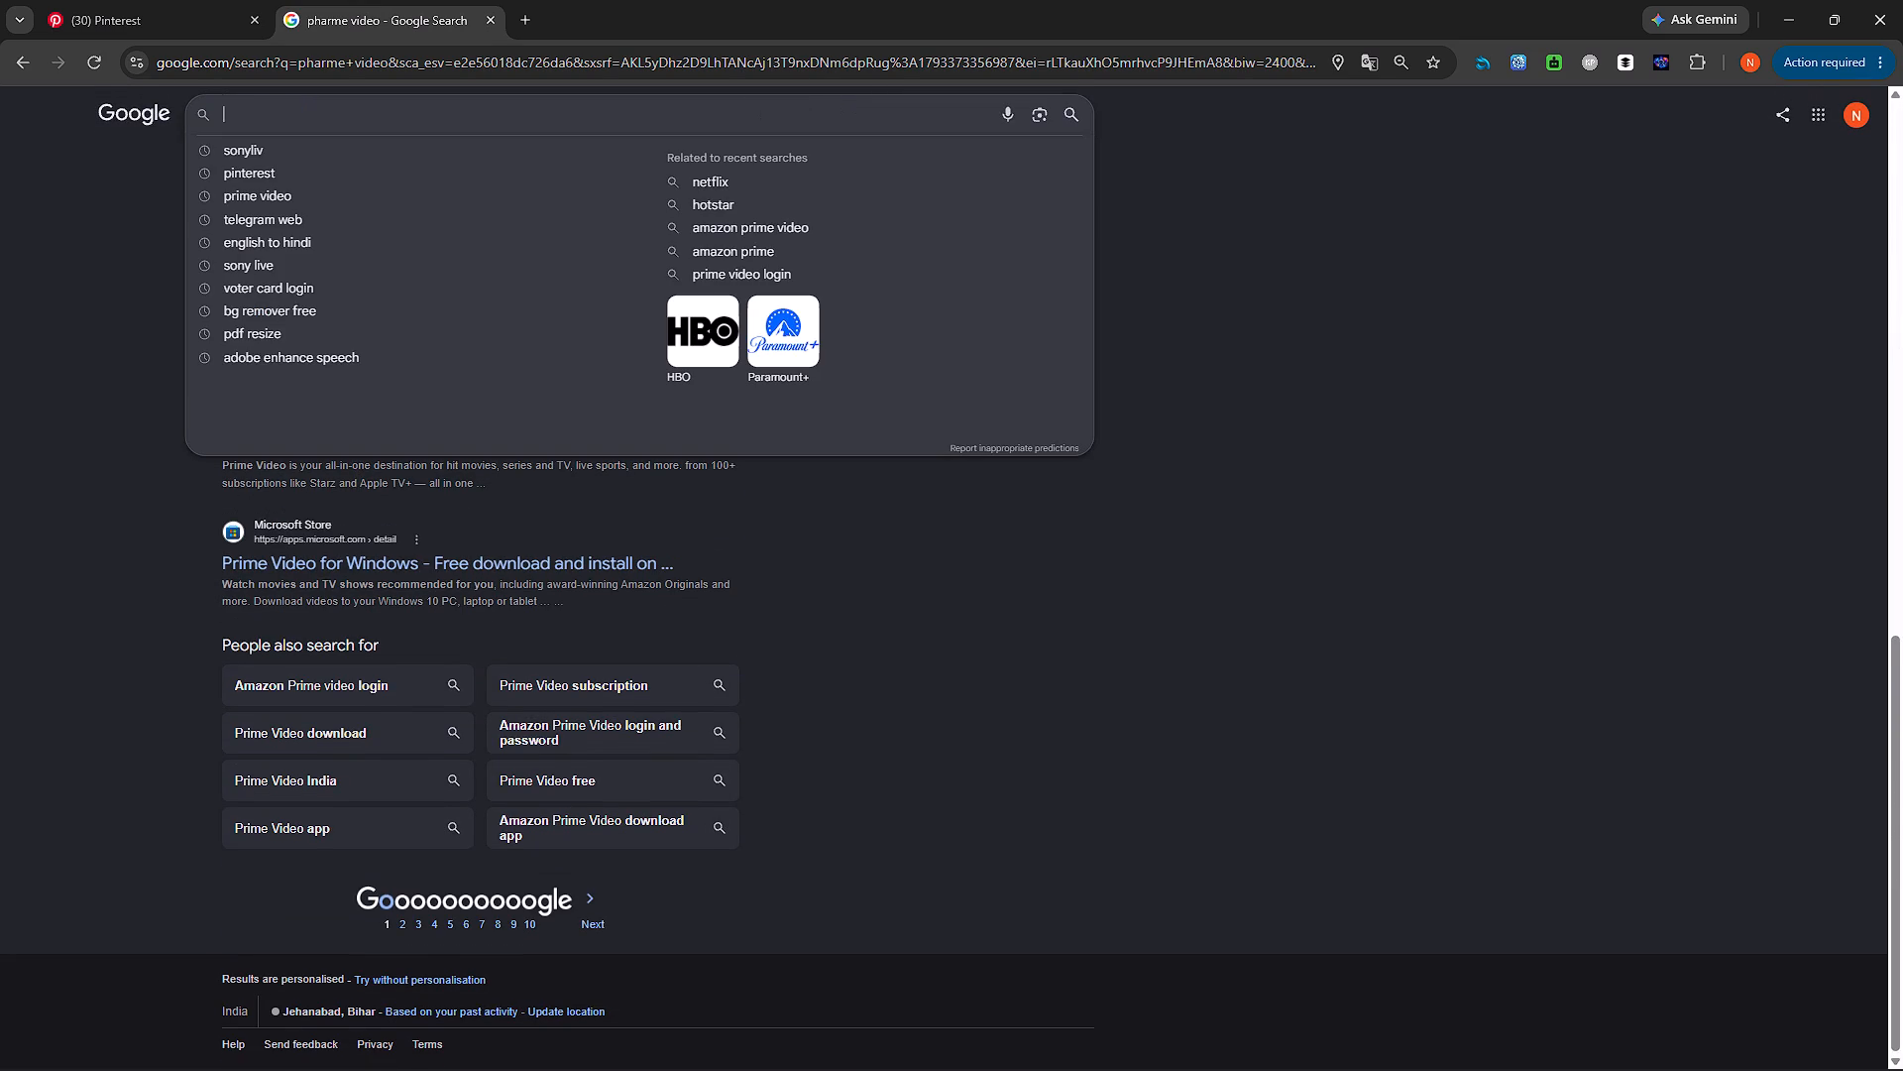
{"action": "key", "text": "p"}
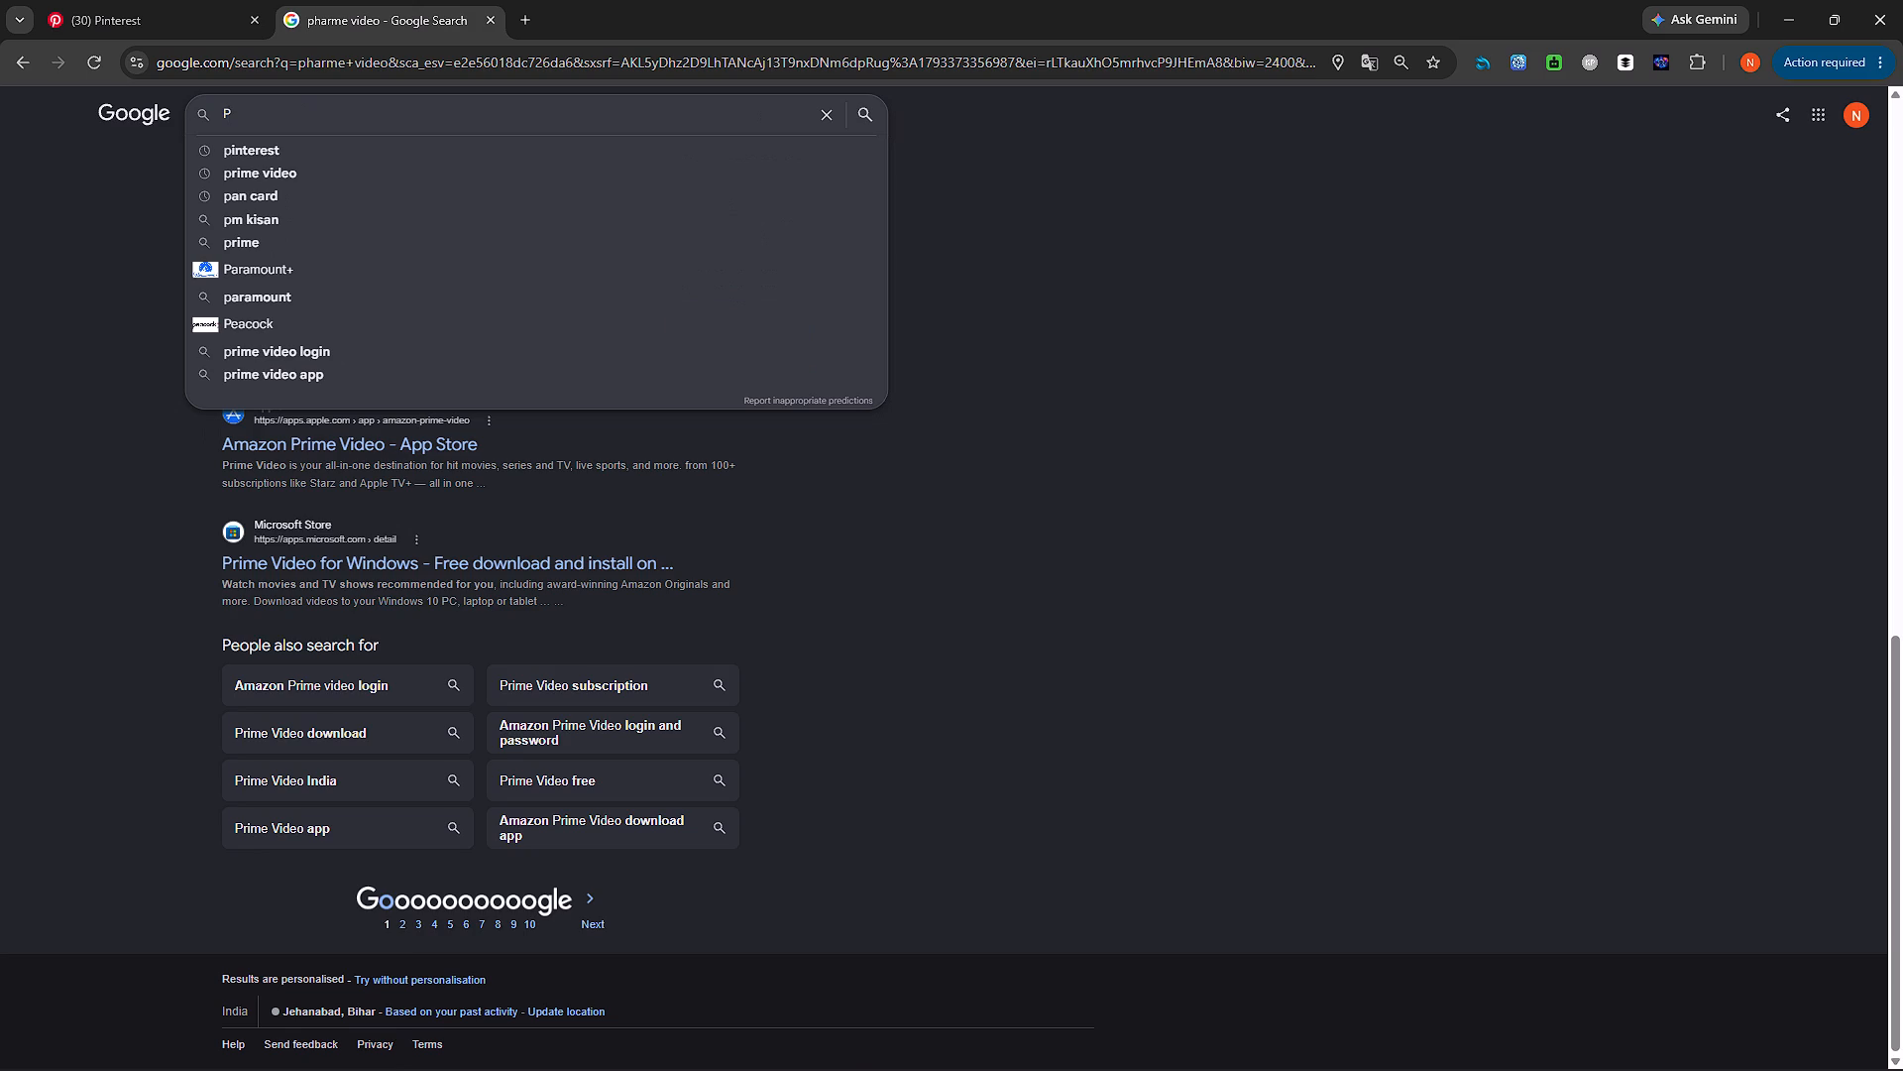
{"action": "key", "text": "BackSpace"}
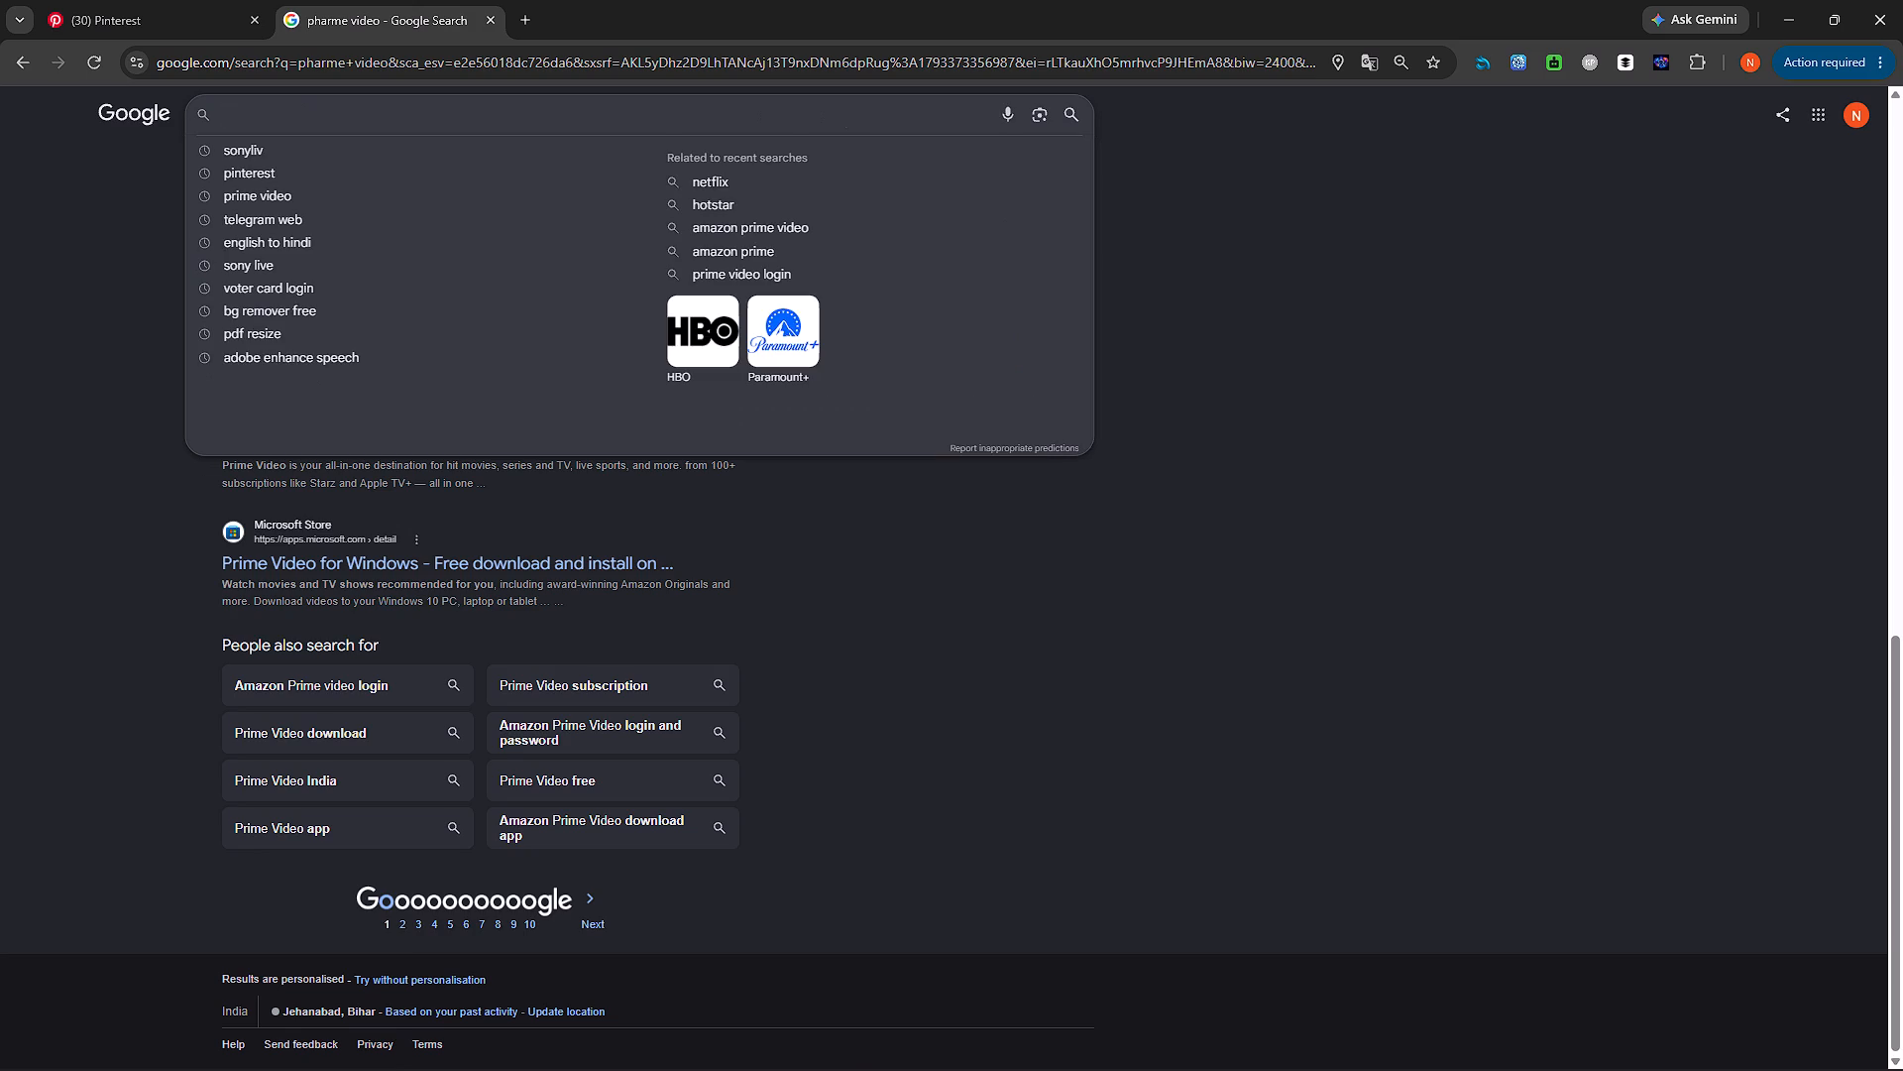
{"action": "key", "text": "p"}
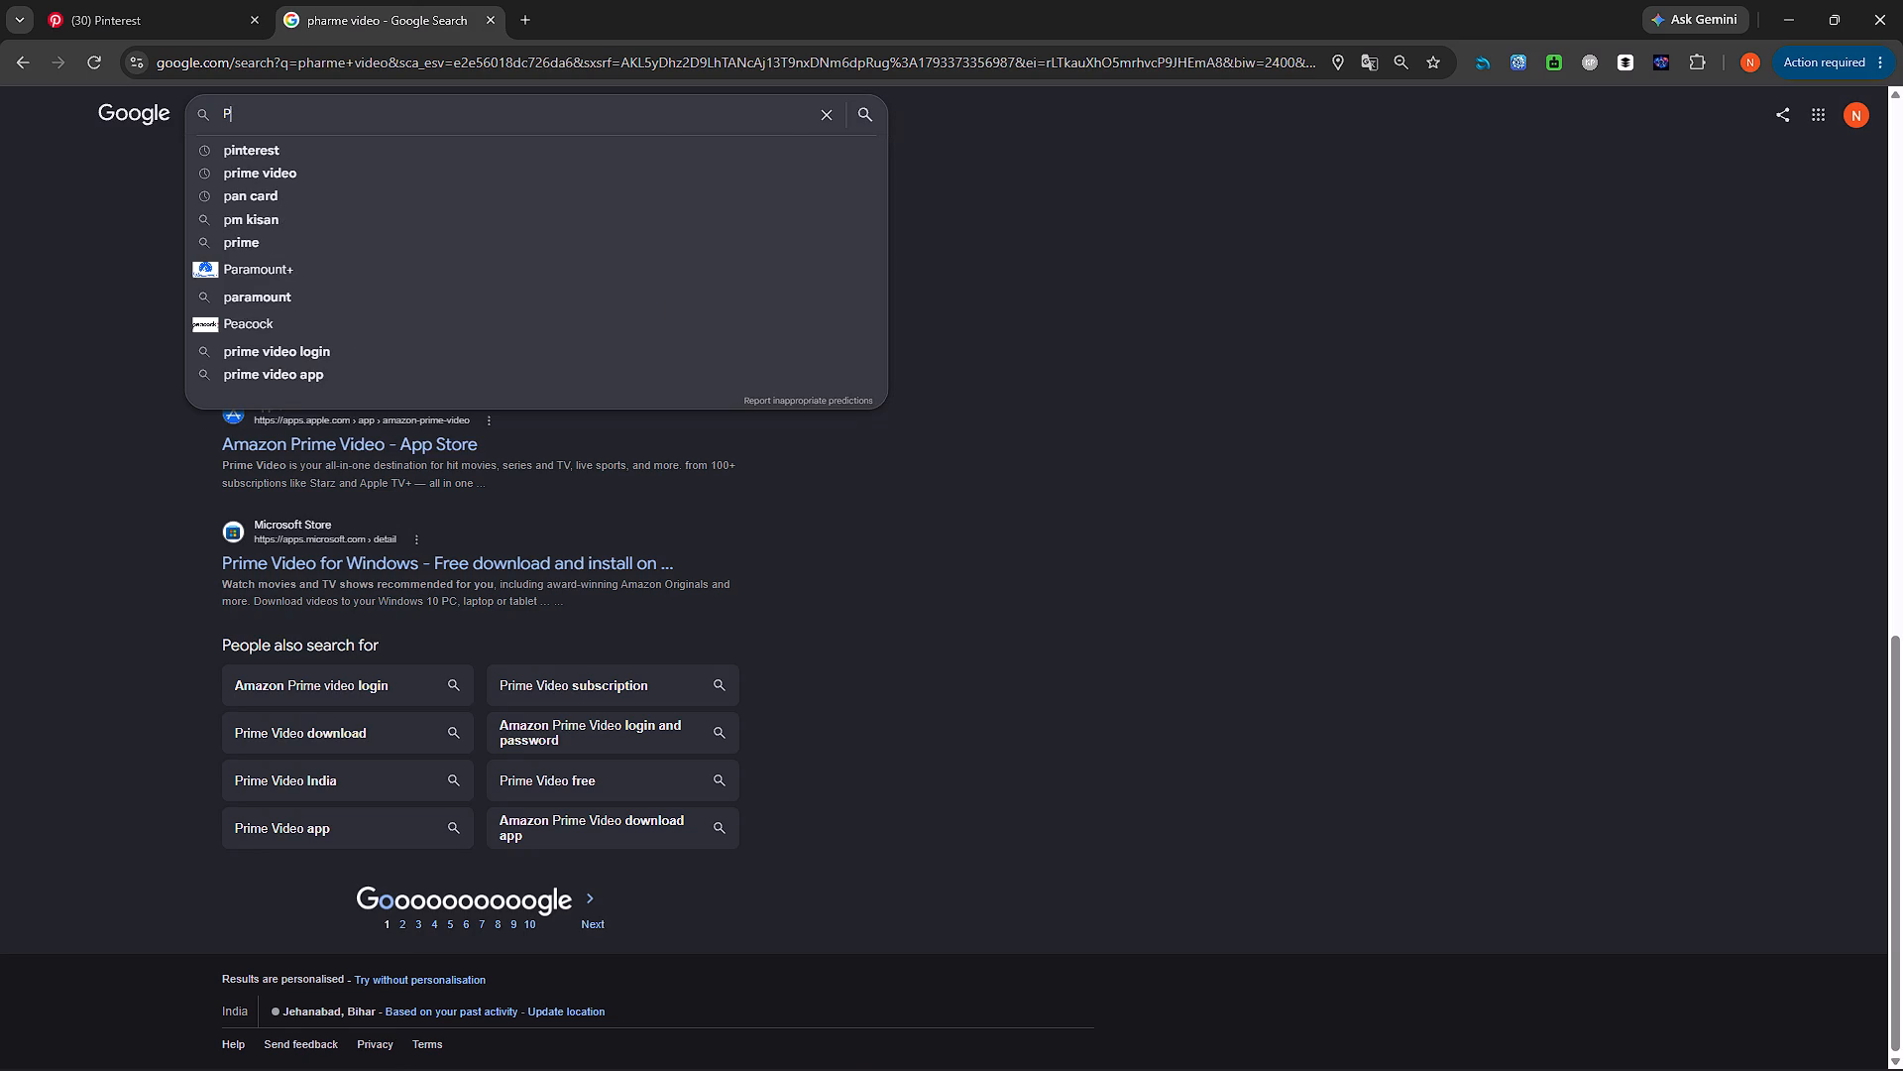
{"action": "type", "text": "harma"}
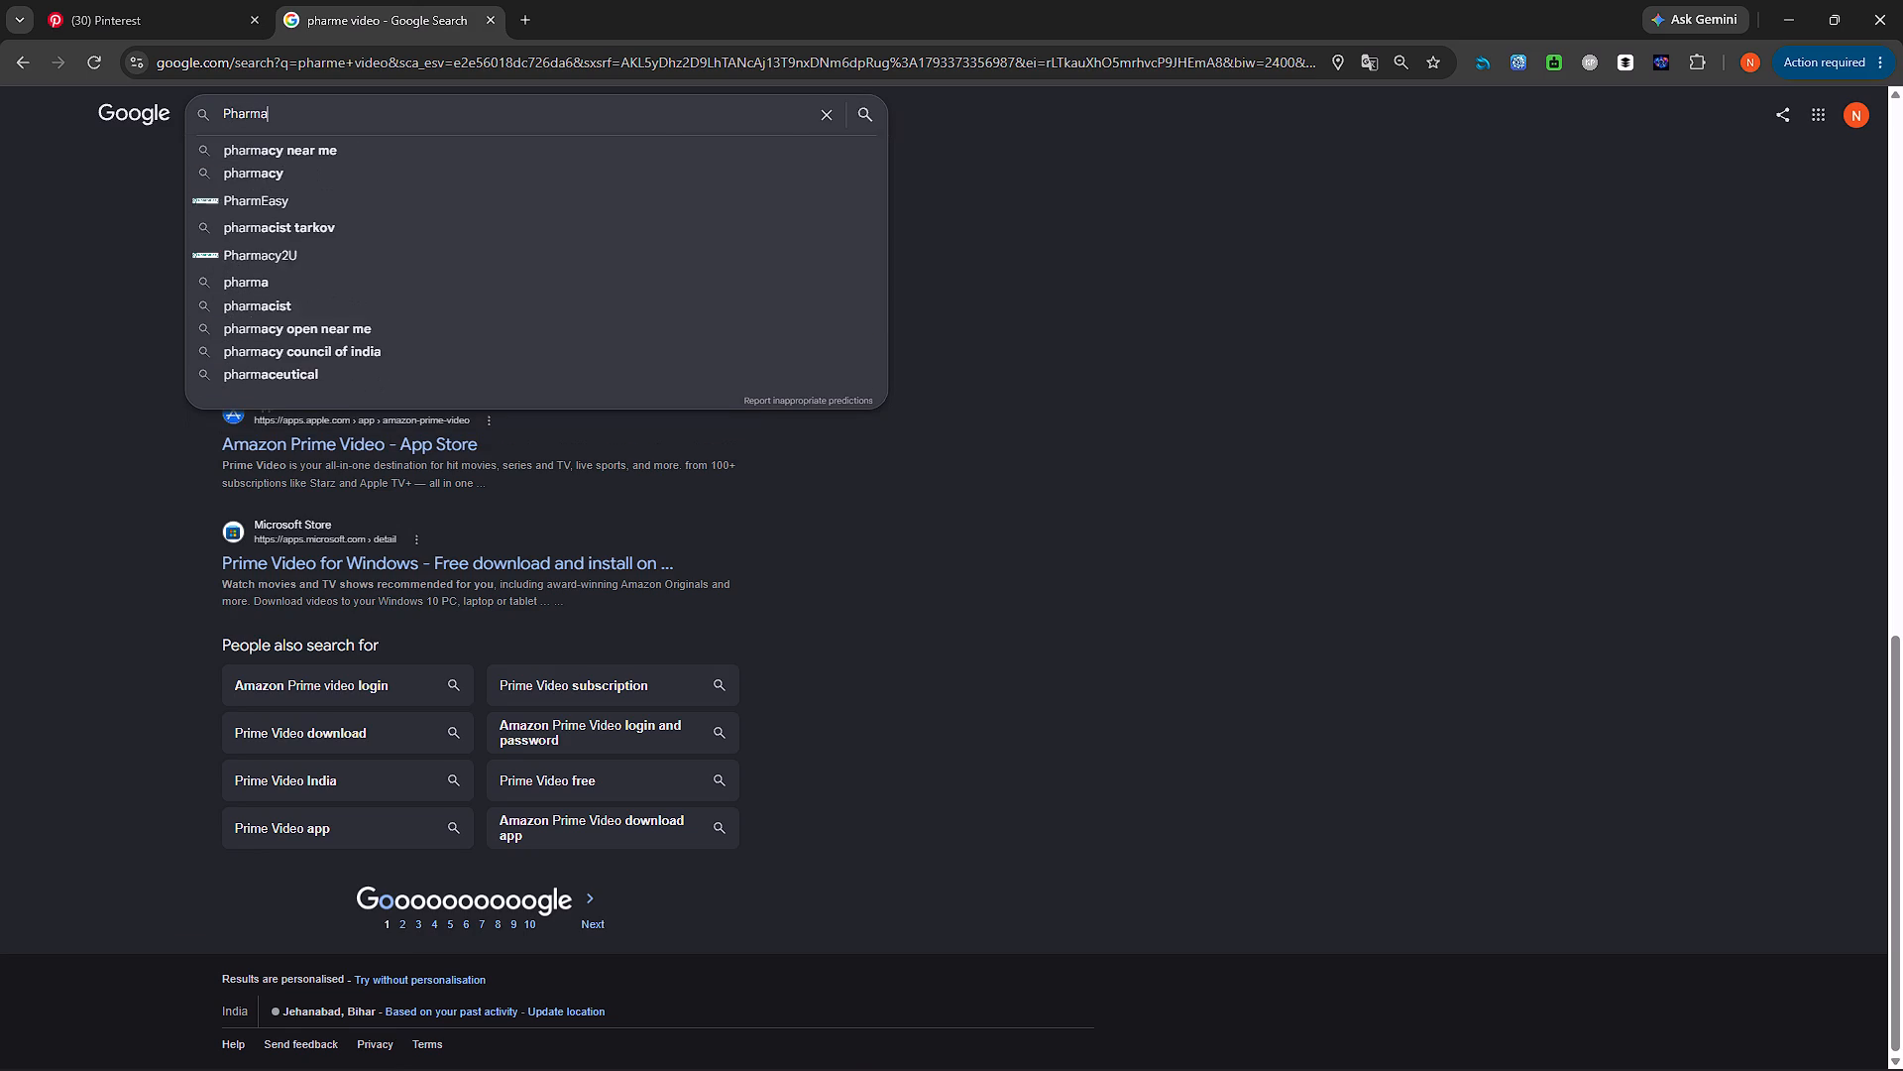
{"action": "key", "text": "space"}
{"action": "type", "text": "st"}
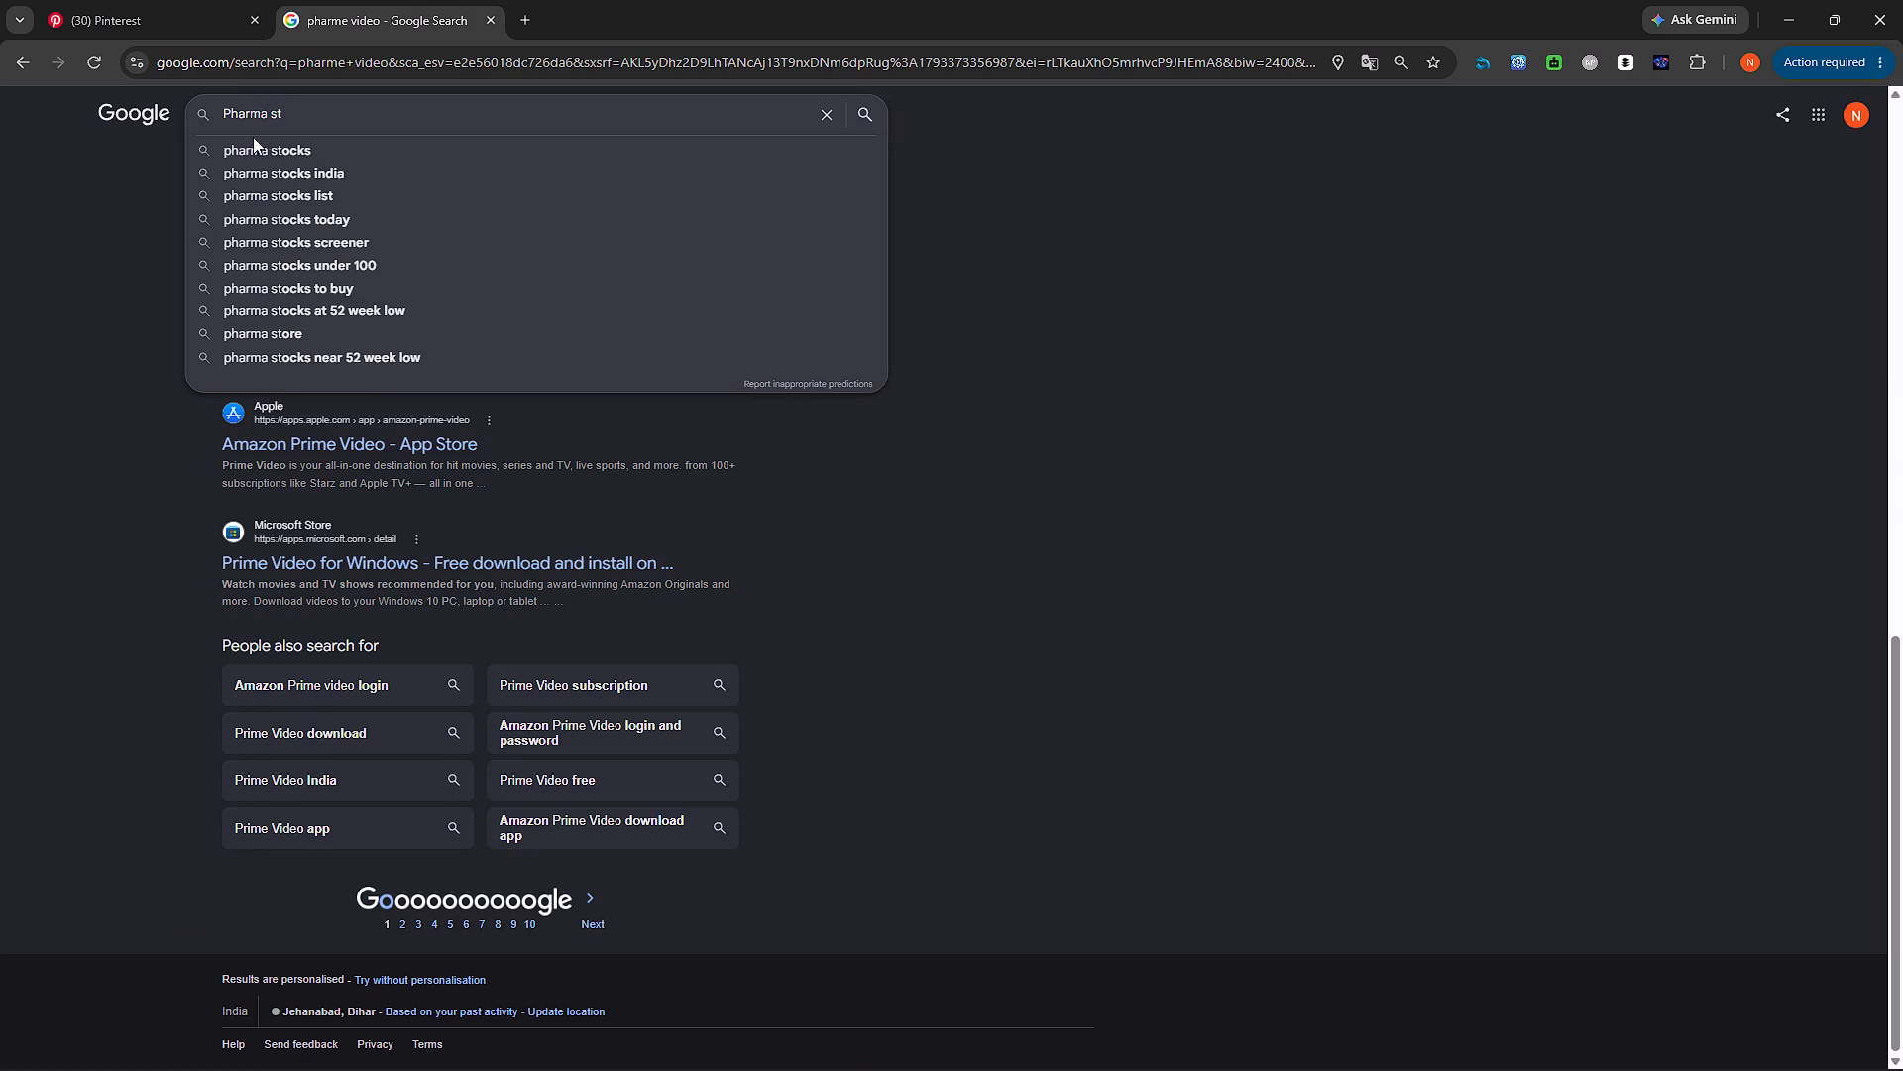
{"action": "left_click", "coordinate": [370, 154]}
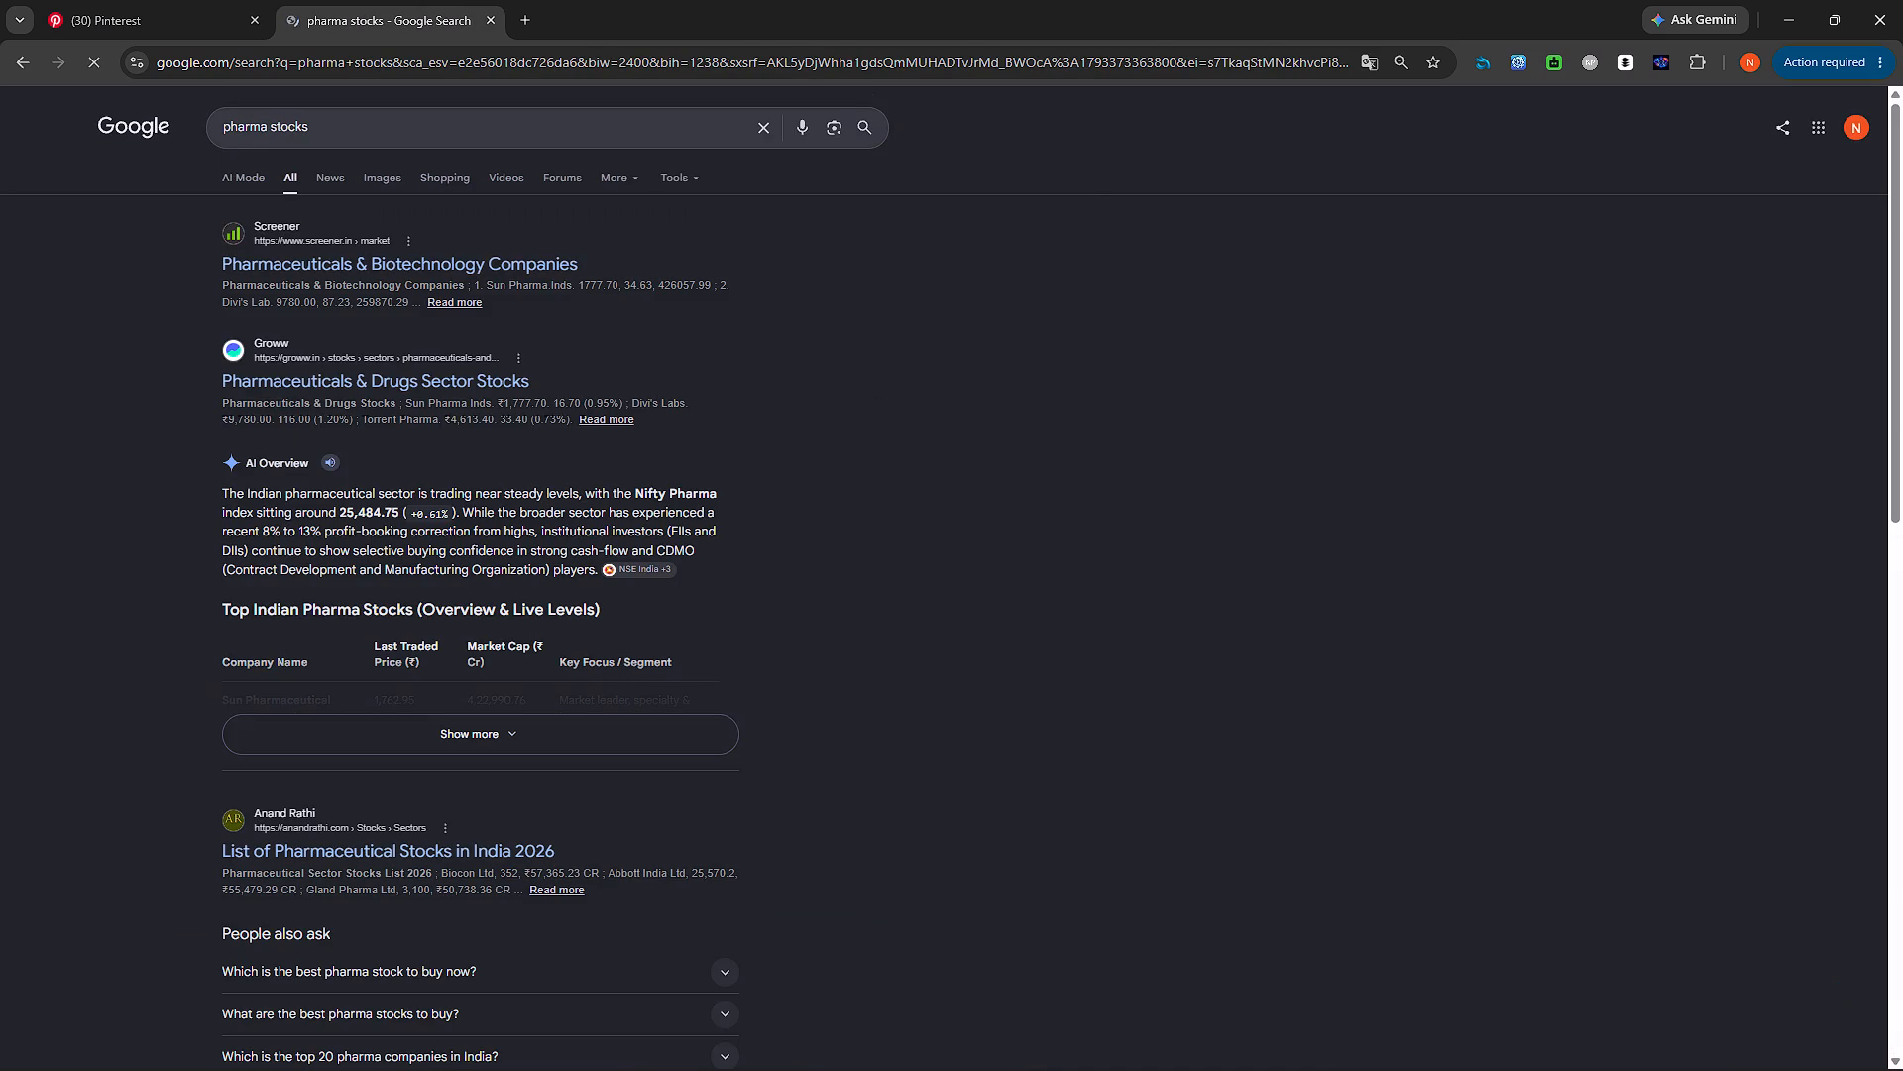
Extend the search to "pharma stocks video" and open Pixabay's pharmacy stock video page from the results.
{"action": "left_click", "coordinate": [319, 126]}
{"action": "key", "text": "space"}
{"action": "type", "text": "video"}
{"action": "key", "text": "Return"}
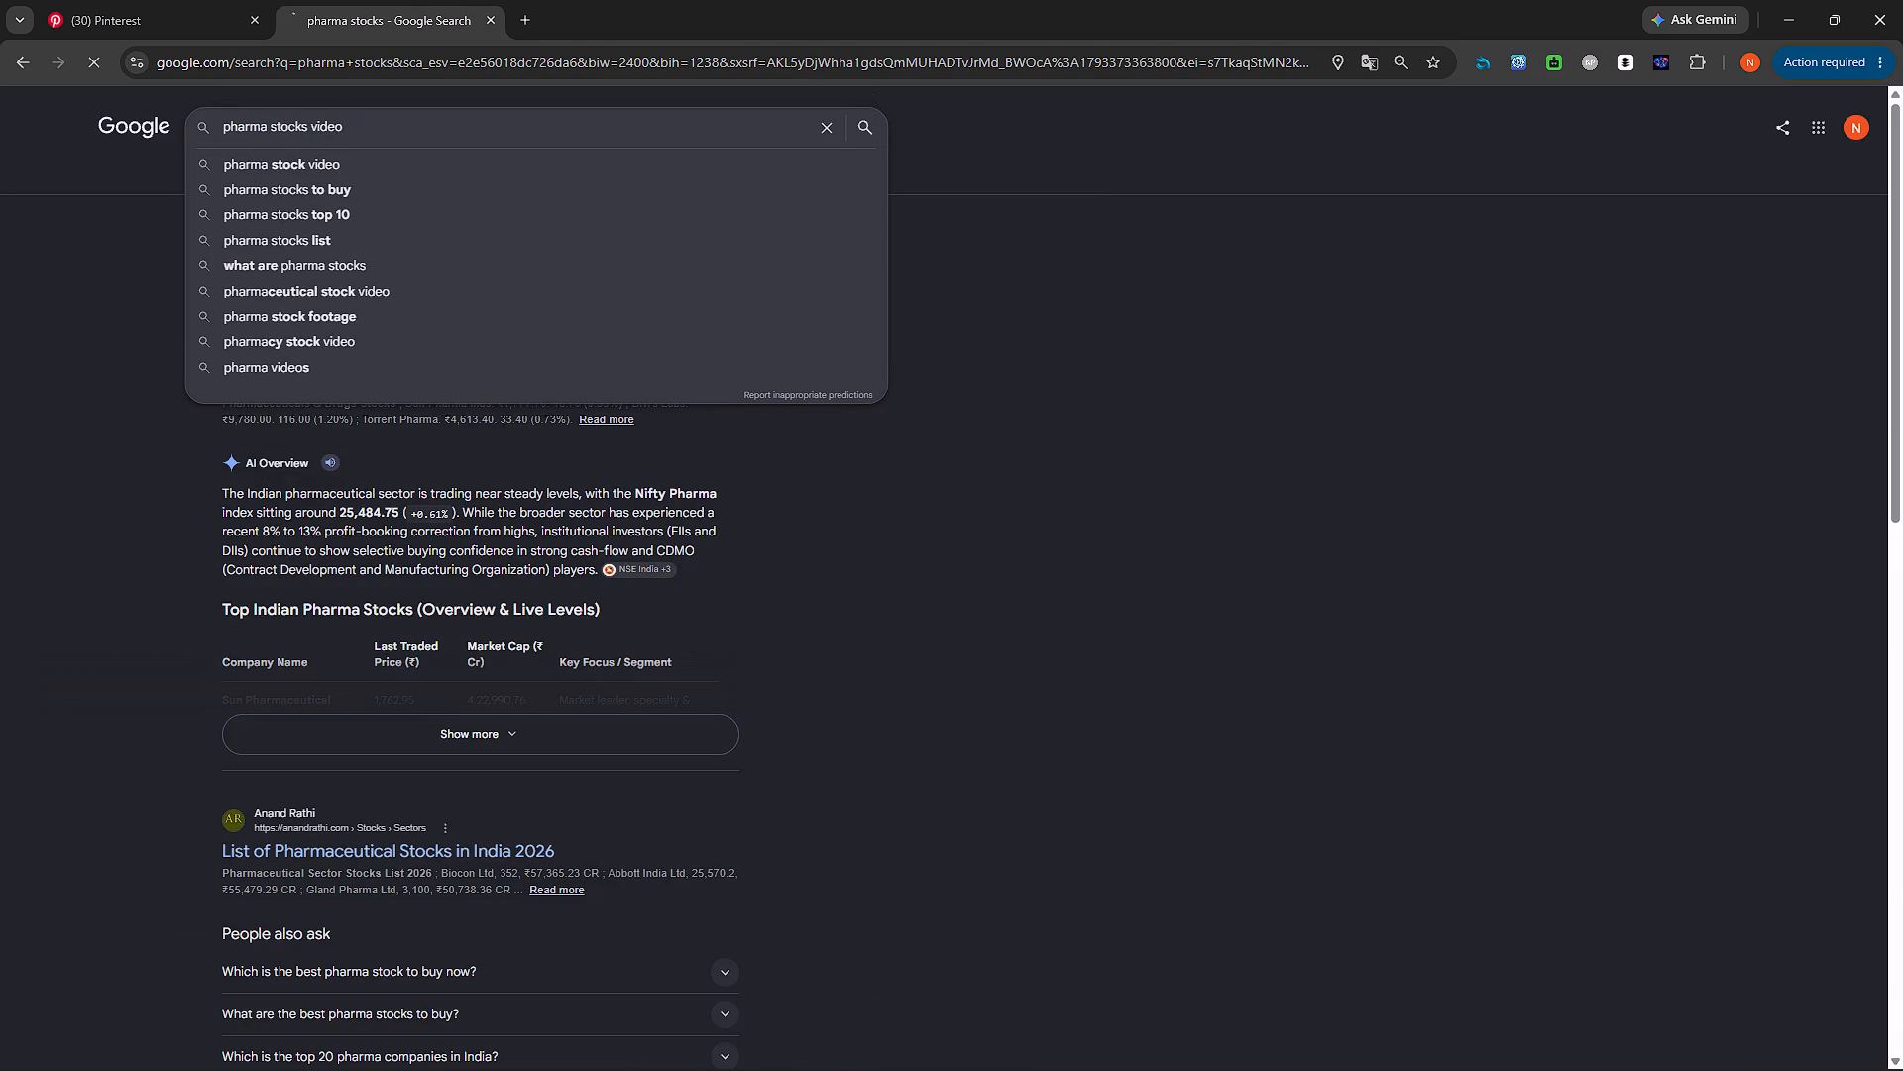
{"action": "left_click", "coordinate": [453, 256]}
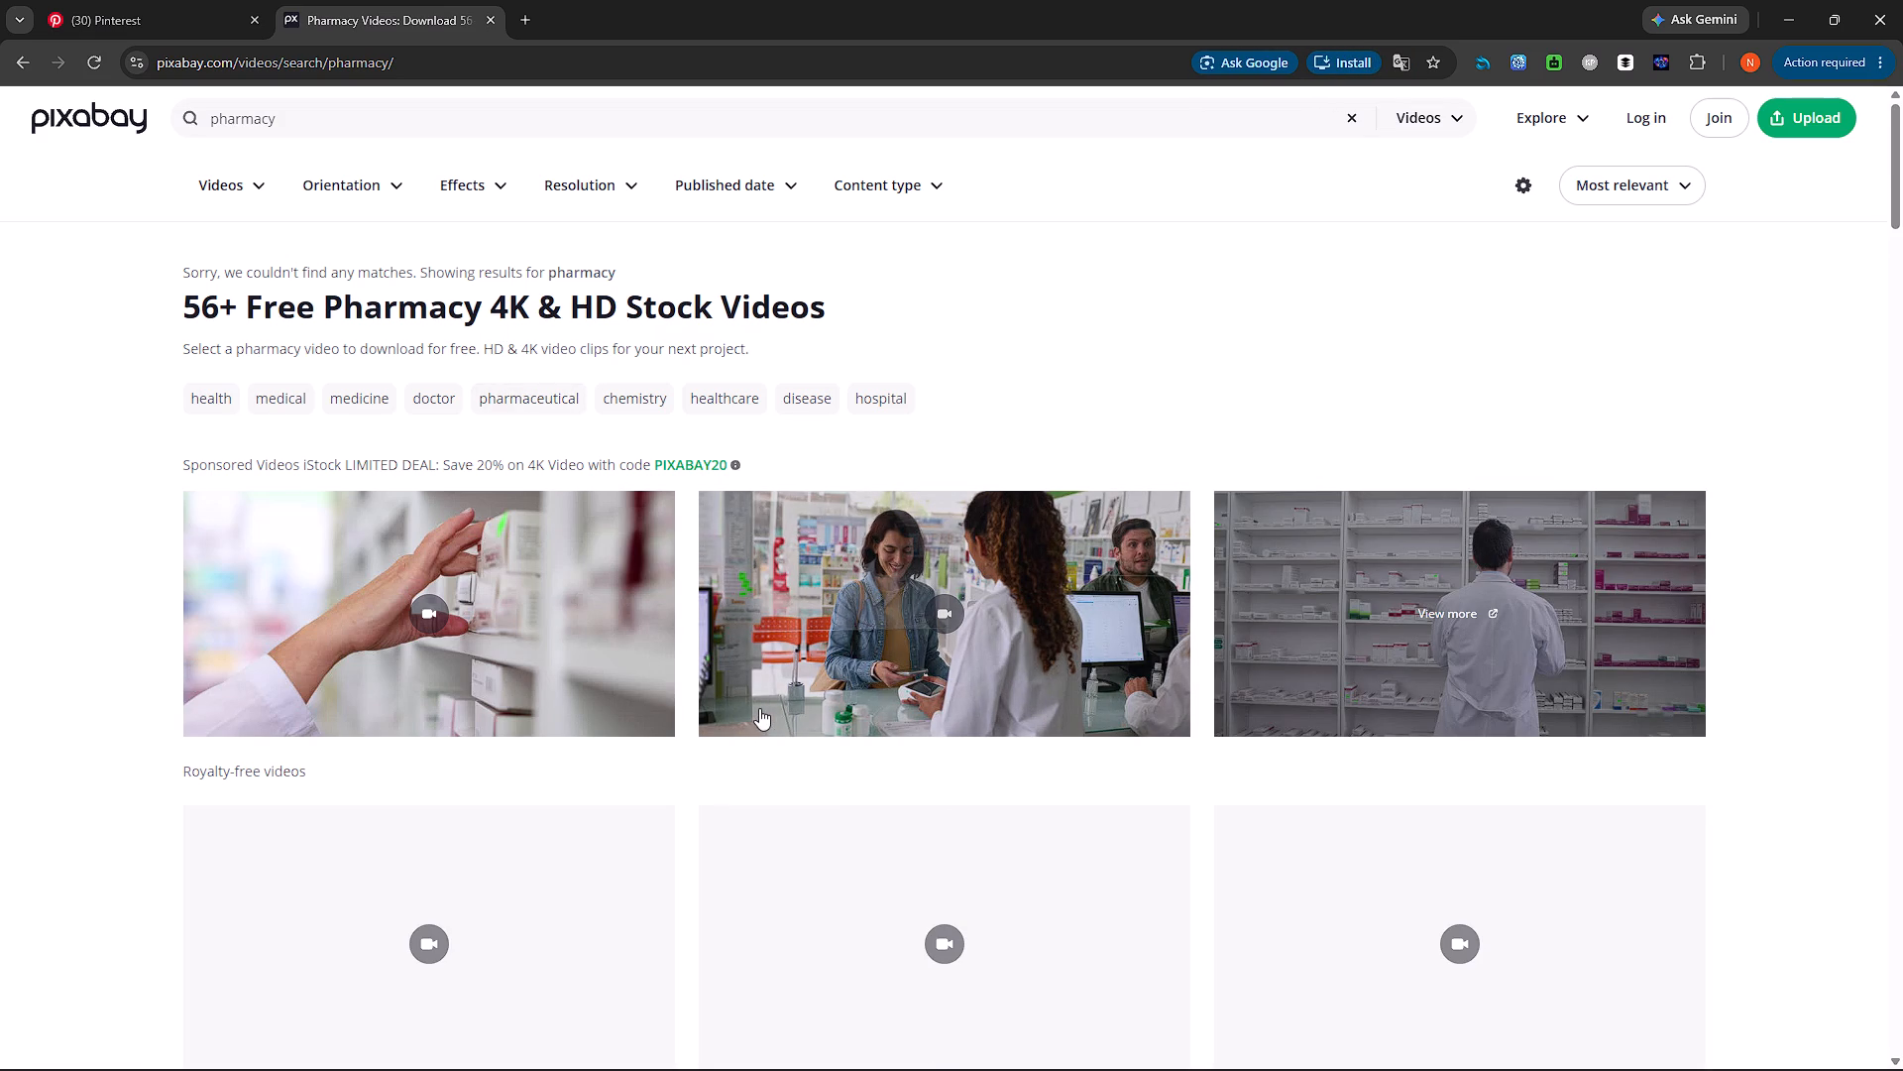
Browse the Pixabay pharmacy videos, download the 0:07 HD clip of blue-gowned factory workers handling powder, and dismiss the thank-you window.
{"action": "scroll", "coordinate": [759, 708], "scroll_direction": "down", "scroll_amount": 4}
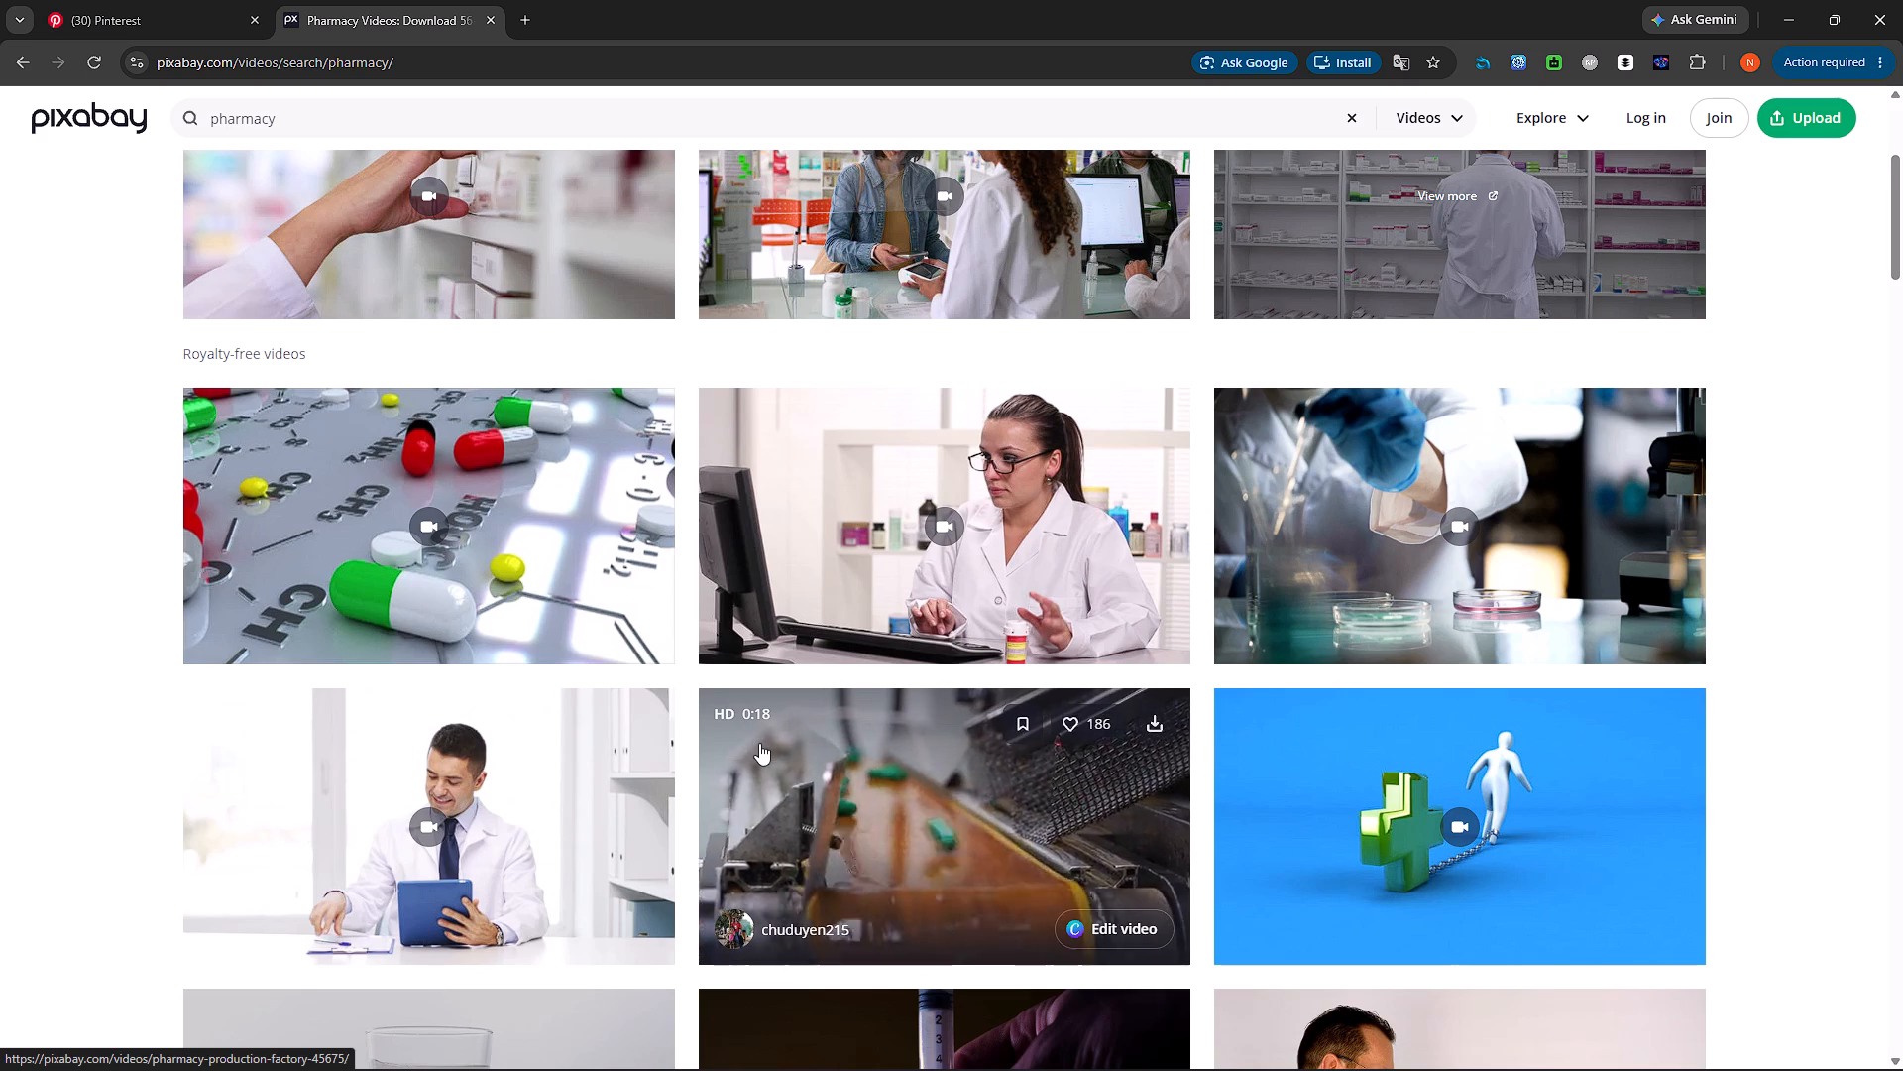
{"action": "scroll", "coordinate": [890, 855], "scroll_direction": "down", "scroll_amount": 4}
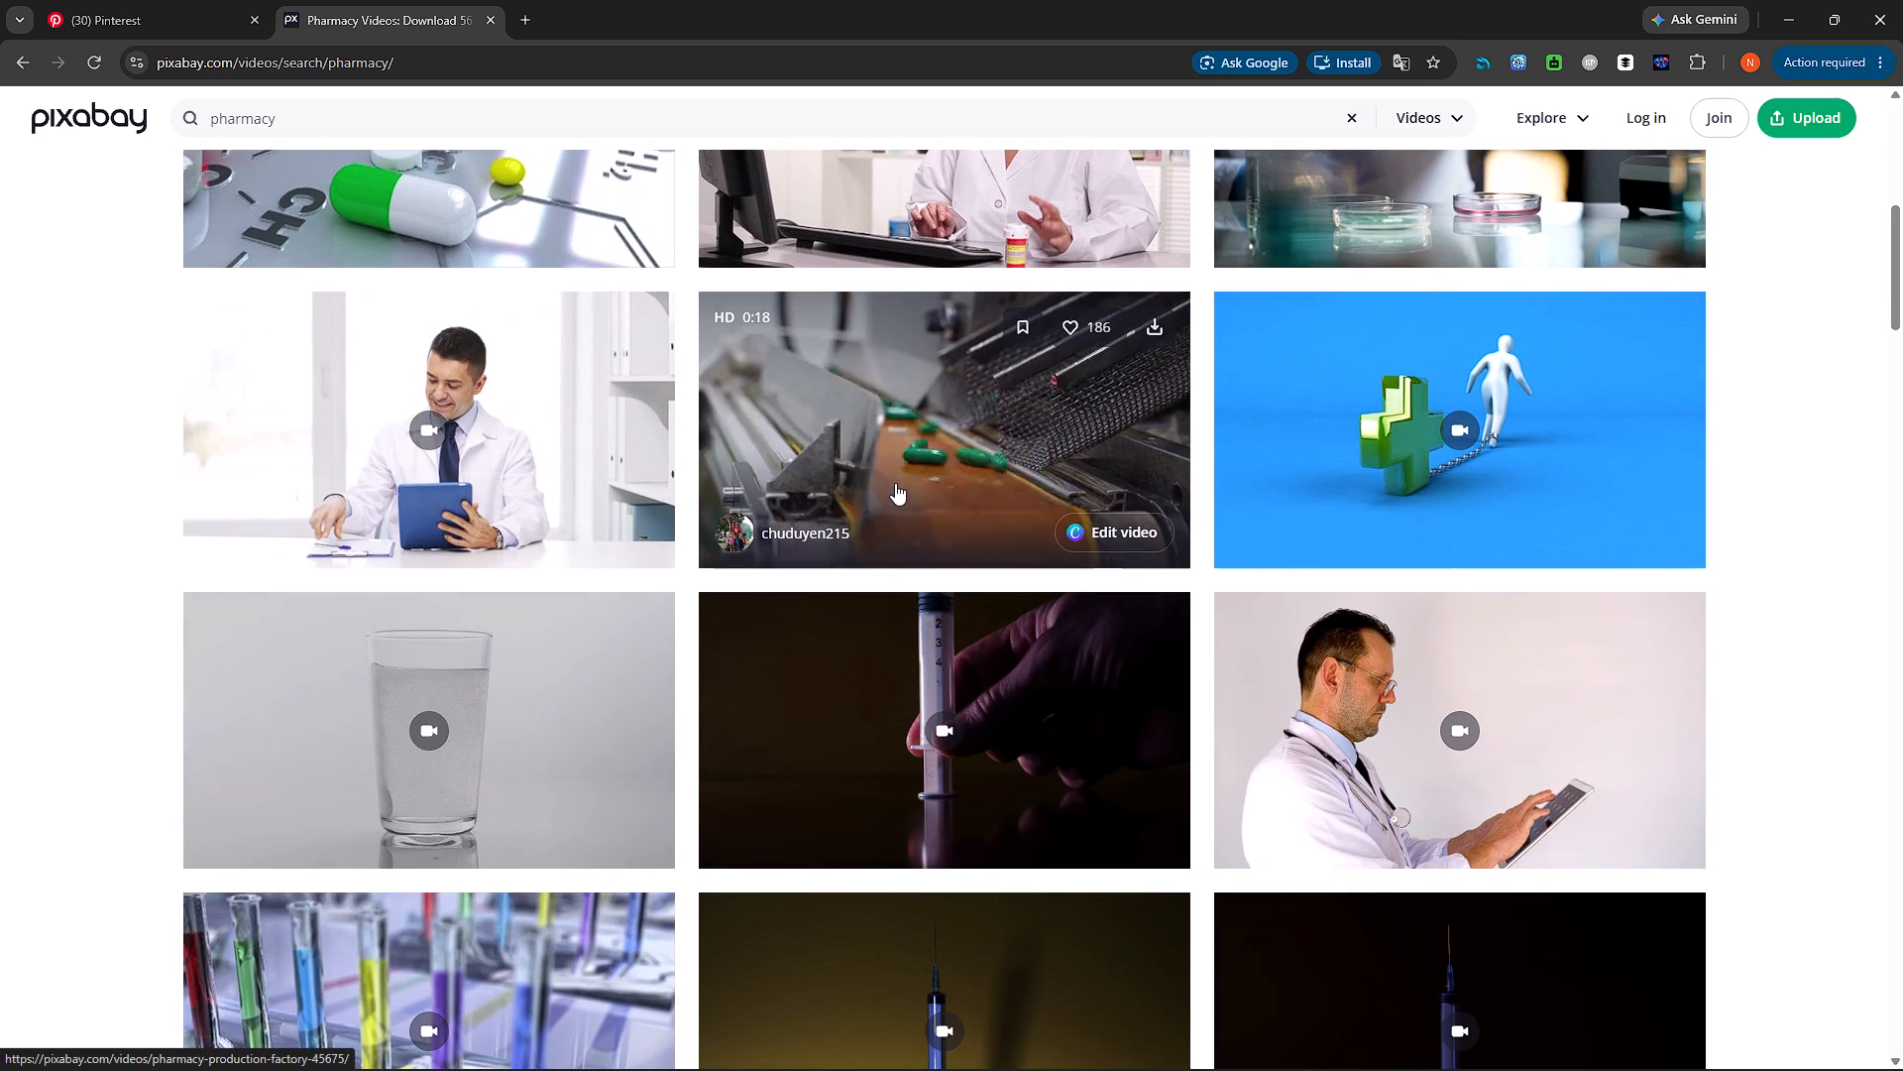
{"action": "scroll", "coordinate": [898, 536], "scroll_direction": "down", "scroll_amount": 4}
{"action": "scroll", "coordinate": [847, 744], "scroll_direction": "down", "scroll_amount": 2}
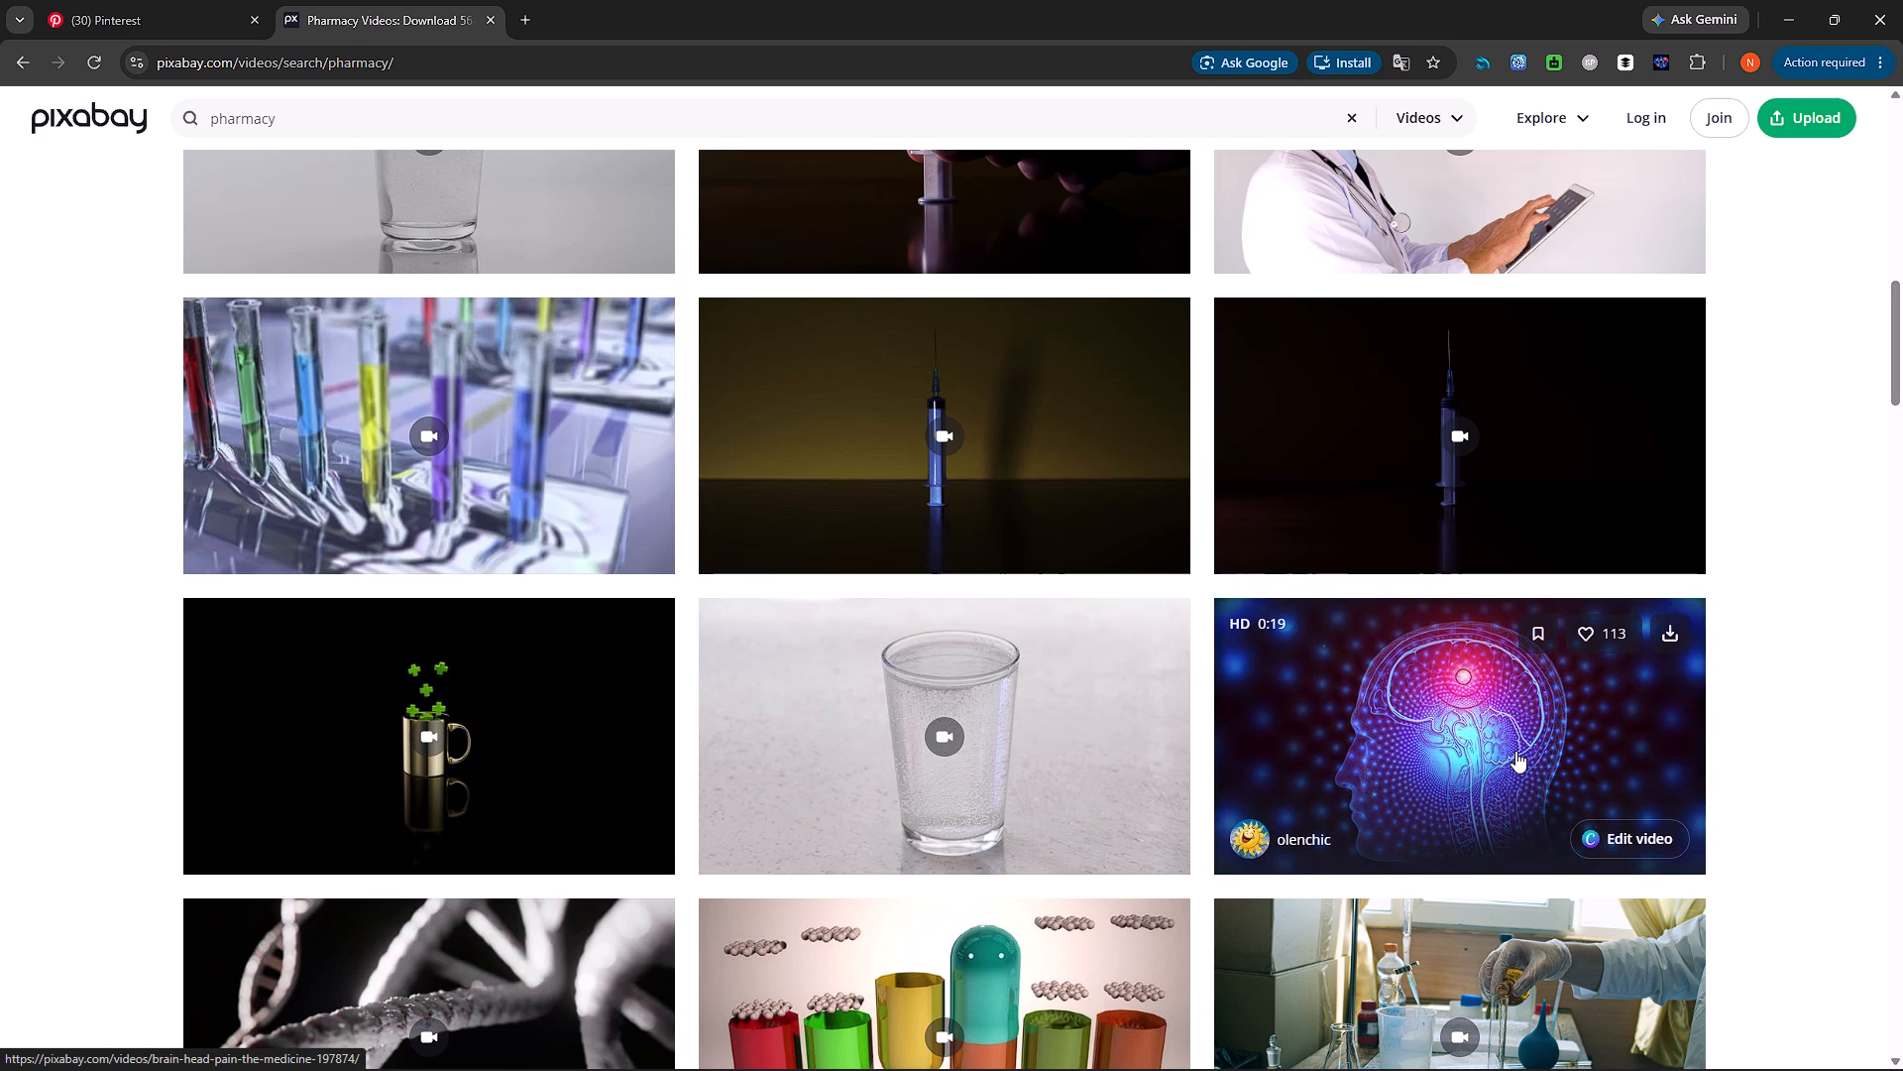
{"action": "scroll", "coordinate": [1500, 752], "scroll_direction": "up", "scroll_amount": 1}
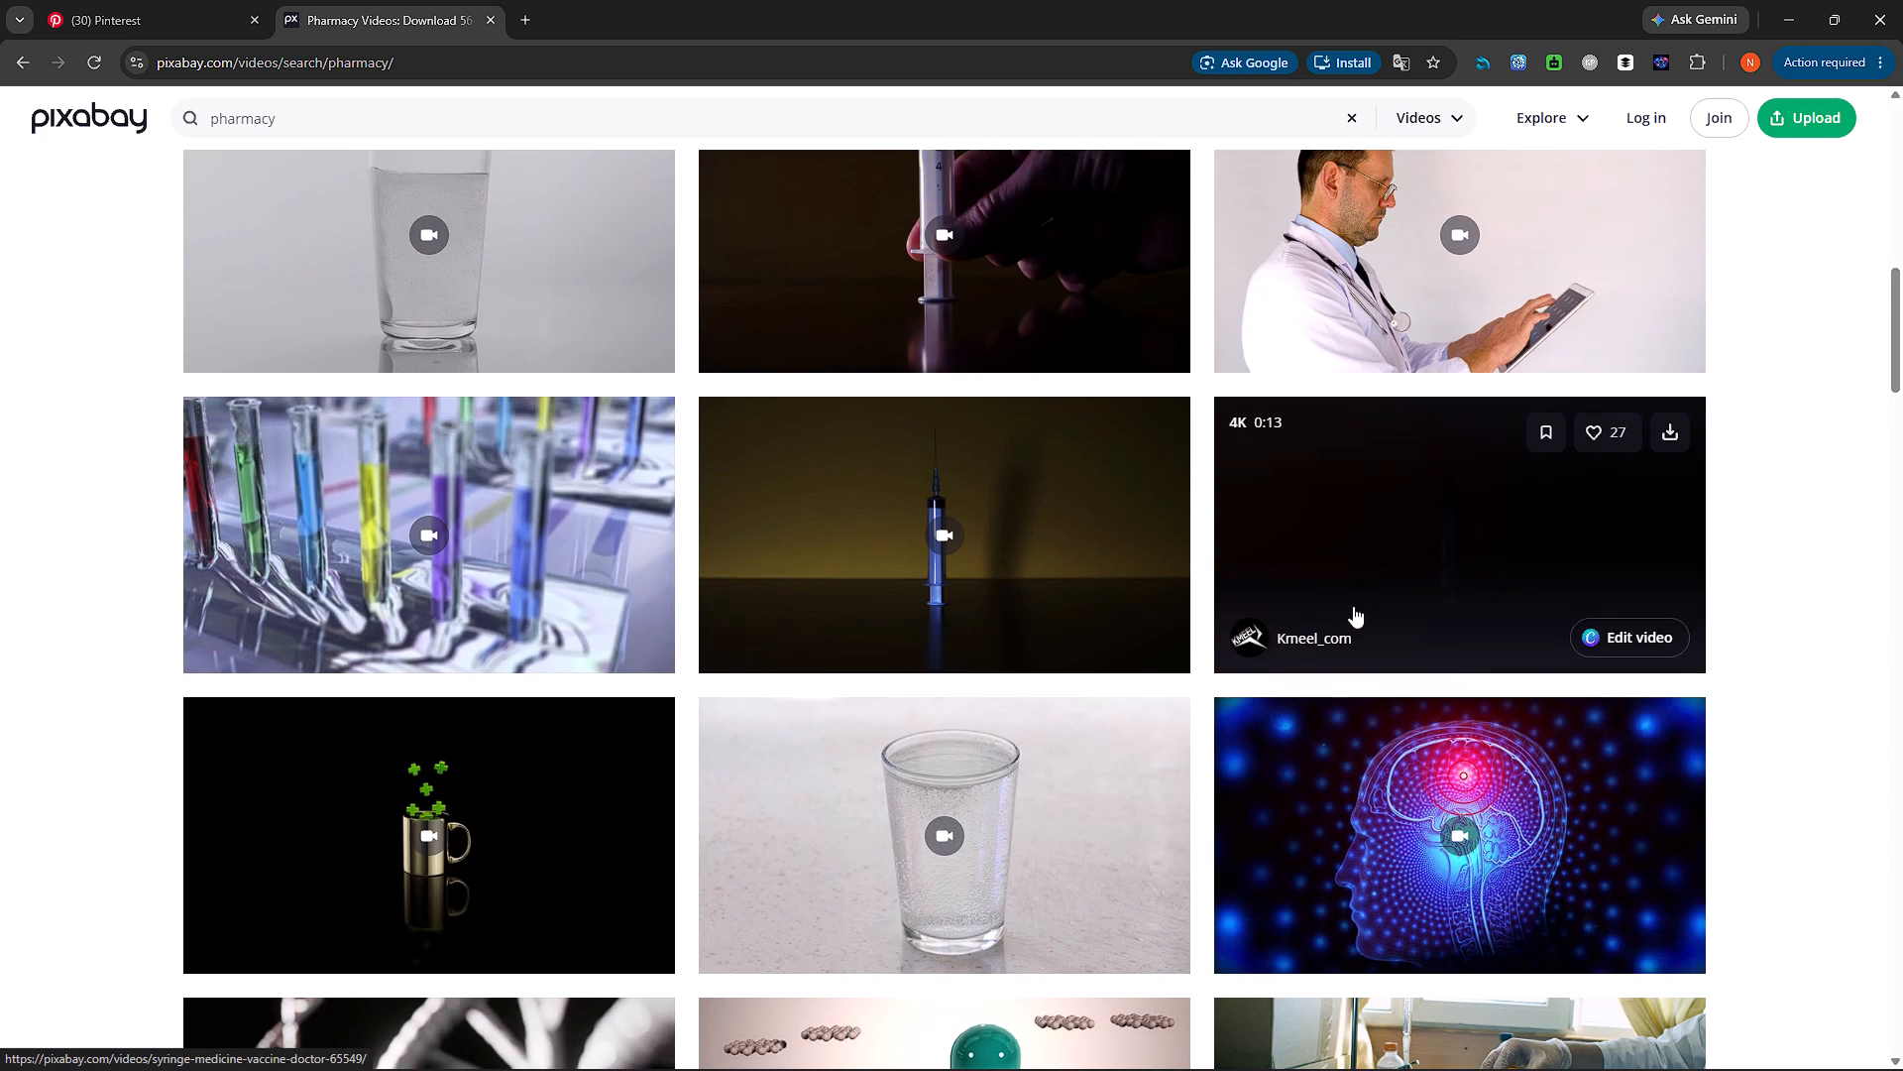
{"action": "scroll", "coordinate": [1105, 604], "scroll_direction": "up", "scroll_amount": 2}
{"action": "scroll", "coordinate": [948, 579], "scroll_direction": "up", "scroll_amount": 2}
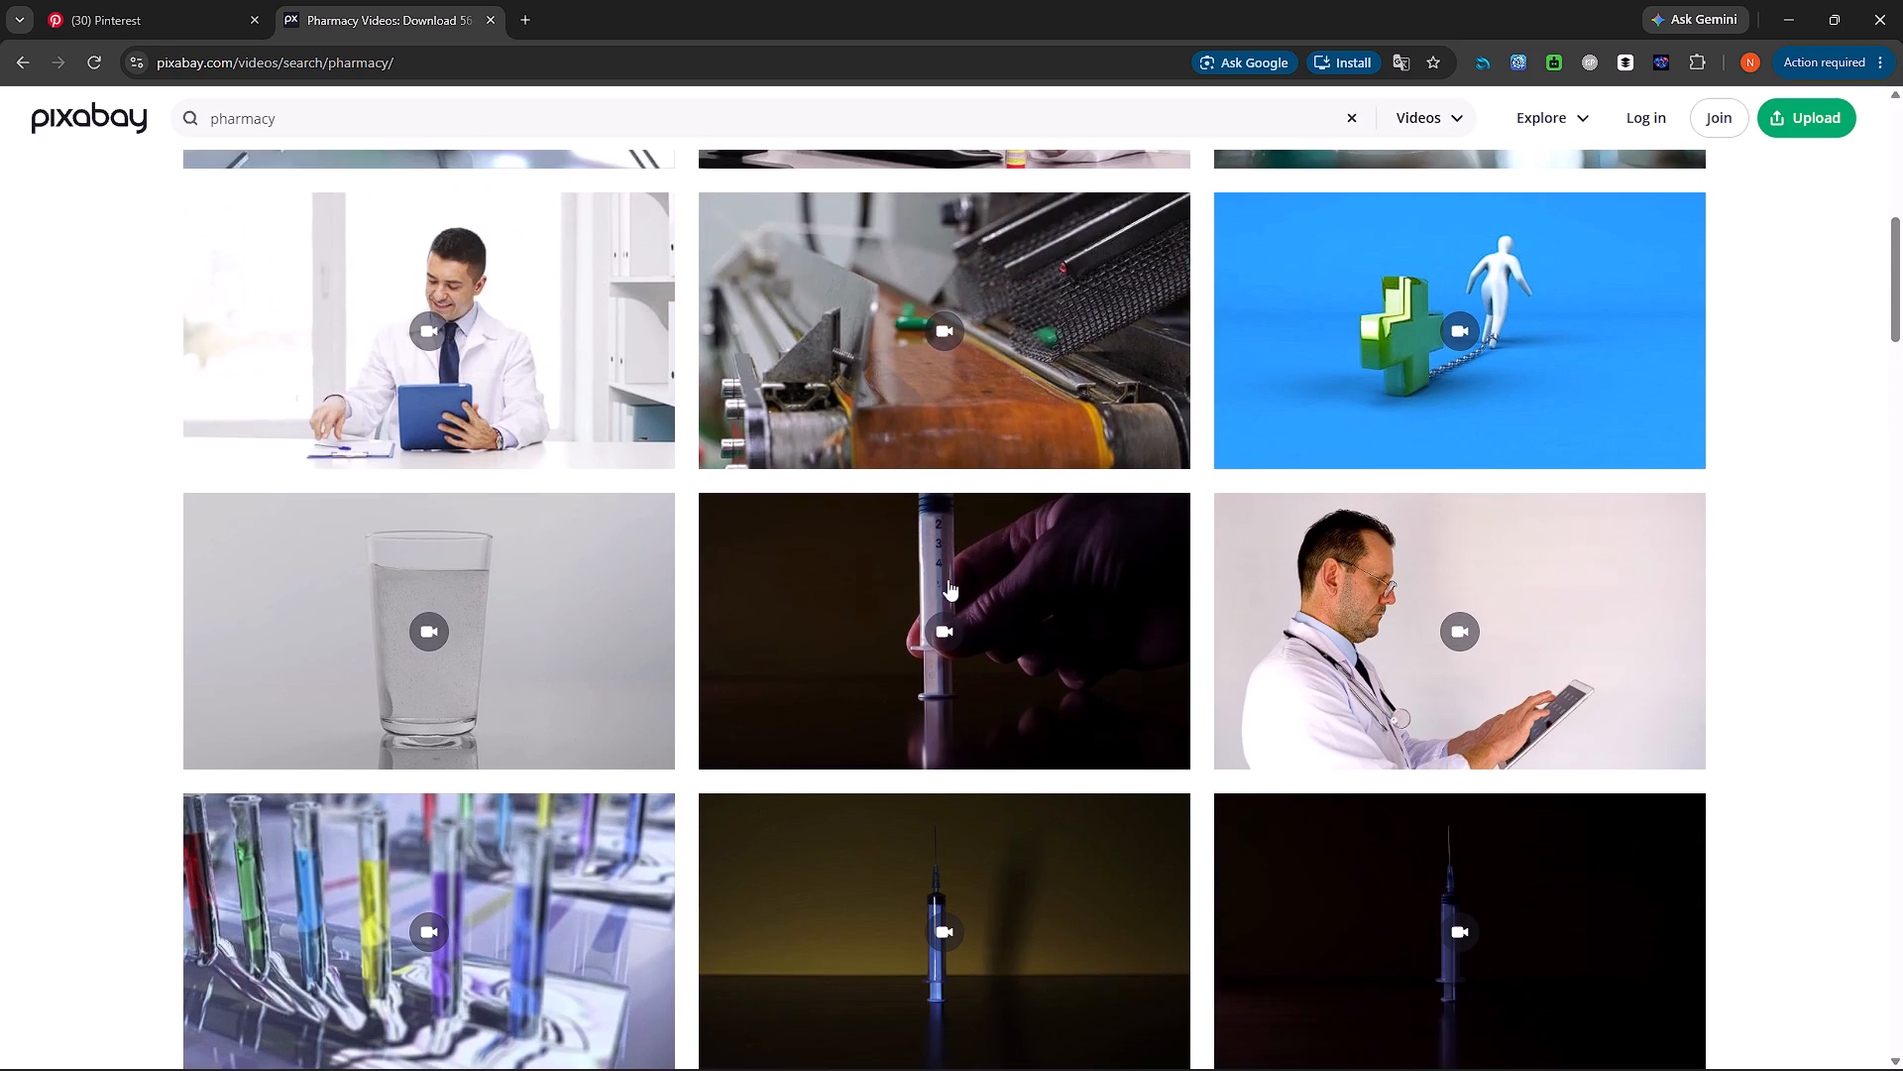
{"action": "scroll", "coordinate": [1017, 490], "scroll_direction": "down", "scroll_amount": 15}
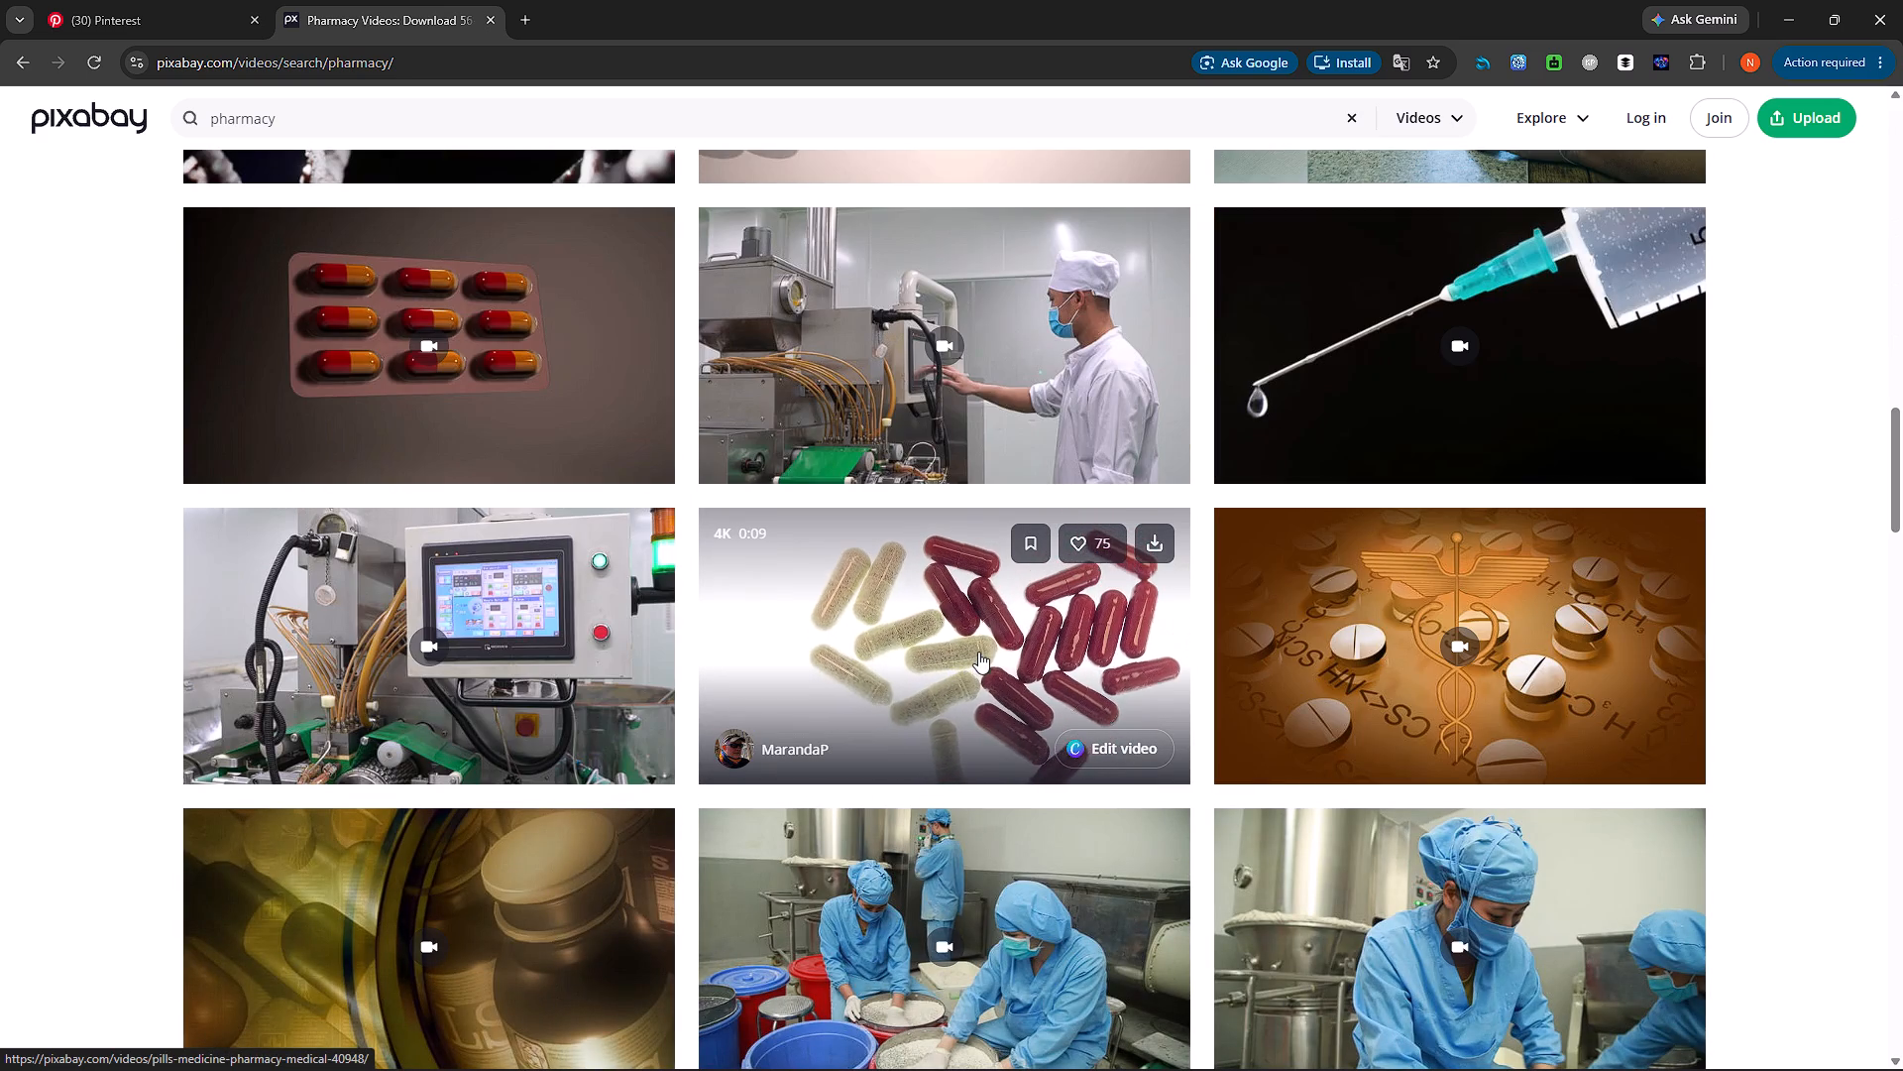
{"action": "scroll", "coordinate": [978, 652], "scroll_direction": "down", "scroll_amount": 2}
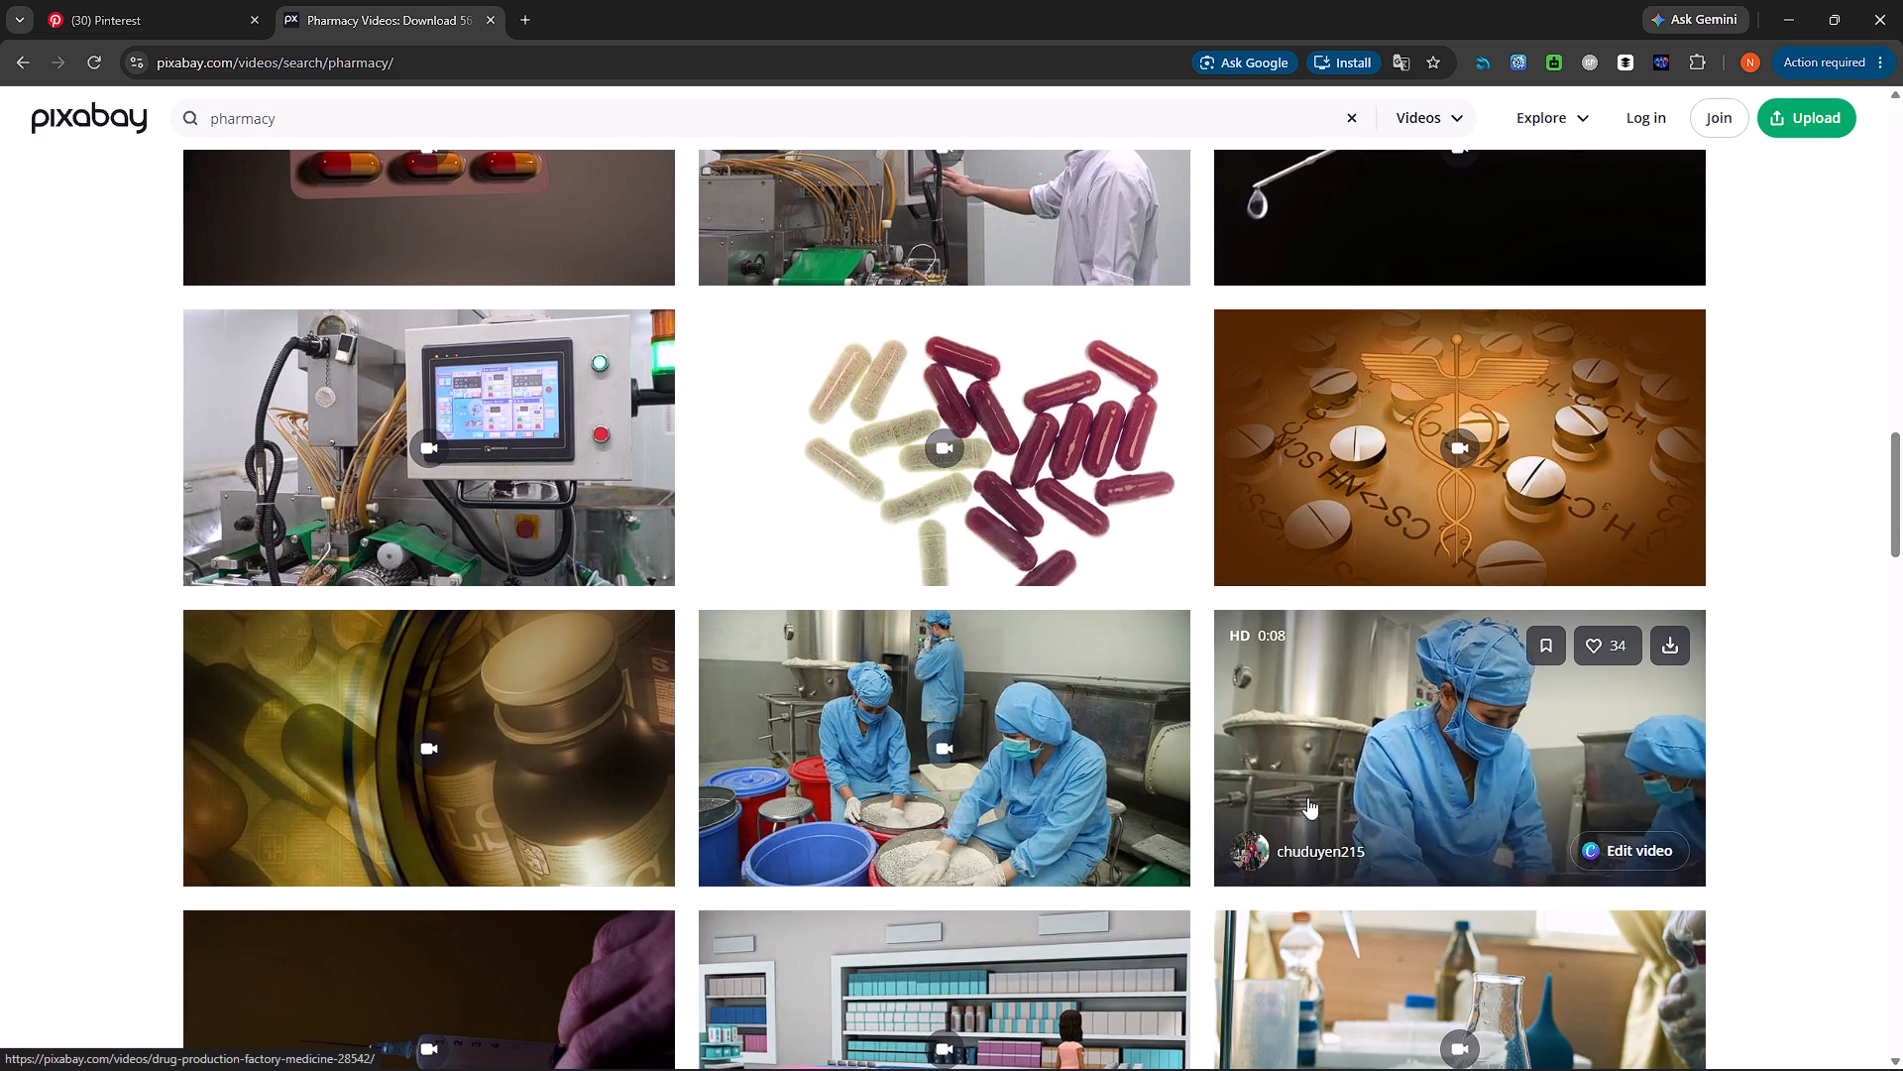
{"action": "scroll", "coordinate": [948, 805], "scroll_direction": "down", "scroll_amount": 2}
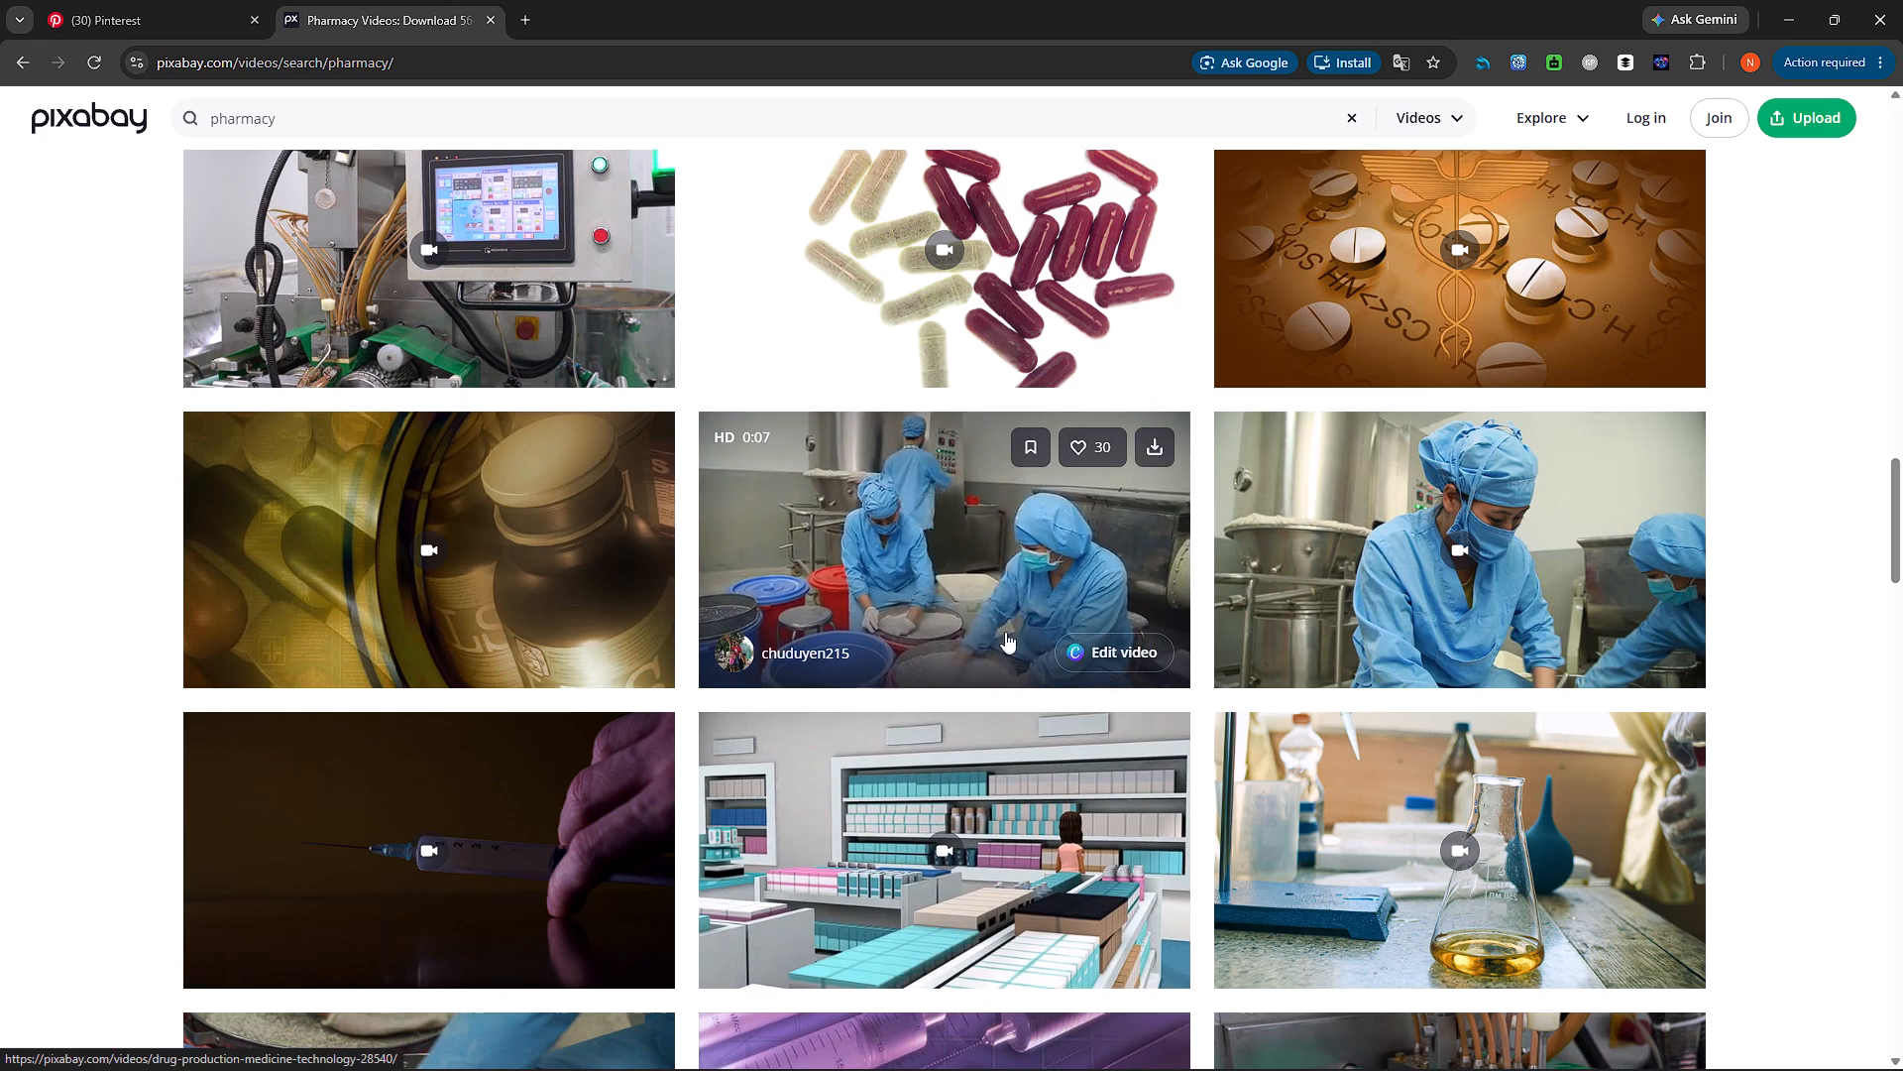
{"action": "left_click", "coordinate": [1161, 452]}
{"action": "scroll", "coordinate": [849, 493], "scroll_direction": "up", "scroll_amount": 2}
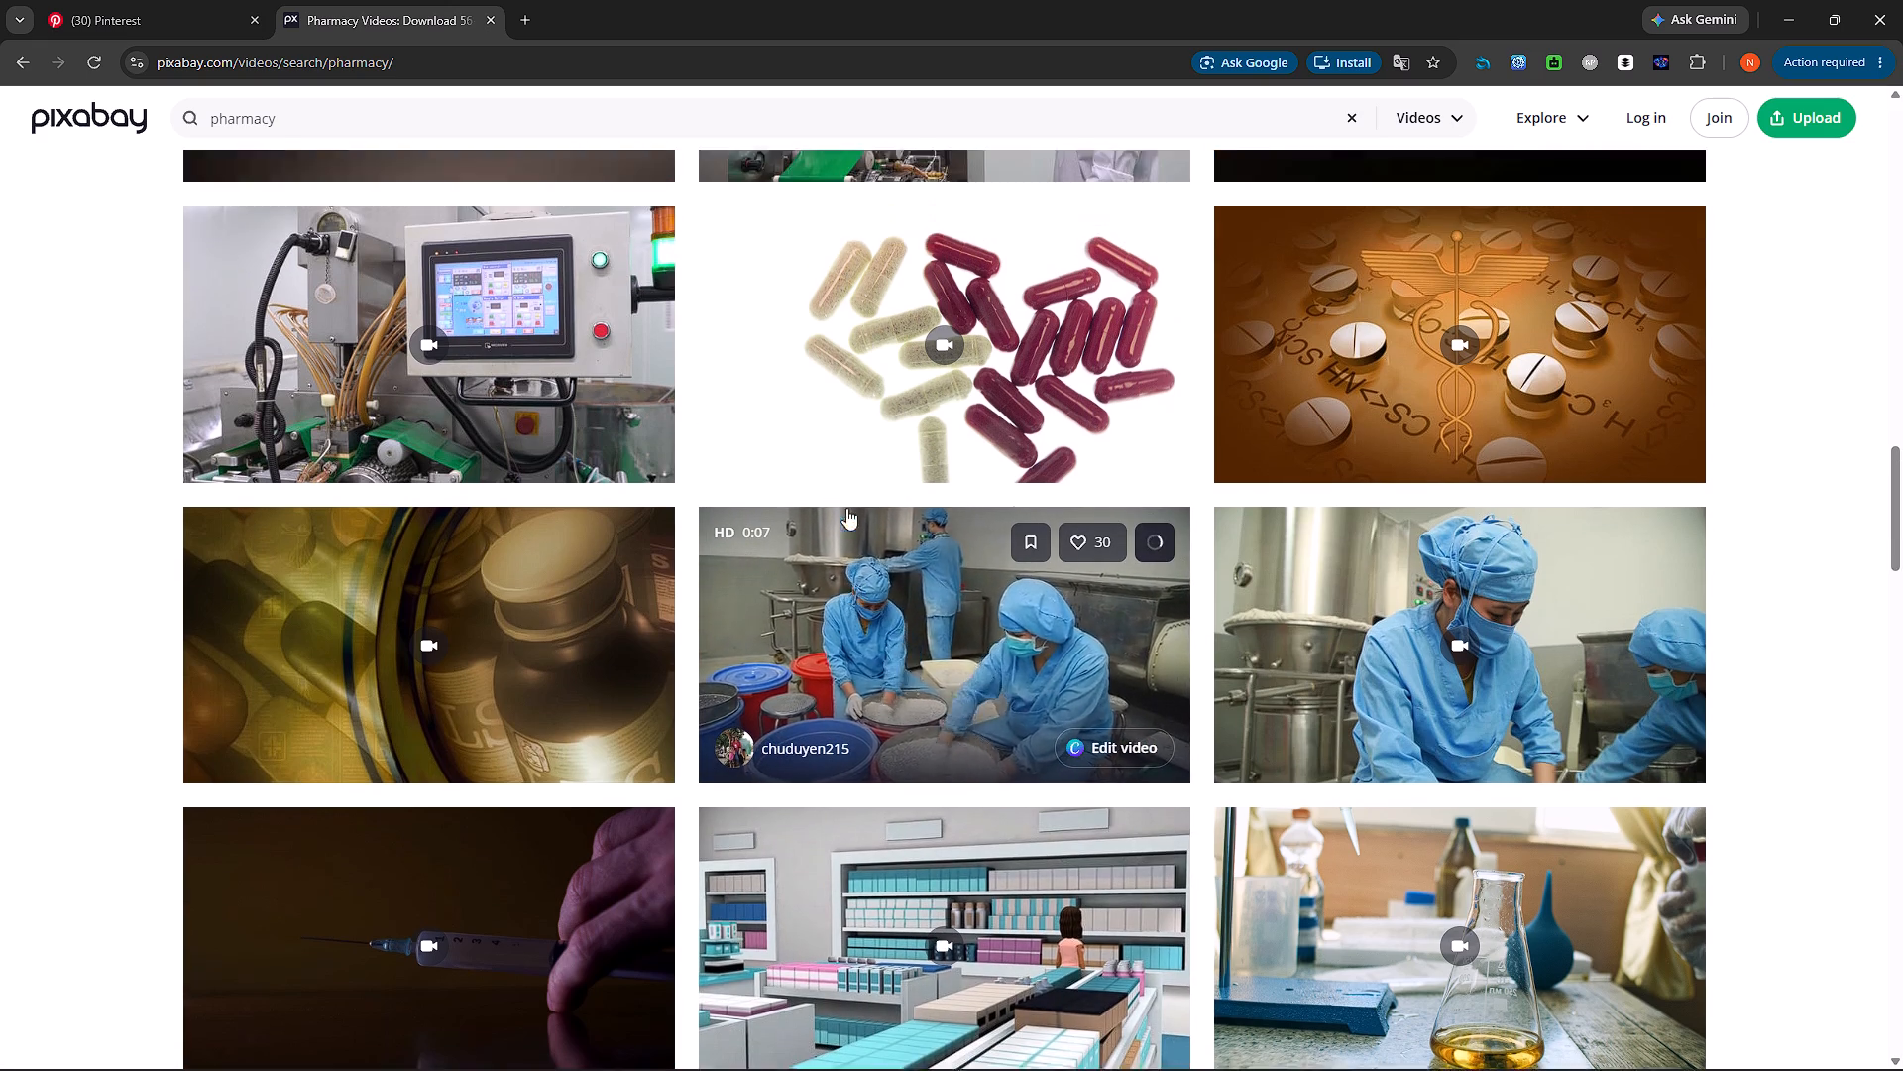
{"action": "scroll", "coordinate": [846, 508], "scroll_direction": "up", "scroll_amount": 2}
{"action": "scroll", "coordinate": [874, 564], "scroll_direction": "down", "scroll_amount": 3}
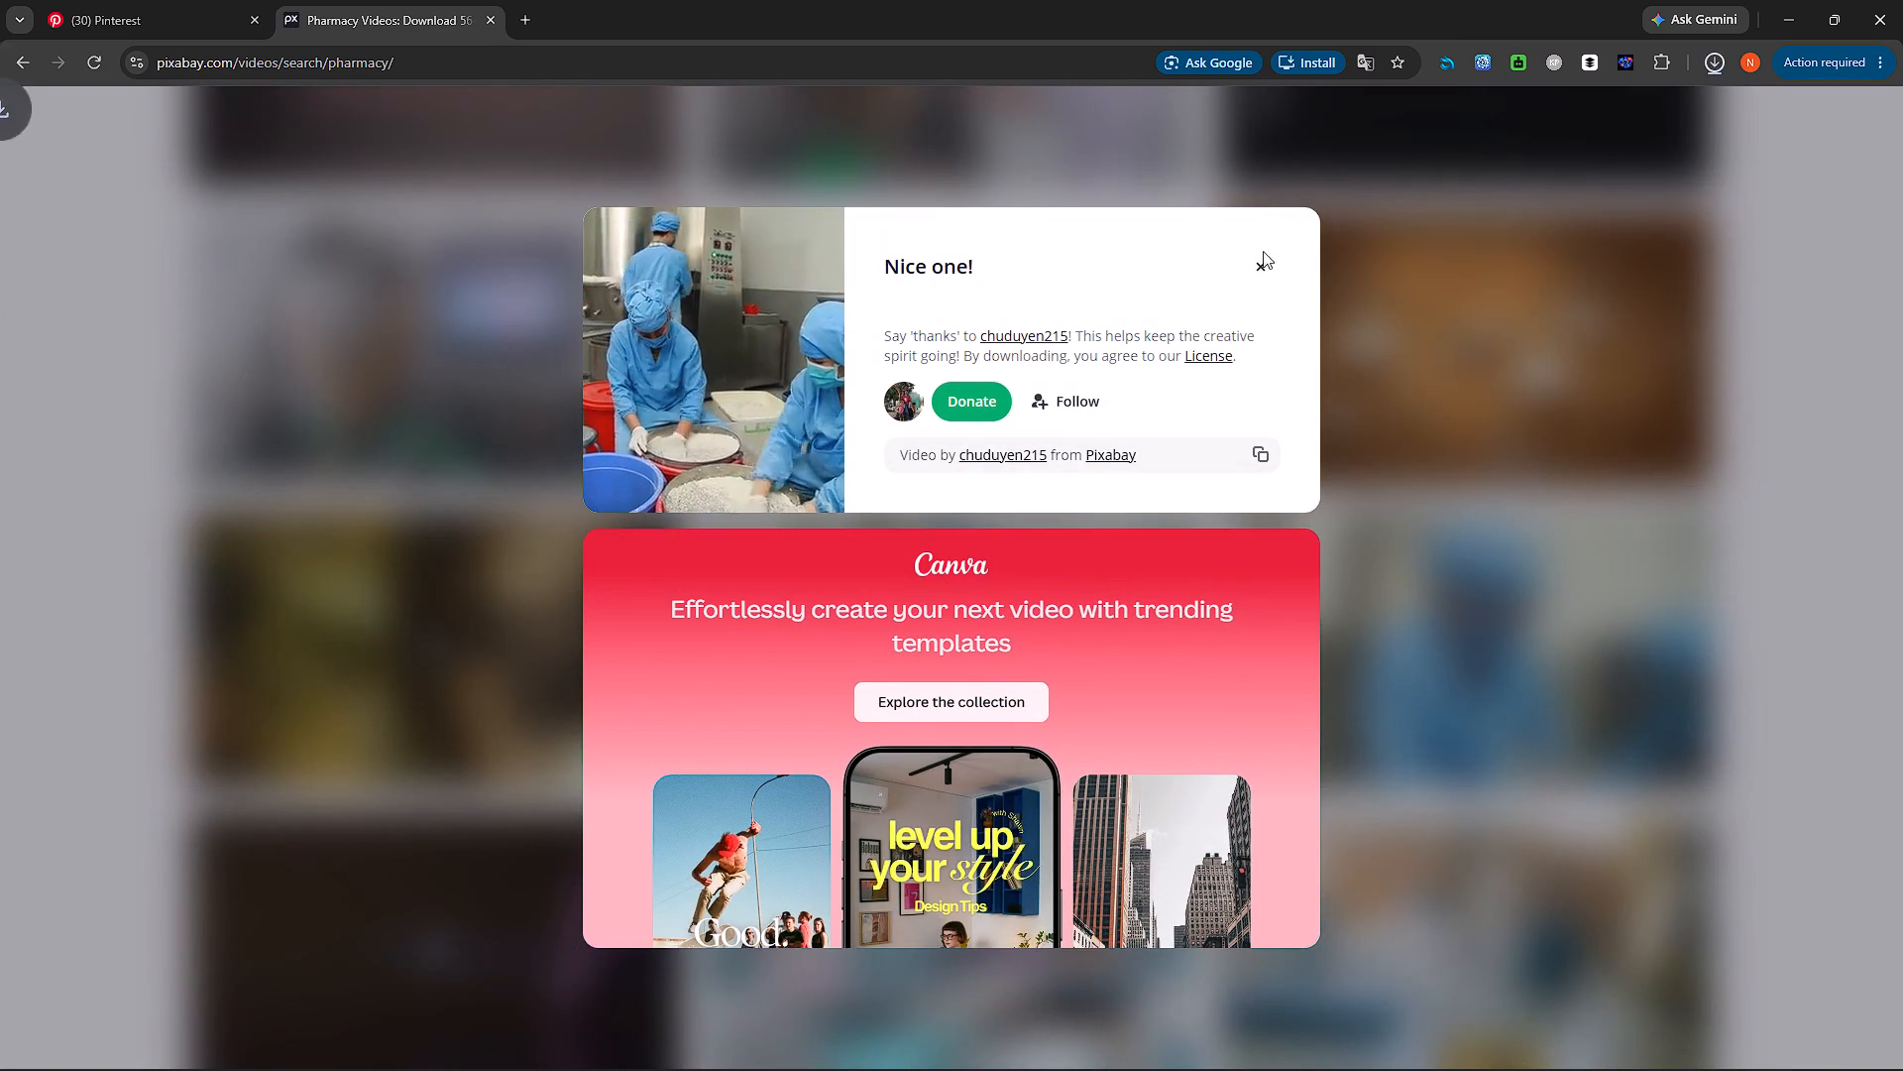
{"action": "left_click", "coordinate": [1251, 260]}
Download the 0:18 HD clip of green capsules on a factory production line and dismiss the thank-you window.
{"action": "scroll", "coordinate": [1071, 305], "scroll_direction": "up", "scroll_amount": 5}
{"action": "scroll", "coordinate": [1032, 388], "scroll_direction": "up", "scroll_amount": 3}
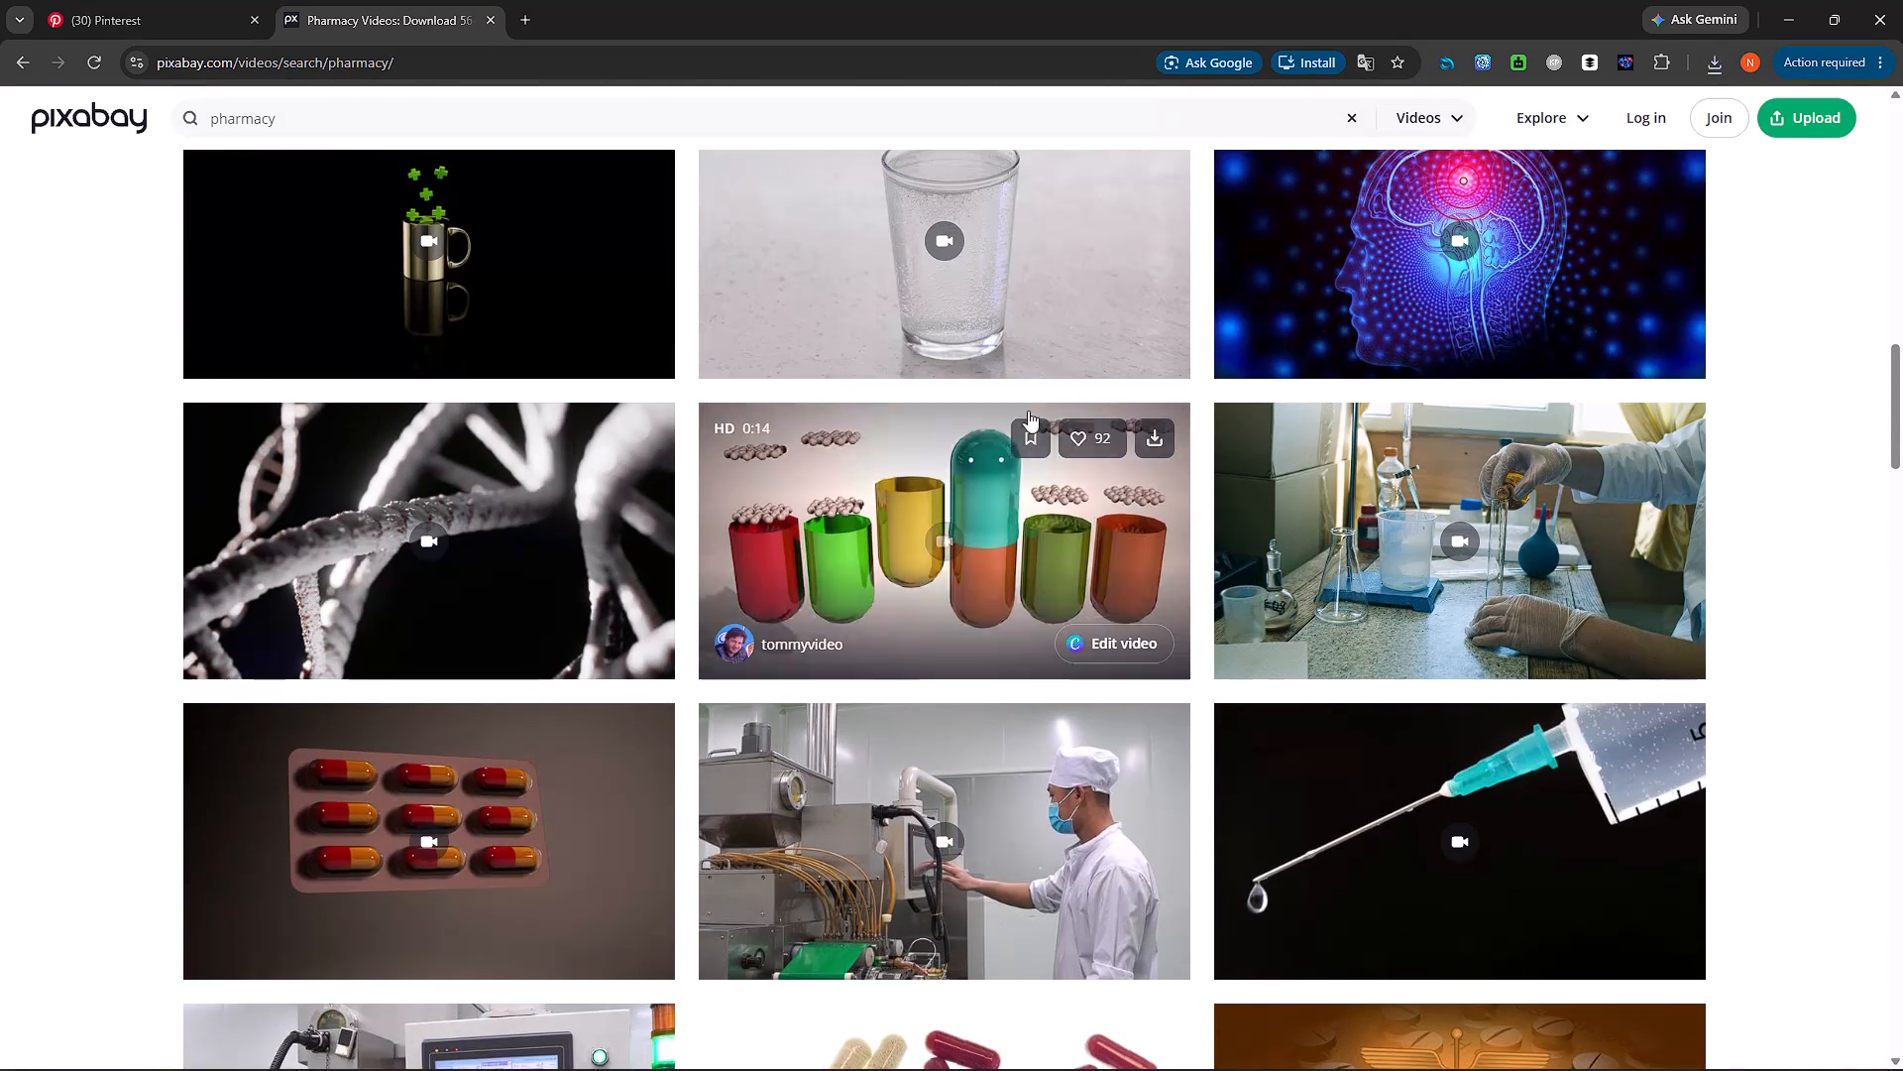
{"action": "scroll", "coordinate": [1016, 451], "scroll_direction": "up", "scroll_amount": 11}
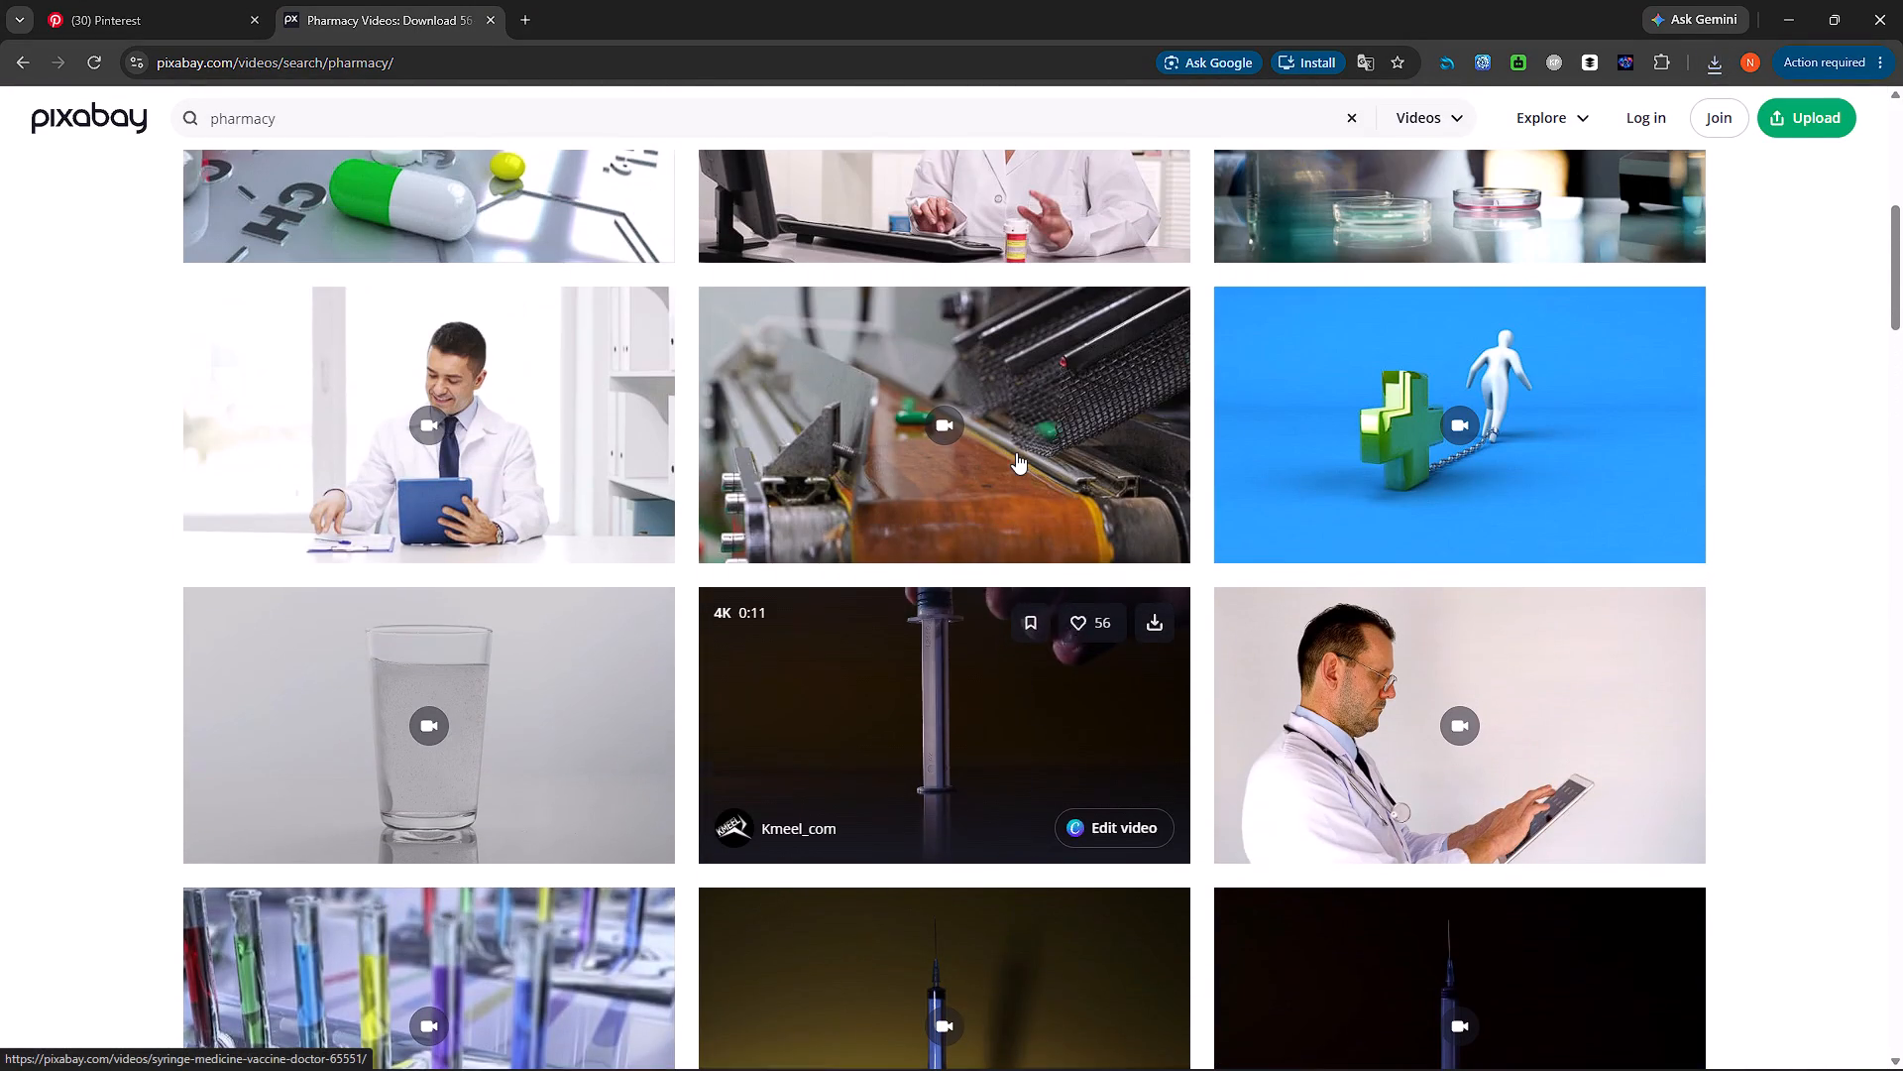
{"action": "left_click", "coordinate": [1159, 330]}
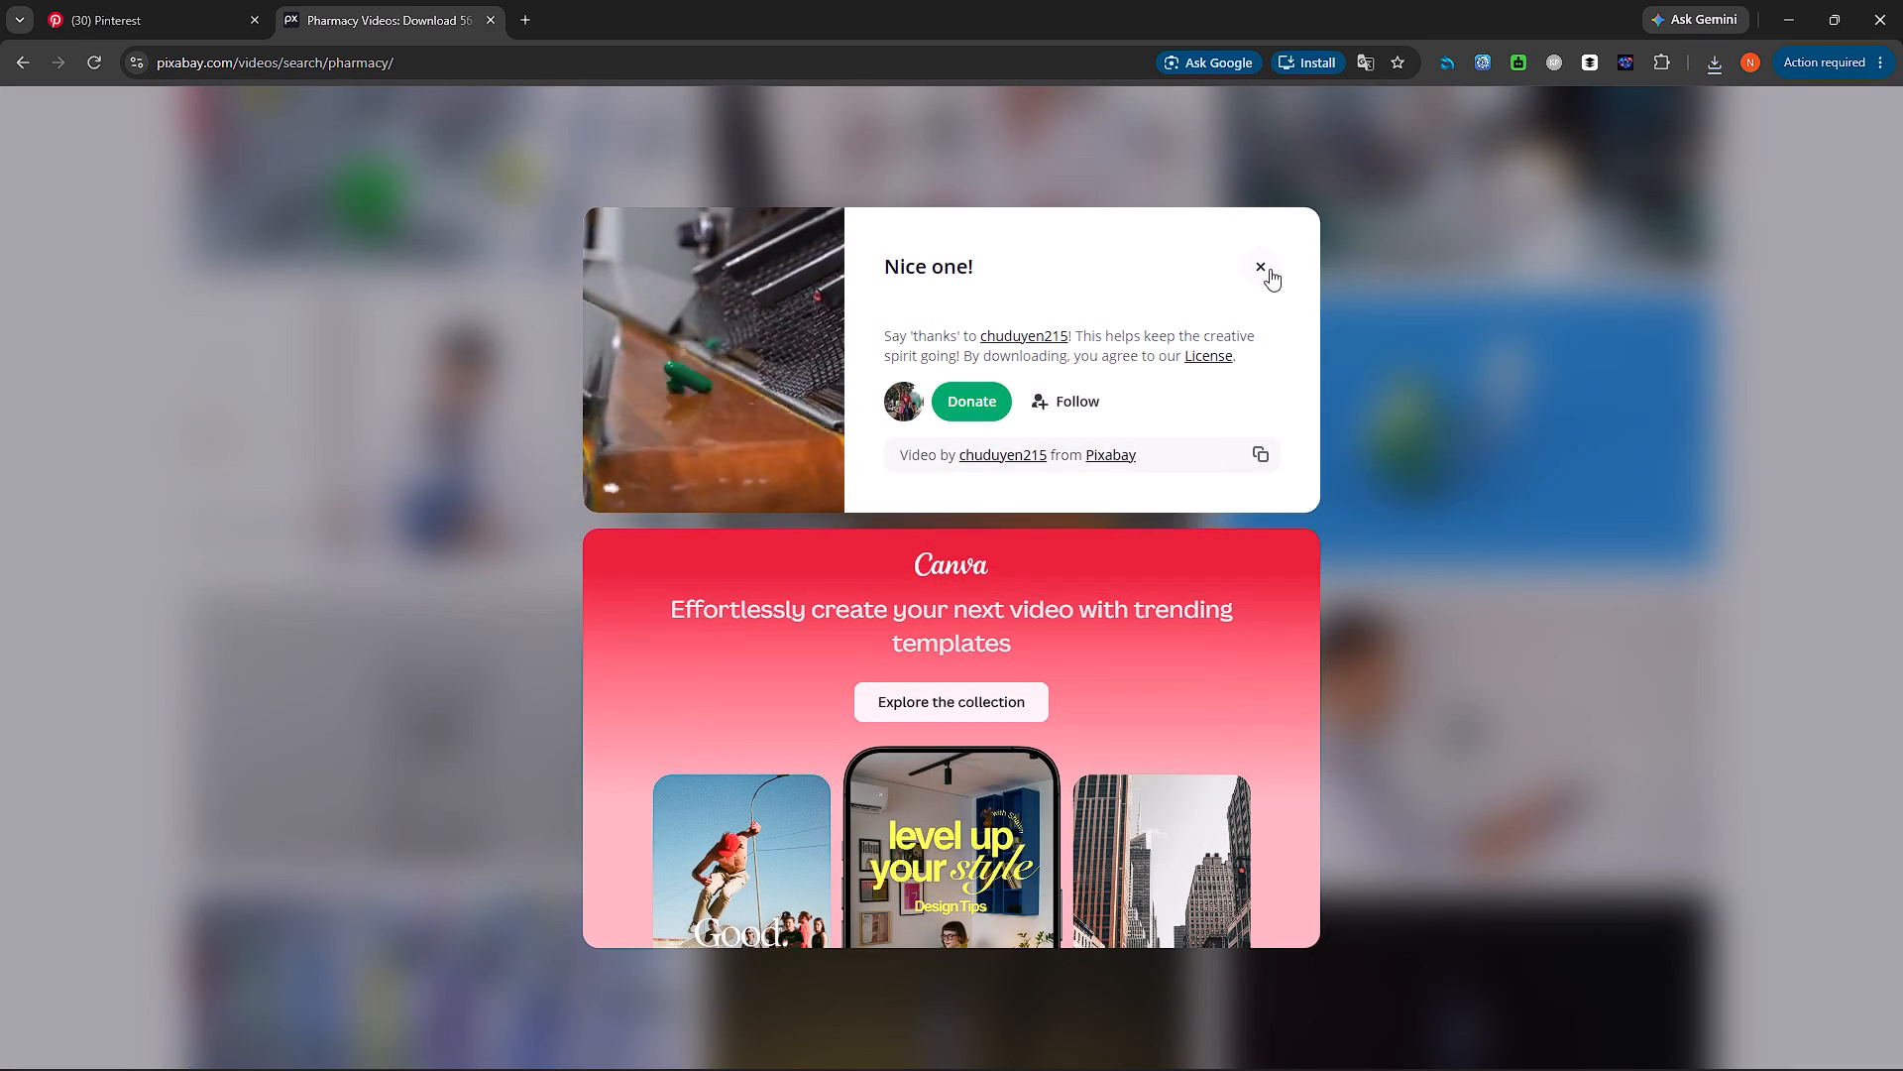
{"action": "left_click", "coordinate": [1270, 269]}
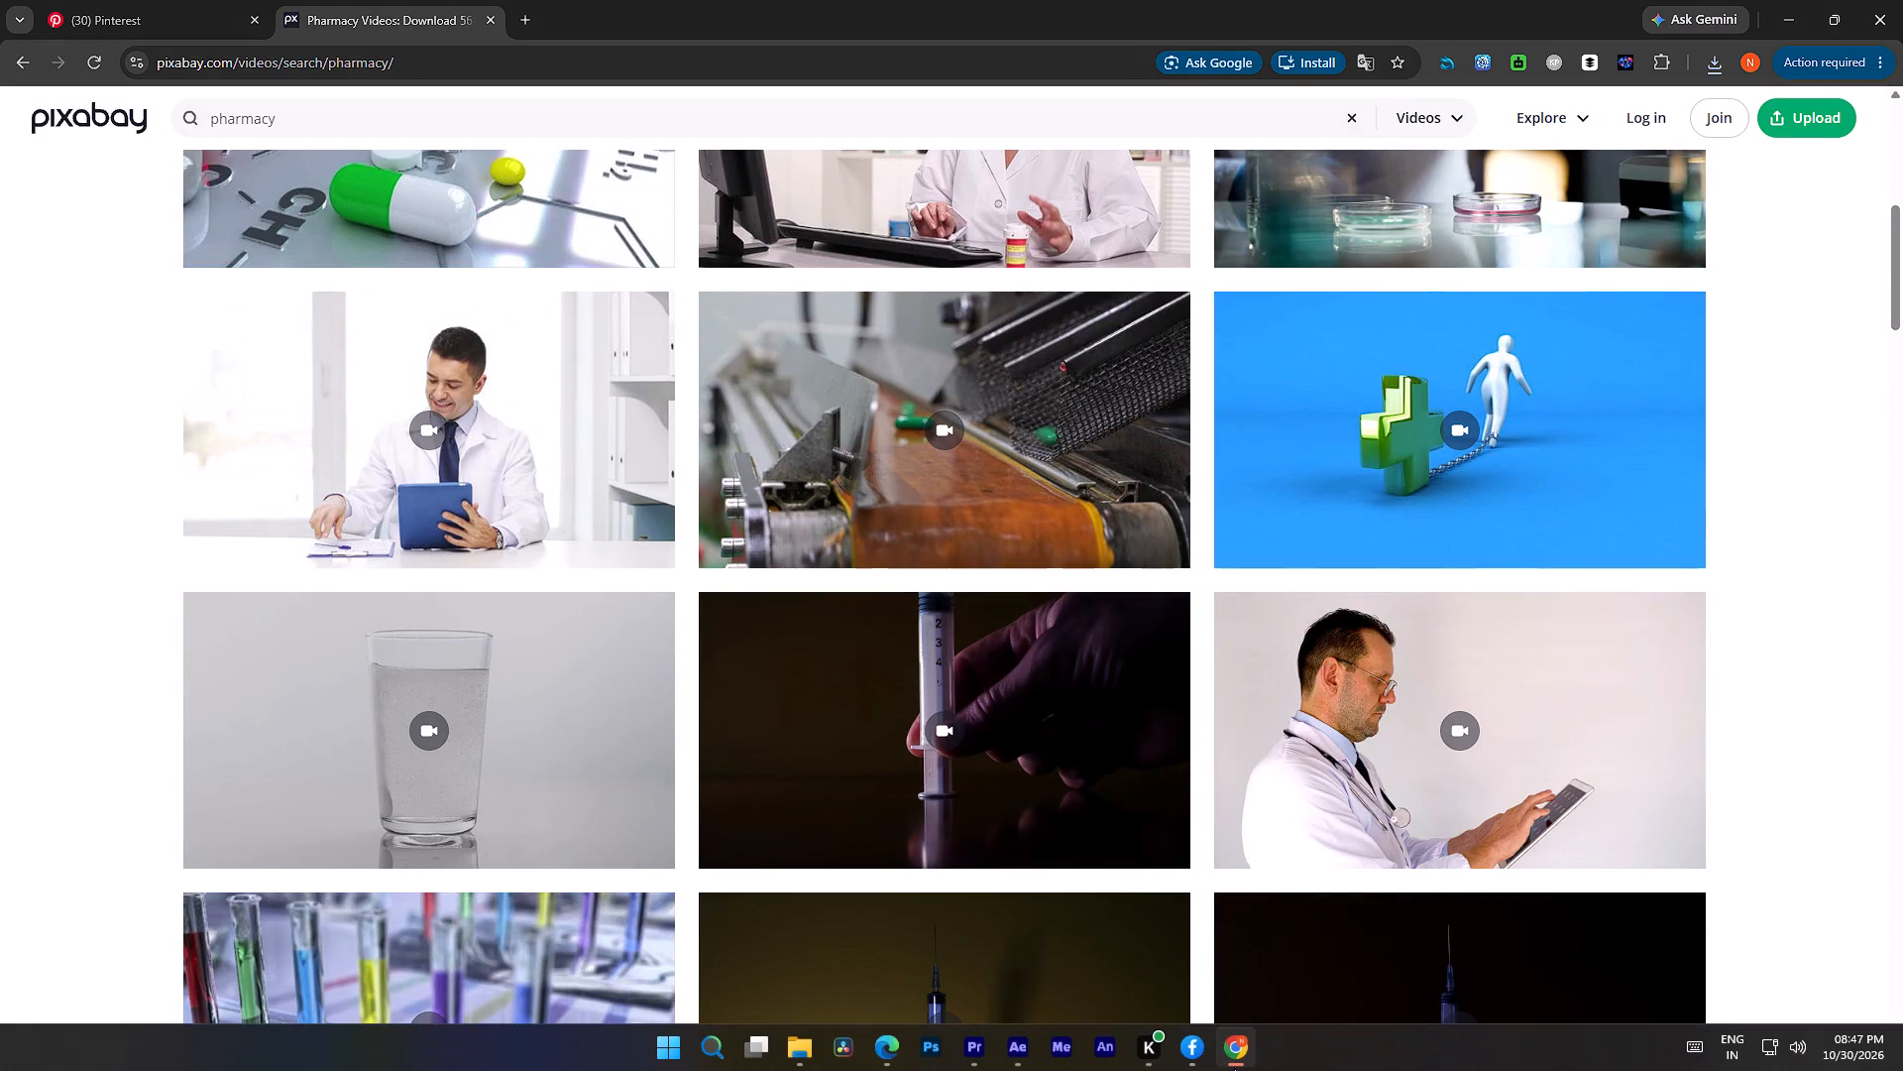
Switch to Premiere and import the downloaded factory-worker and green-capsule clips from the Downloads folder into the Re edit project.
{"action": "left_click", "coordinate": [967, 1034]}
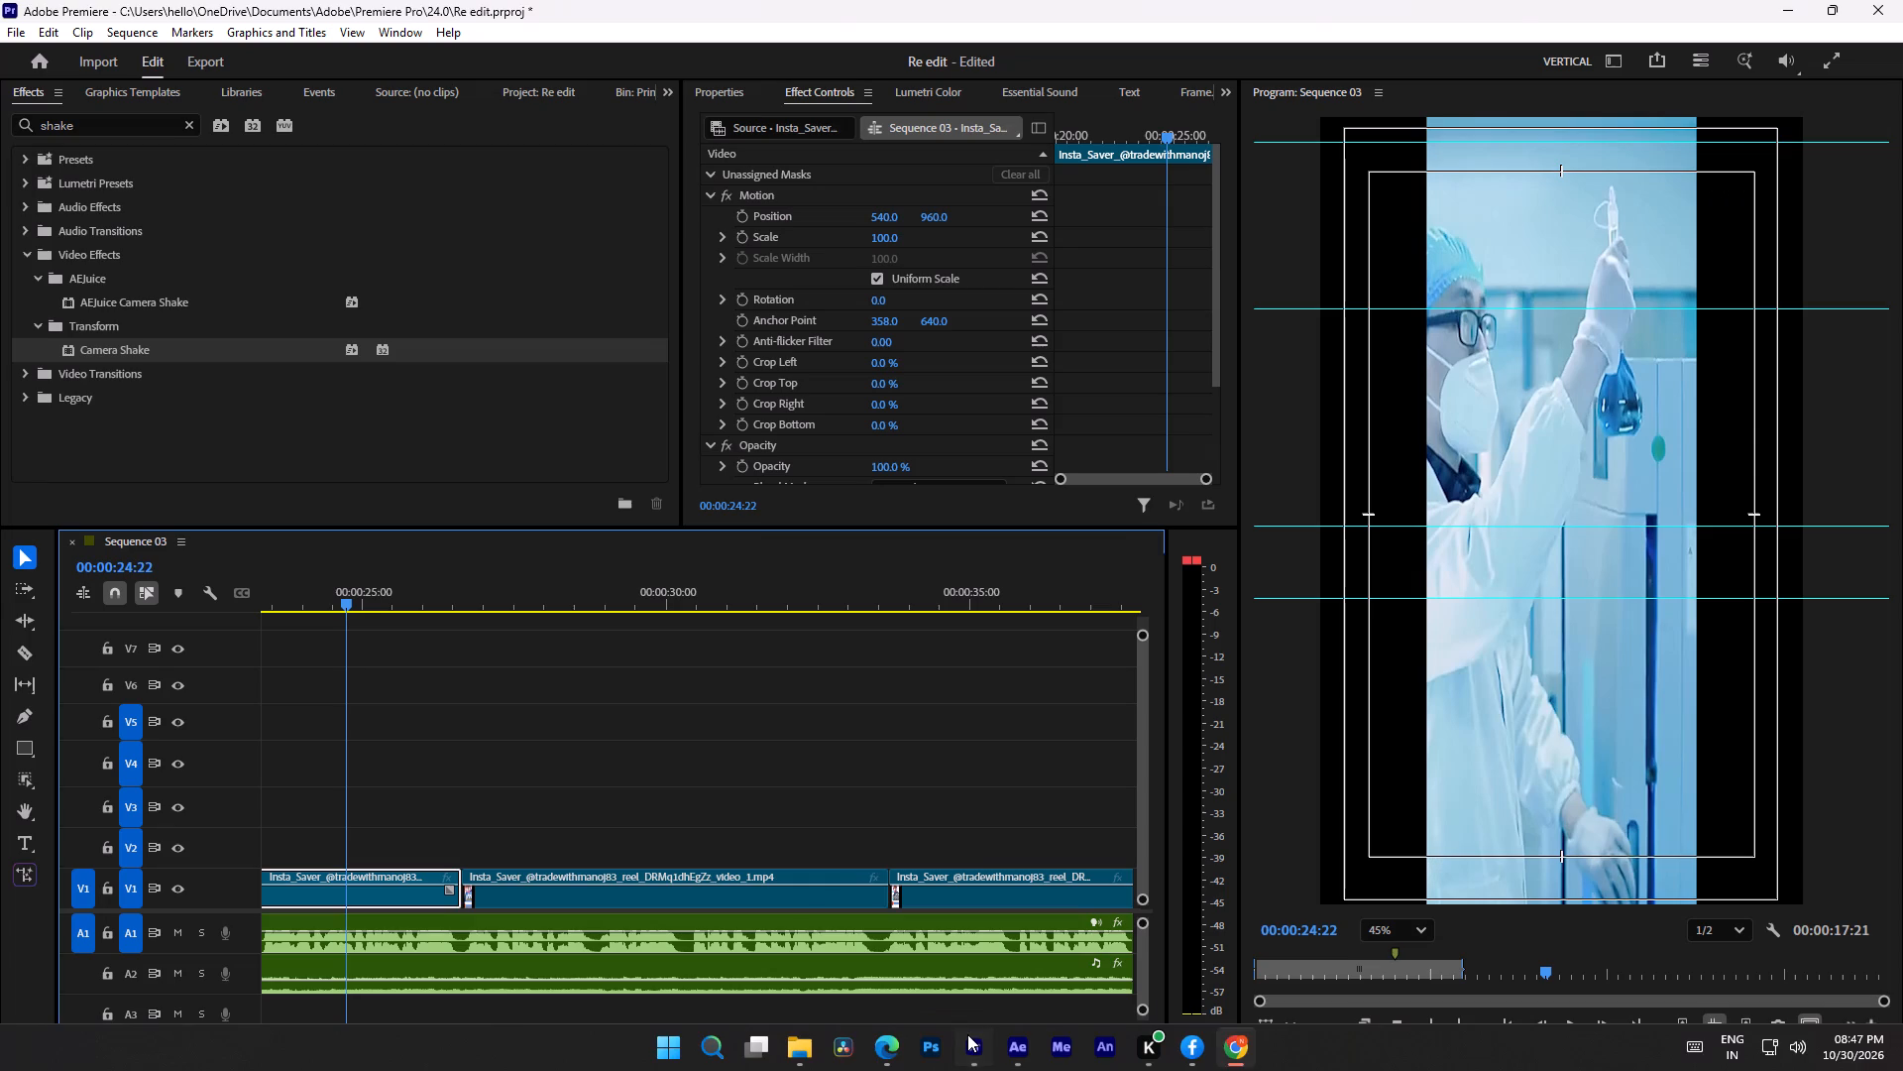
{"action": "left_click", "coordinate": [508, 86]}
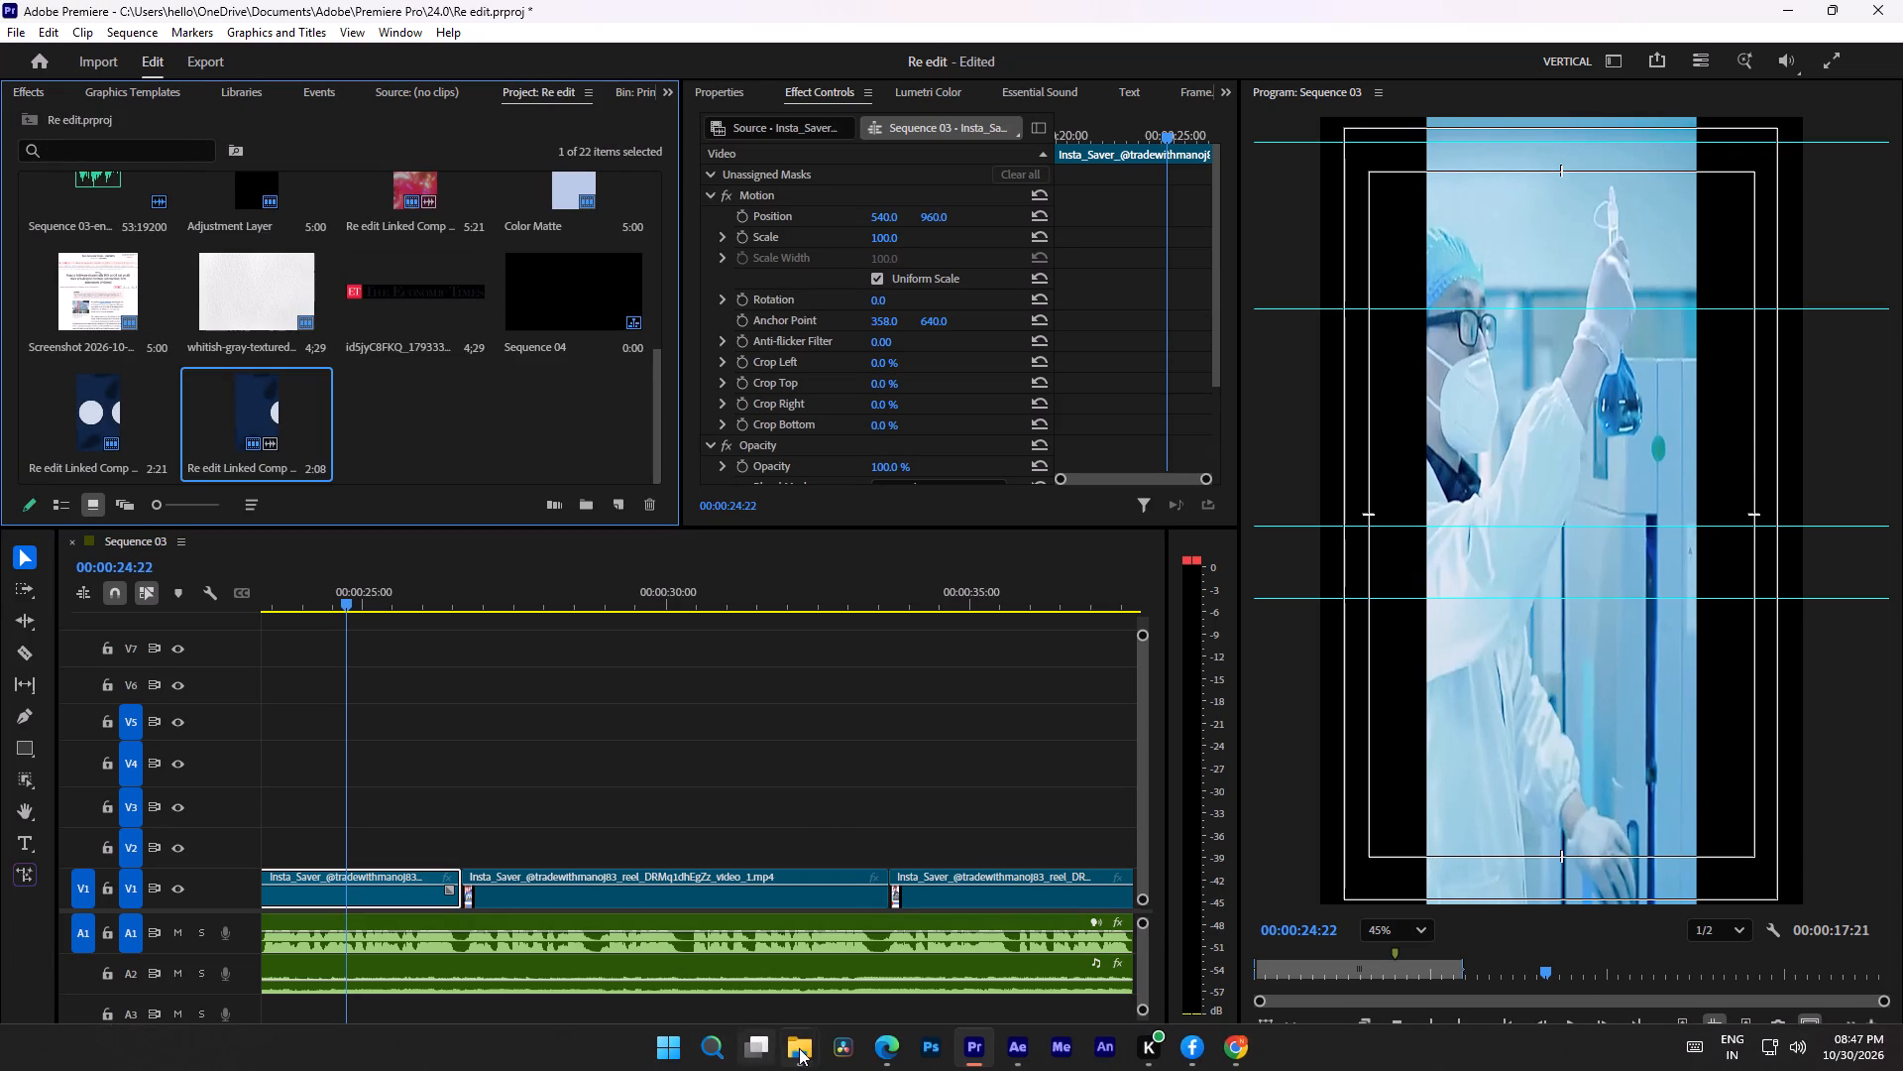
{"action": "left_click", "coordinate": [801, 1047]}
{"action": "left_click", "coordinate": [854, 962]}
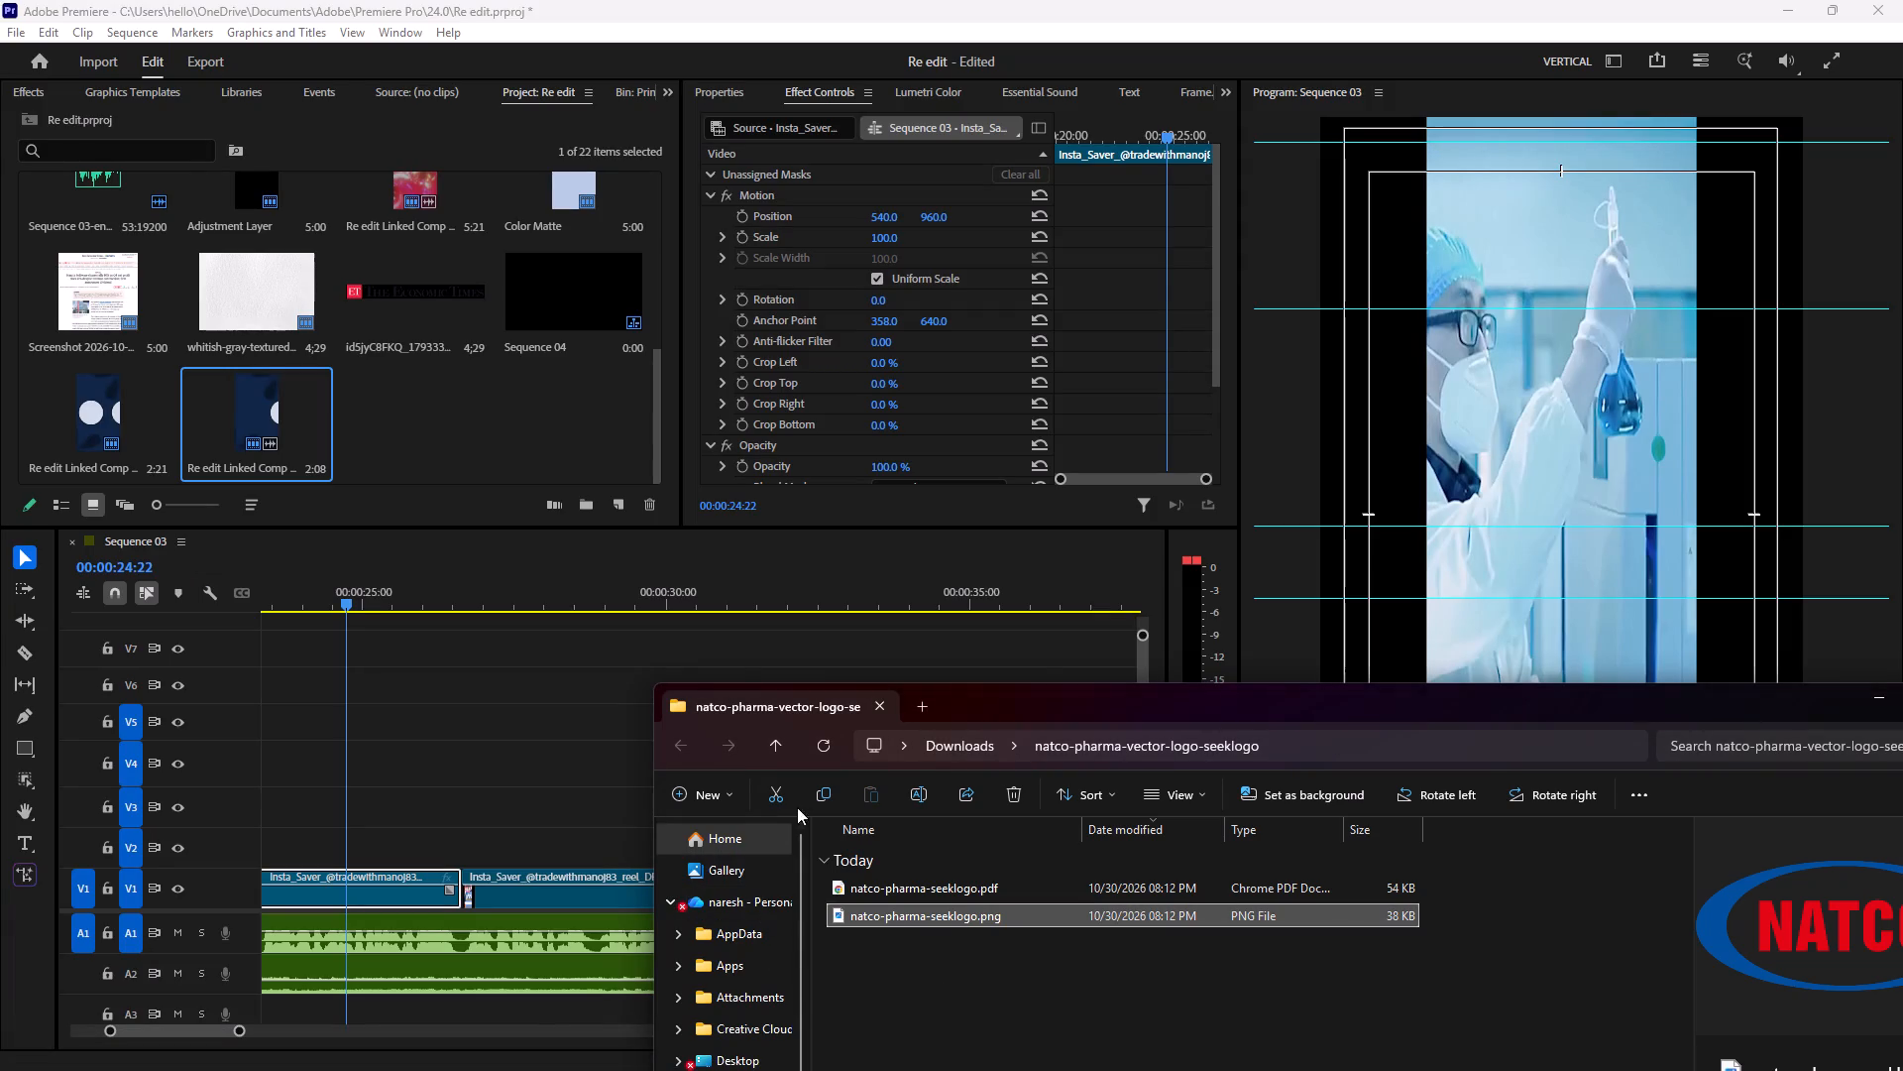
{"action": "left_click", "coordinate": [772, 744]}
{"action": "scroll", "coordinate": [939, 913], "scroll_direction": "down", "scroll_amount": 1}
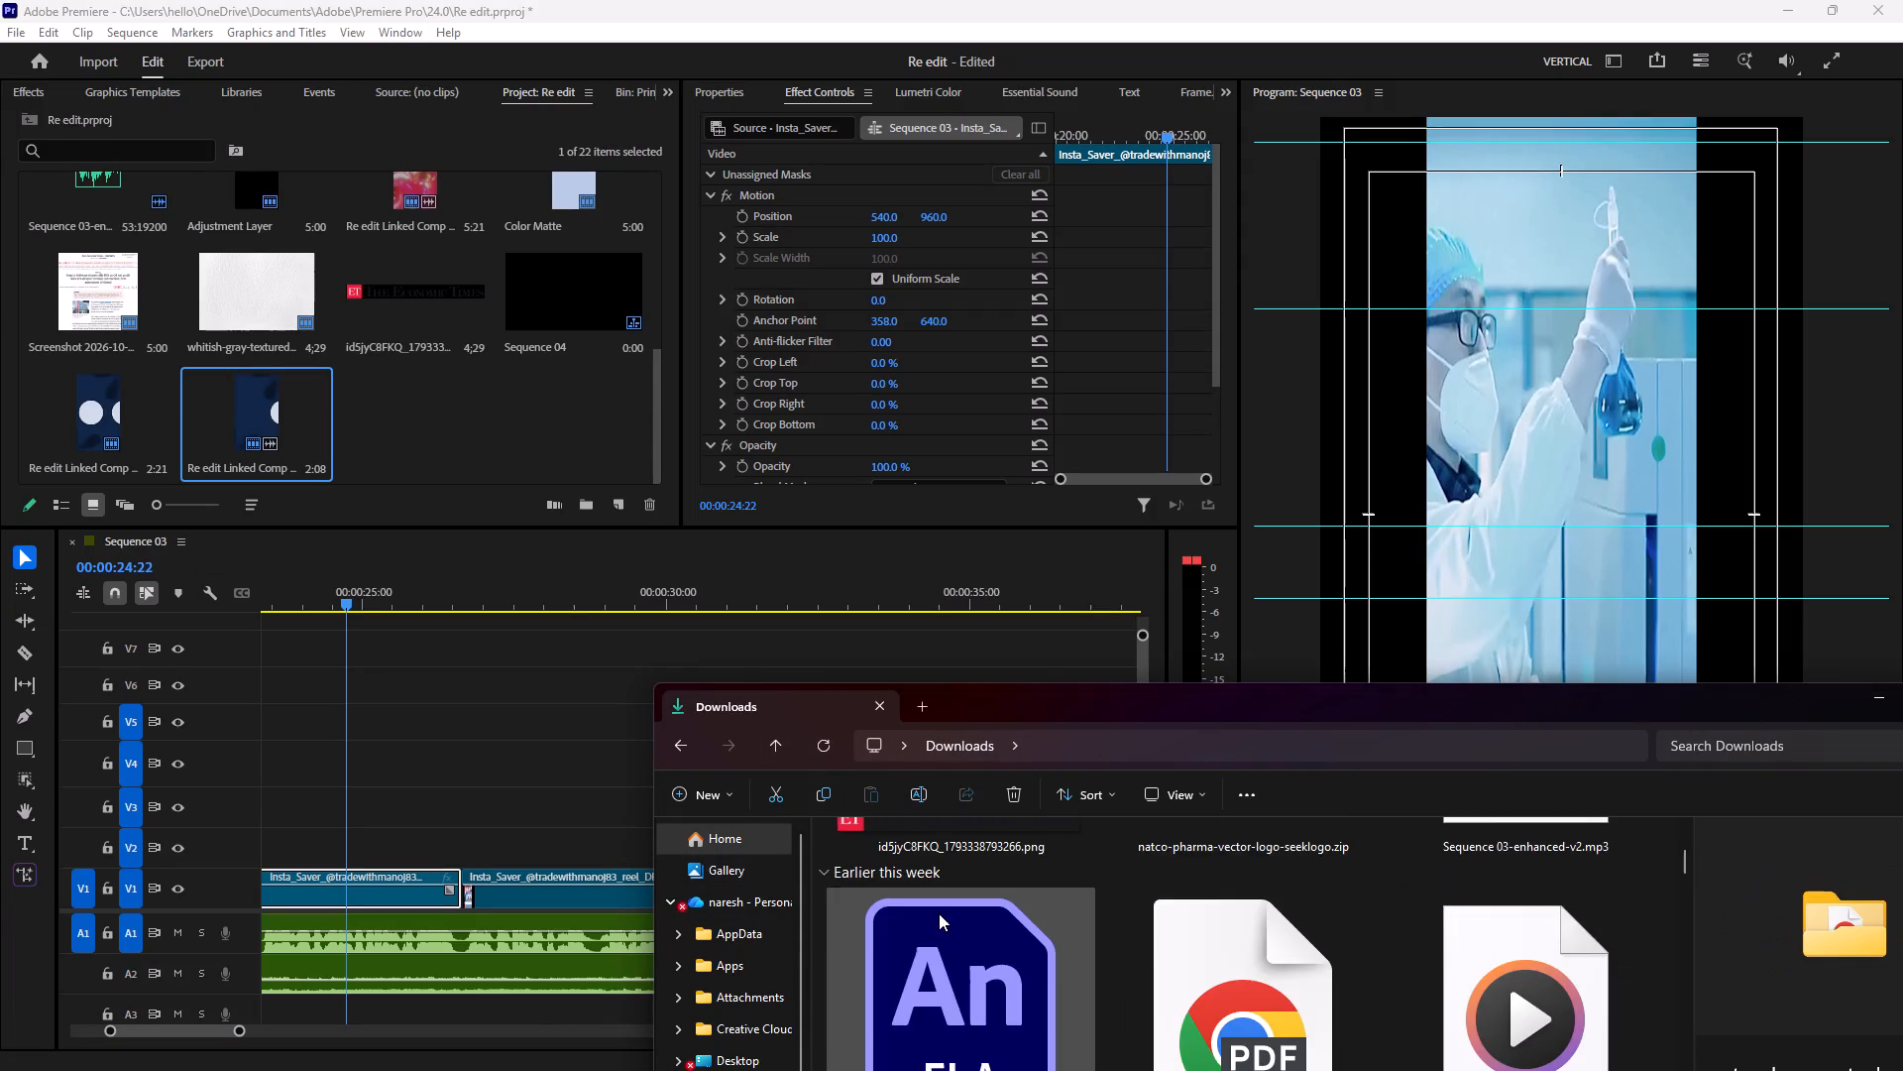
{"action": "scroll", "coordinate": [939, 913], "scroll_direction": "up", "scroll_amount": 1}
{"action": "left_click", "coordinate": [1220, 977]}
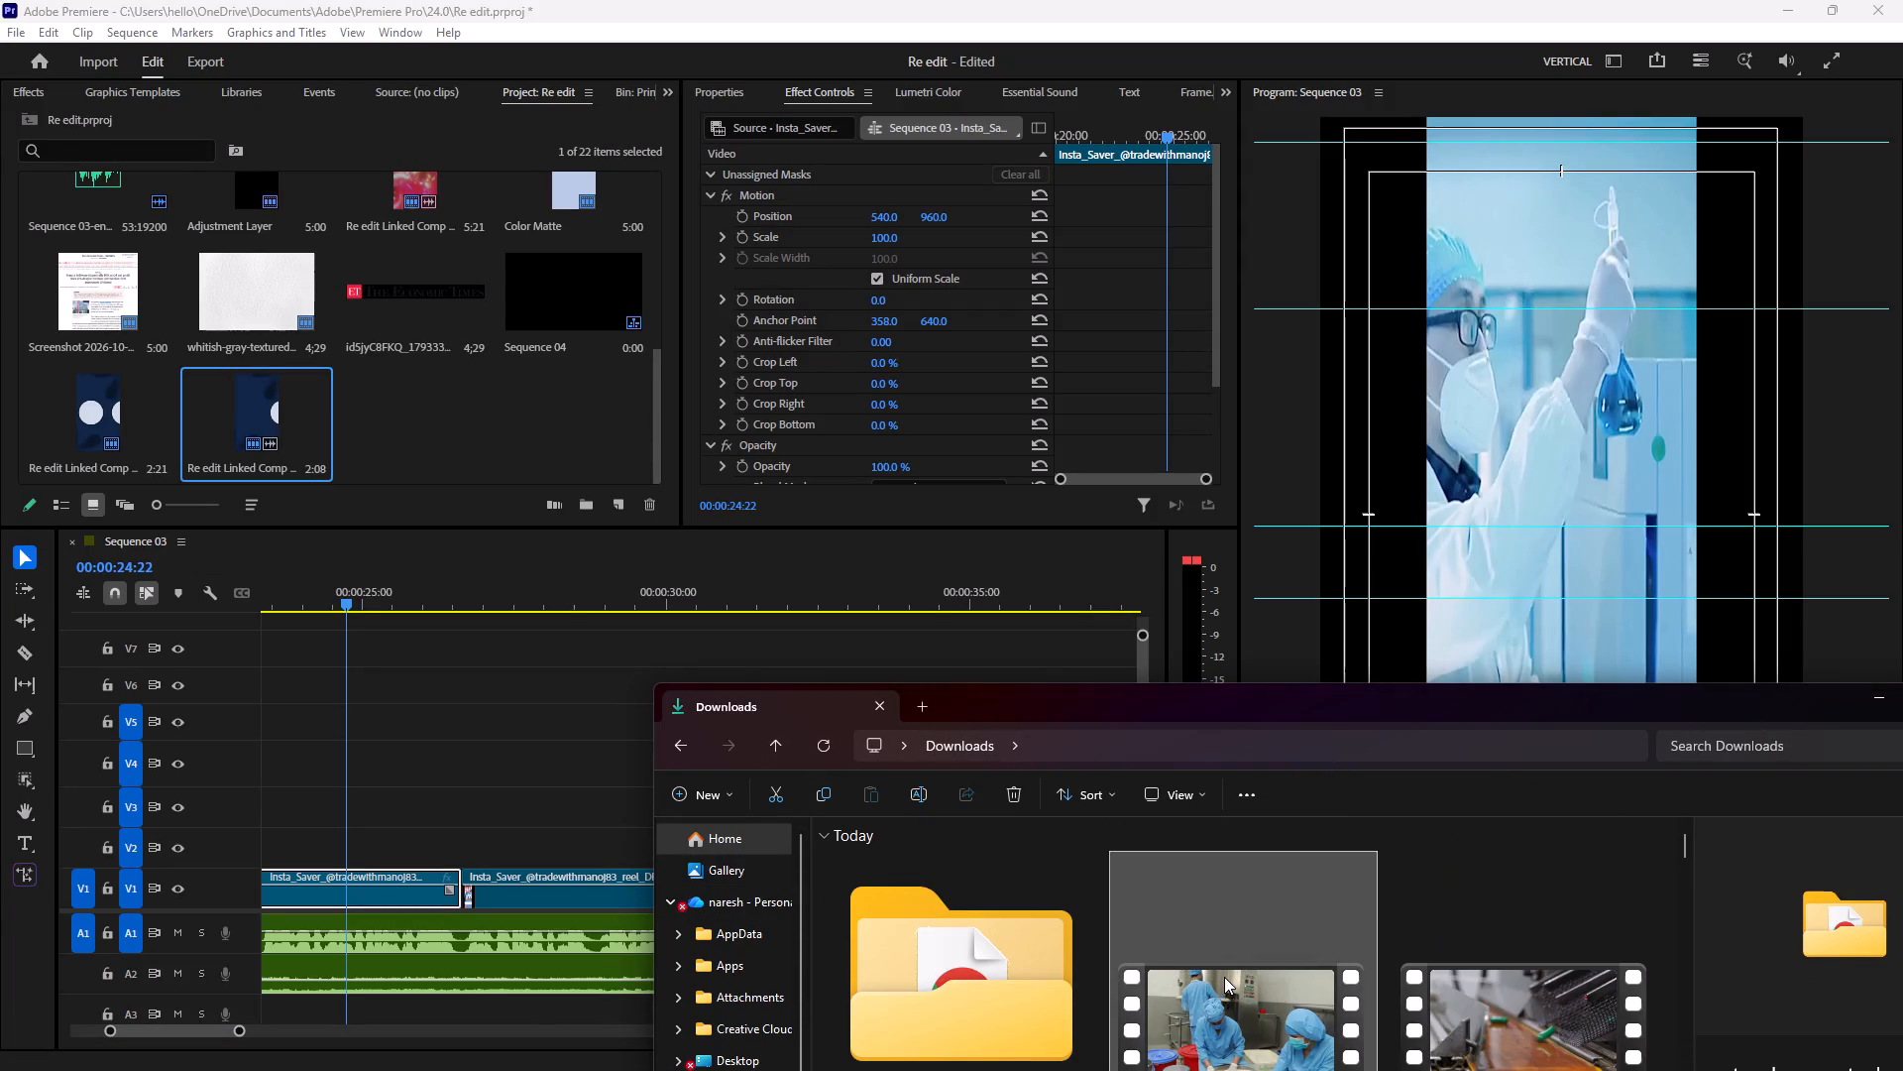
{"action": "left_click", "coordinate": [1480, 982], "text": "shift"}
{"action": "left_click_drag", "start_coordinate": [1520, 917], "coordinate": [471, 419]}
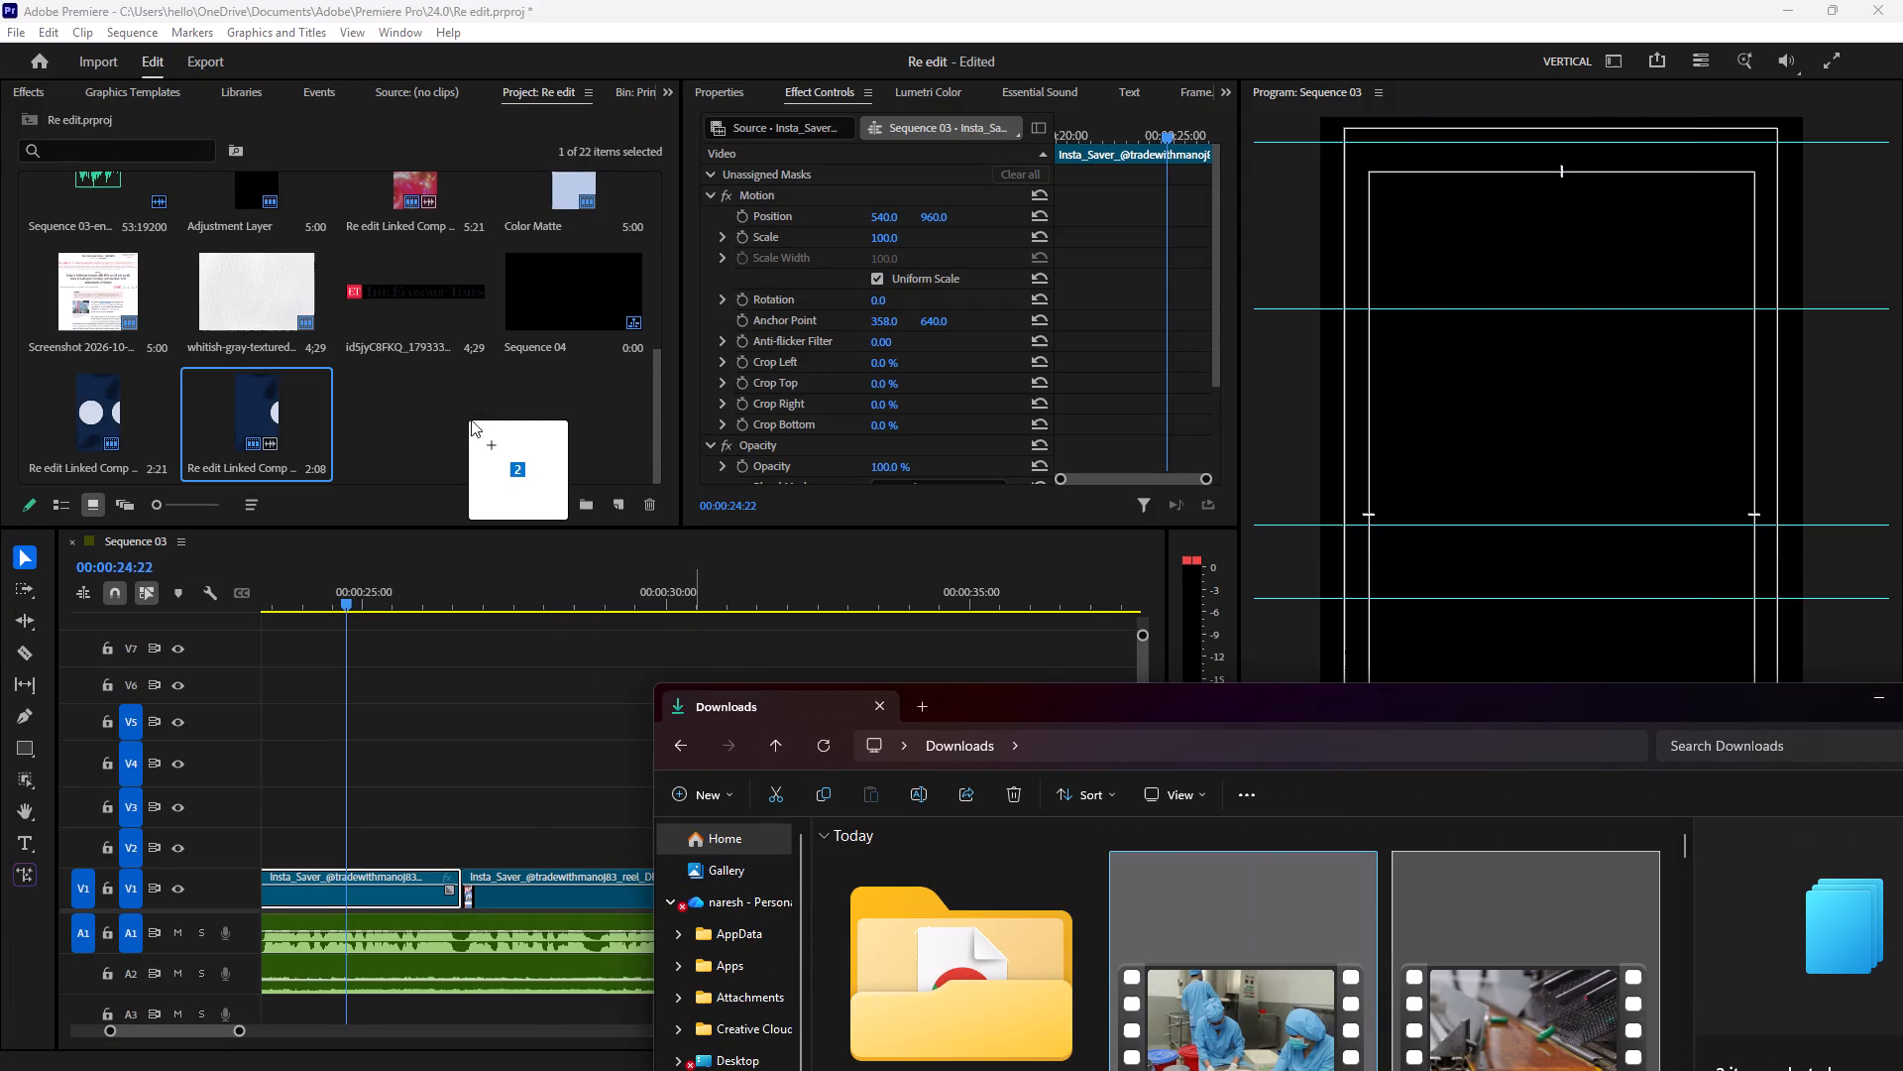
{"action": "left_click_drag", "start_coordinate": [471, 419], "coordinate": [413, 389]}
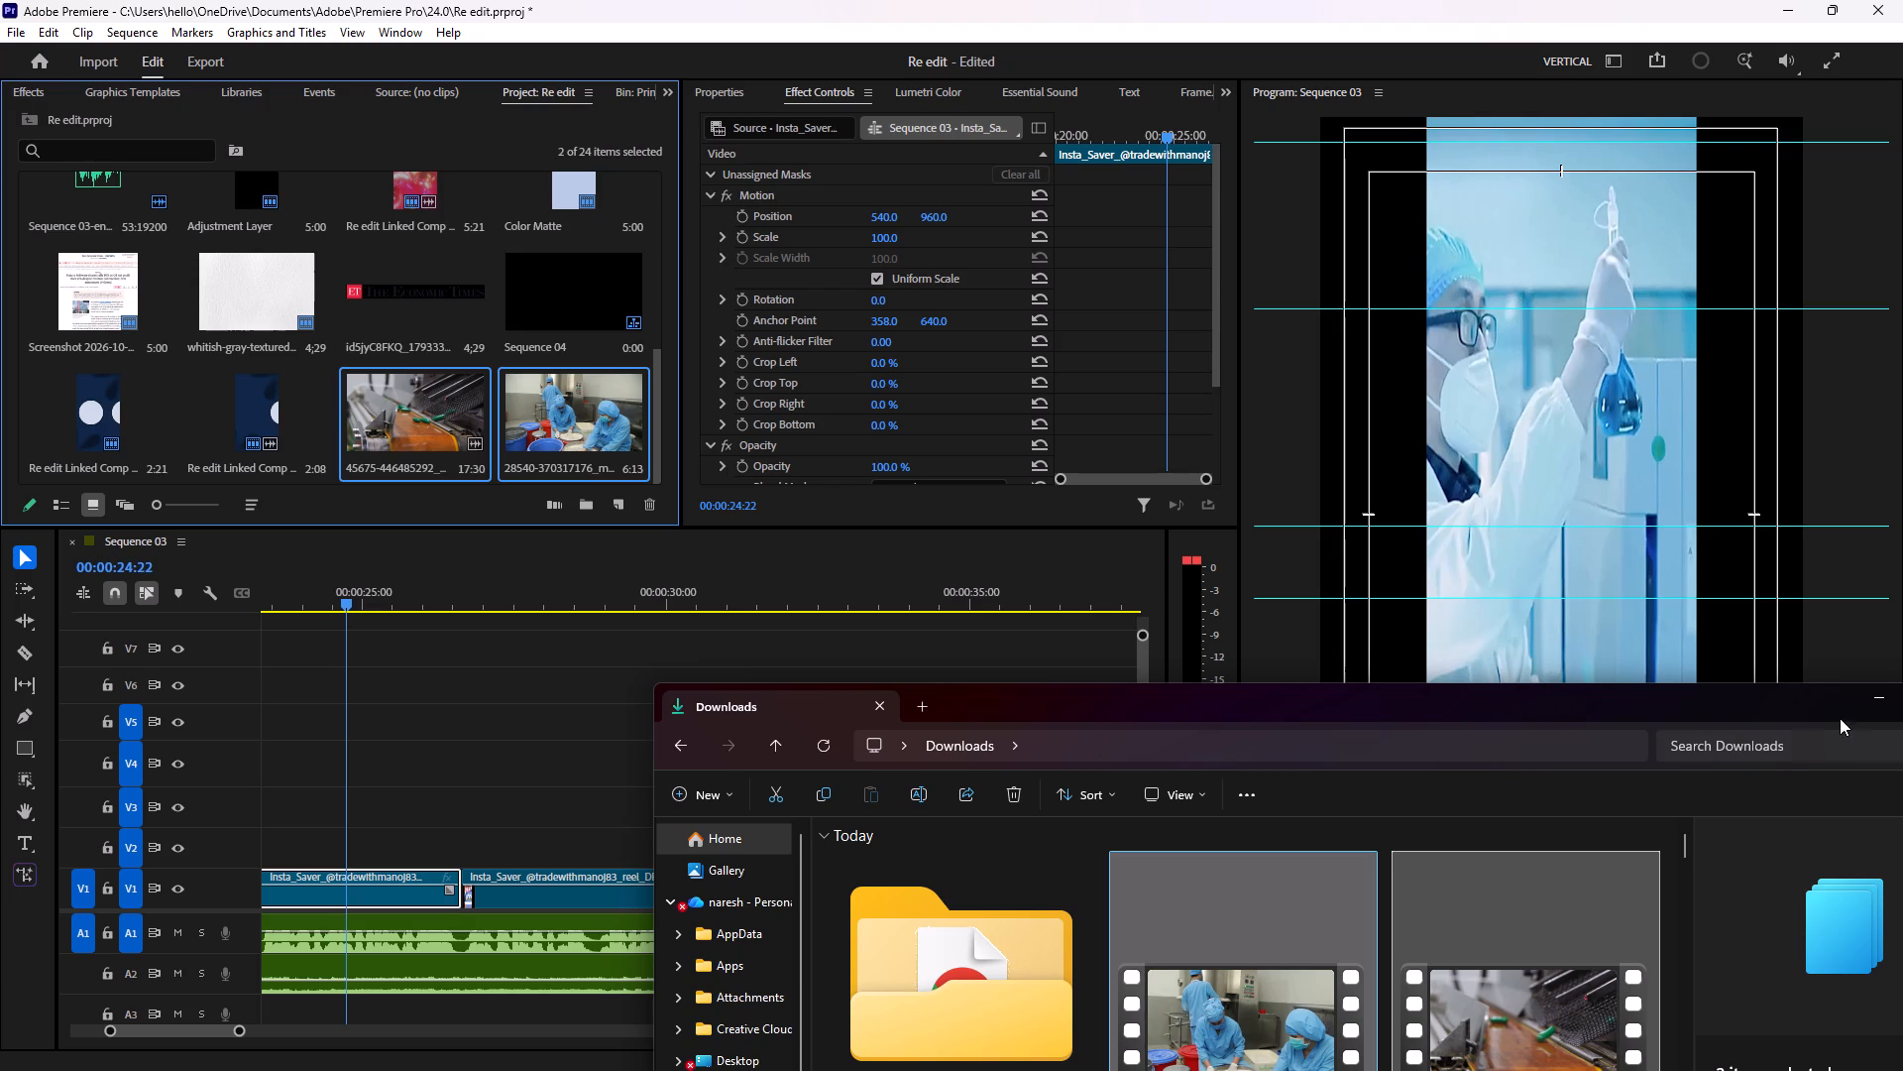
{"action": "left_click", "coordinate": [1864, 700]}
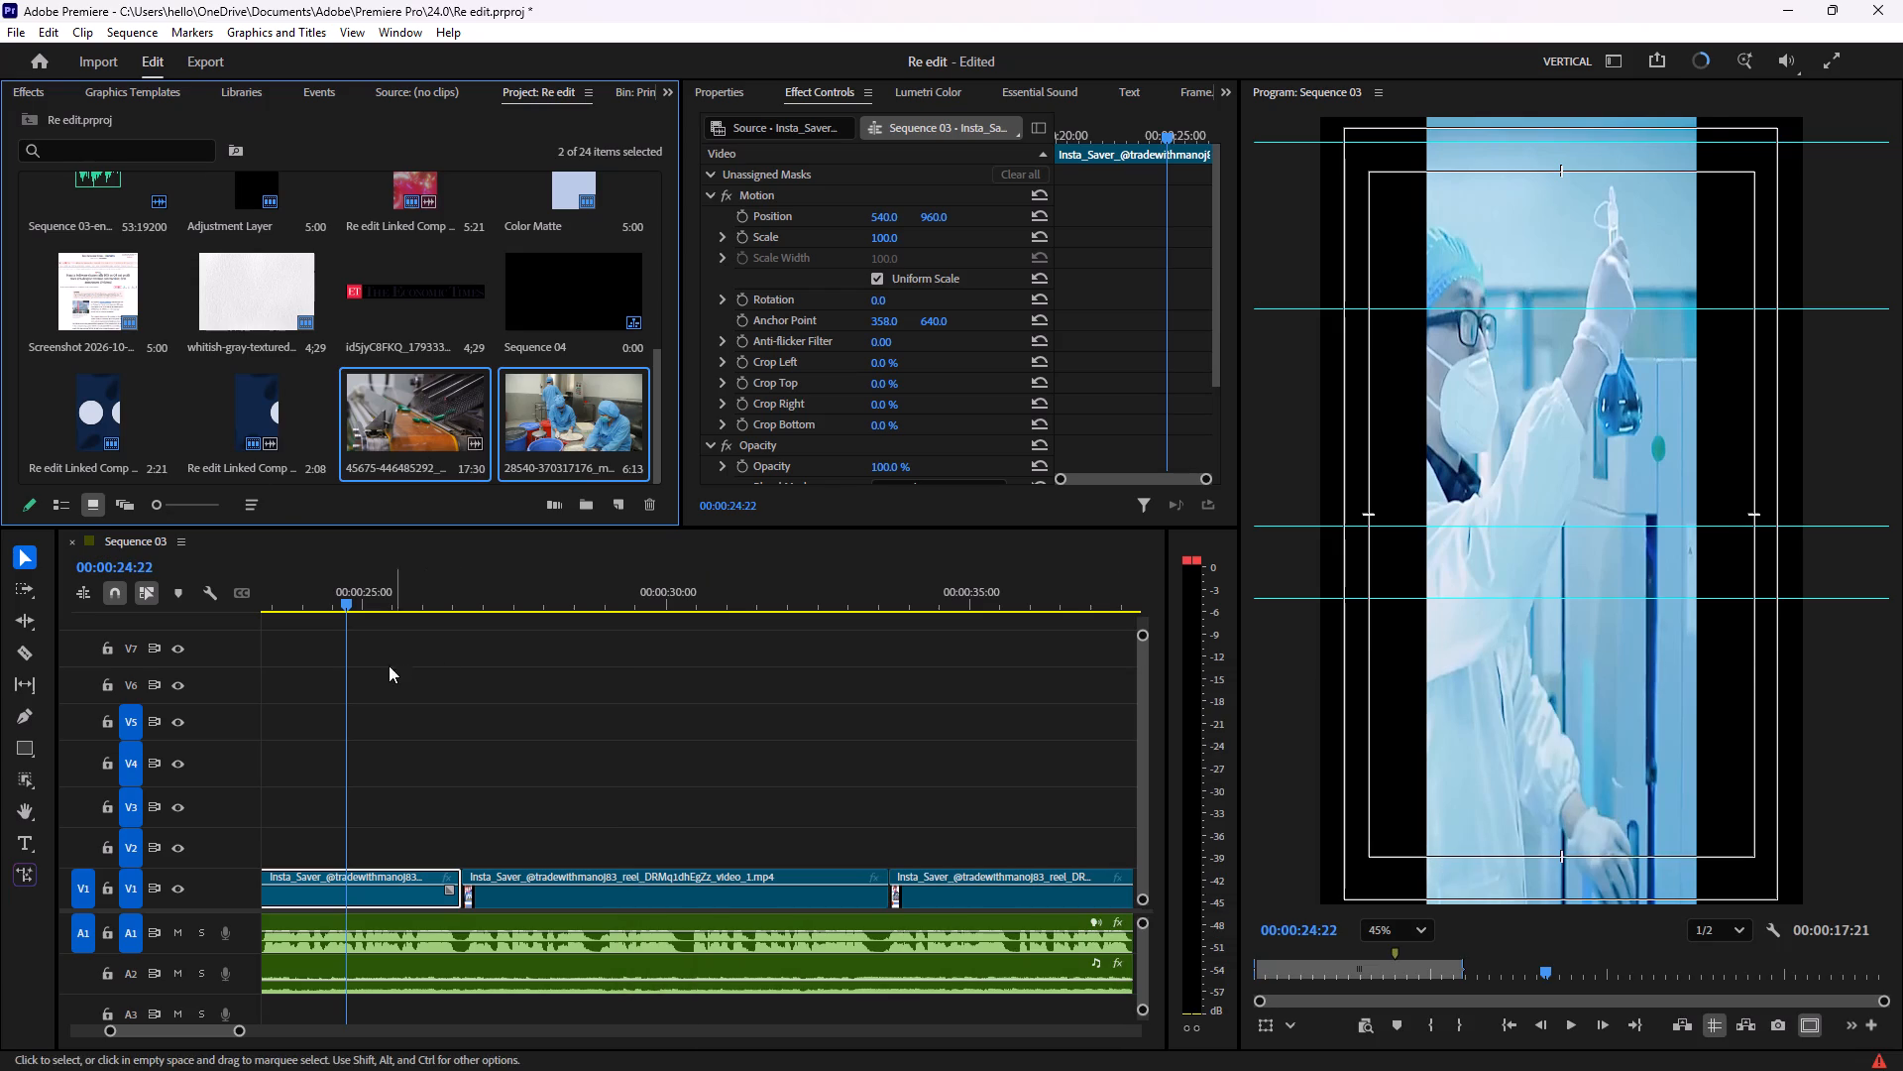
Return the playhead to 00:00:19:21 near the end of the NATCO logo clip and lower the system sound volume.
{"action": "left_click_drag", "start_coordinate": [348, 598], "coordinate": [167, 599]}
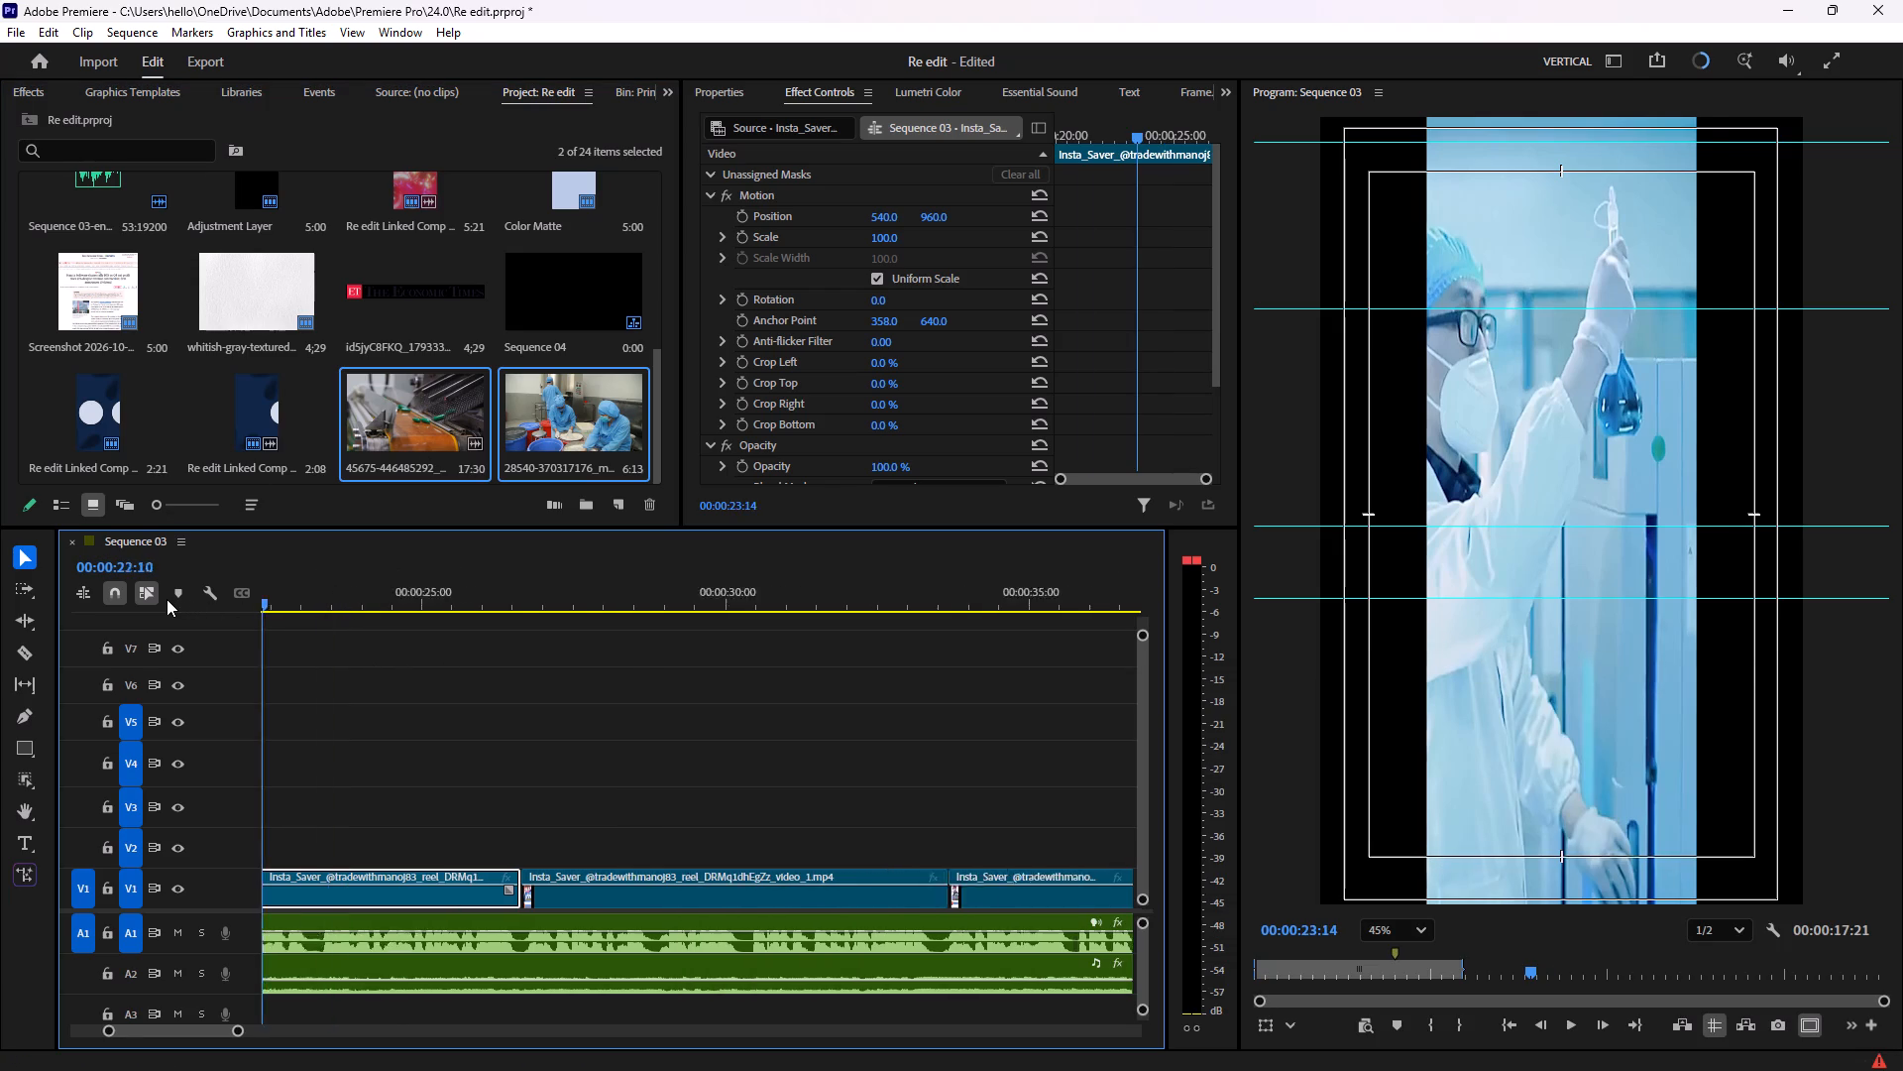
{"action": "left_click_drag", "start_coordinate": [167, 599], "coordinate": [505, 627]}
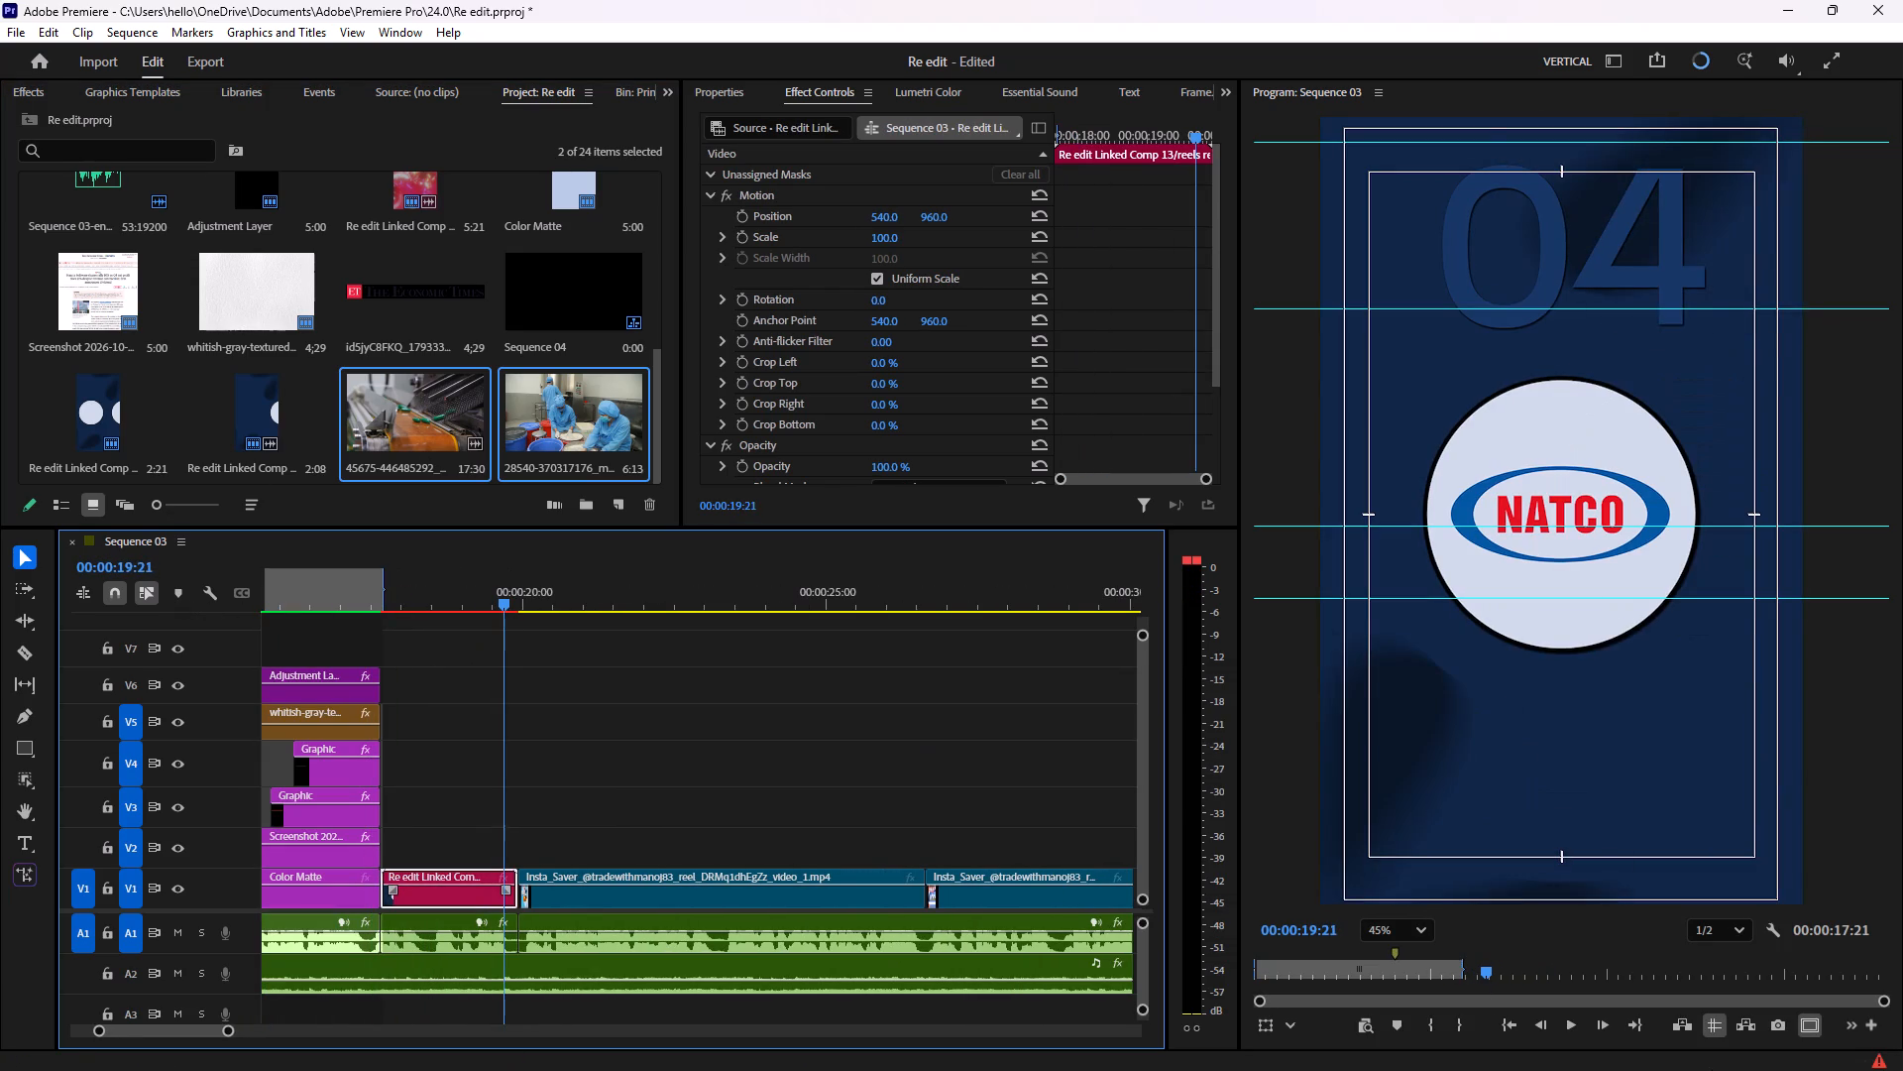
{"action": "left_click", "coordinate": [1802, 1045]}
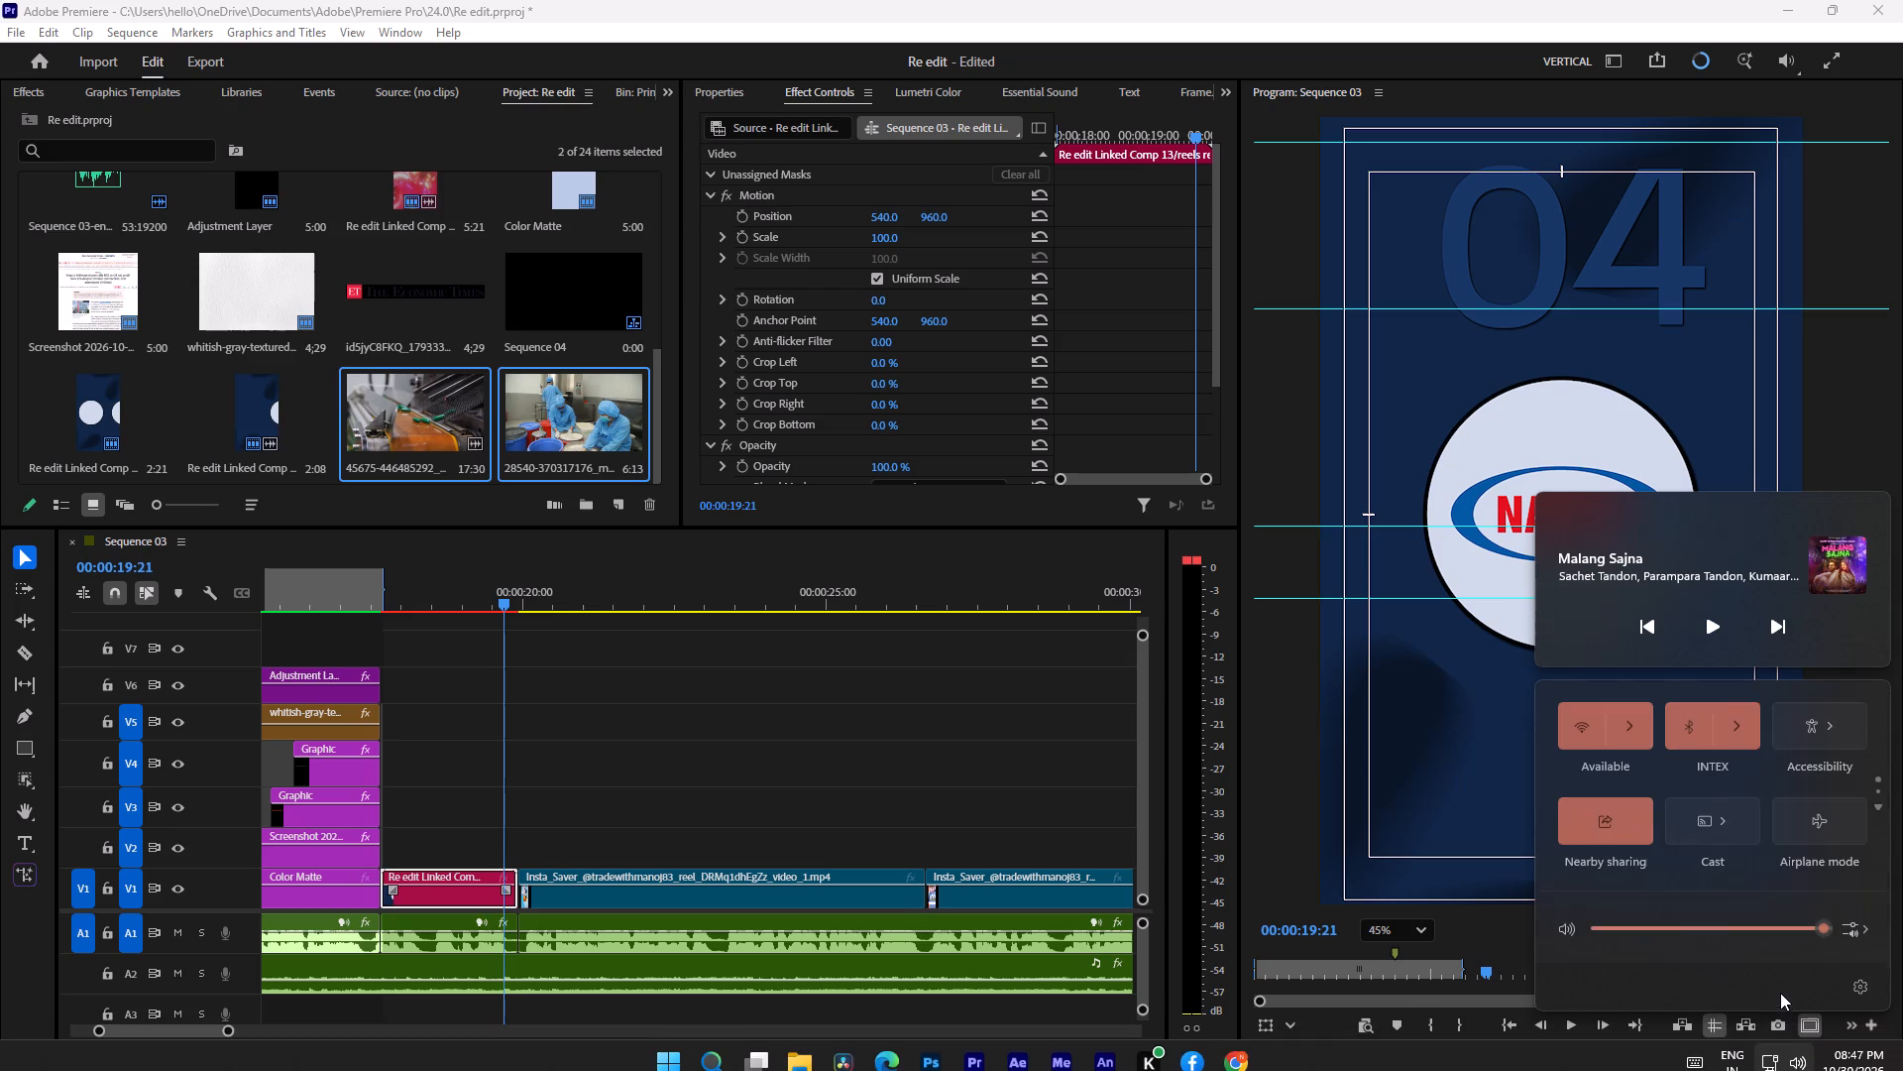
{"action": "left_click_drag", "start_coordinate": [1819, 926], "coordinate": [1779, 927]}
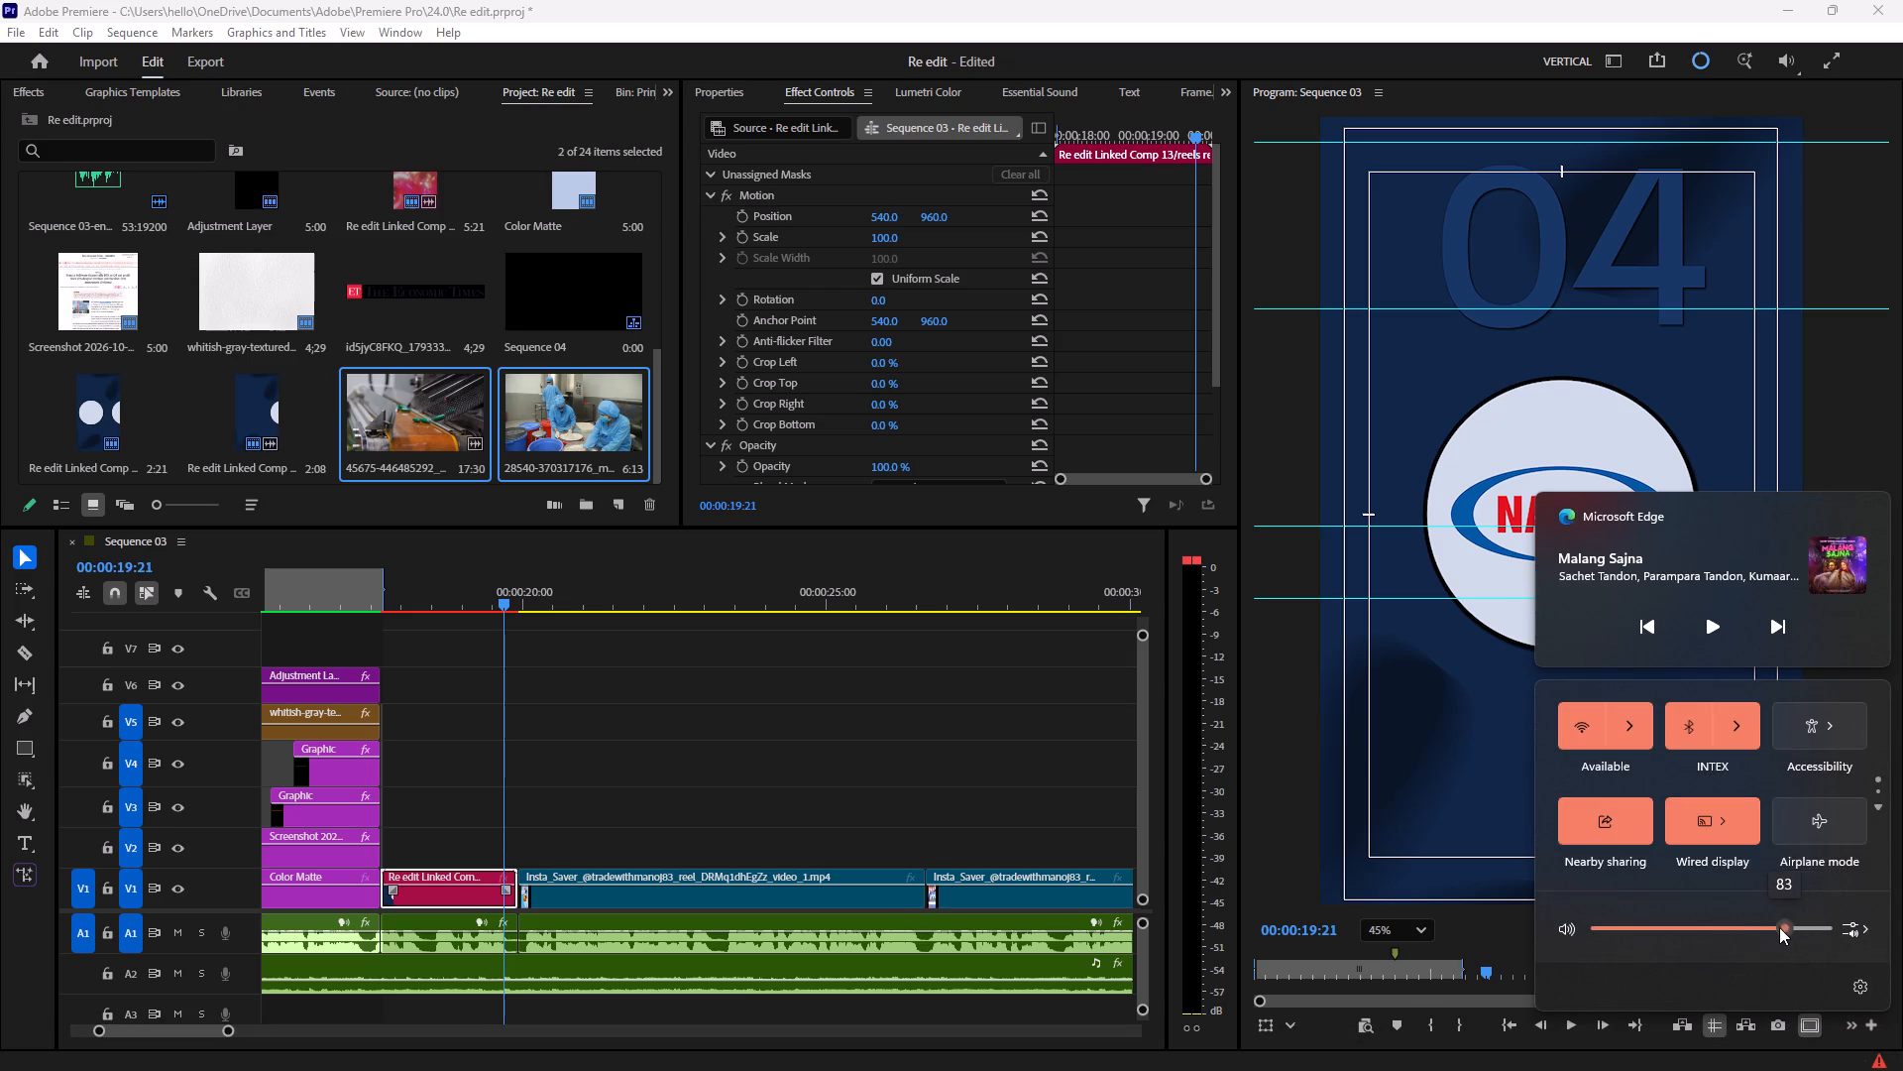
{"action": "left_click_drag", "start_coordinate": [1779, 927], "coordinate": [1750, 931]}
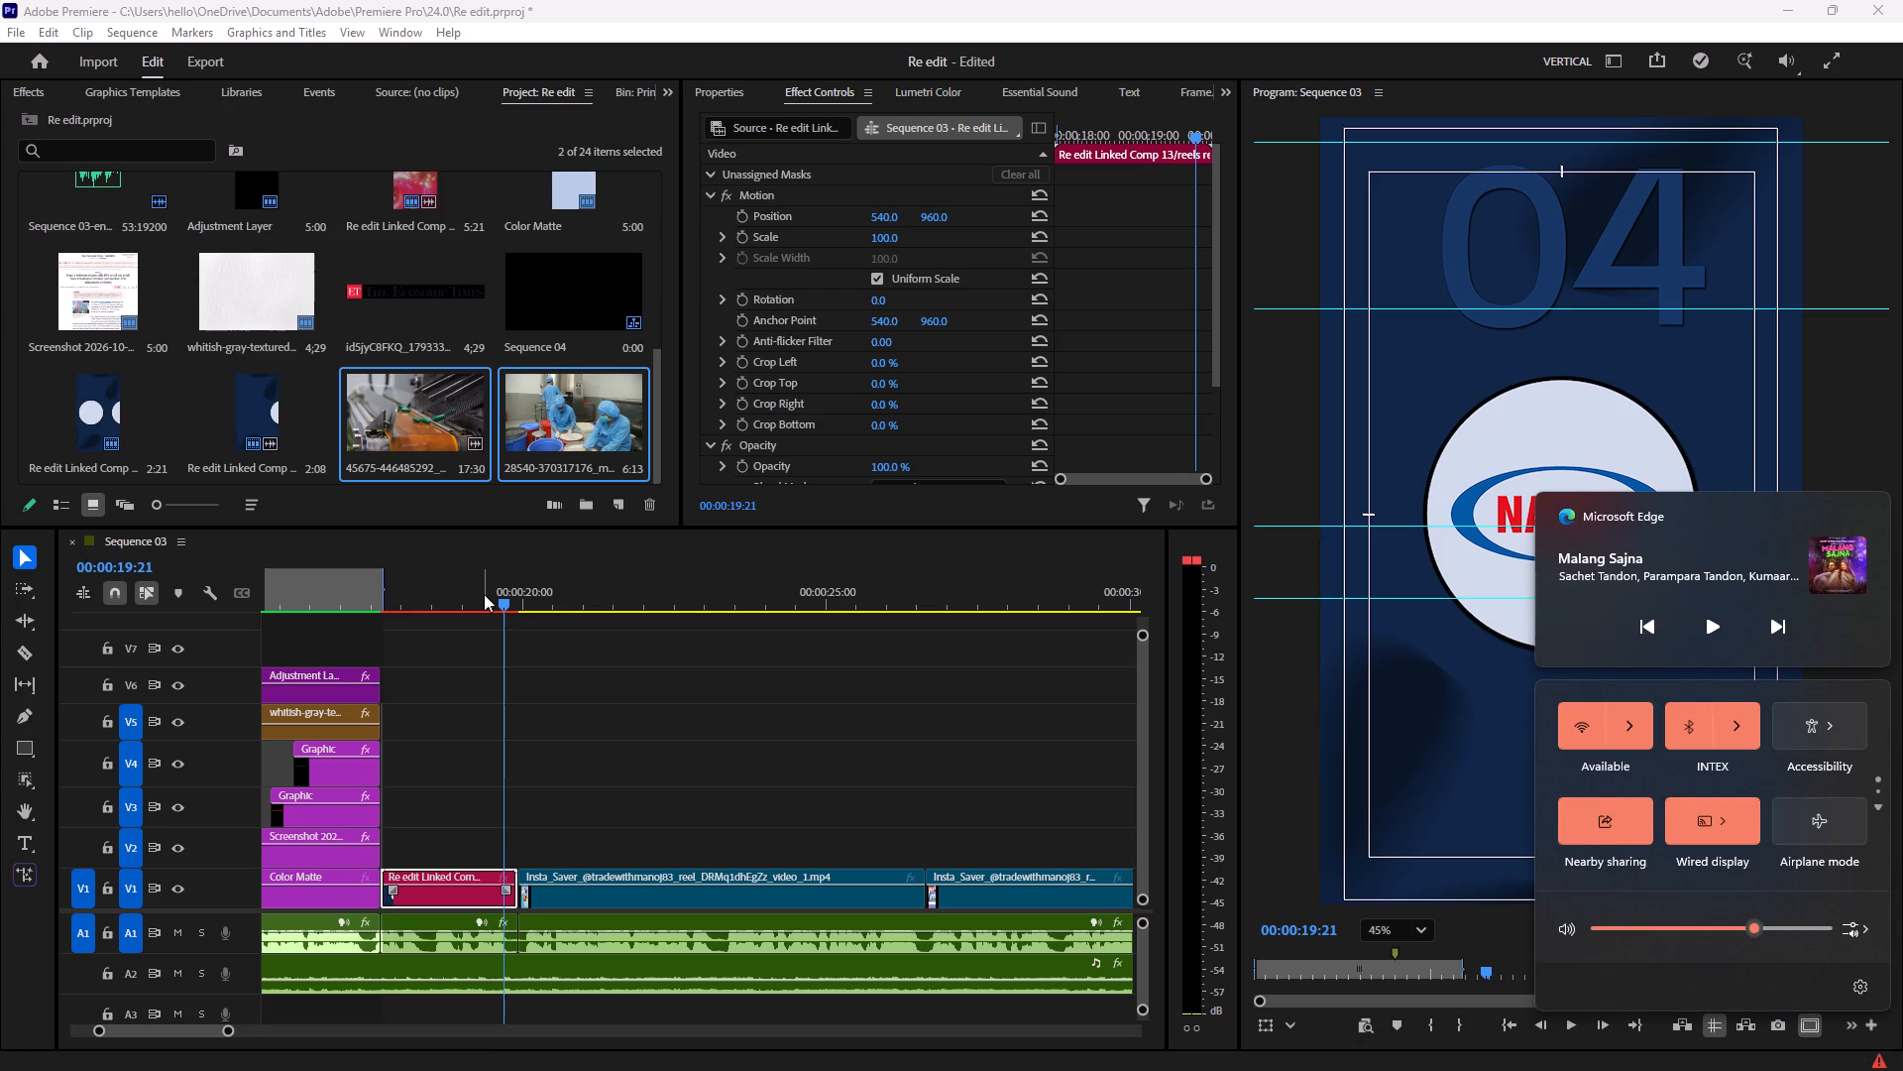
Play on from the NATCO logo clip, split the lab footage on V1 at 00:00:23:13, and delete the part before the cut.
{"action": "left_click", "coordinate": [484, 594]}
{"action": "key", "text": "space"}
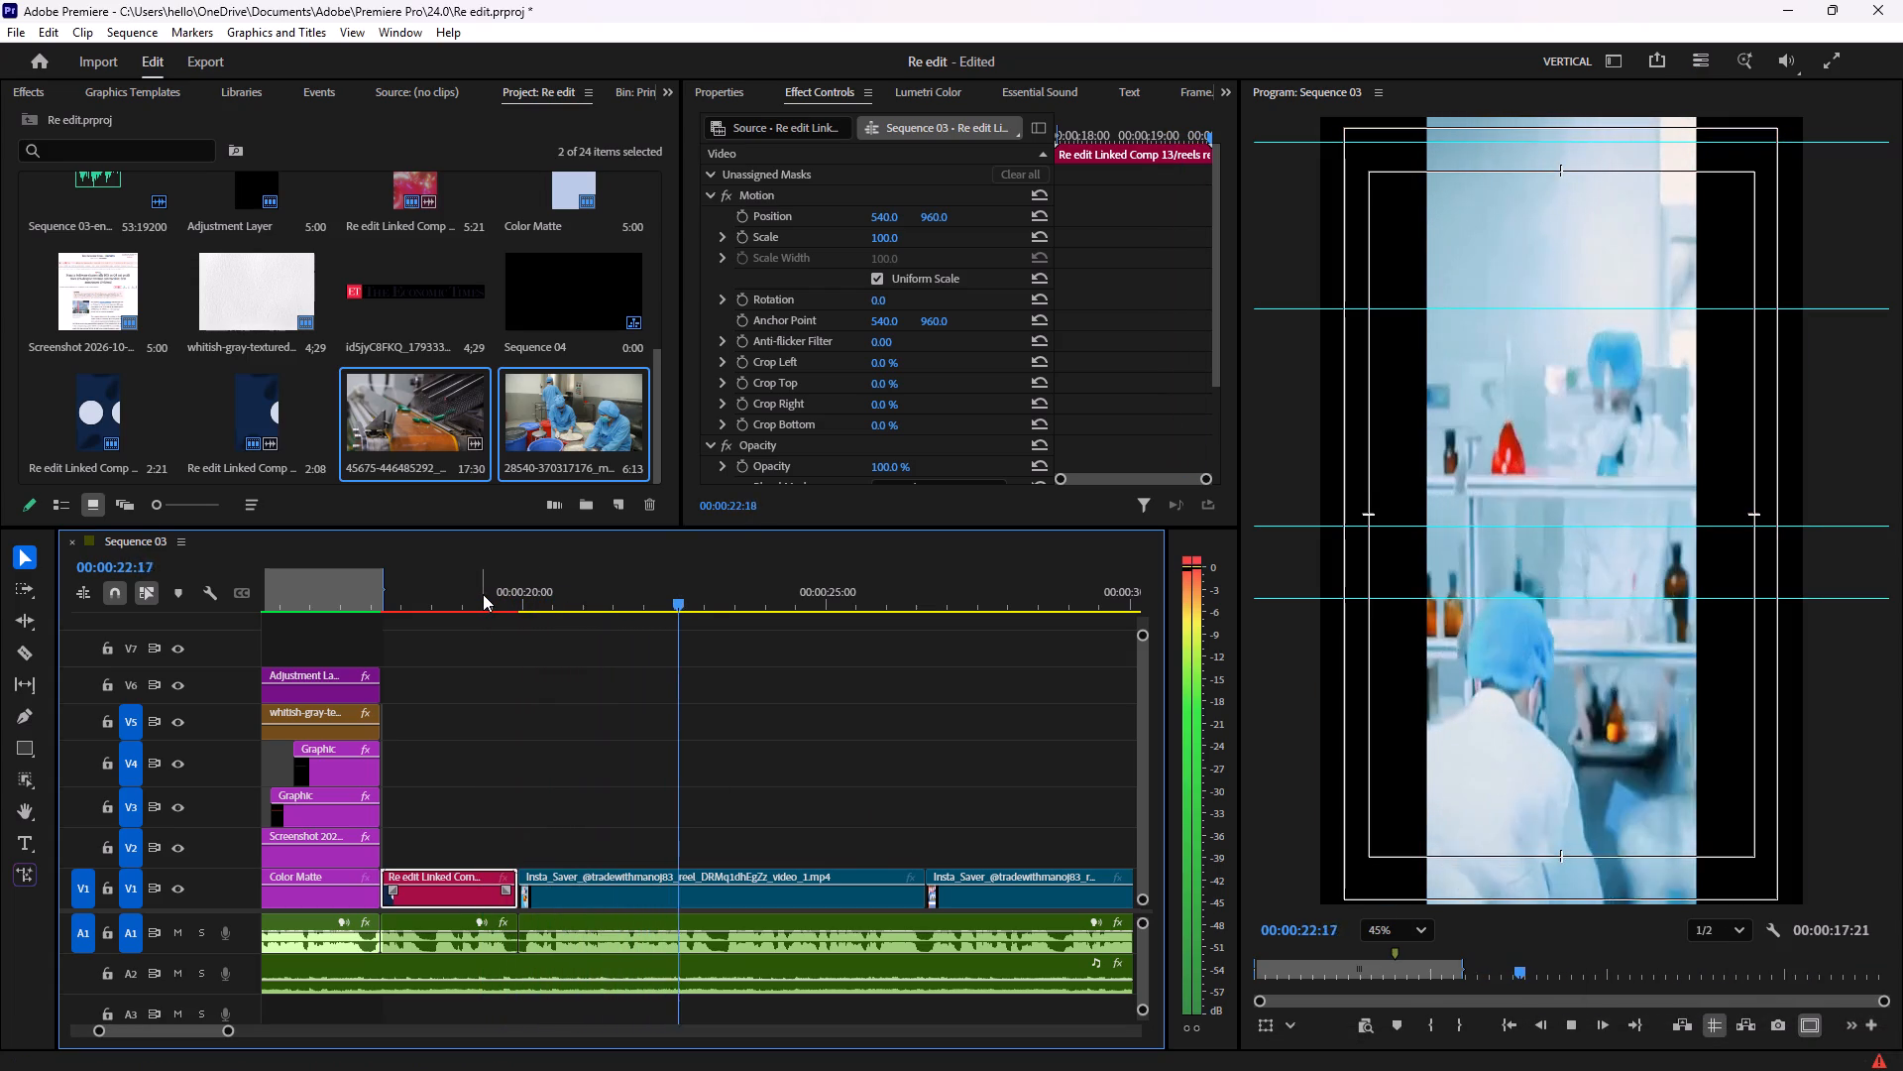
{"action": "key", "text": "space"}
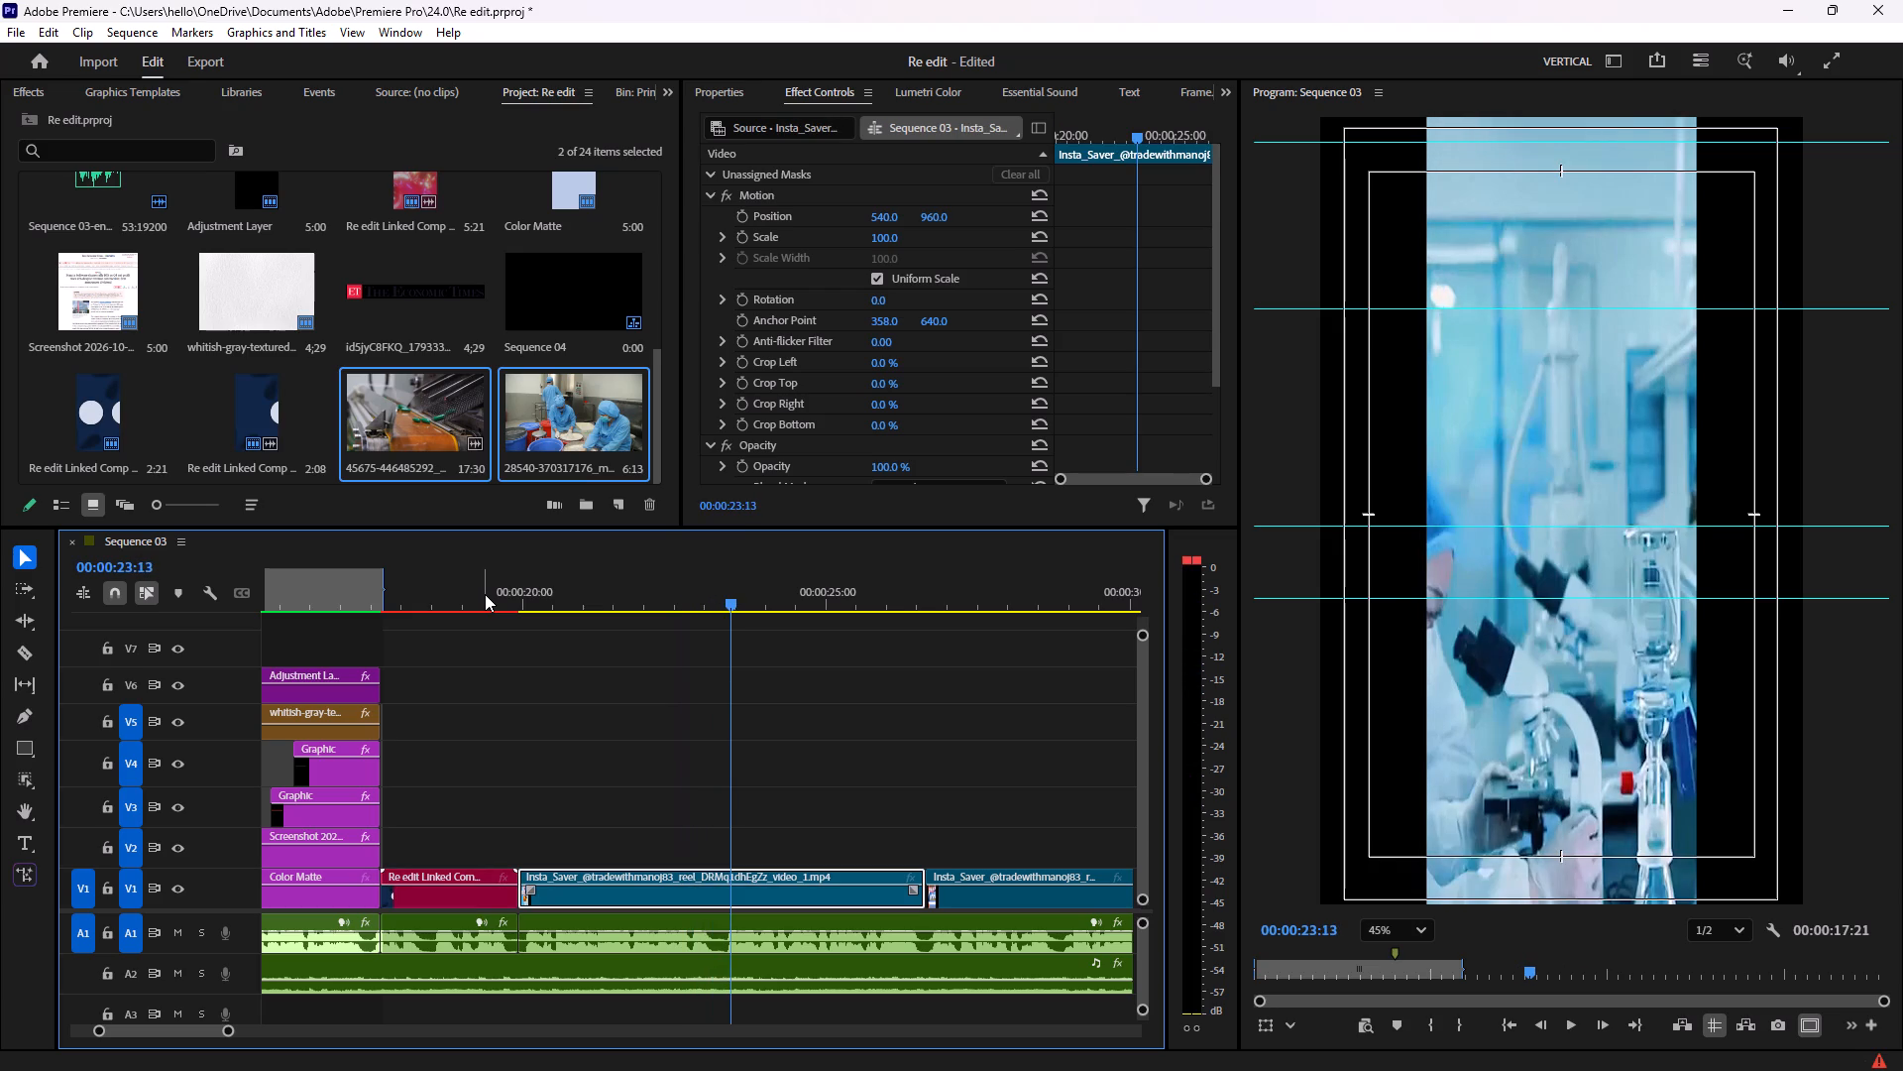
{"action": "key", "text": "c"}
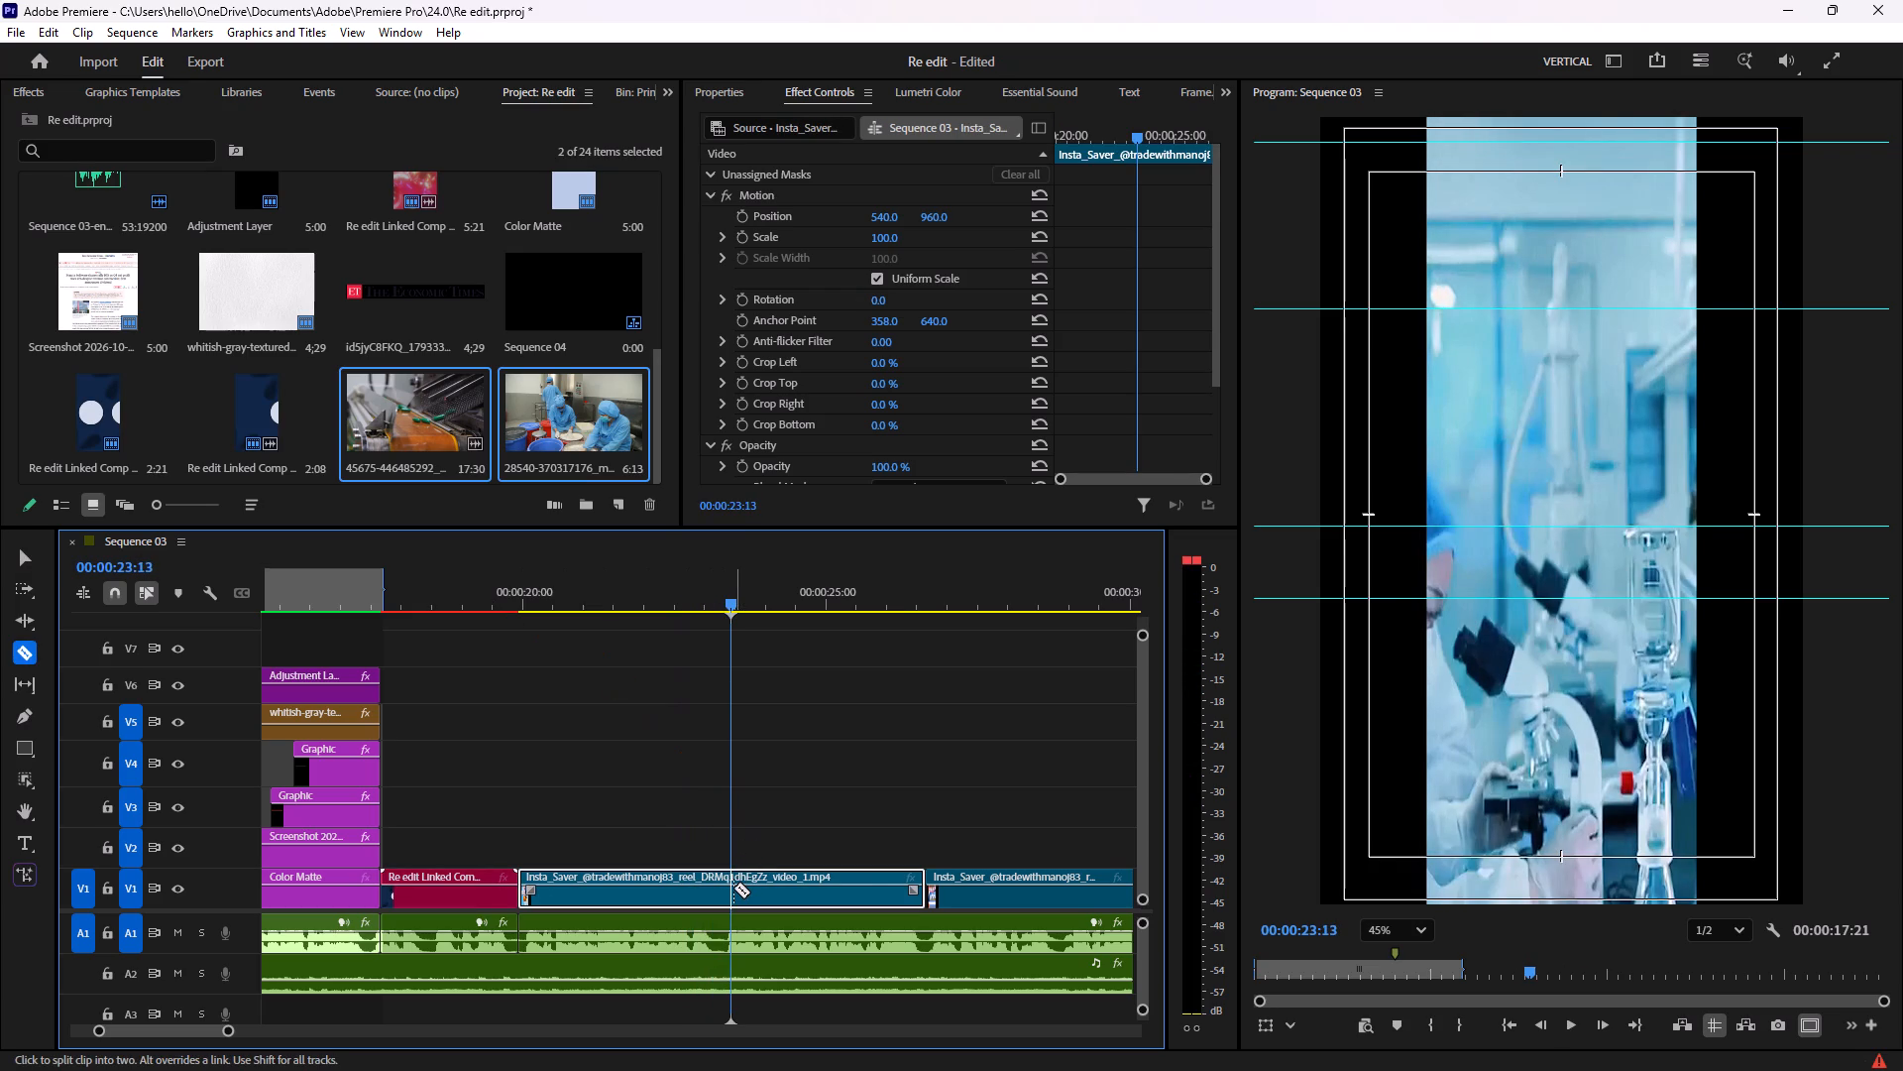
{"action": "left_click", "coordinate": [733, 888]}
{"action": "key", "text": "v"}
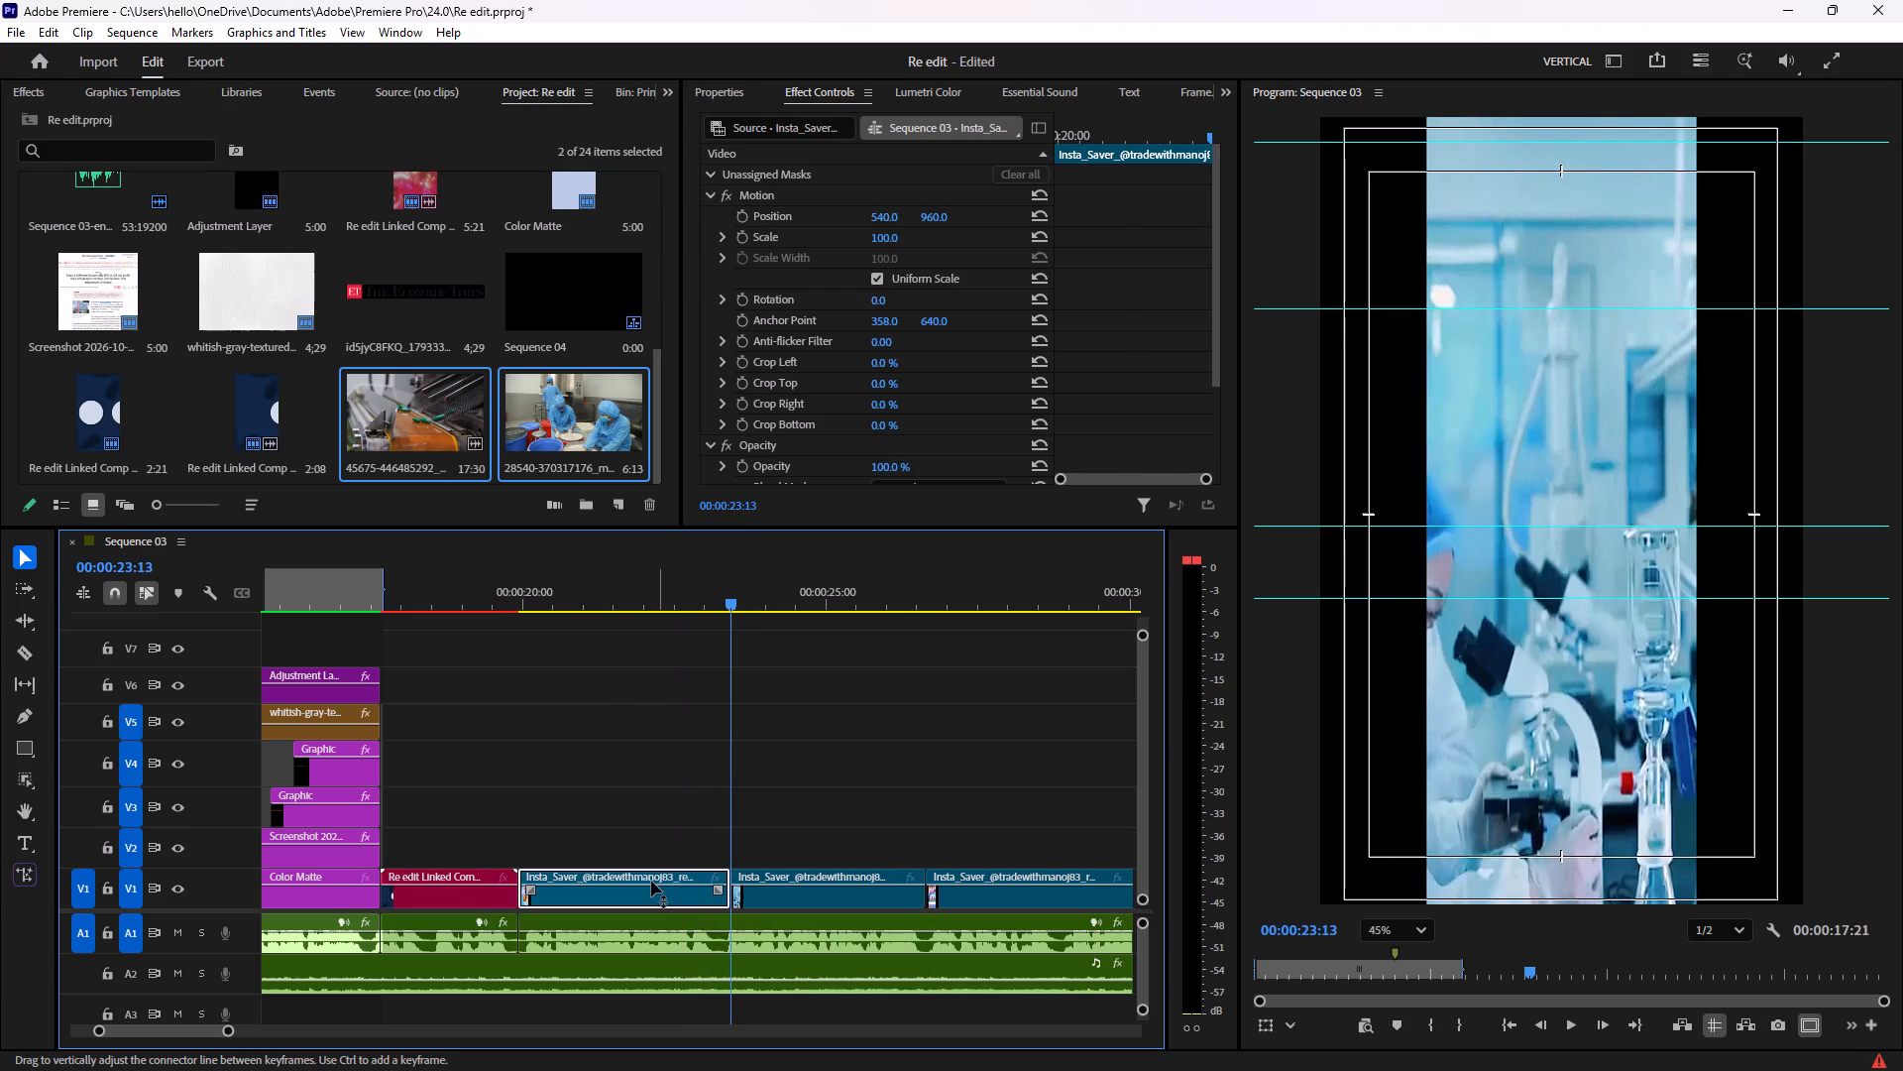
{"action": "left_click", "coordinate": [651, 881]}
{"action": "key", "text": "BackSpace"}
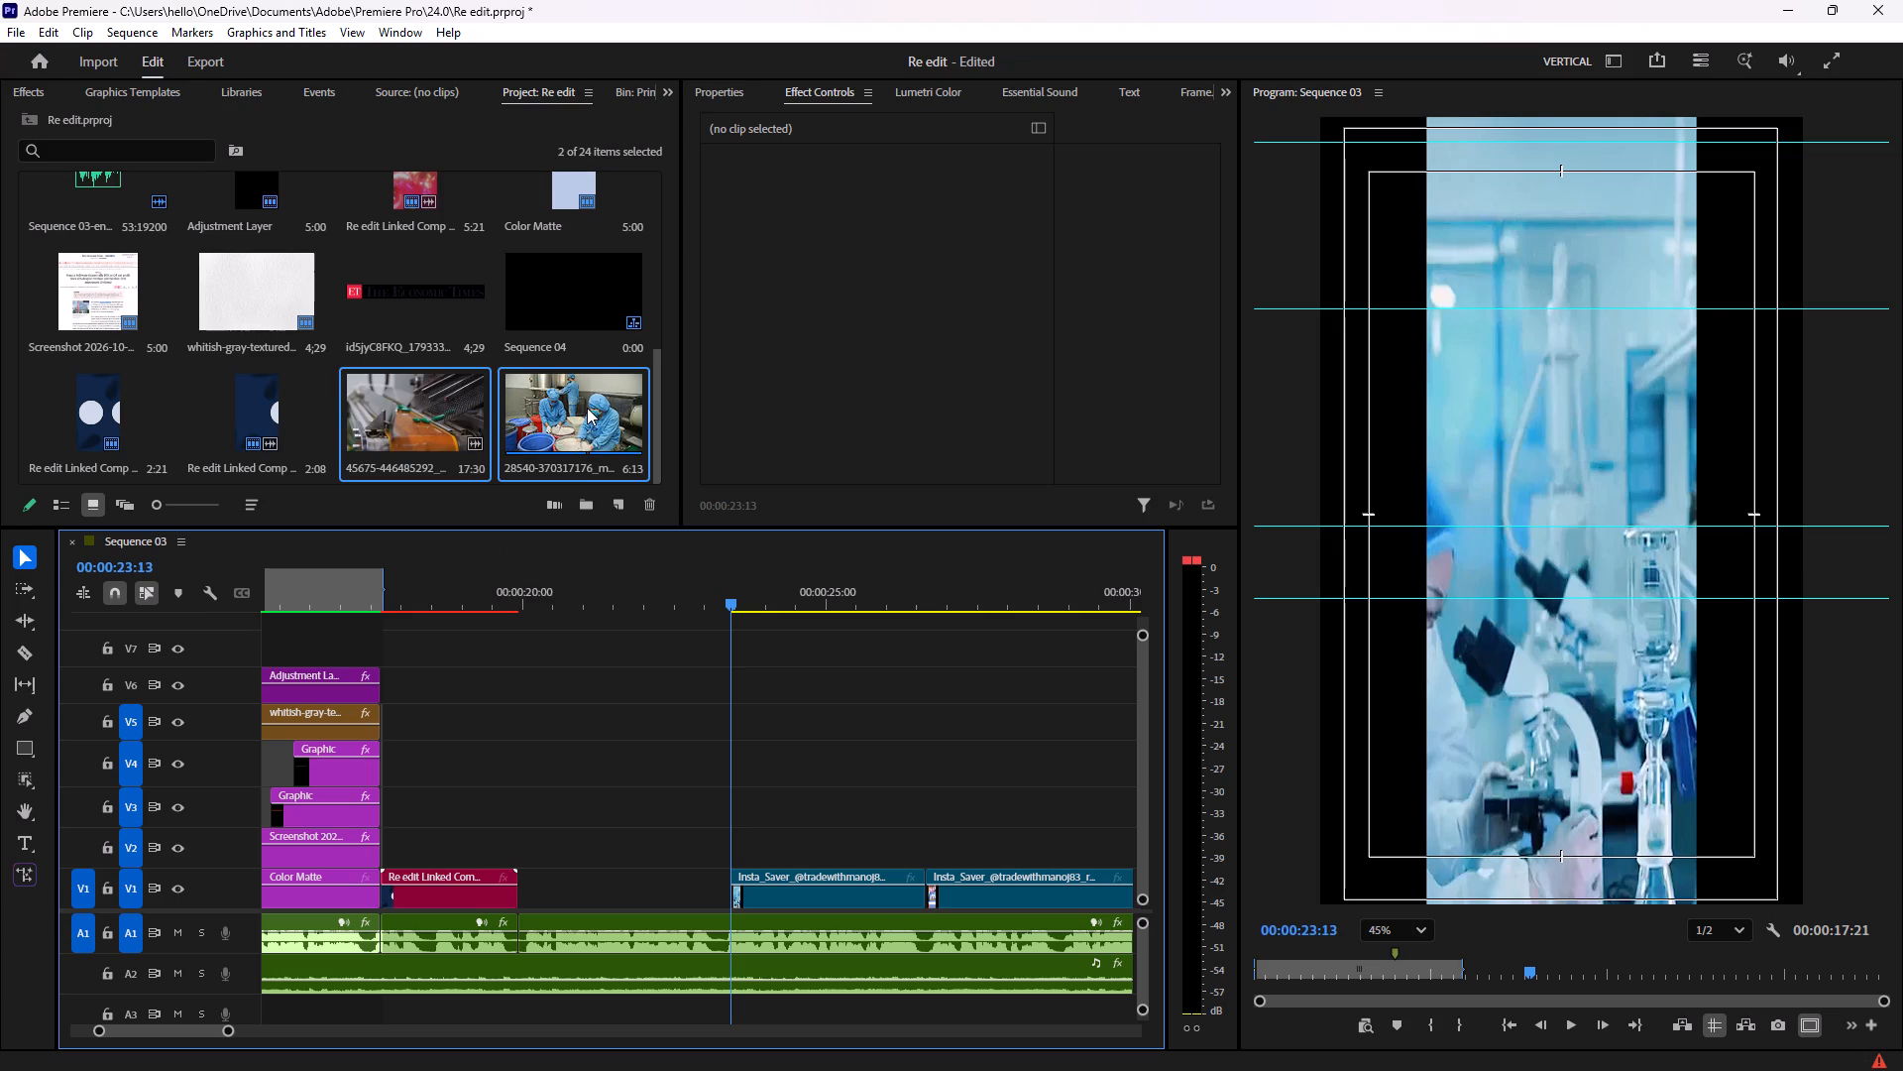
Mark the factory-worker source clip from 00:00:00:23 to 00:00:02:00 and place its video only on V1 directly after the NATCO logo clip.
{"action": "left_click_drag", "start_coordinate": [587, 408], "coordinate": [552, 496]}
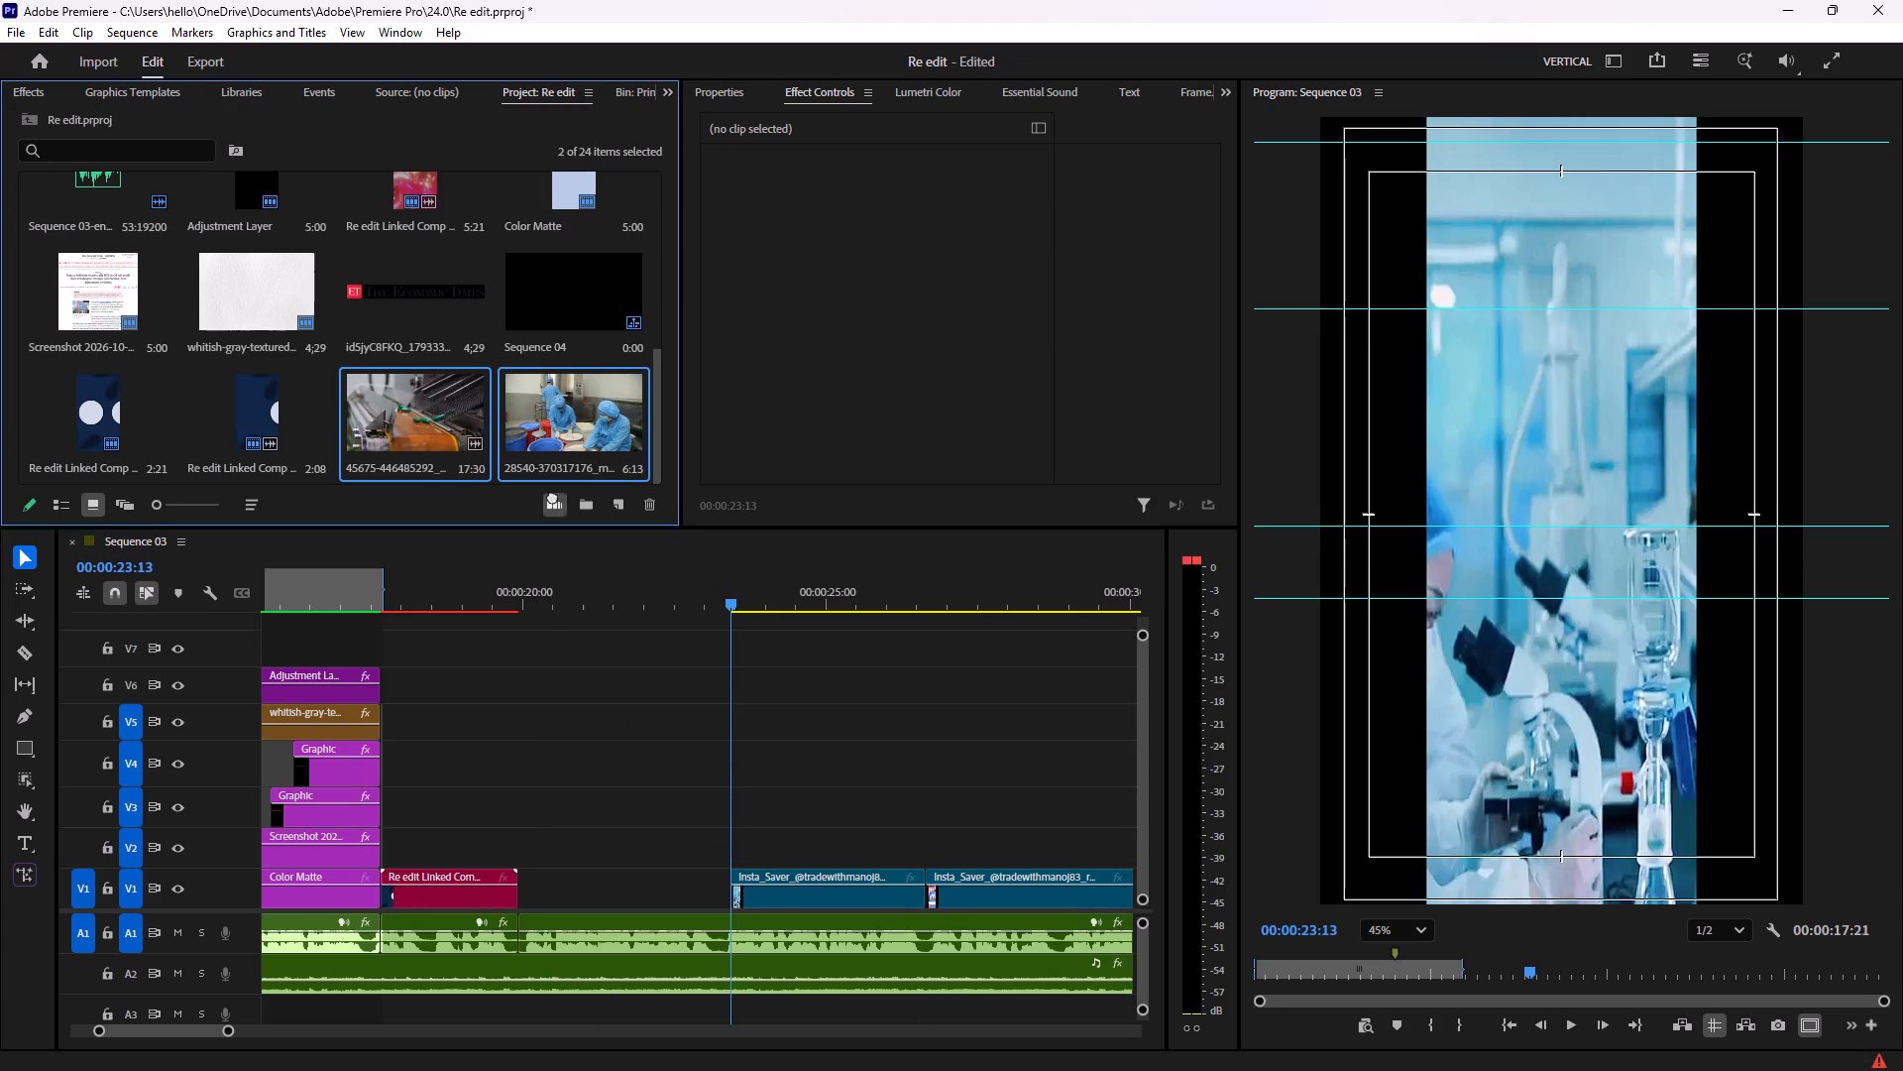
{"action": "left_click_drag", "start_coordinate": [552, 496], "coordinate": [552, 463]}
{"action": "double_click", "coordinate": [559, 435]}
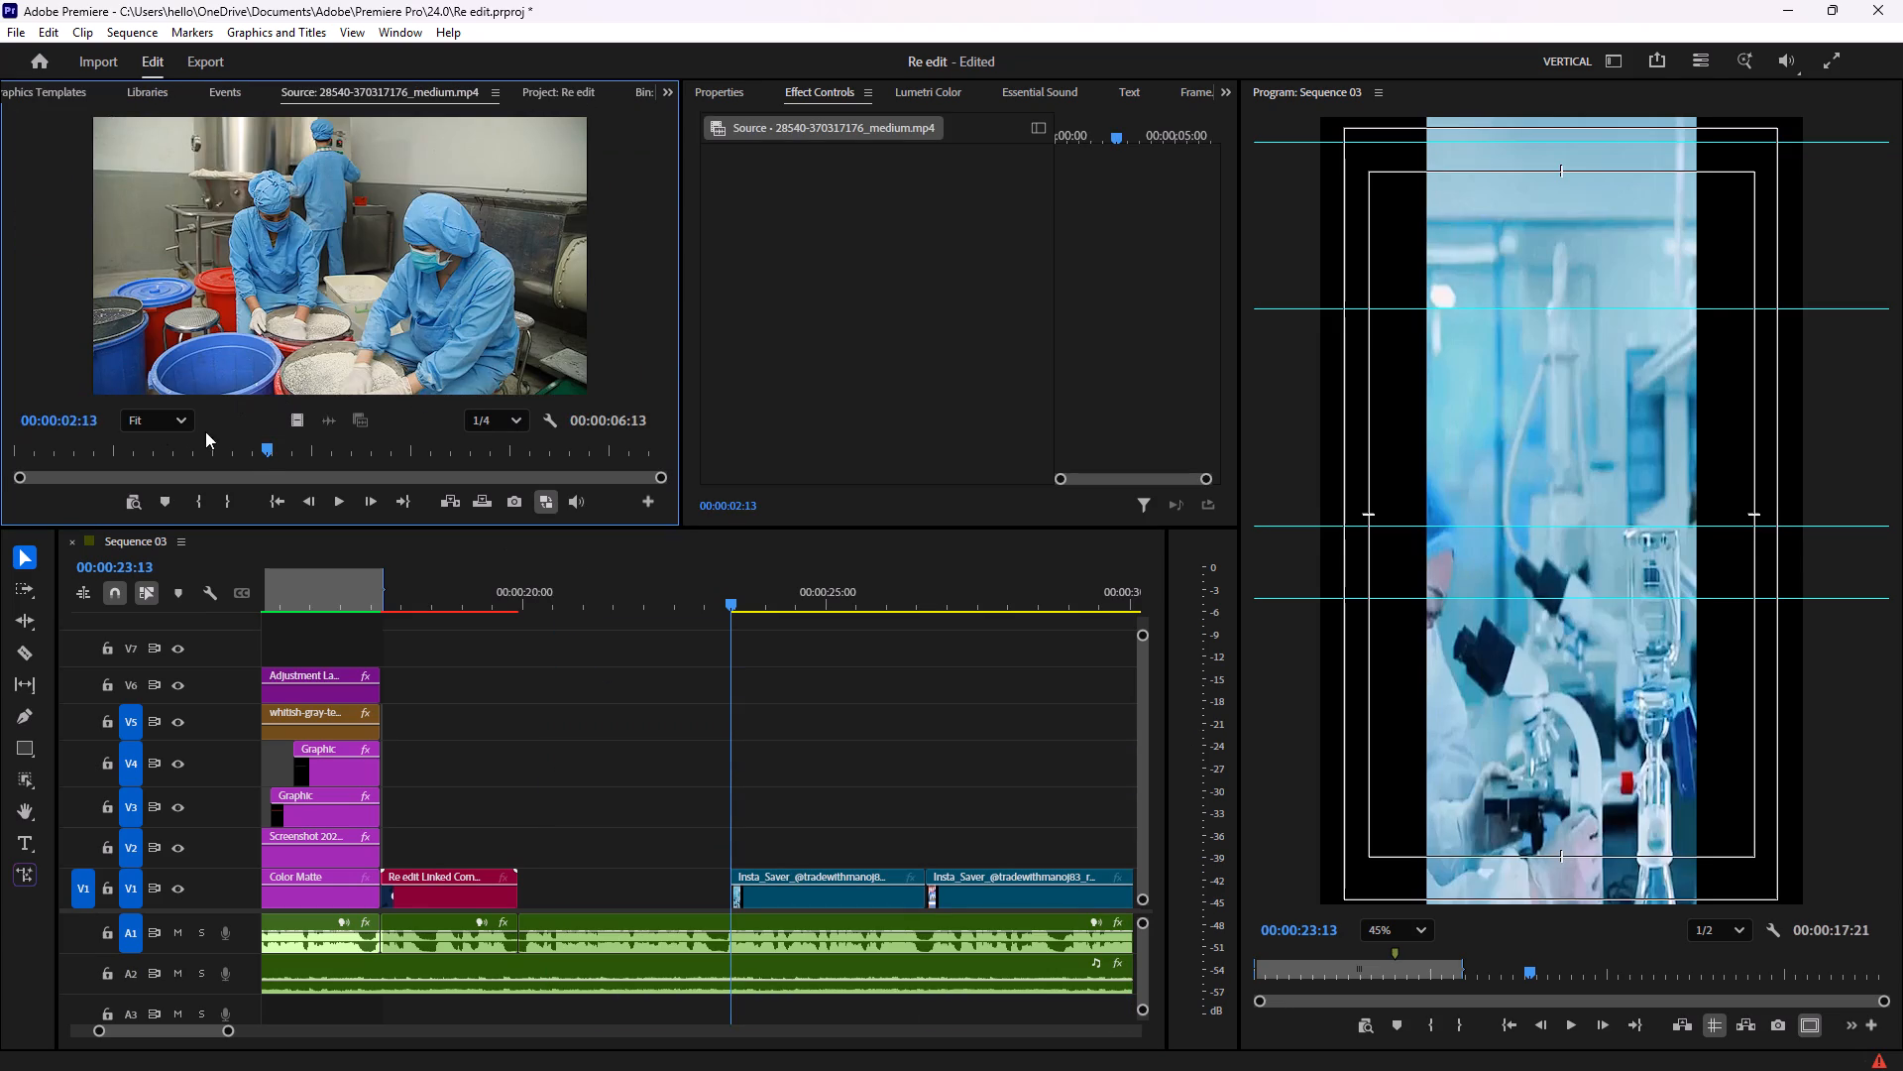
{"action": "left_click_drag", "start_coordinate": [267, 450], "coordinate": [78, 451]}
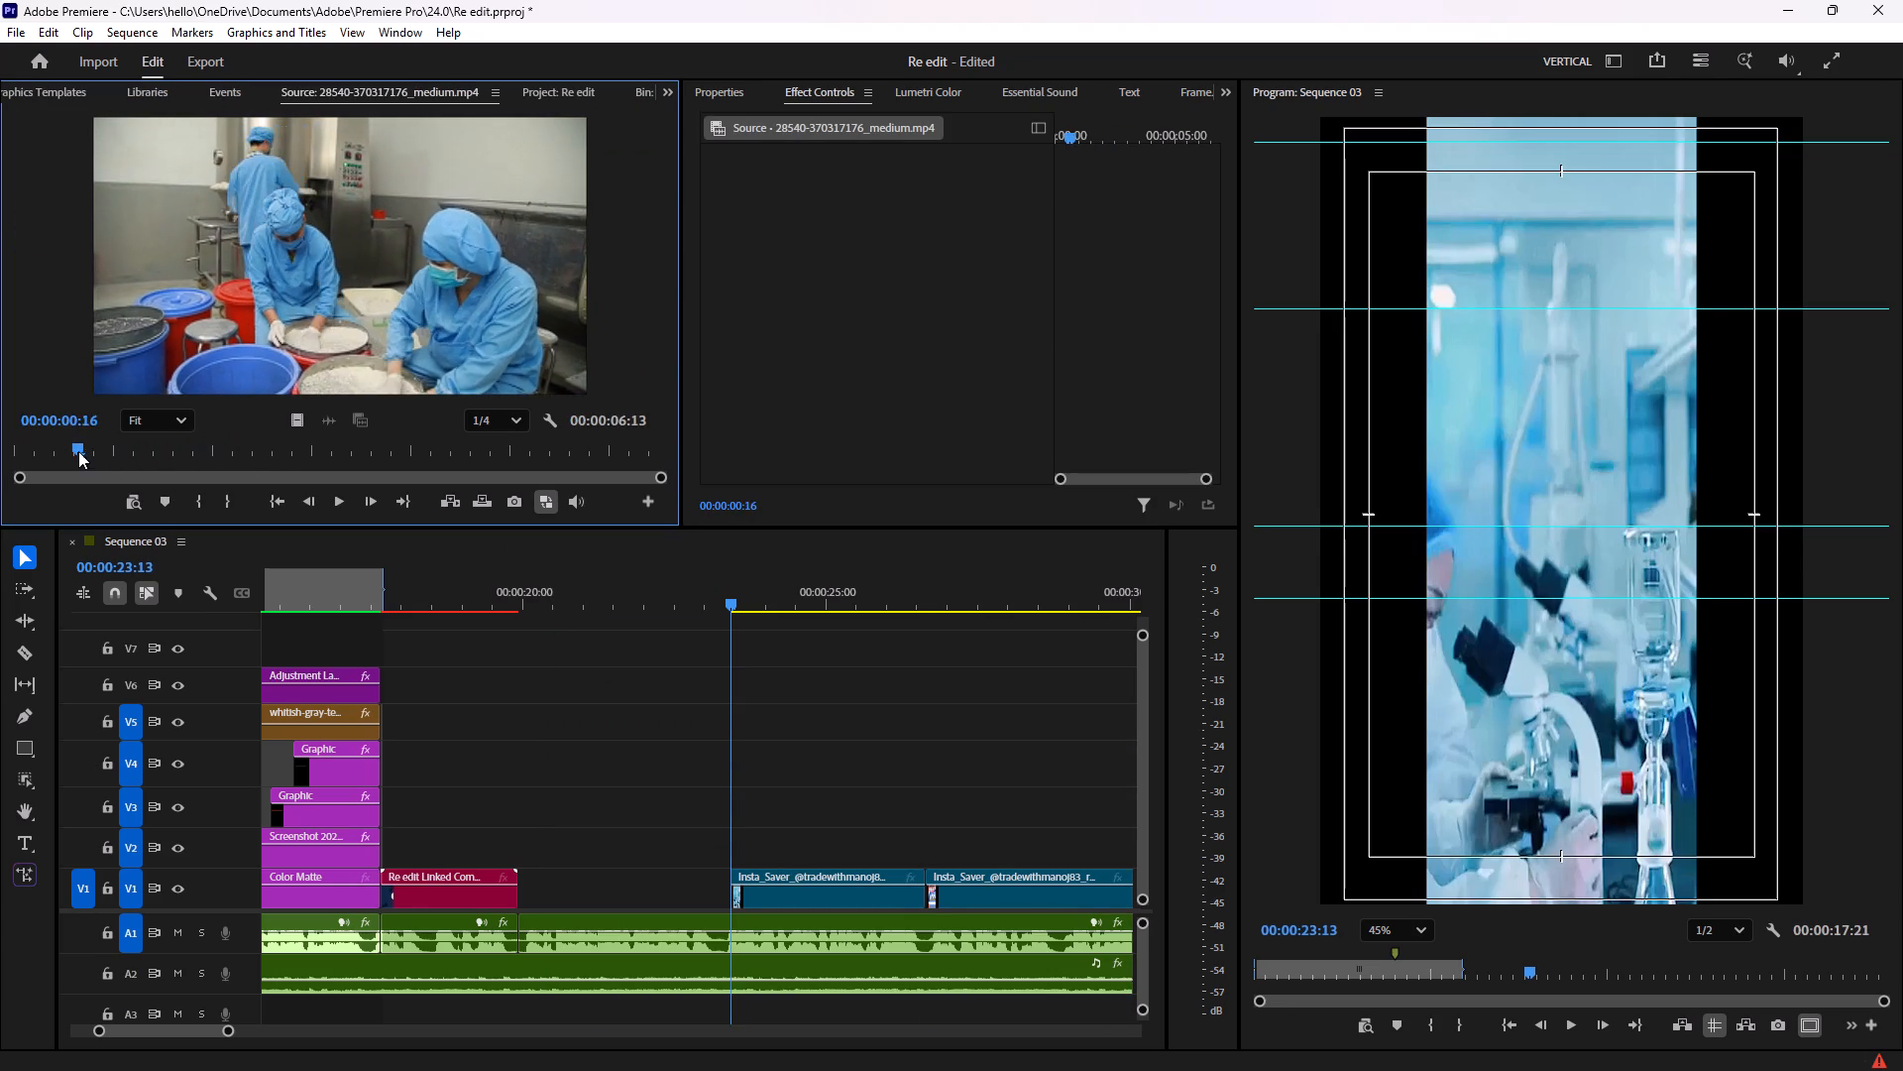
{"action": "left_click_drag", "start_coordinate": [78, 451], "coordinate": [68, 454]}
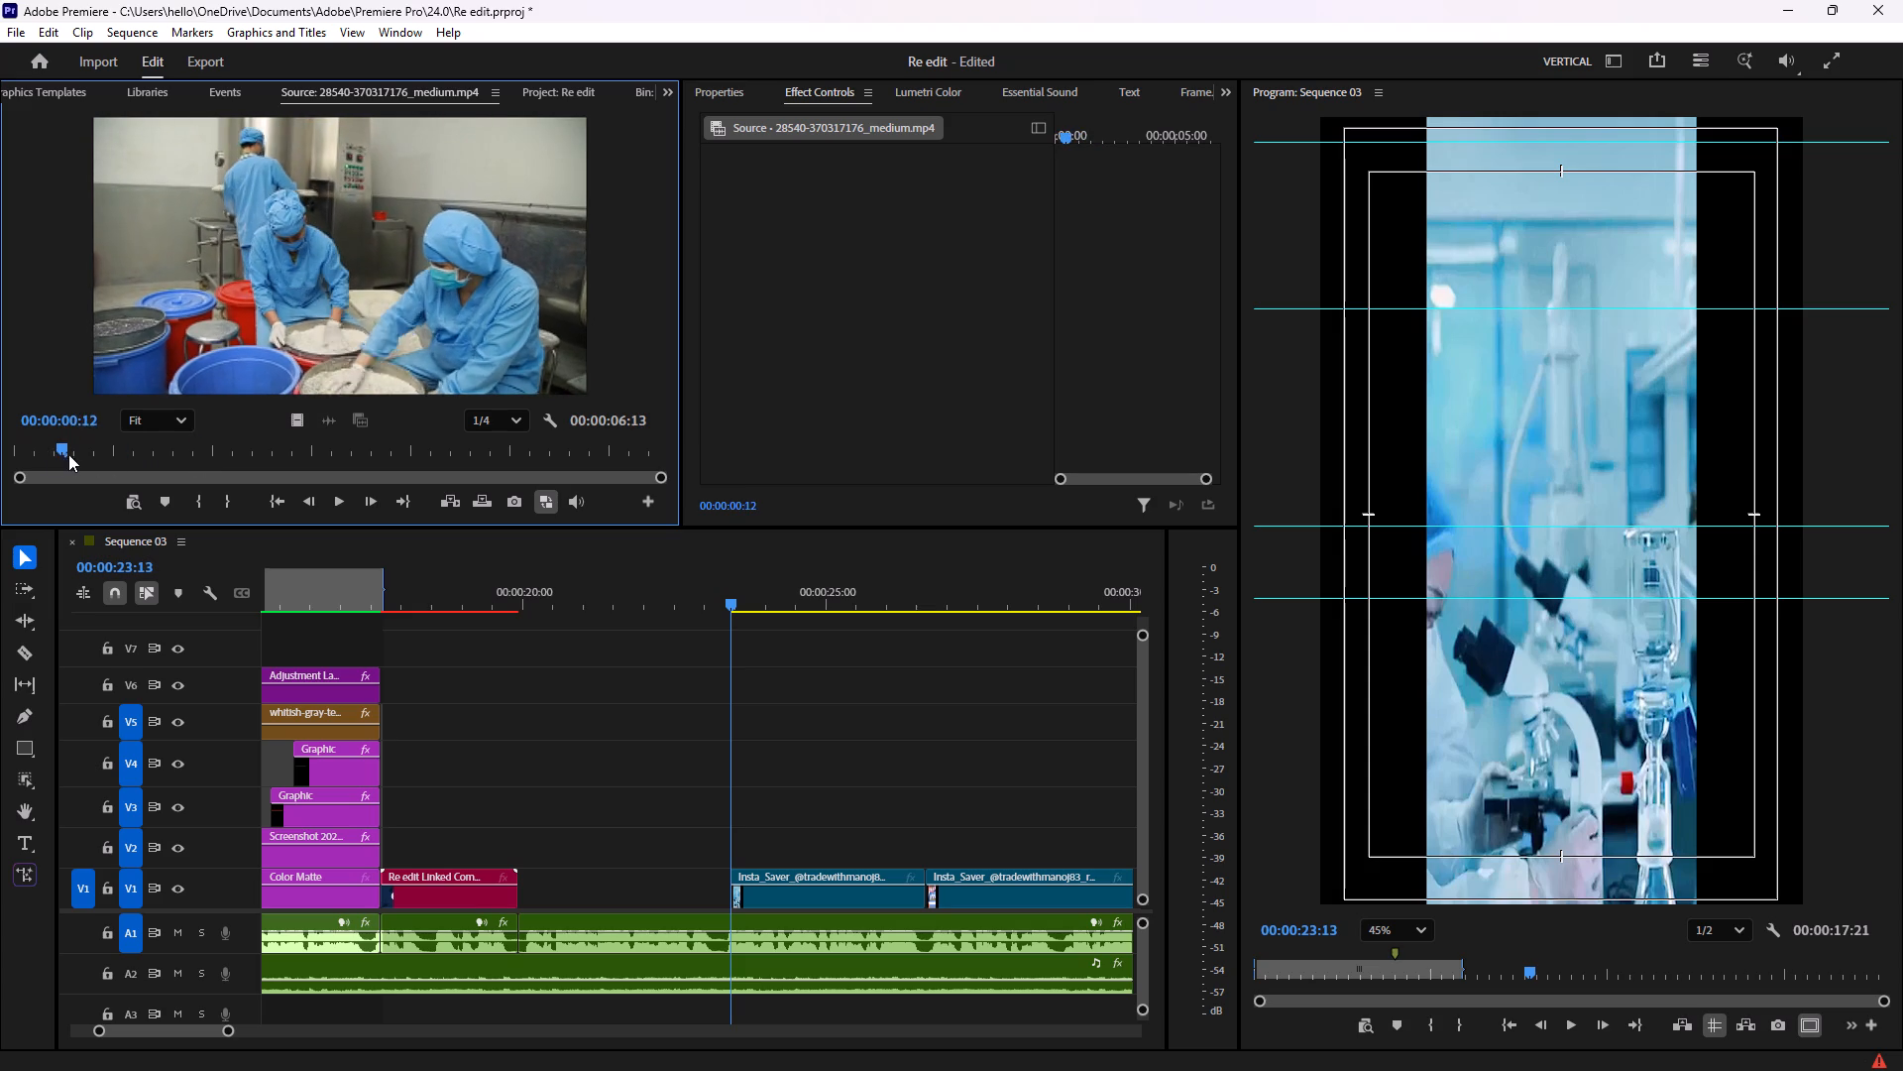
{"action": "left_click_drag", "start_coordinate": [68, 454], "coordinate": [106, 455]}
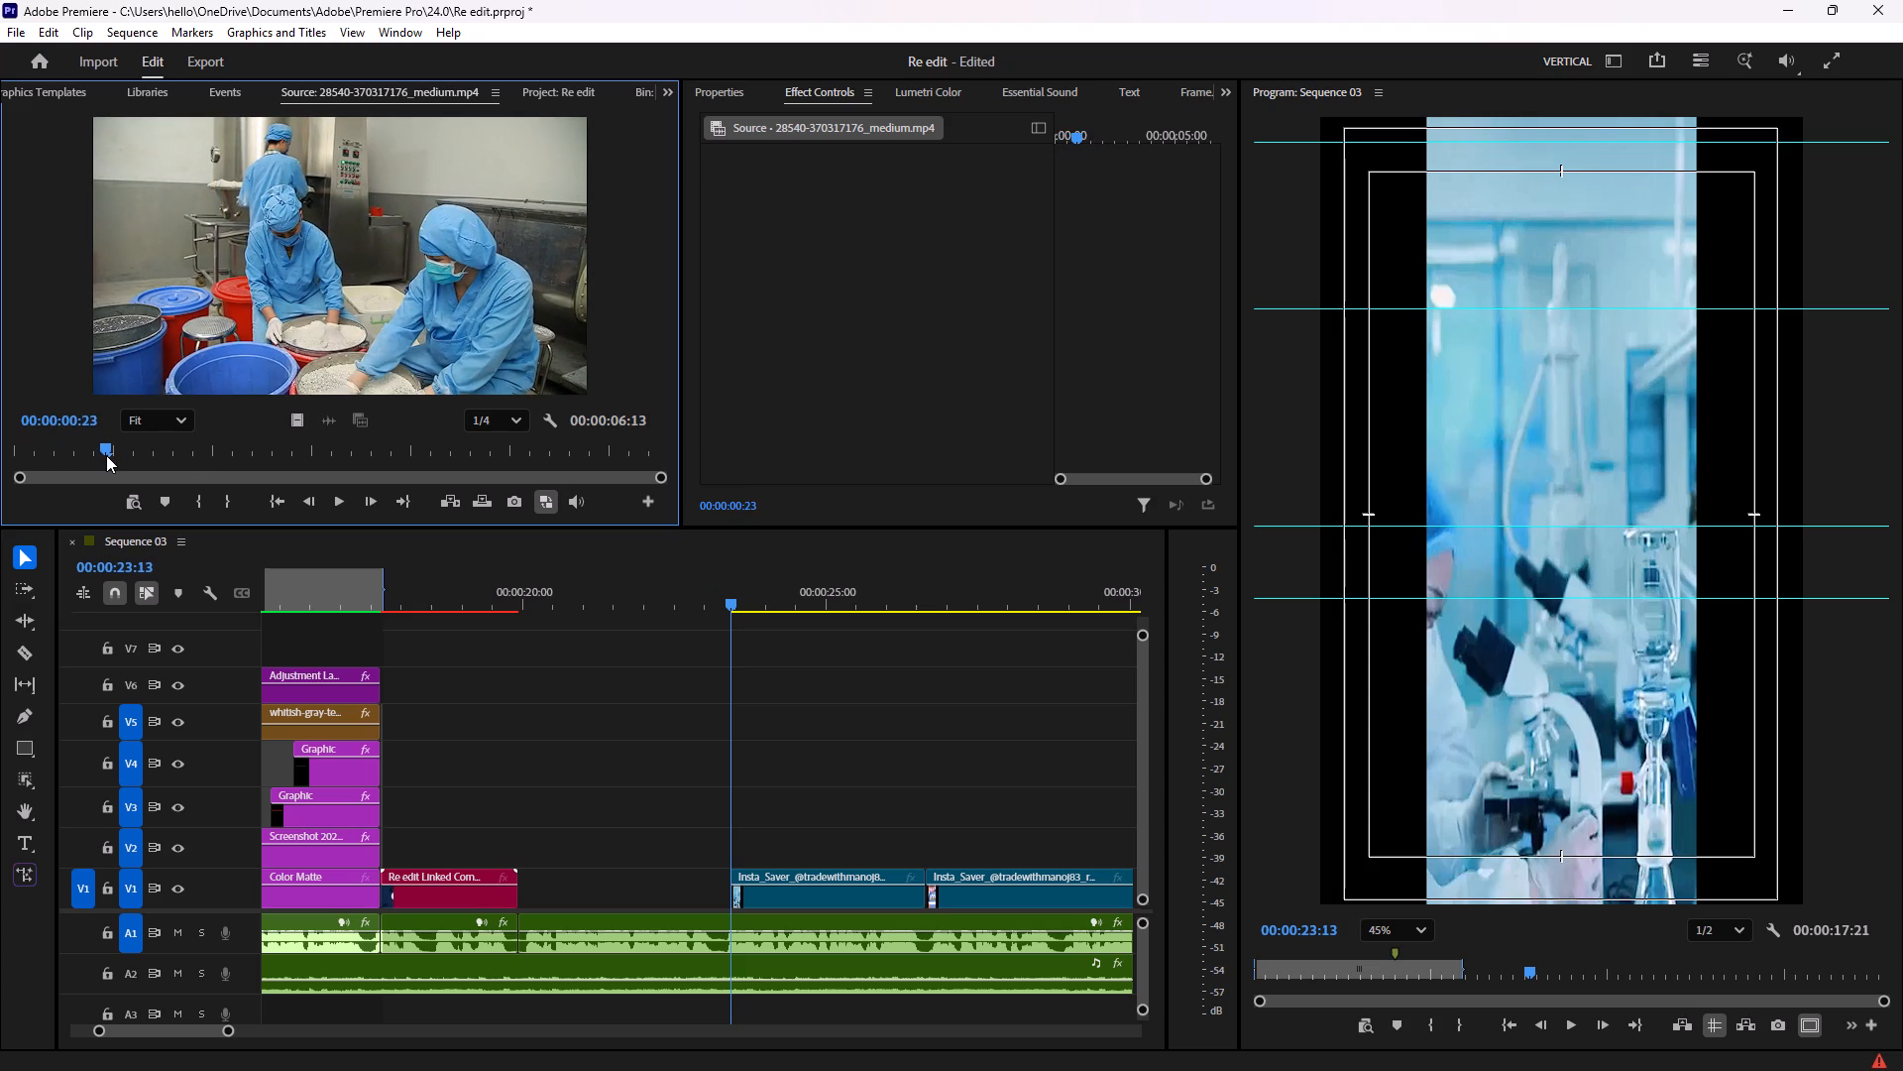
{"action": "key", "text": "i"}
{"action": "left_click_drag", "start_coordinate": [106, 444], "coordinate": [214, 449]}
{"action": "key", "text": "o"}
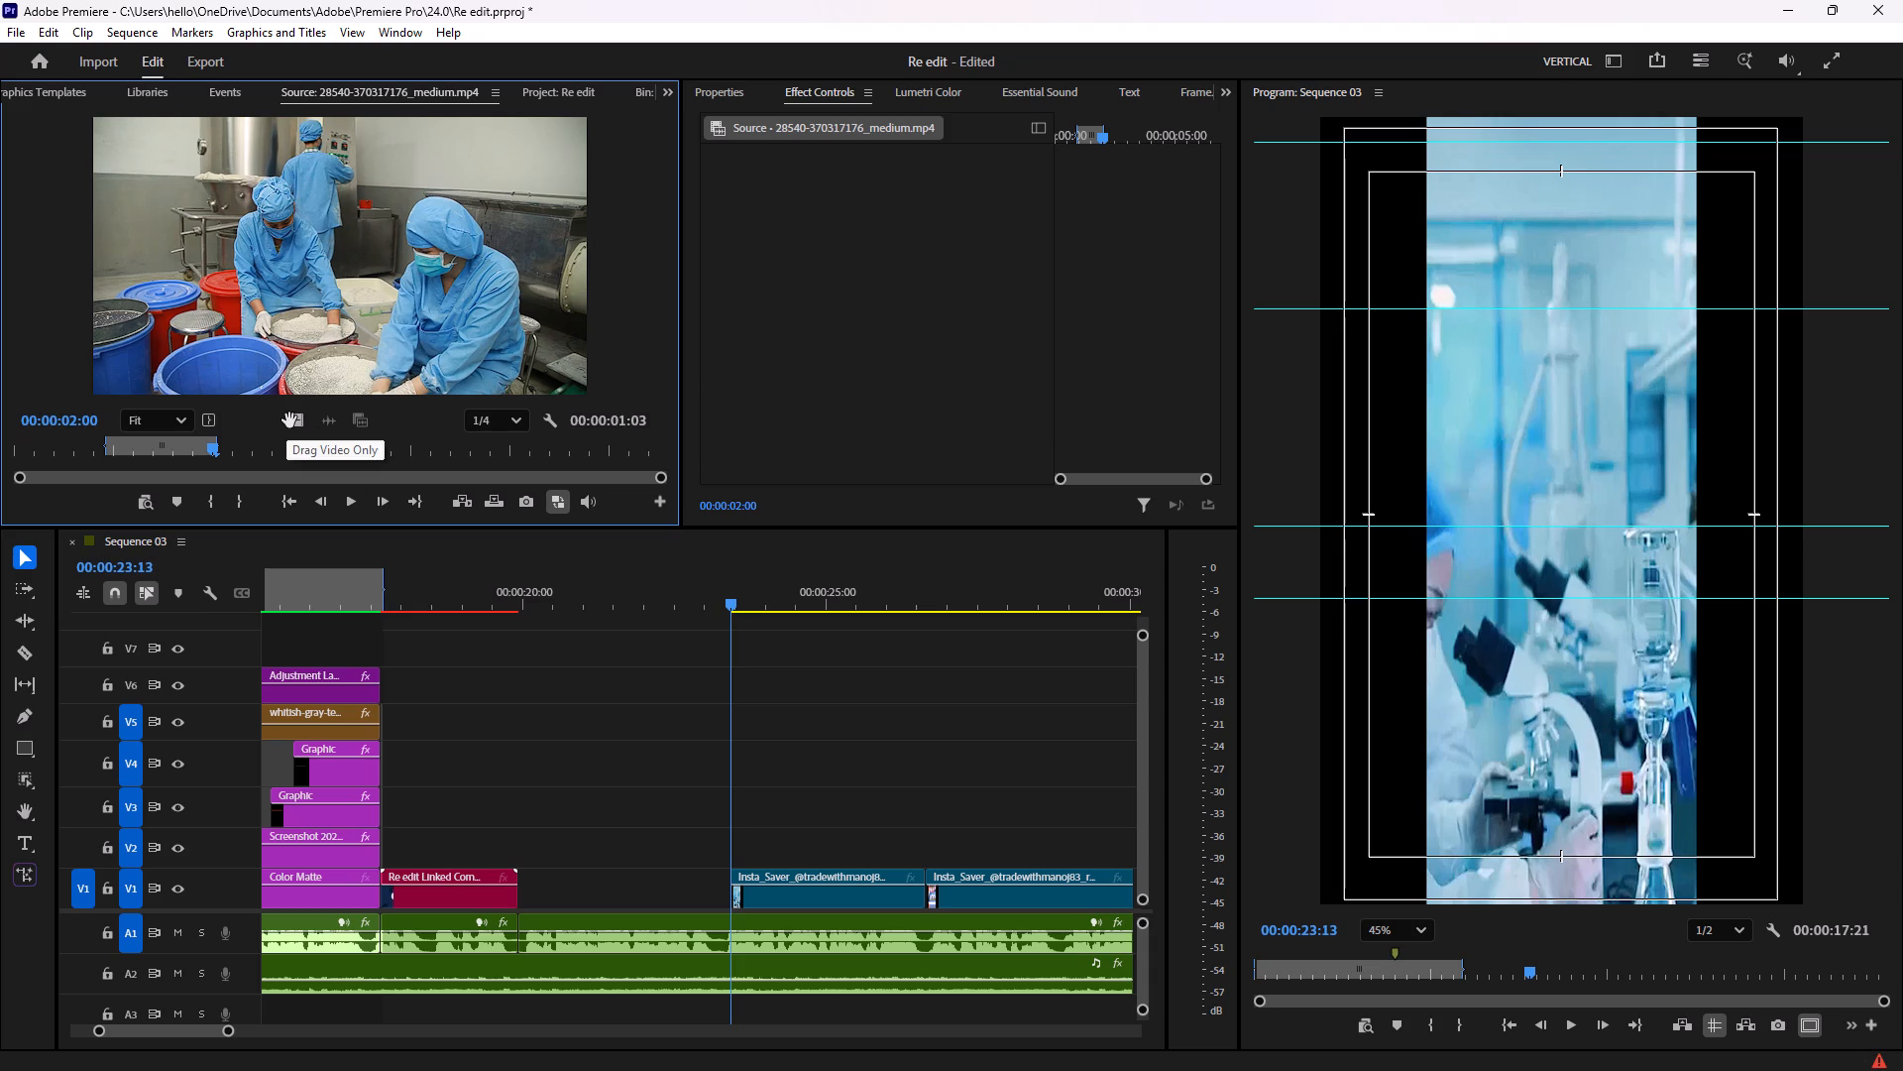
{"action": "left_click_drag", "start_coordinate": [289, 420], "coordinate": [519, 891]}
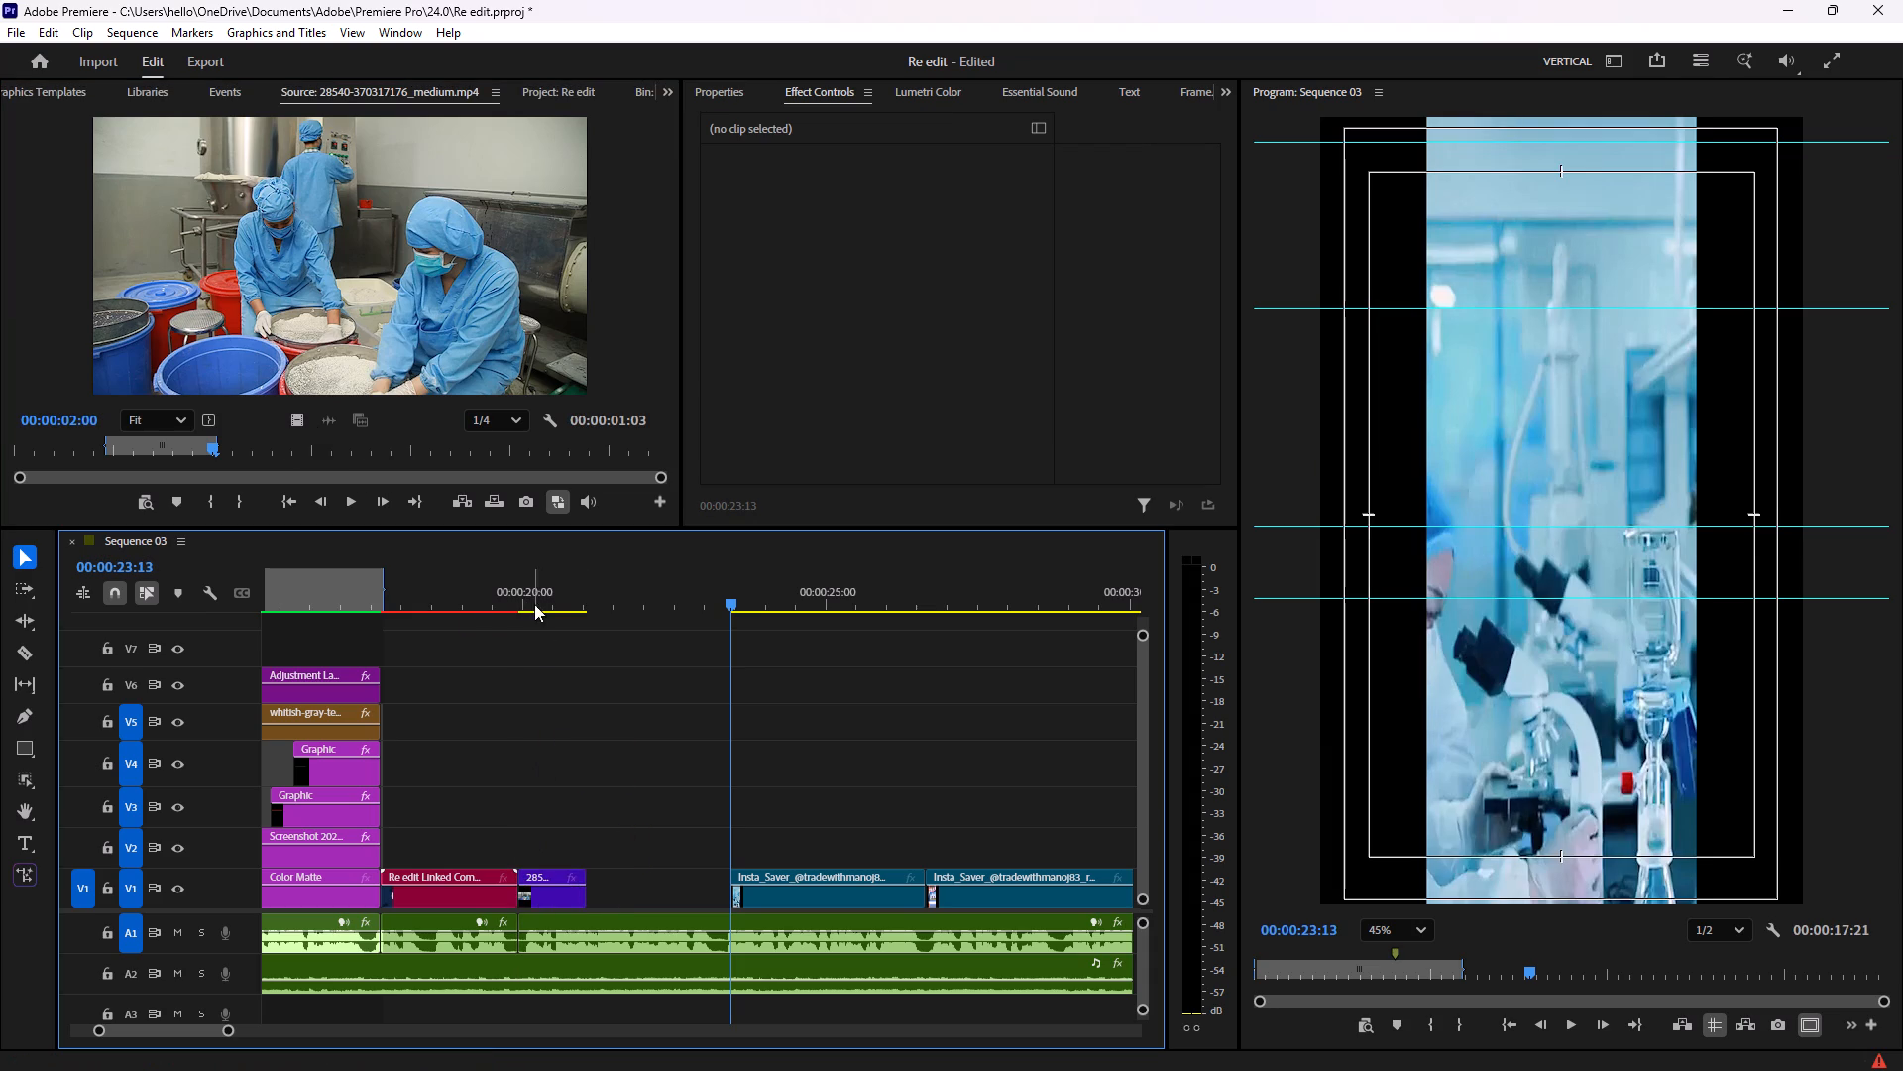
Preview the factory-worker clip in the sequence and reframe it to Scale 290 with horizontal Position 666.
{"action": "left_click", "coordinate": [508, 608]}
{"action": "key", "text": "space"}
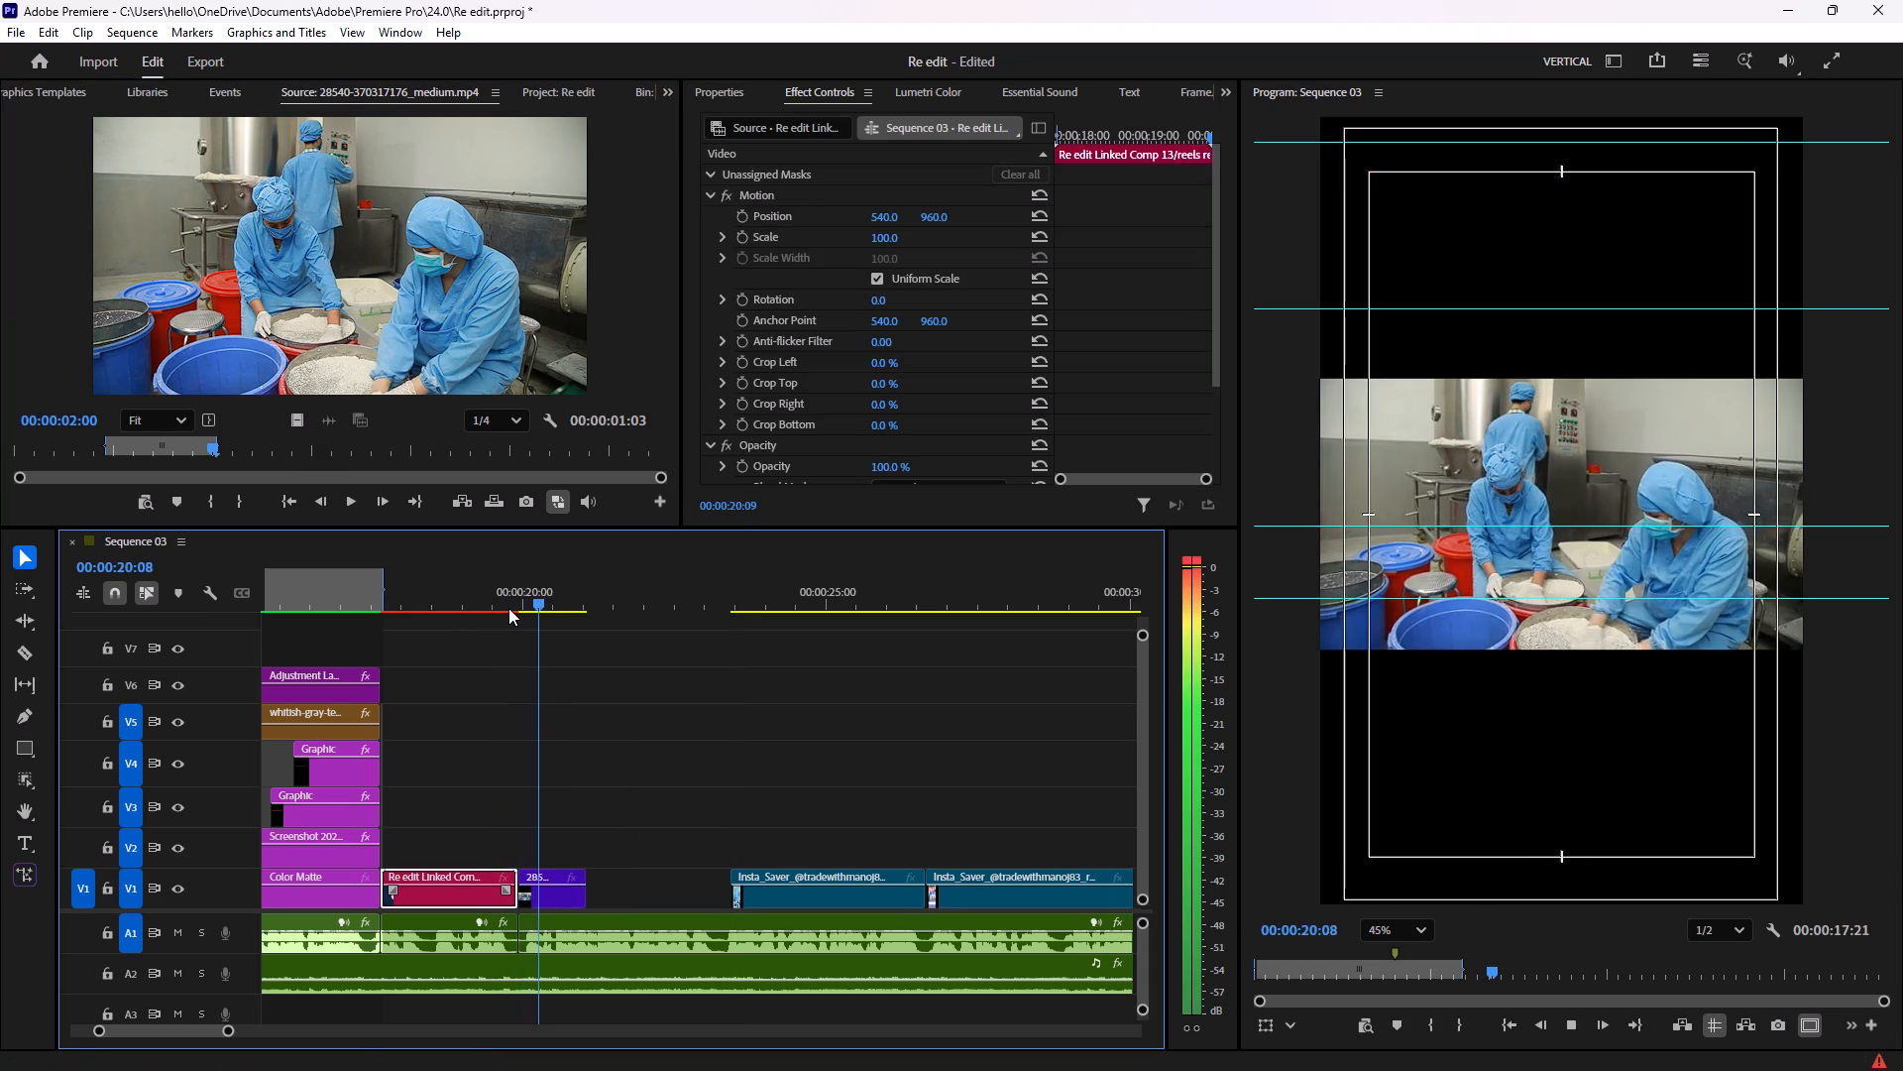
{"action": "key", "text": "space"}
{"action": "left_click", "coordinate": [557, 886]}
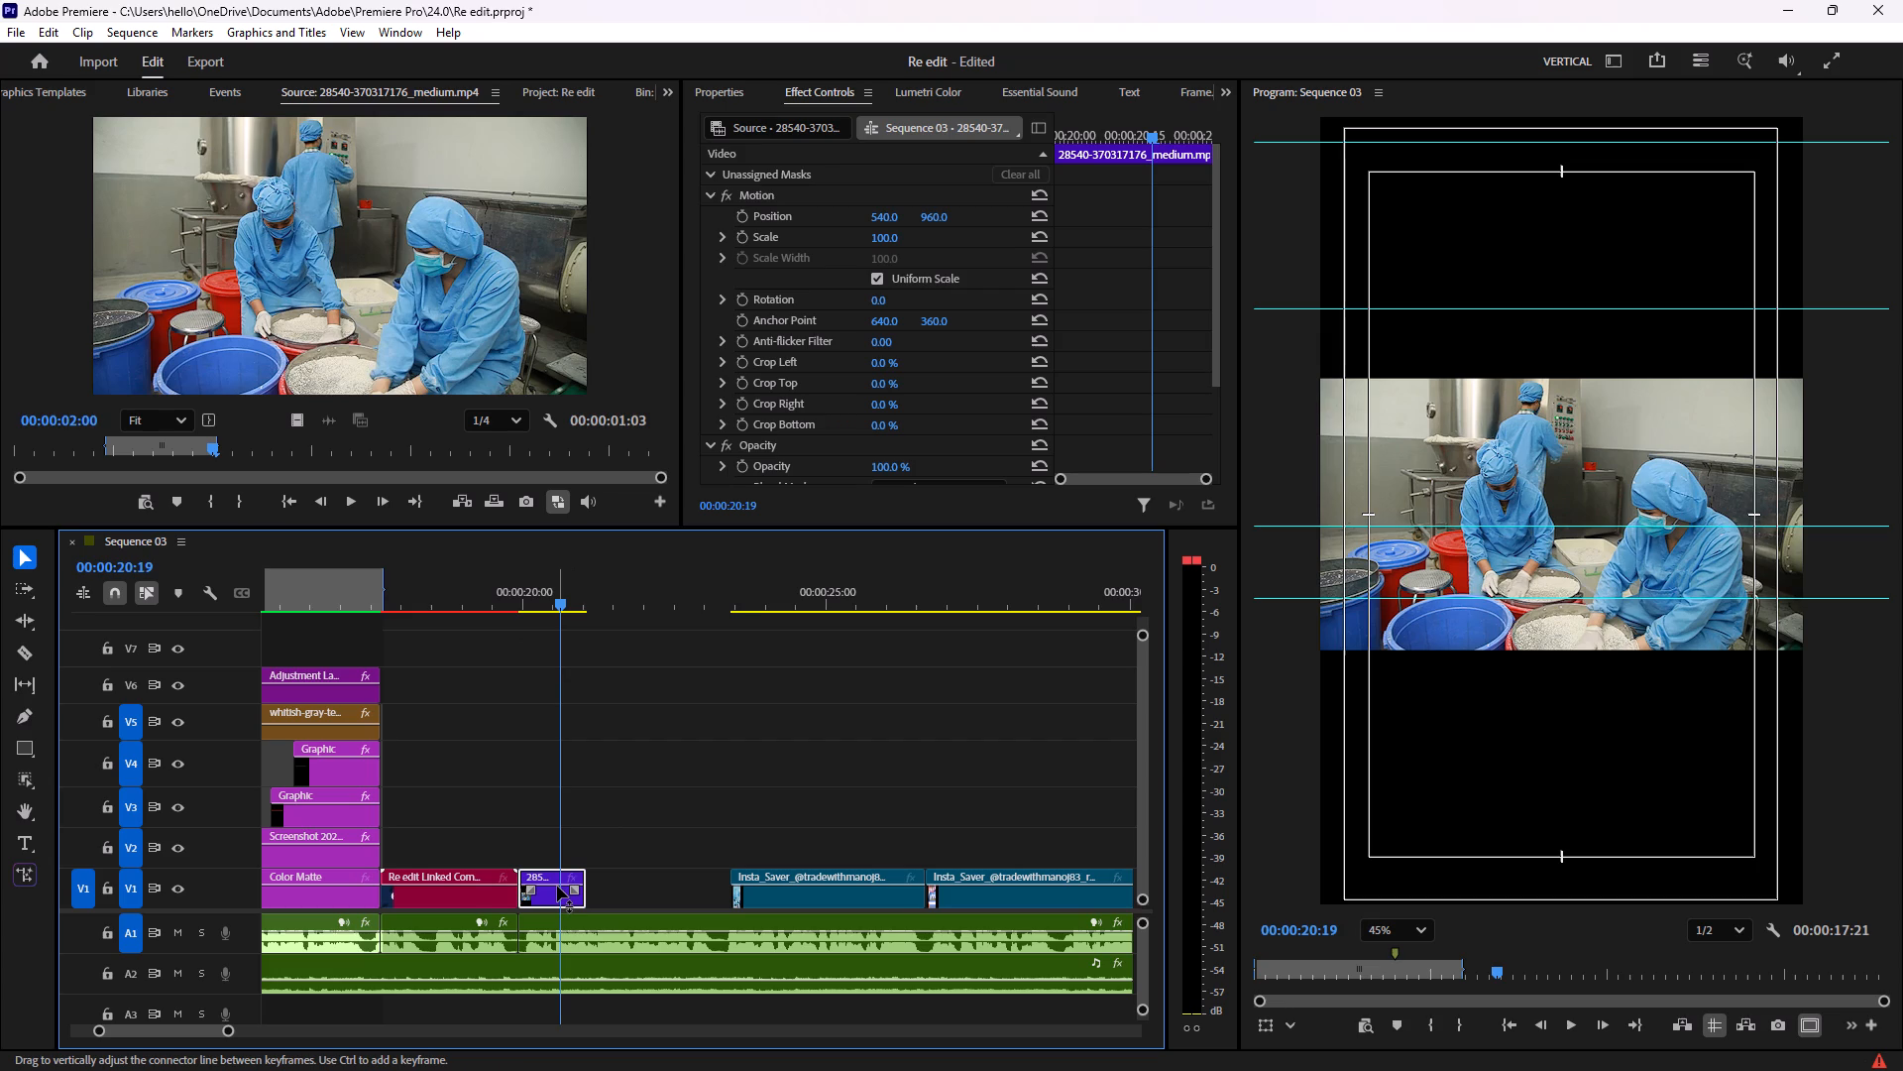
{"action": "left_click_drag", "start_coordinate": [882, 241], "coordinate": [883, 241]}
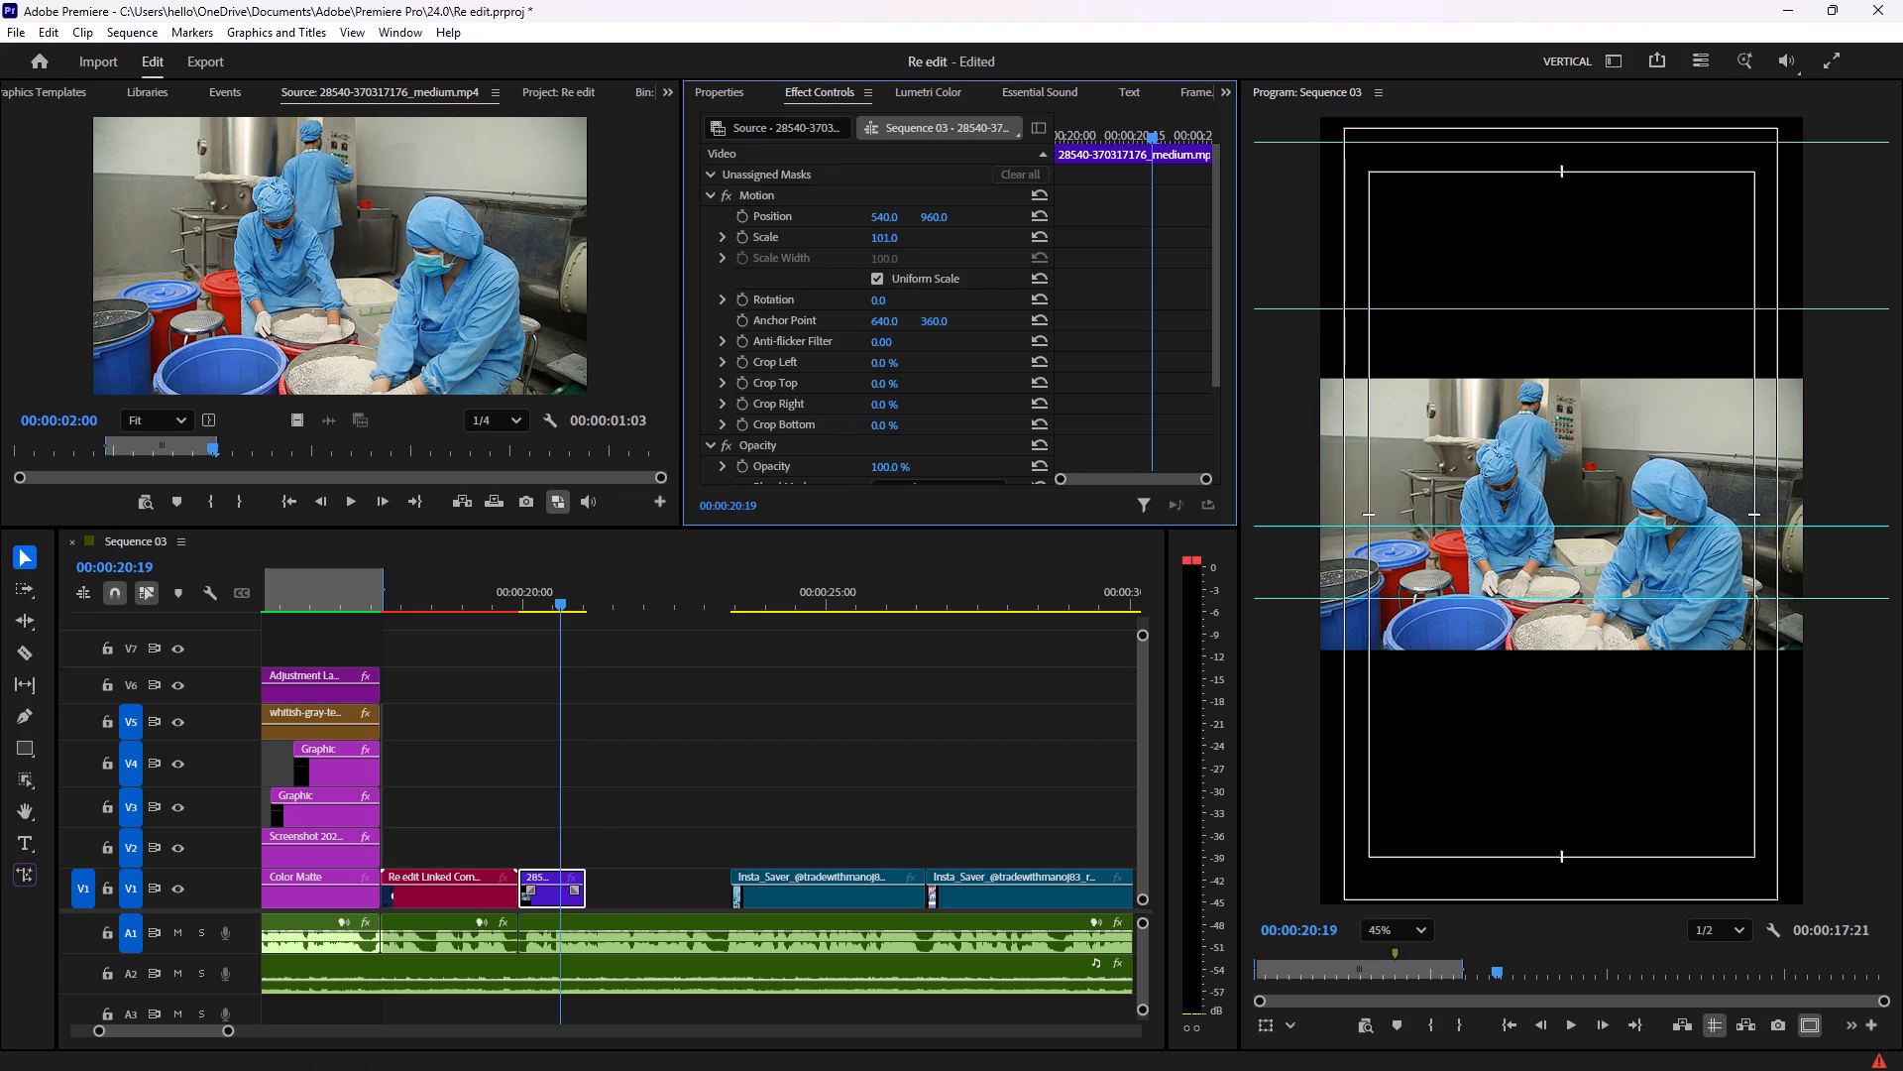
{"action": "left_click_drag", "start_coordinate": [883, 241], "coordinate": [1085, 252]}
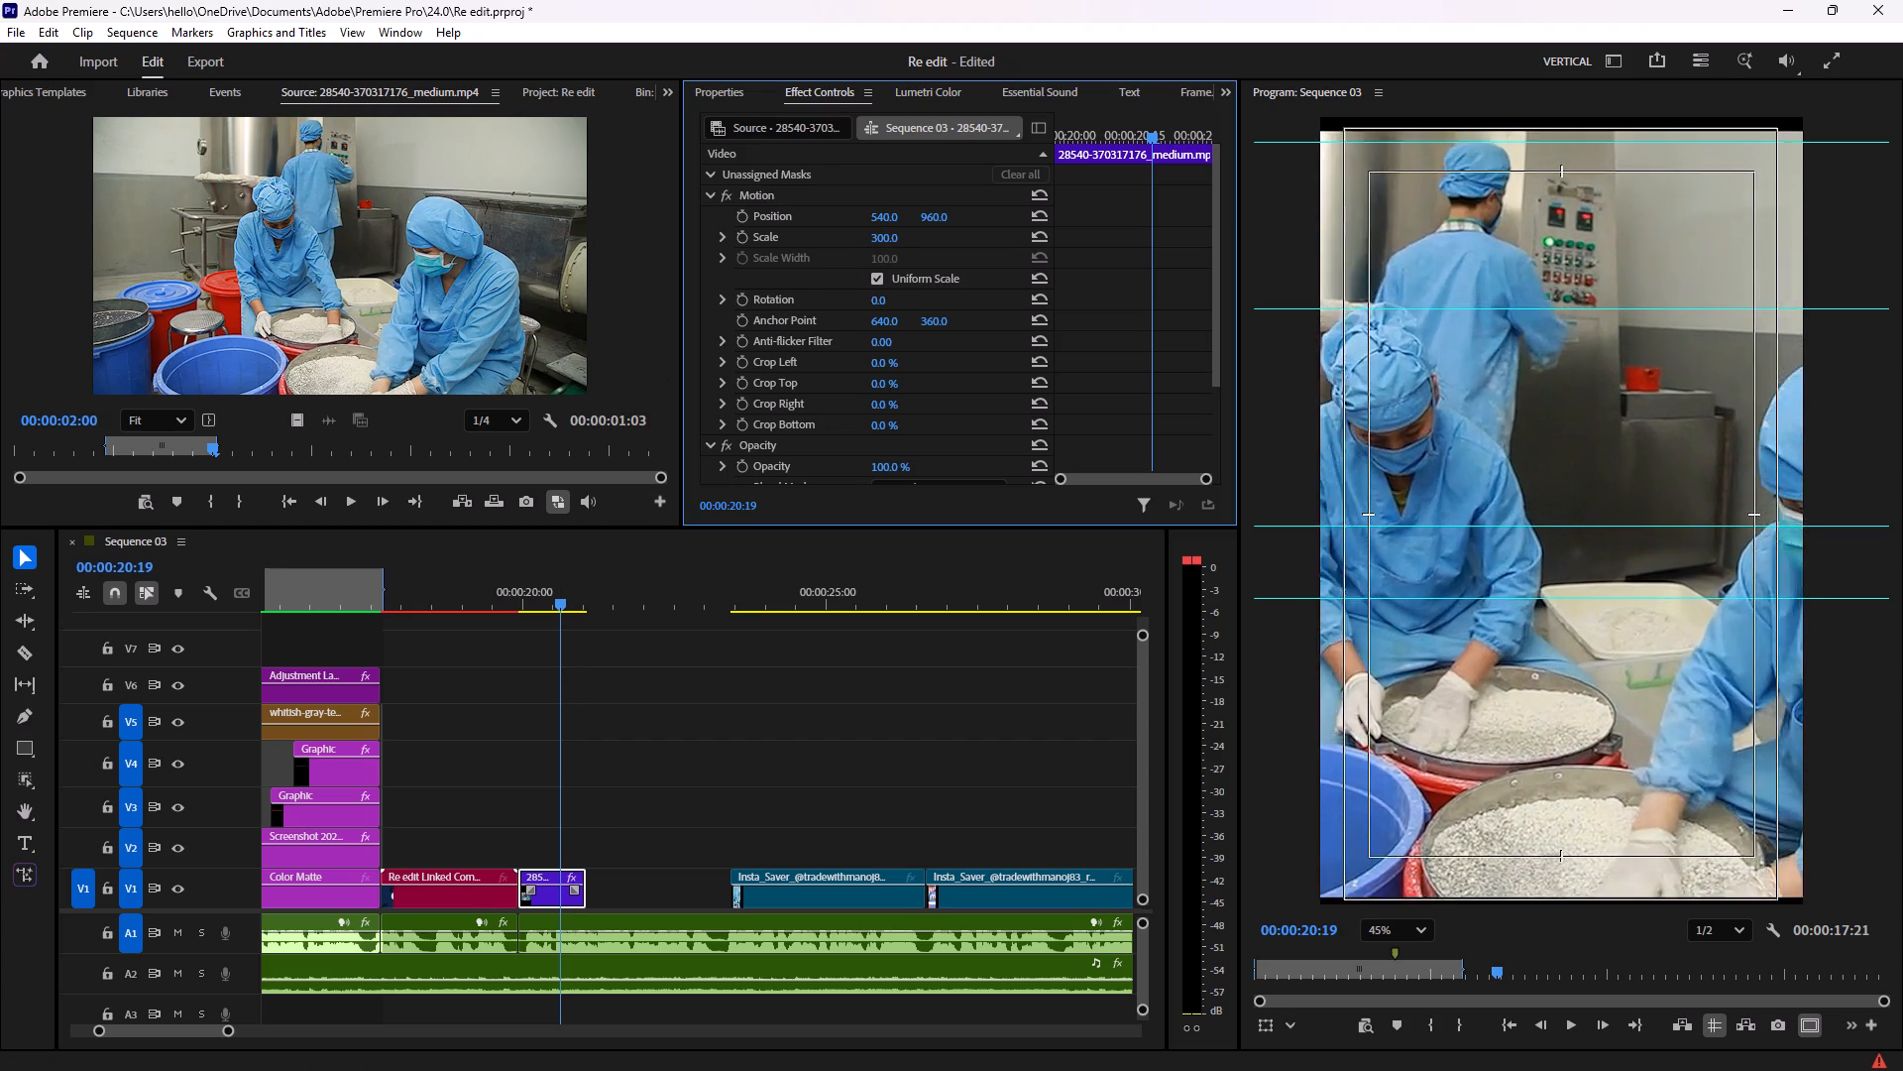
{"action": "left_click_drag", "start_coordinate": [1085, 252], "coordinate": [1075, 252]}
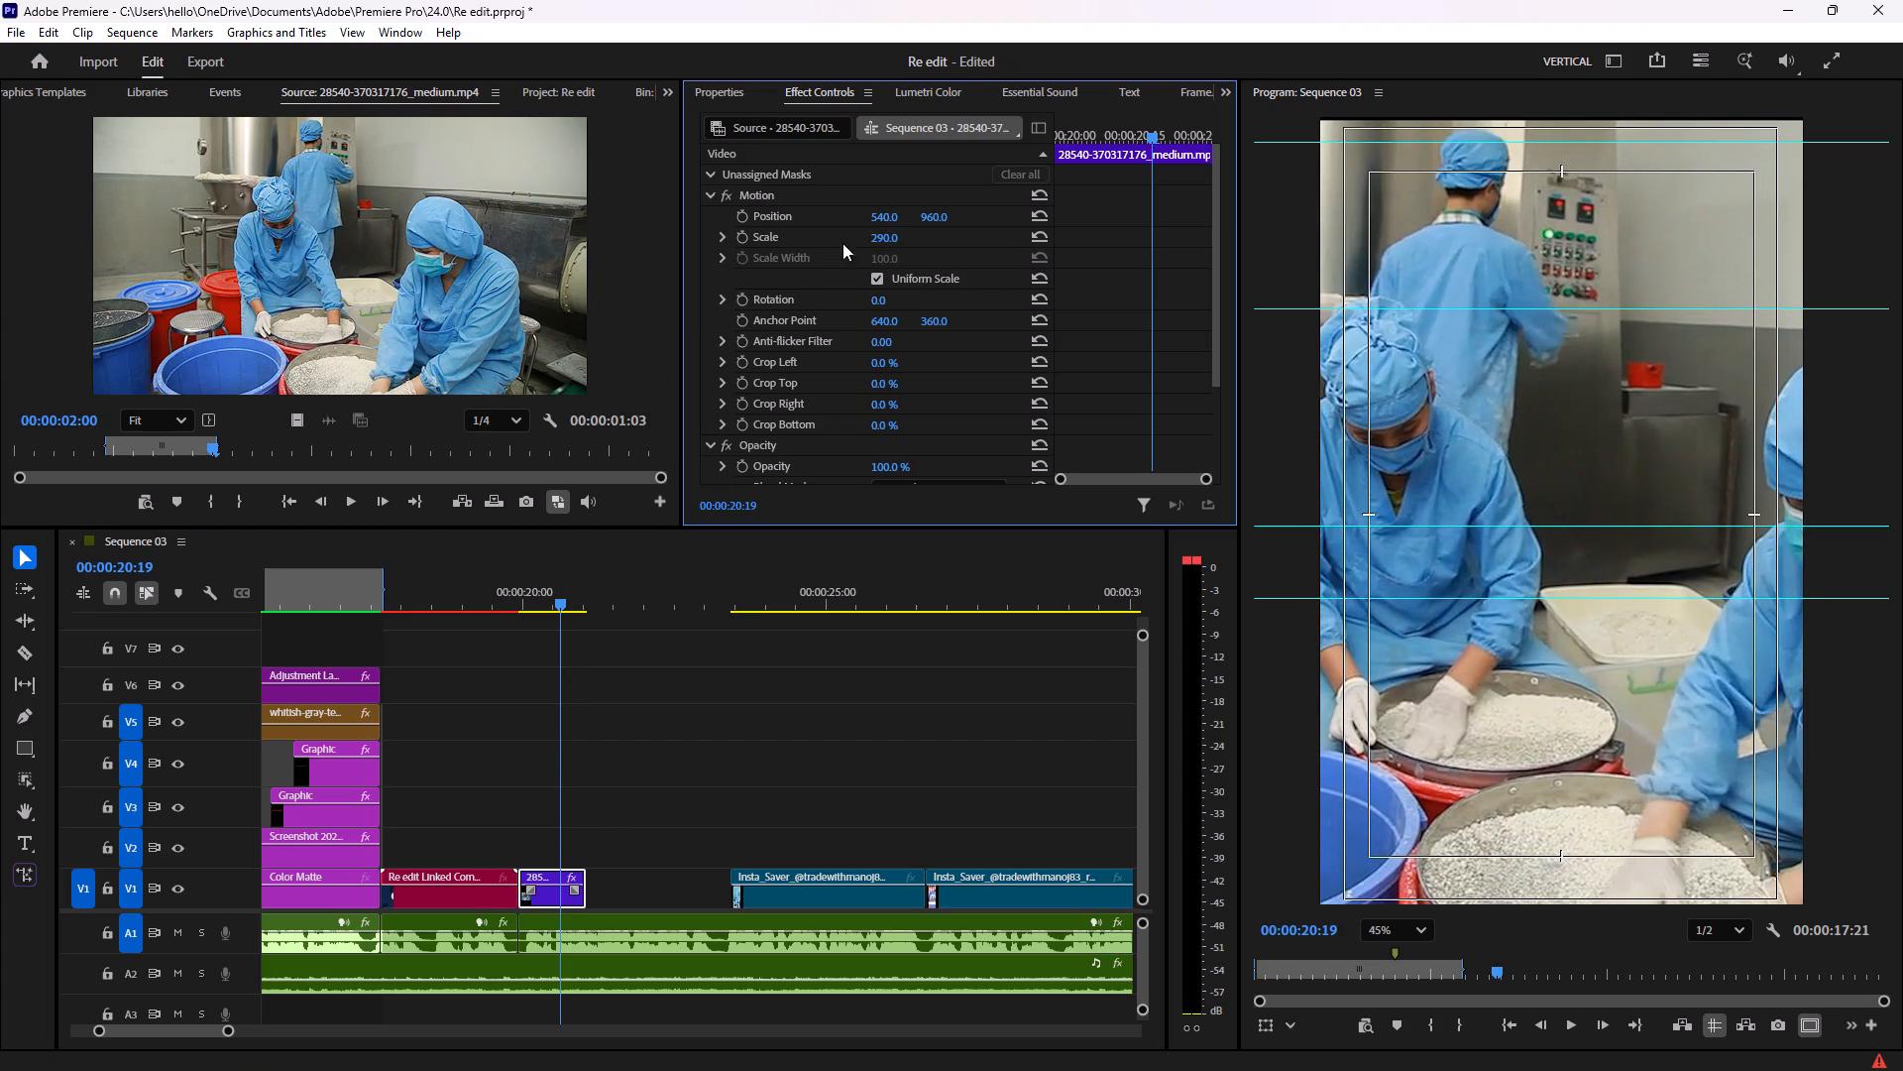
{"action": "left_click_drag", "start_coordinate": [883, 220], "coordinate": [973, 231]}
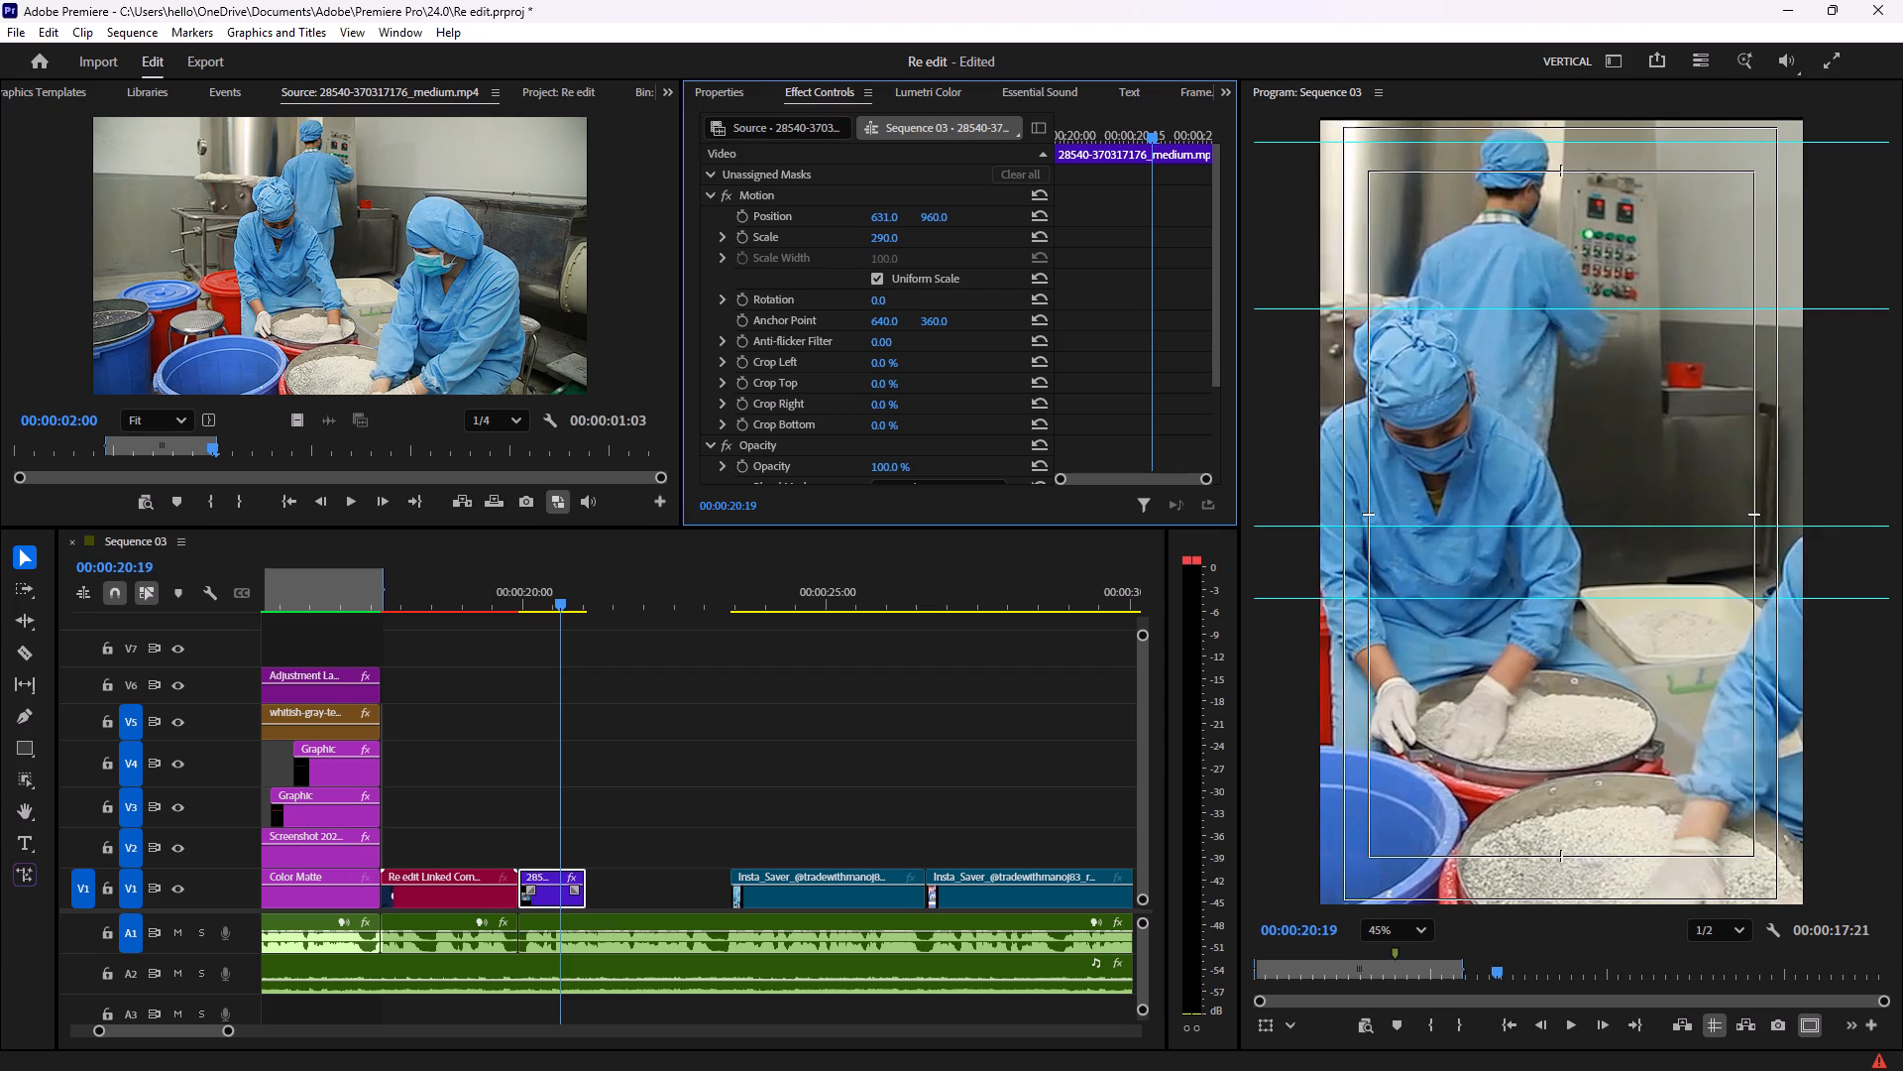
{"action": "left_click_drag", "start_coordinate": [973, 231], "coordinate": [1010, 234]}
Play the sequence past the factory-worker clip and extend the clip's end on V1 by about half a second.
{"action": "key", "text": "space"}
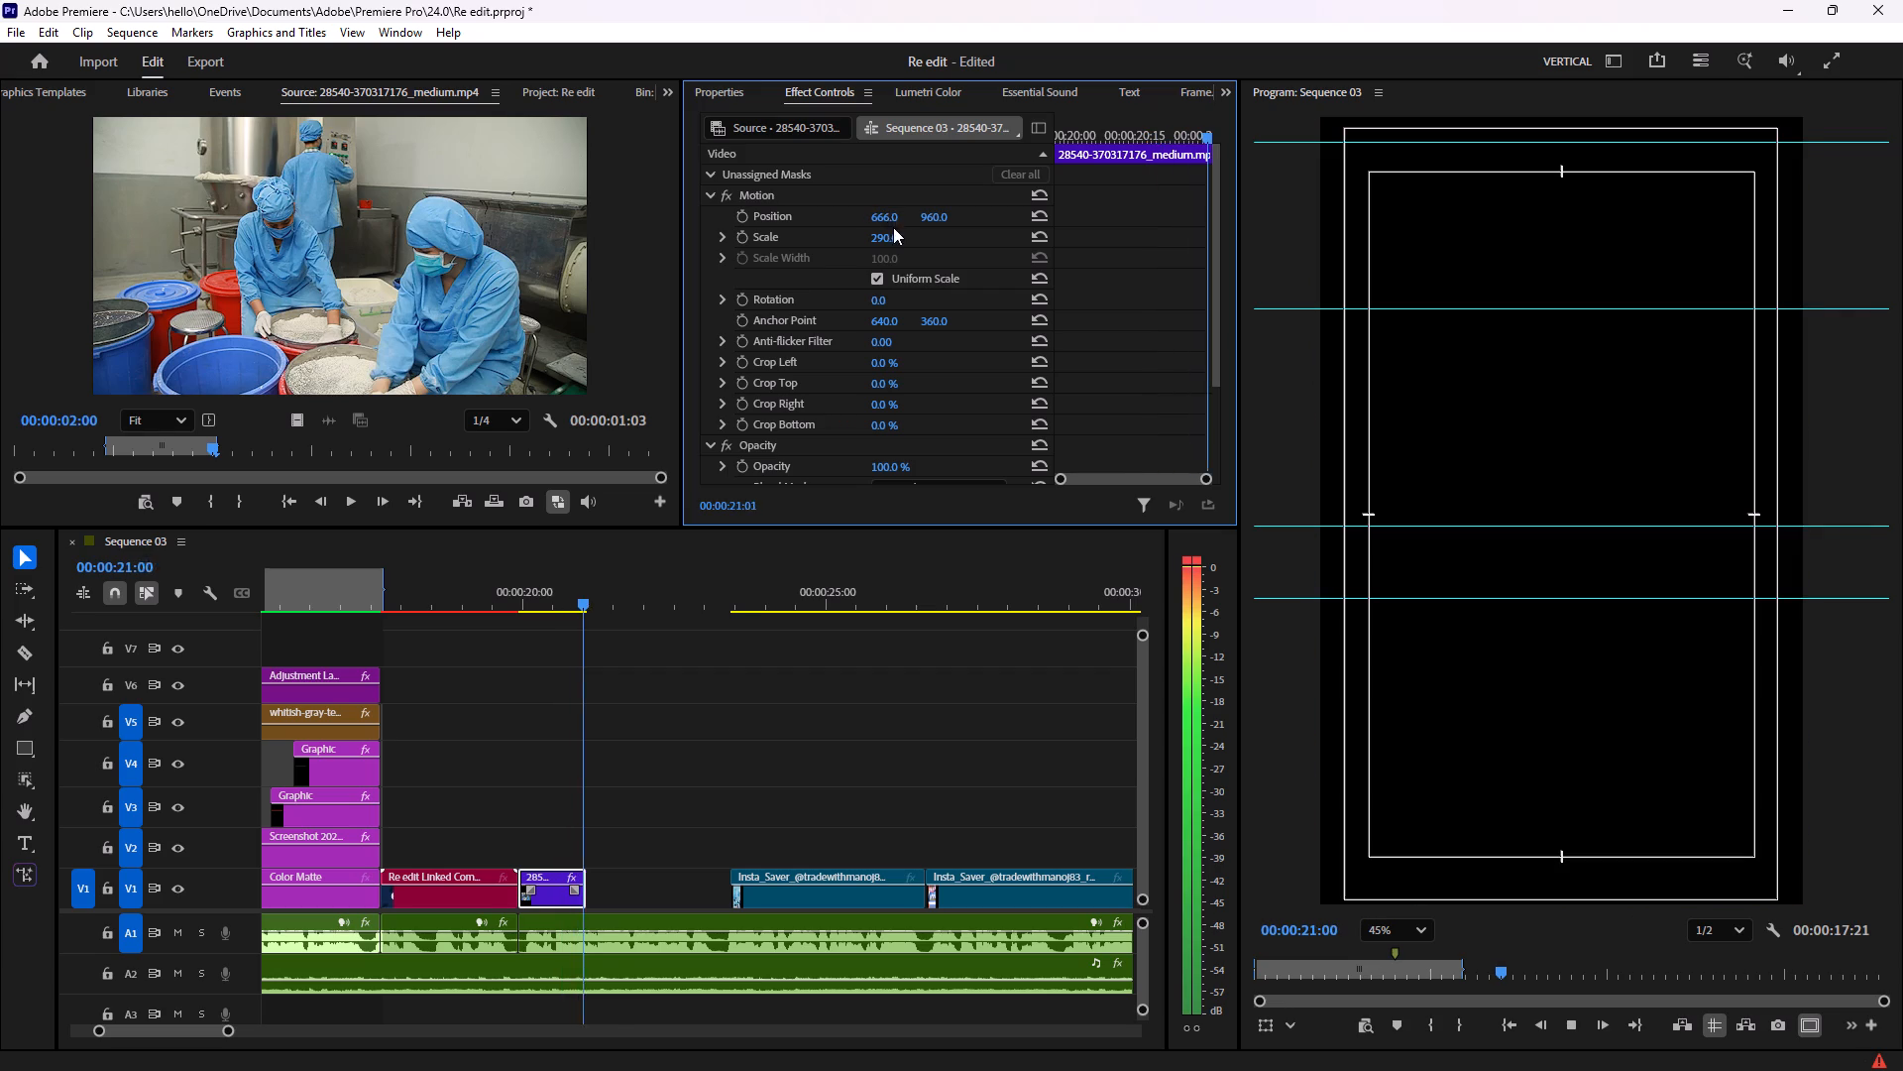
{"action": "key", "text": "space"}
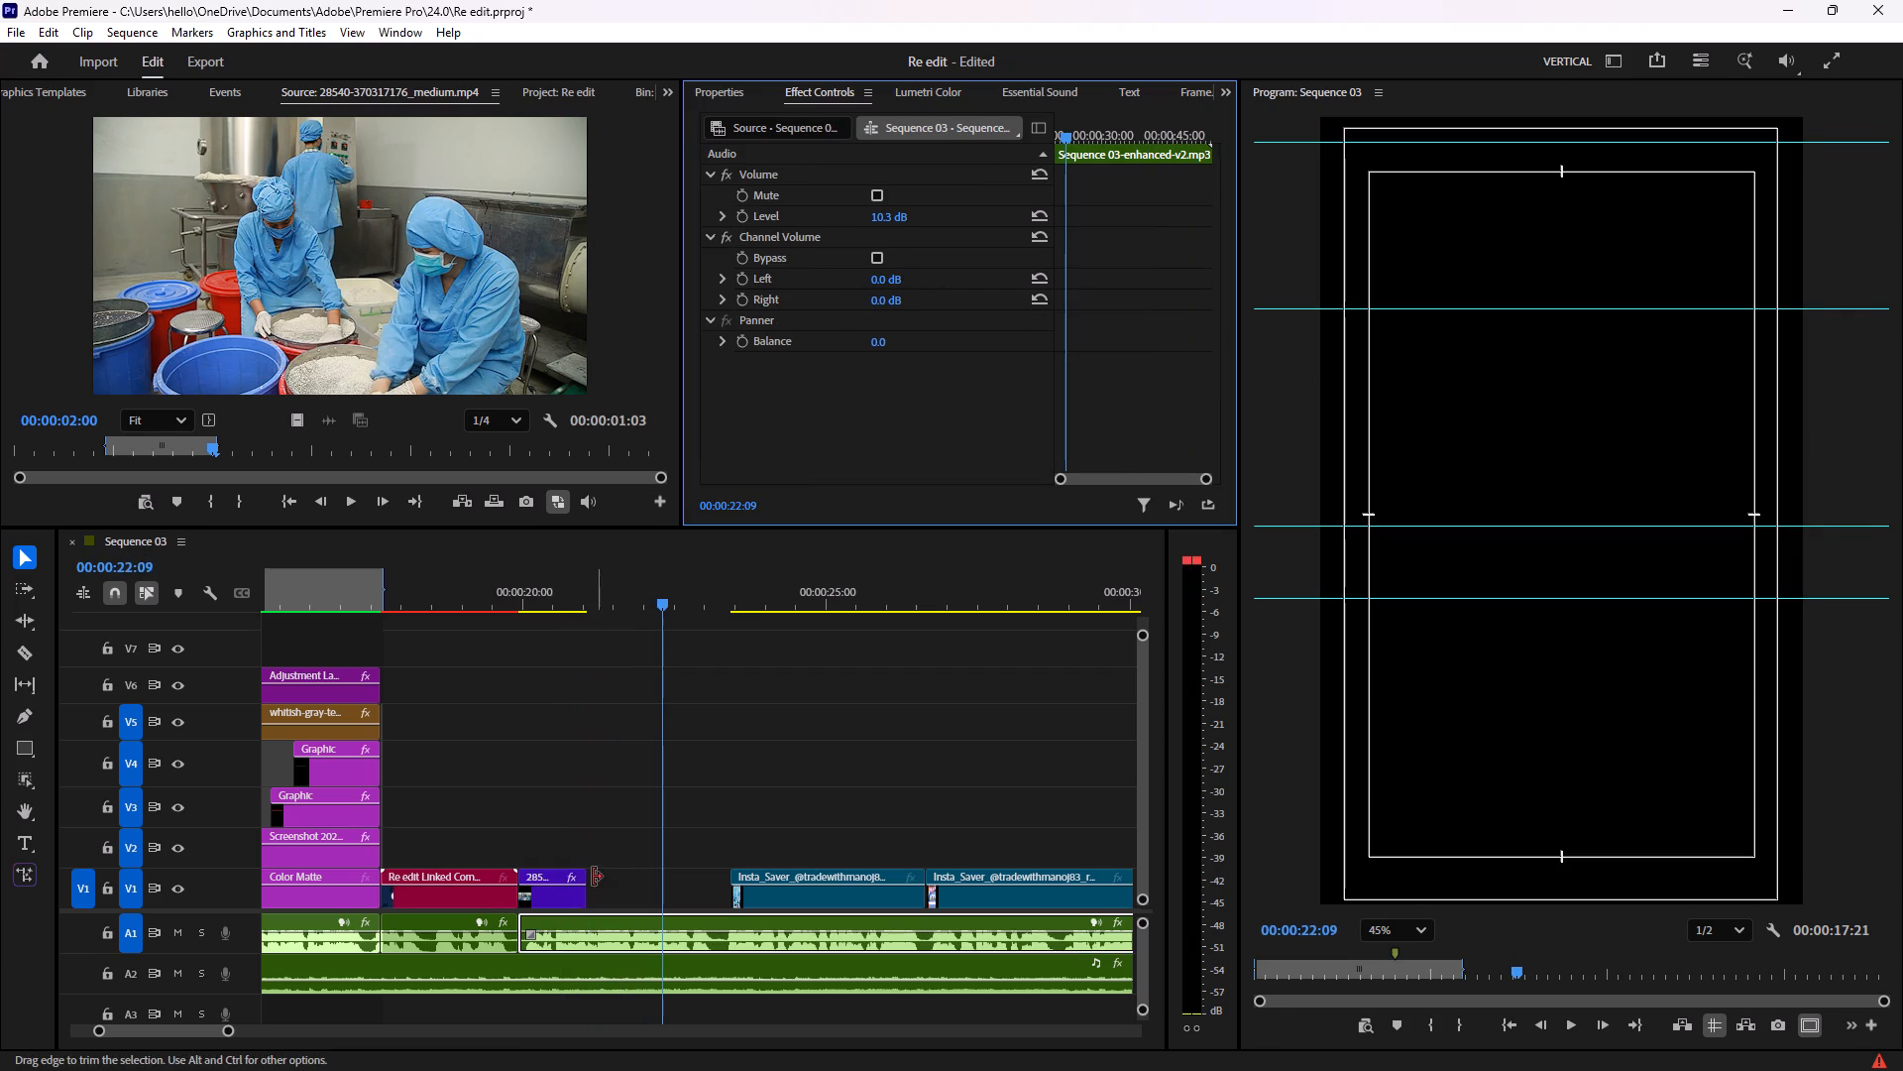
{"action": "left_click", "coordinate": [561, 881]}
{"action": "left_click_drag", "start_coordinate": [587, 878], "coordinate": [622, 881]}
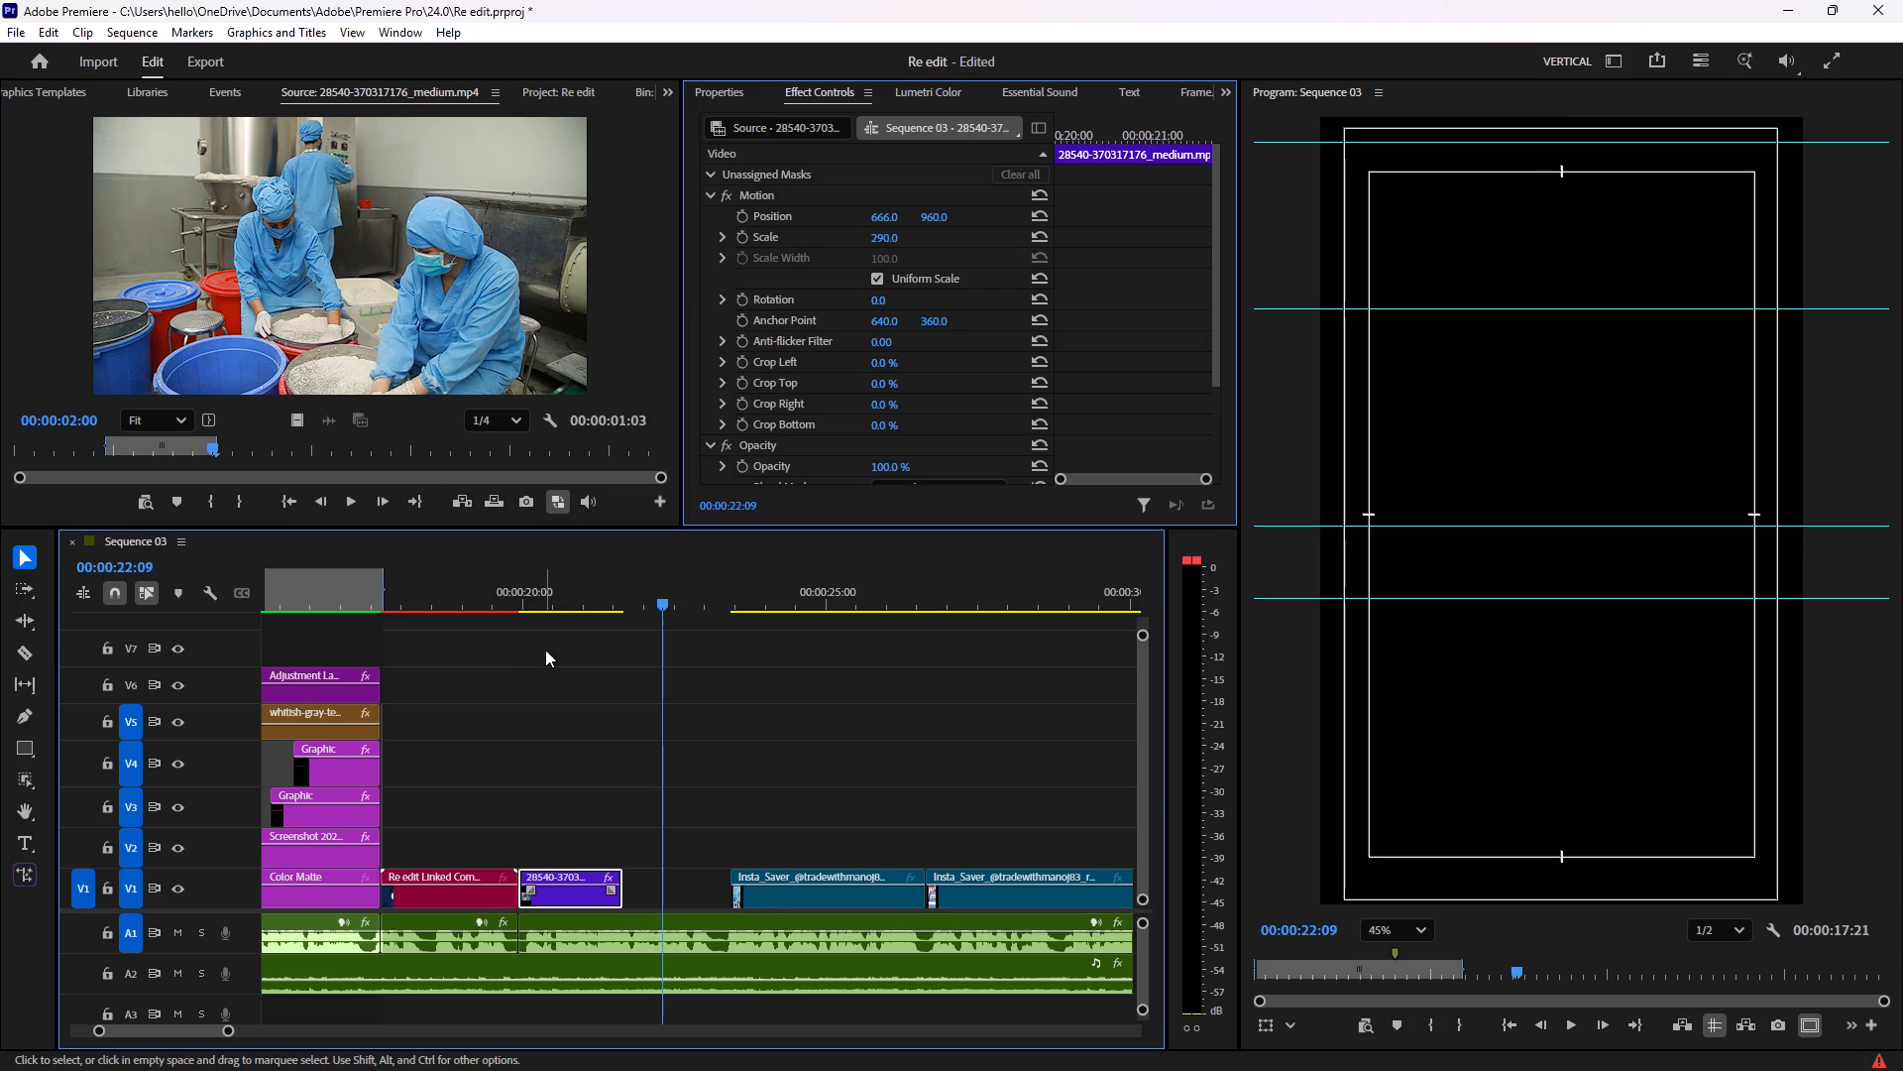
Mark the green-capsule conveyor source clip from 00:00:03:12 to 00:00:07:53 and place its video only on V2, starting where the factory-worker clip ends.
{"action": "left_click", "coordinate": [566, 89]}
{"action": "left_click", "coordinate": [401, 417]}
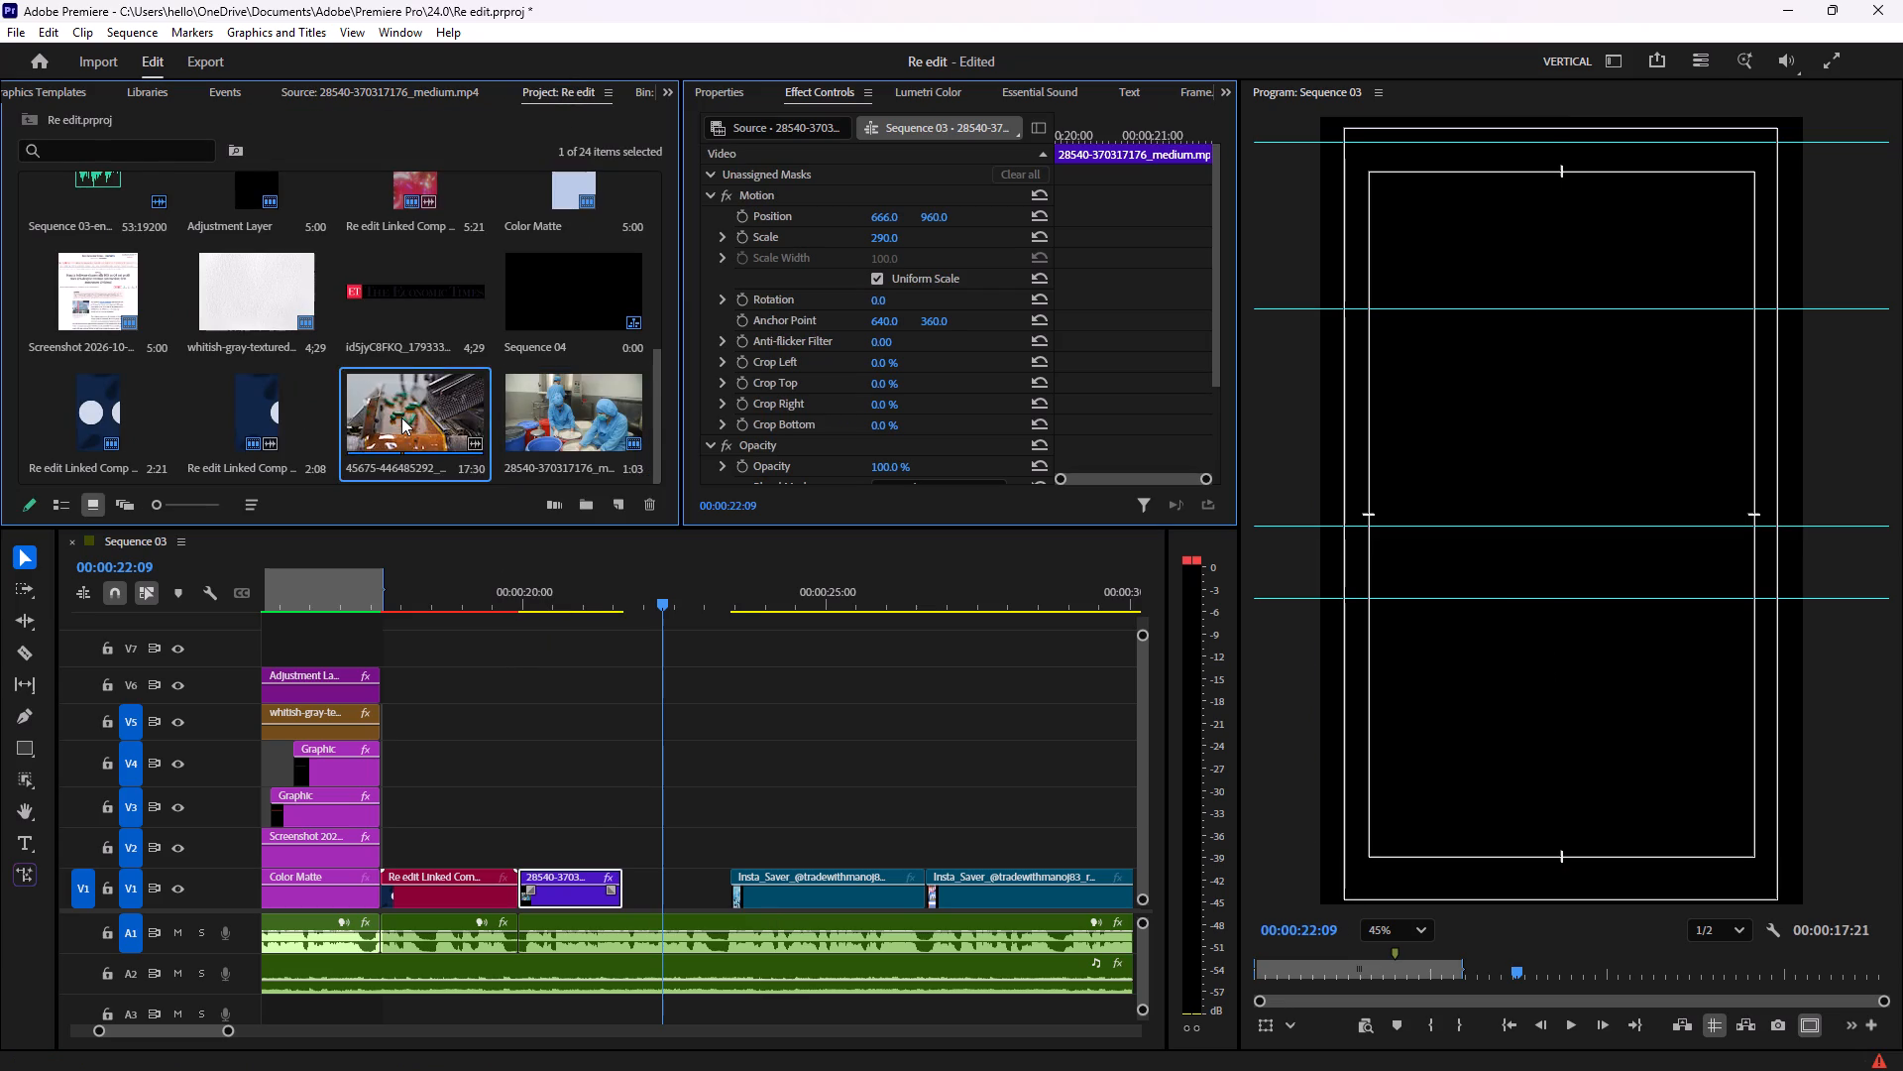
{"action": "double_click", "coordinate": [394, 410]}
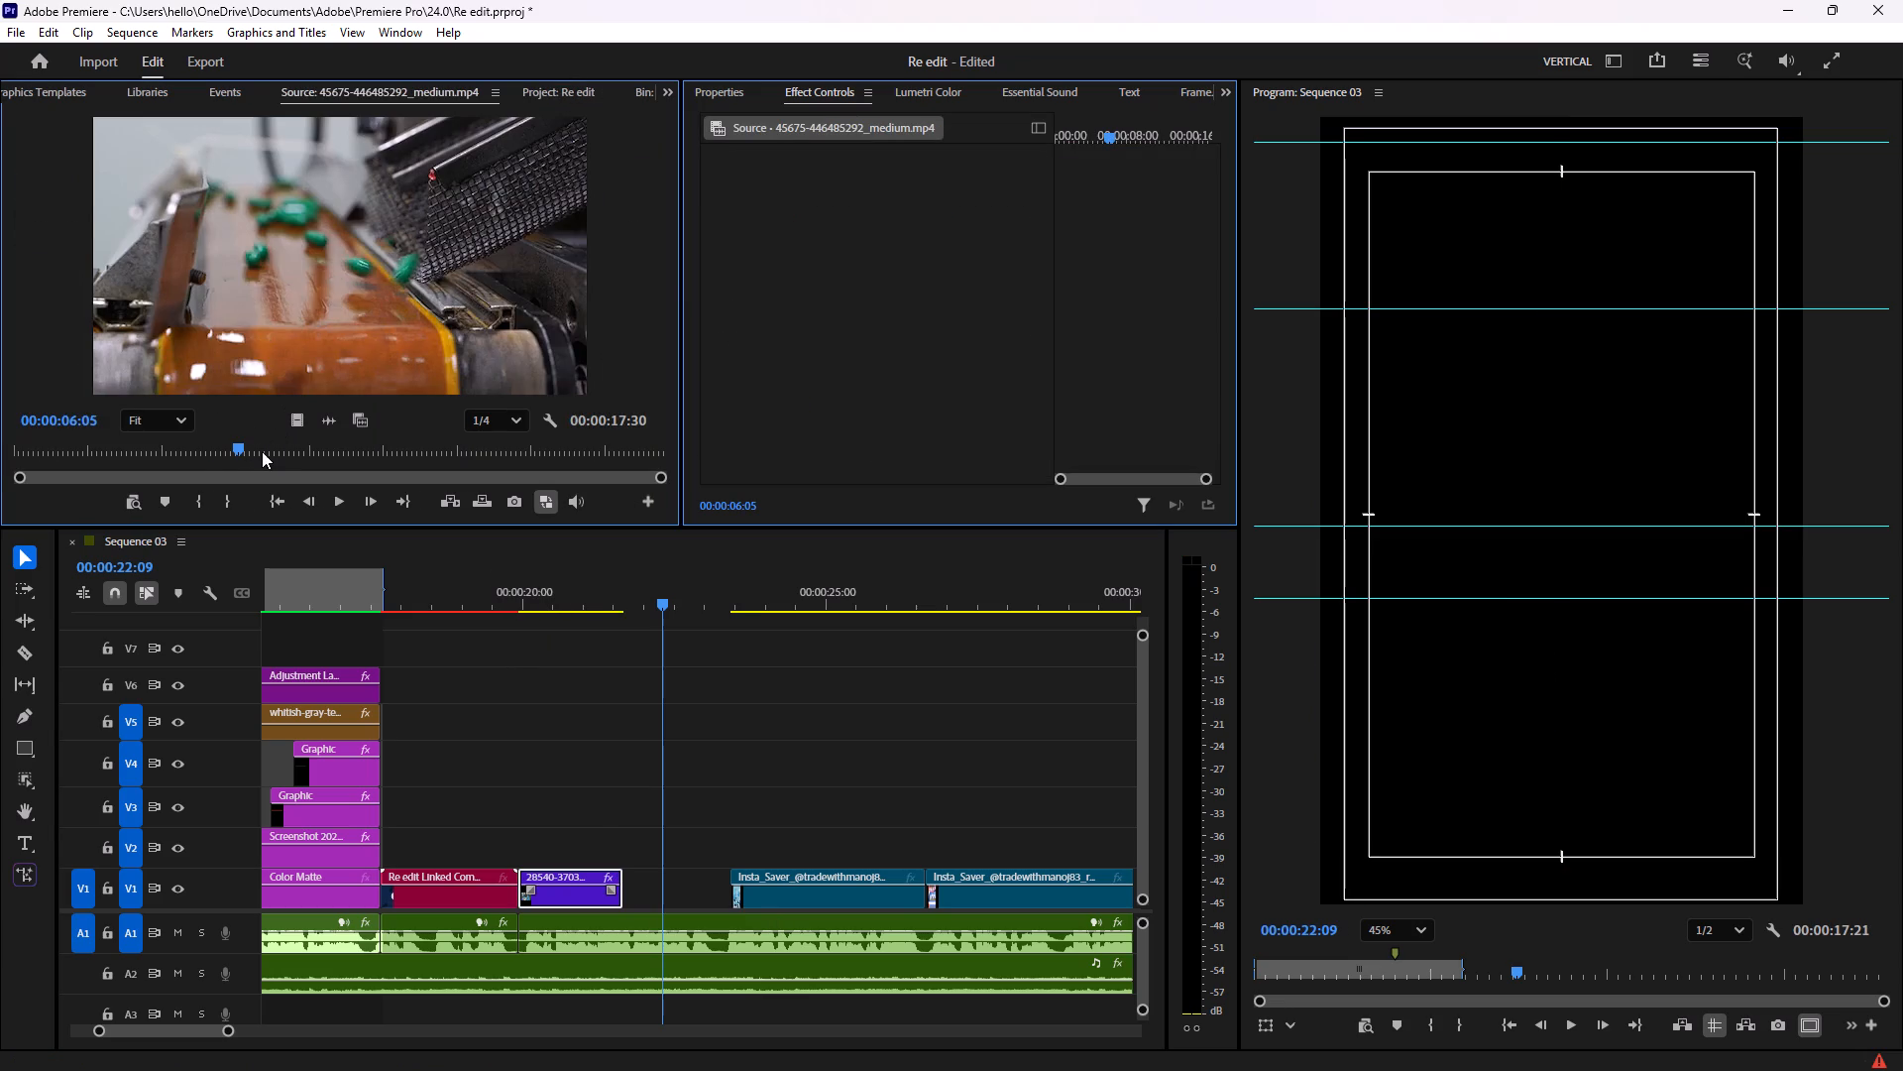
{"action": "left_click_drag", "start_coordinate": [235, 450], "coordinate": [129, 450]}
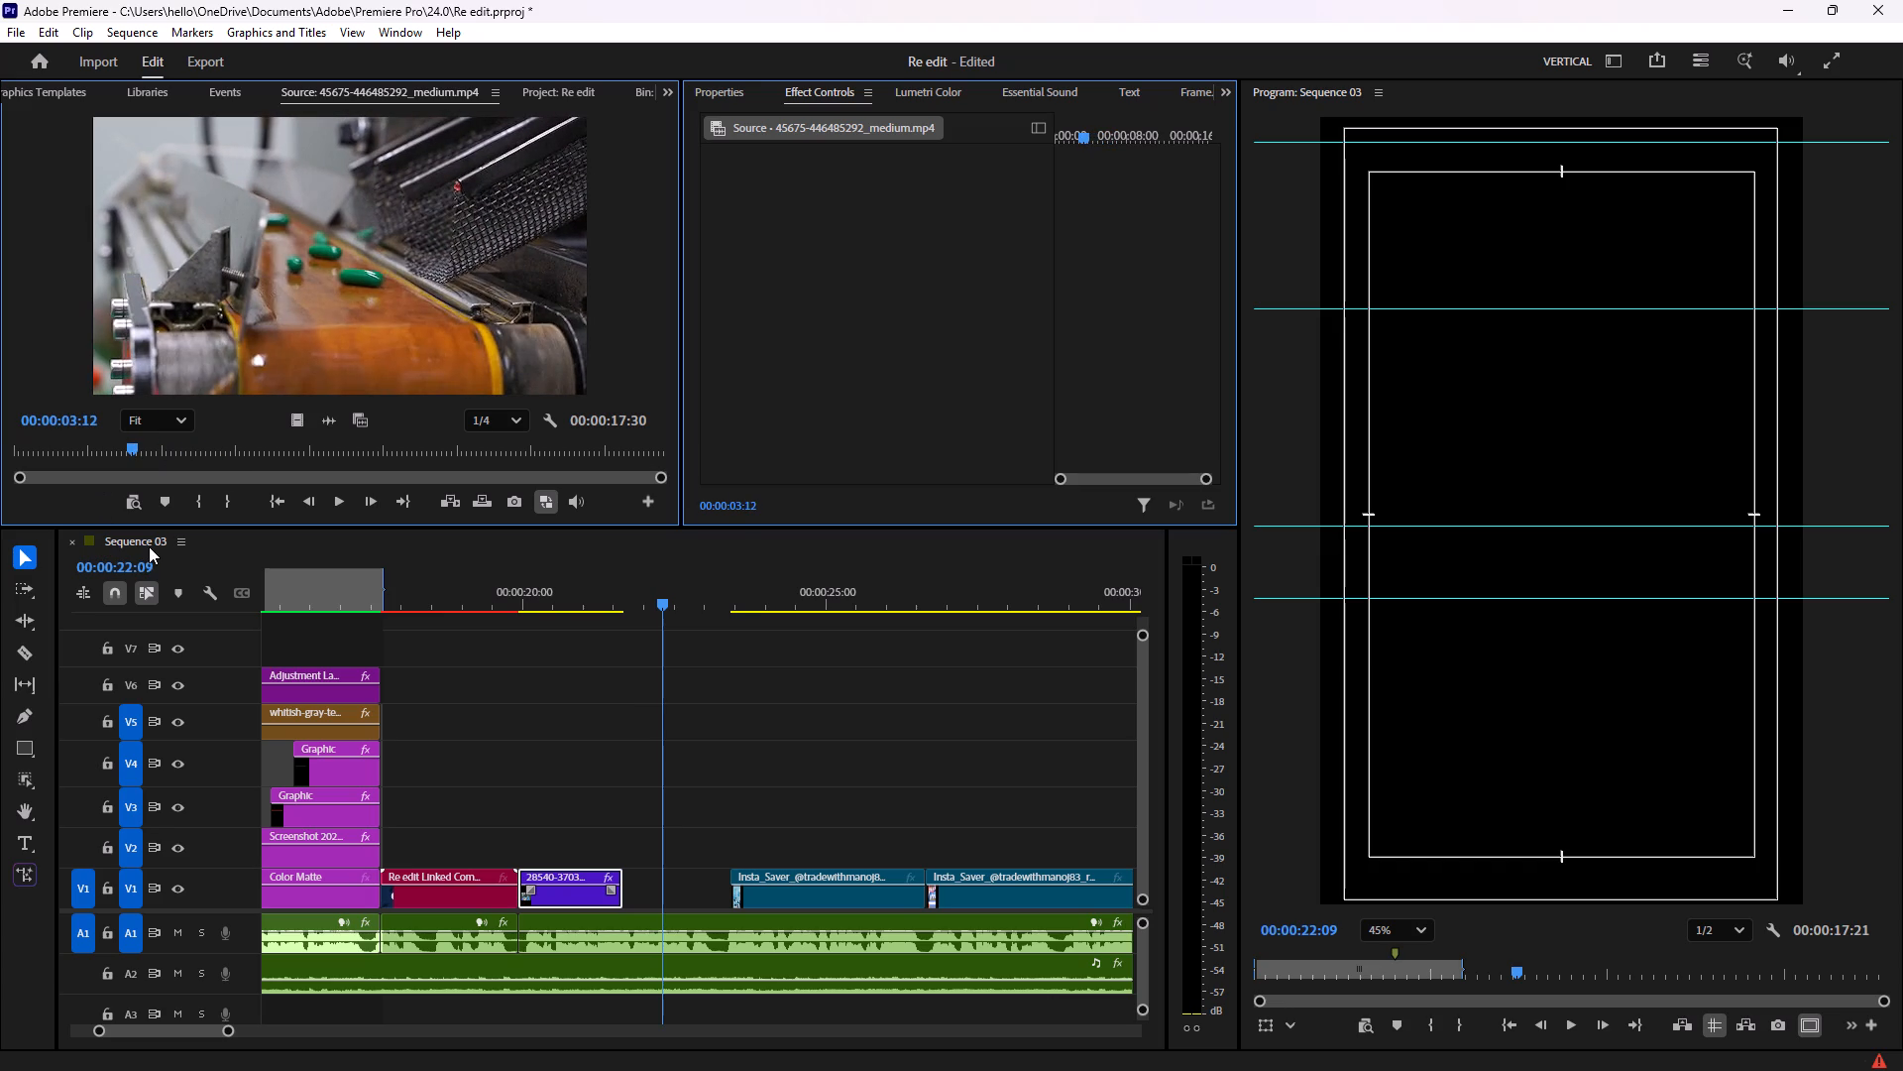
{"action": "key", "text": "i"}
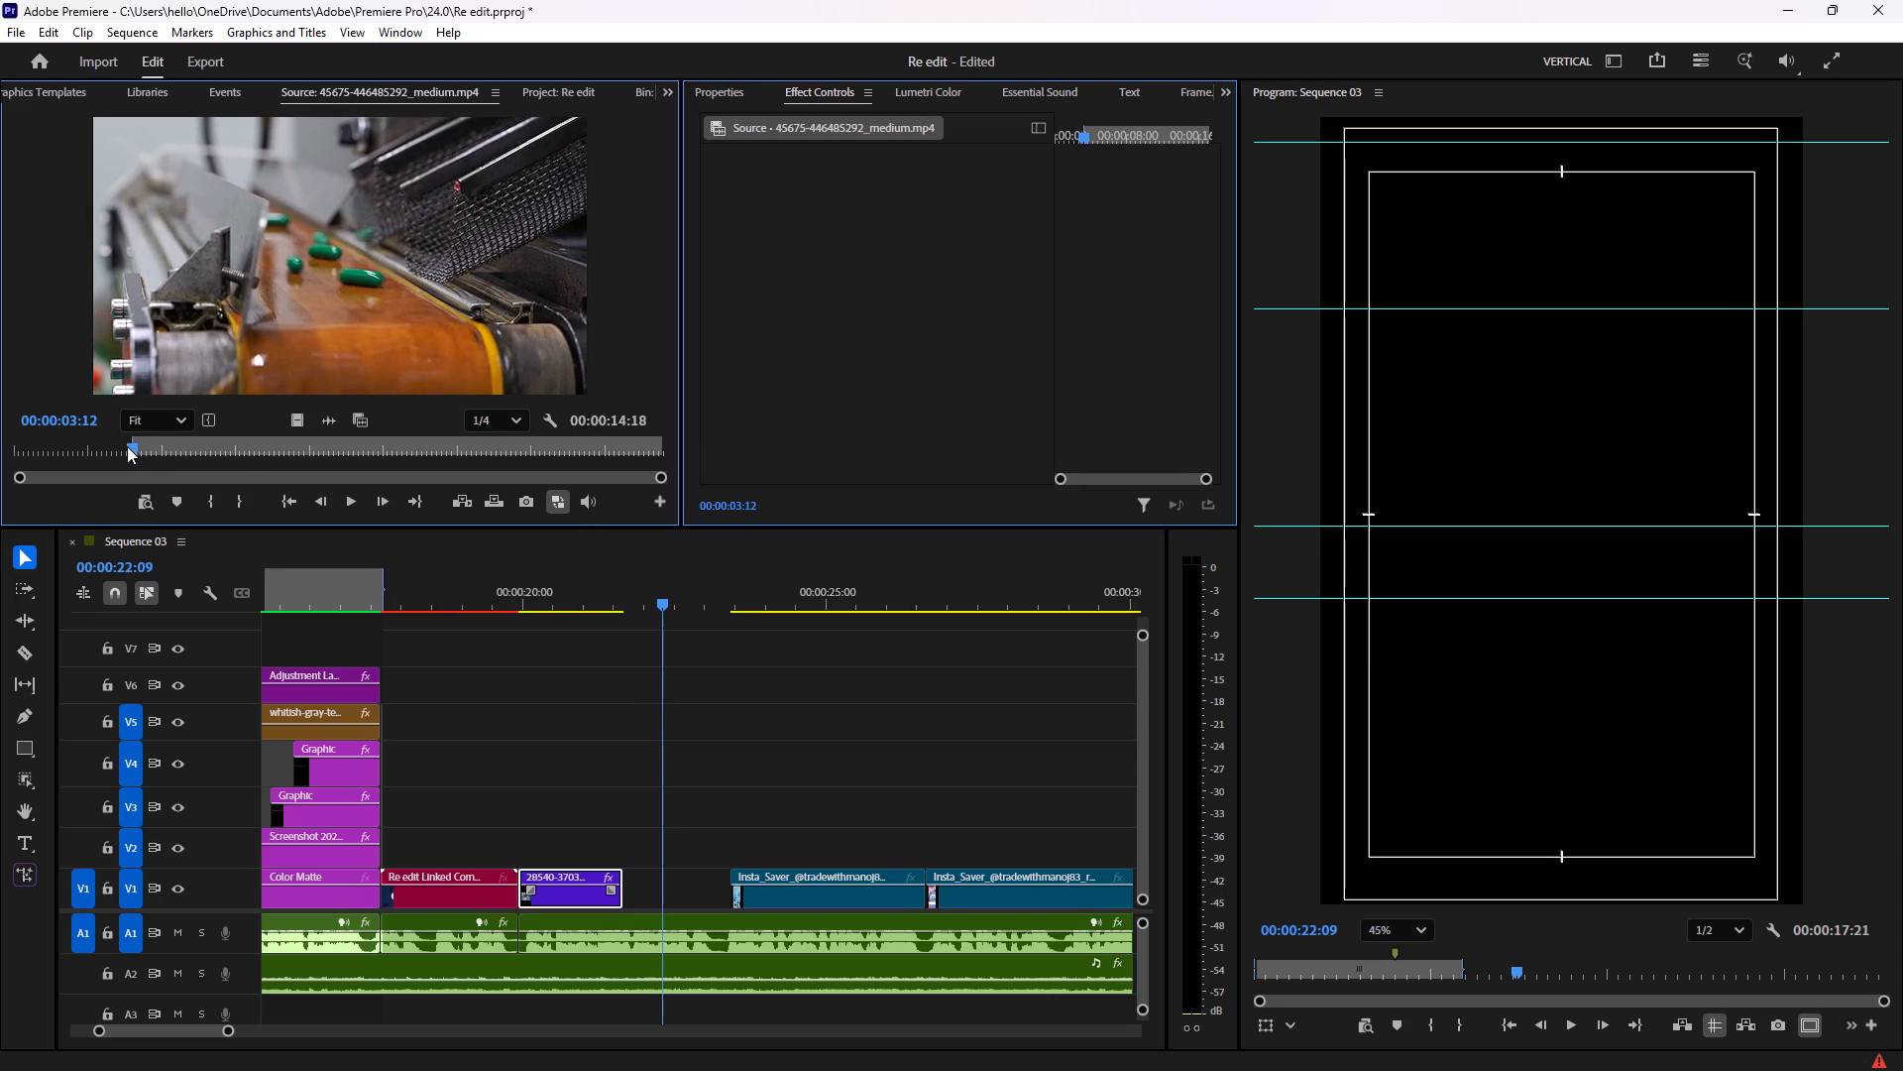
{"action": "left_click_drag", "start_coordinate": [127, 446], "coordinate": [300, 452]}
{"action": "key", "text": "o"}
{"action": "left_click_drag", "start_coordinate": [295, 416], "coordinate": [464, 586]}
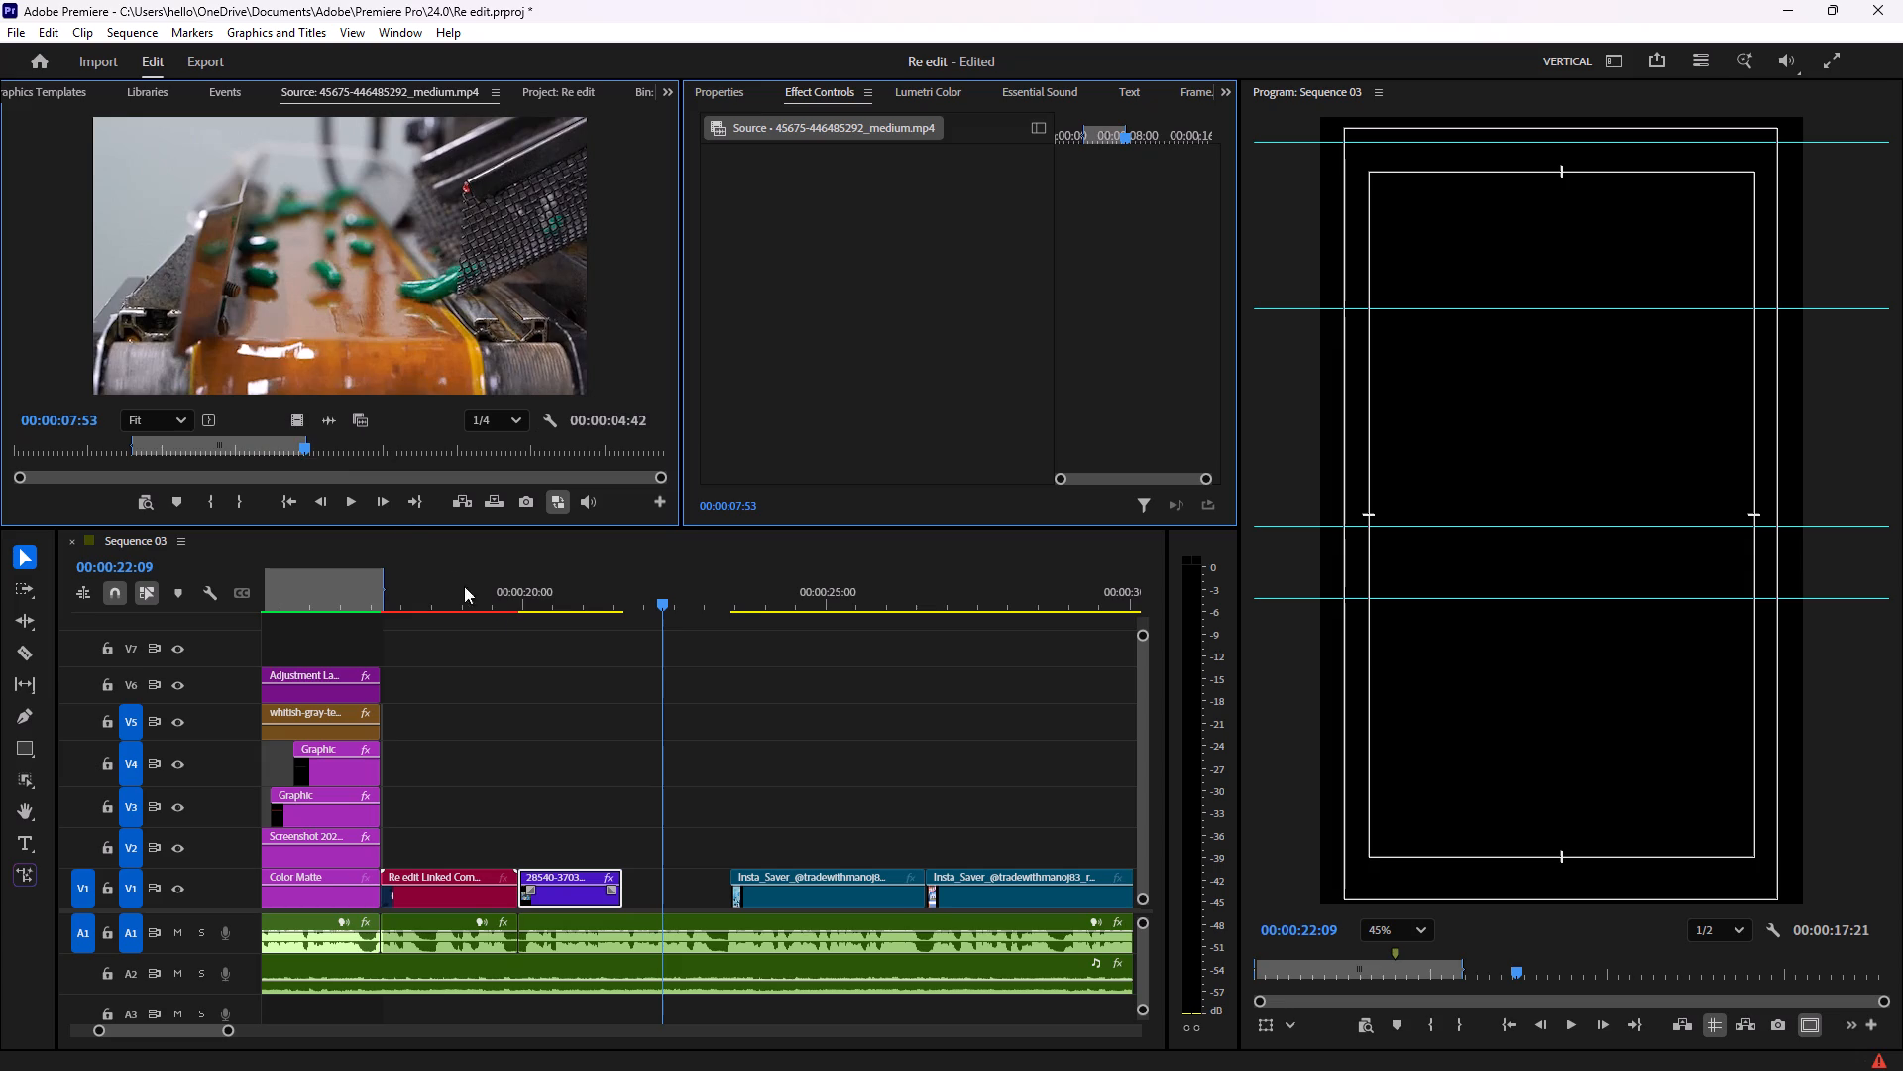
{"action": "left_click_drag", "start_coordinate": [464, 586], "coordinate": [625, 862]}
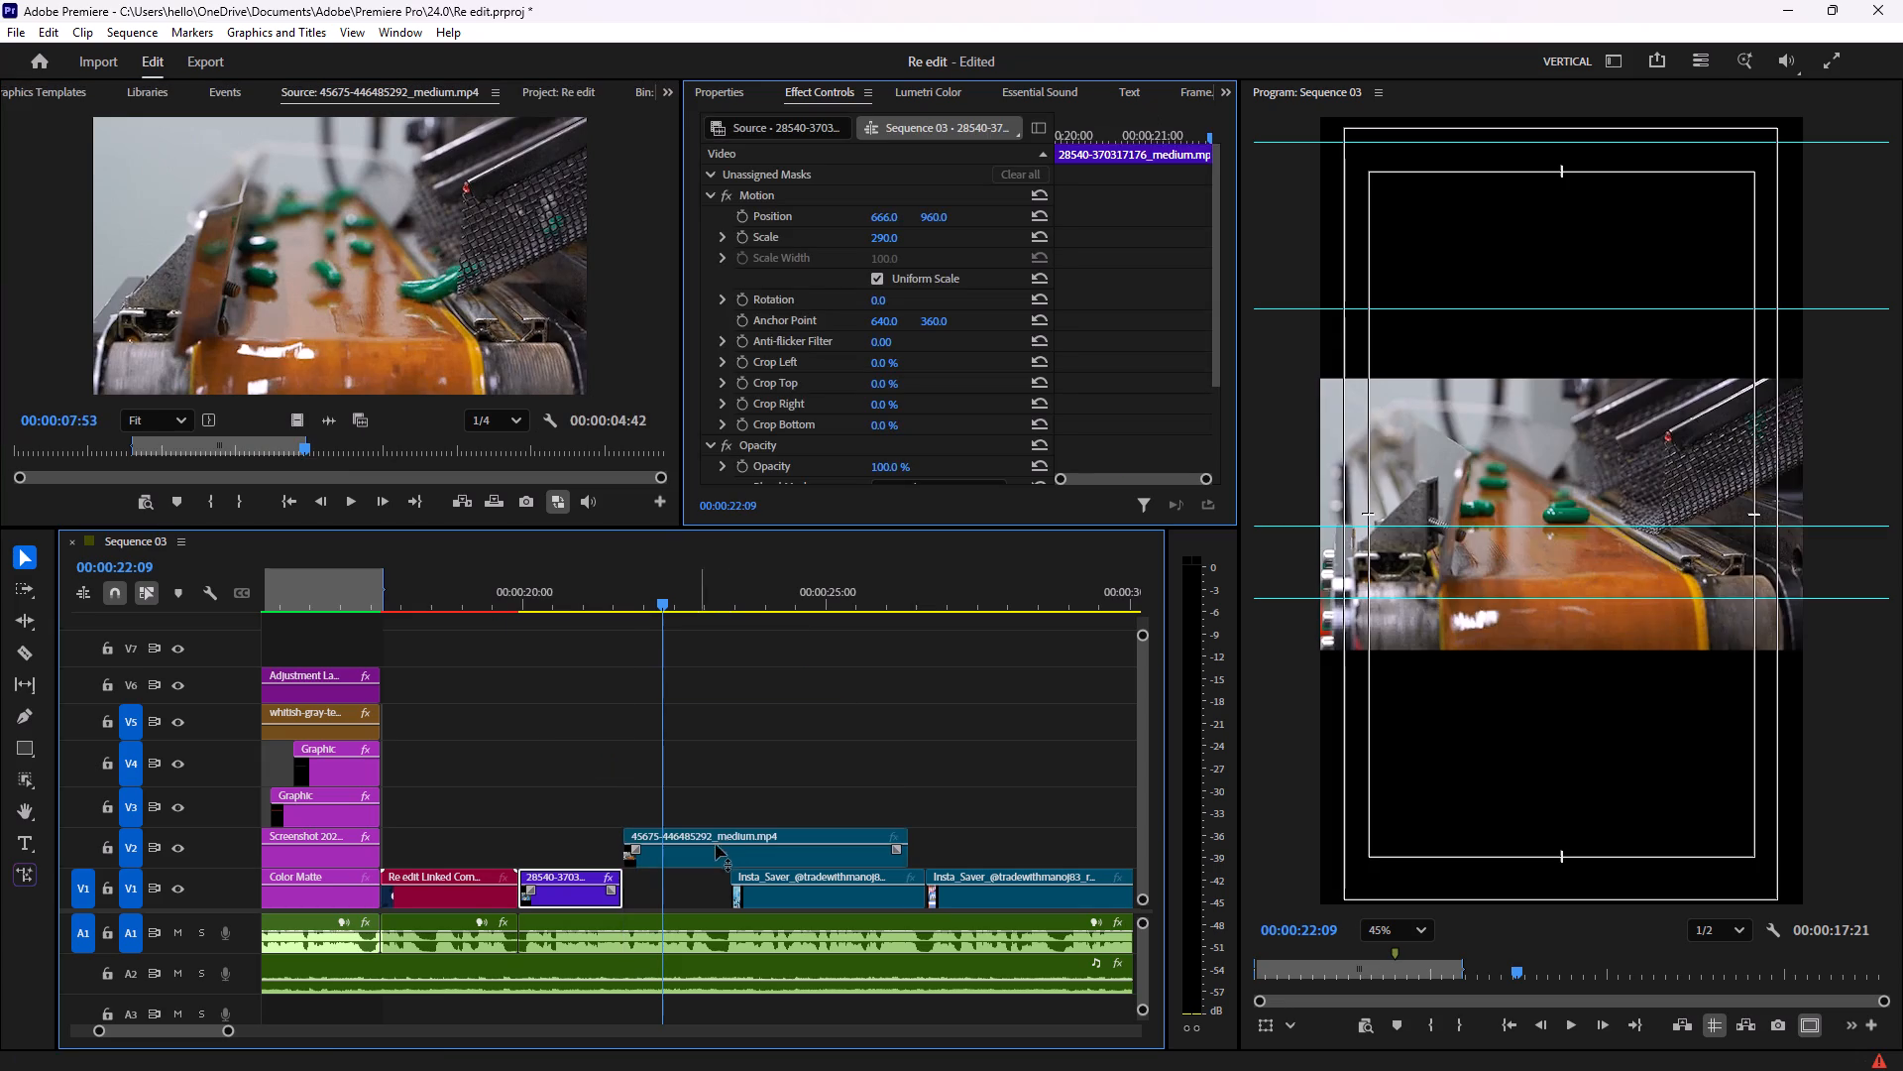
Trim the capsule clip's end back to fit the V1 gap before the lab footage and move the clip down onto V1.
{"action": "left_click", "coordinate": [727, 840]}
{"action": "left_click_drag", "start_coordinate": [910, 834], "coordinate": [756, 831]}
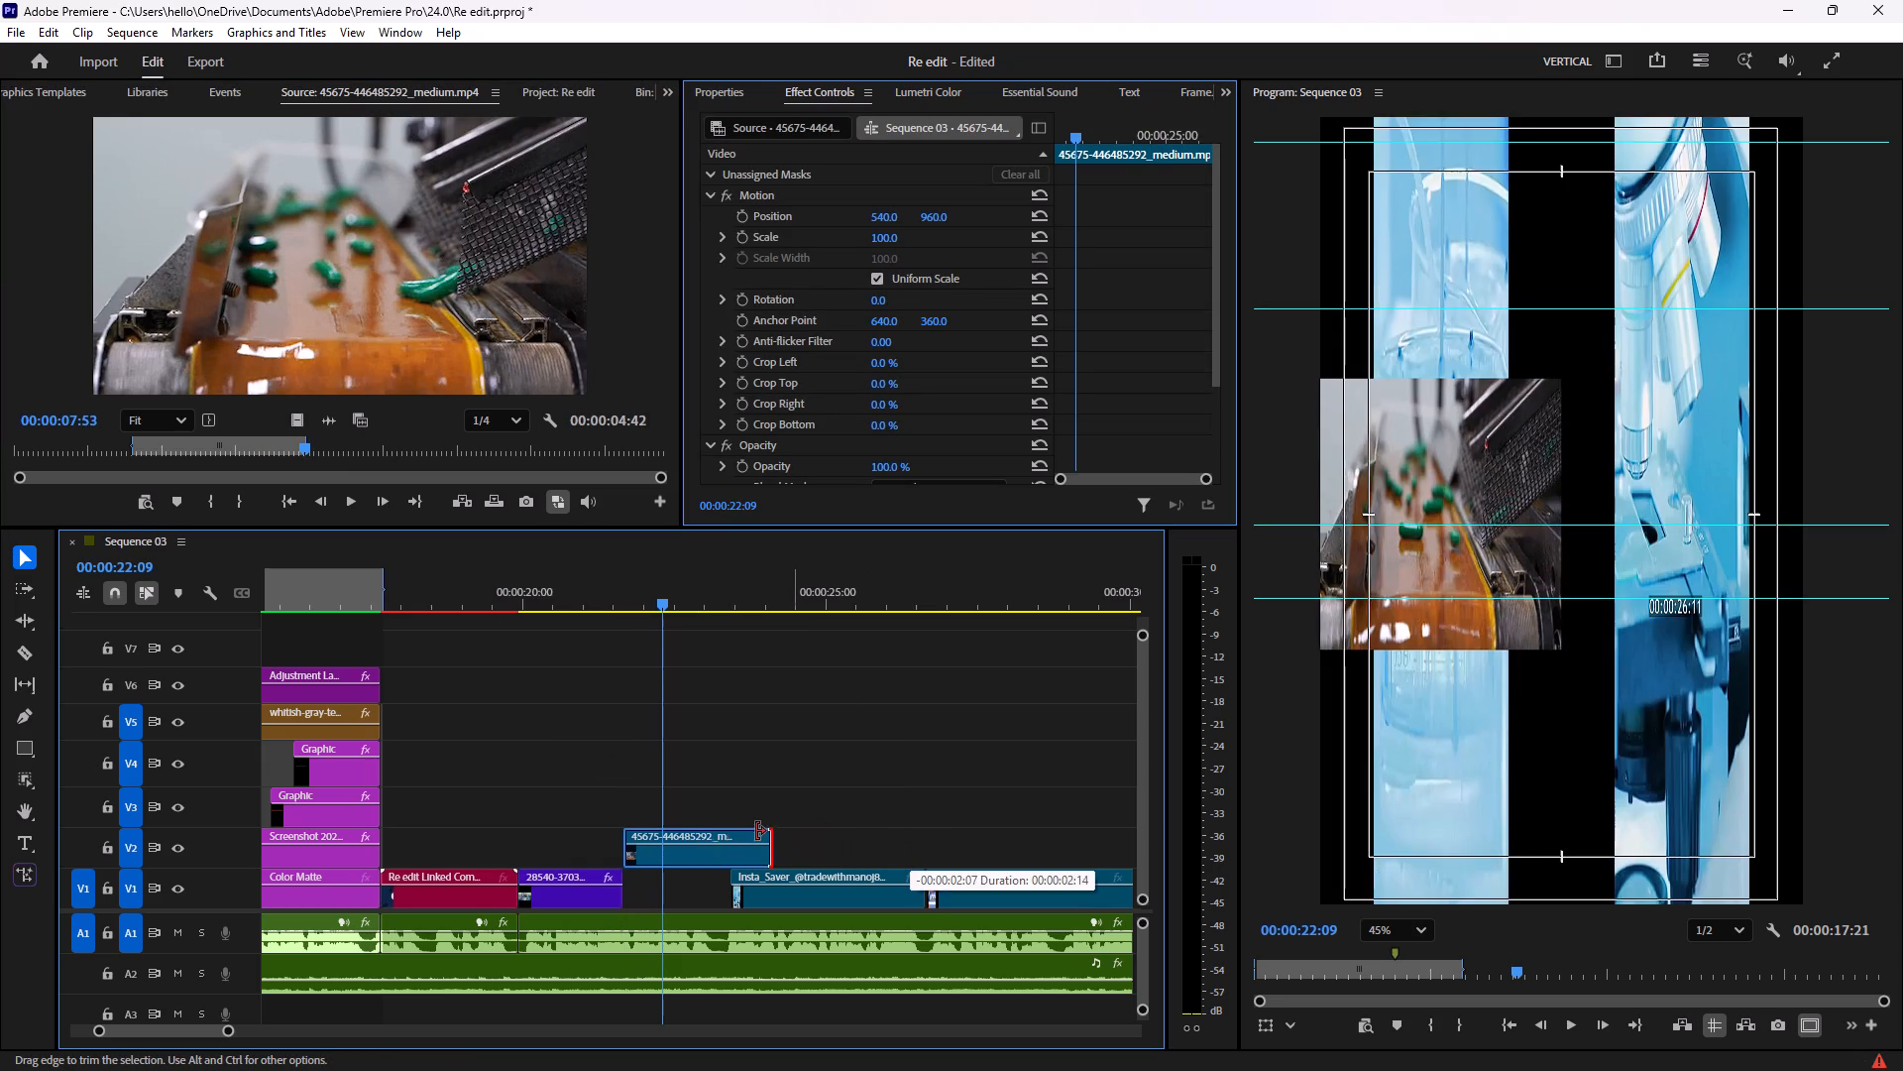
{"action": "left_click_drag", "start_coordinate": [756, 831], "coordinate": [733, 833]}
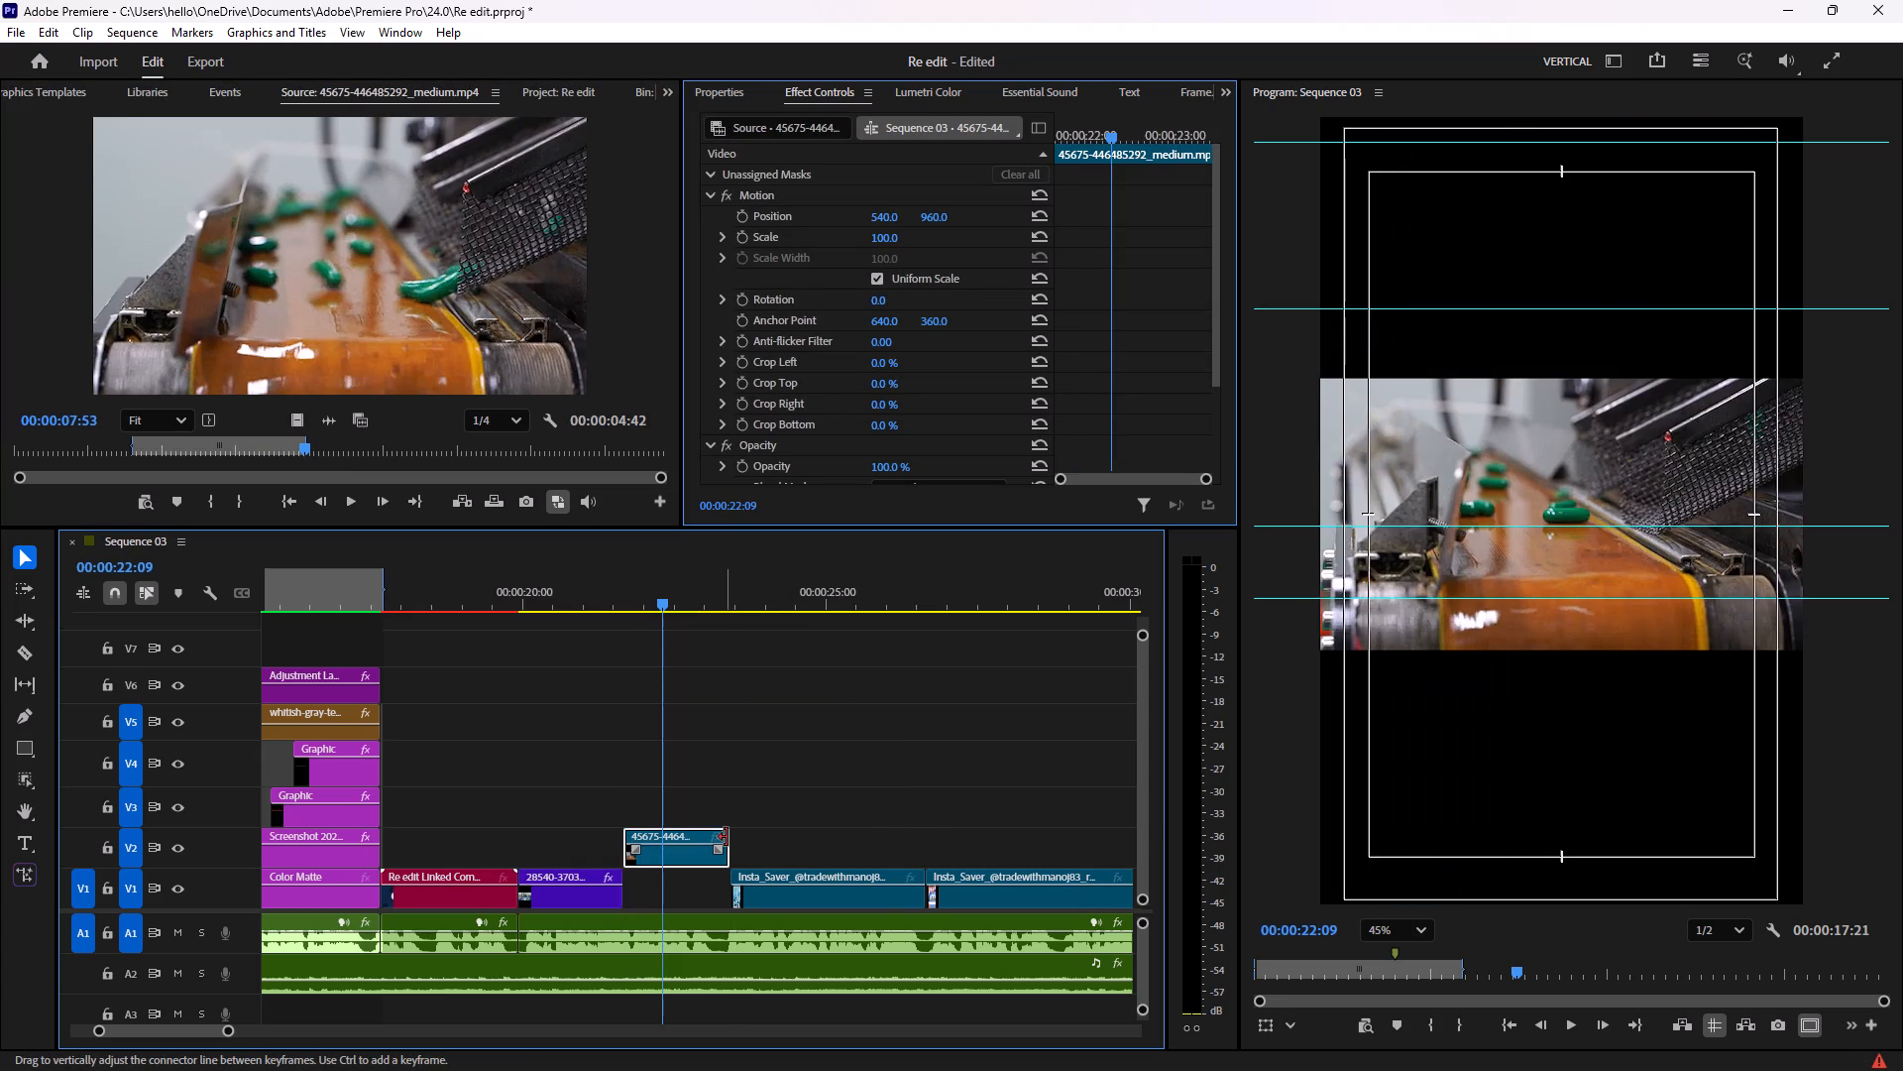
{"action": "left_click", "coordinate": [729, 834]}
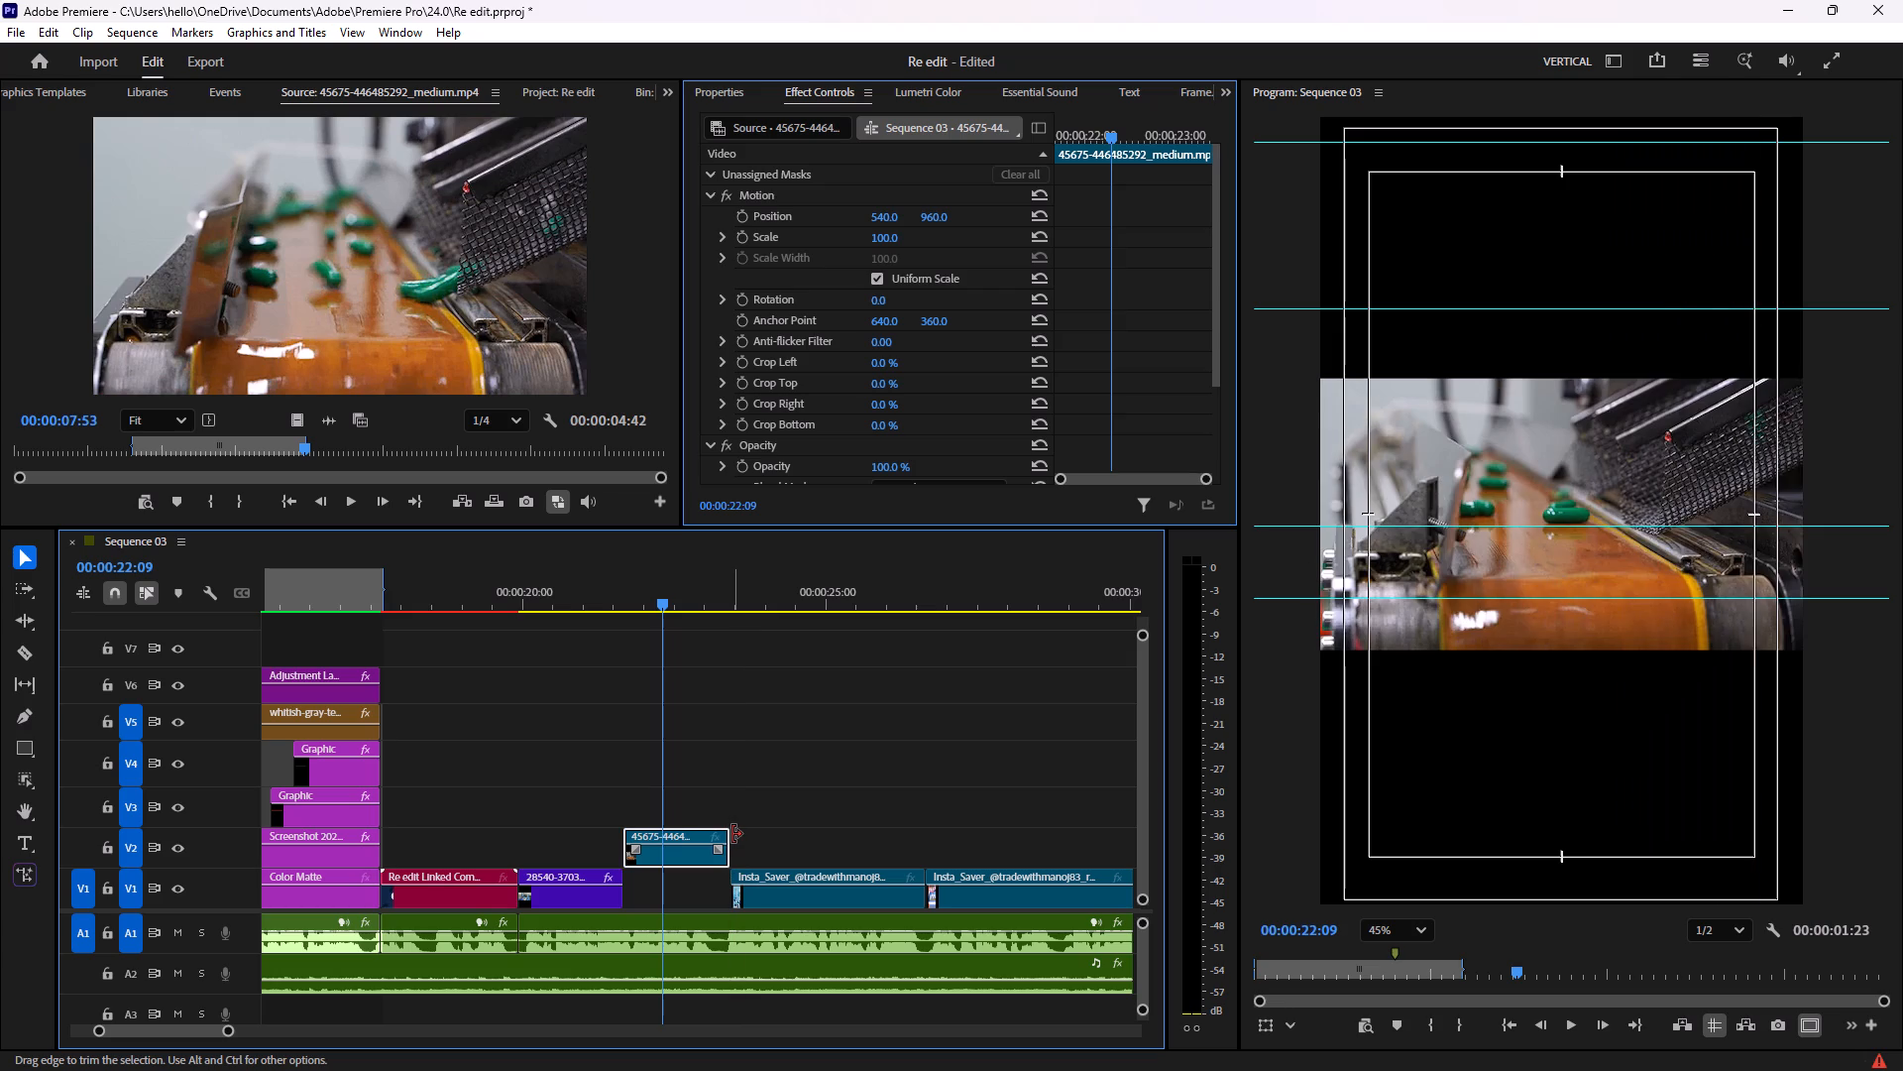
{"action": "left_click", "coordinate": [672, 836]}
{"action": "left_click_drag", "start_coordinate": [672, 835], "coordinate": [670, 879]}
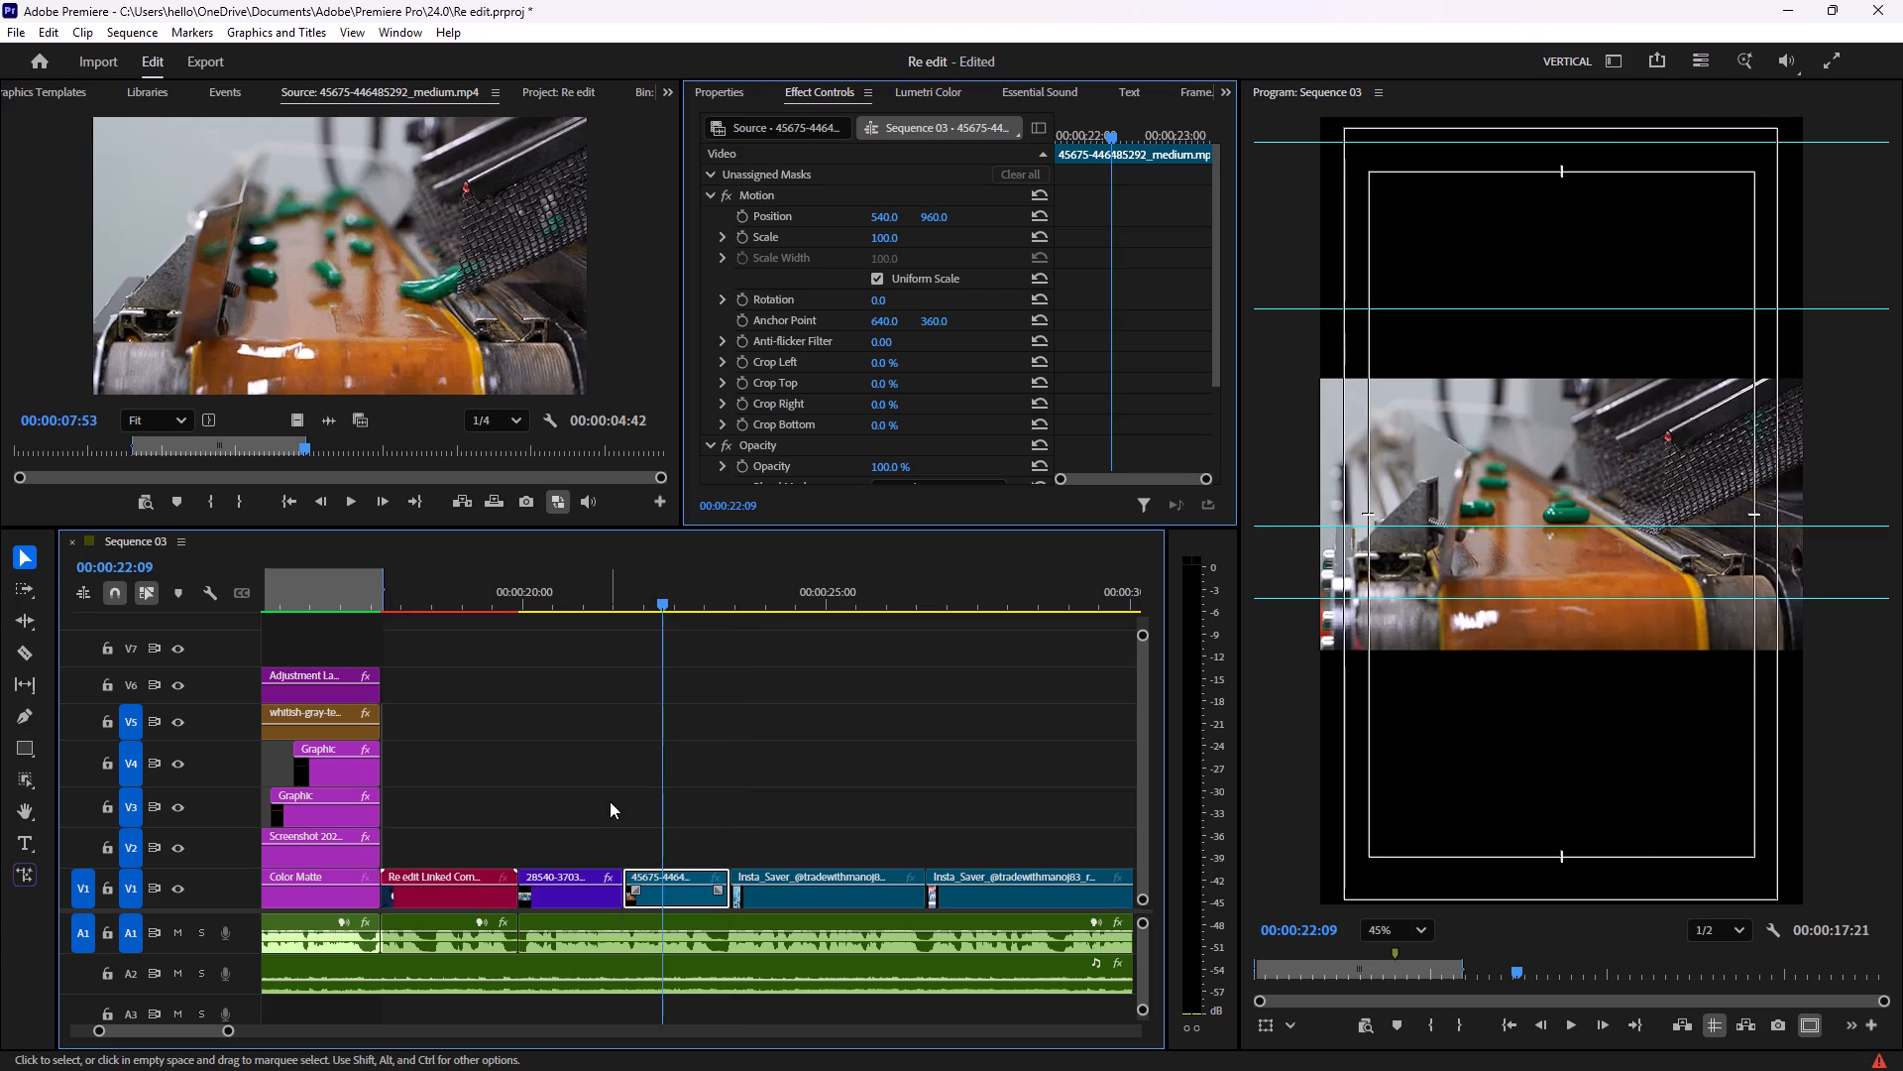
Preview the capsule conveyor clip in the sequence and reframe it to Scale 305 with horizontal Position 912.
{"action": "left_click", "coordinate": [596, 595]}
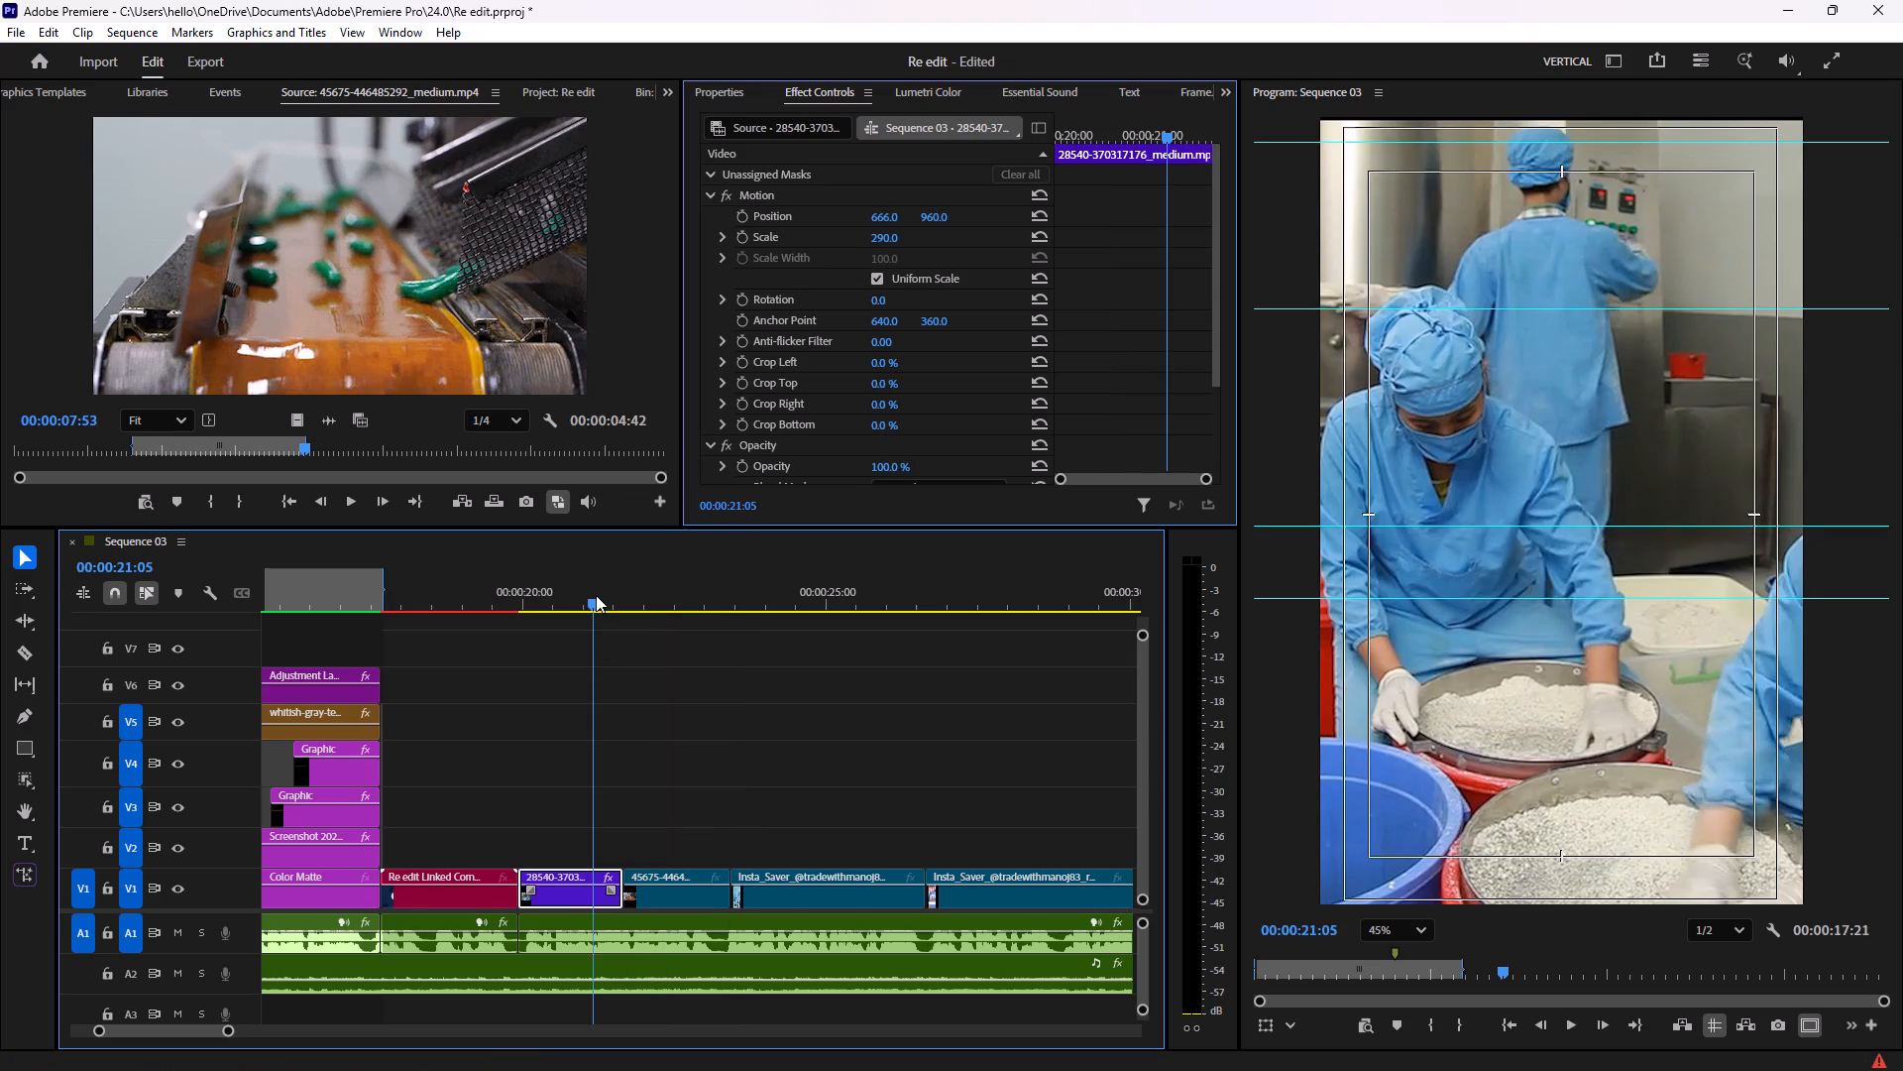
{"action": "key", "text": "space"}
{"action": "key", "text": "space"}
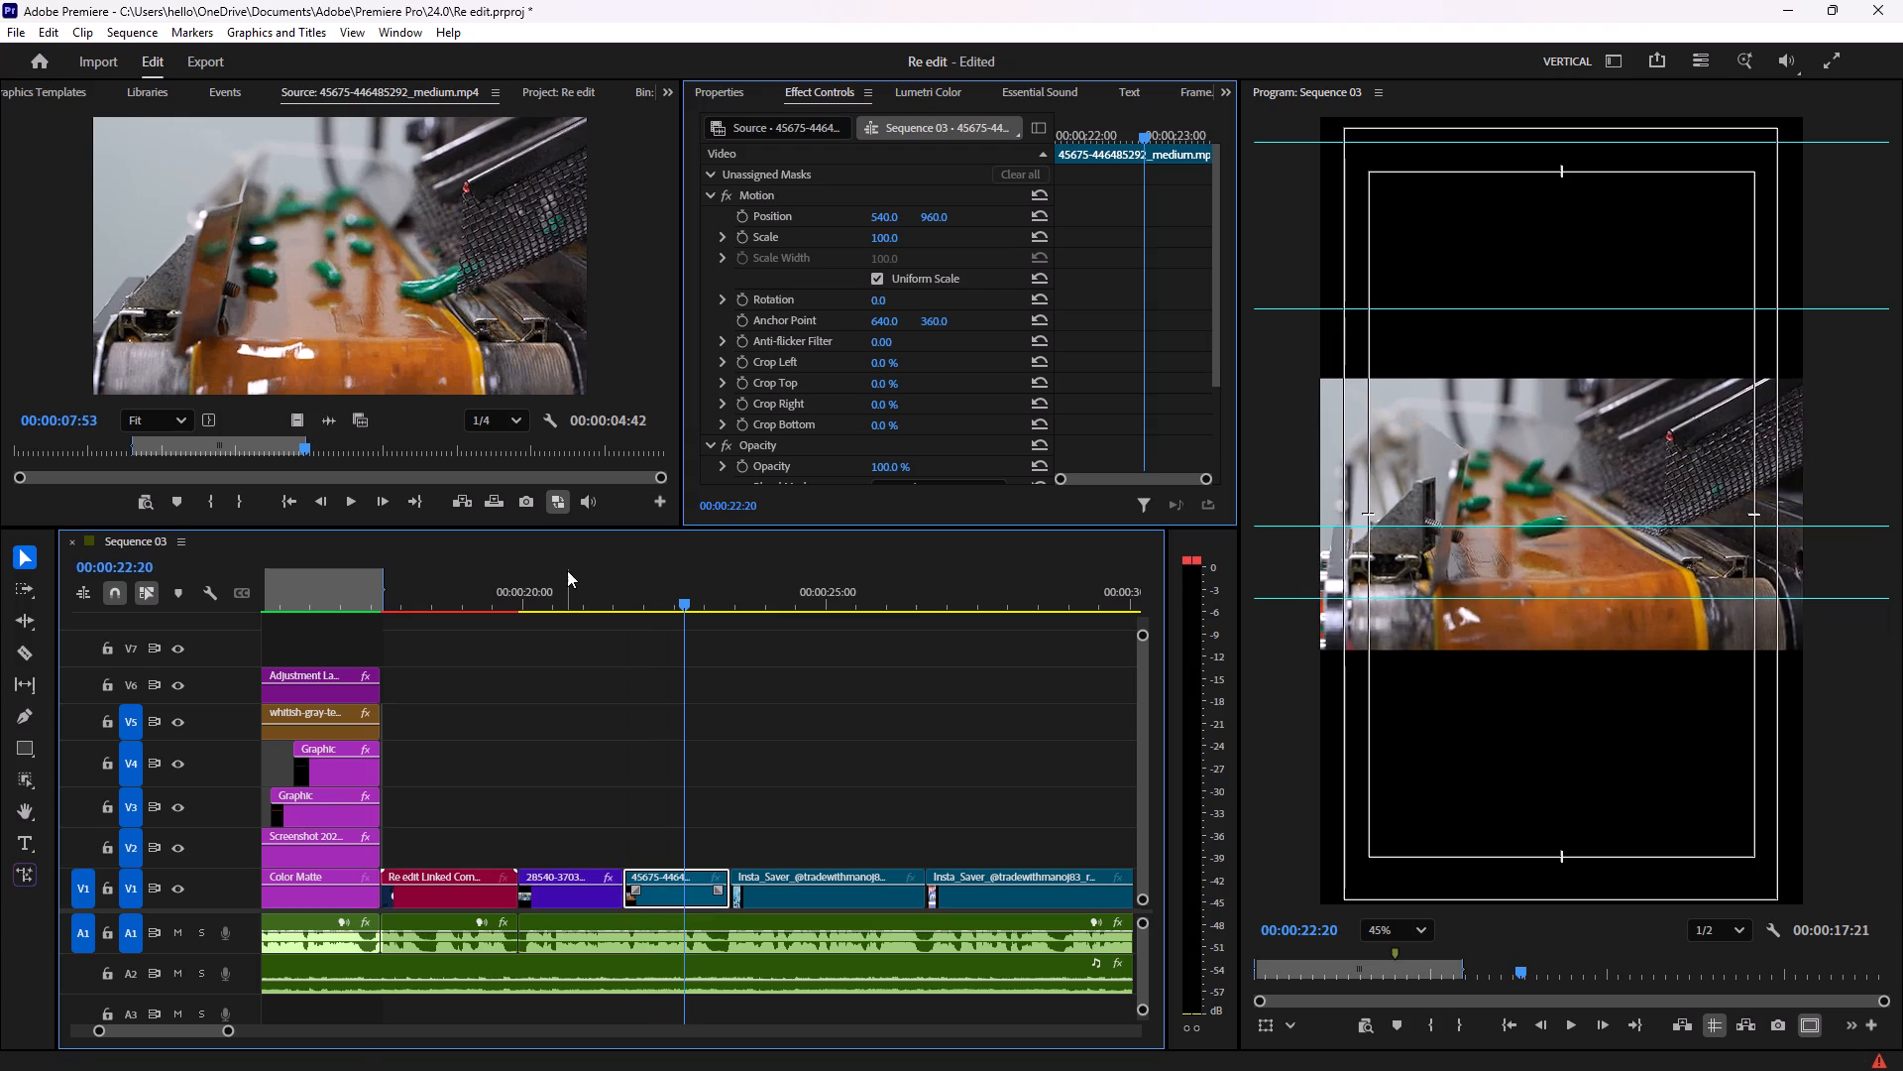
{"action": "left_click", "coordinate": [662, 879]}
{"action": "left_click_drag", "start_coordinate": [889, 239], "coordinate": [1063, 248]}
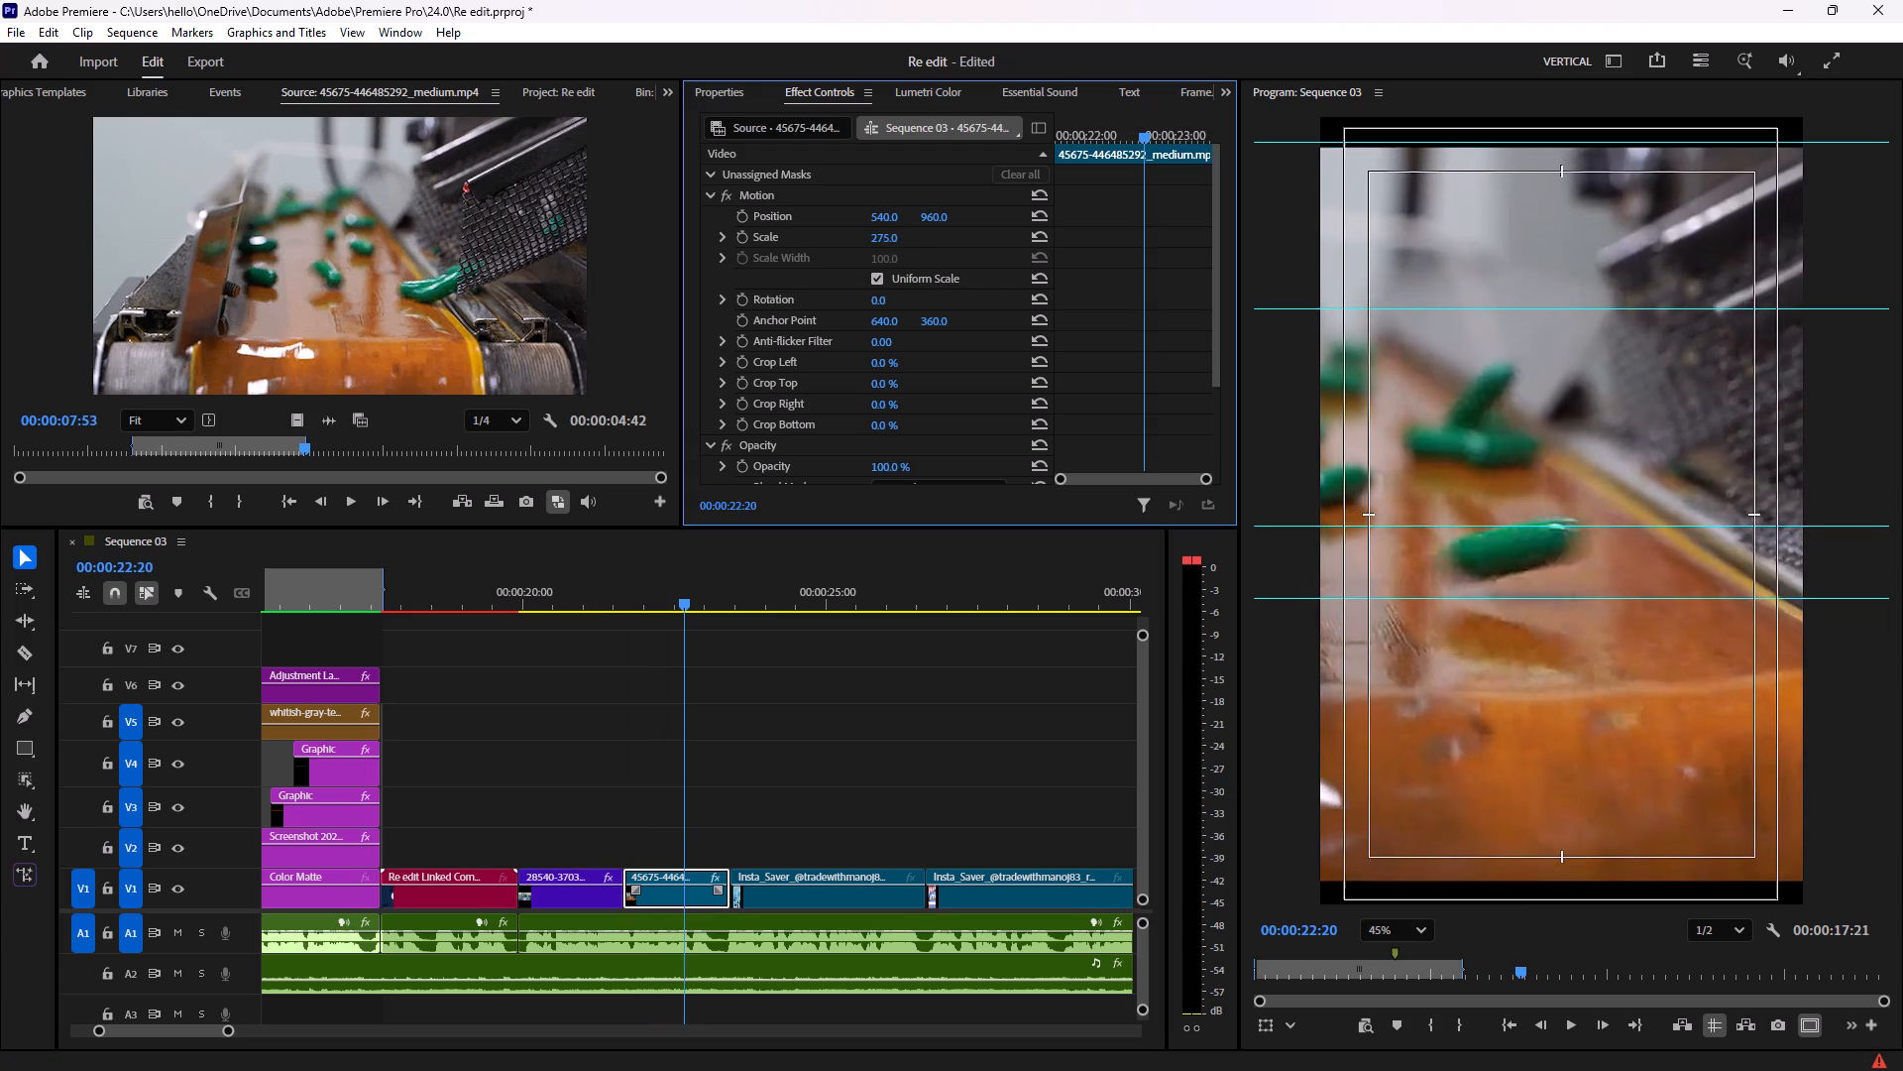
{"action": "left_click_drag", "start_coordinate": [1063, 248], "coordinate": [1092, 249]}
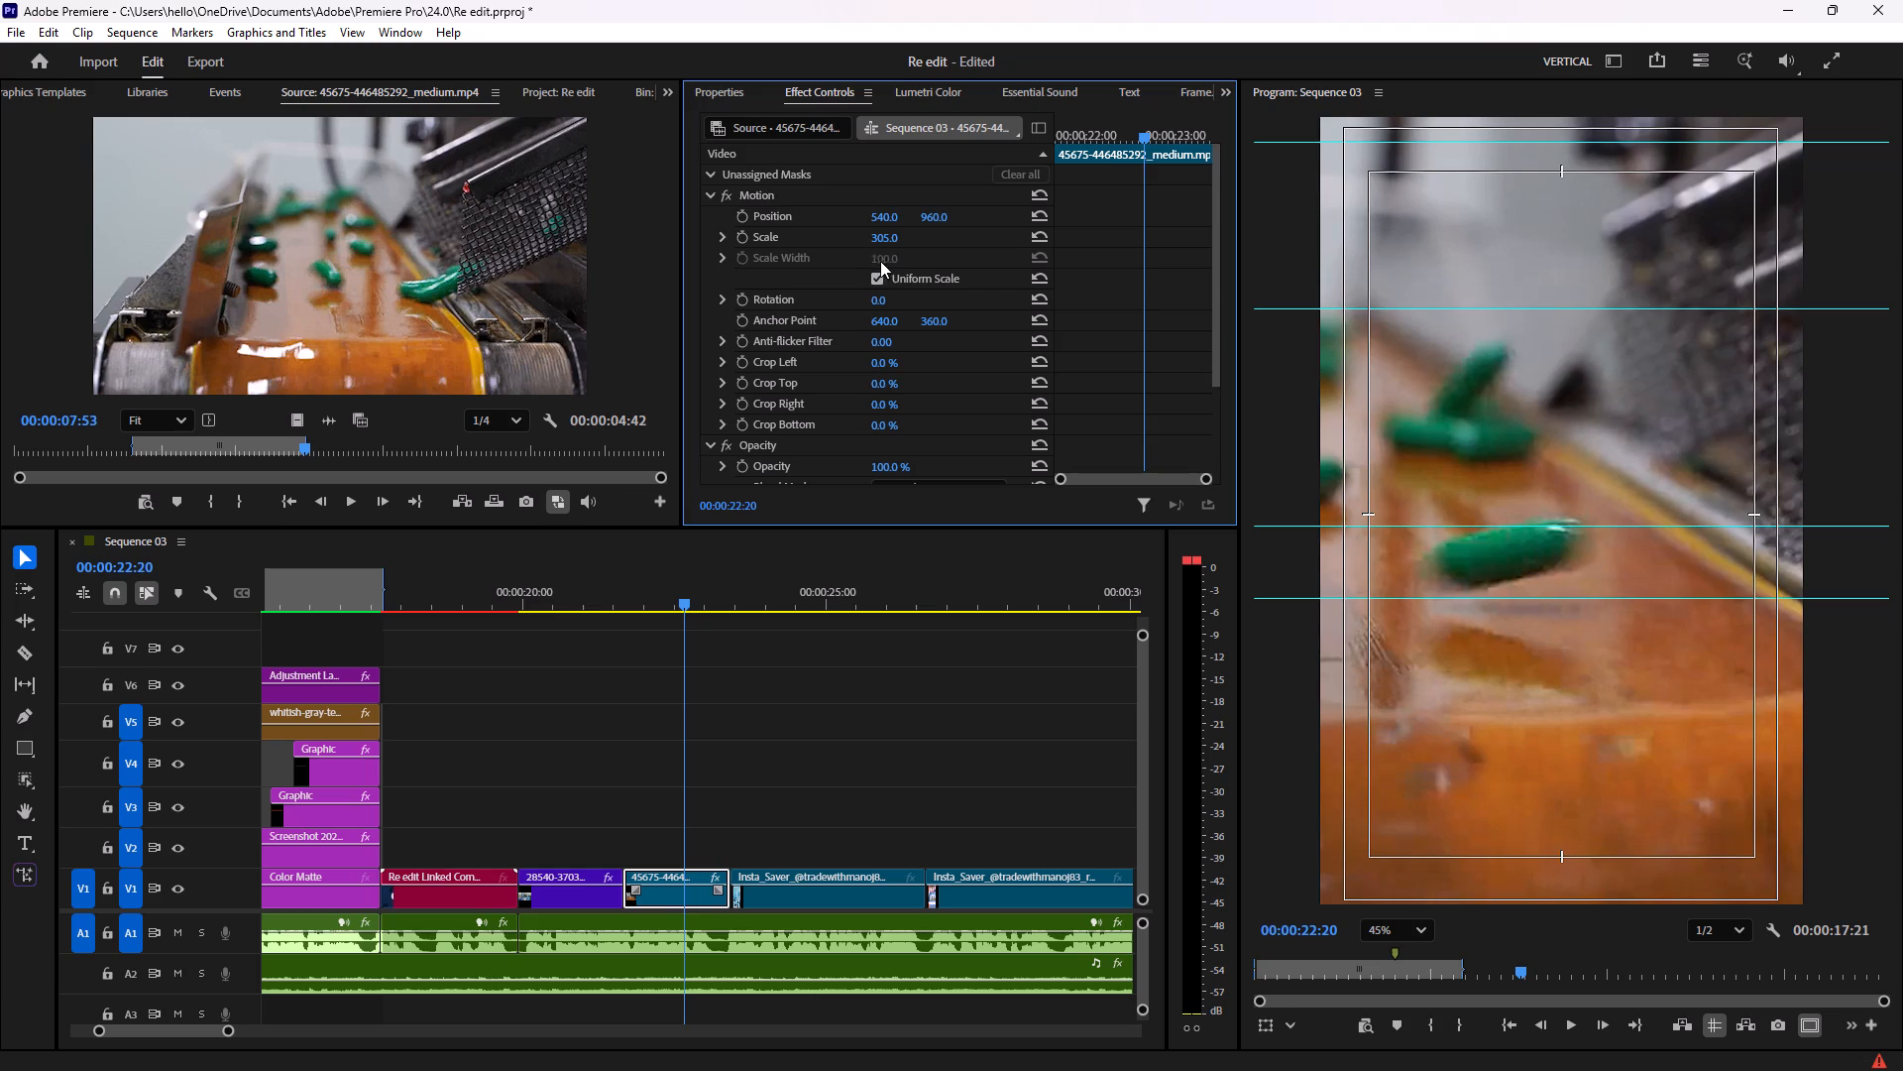
{"action": "left_click_drag", "start_coordinate": [881, 222], "coordinate": [1106, 253]}
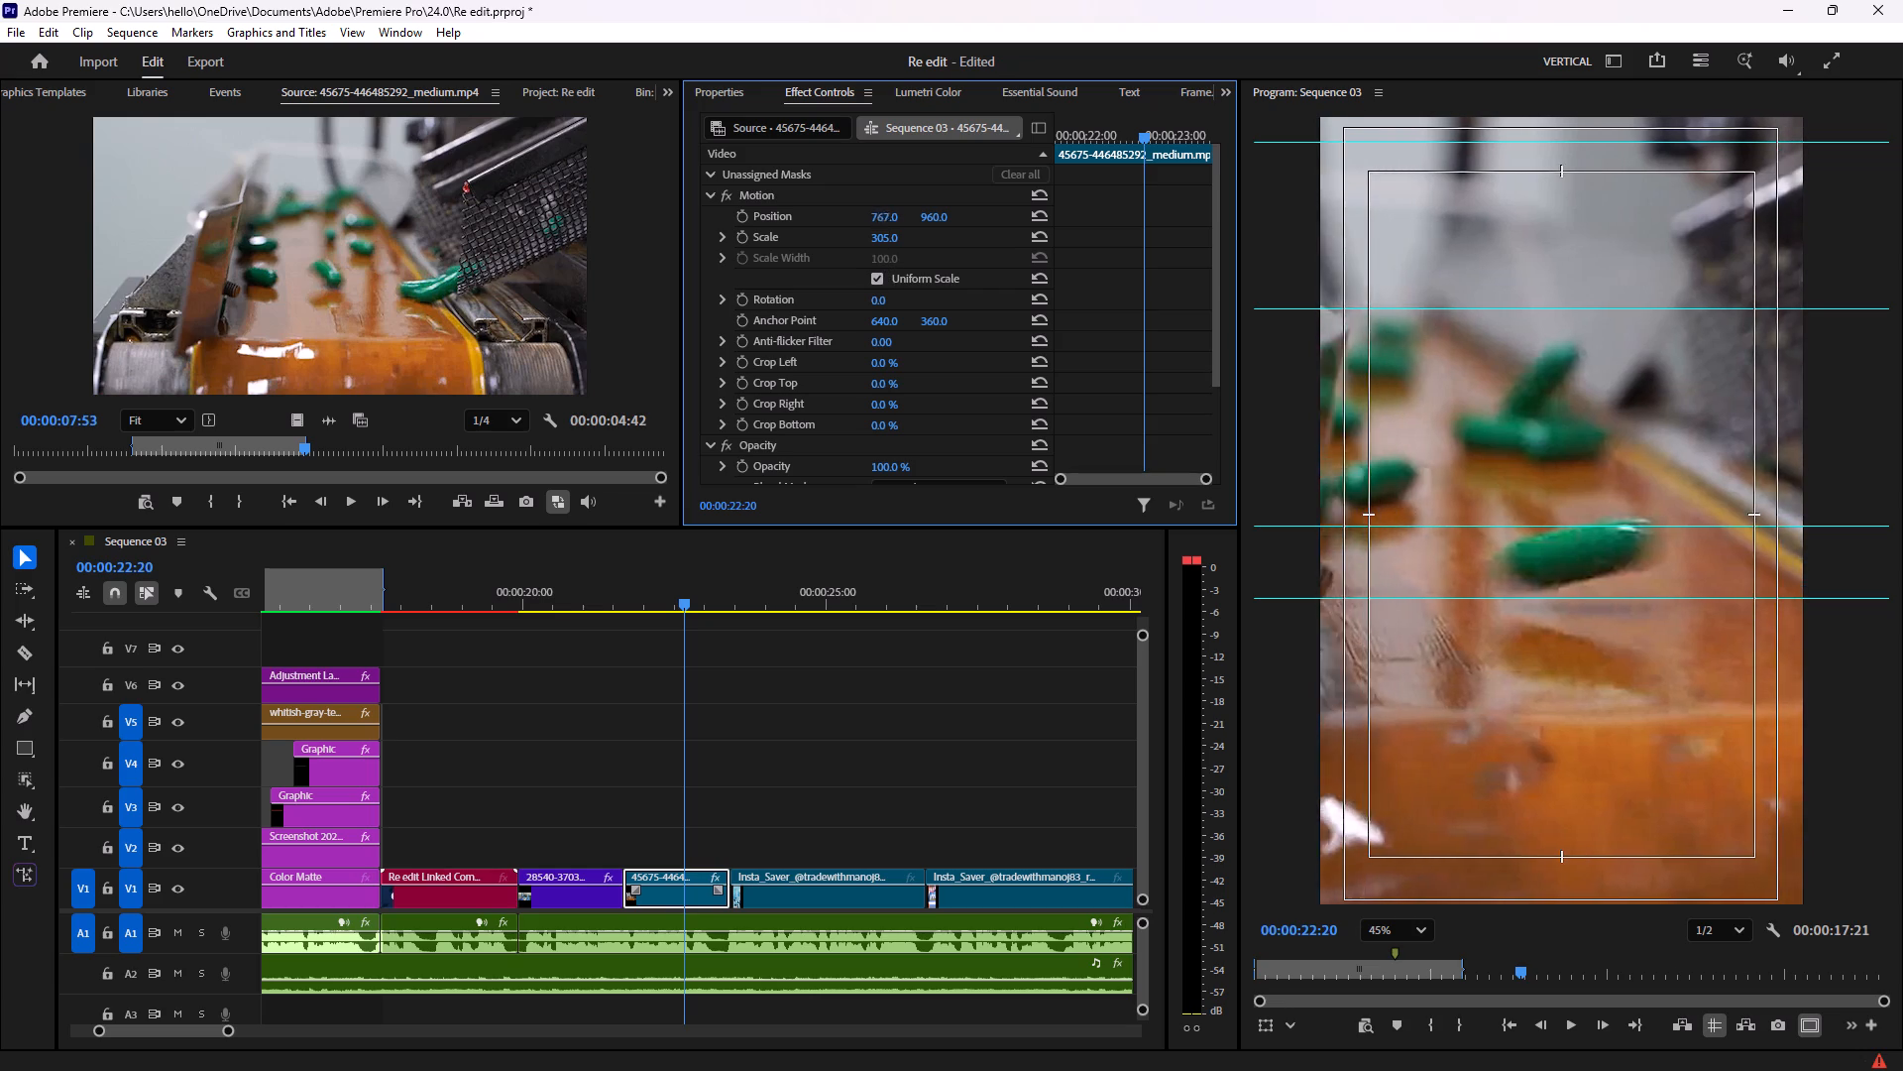
{"action": "left_click_drag", "start_coordinate": [1106, 253], "coordinate": [1250, 286]}
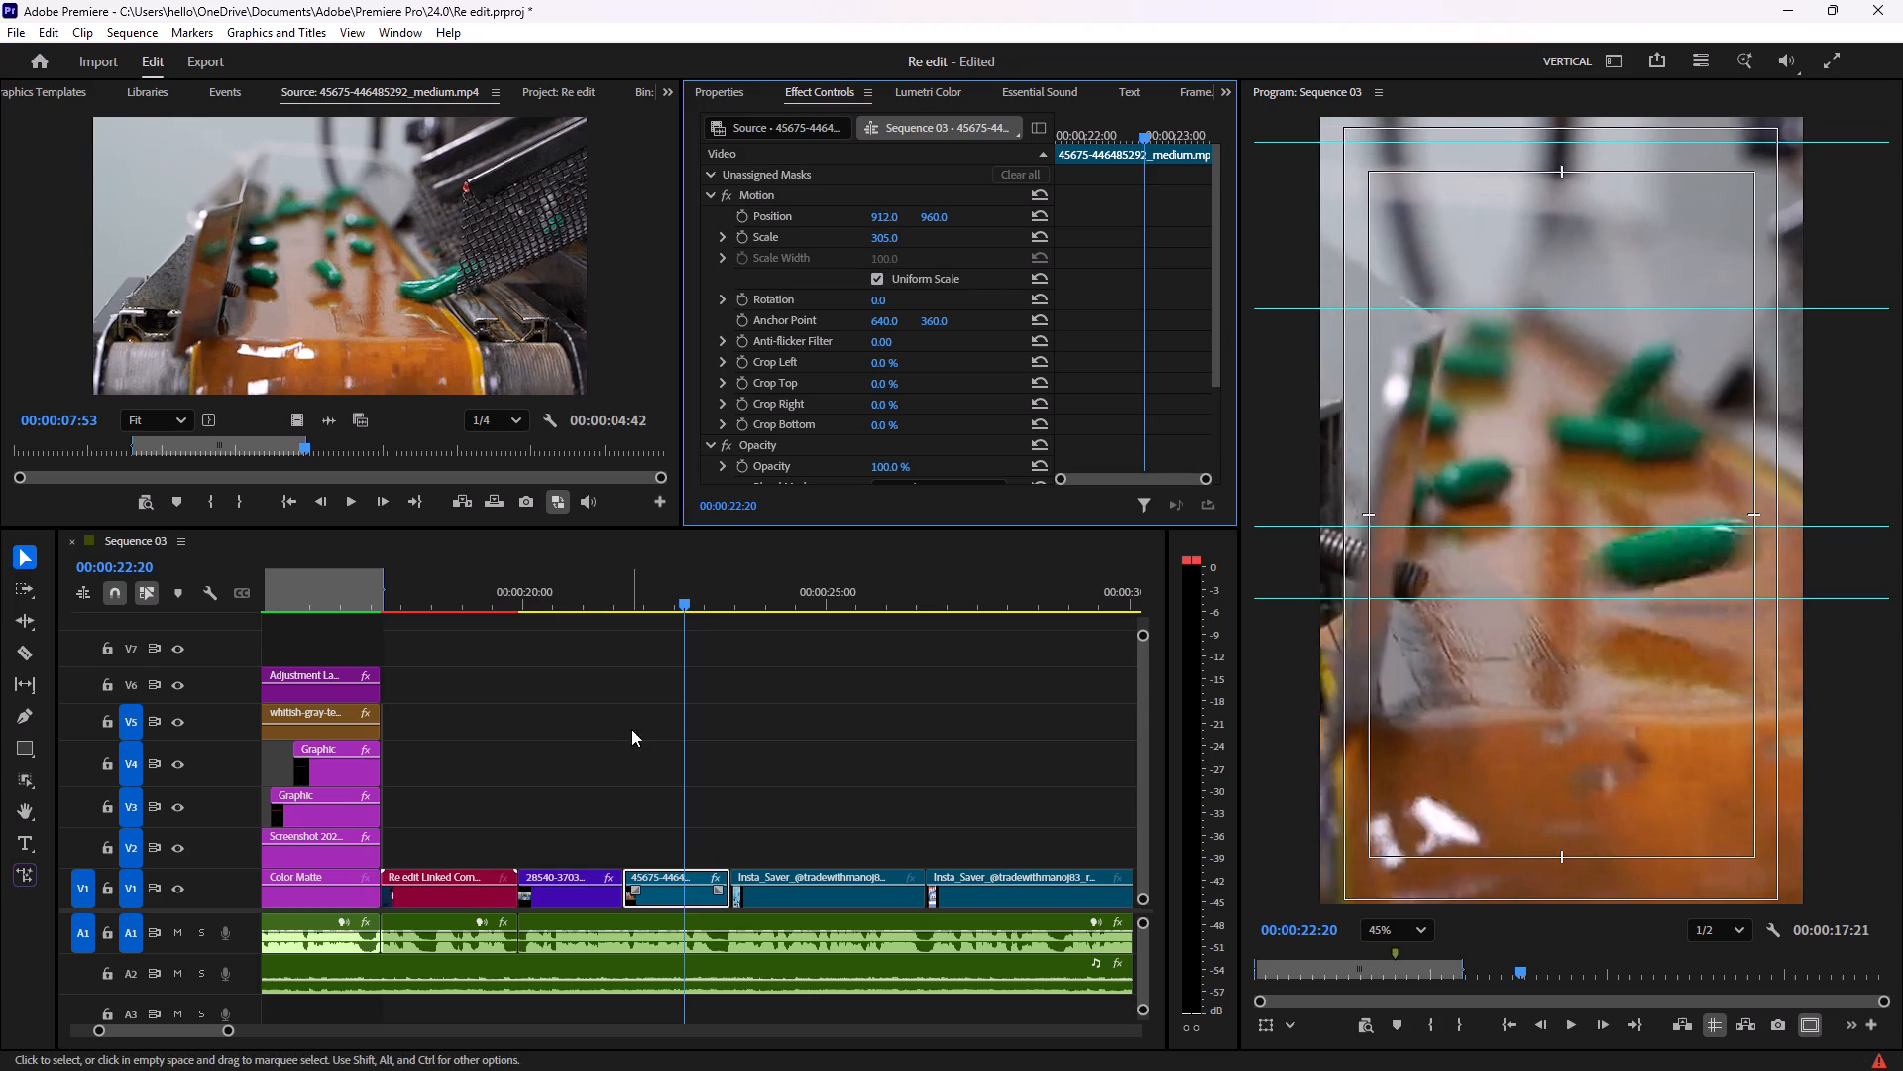
Play the sequence repeatedly from the NATCO logo and factory-worker clips into the lab footage to review the new shots.
{"action": "left_click", "coordinate": [579, 586]}
{"action": "key", "text": "space"}
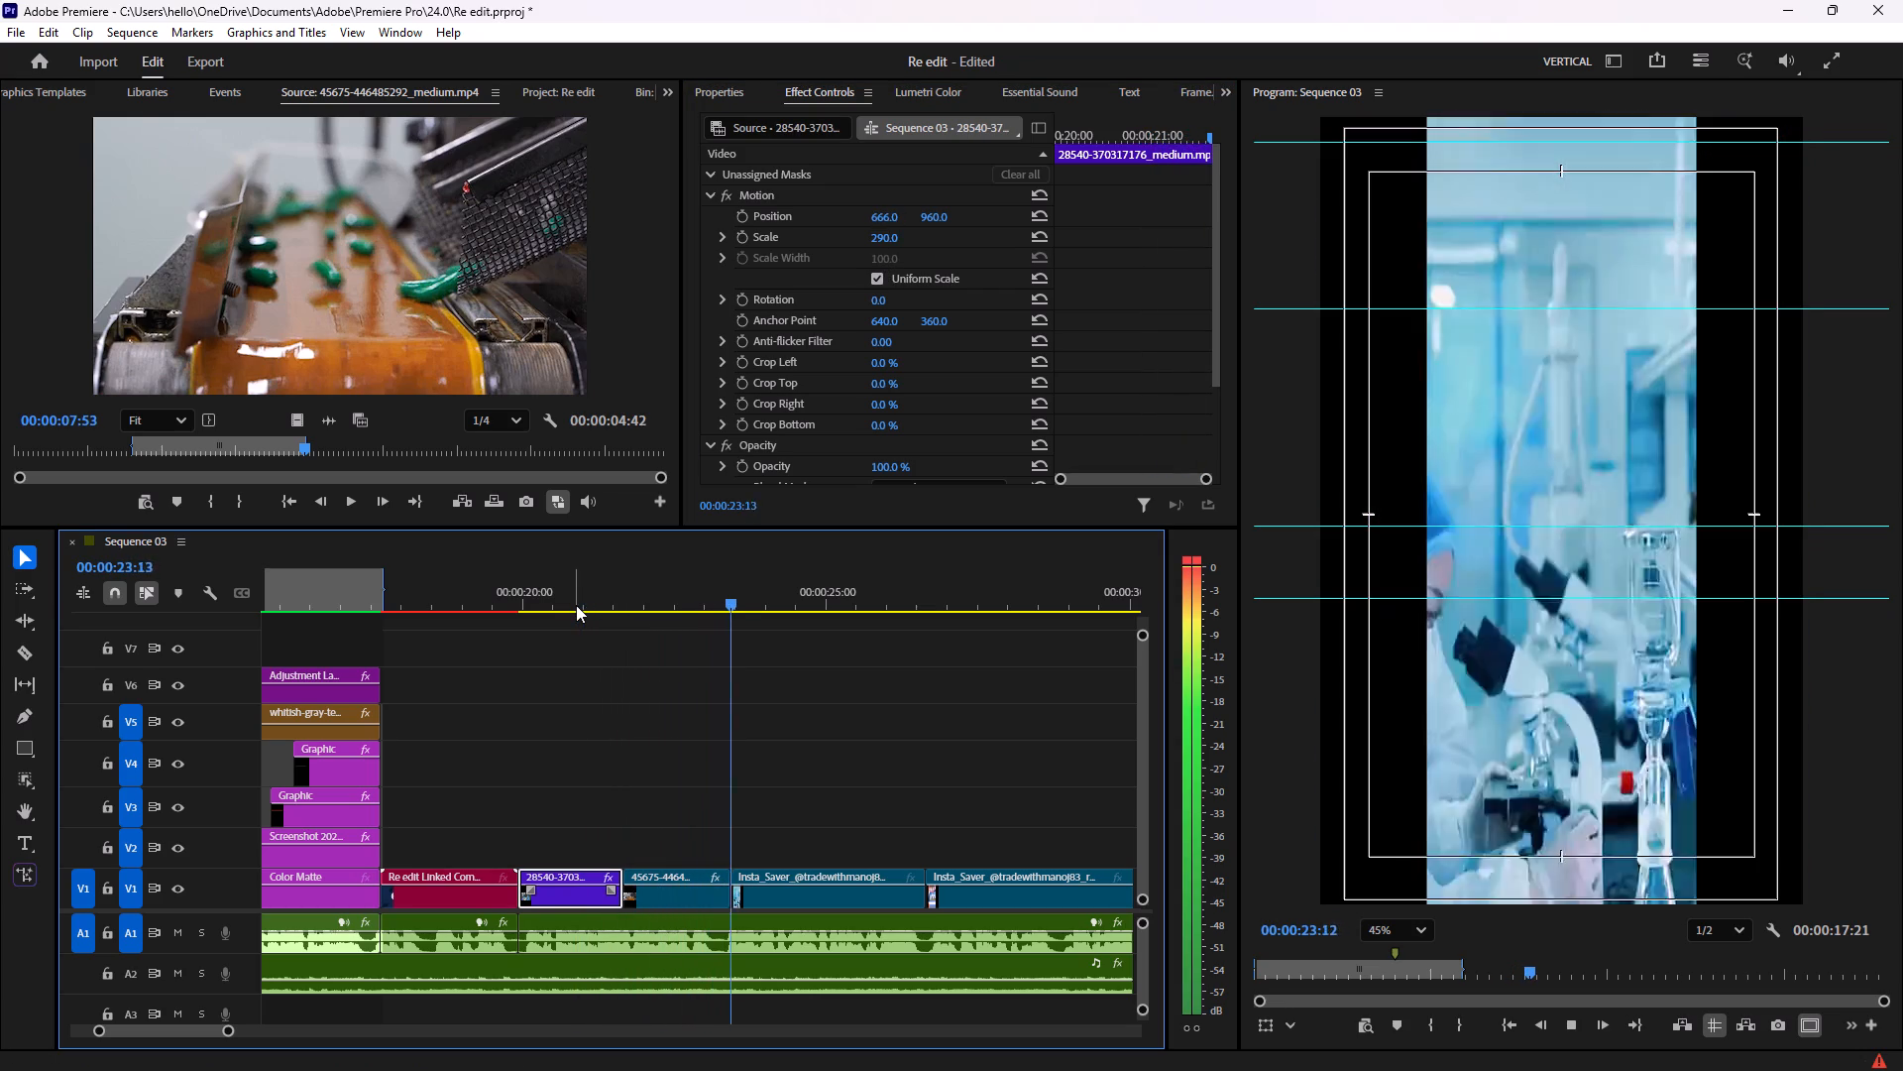
{"action": "key", "text": "space"}
{"action": "left_click", "coordinate": [481, 591]}
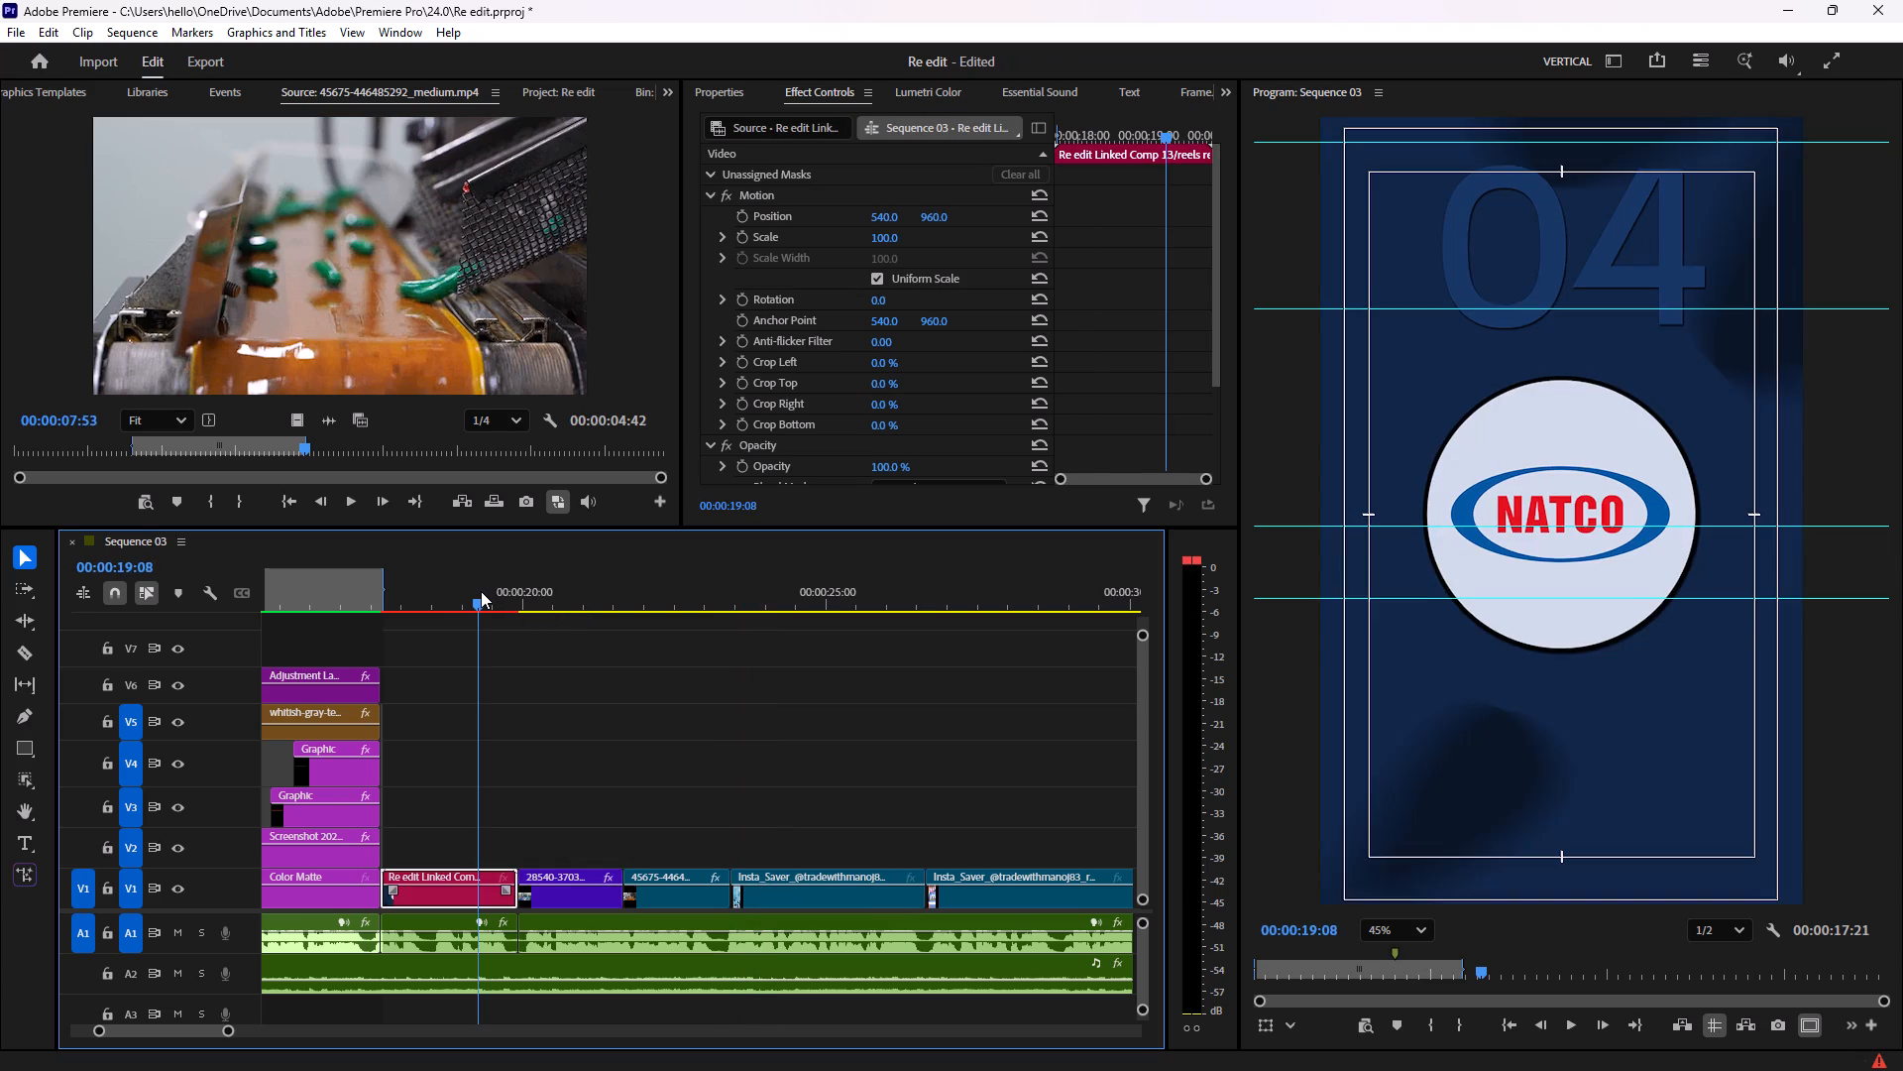
{"action": "key", "text": "space"}
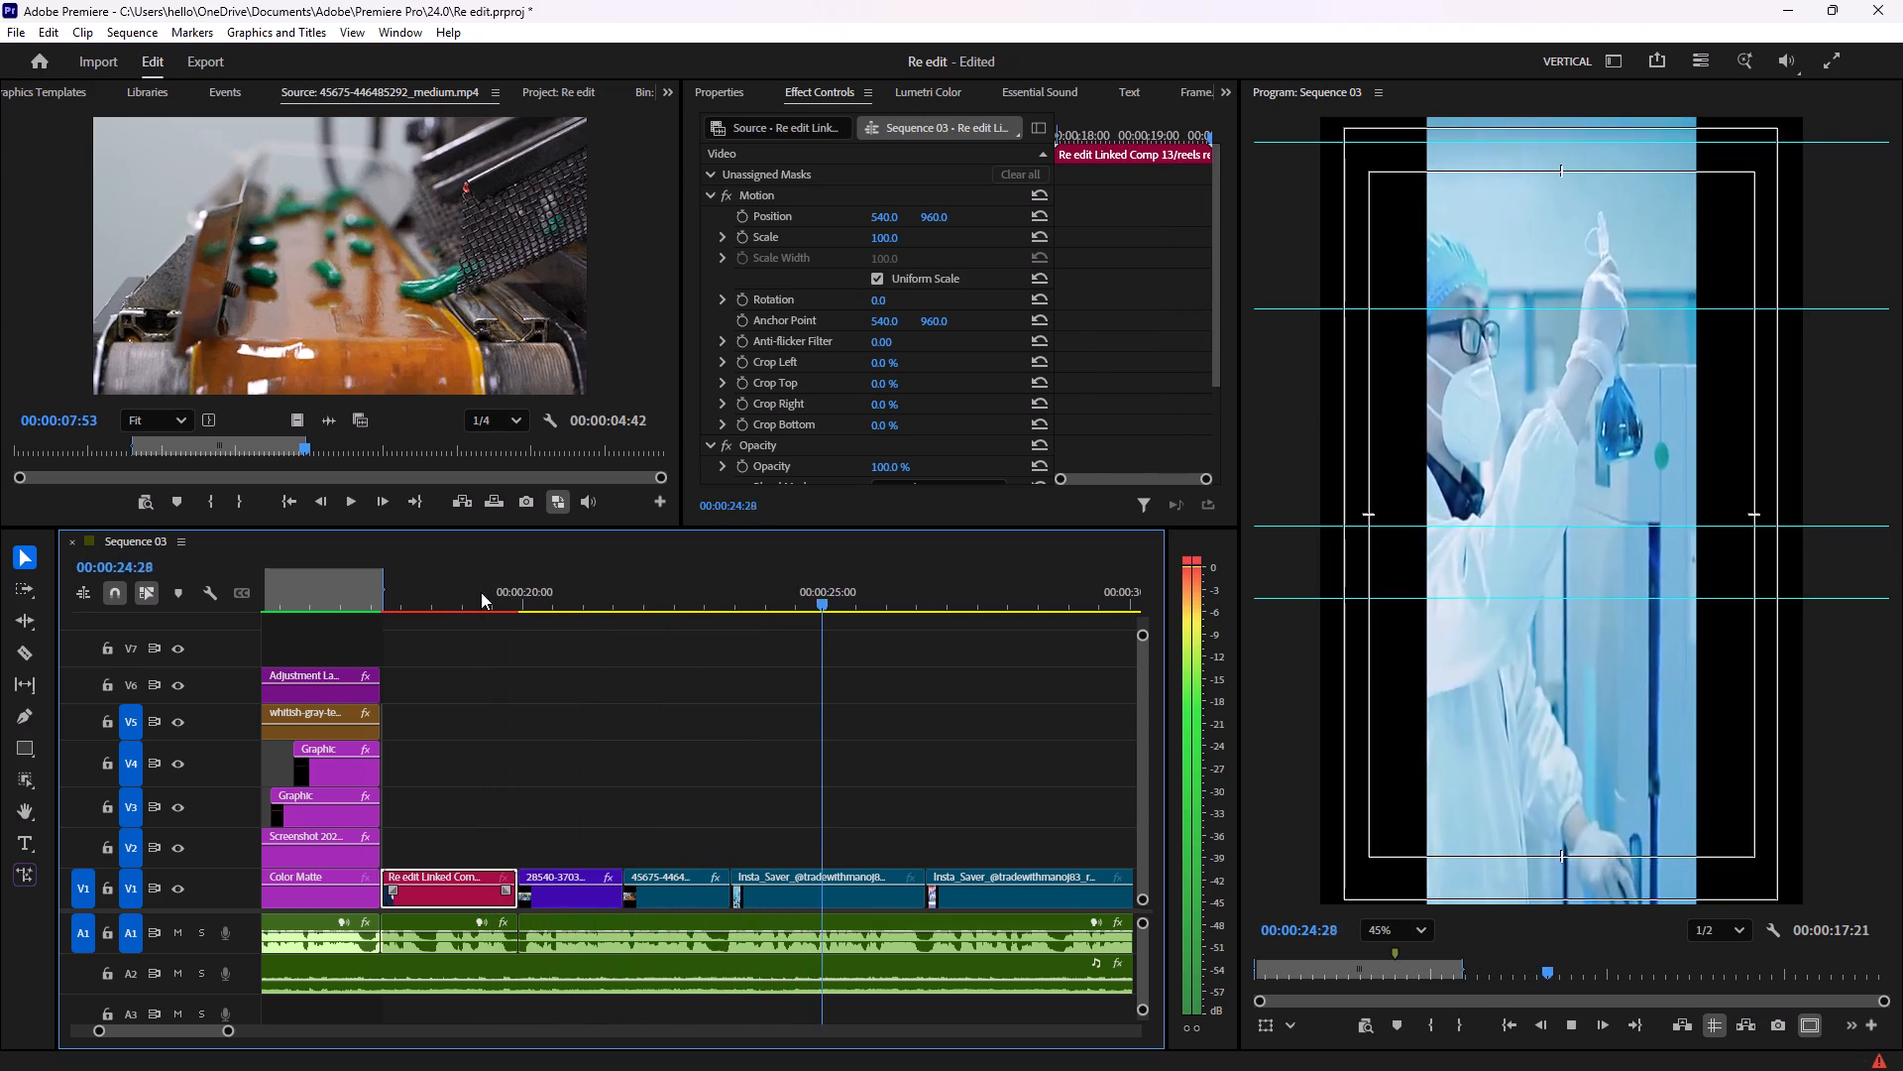
{"action": "left_click", "coordinate": [529, 590]}
{"action": "key", "text": "space"}
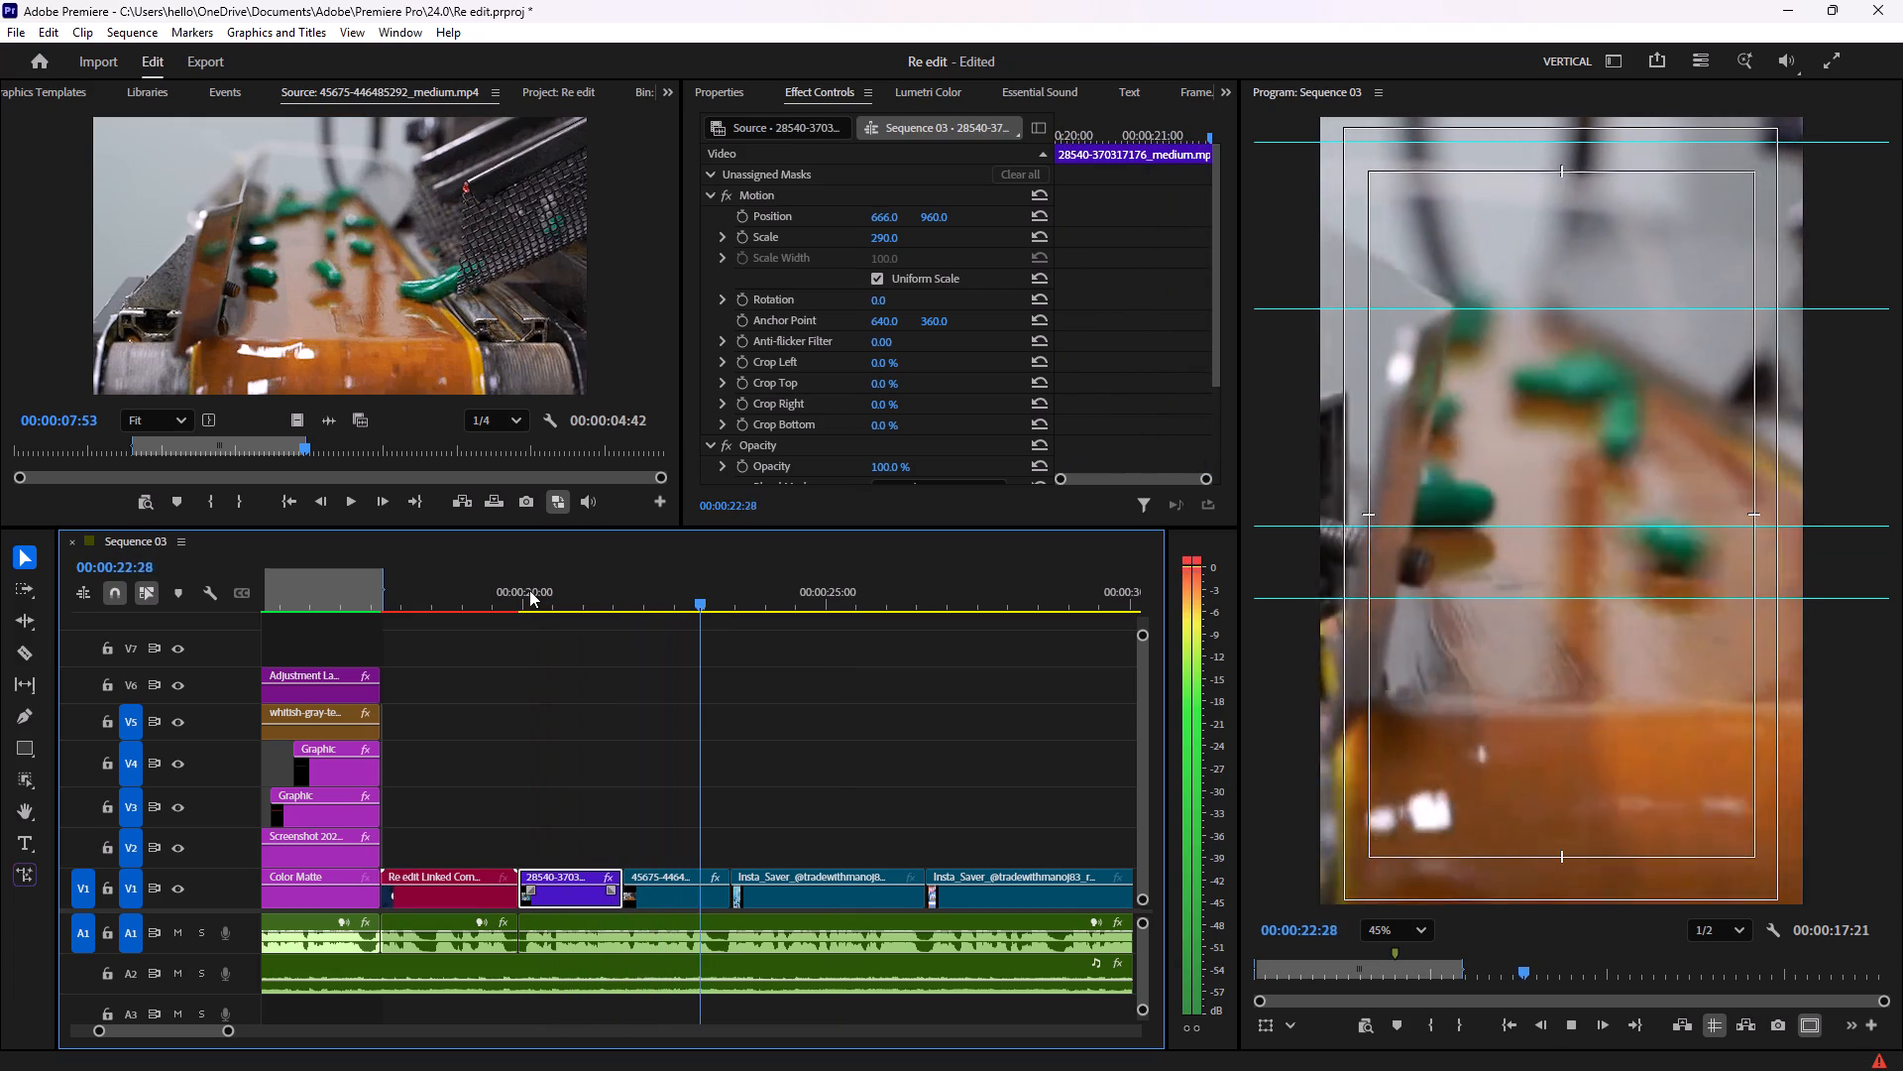
{"action": "left_click", "coordinate": [520, 592]}
{"action": "key", "text": "space"}
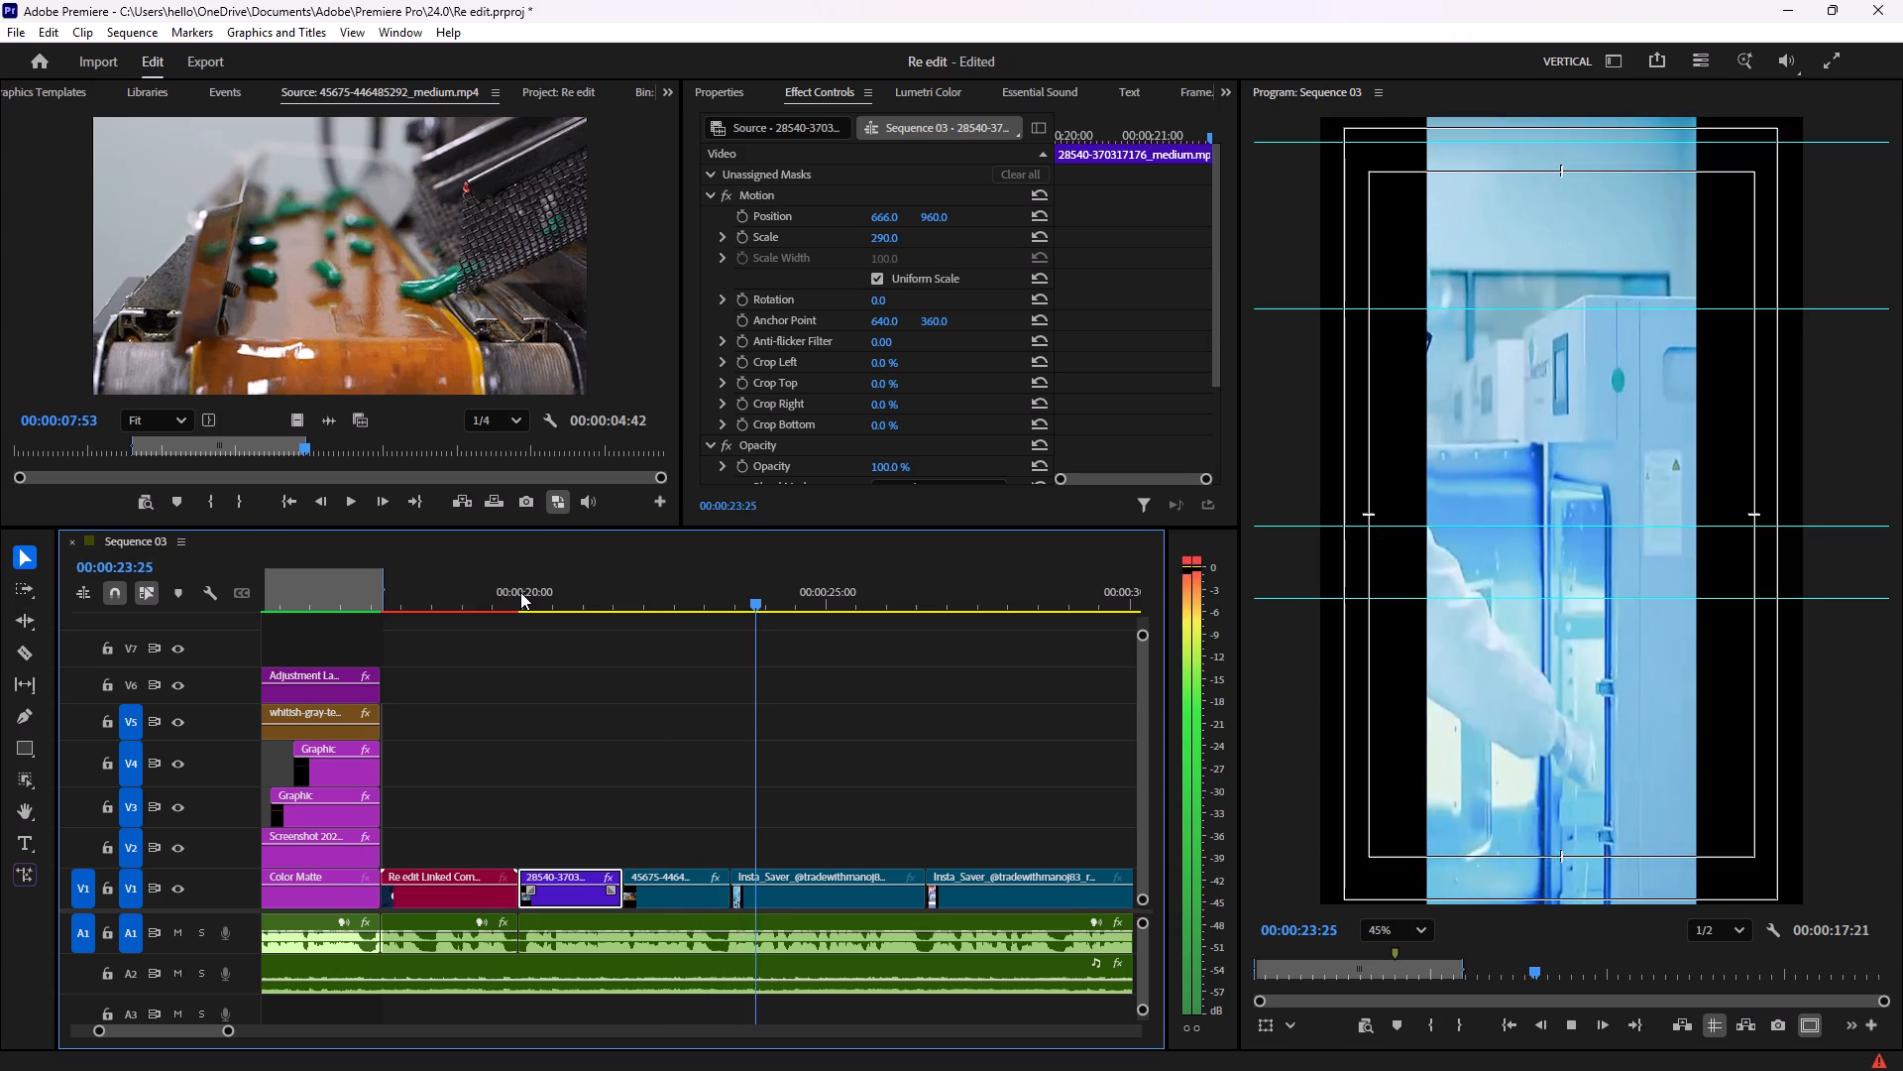
{"action": "key", "text": "space"}
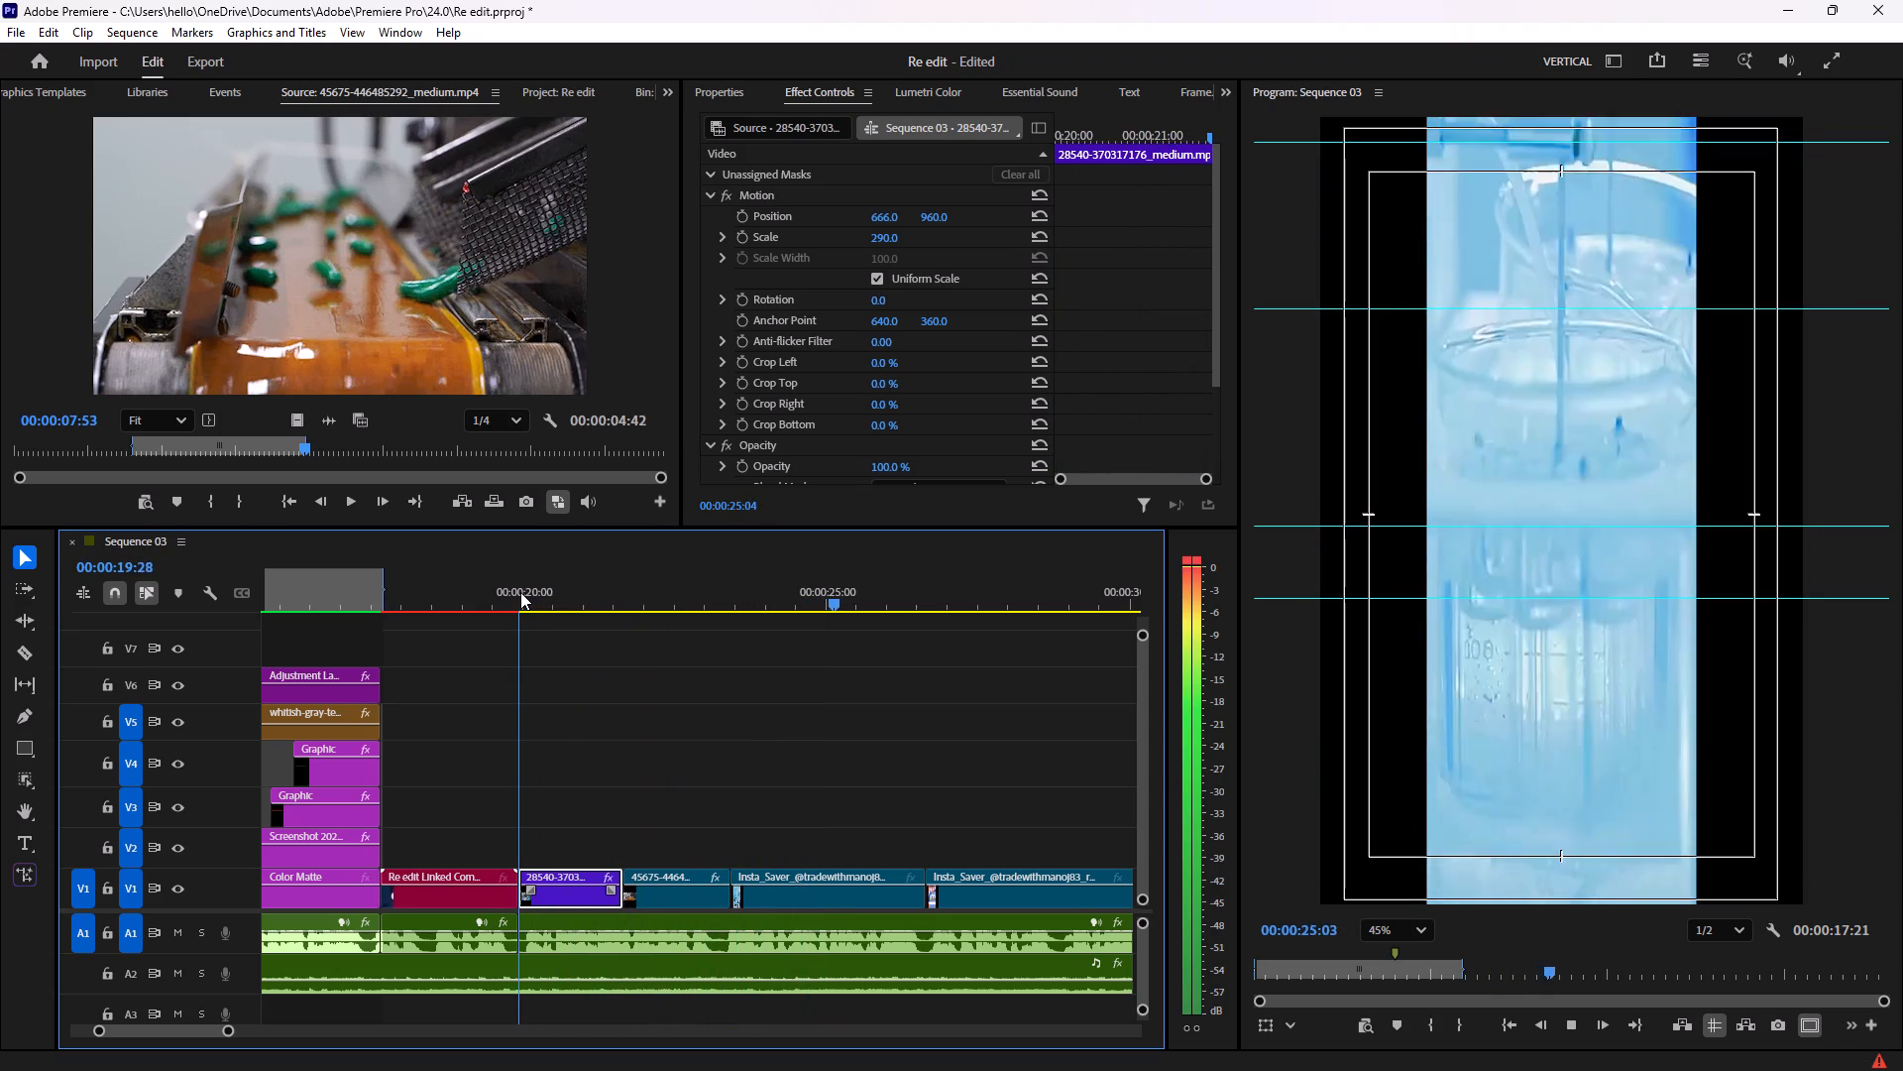
{"action": "key", "text": "space"}
{"action": "key", "text": "space"}
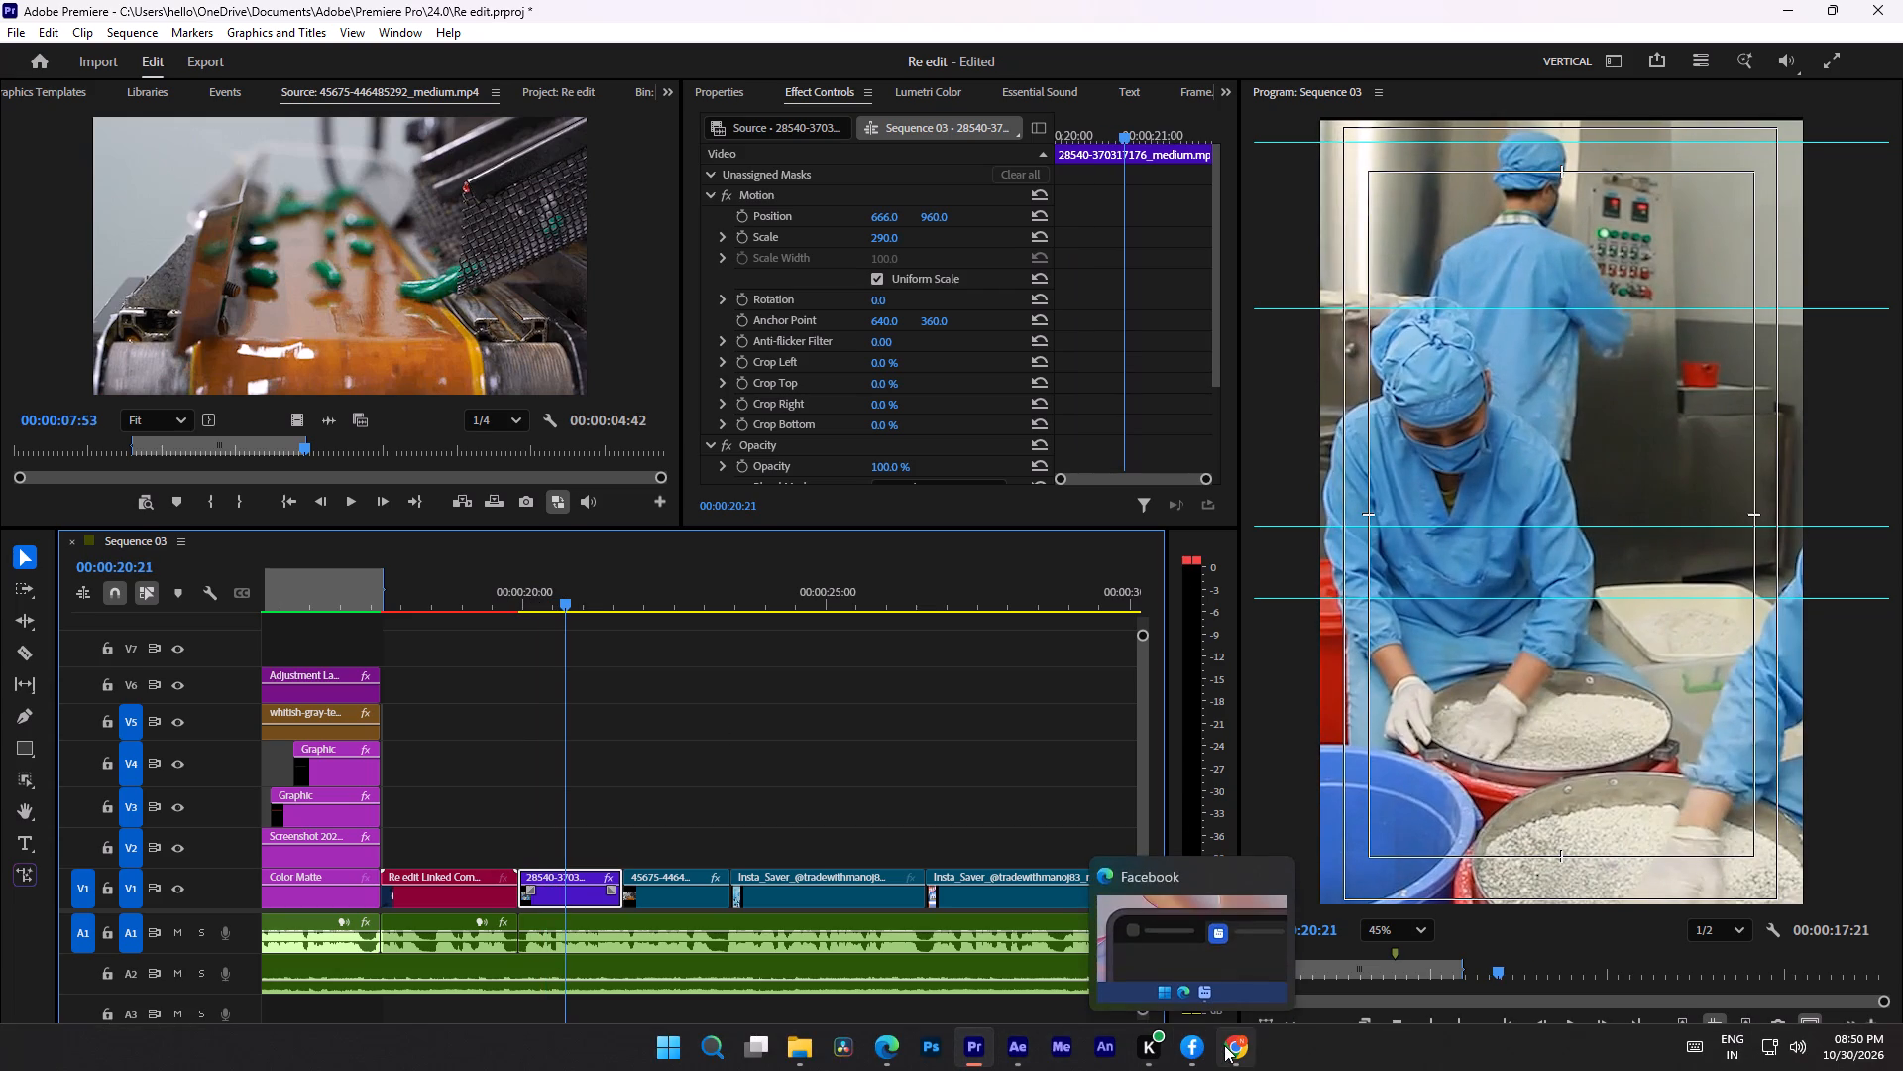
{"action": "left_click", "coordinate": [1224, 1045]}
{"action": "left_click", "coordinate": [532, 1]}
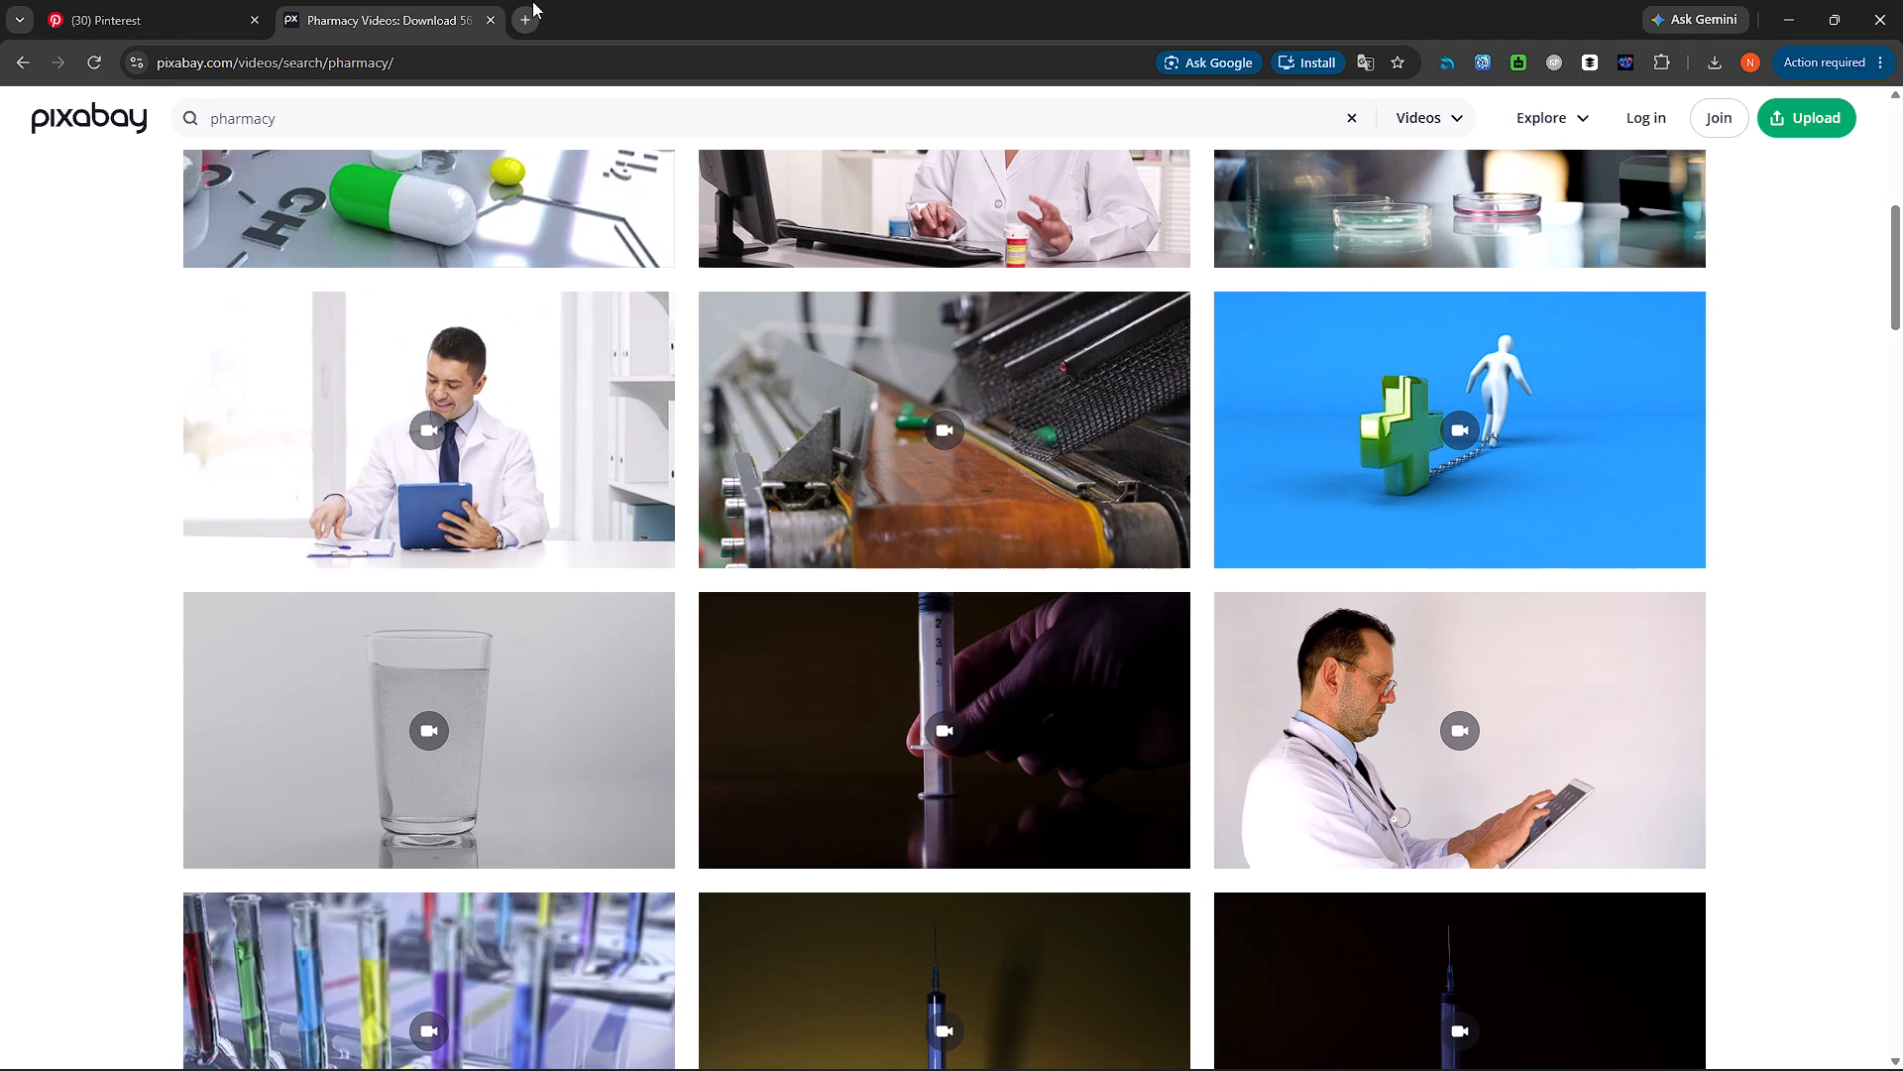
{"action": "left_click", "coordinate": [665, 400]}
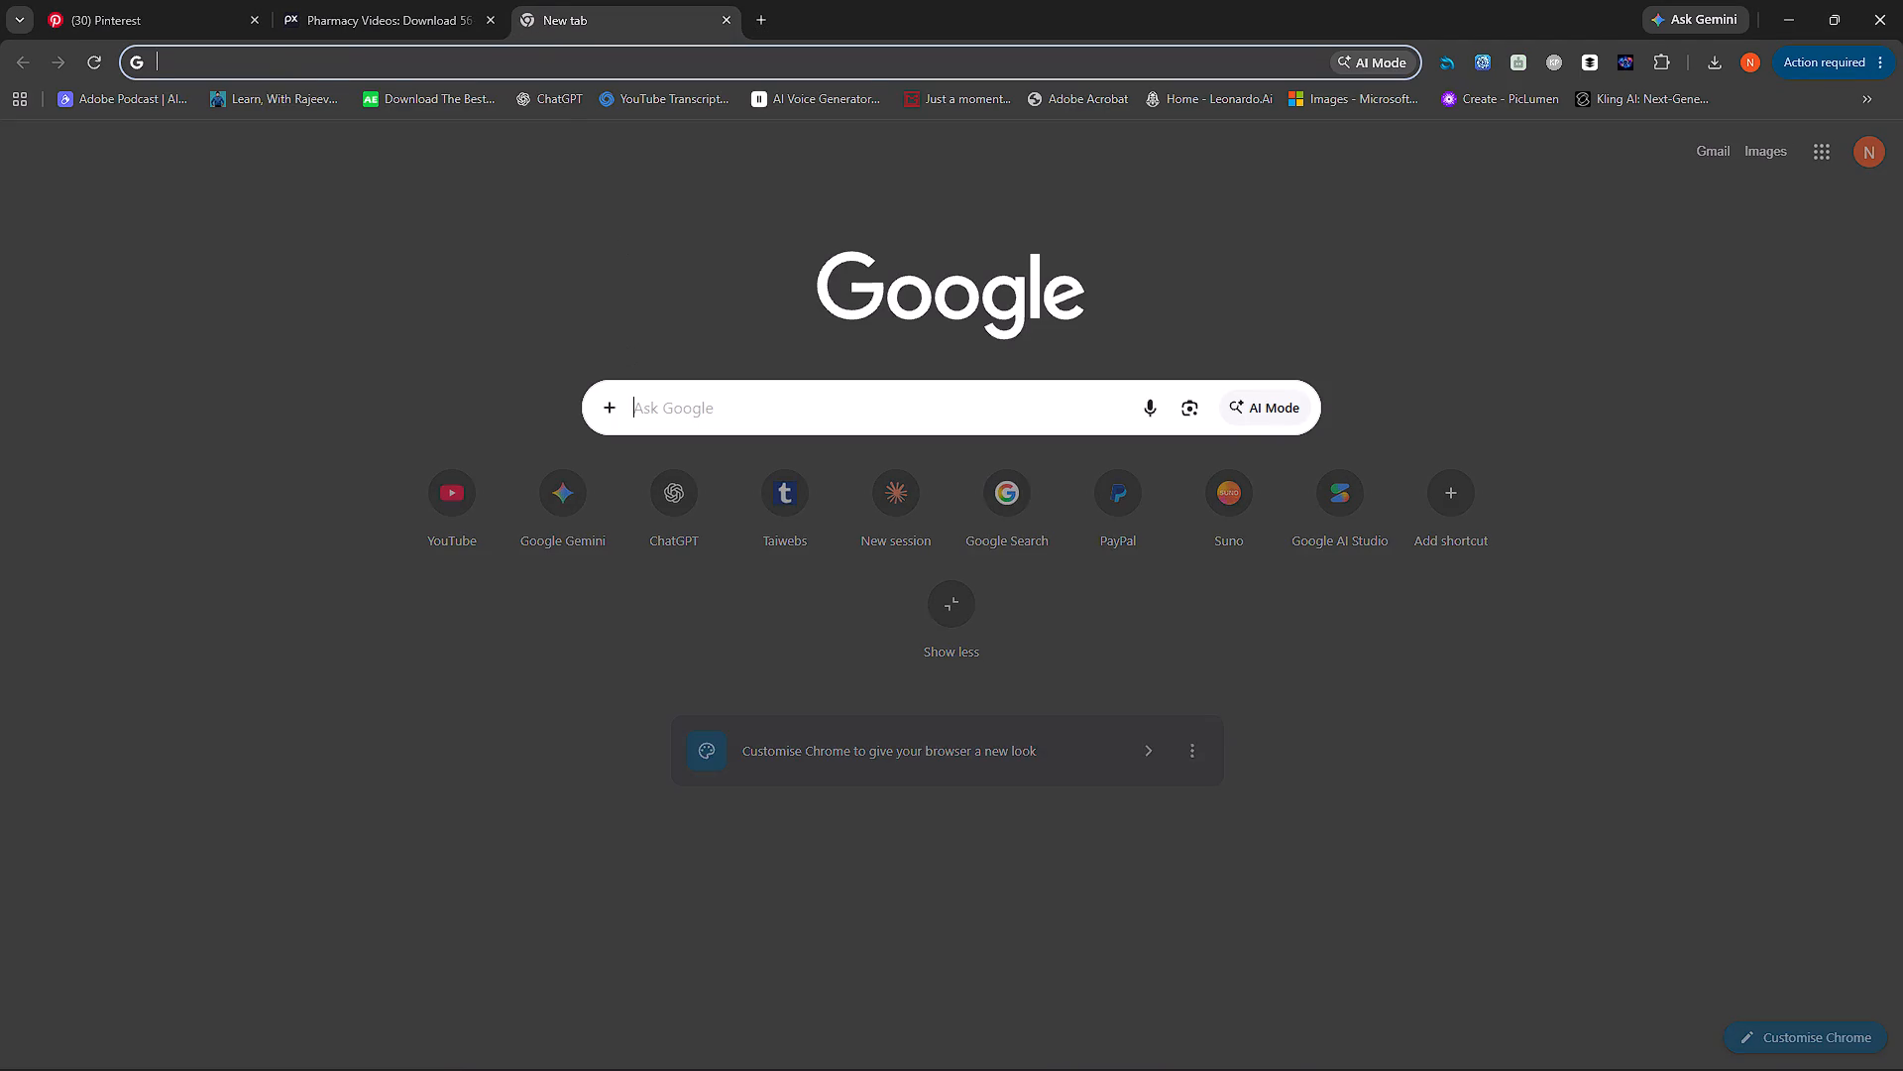
Switch to Microsoft Edge and change the Bing news search to "natco pharma in us market".
{"action": "left_click", "coordinate": [889, 1040]}
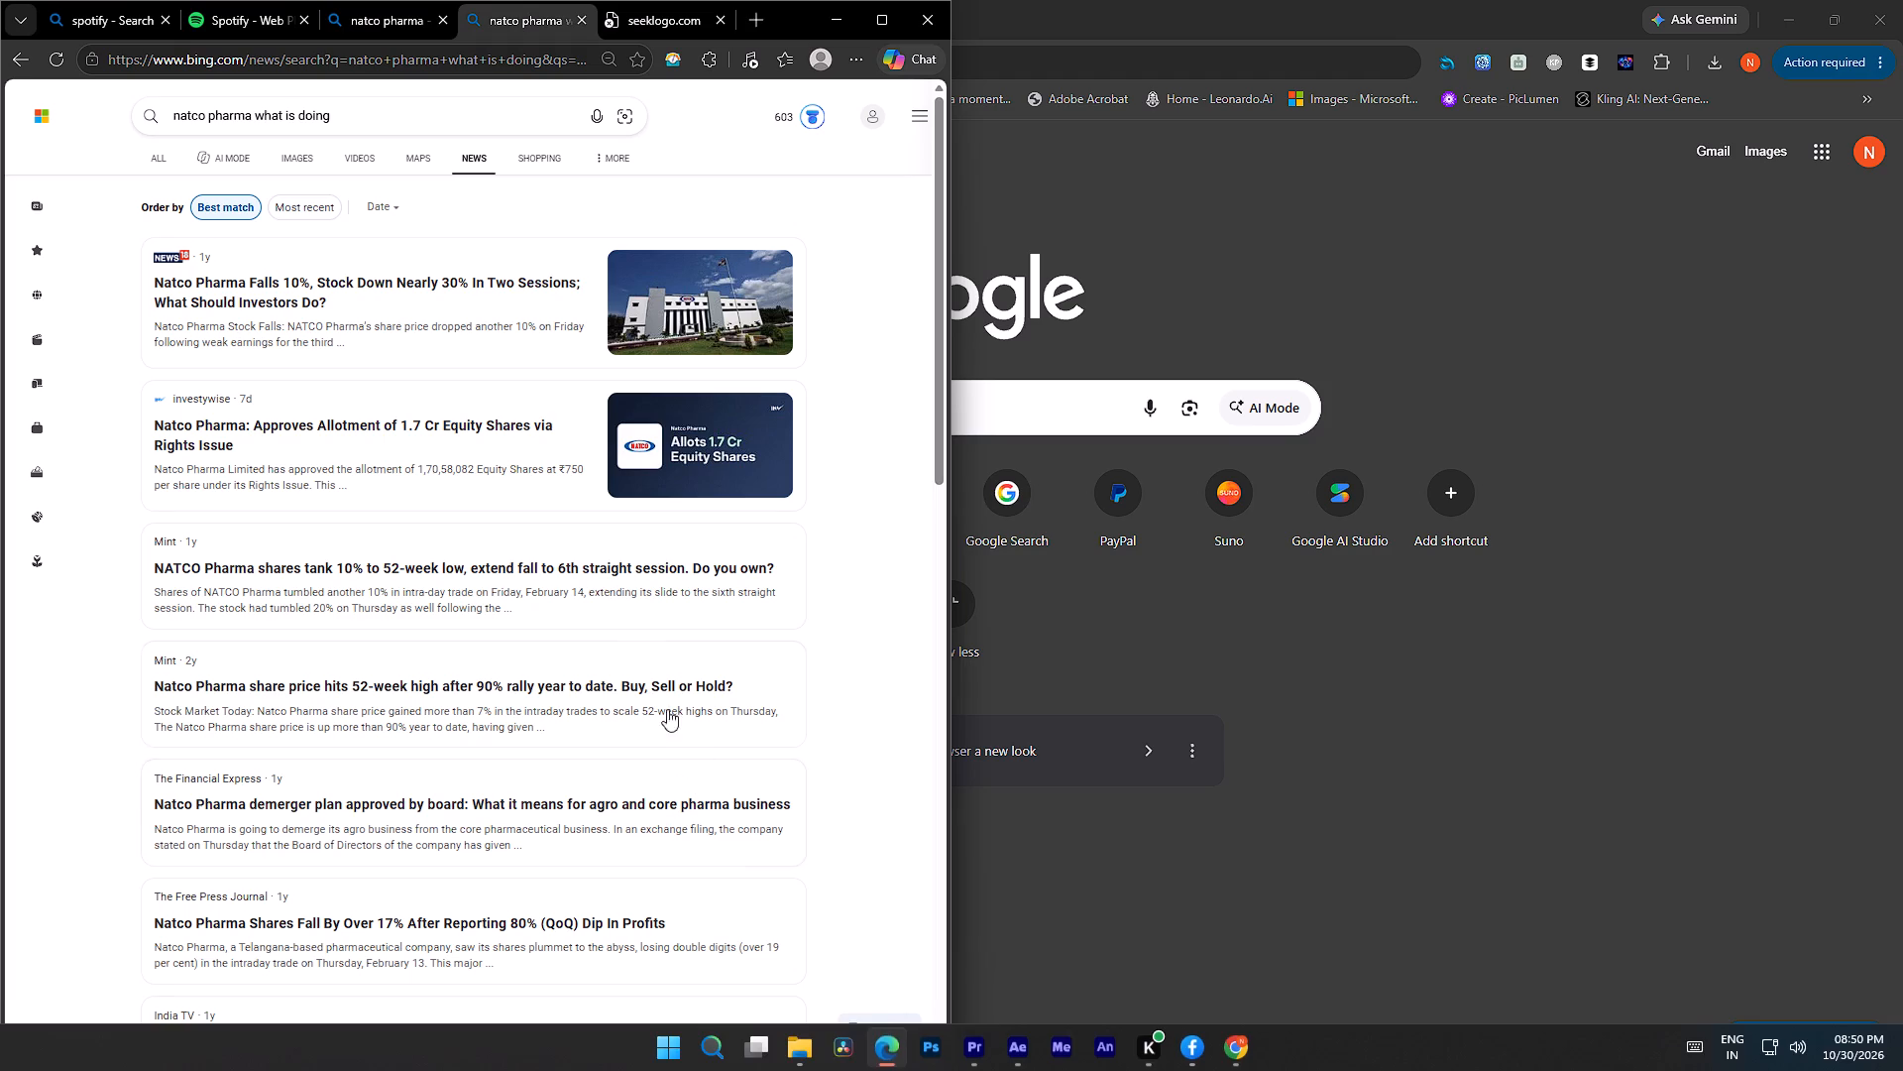
{"action": "left_click_drag", "start_coordinate": [349, 108], "coordinate": [298, 120]}
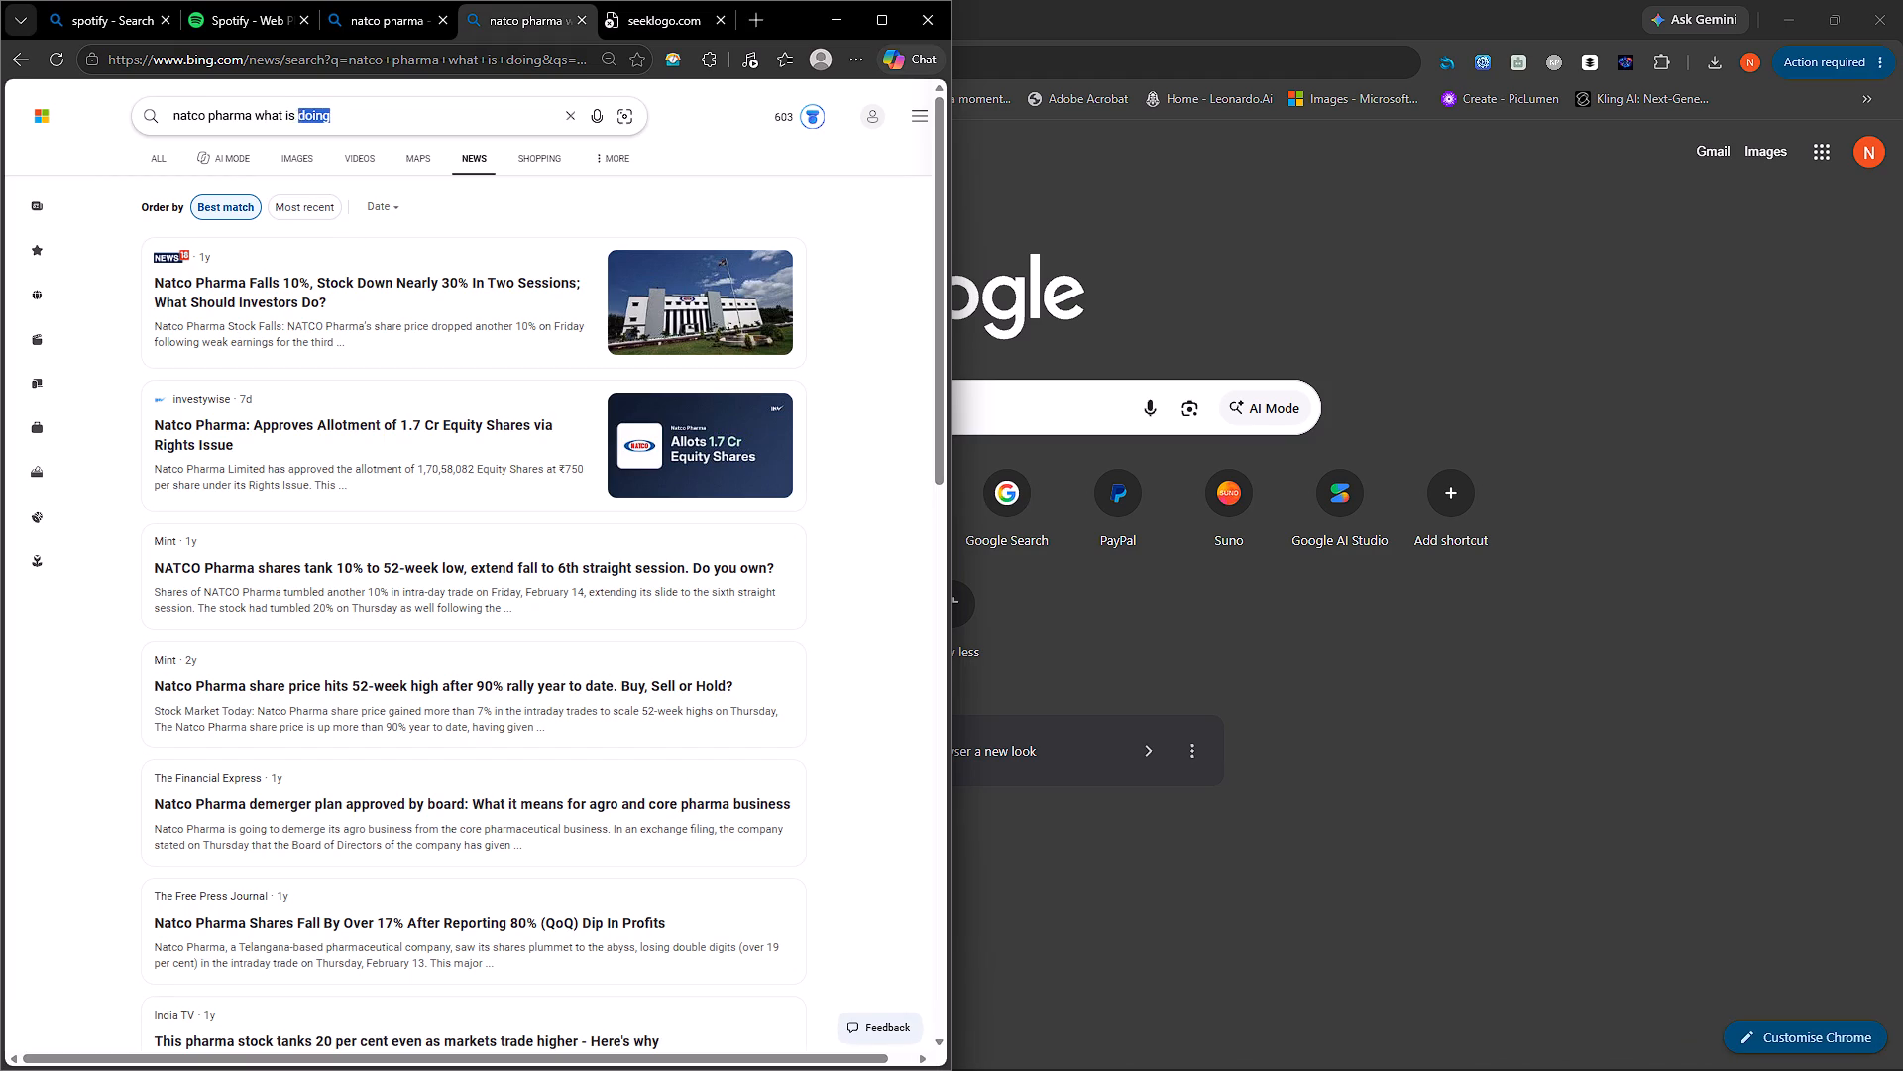
{"action": "left_click_drag", "start_coordinate": [298, 120], "coordinate": [254, 115]}
{"action": "key", "text": "BackSpace"}
{"action": "type", "text": "in us"}
{"action": "key", "text": "space"}
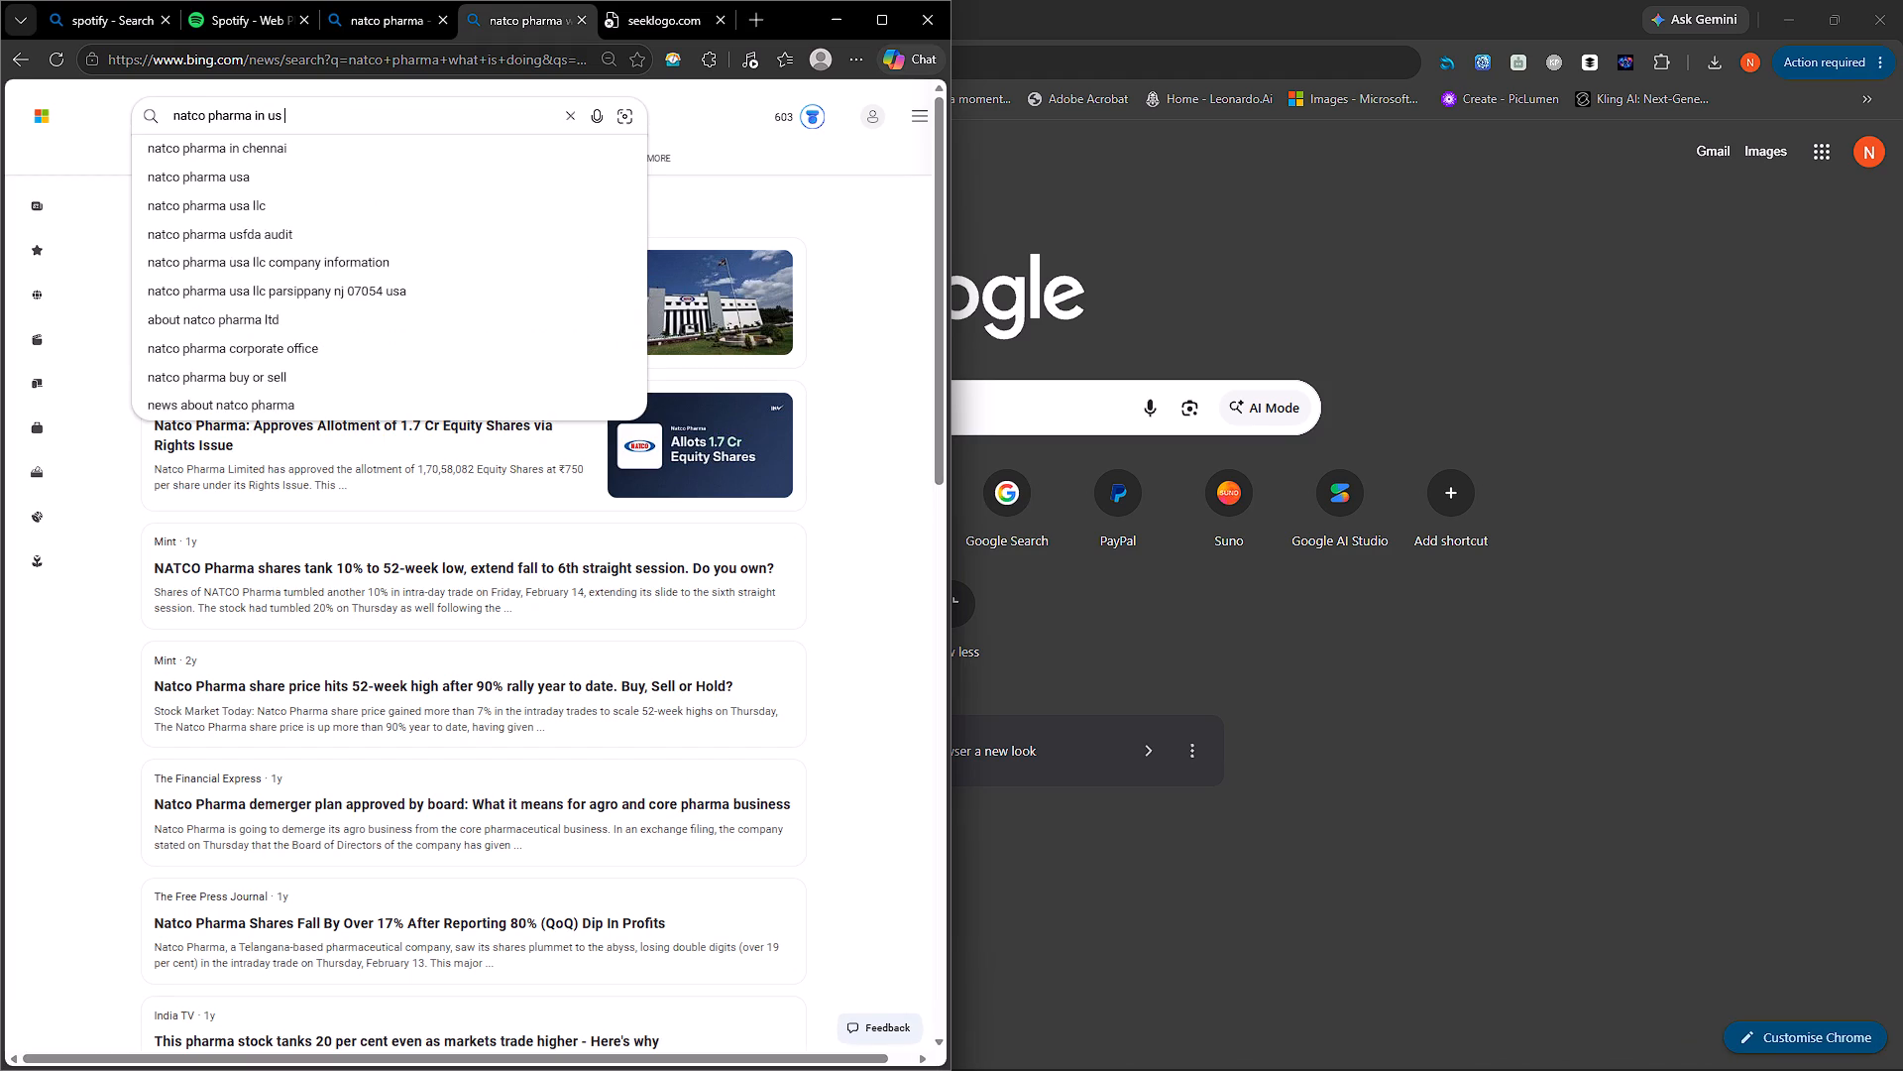
{"action": "type", "text": "market"}
{"action": "key", "text": "Return"}
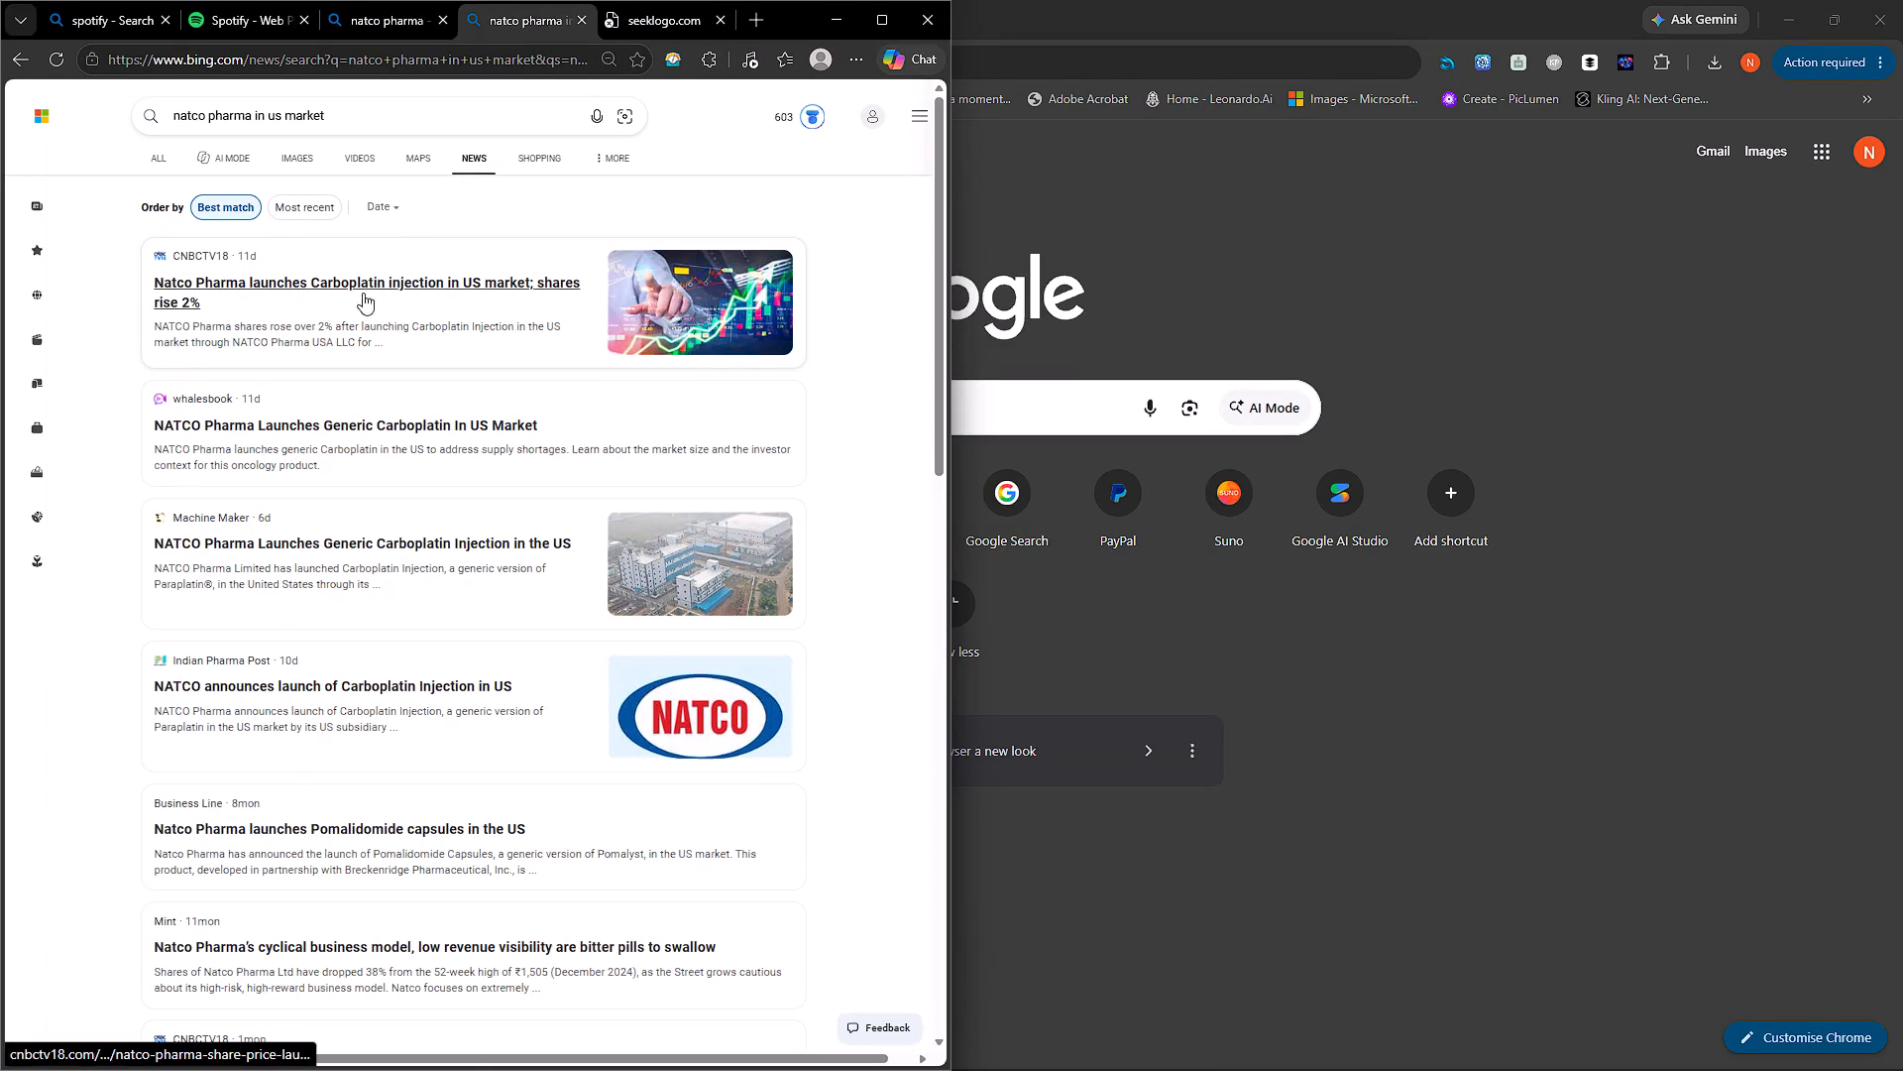
Open the CNBCTV18 article on Natco's Carboplatin injection launch, maximize the browser window, and view its headline and opening text.
{"action": "left_click", "coordinate": [455, 290]}
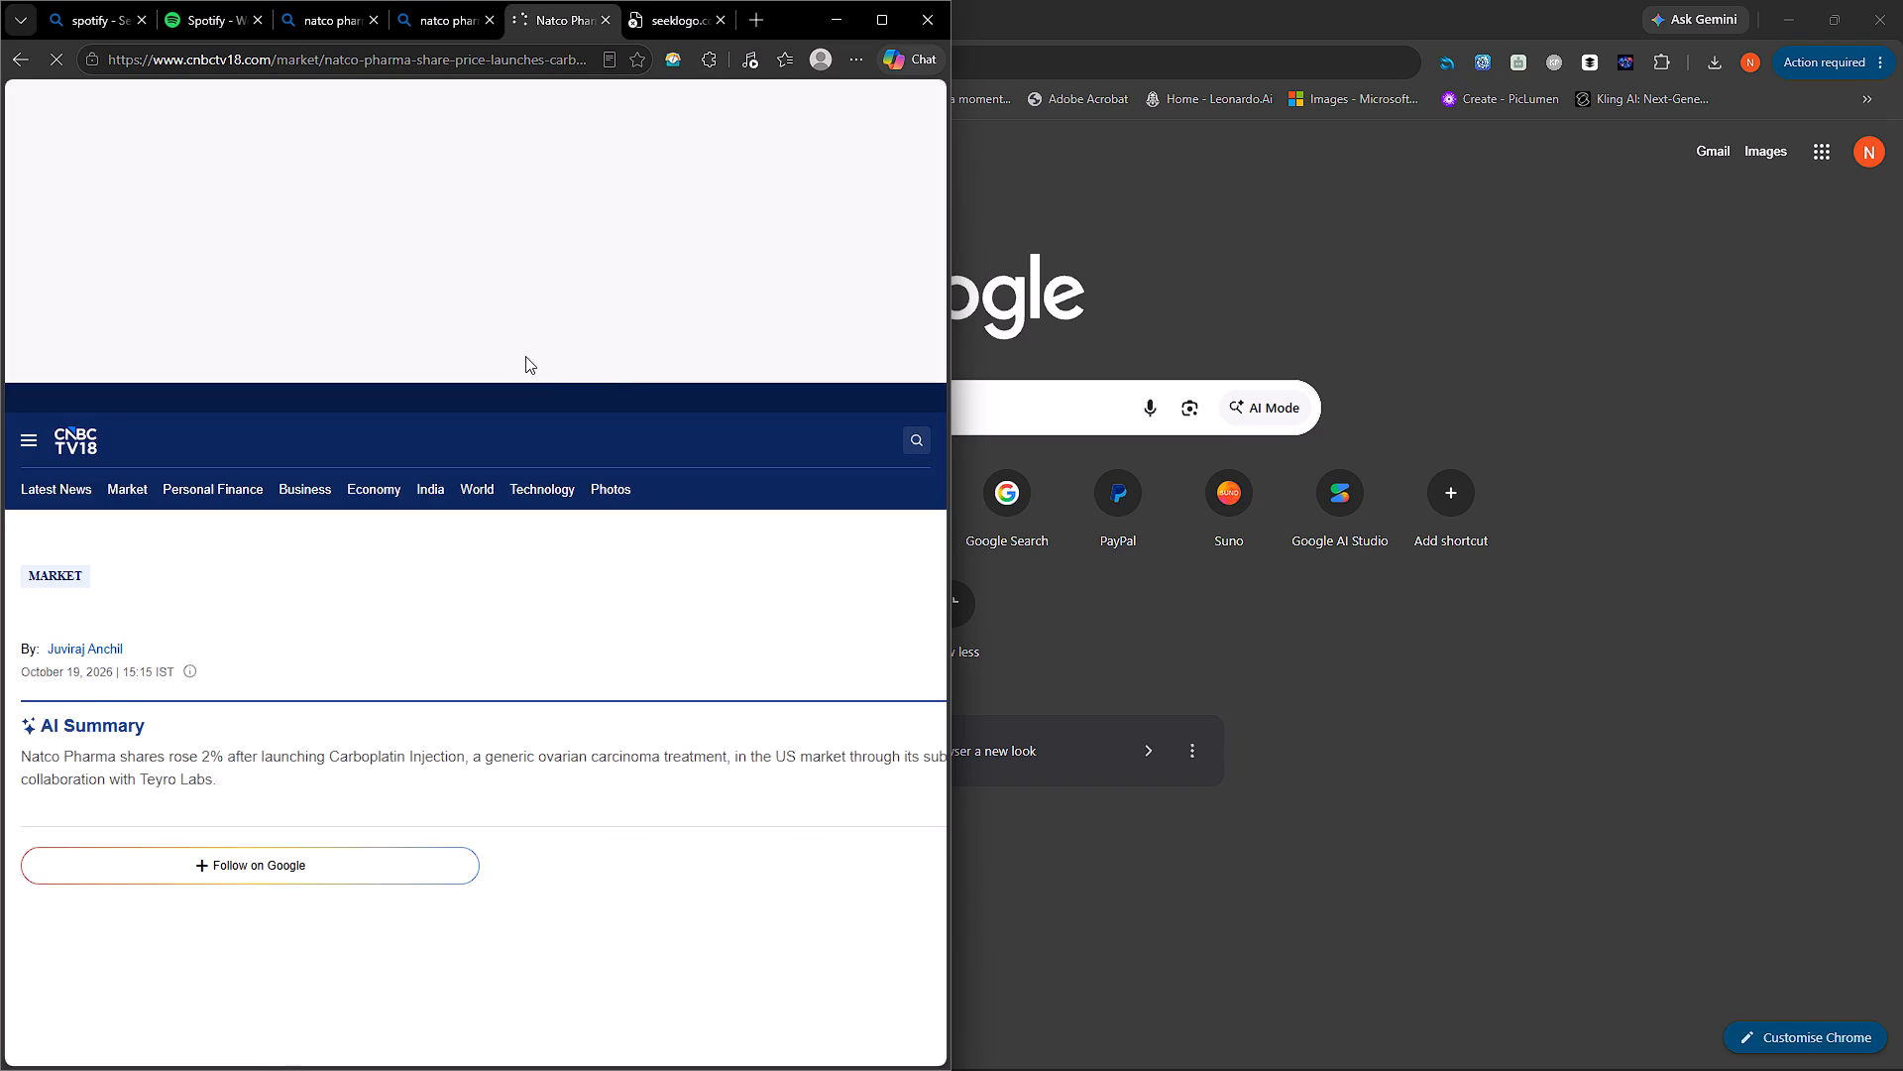
{"action": "scroll", "coordinate": [499, 364], "scroll_direction": "down", "scroll_amount": 2}
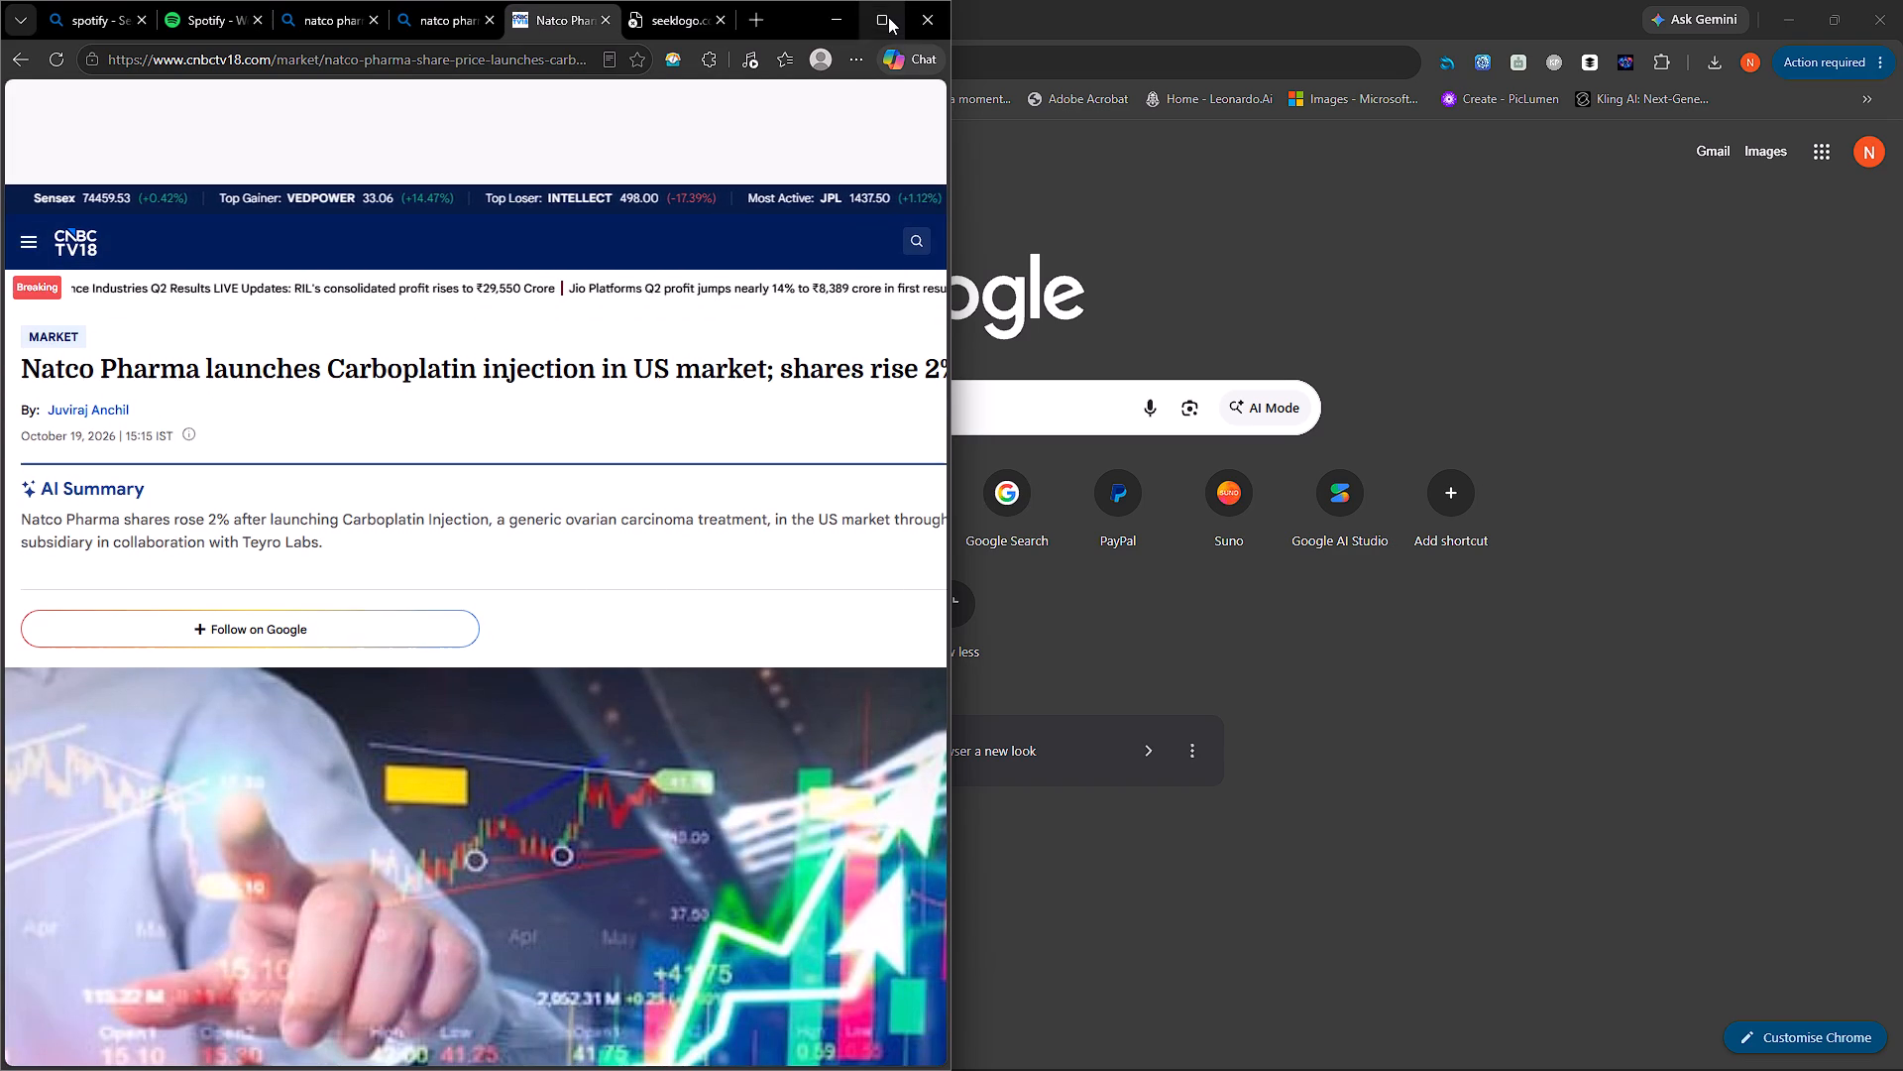
{"action": "left_click", "coordinate": [888, 17]}
{"action": "scroll", "coordinate": [470, 403], "scroll_direction": "down", "scroll_amount": 2}
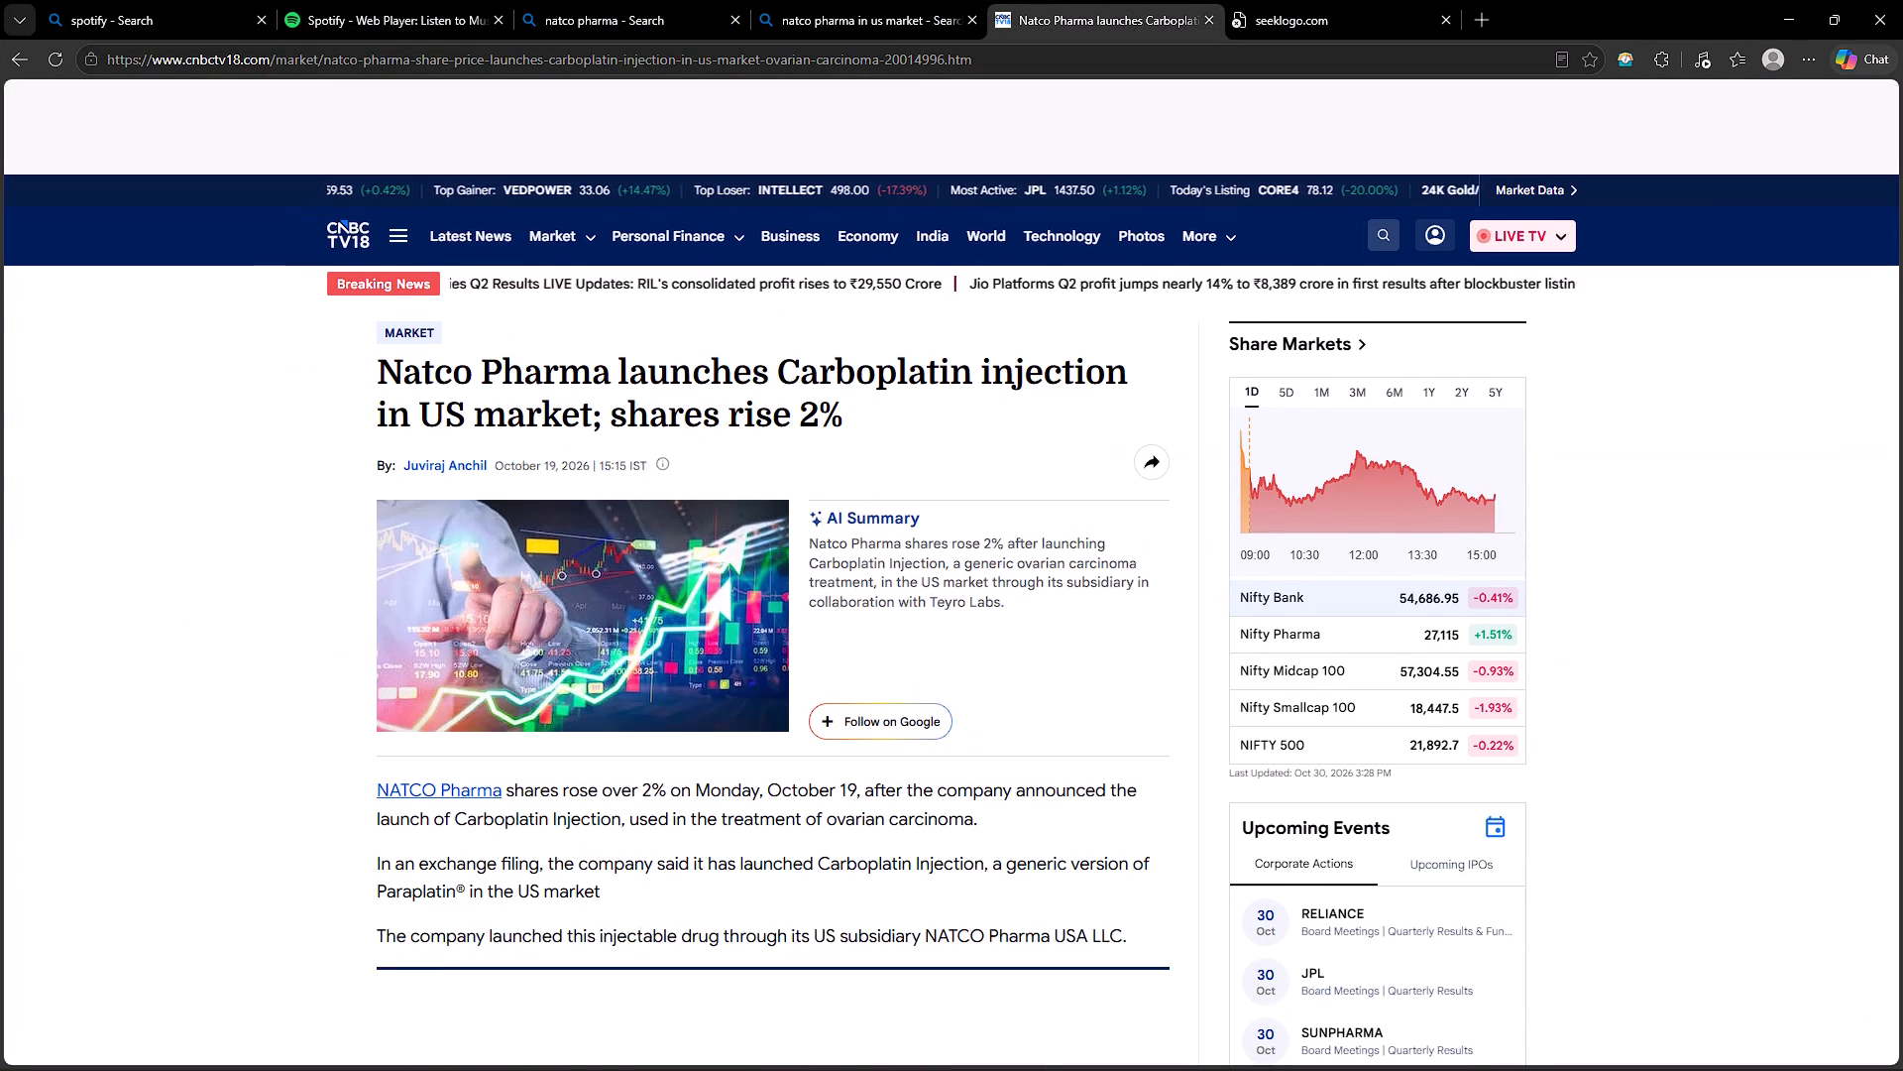
{"action": "scroll", "coordinate": [470, 403], "scroll_direction": "up", "scroll_amount": 2}
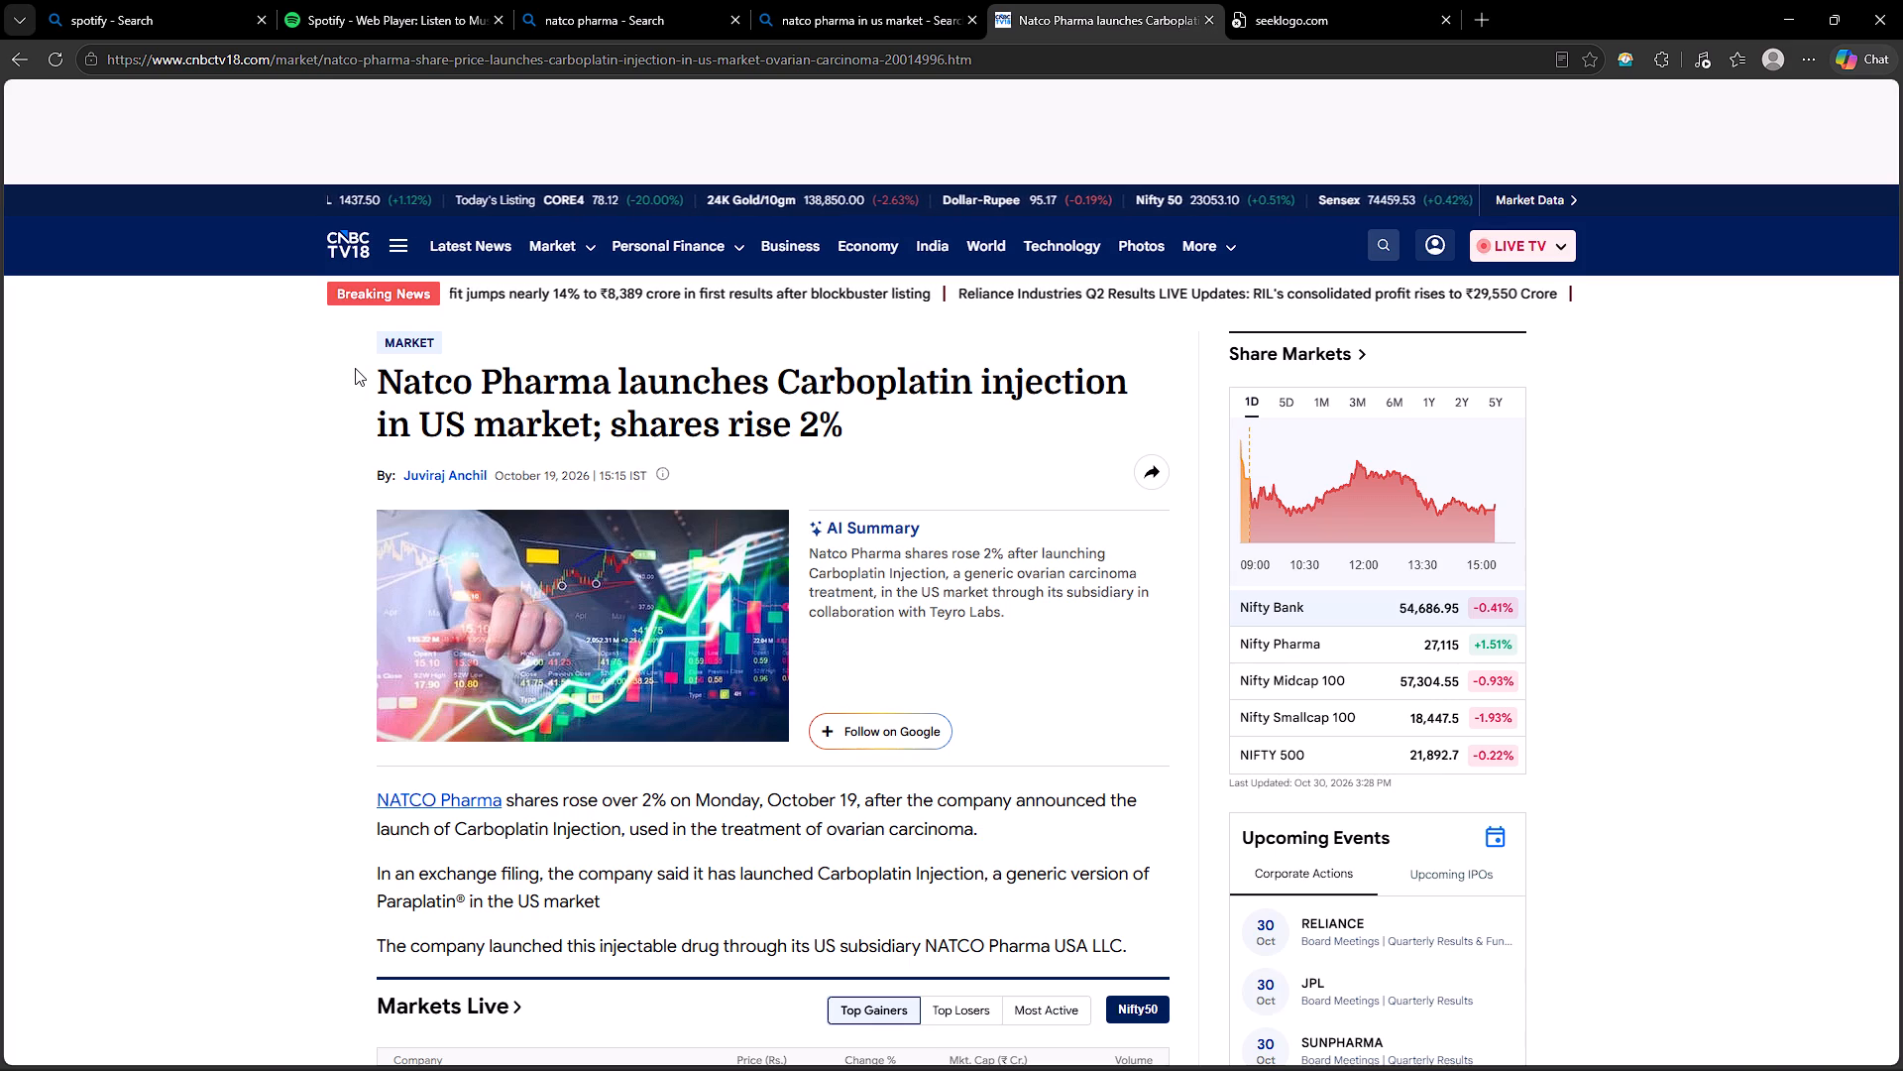
Capture a screenshot of the CNBCTV18 article from its site header down to the NATCO Pharma USA LLC sentence.
{"action": "key", "text": "shift+super+s"}
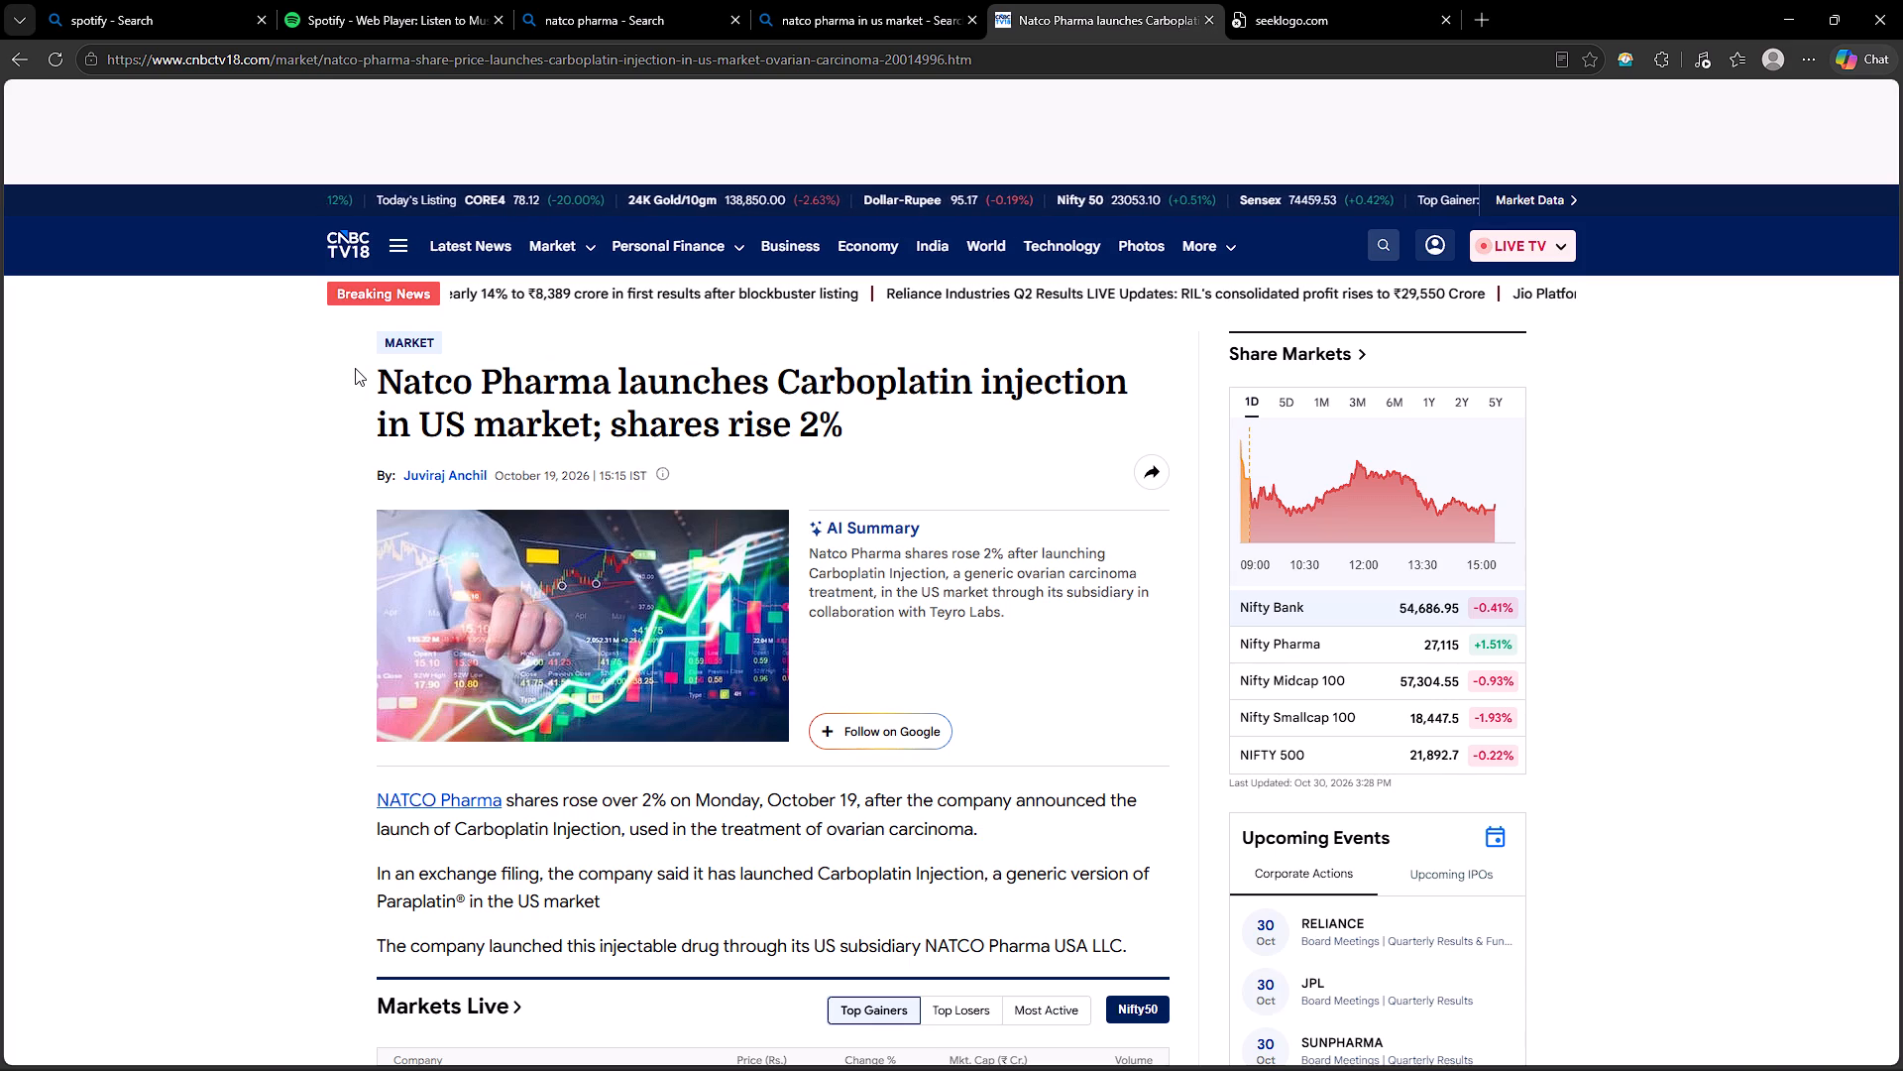
{"action": "left_click_drag", "start_coordinate": [296, 181], "coordinate": [1202, 977]}
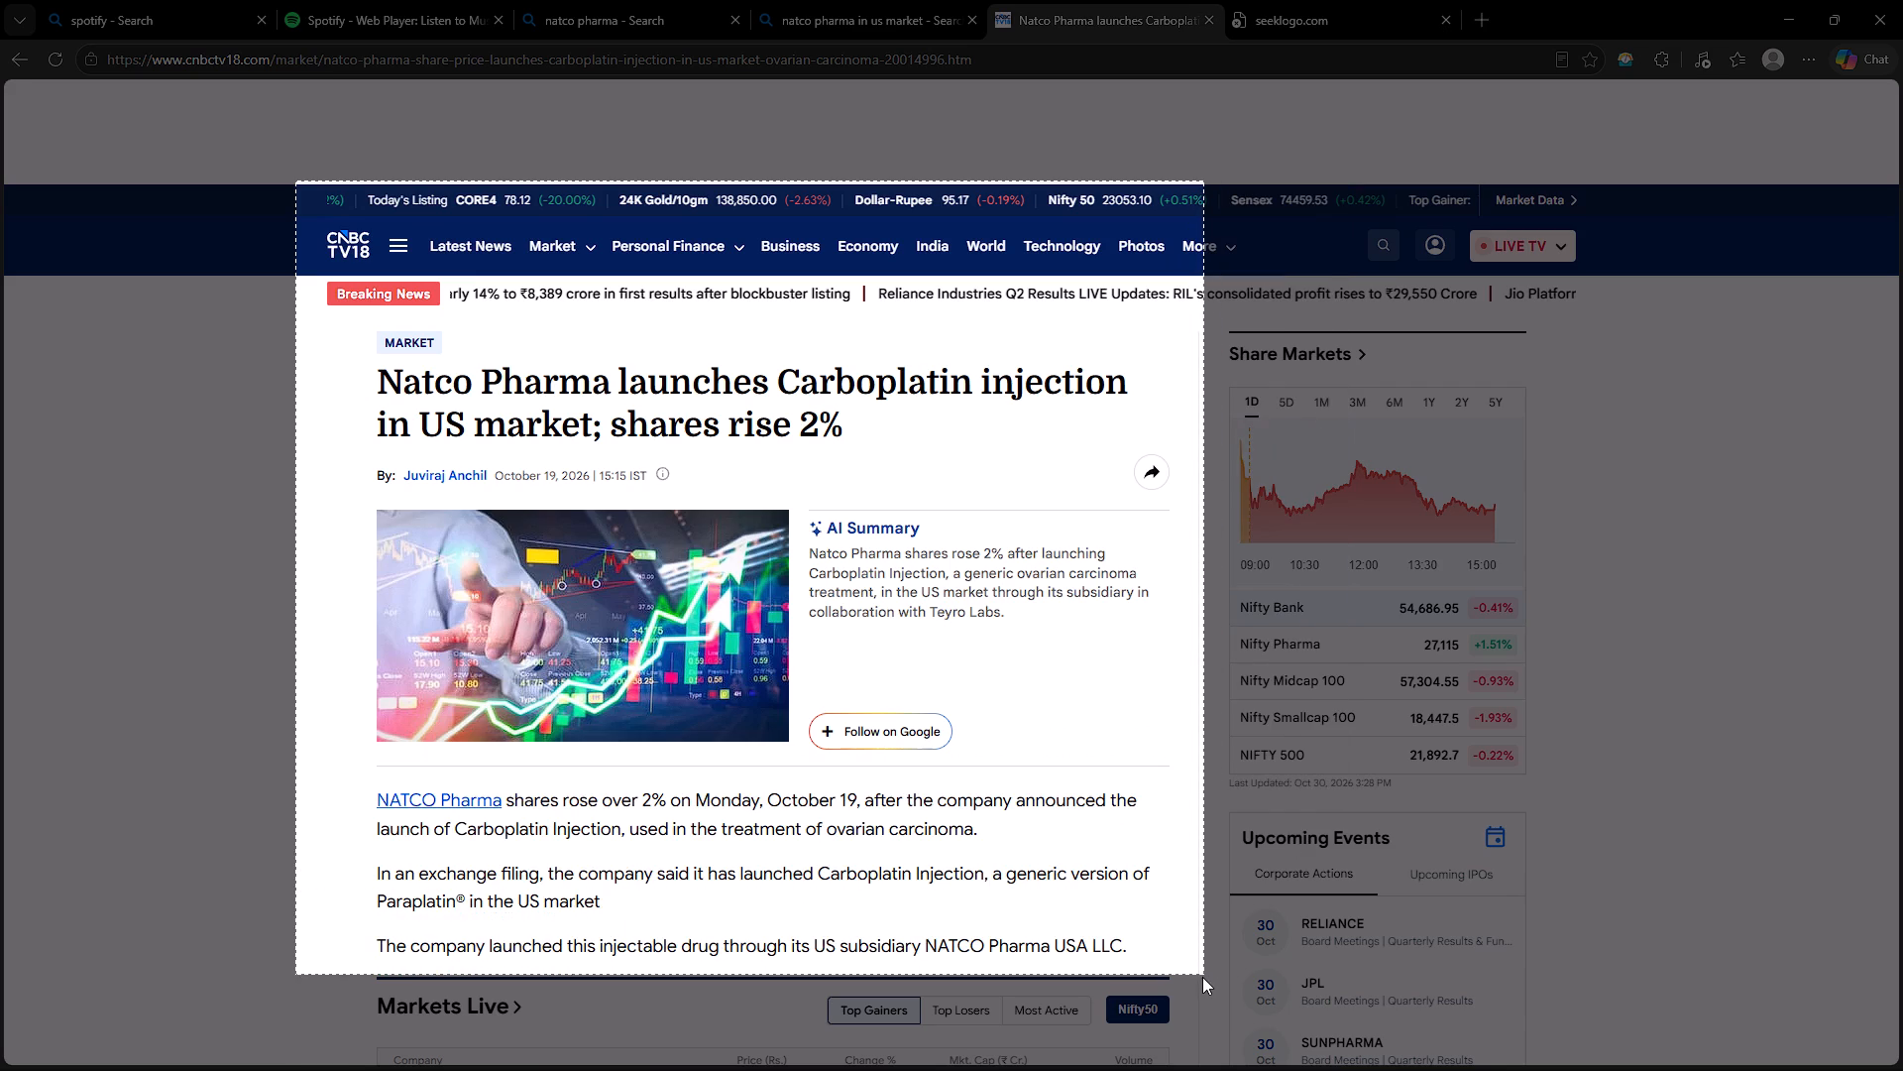
{"action": "left_click_drag", "start_coordinate": [1202, 977], "coordinate": [1202, 975]}
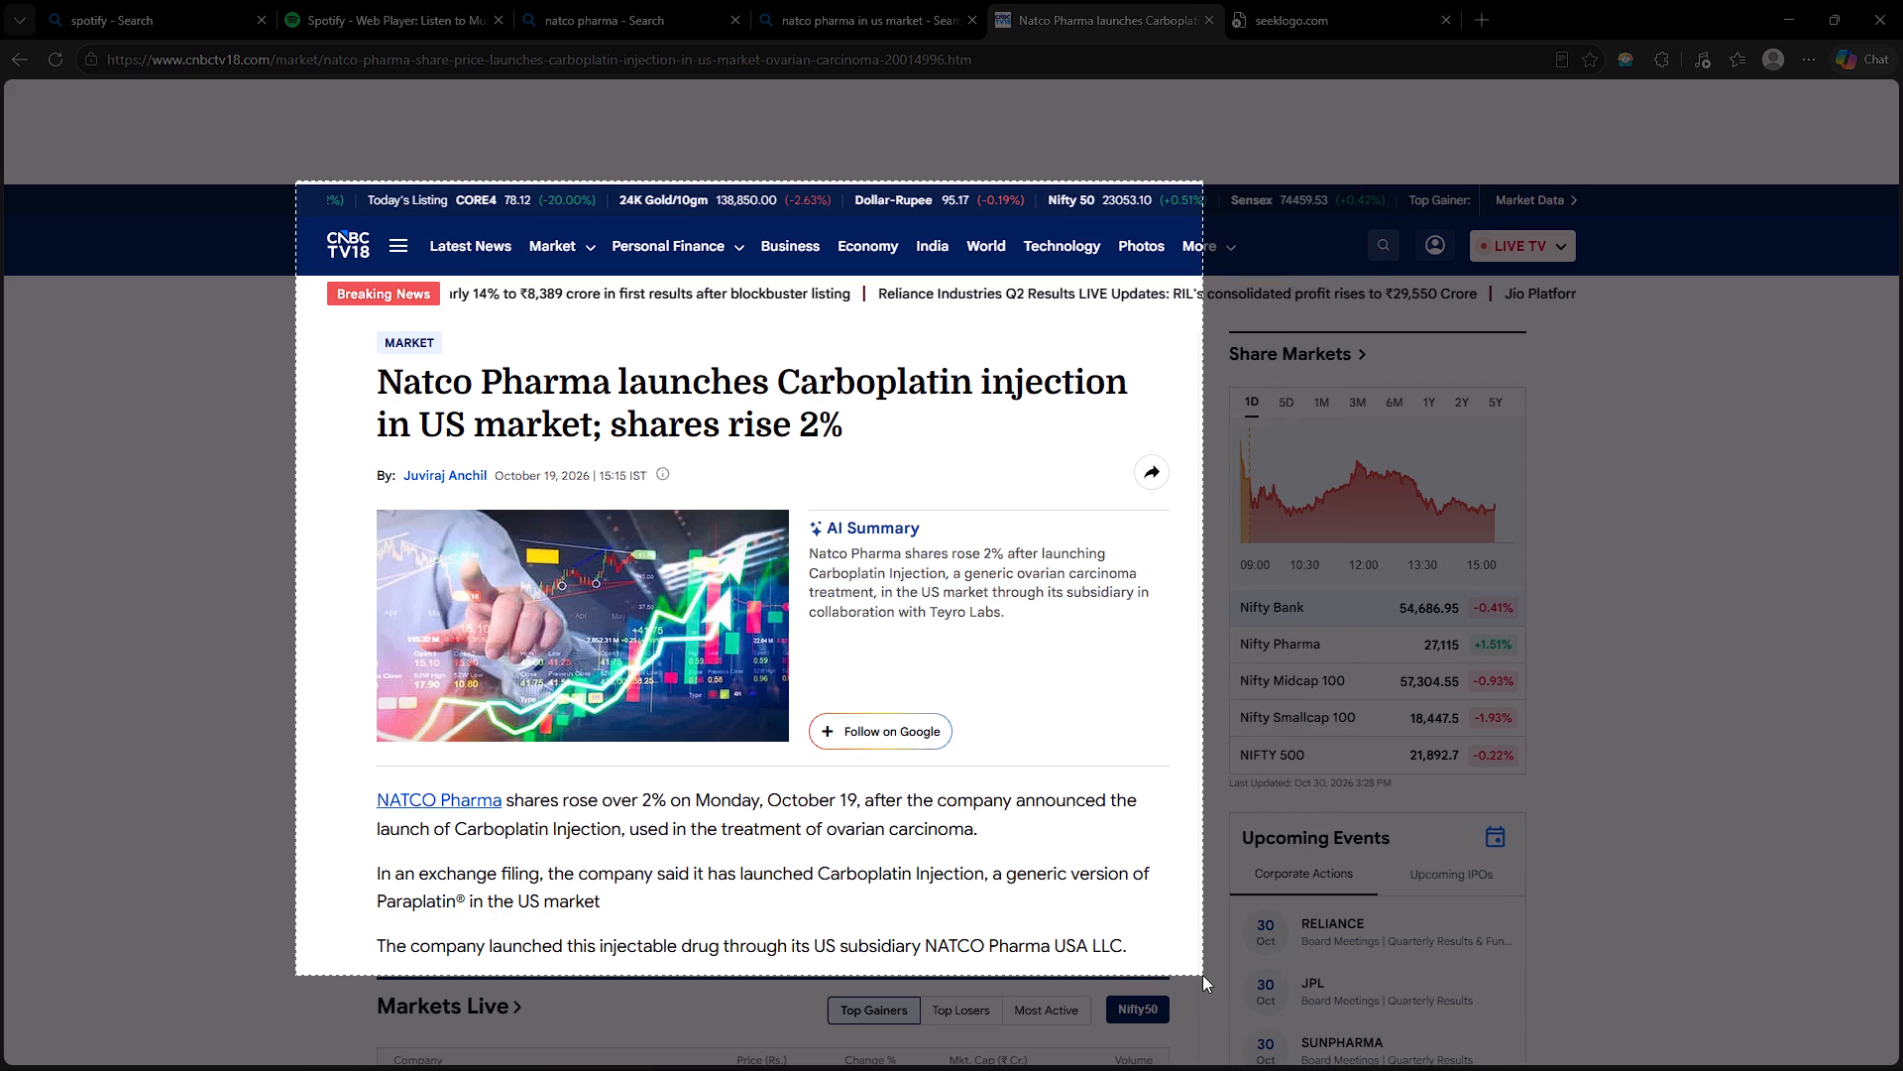
{"action": "left_click_drag", "start_coordinate": [1202, 975], "coordinate": [1211, 978]}
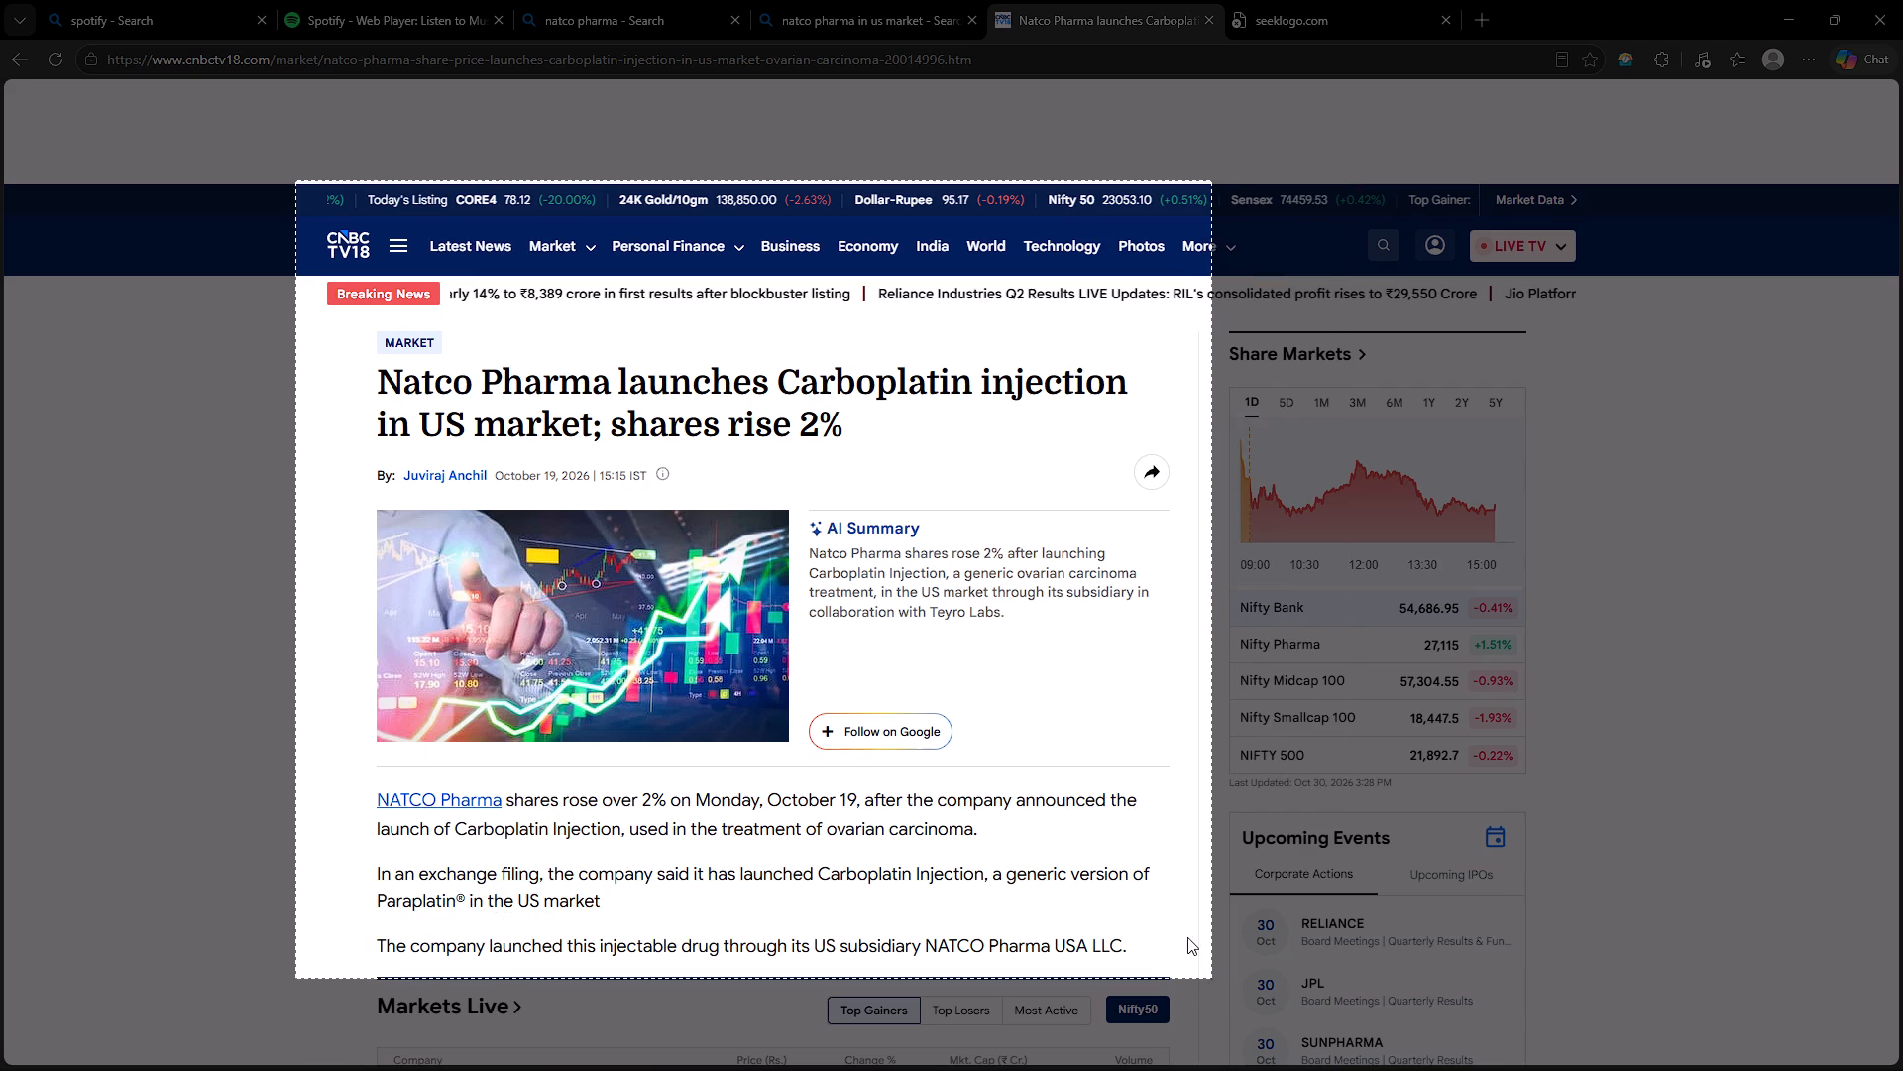
{"action": "left_click", "coordinate": [537, 143]}
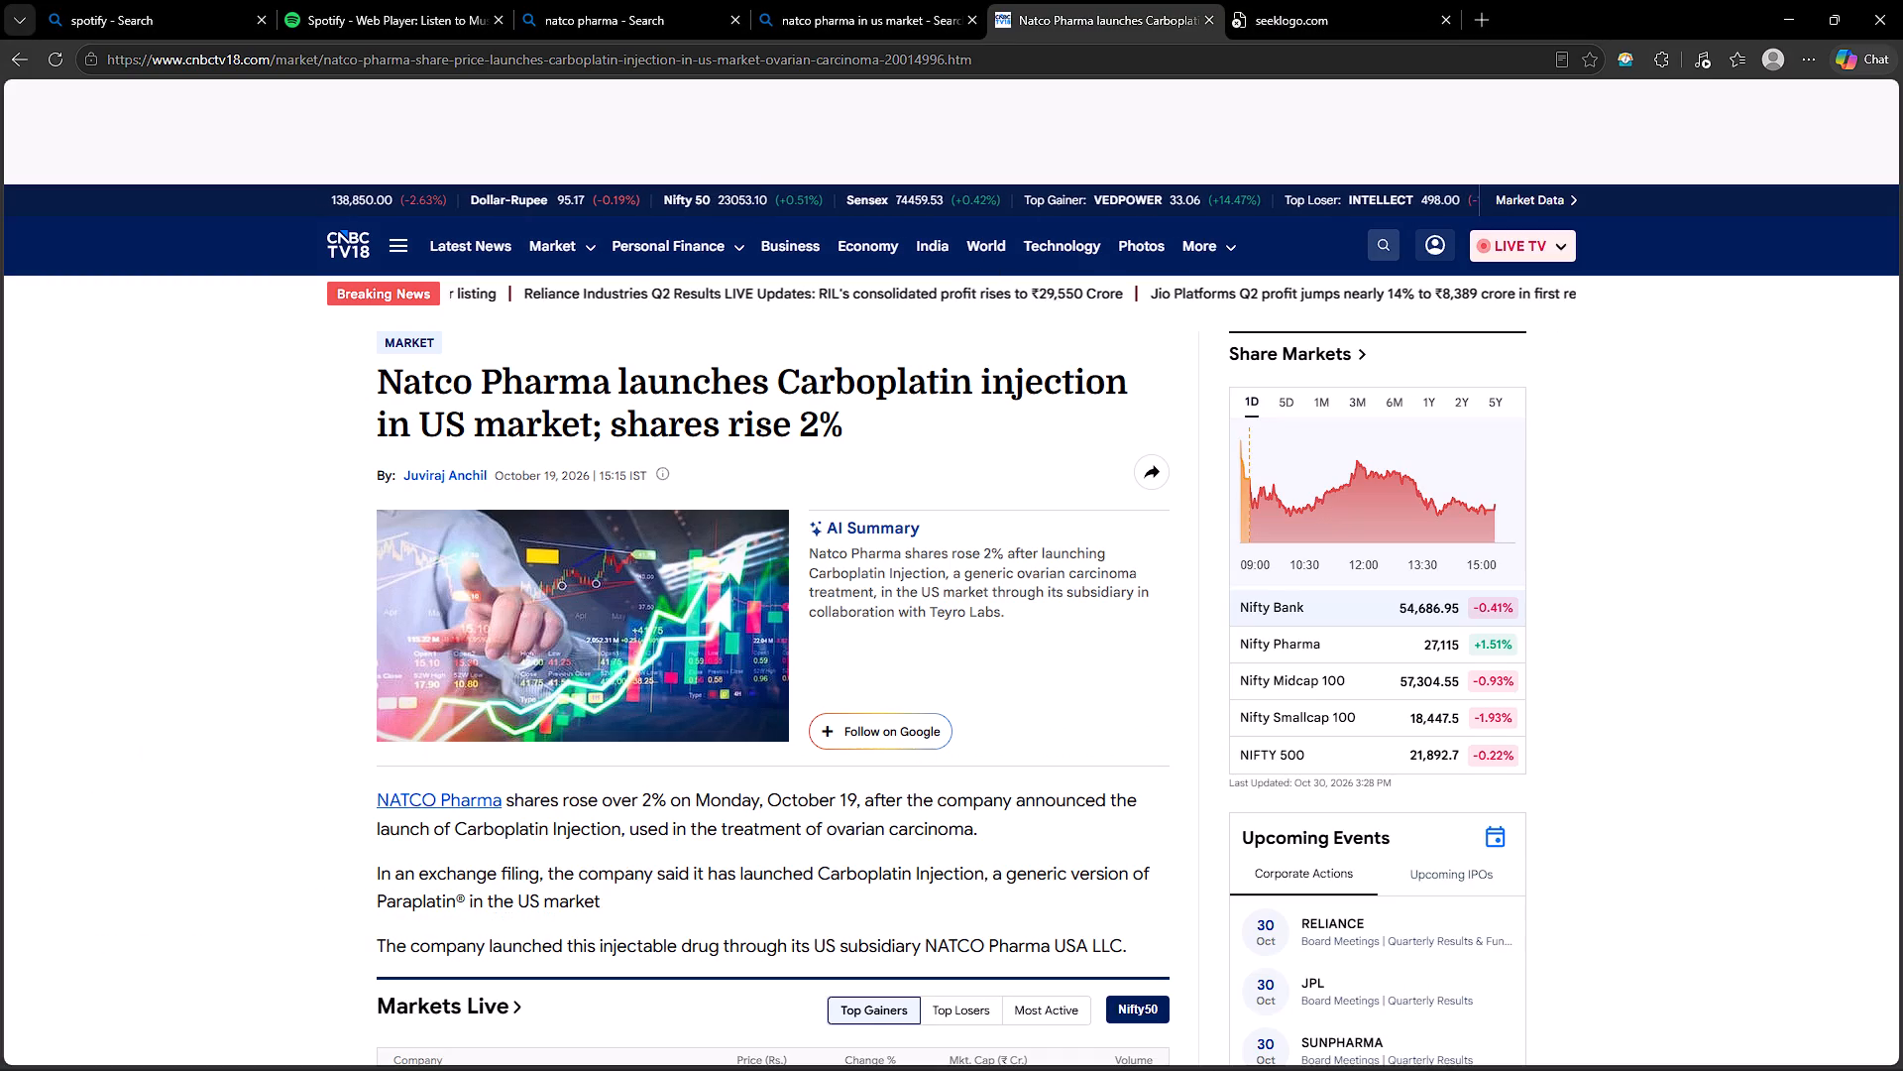
Switch to Premiere and play Sequence 03 repeatedly from the factory-worker clip through the capsule and lab footage into the Alpex Solar section.
{"action": "left_click", "coordinate": [981, 1042]}
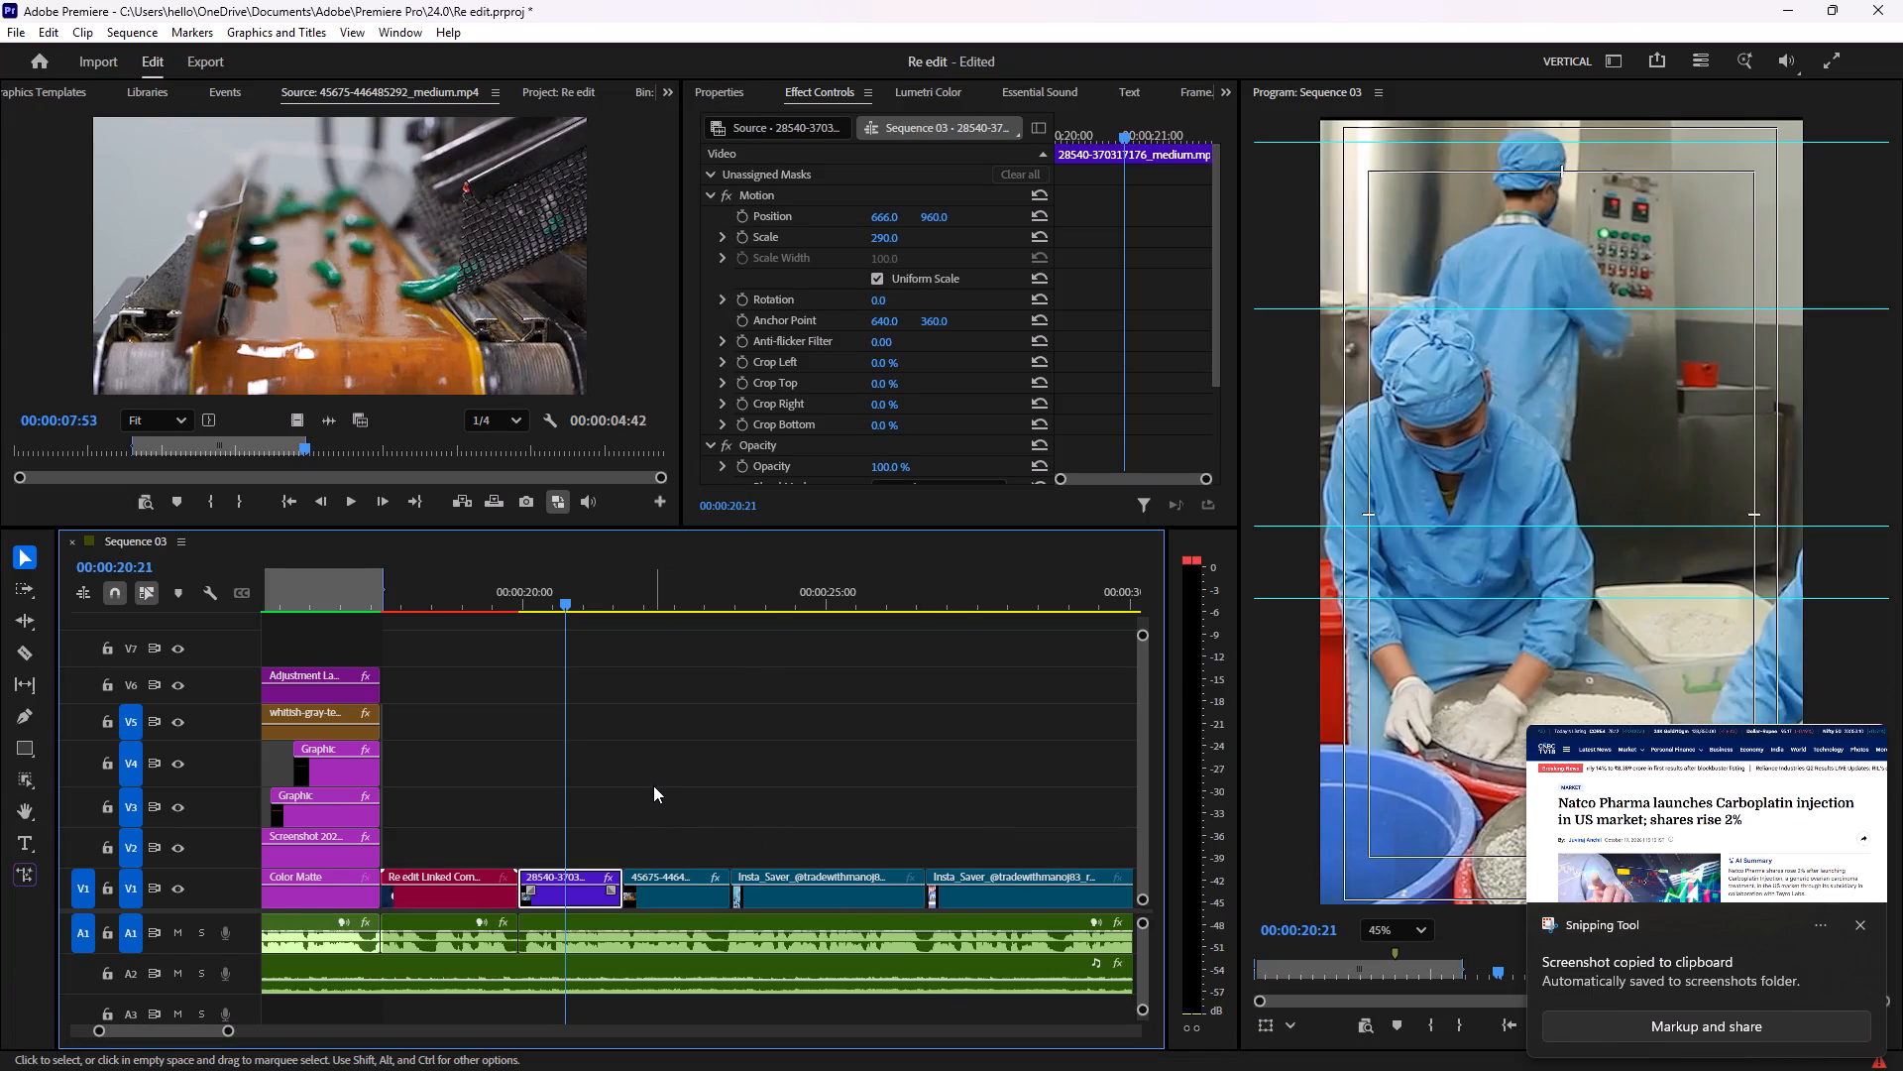
{"action": "key", "text": "space"}
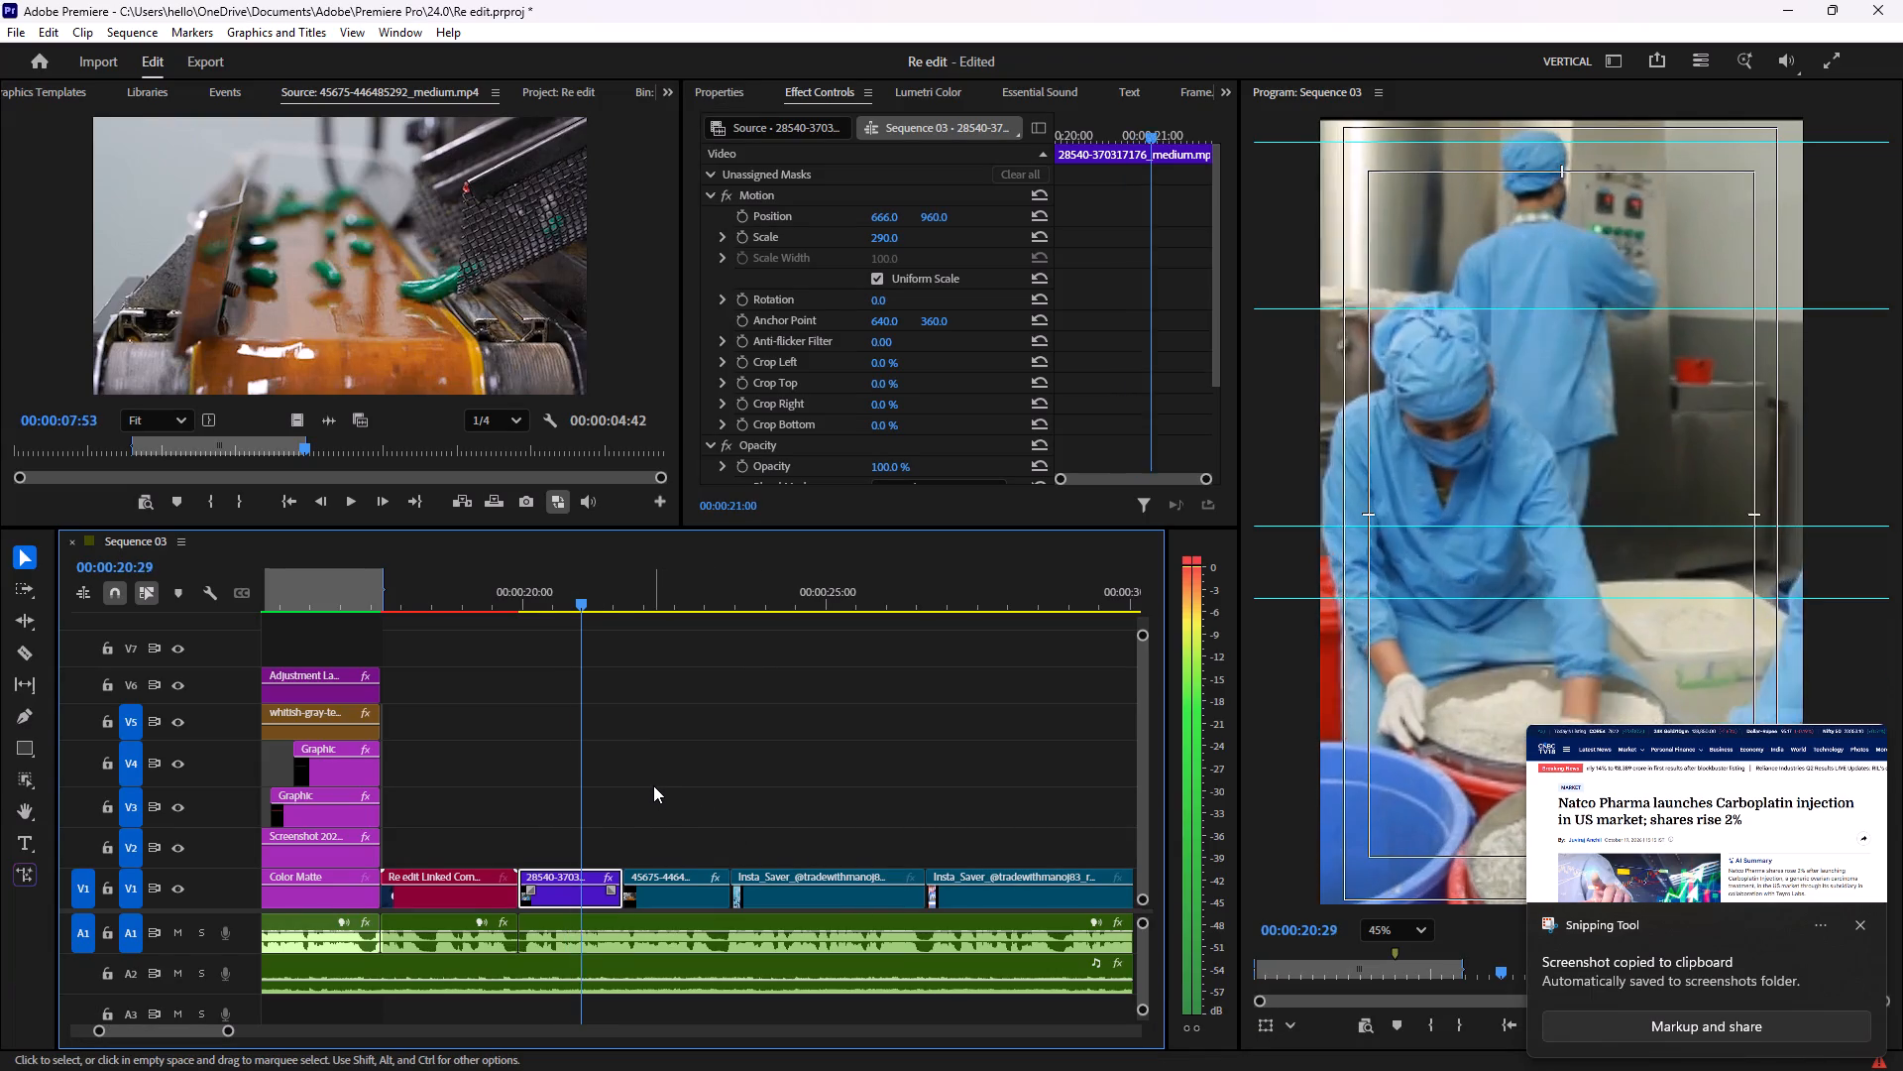
{"action": "key", "text": "space"}
{"action": "key", "text": "space"}
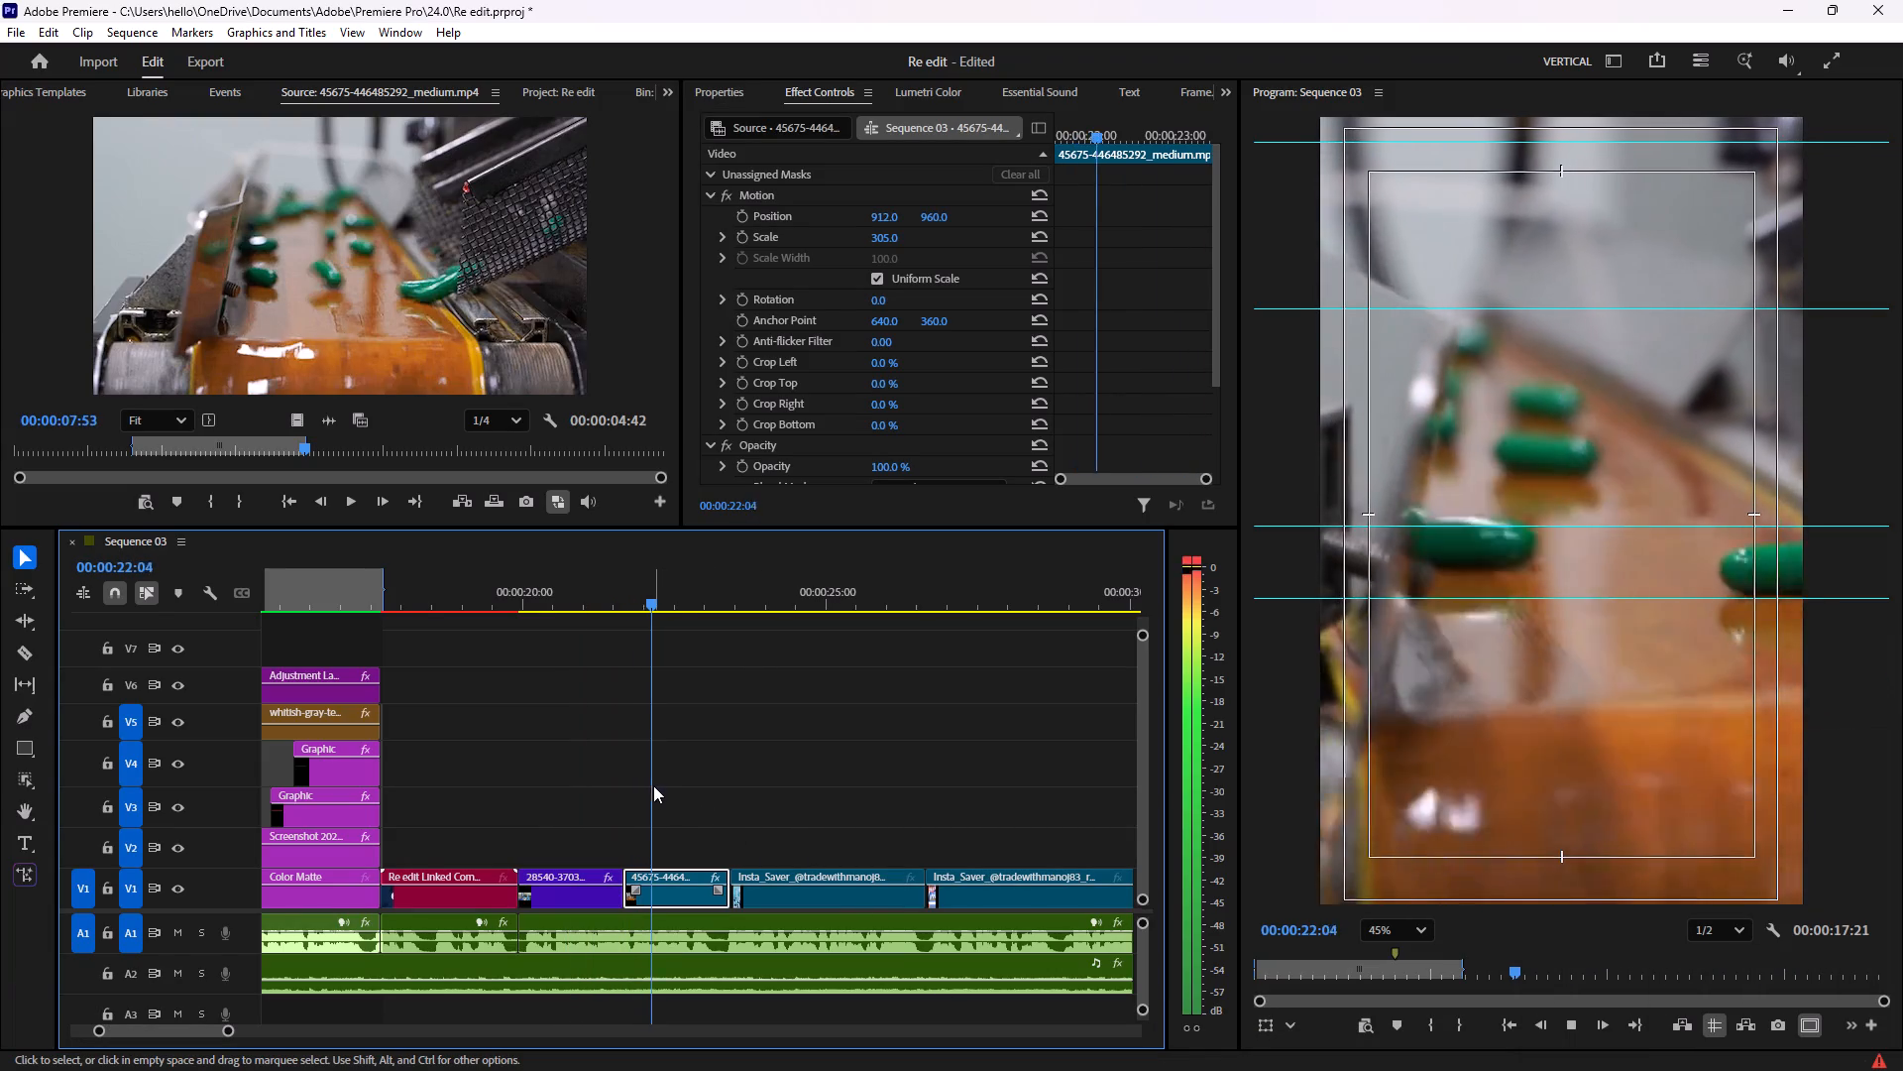
{"action": "key", "text": "space"}
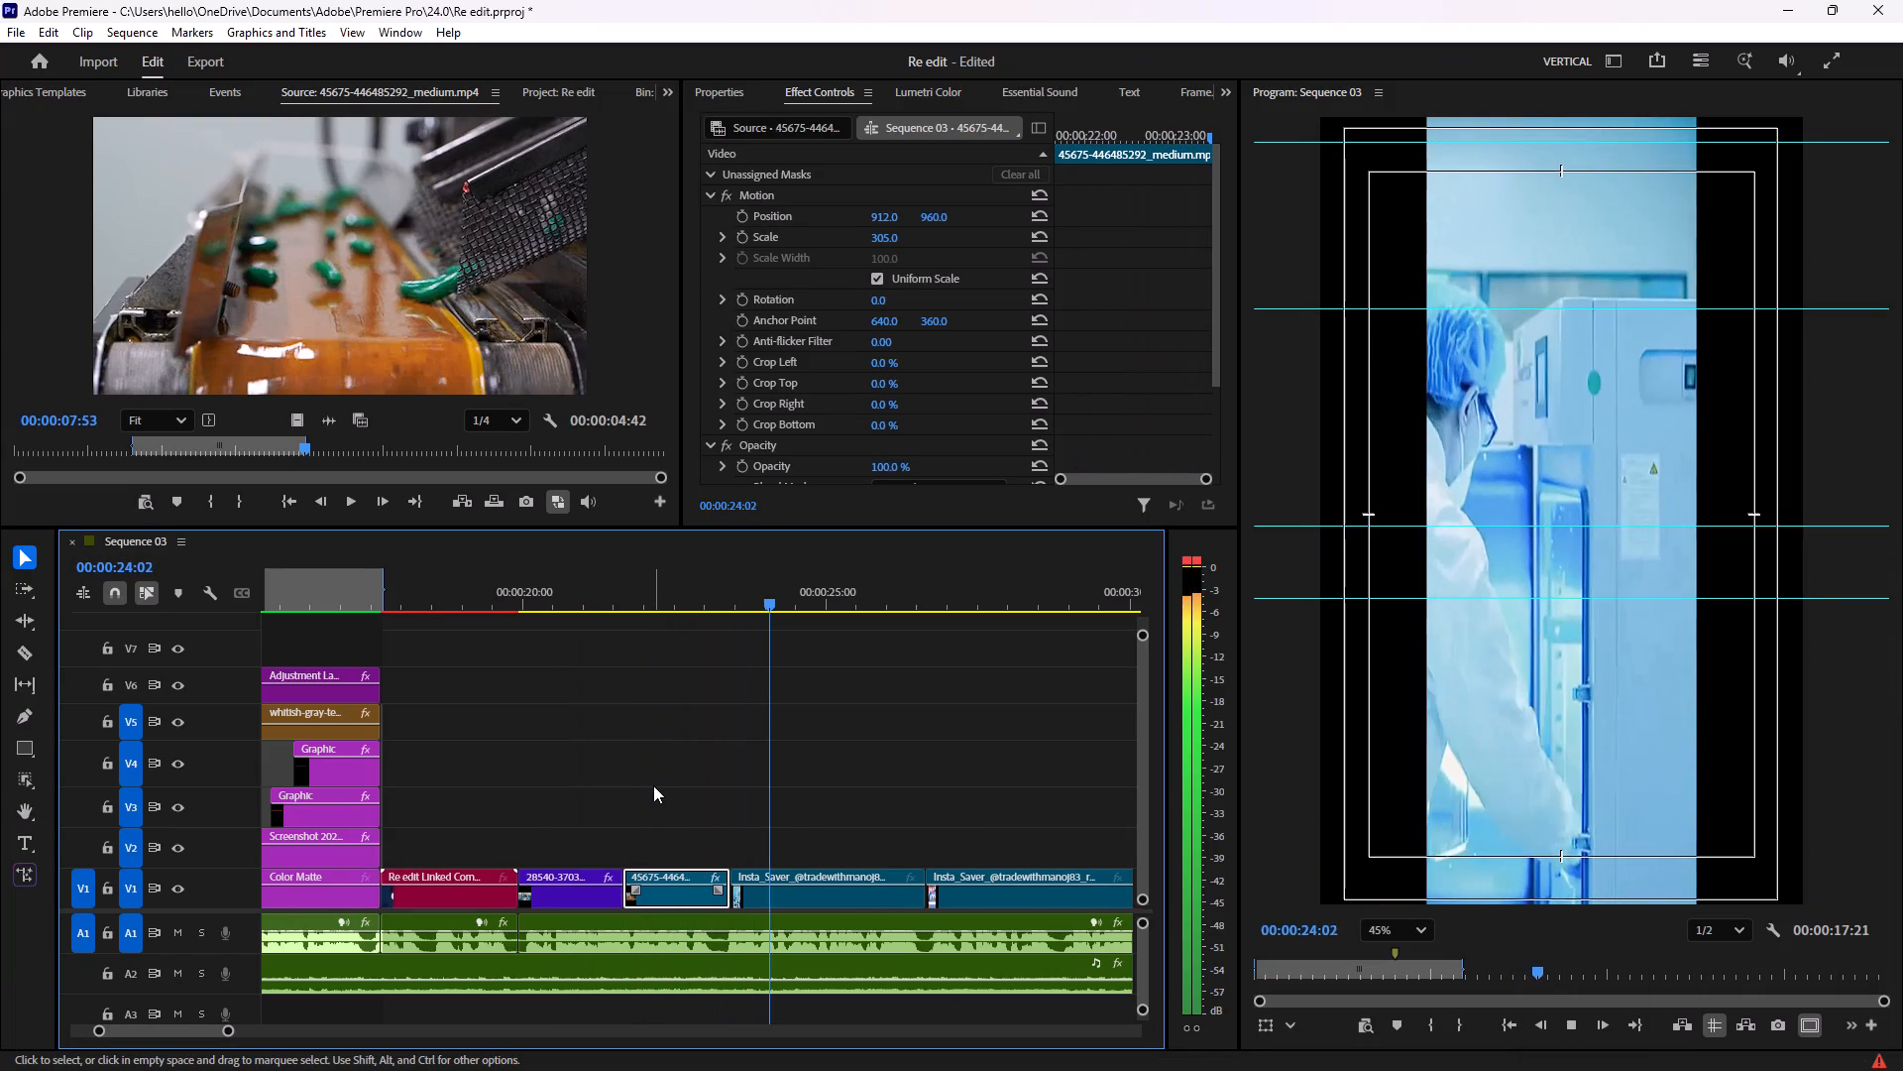
{"action": "left_click", "coordinate": [535, 603]}
{"action": "key", "text": "space"}
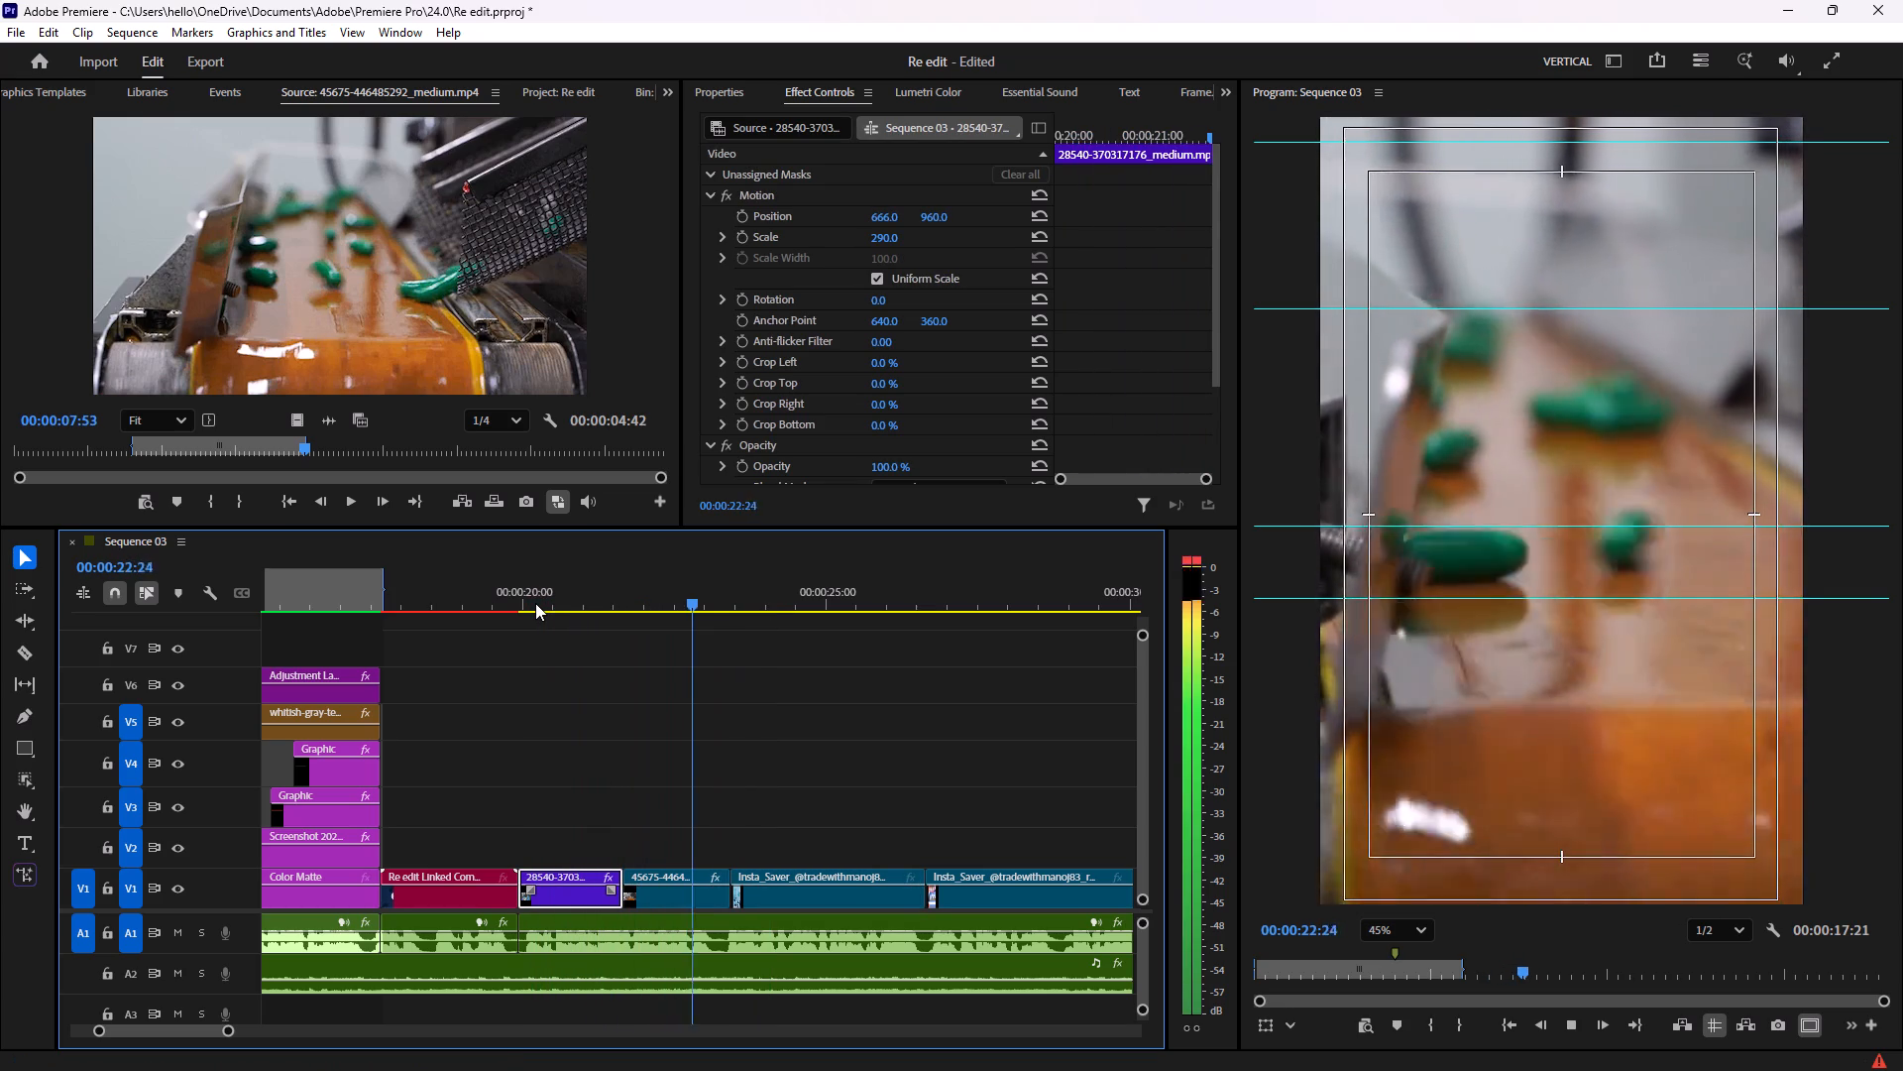
{"action": "left_click", "coordinate": [535, 603]}
{"action": "key", "text": "space"}
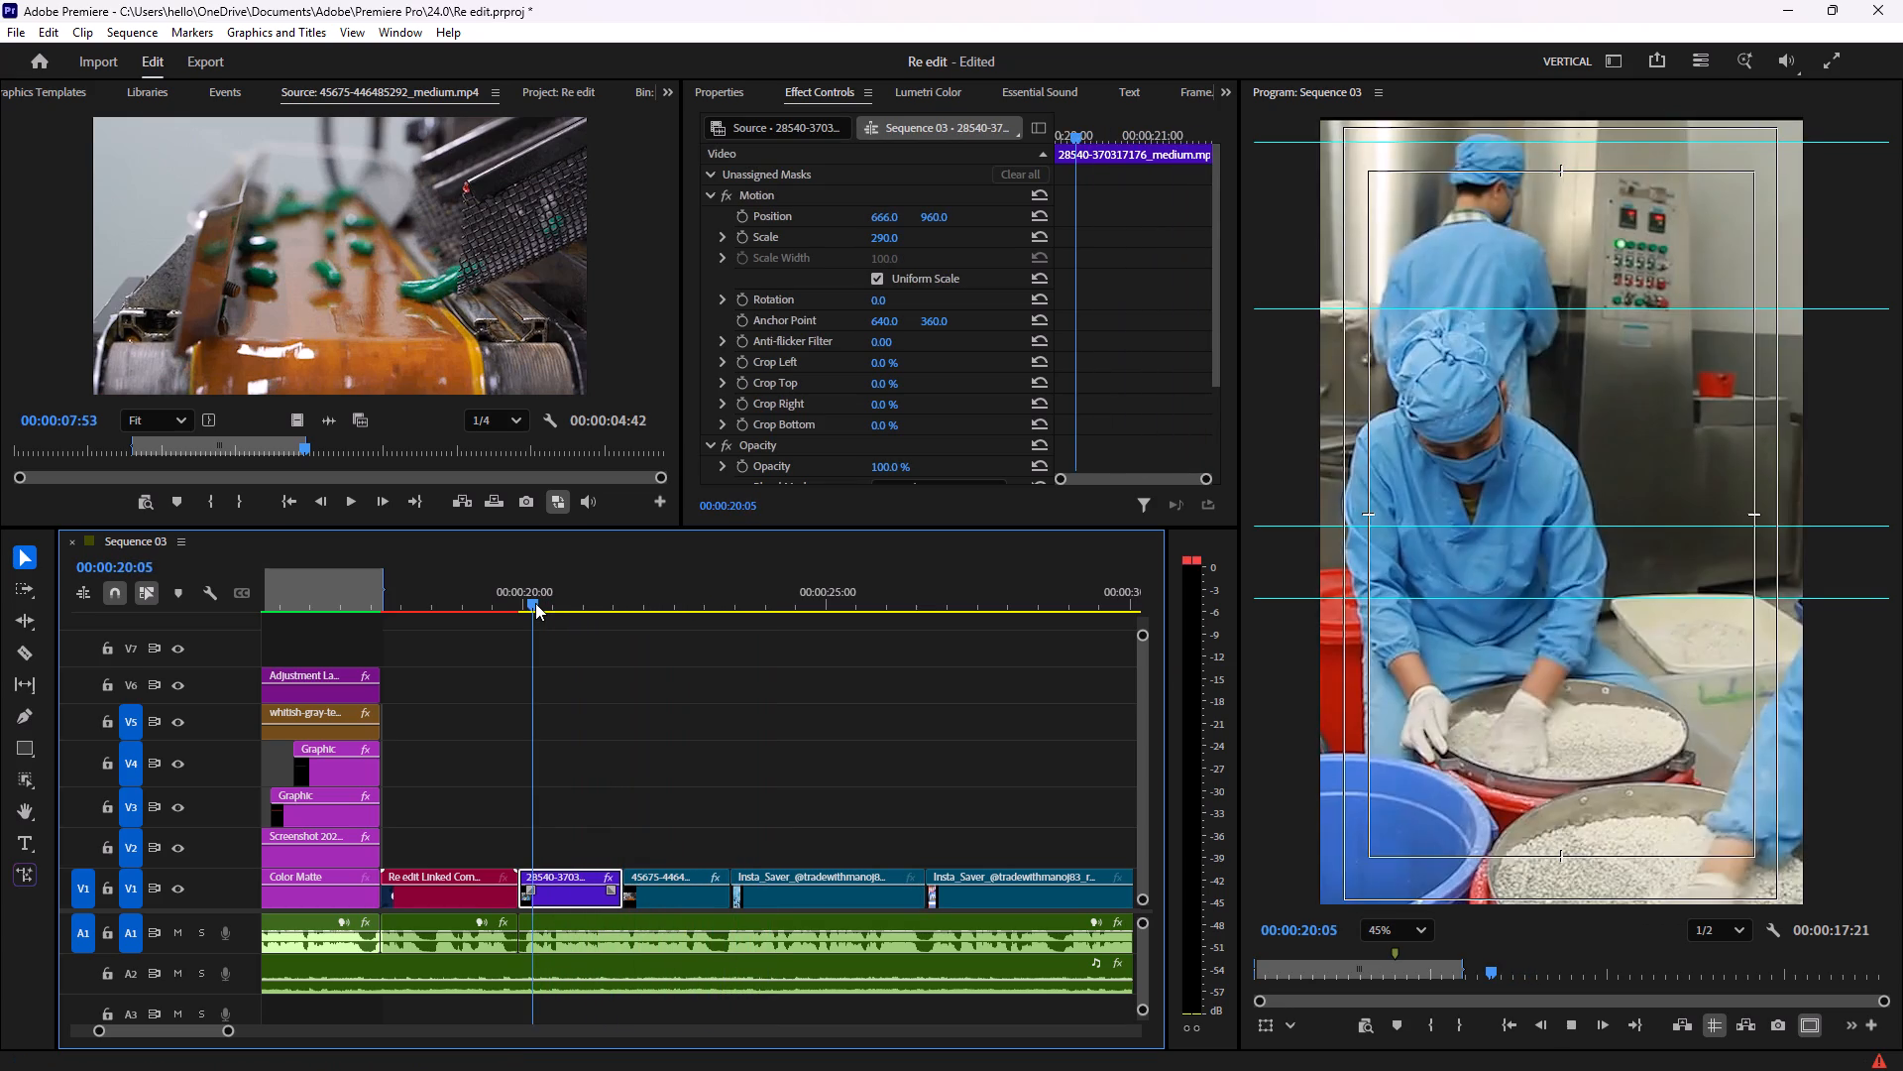
{"action": "key", "text": "space"}
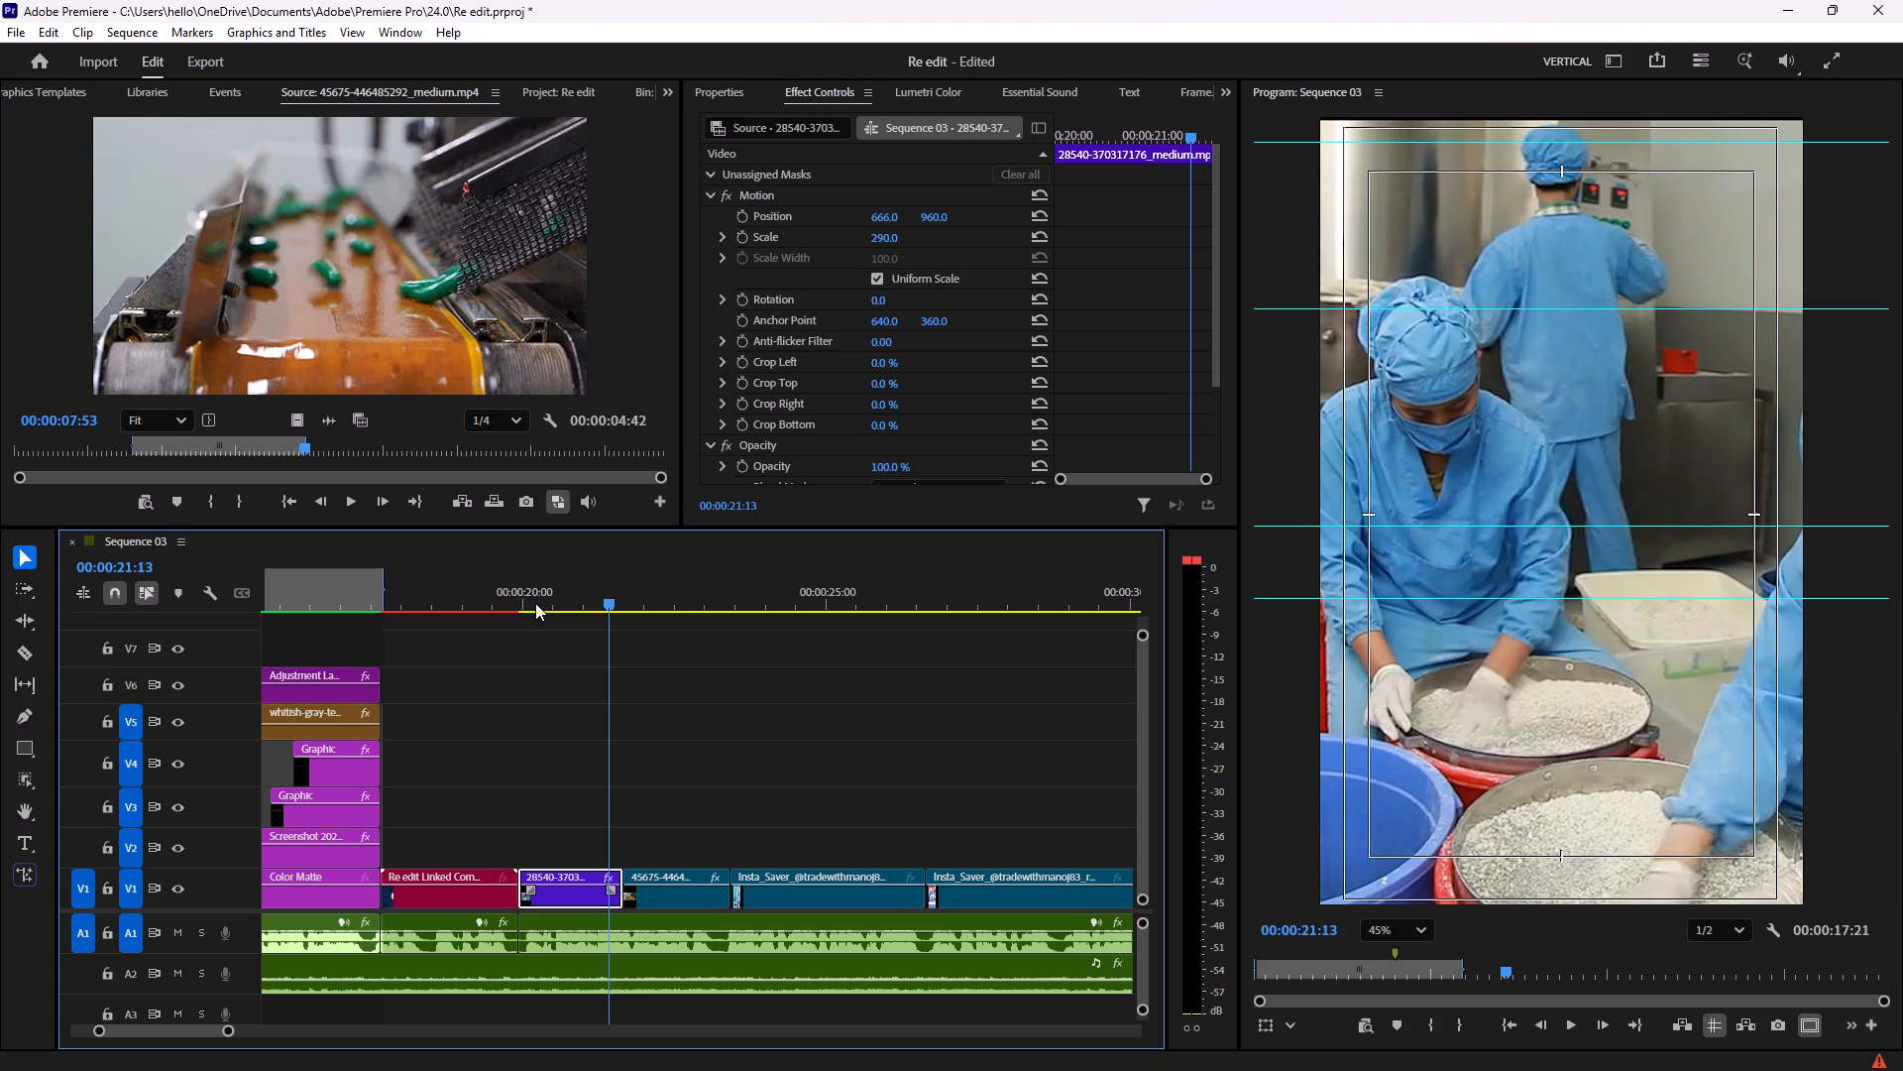
{"action": "key", "text": "space"}
{"action": "key", "text": "space"}
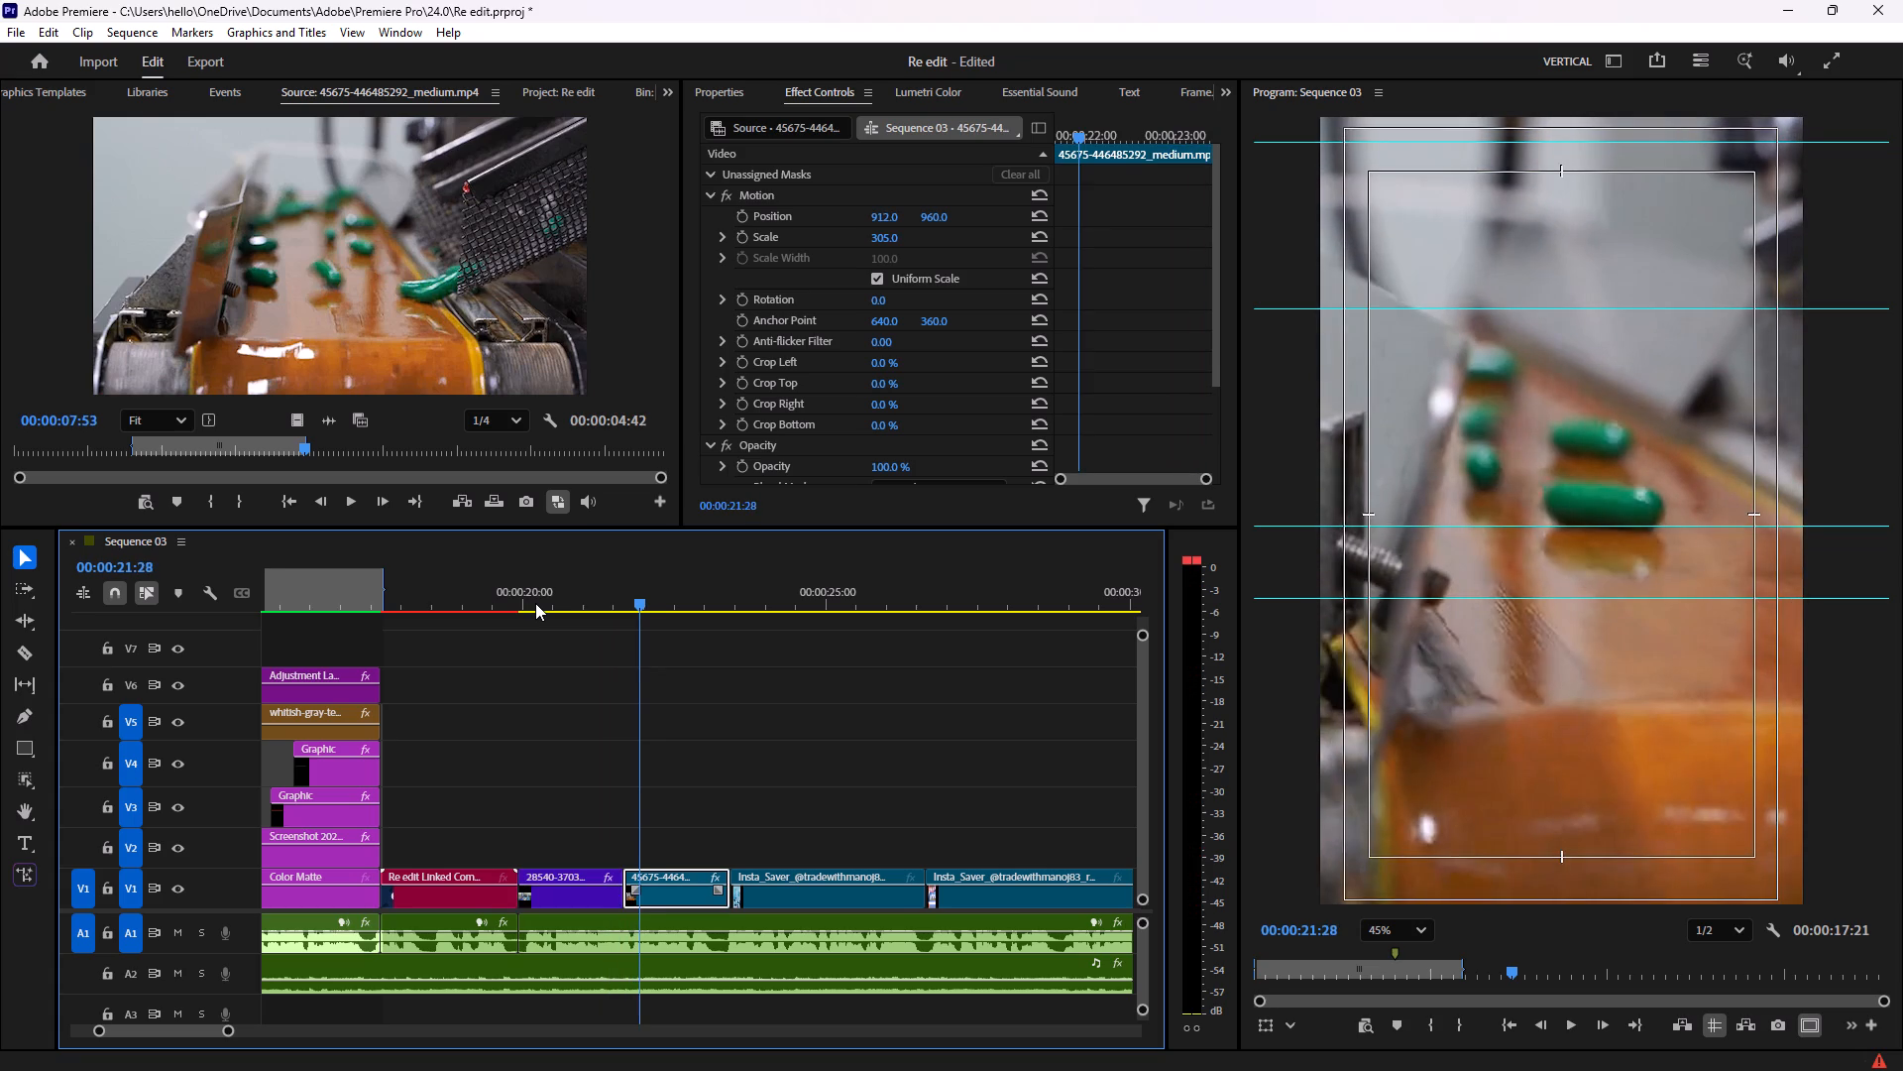
{"action": "key", "text": "space"}
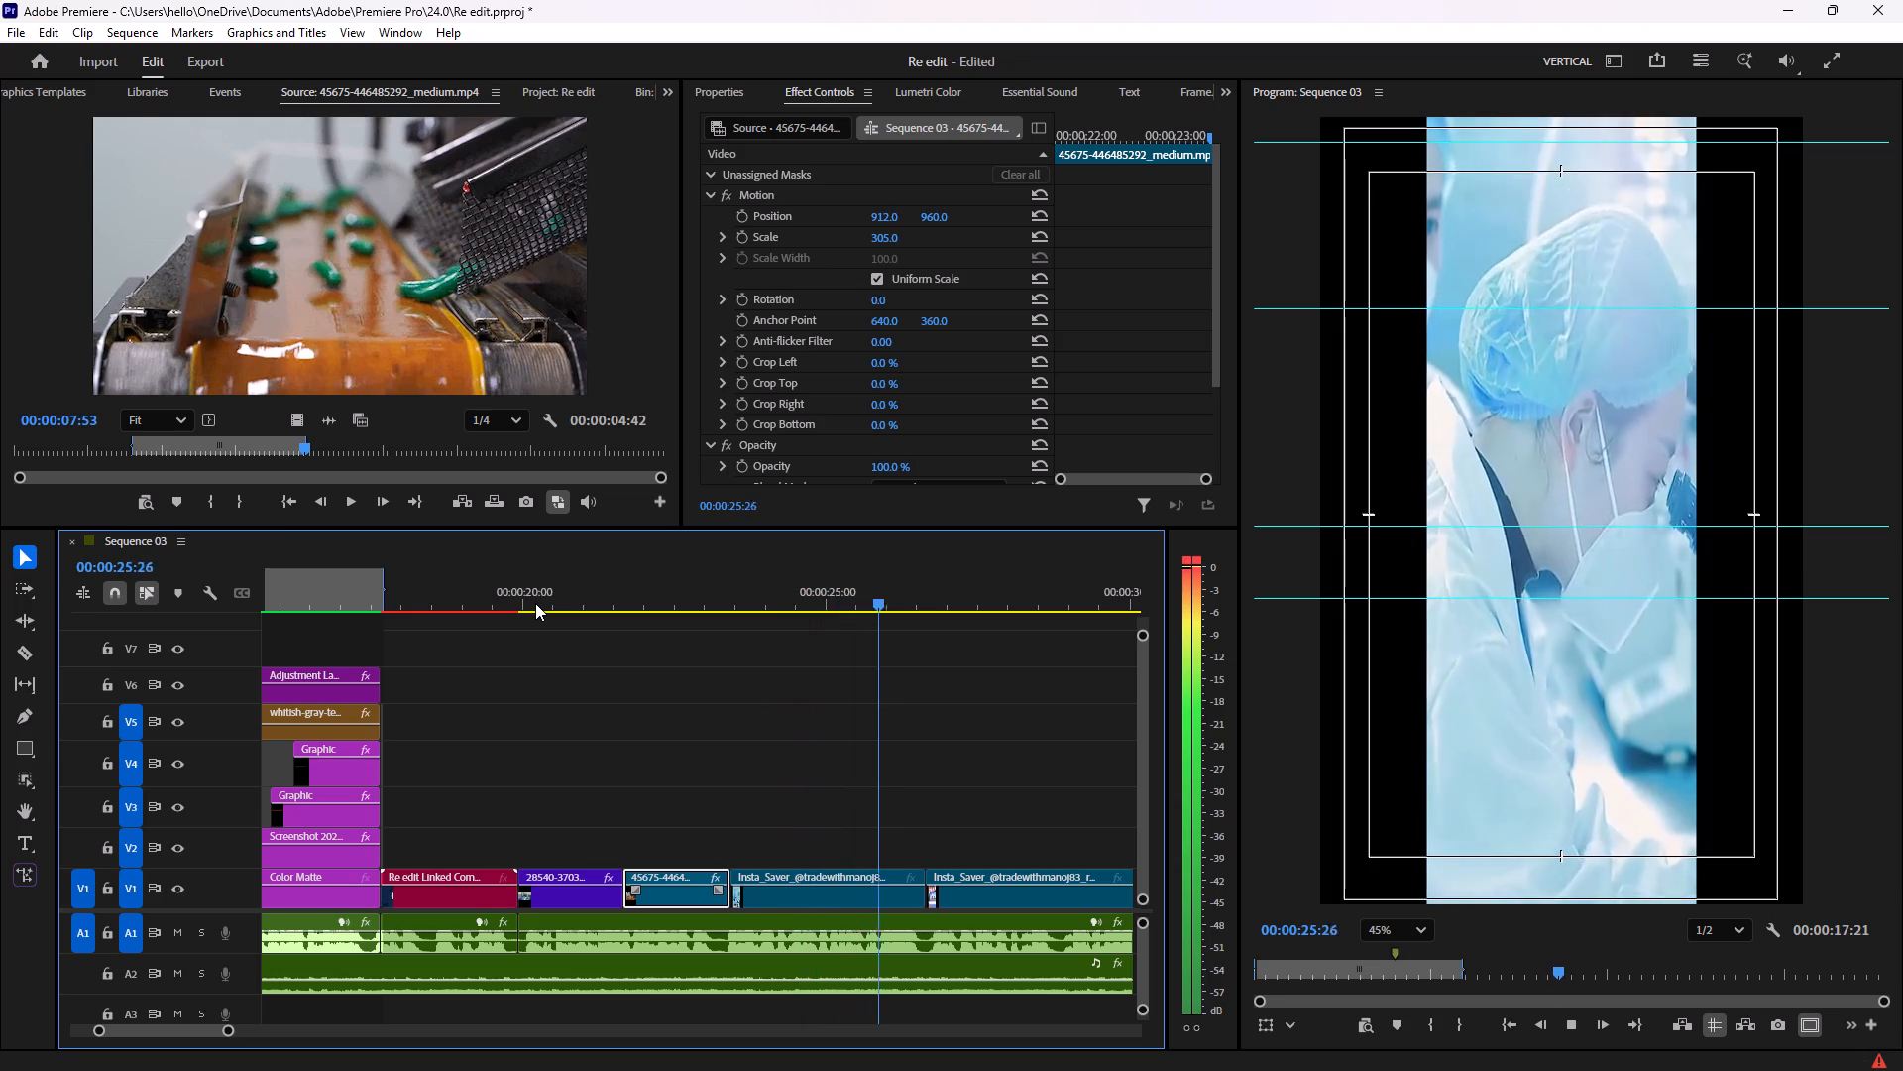
{"action": "key", "text": "space"}
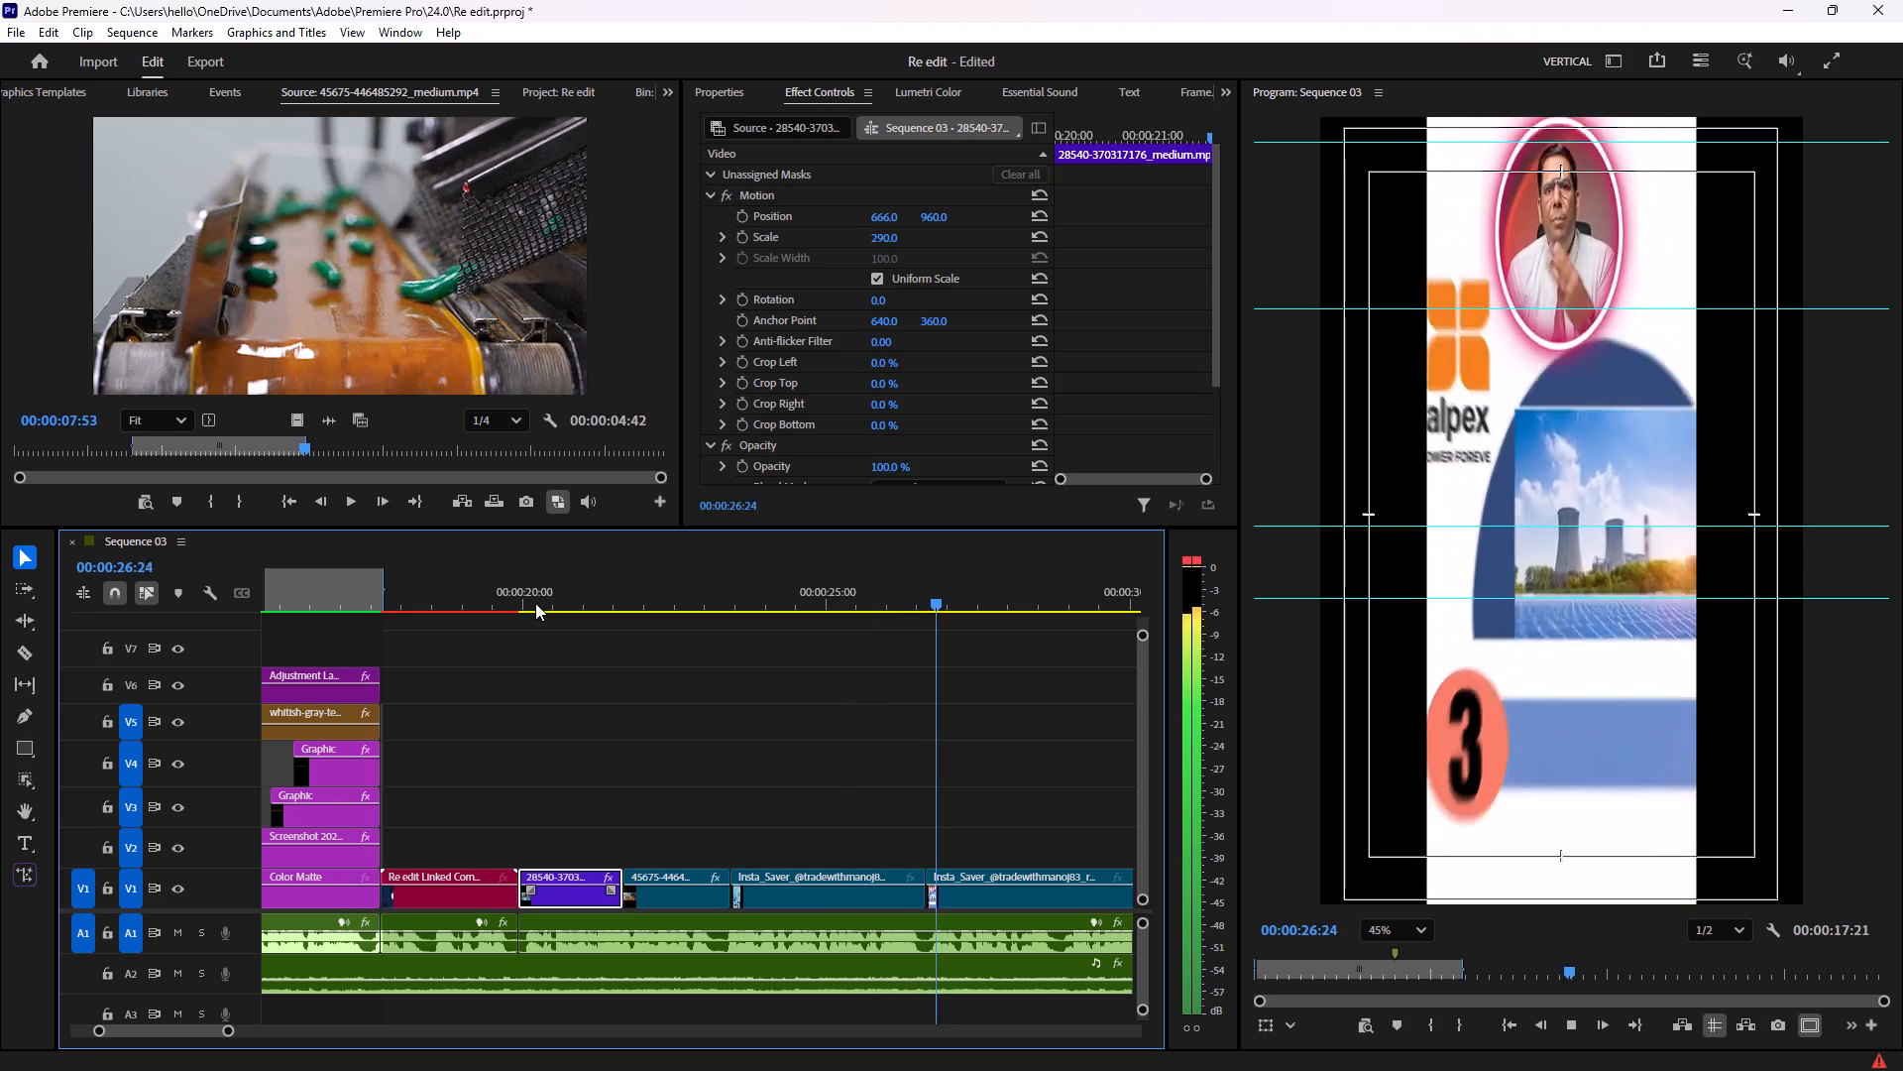
{"action": "key", "text": "space"}
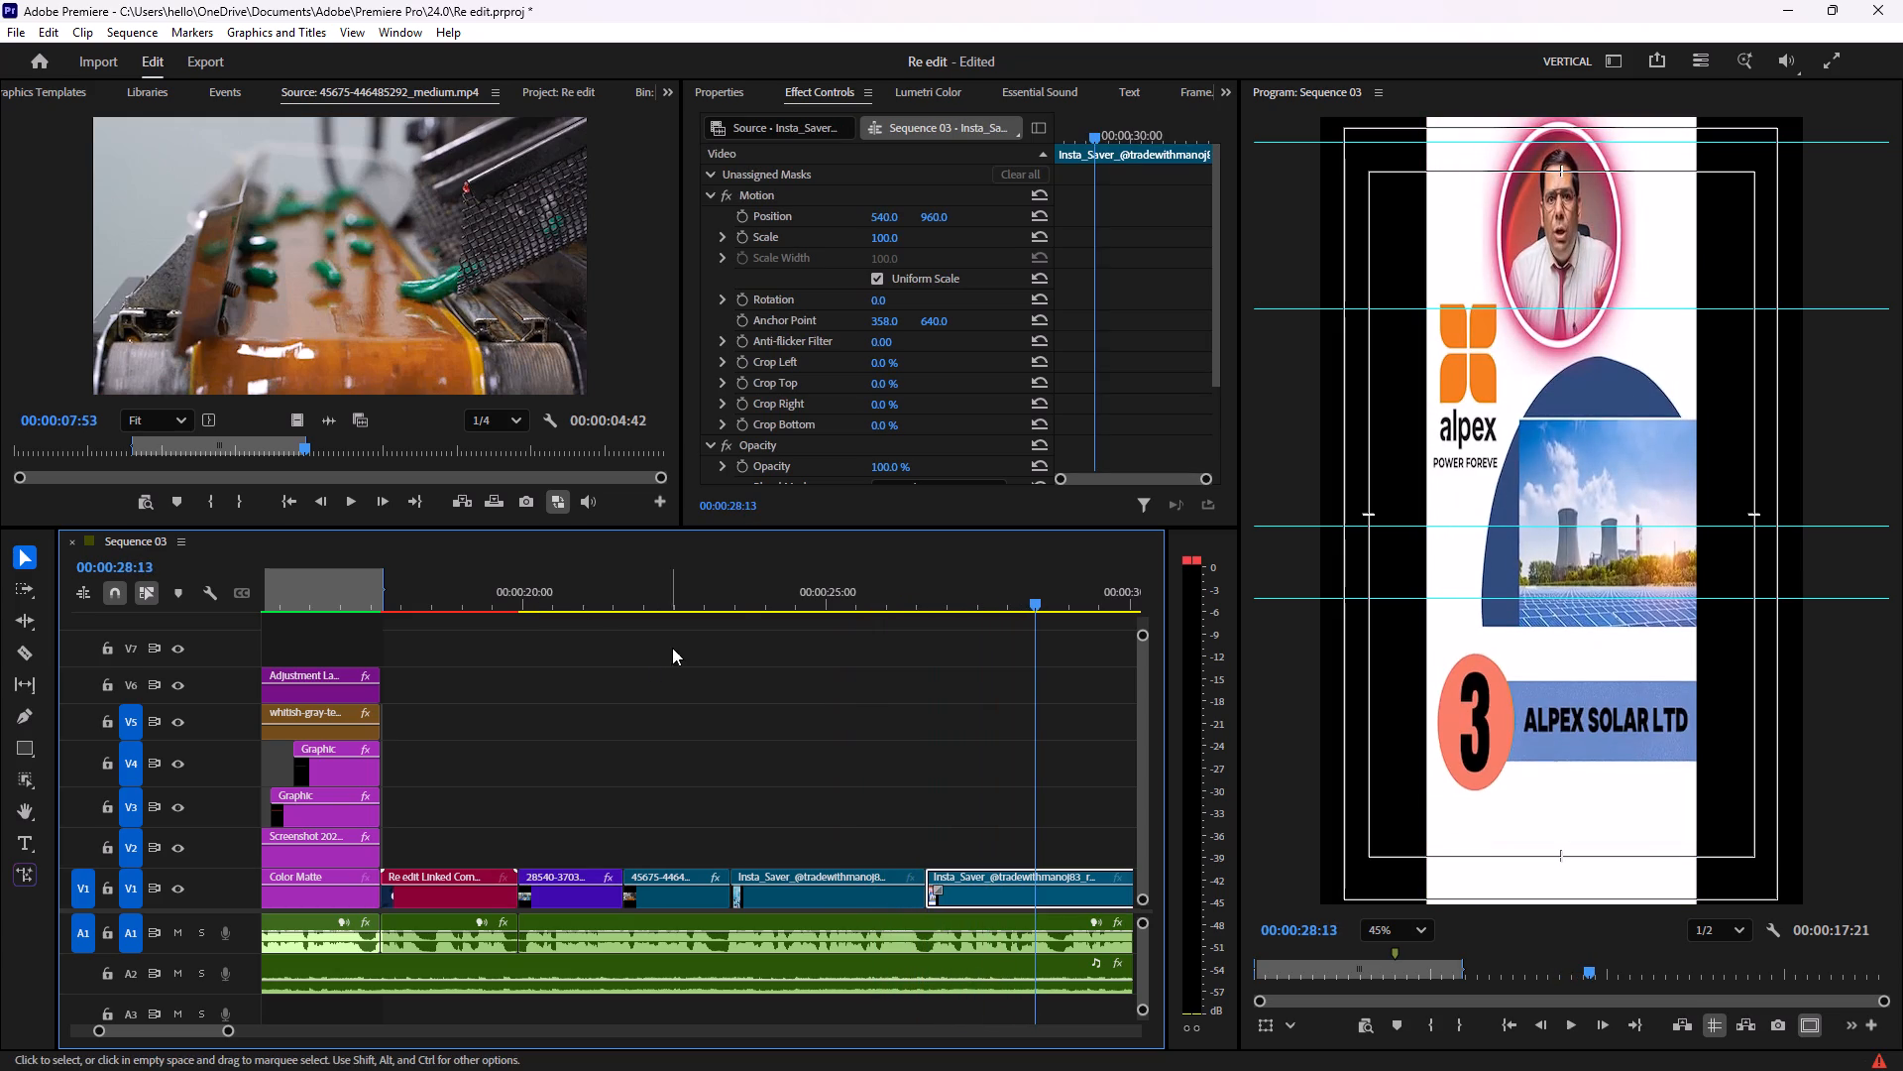
Delete the old lab footage clip that follows the capsule conveyor clip on V1, leaving its gap open.
{"action": "left_click", "coordinate": [737, 605]}
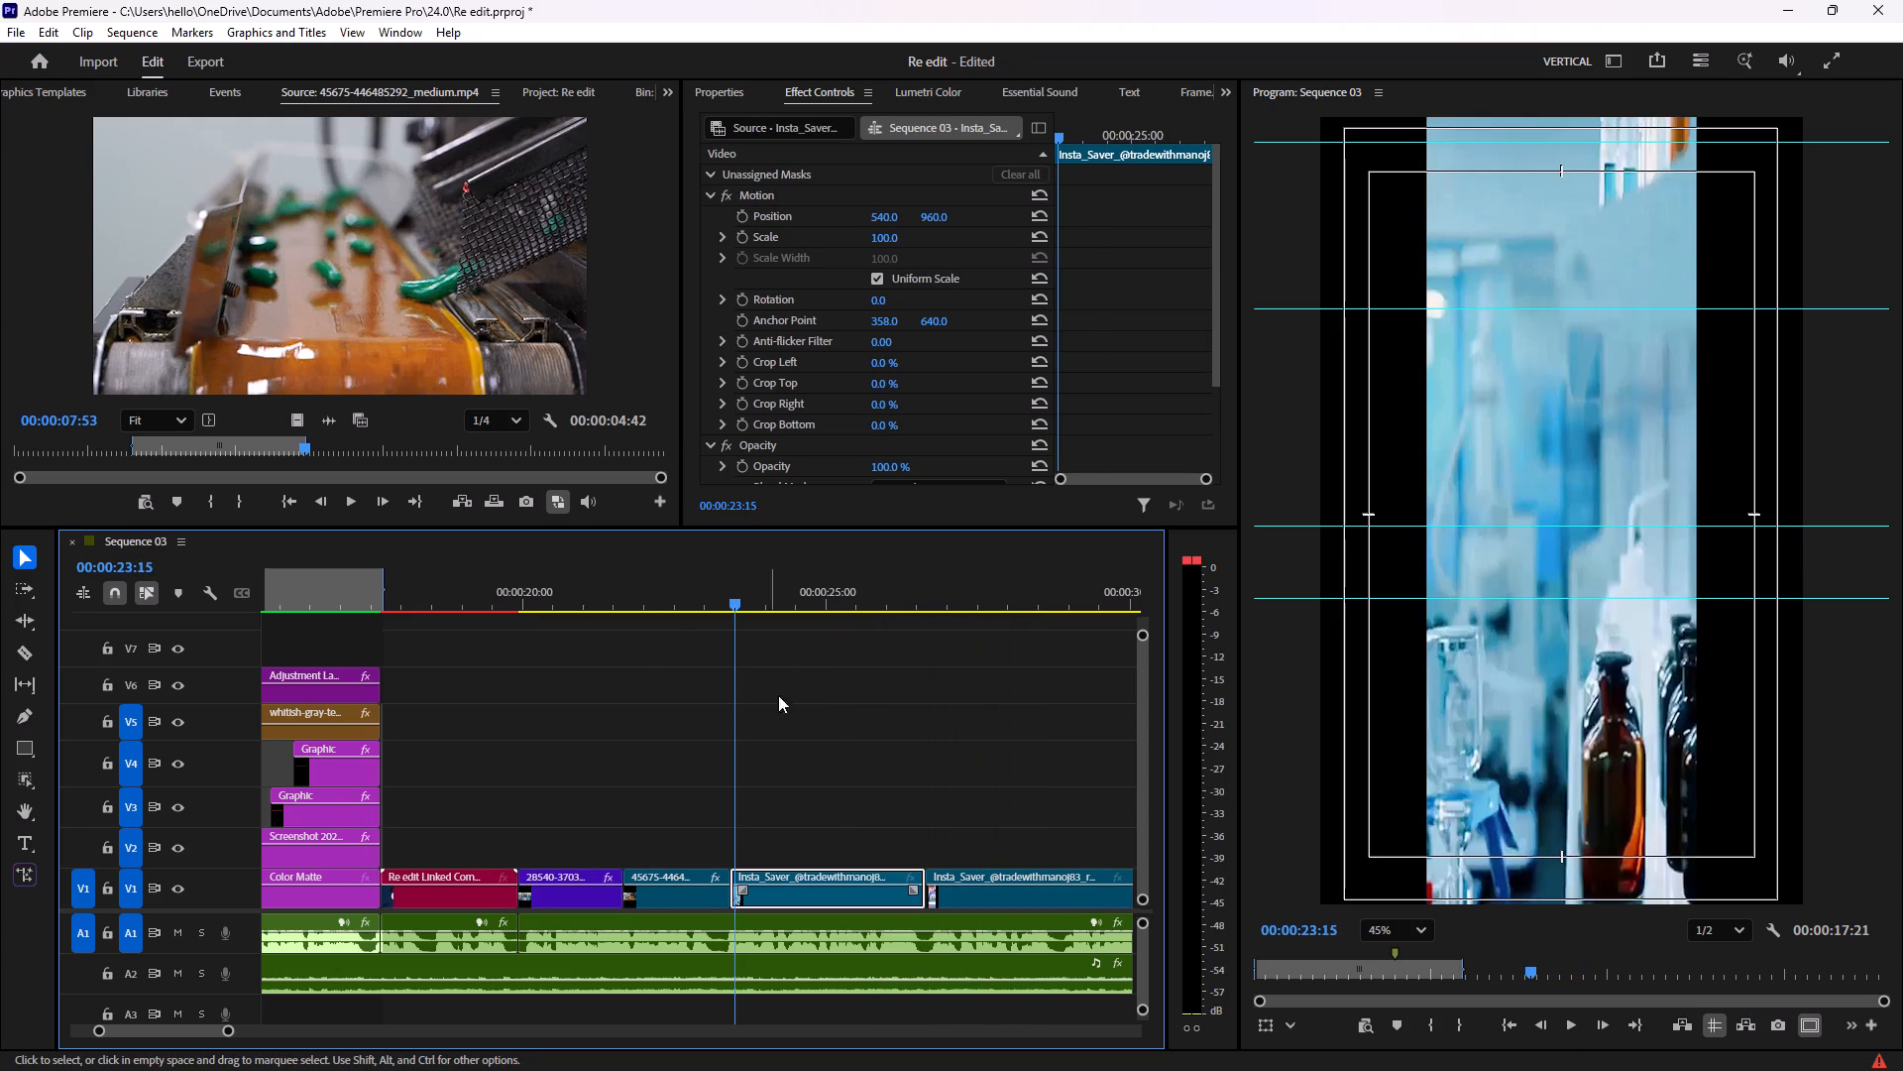
{"action": "left_click", "coordinate": [830, 875]}
{"action": "key", "text": "BackSpace"}
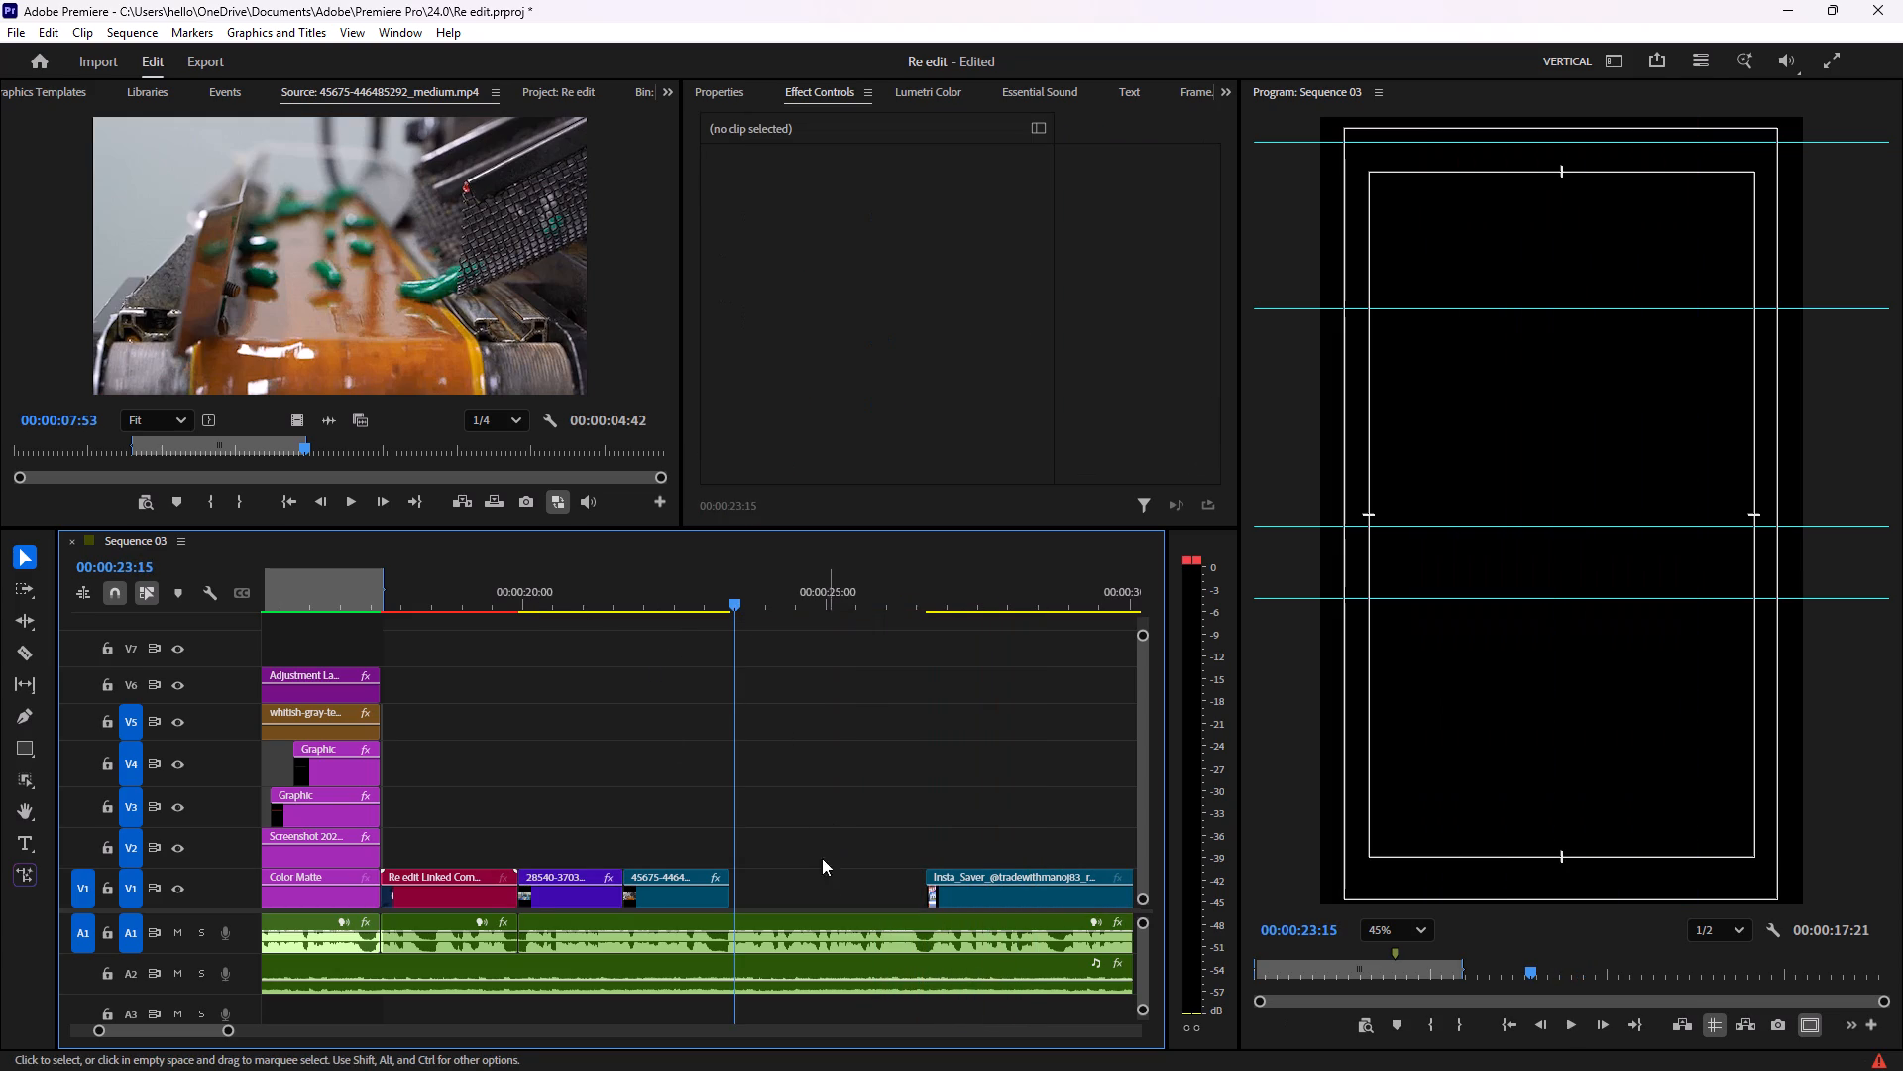
Browse the Re edit project media and switch to File Explorer's open Downloads windows.
{"action": "left_click", "coordinate": [150, 82]}
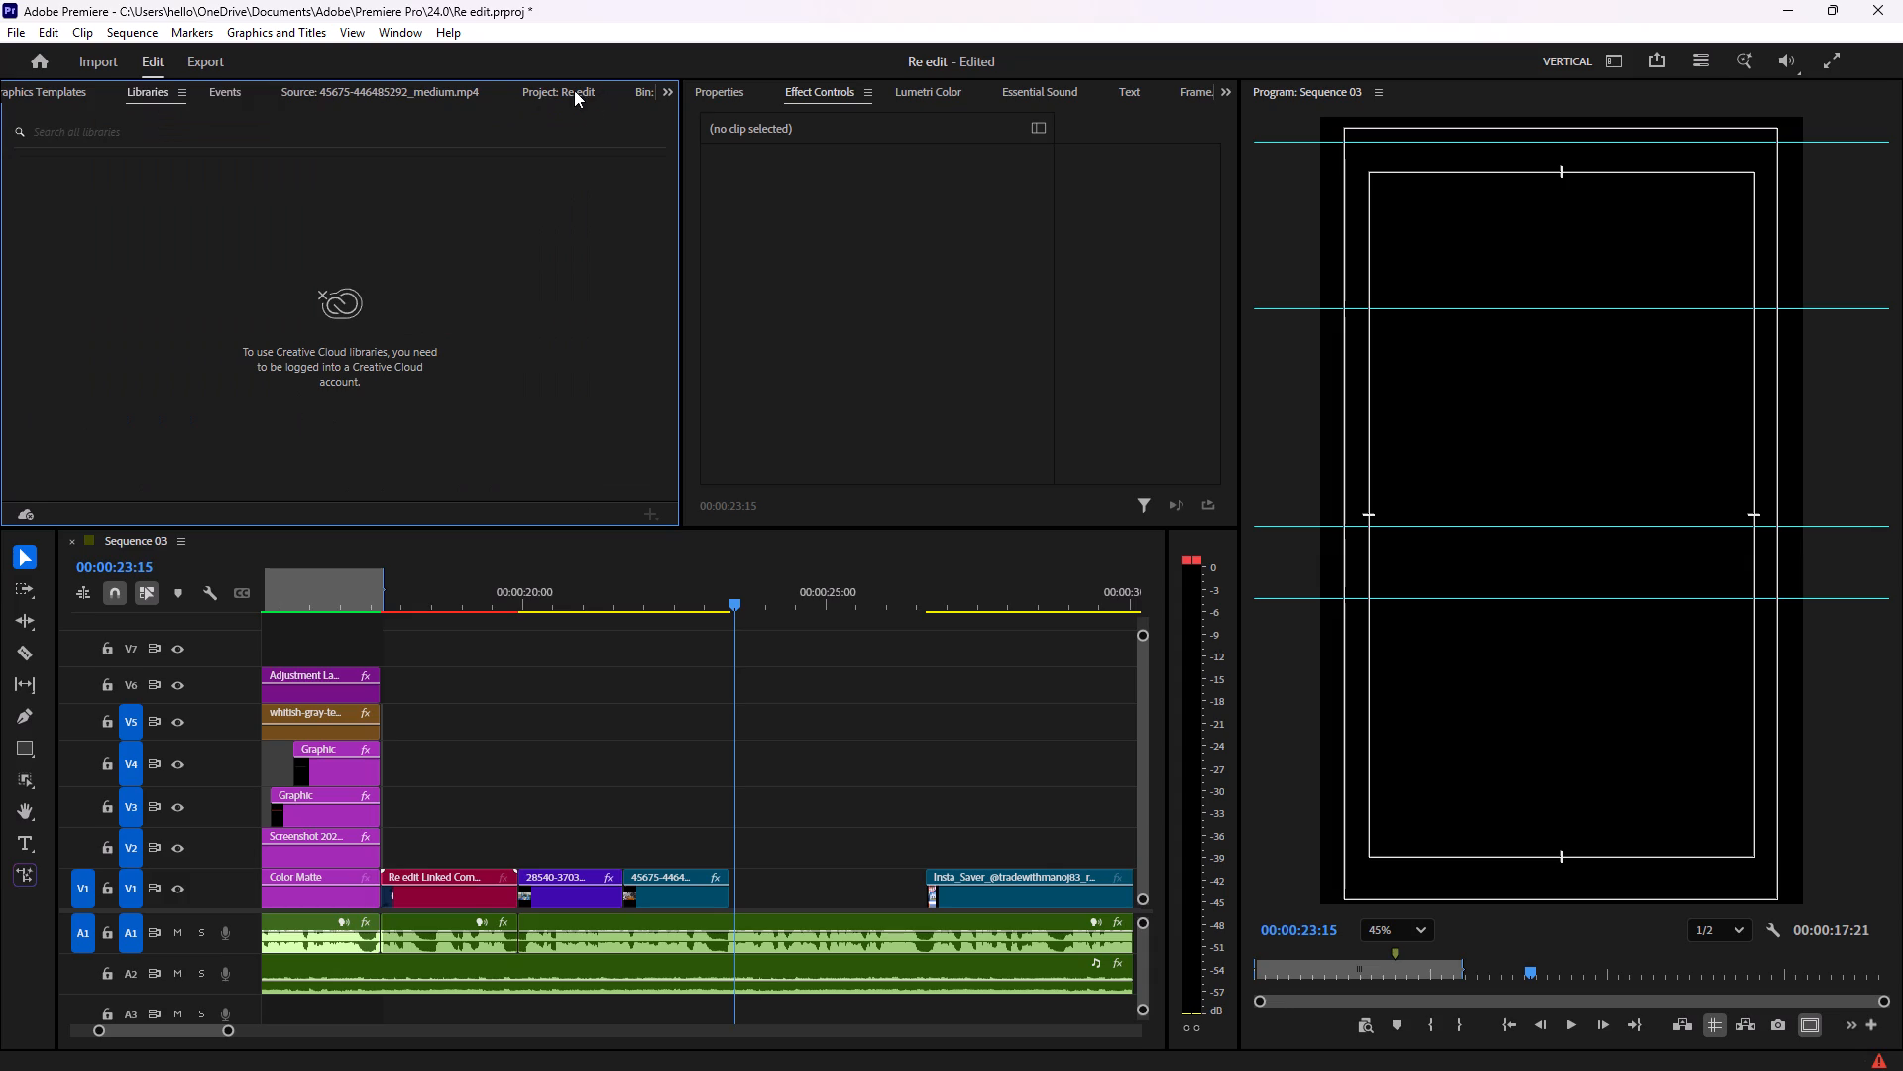
{"action": "left_click", "coordinate": [574, 90]}
{"action": "scroll", "coordinate": [413, 346], "scroll_direction": "down", "scroll_amount": 4}
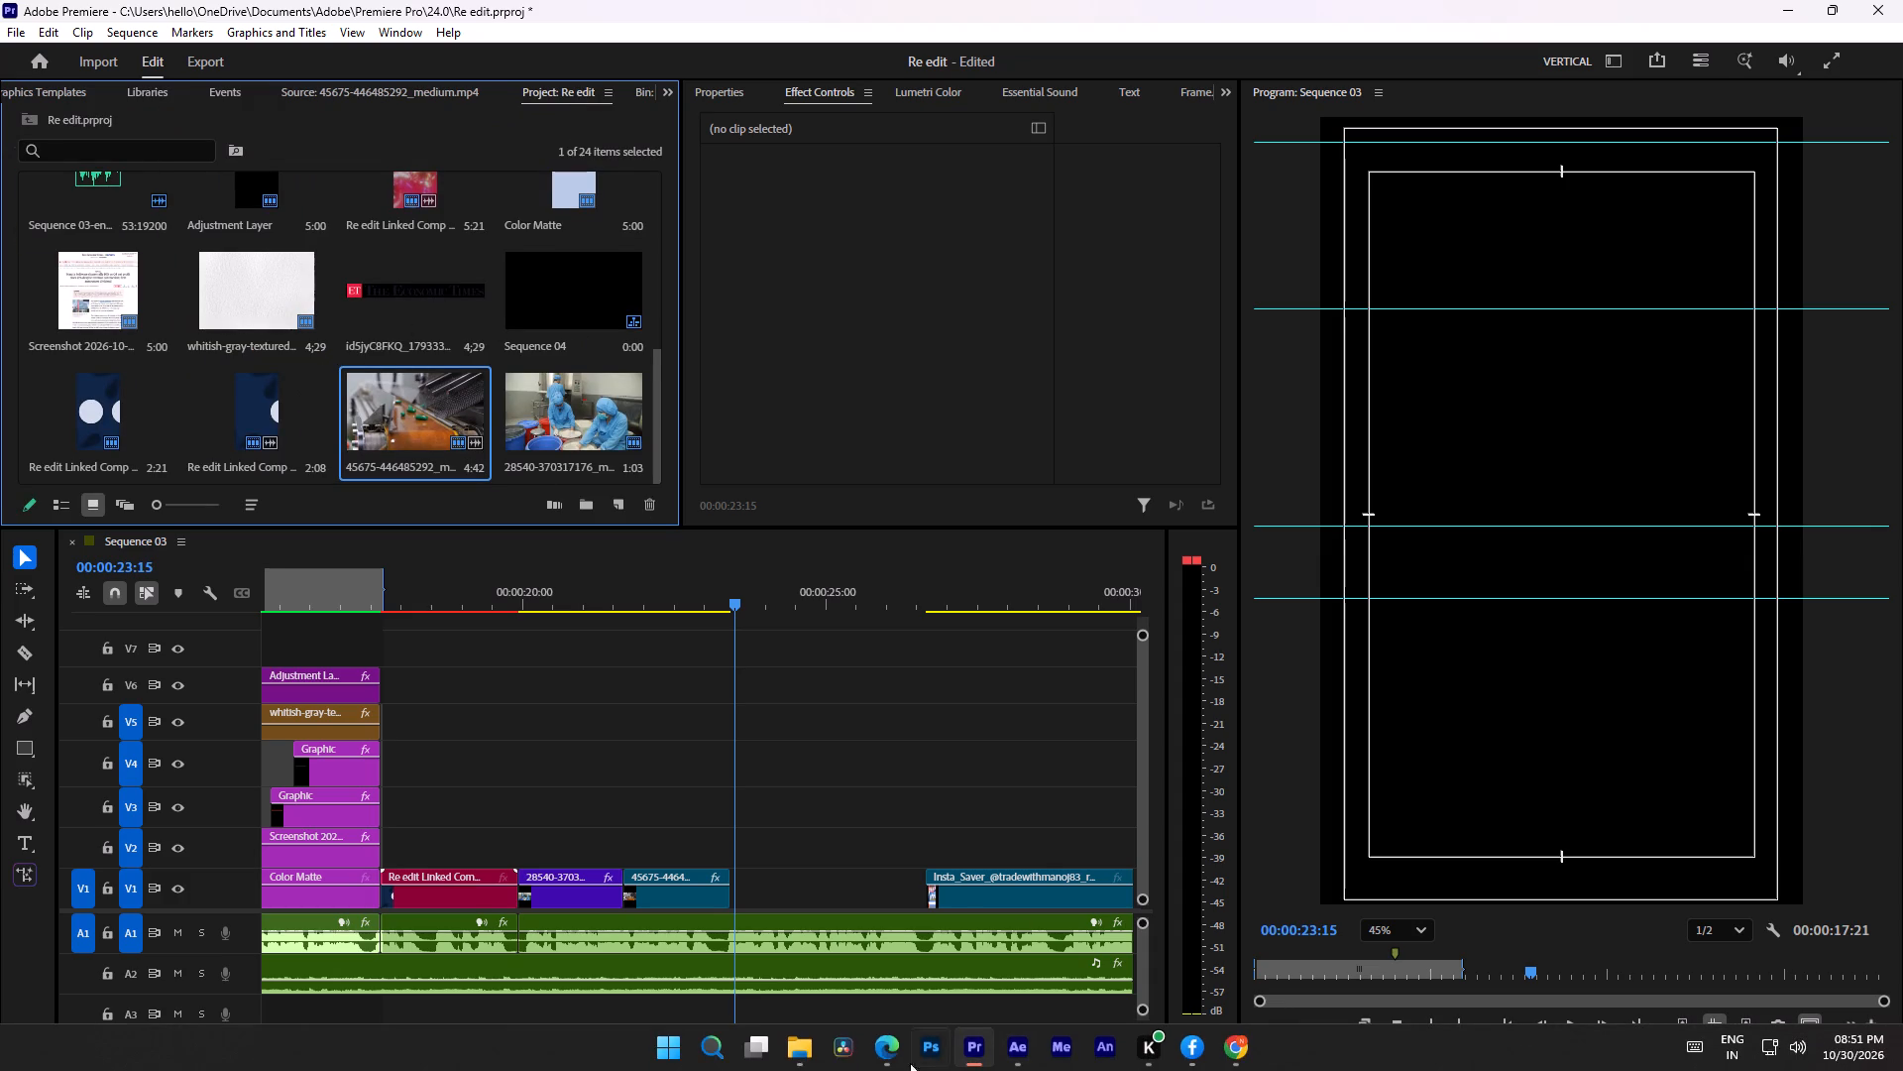
{"action": "left_click", "coordinate": [785, 1053]}
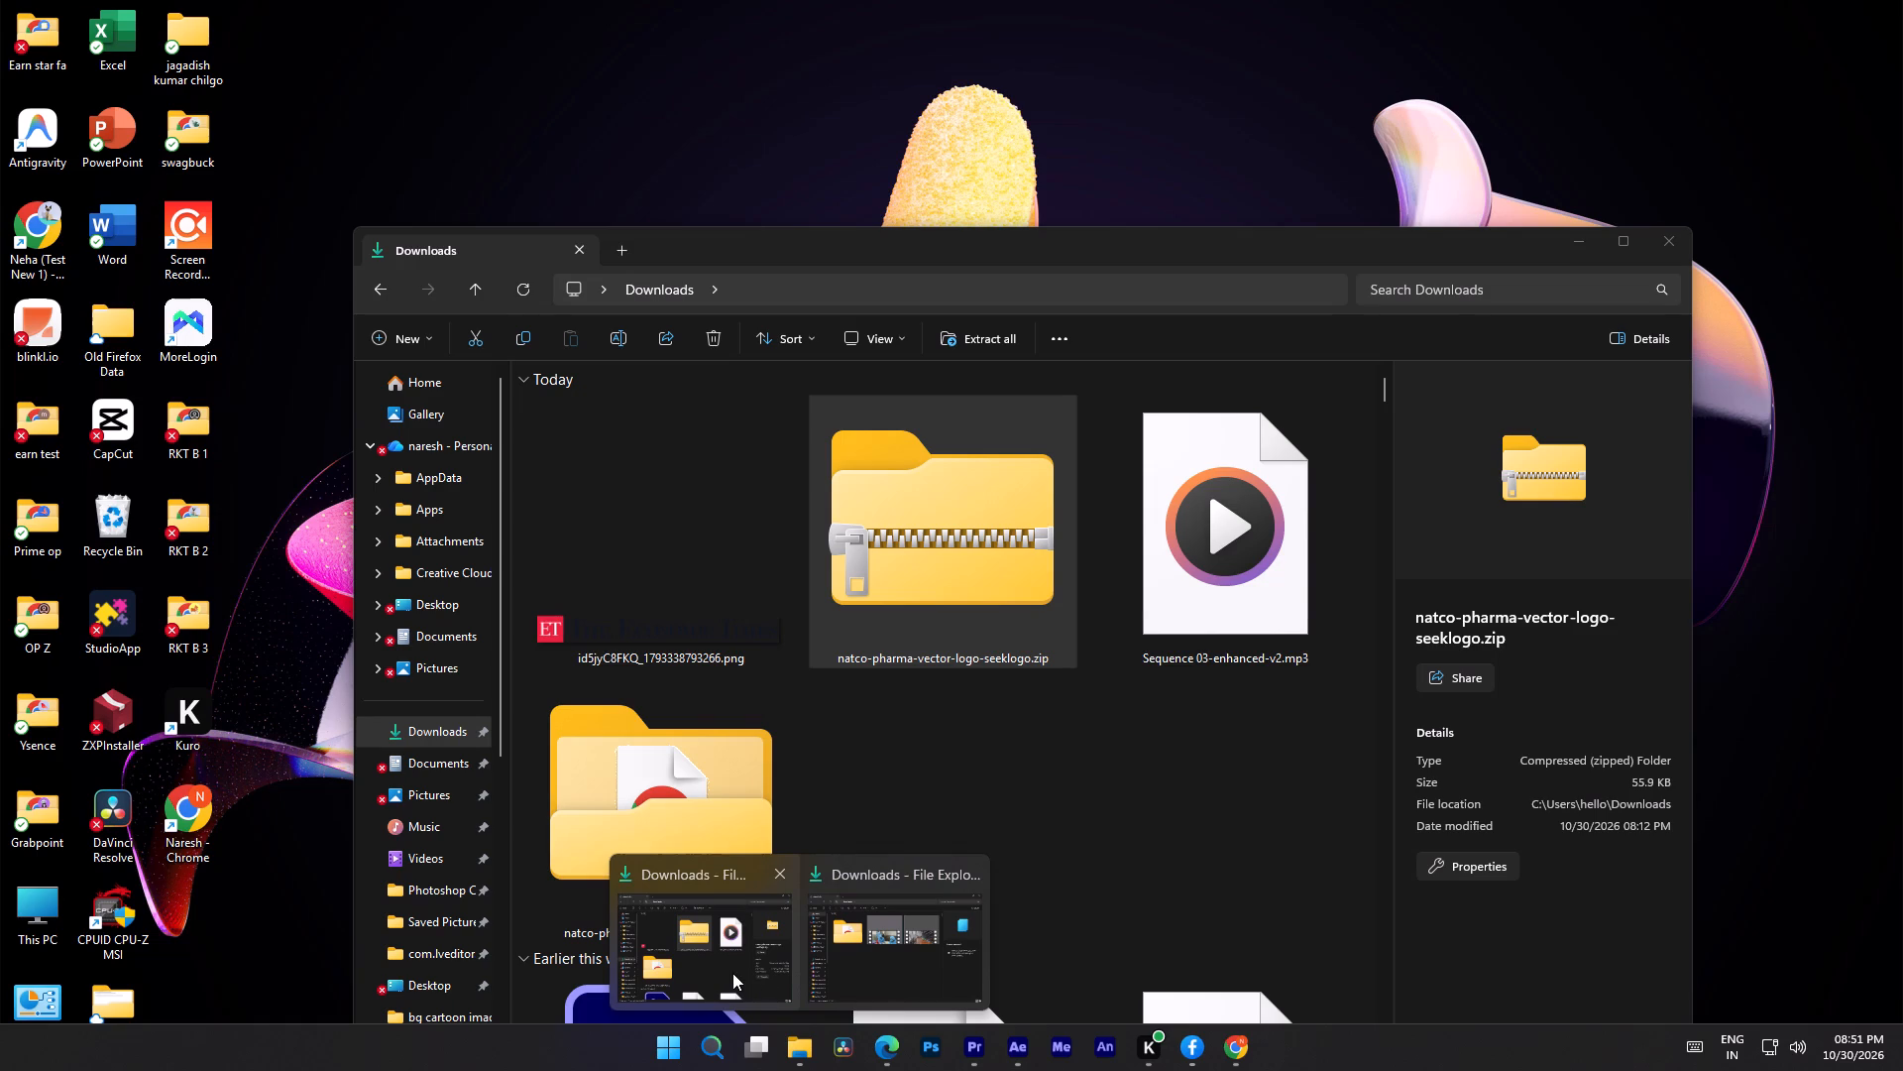
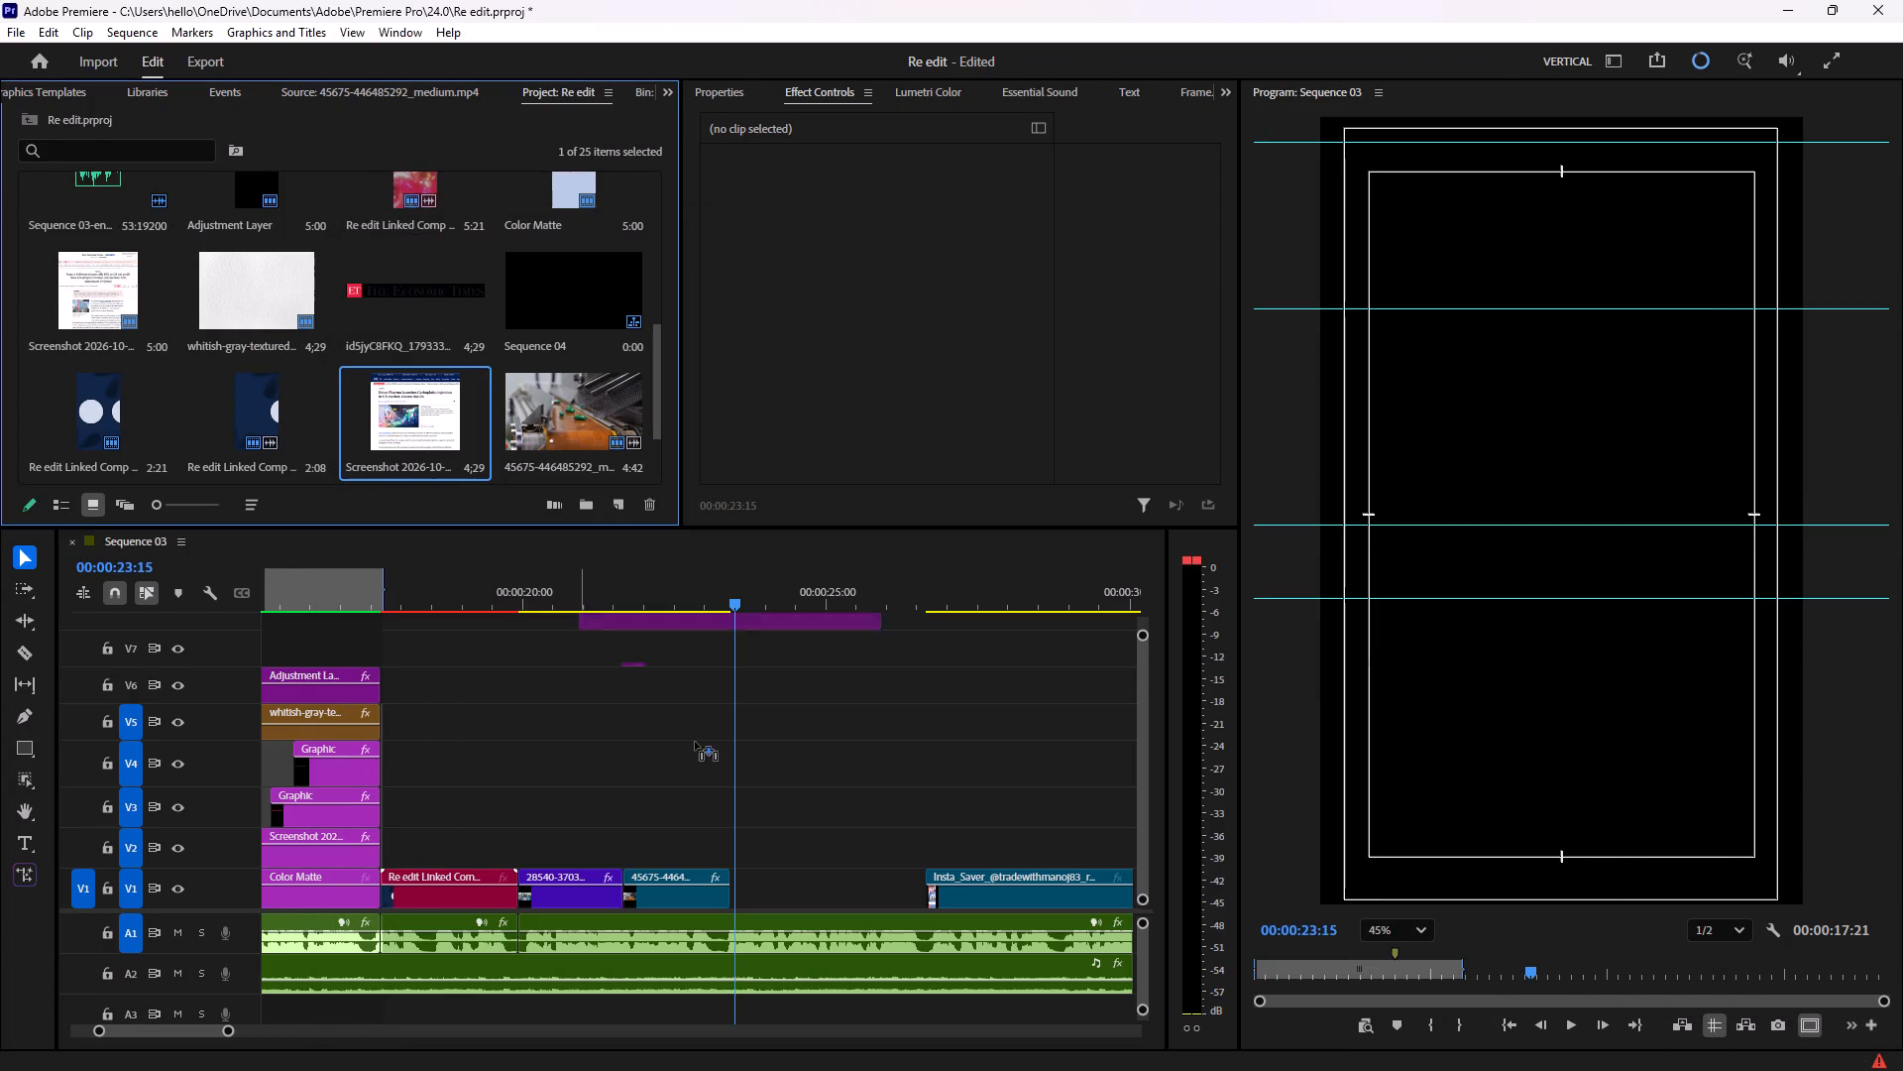
Place the Natco article screenshot on V2 after the capsule conveyor clip and trim its end to the start of the Alpex Solar clip.
{"action": "left_click_drag", "start_coordinate": [695, 742], "coordinate": [725, 873]}
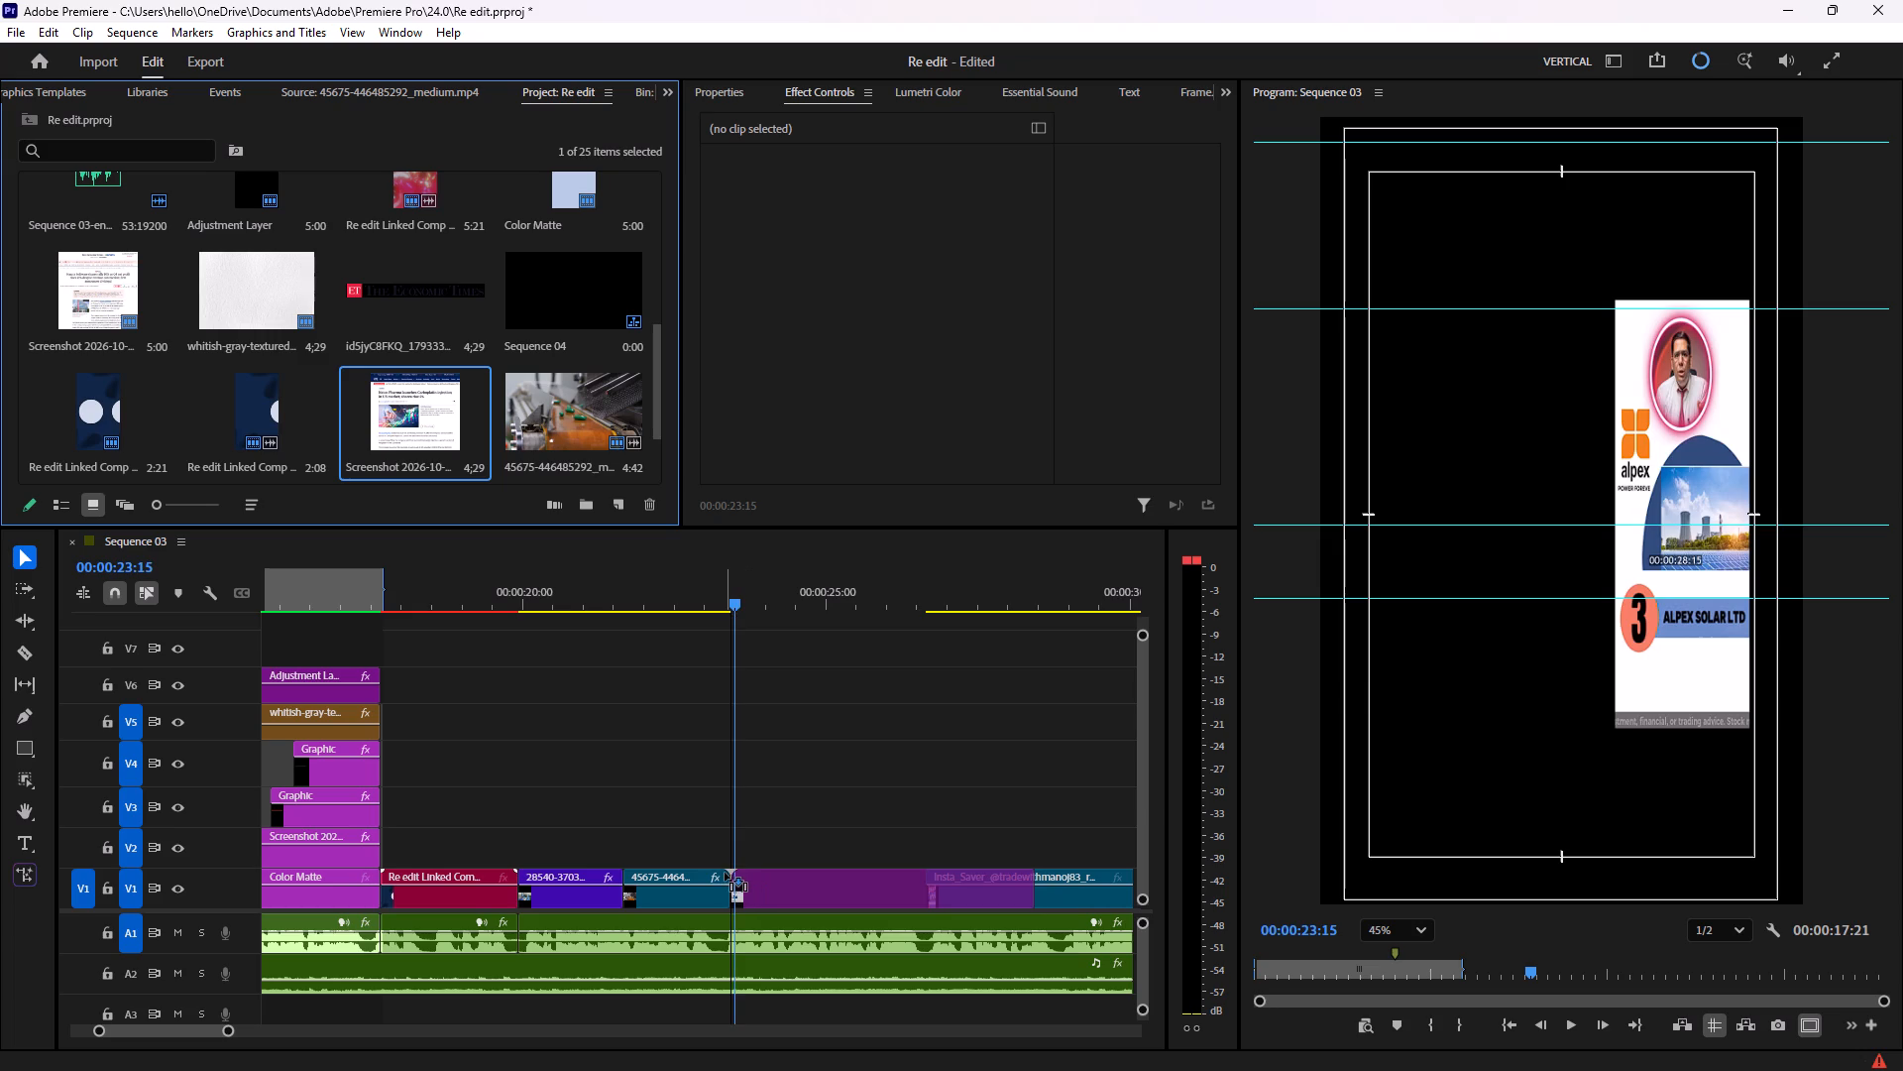
{"action": "left_click_drag", "start_coordinate": [725, 873], "coordinate": [726, 851]}
{"action": "left_click", "coordinate": [786, 849]}
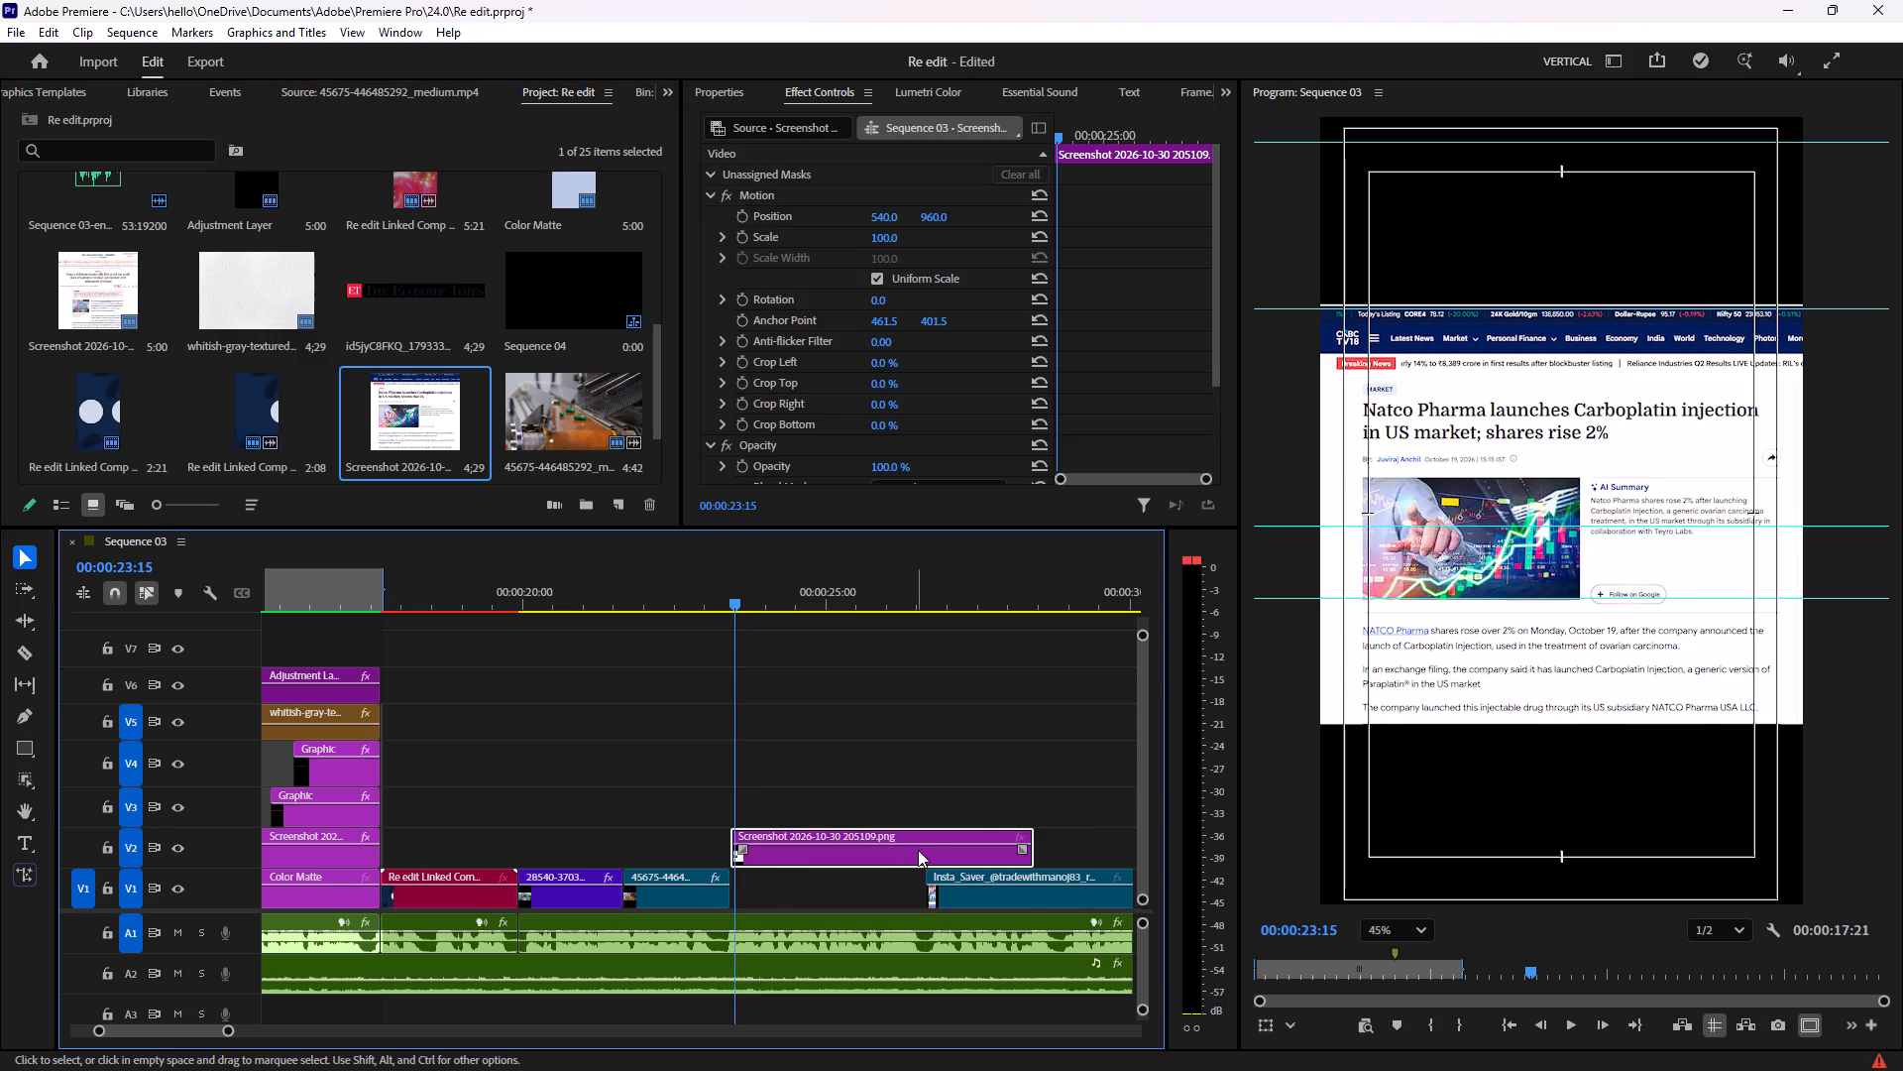
{"action": "left_click_drag", "start_coordinate": [1033, 832], "coordinate": [939, 834]}
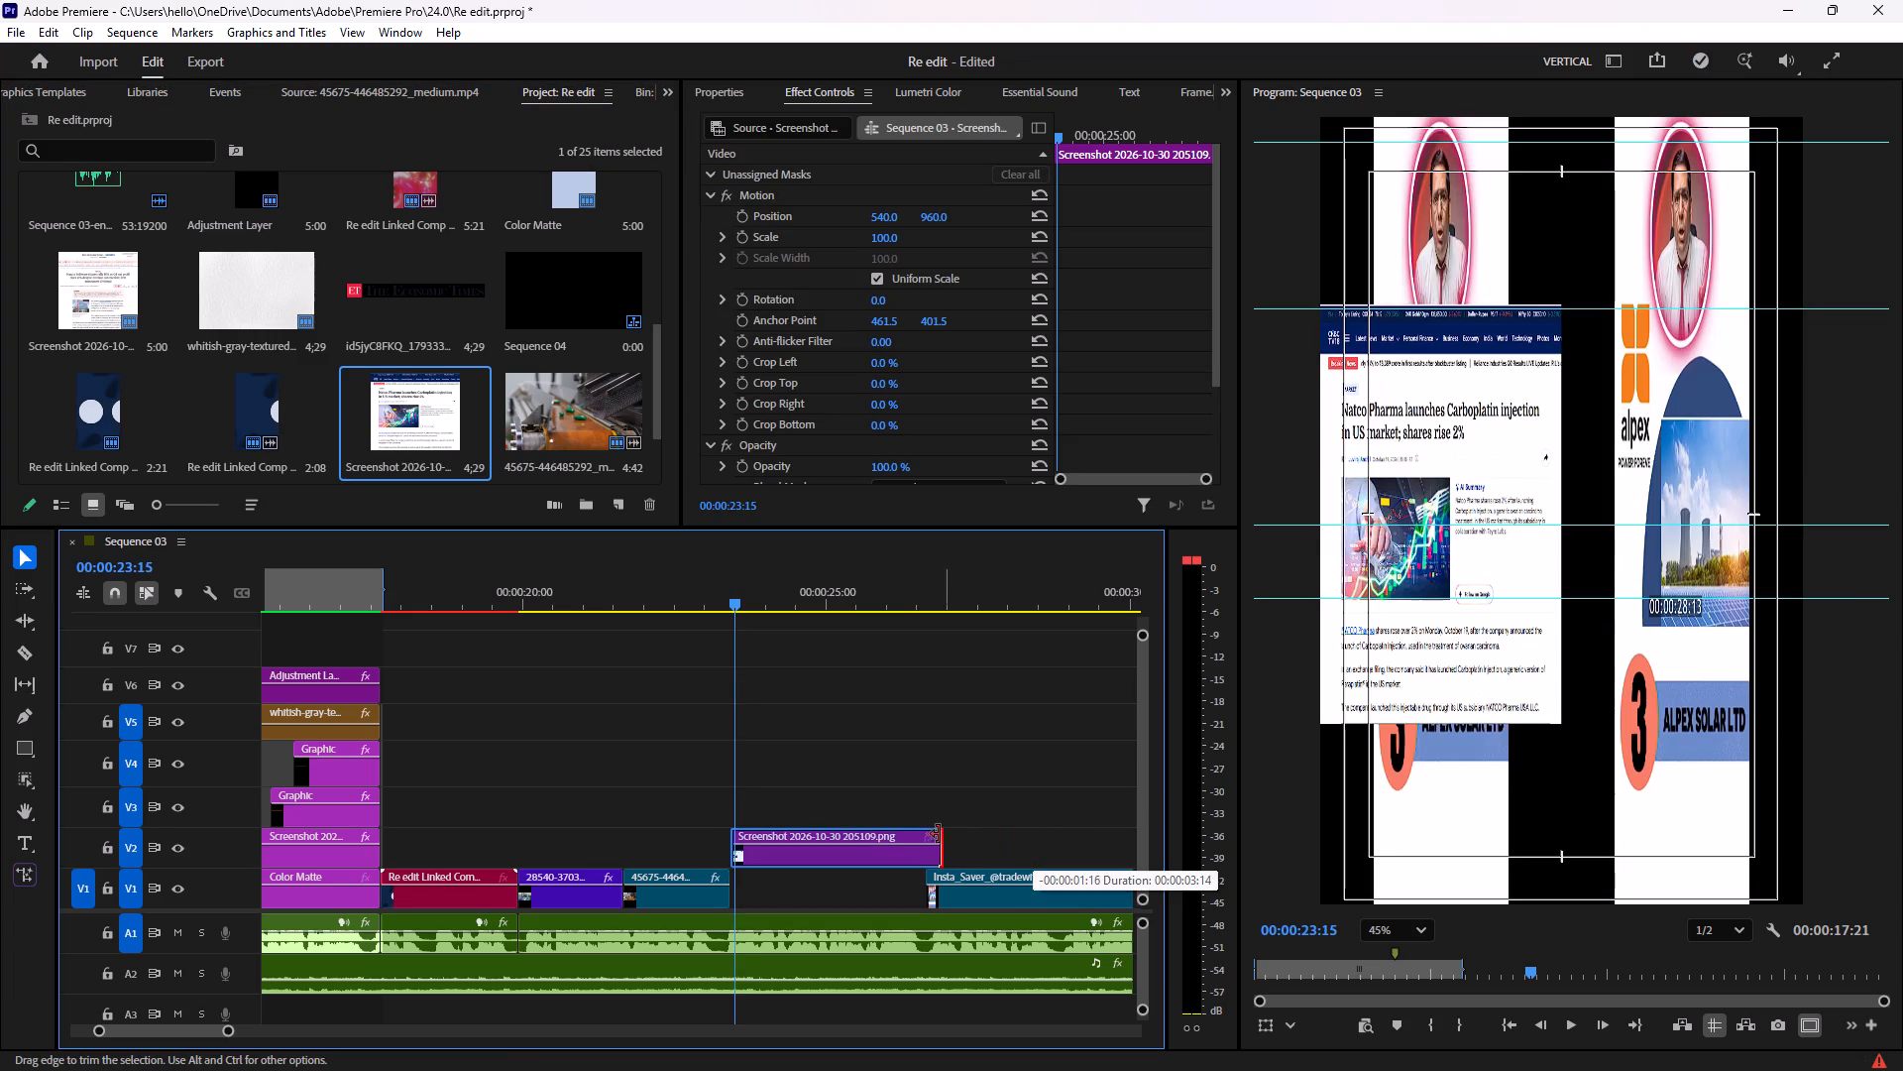
{"action": "left_click_drag", "start_coordinate": [939, 834], "coordinate": [927, 835]}
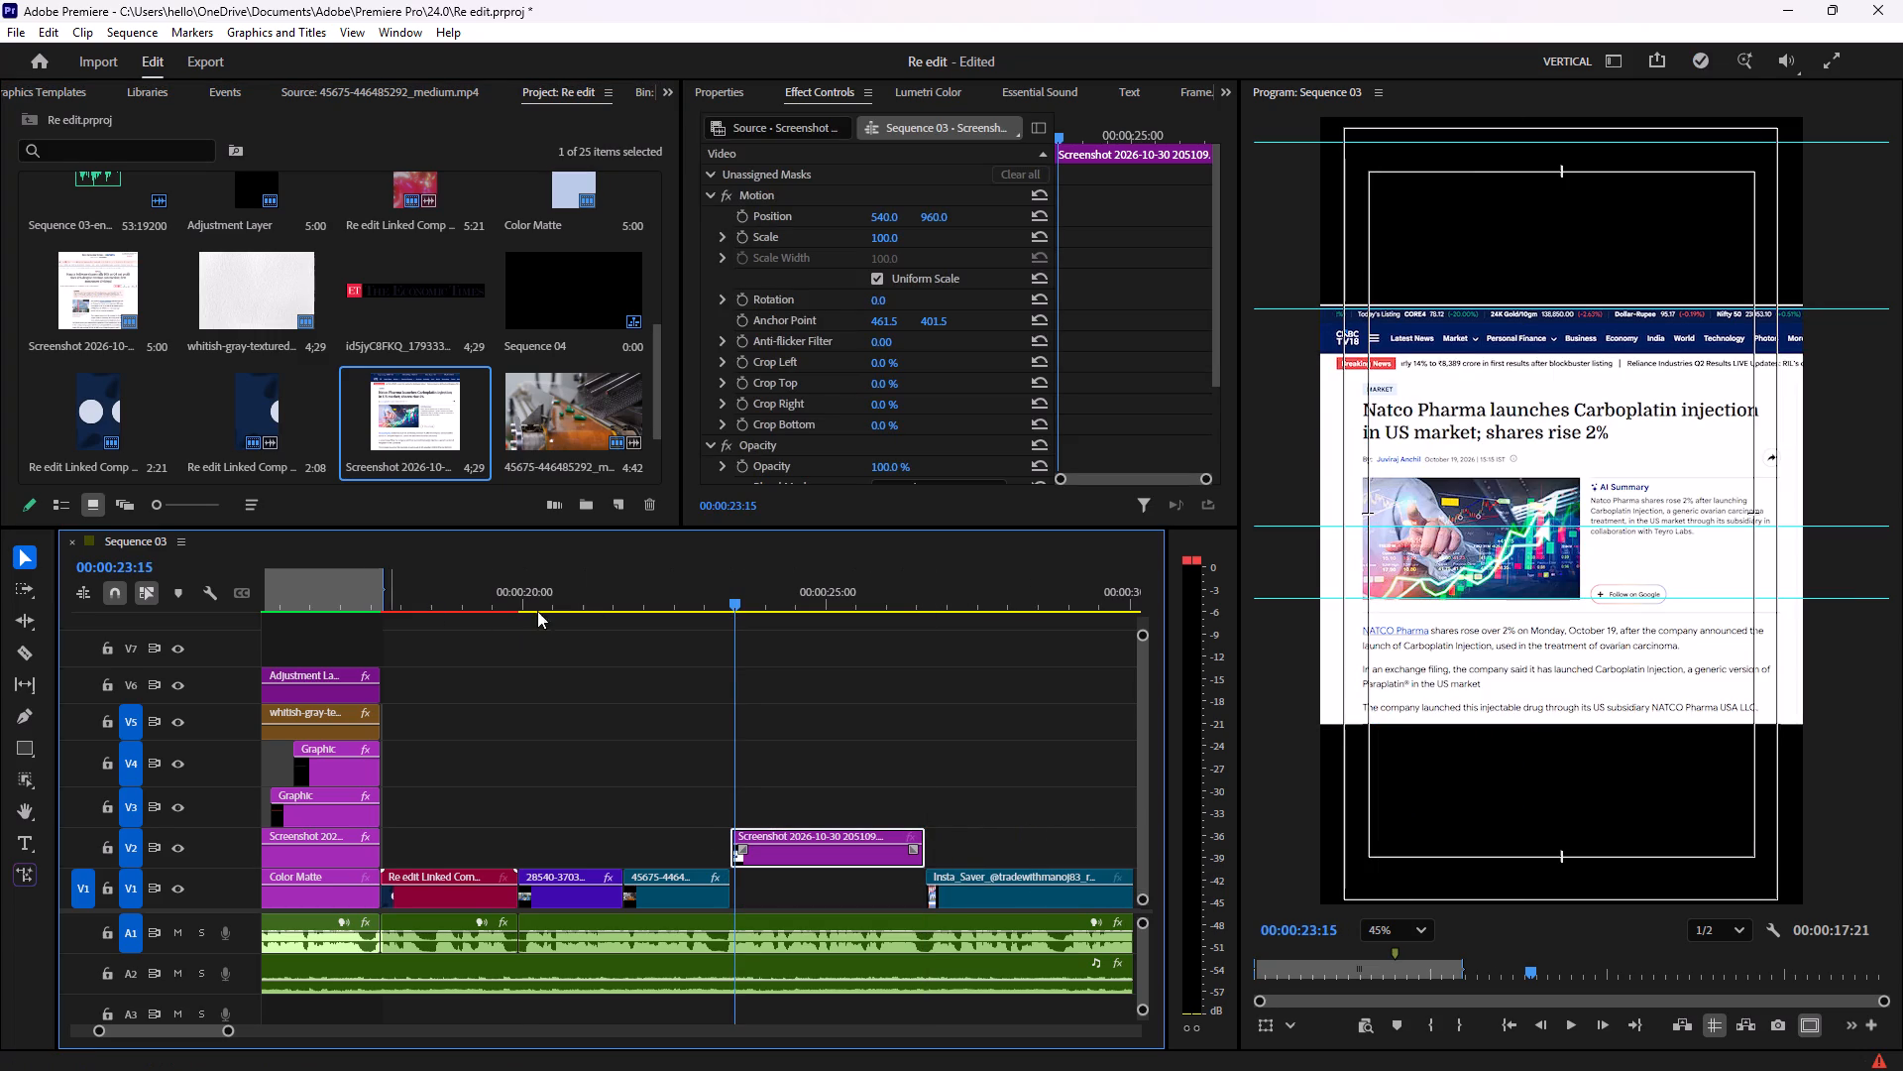
Duplicate the Color Matte from the Sonata Software section into the V1 gap beneath the Natco screenshot and extend it to fill the gap.
{"action": "left_click_drag", "start_coordinate": [729, 598], "coordinate": [318, 631]}
{"action": "left_click", "coordinate": [289, 894]}
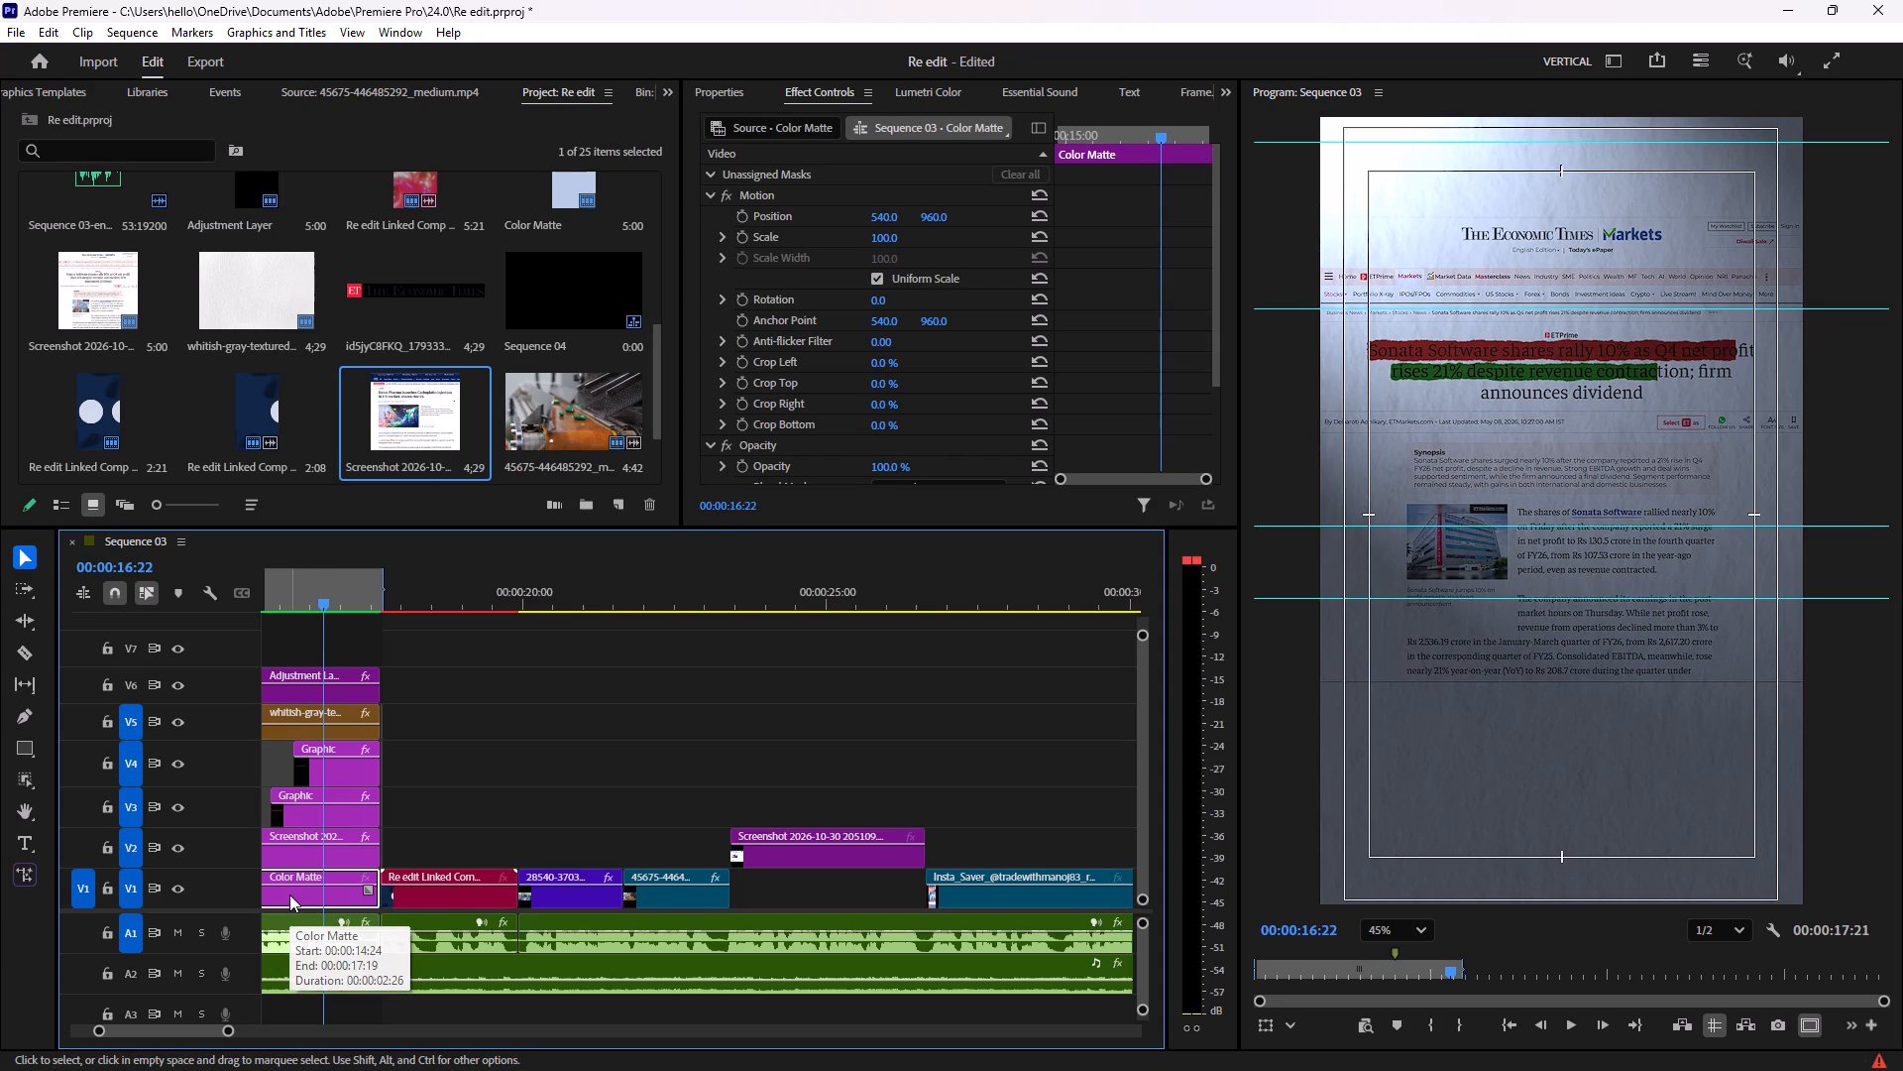
{"action": "left_click_drag", "start_coordinate": [292, 874], "coordinate": [709, 865], "text": "alt"}
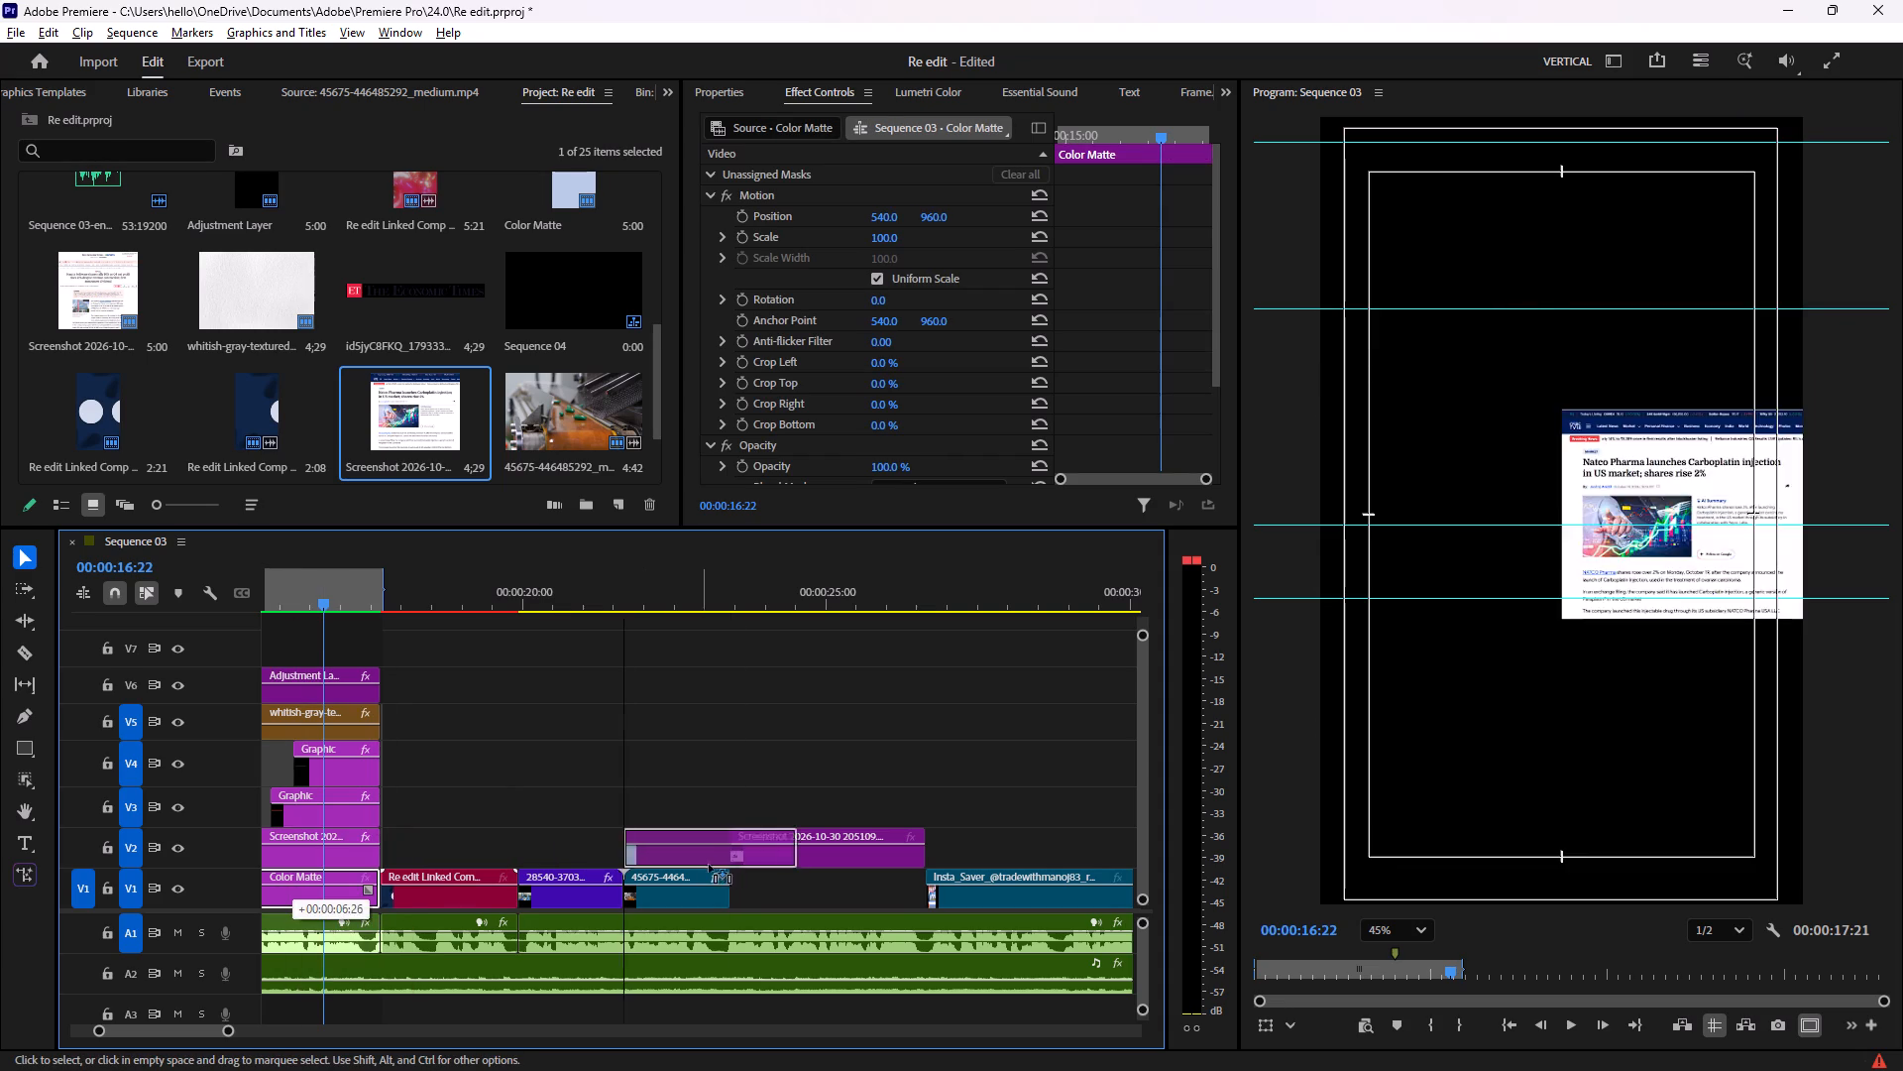
{"action": "left_click_drag", "start_coordinate": [709, 865], "coordinate": [825, 884], "text": "alt"}
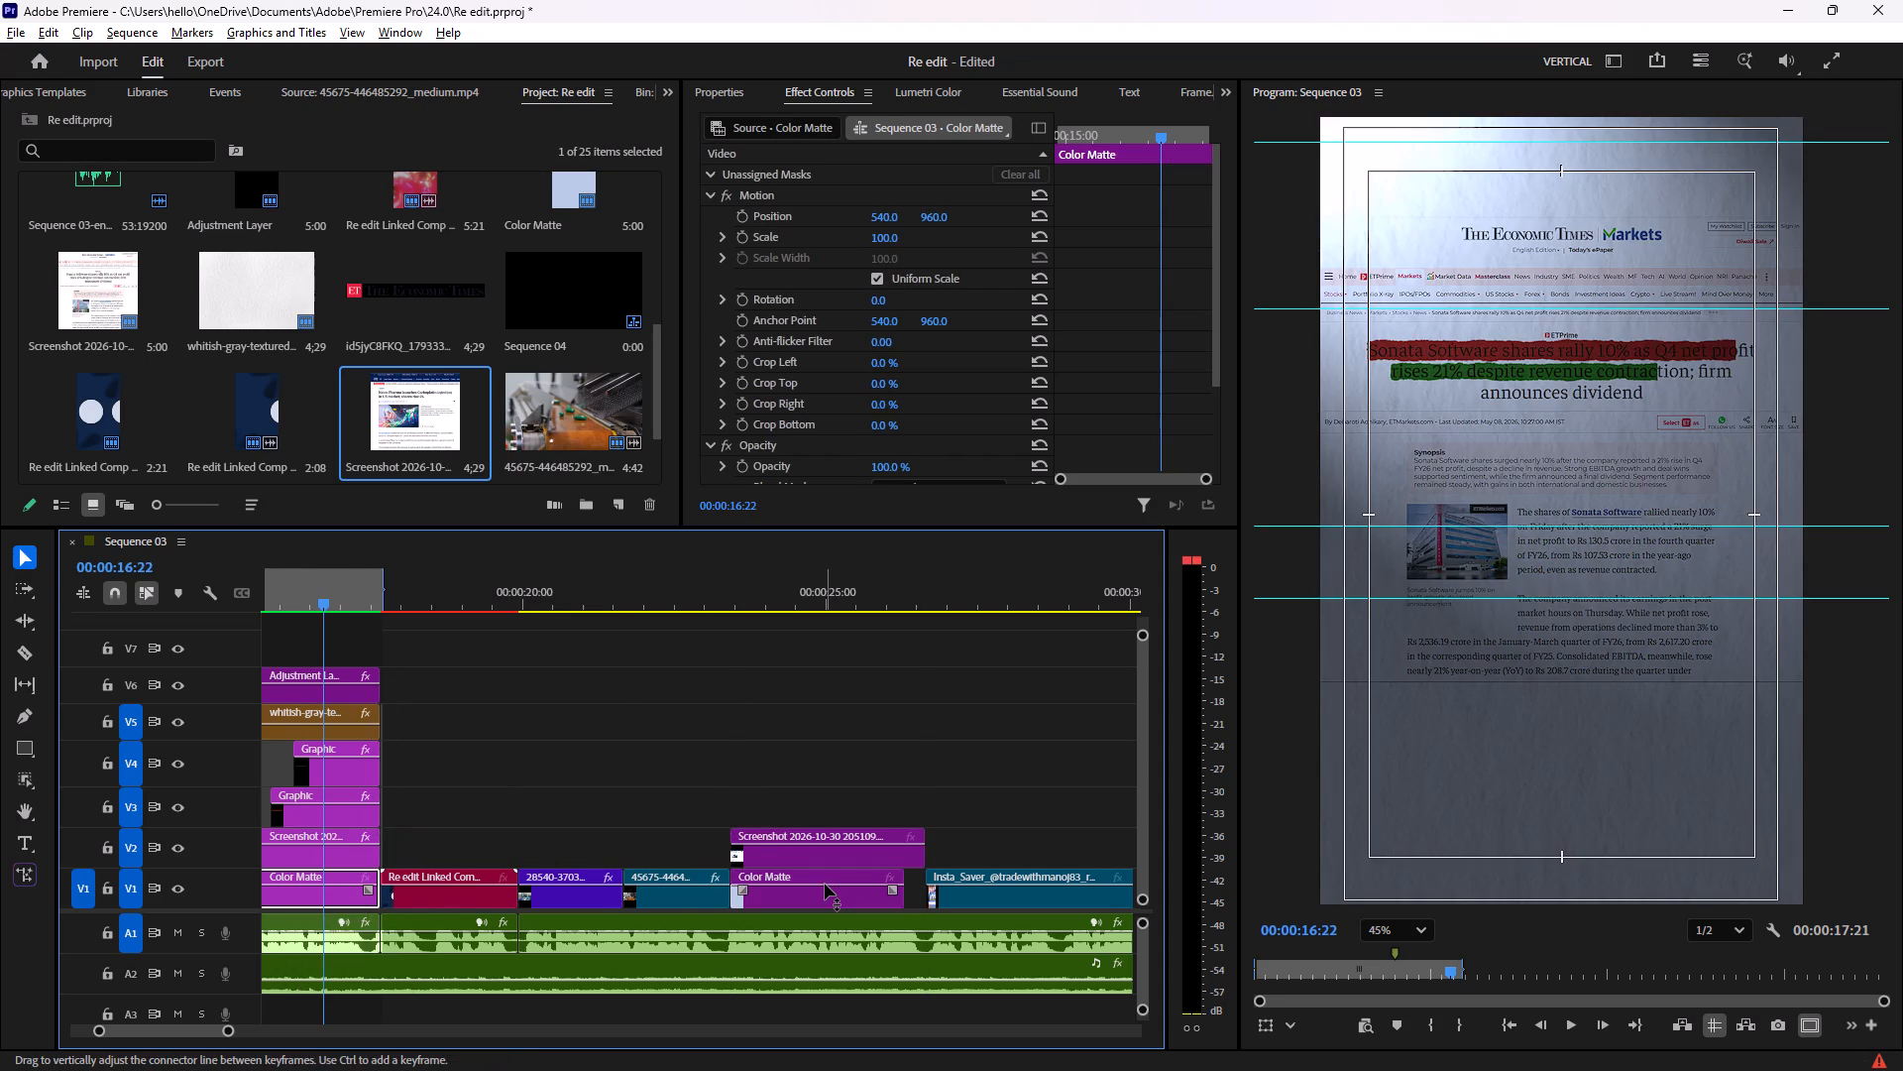
{"action": "left_click", "coordinate": [861, 895]}
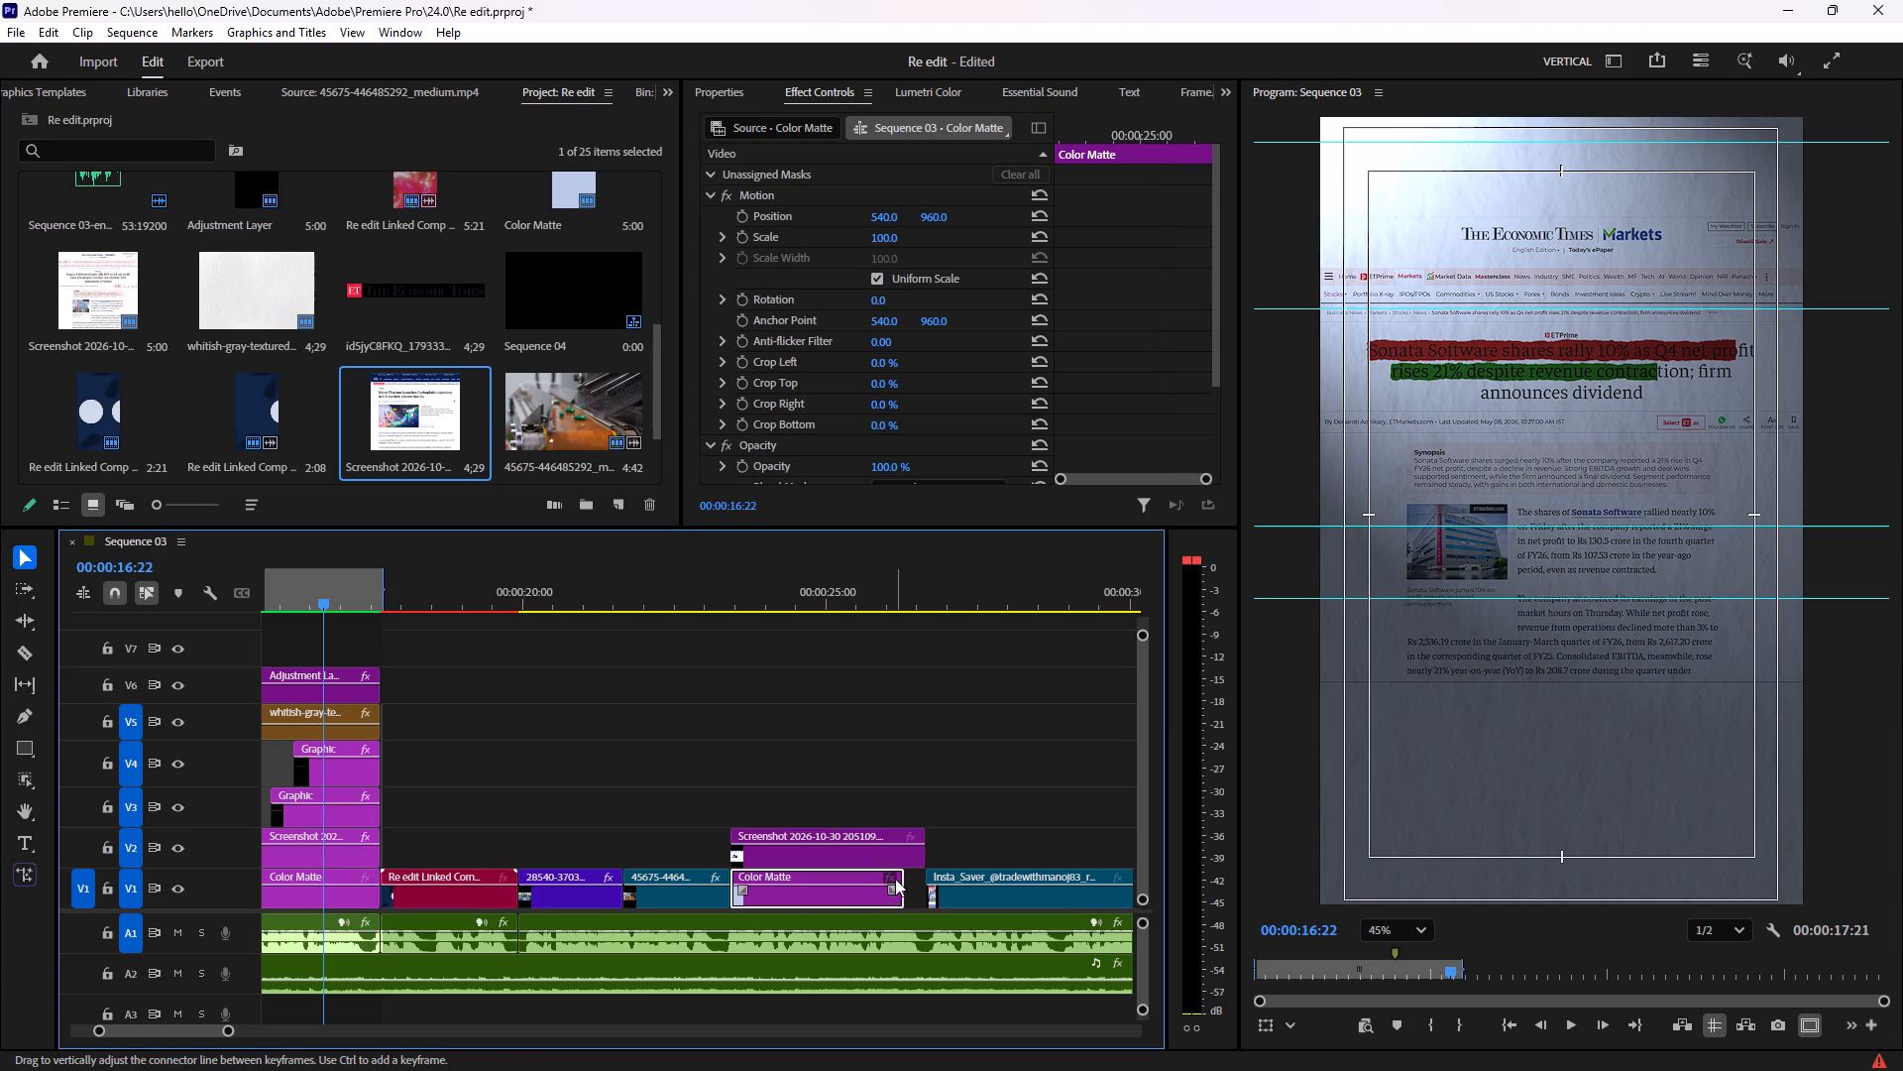
{"action": "left_click_drag", "start_coordinate": [899, 877], "coordinate": [915, 877]}
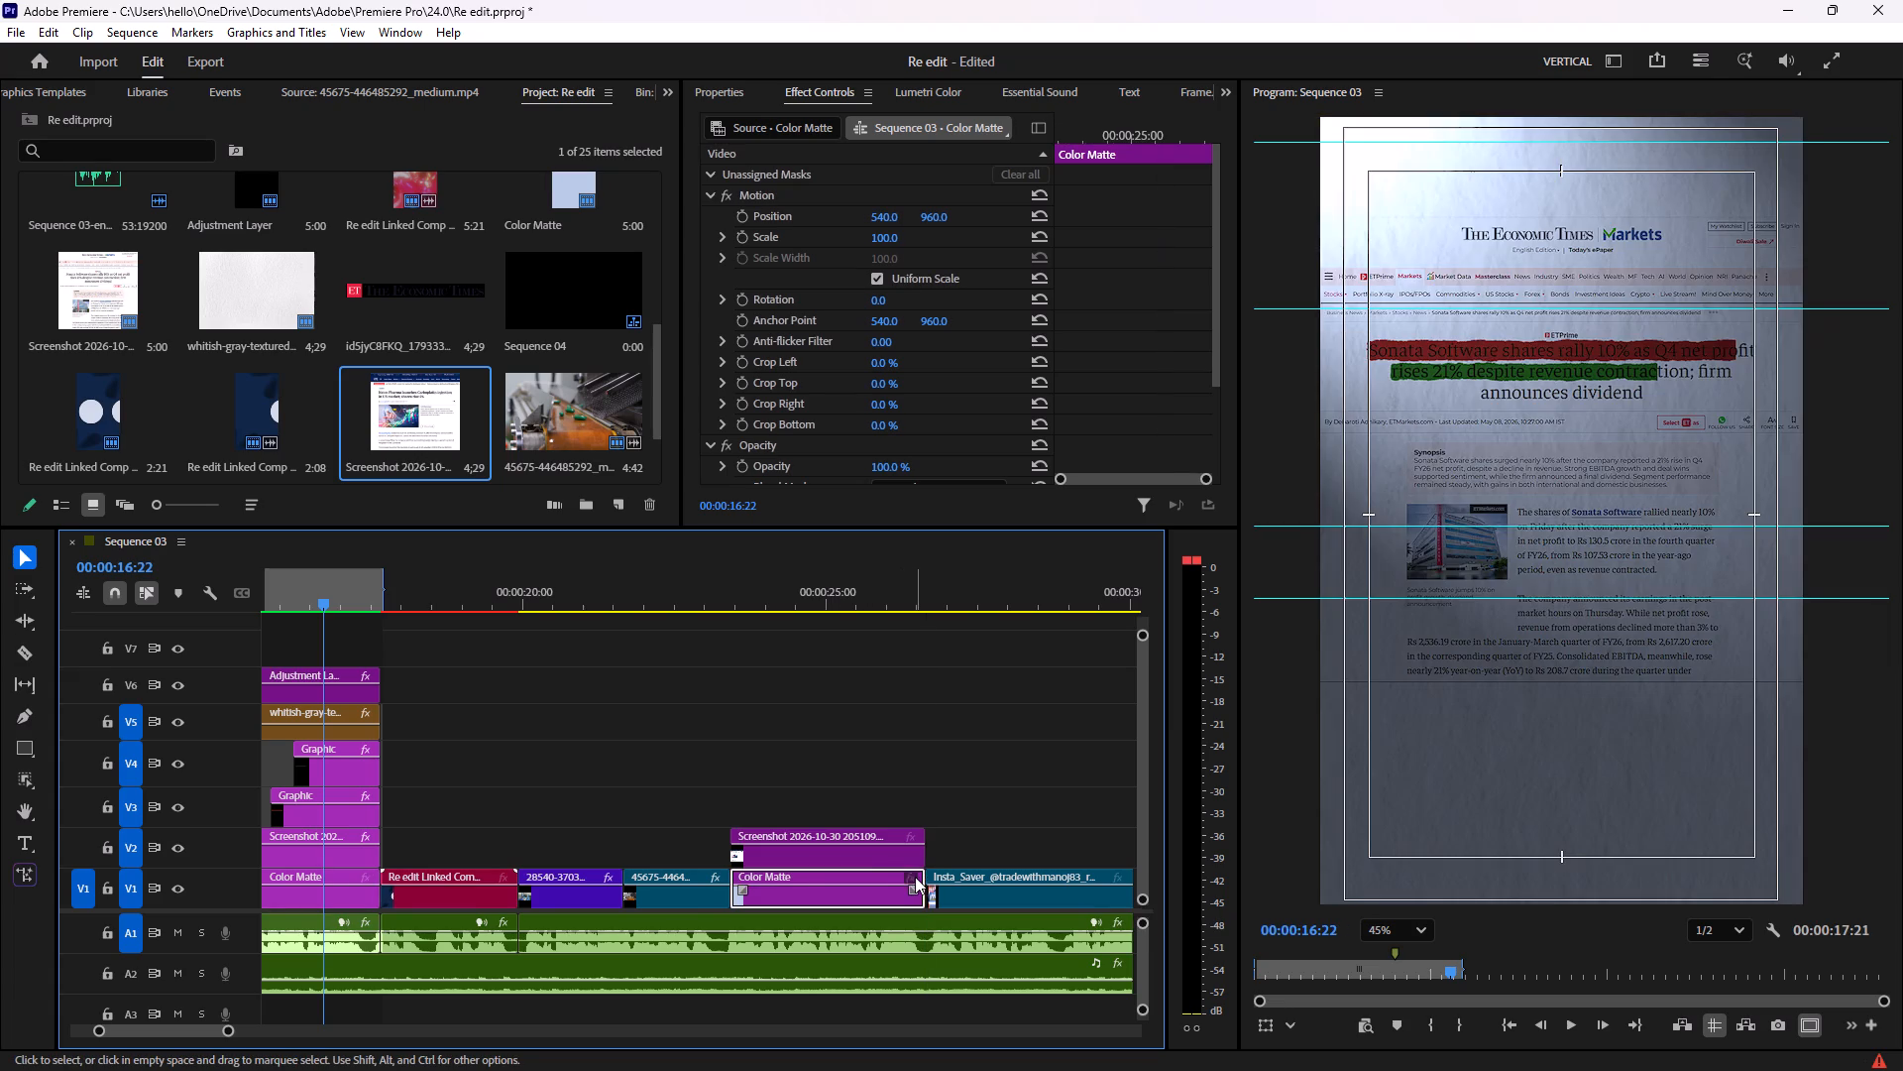
Set the blend mode of the Natco screenshot clip on V2 to Multiply.
{"action": "left_click", "coordinate": [791, 607]}
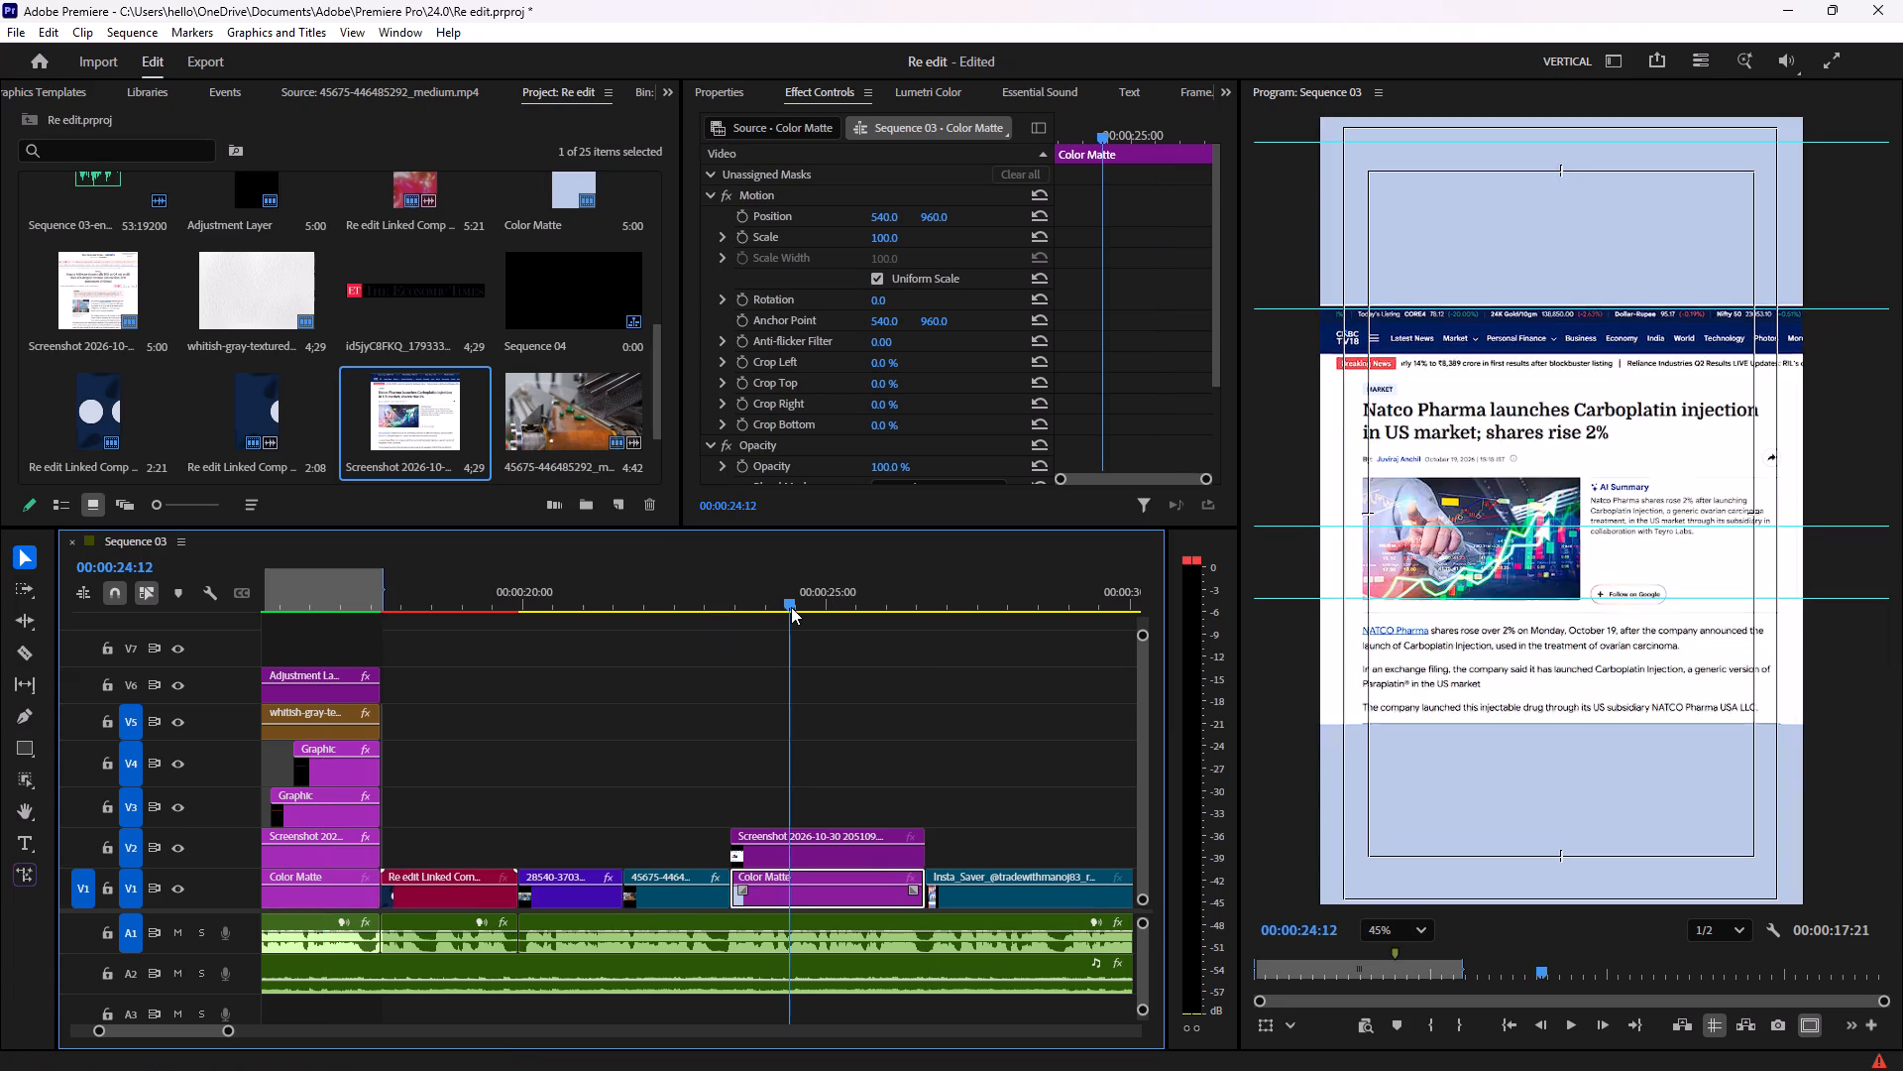
{"action": "left_click_drag", "start_coordinate": [791, 607], "coordinate": [771, 610]}
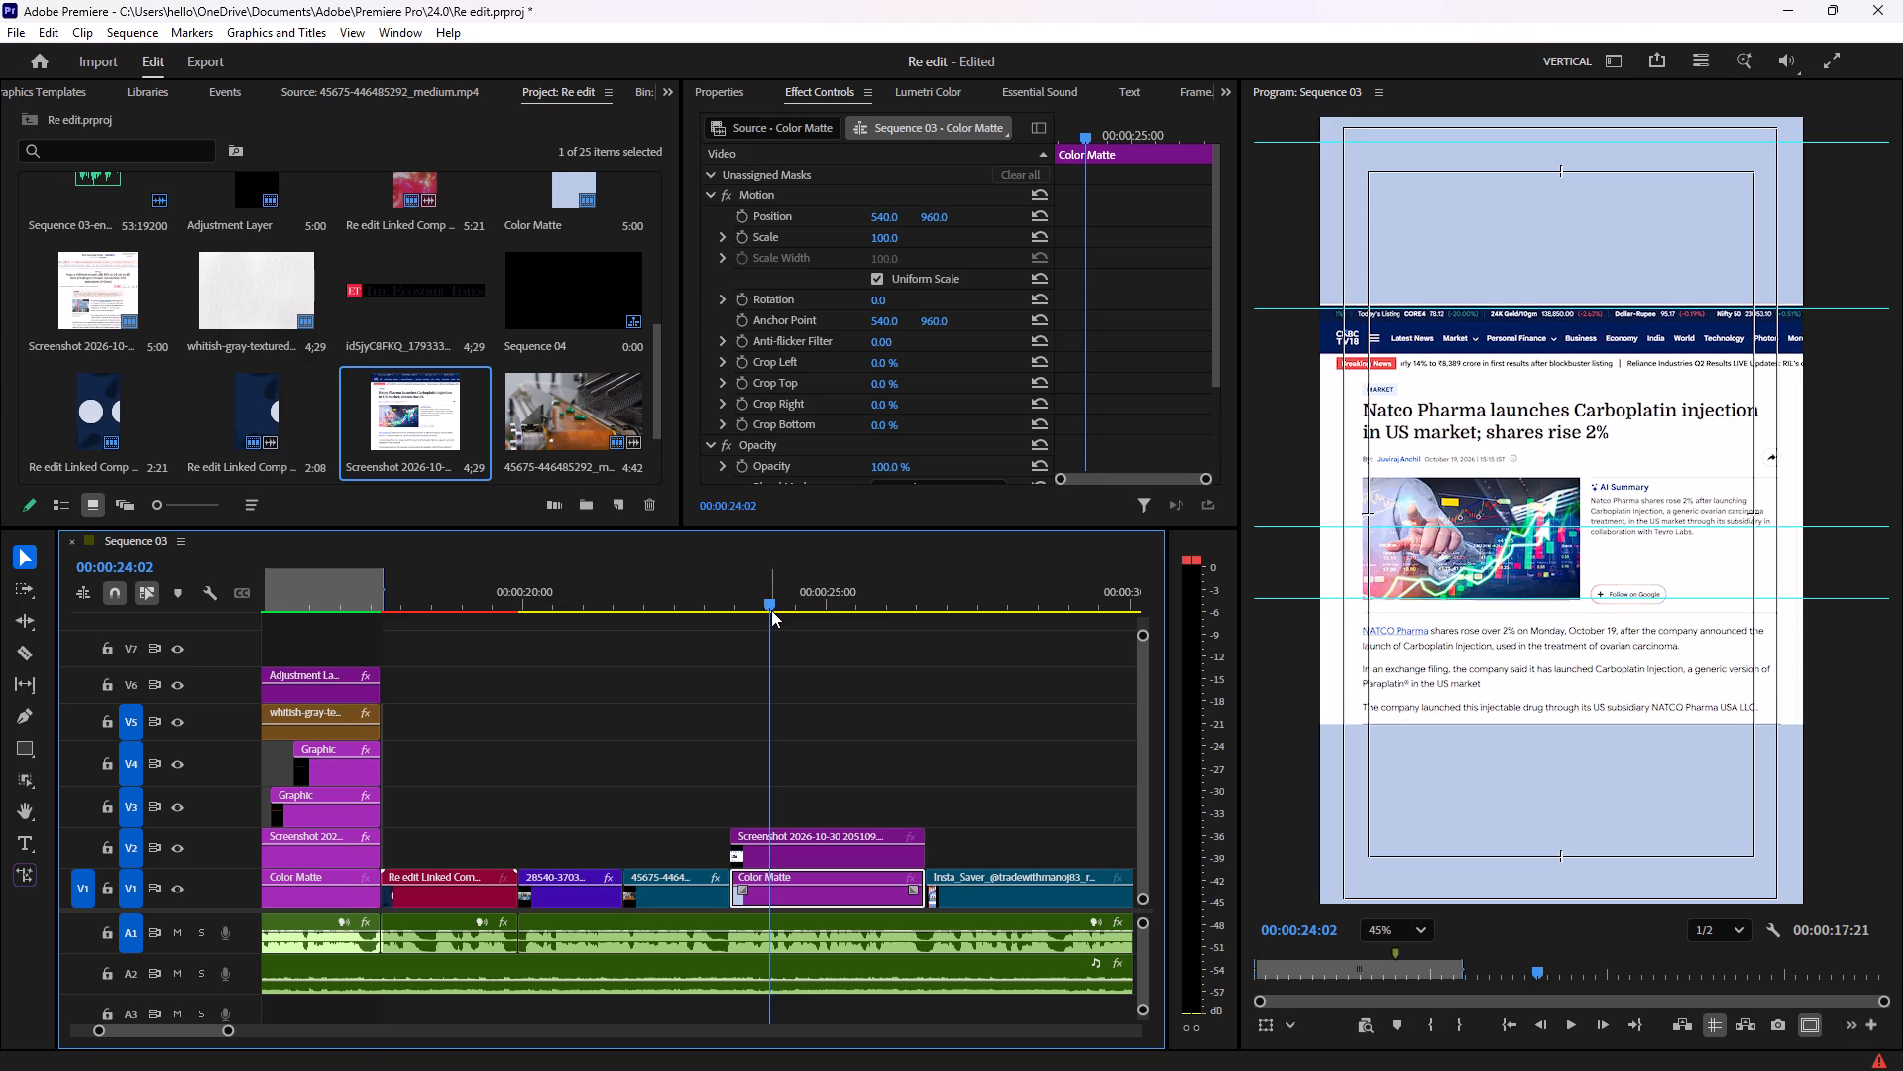
{"action": "left_click", "coordinate": [786, 827]}
{"action": "left_click", "coordinate": [786, 830]}
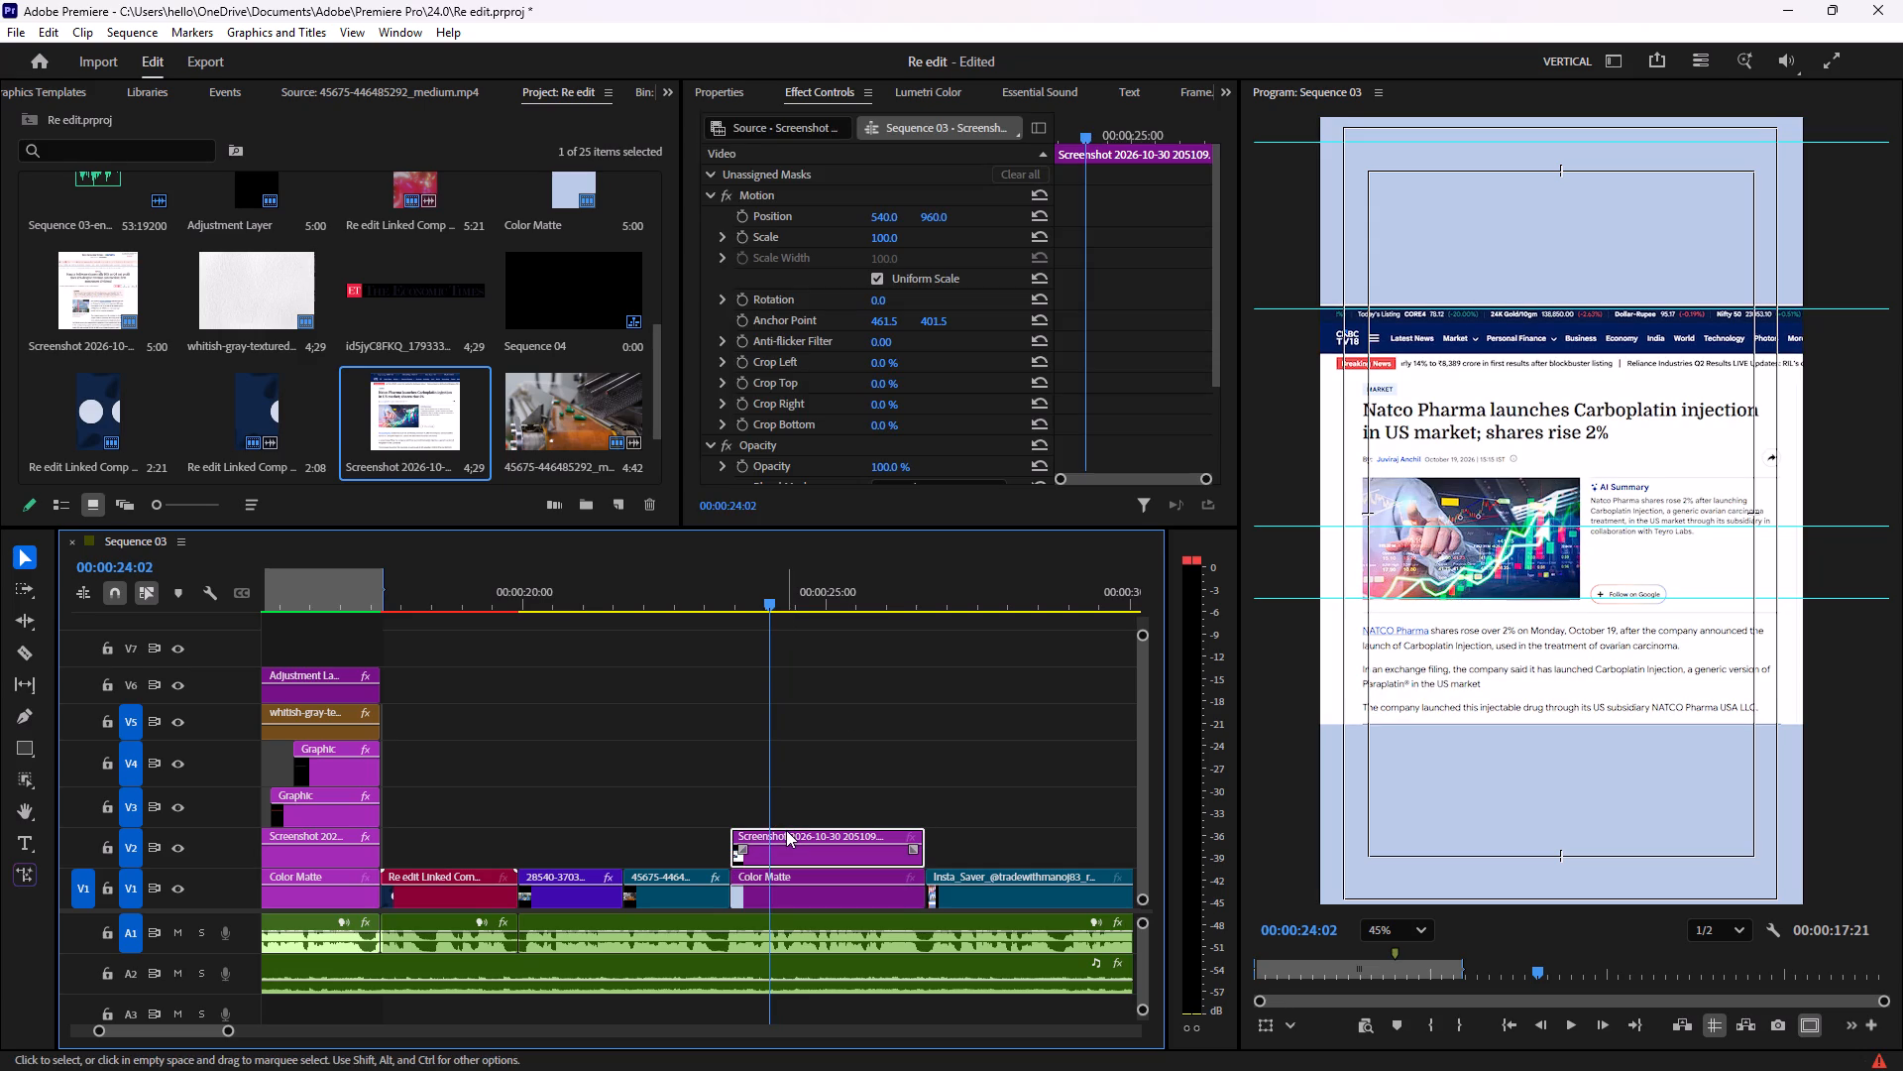
{"action": "scroll", "coordinate": [964, 417], "scroll_direction": "down", "scroll_amount": 3}
{"action": "left_click", "coordinate": [963, 421]}
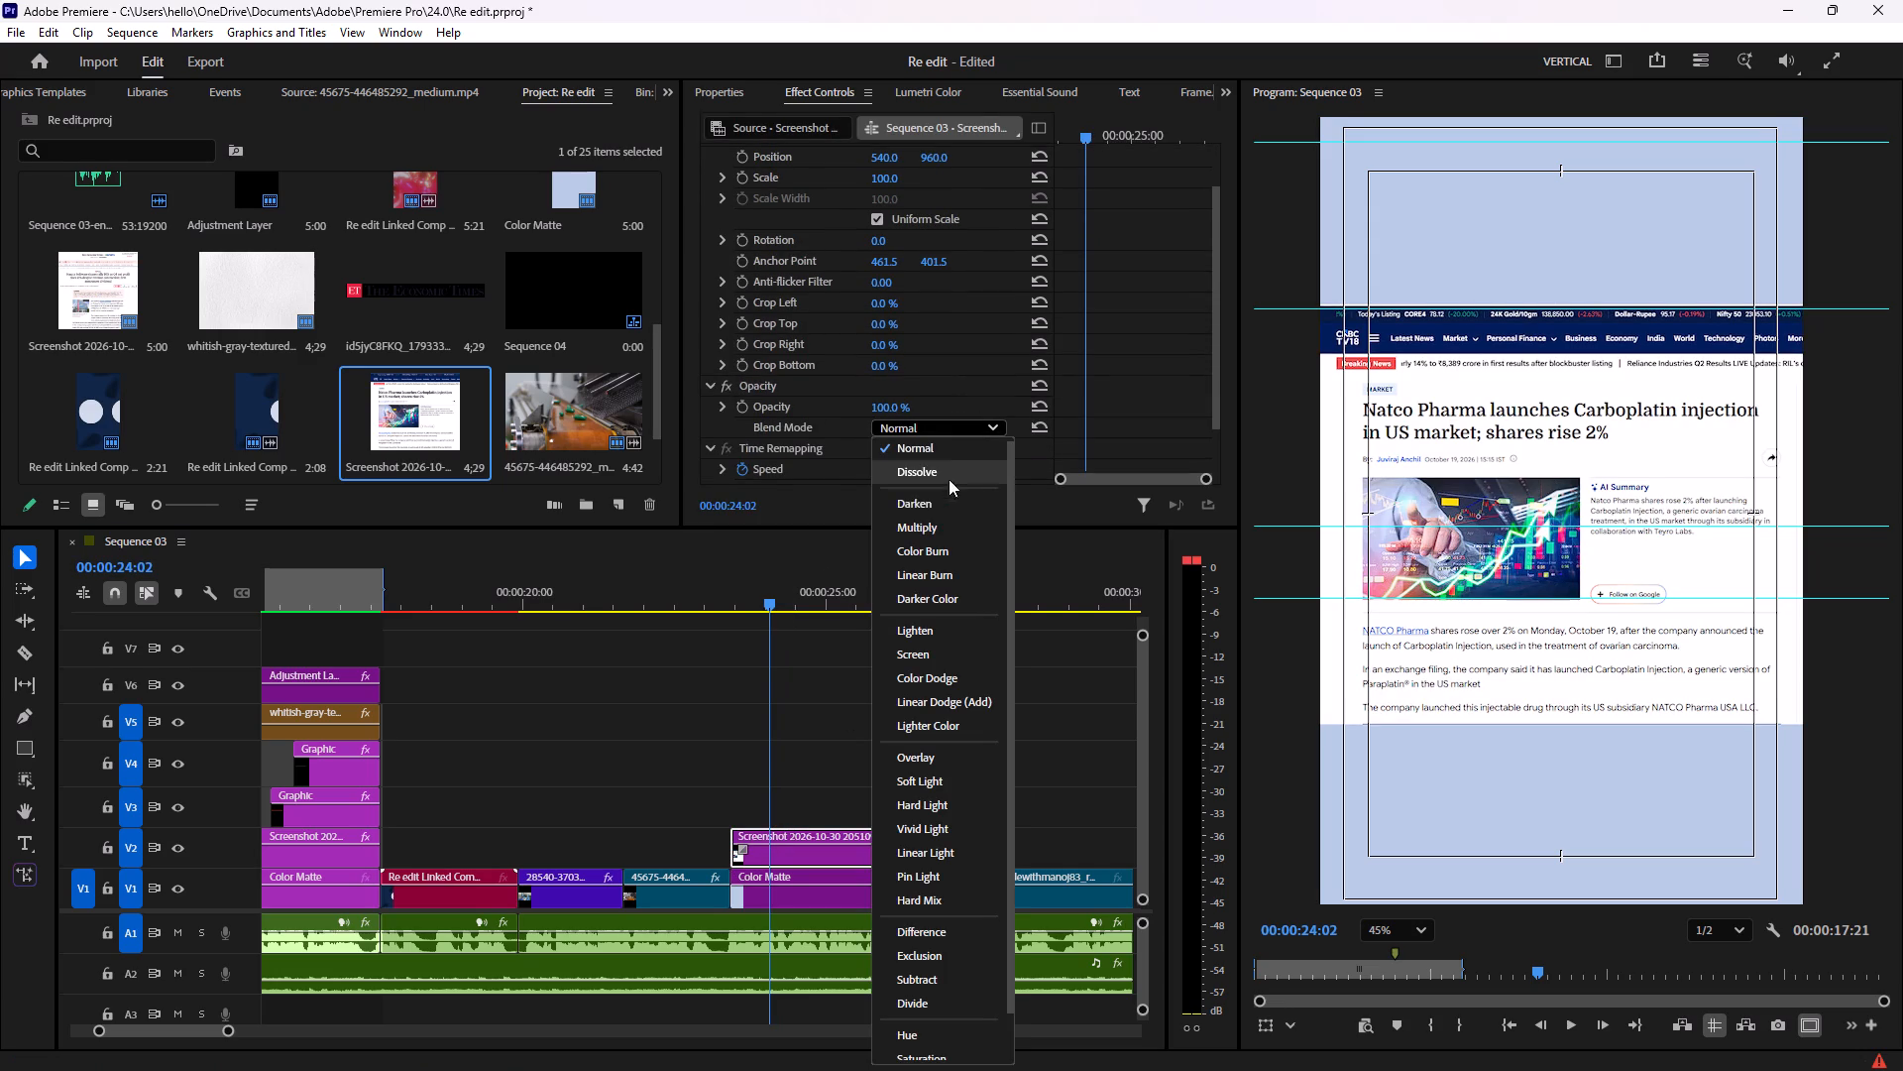
{"action": "left_click", "coordinate": [940, 526]}
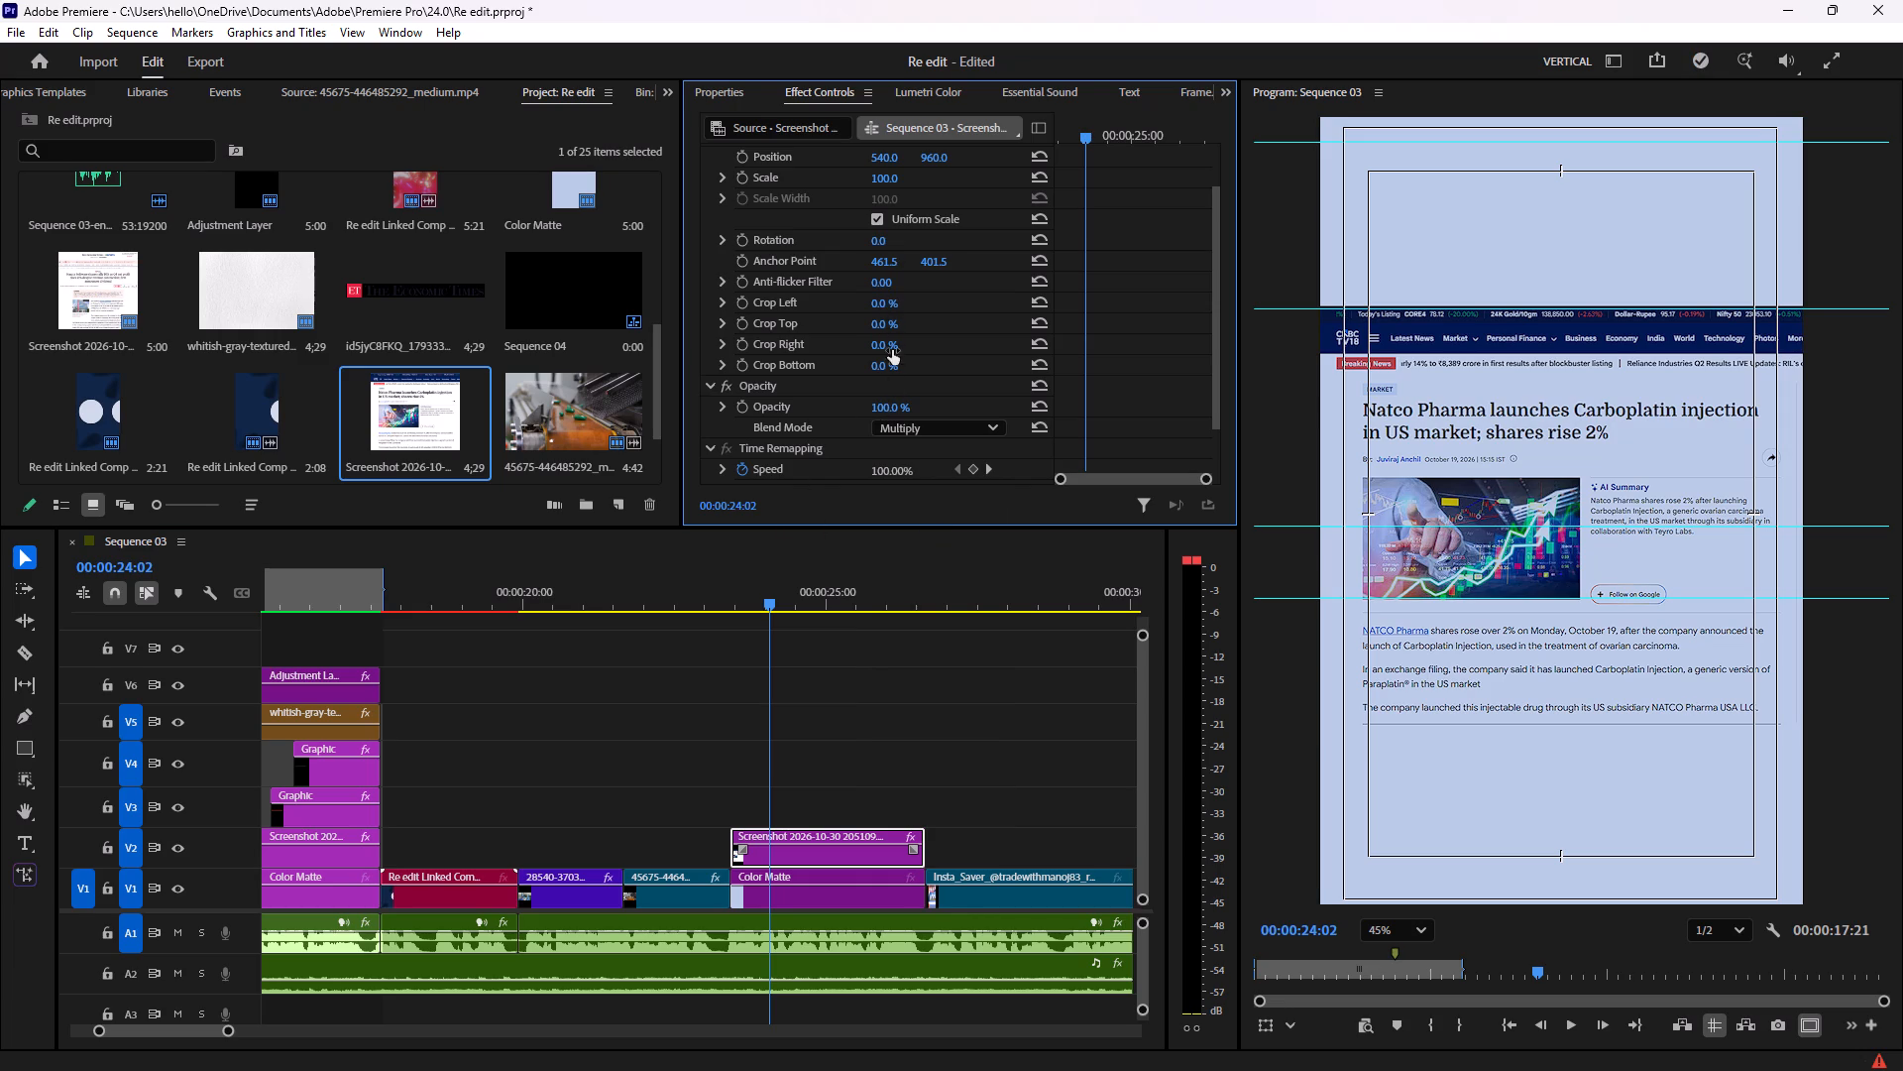
Scale the Natco screenshot clip to 98.
{"action": "scroll", "coordinate": [890, 362], "scroll_direction": "up", "scroll_amount": 4}
{"action": "left_click", "coordinate": [886, 239]}
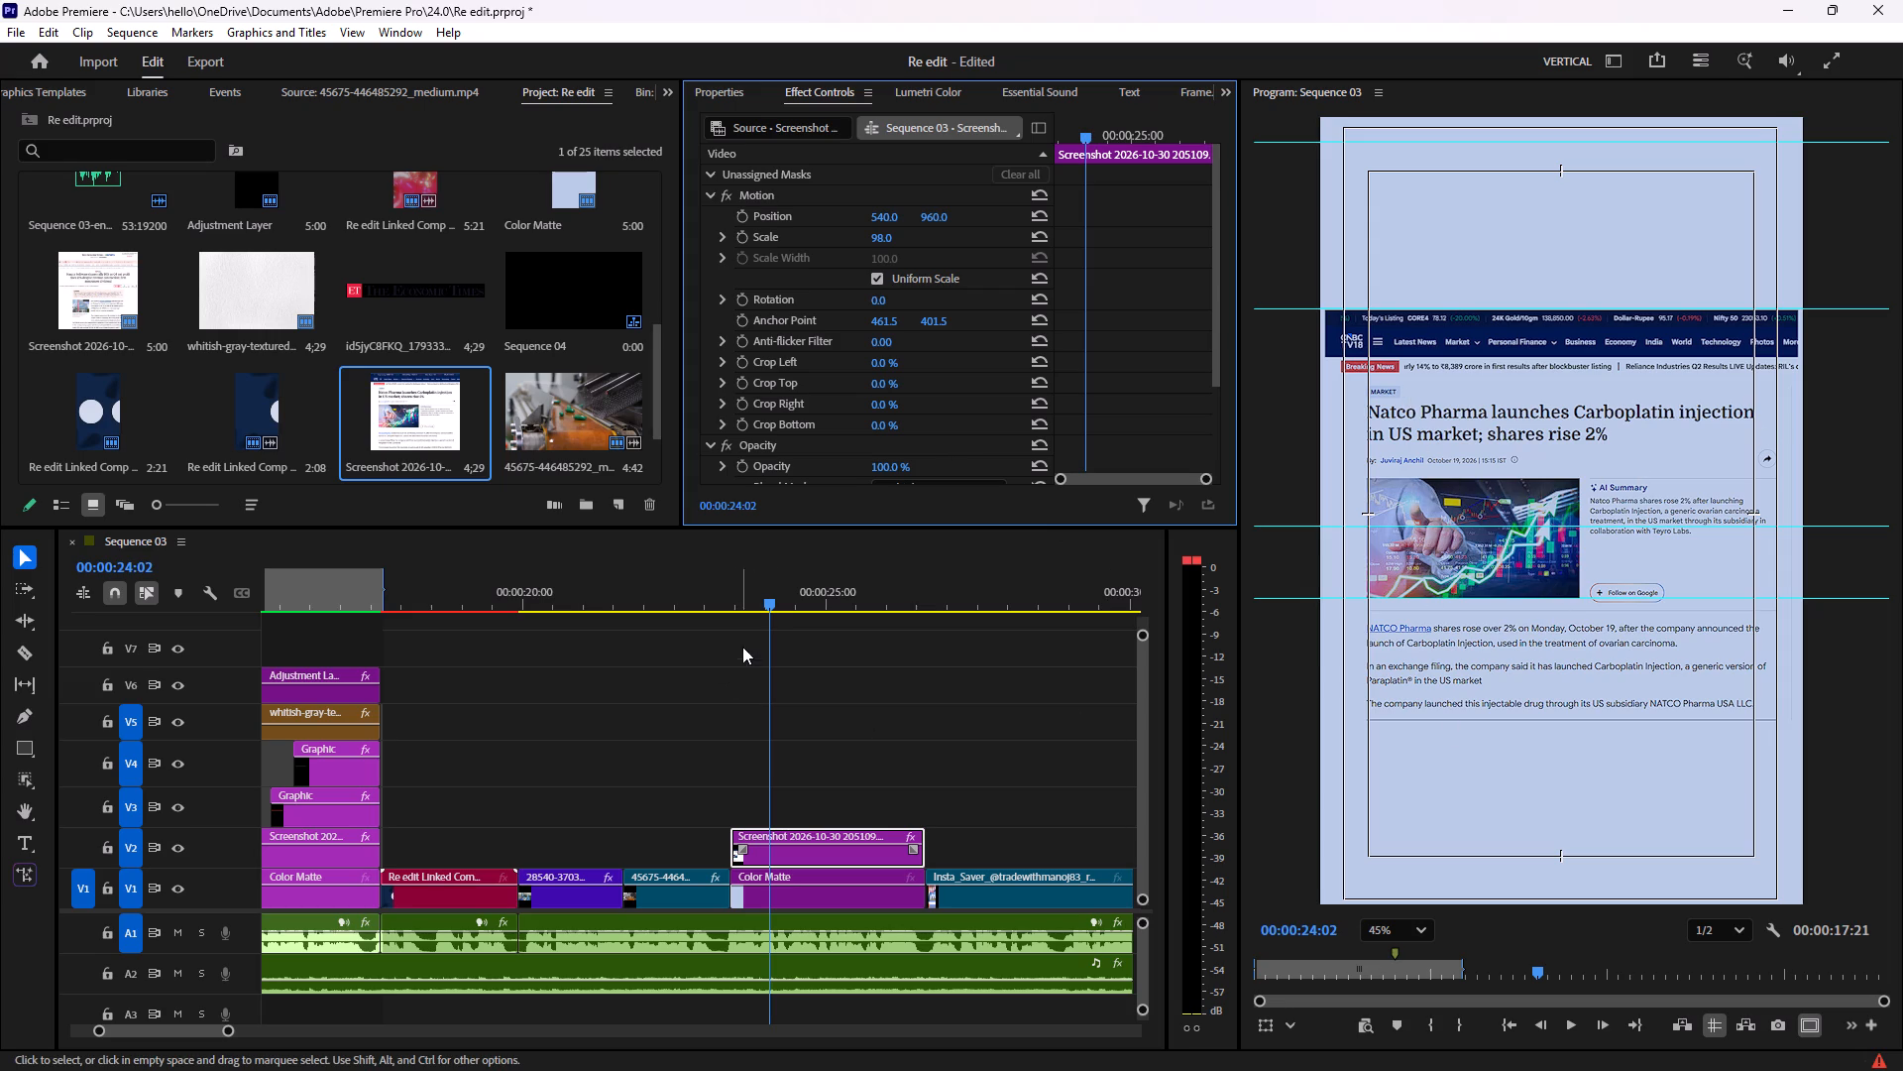
Scrub Sequence 03 between the Sonata Software section, the pharma clips and the Natco screenshot to review how they follow each other.
{"action": "left_click_drag", "start_coordinate": [766, 604], "coordinate": [651, 604]}
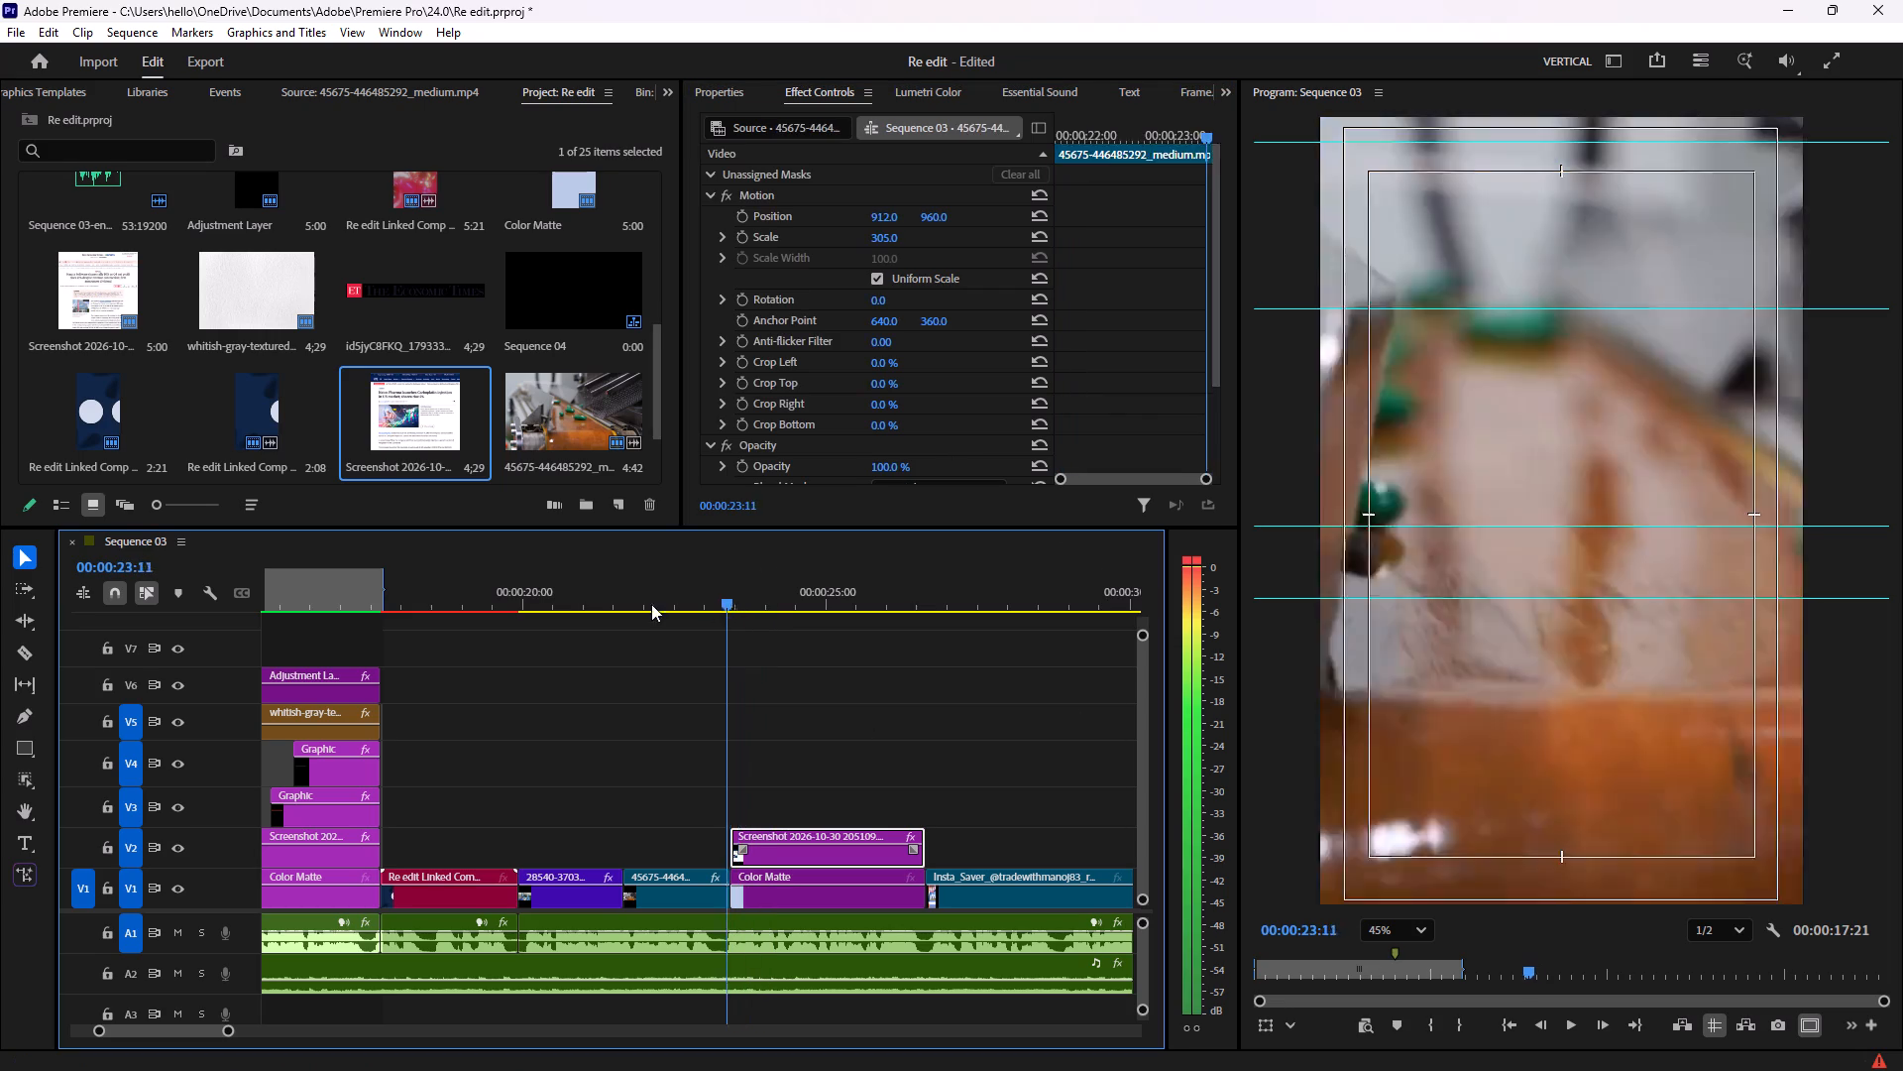
{"action": "left_click_drag", "start_coordinate": [651, 604], "coordinate": [683, 611]}
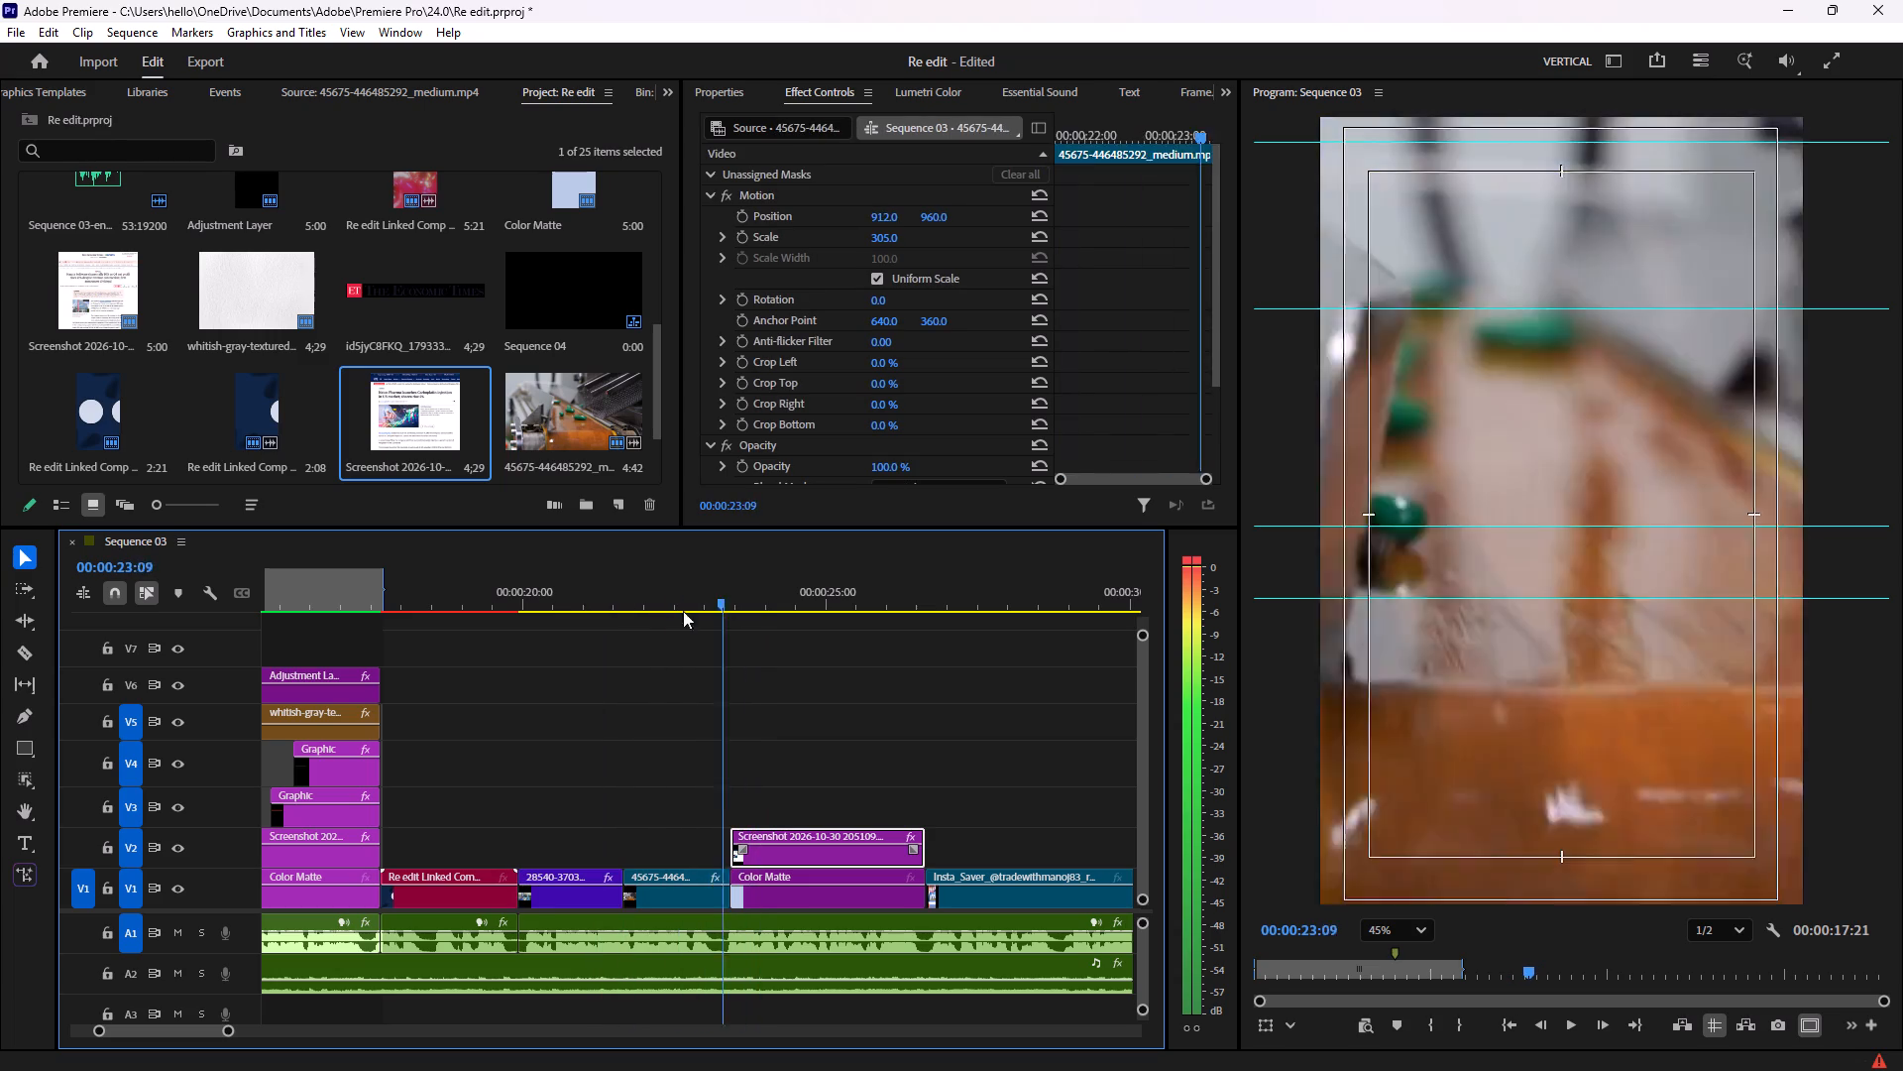
{"action": "left_click_drag", "start_coordinate": [683, 611], "coordinate": [620, 600]}
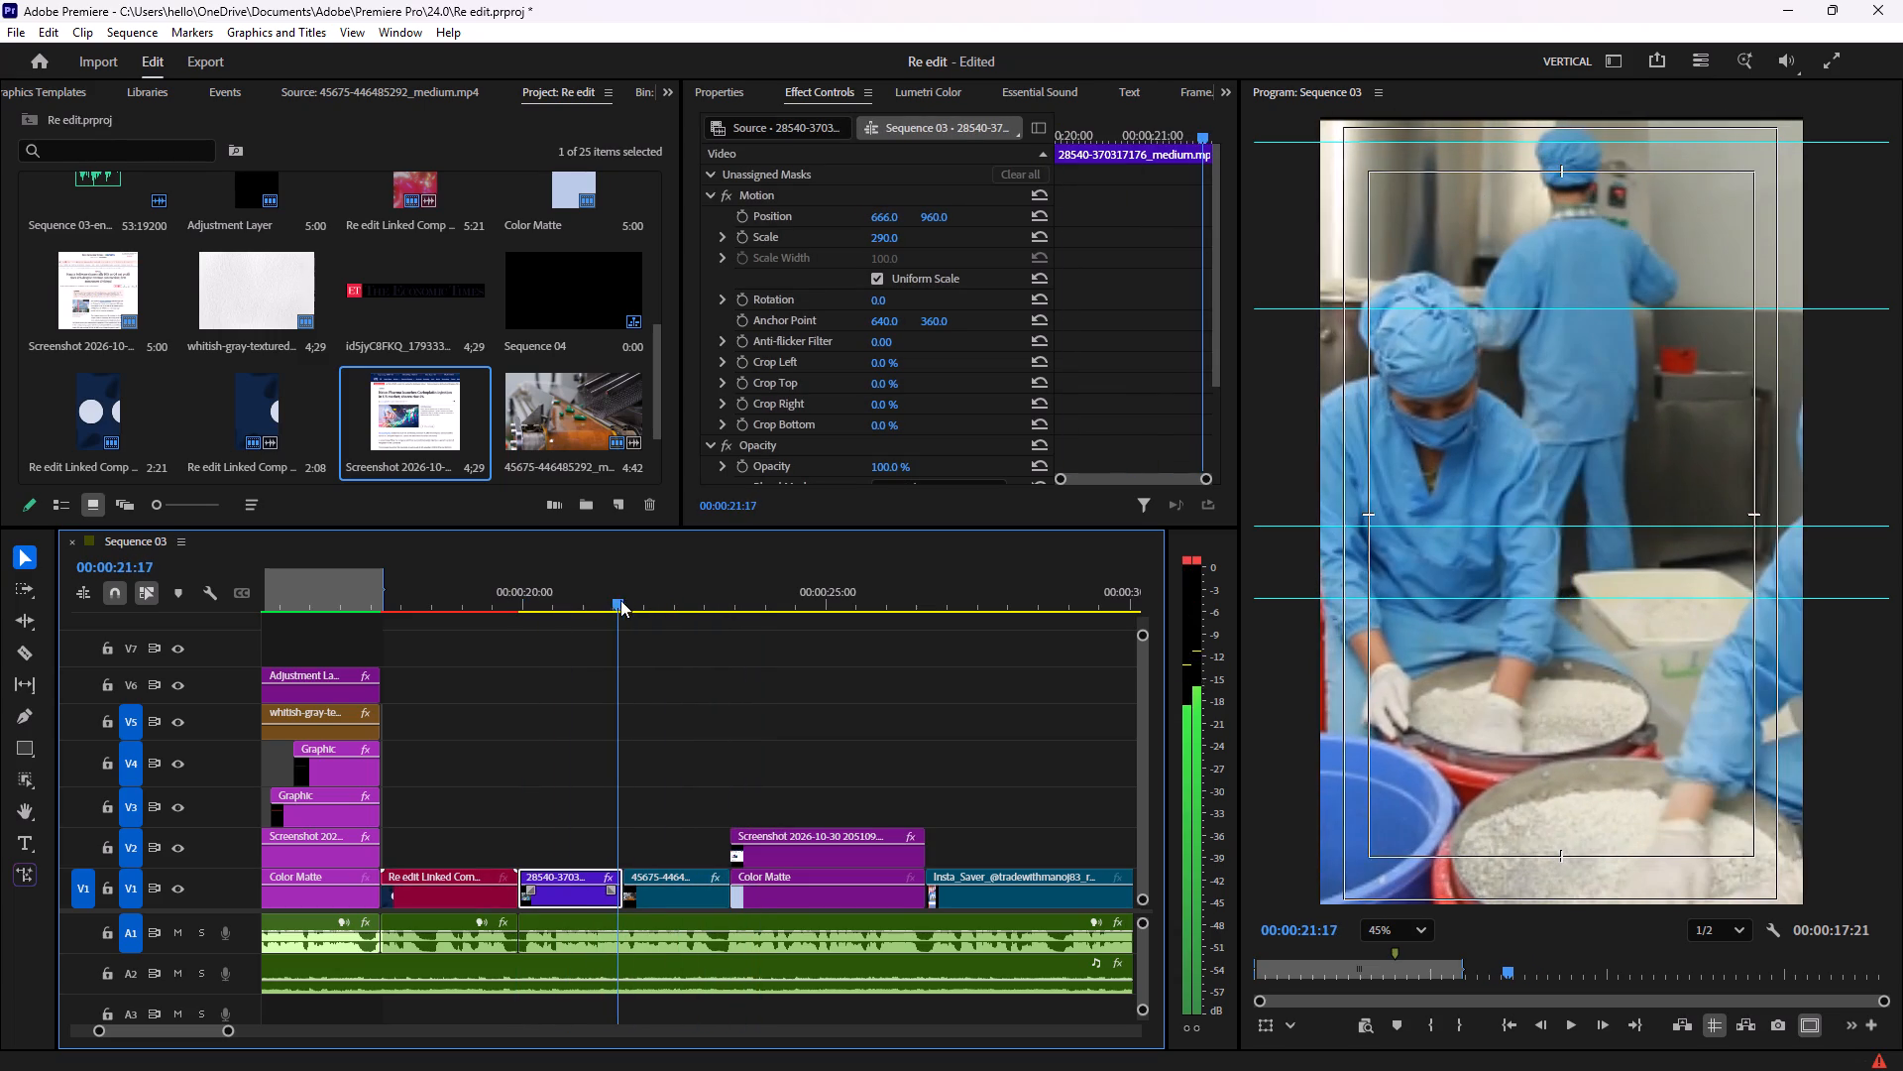
{"action": "left_click_drag", "start_coordinate": [620, 600], "coordinate": [744, 613]}
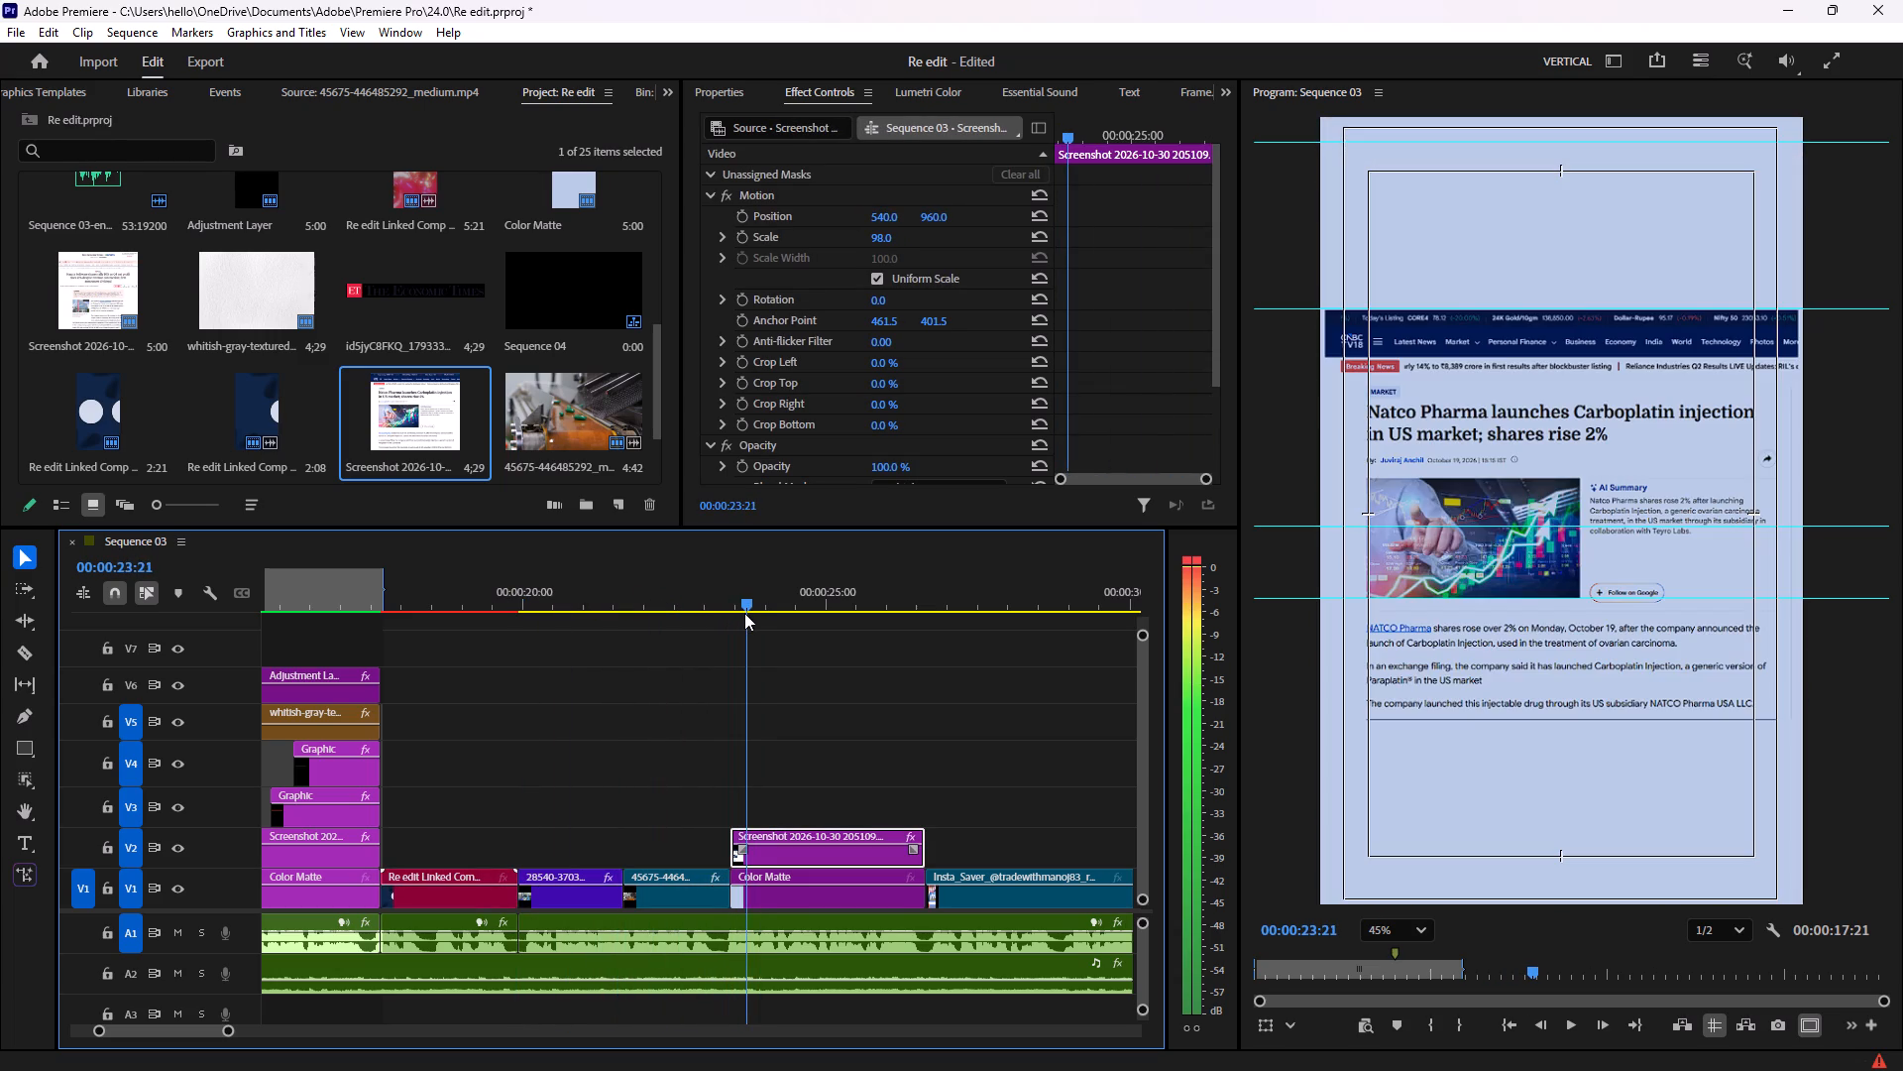
{"action": "left_click_drag", "start_coordinate": [744, 613], "coordinate": [422, 598]}
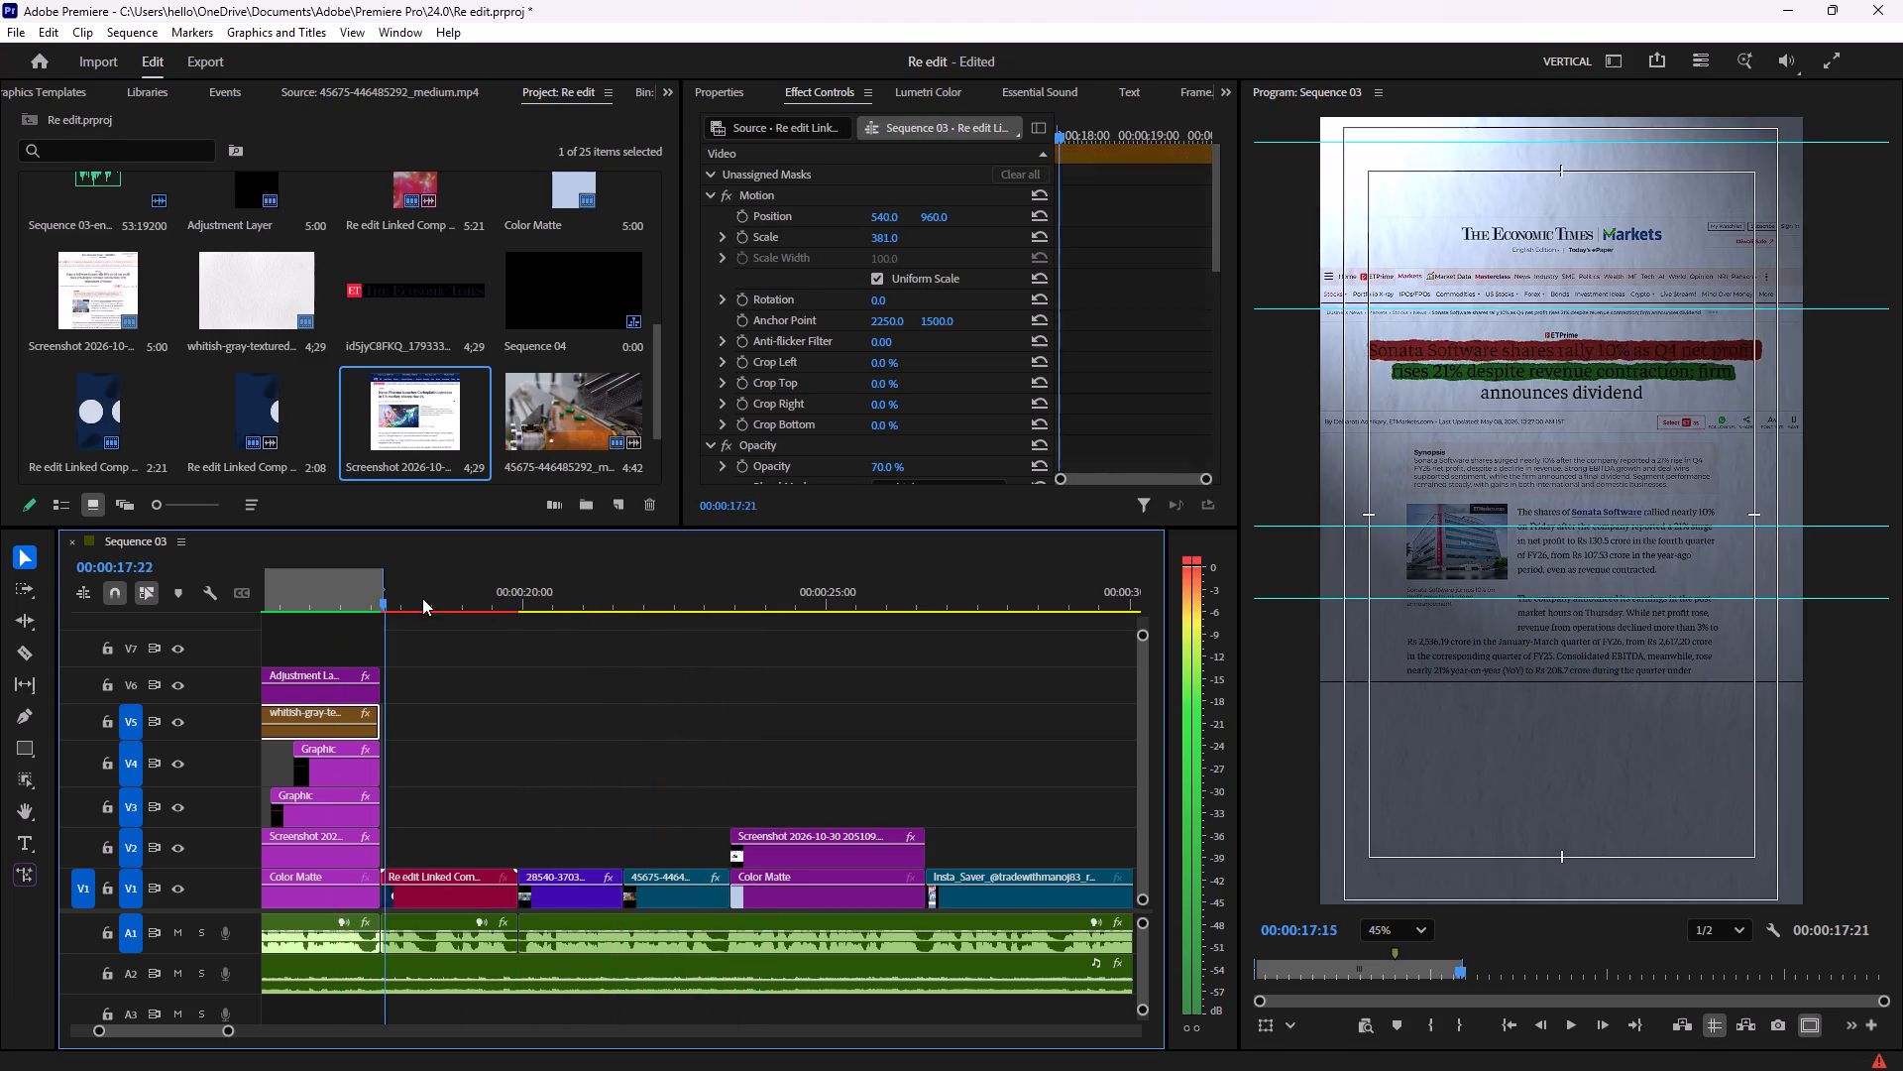
{"action": "left_click_drag", "start_coordinate": [422, 598], "coordinate": [355, 593]}
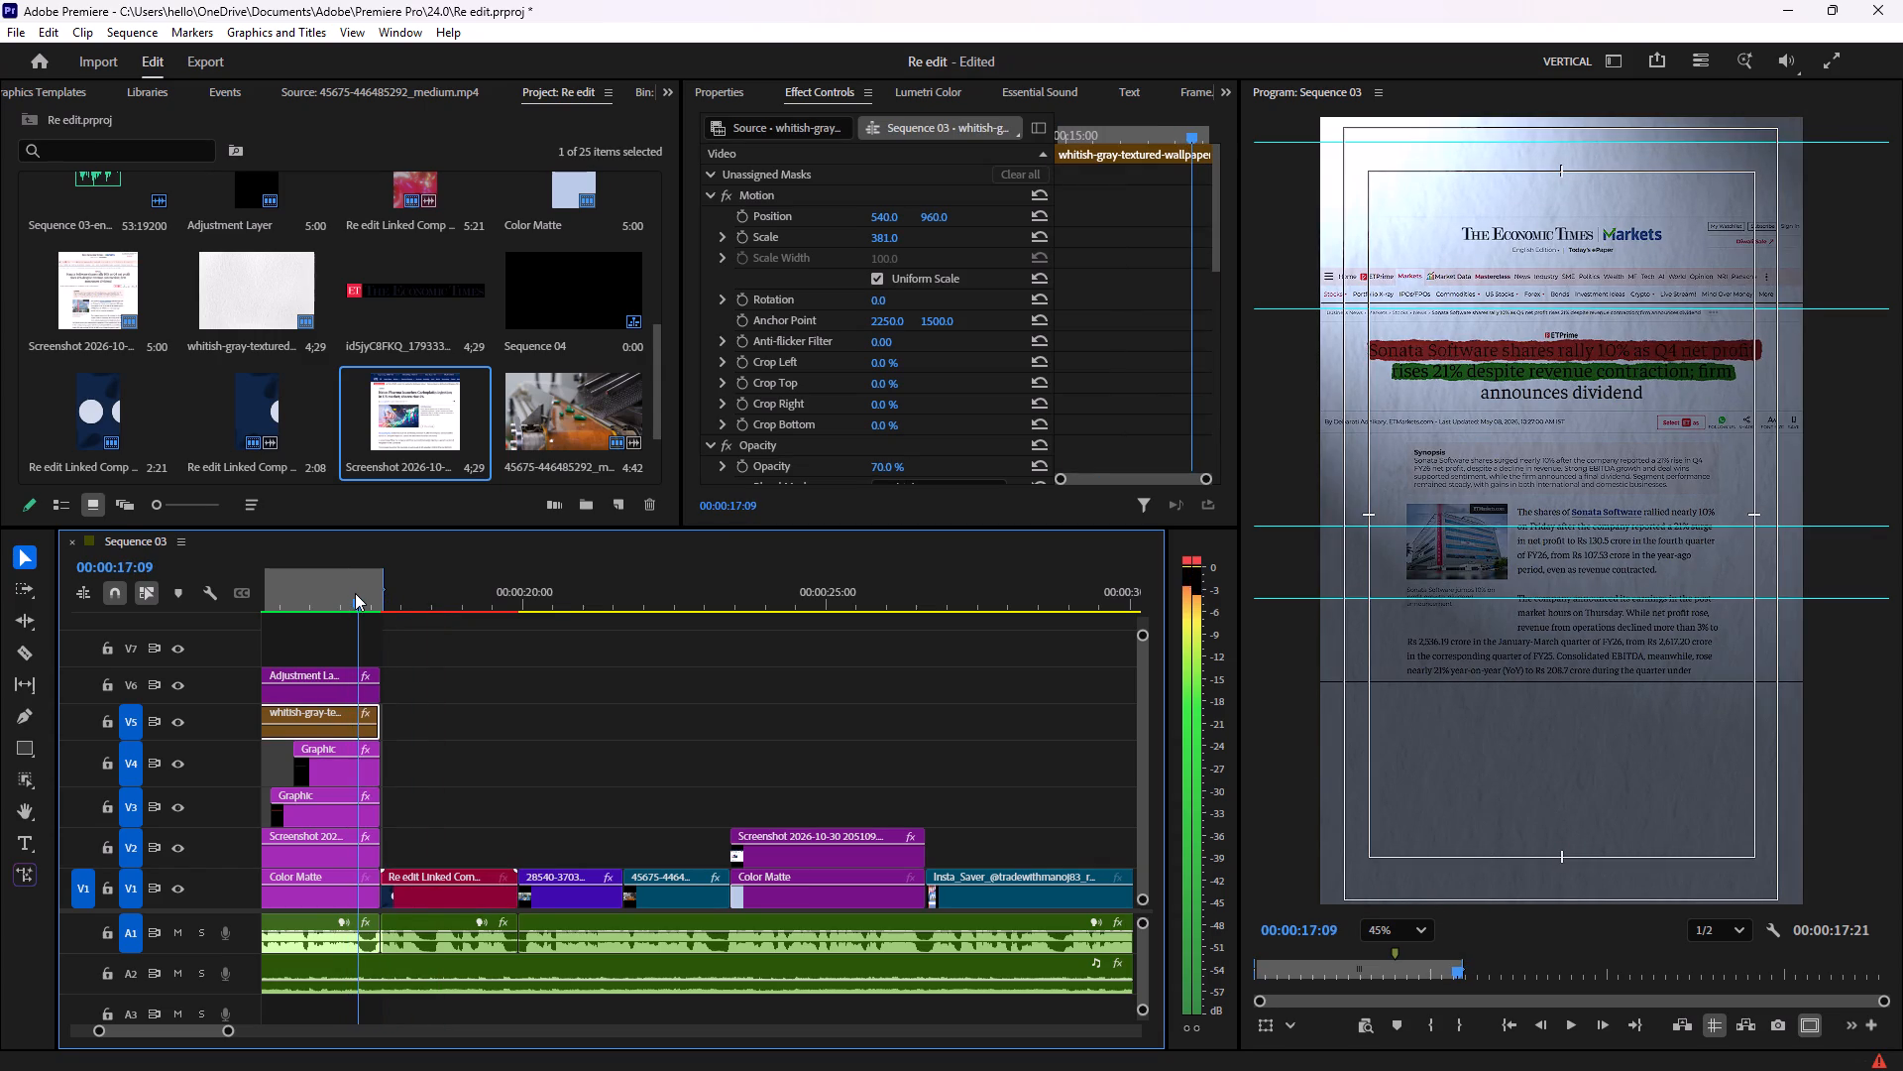
{"action": "left_click_drag", "start_coordinate": [355, 593], "coordinate": [640, 617]}
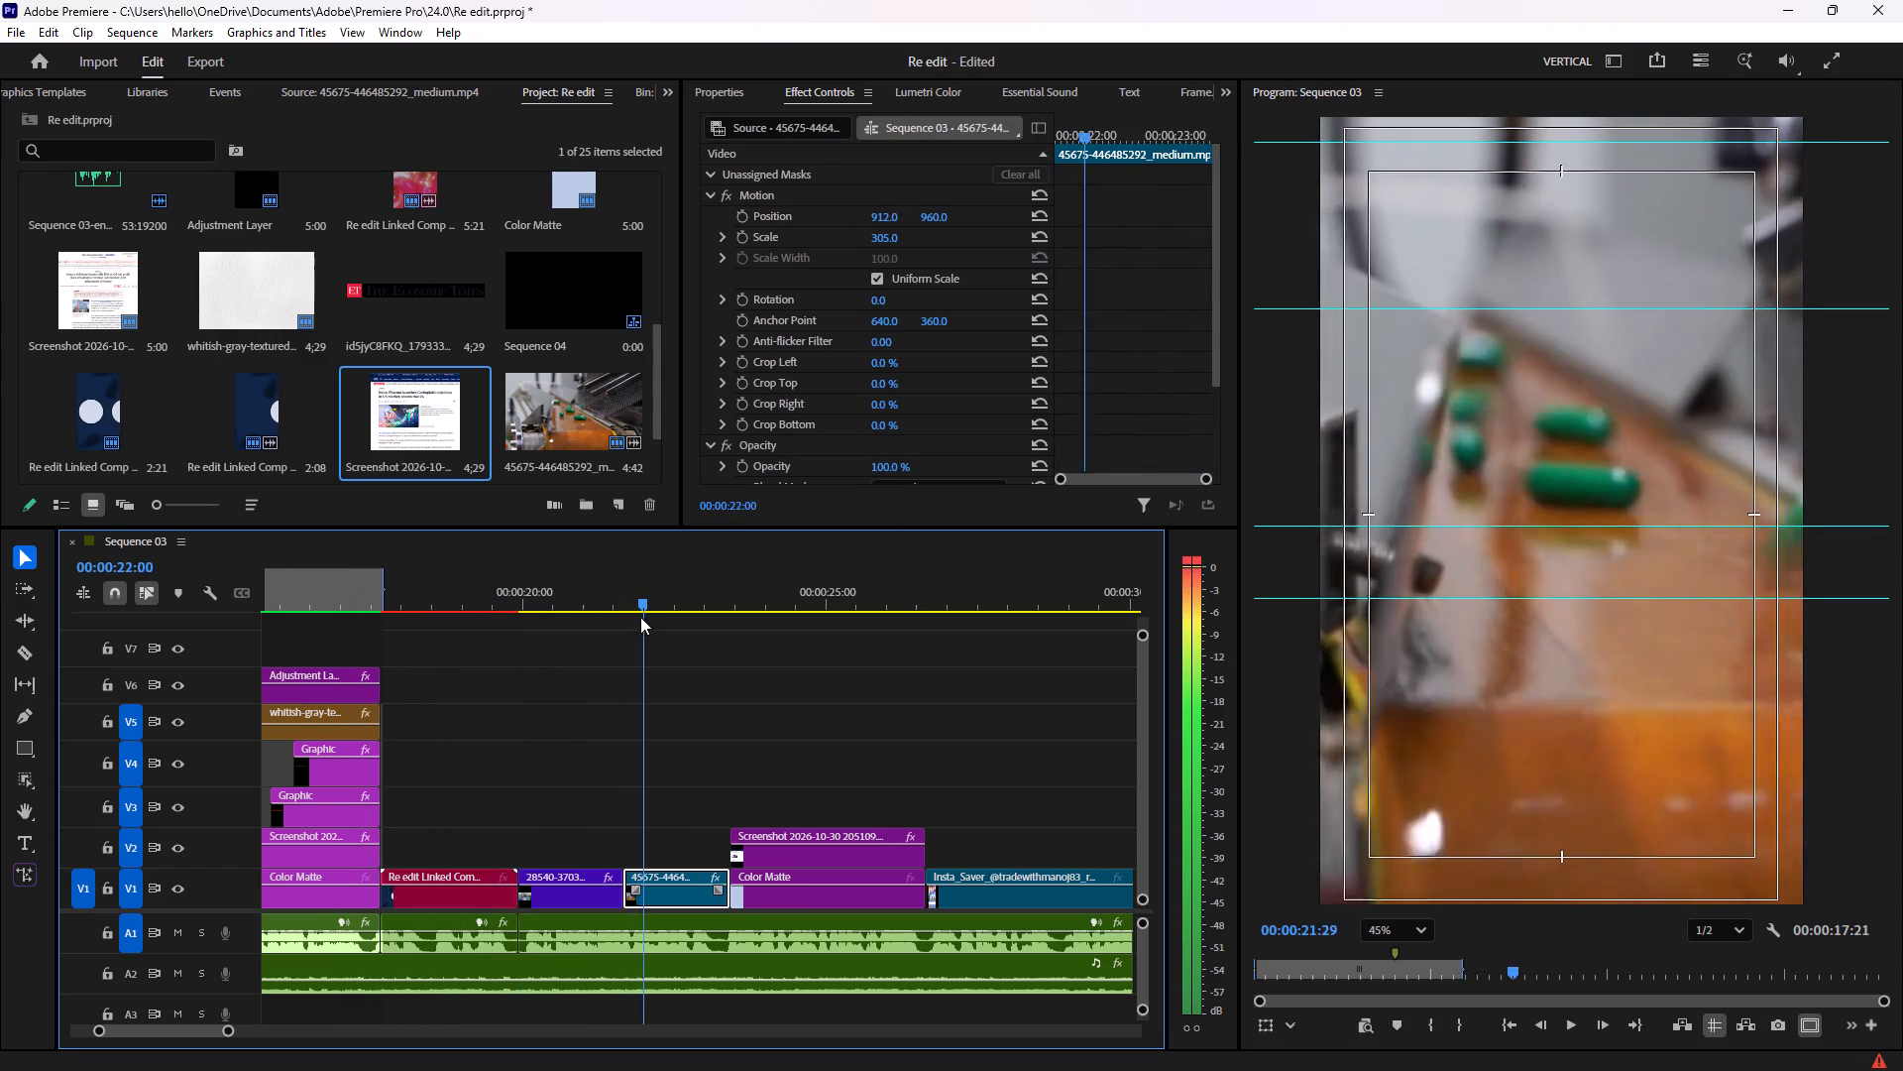
{"action": "left_click_drag", "start_coordinate": [640, 617], "coordinate": [837, 640]}
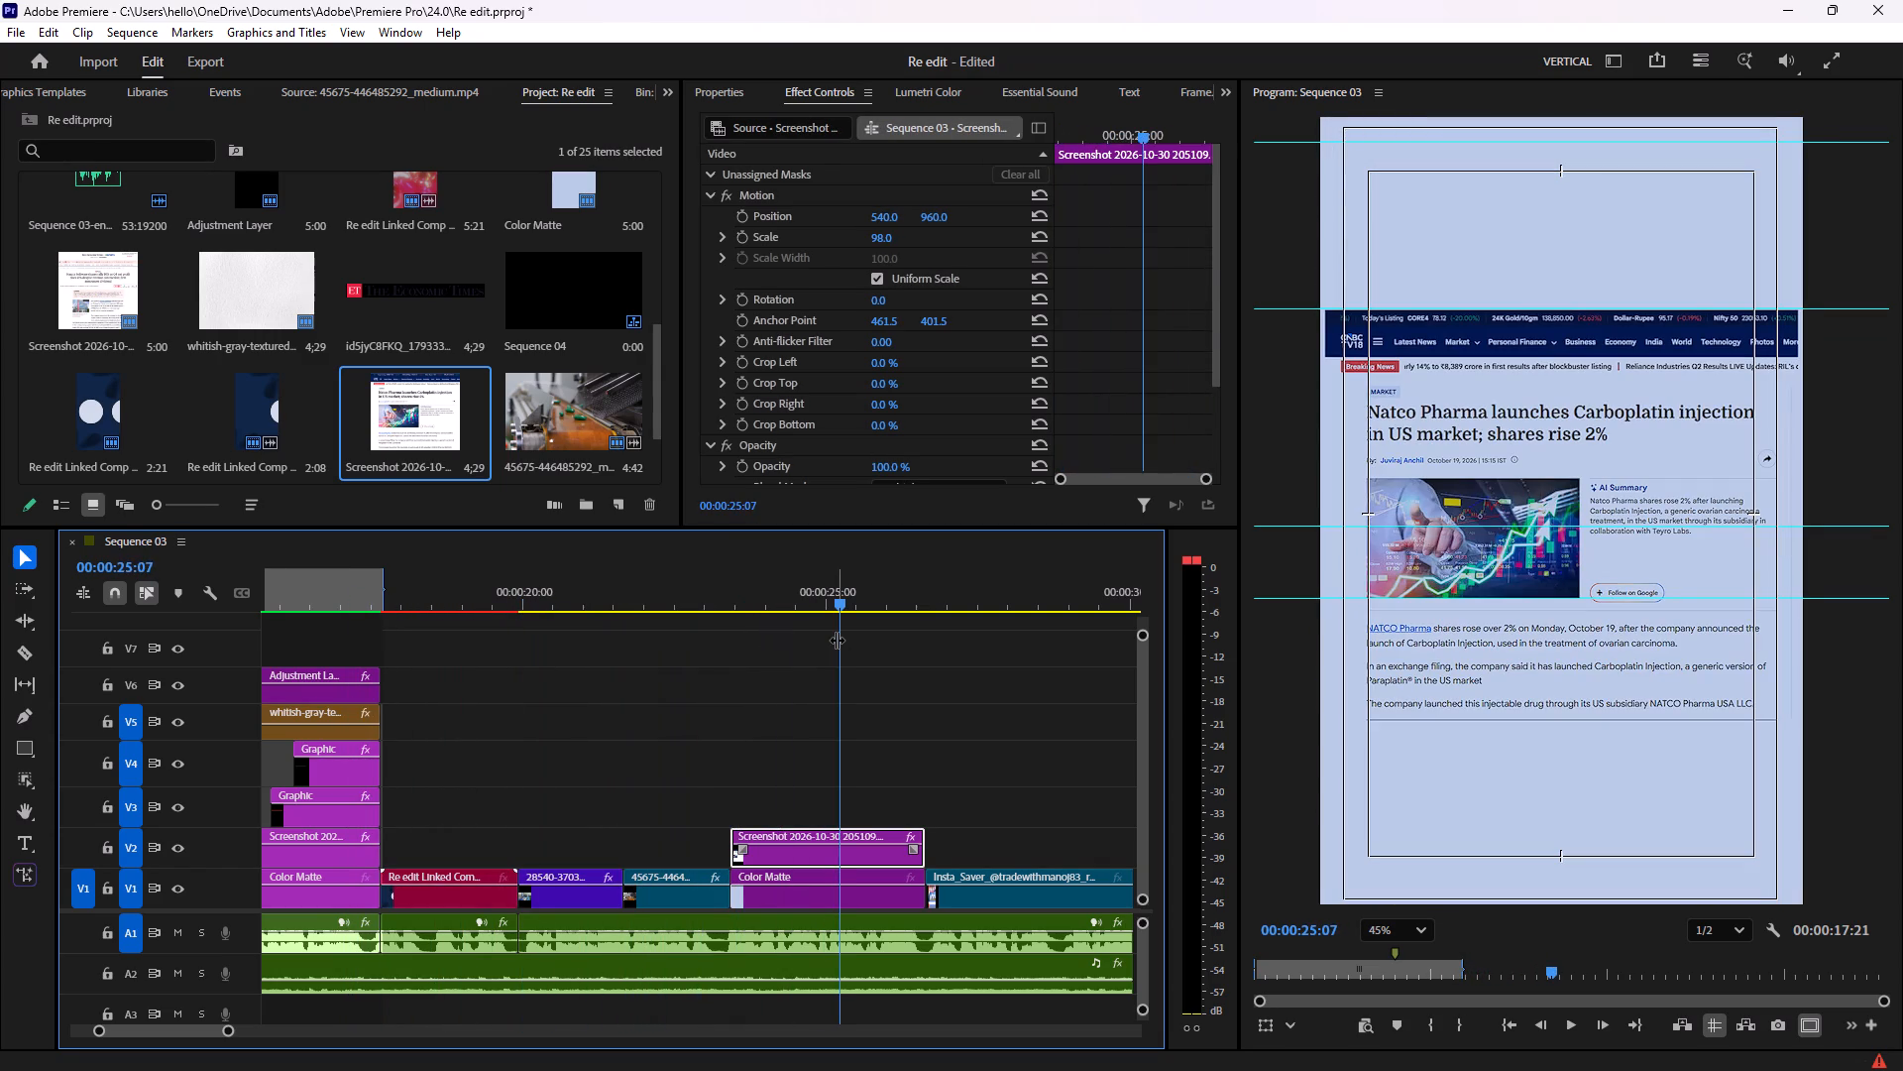
Play Sequence 03 repeatedly around the Natco screenshot, from the Sonata Software section into the Alpex Solar section, to check its timing against the audio.
{"action": "key", "text": "space"}
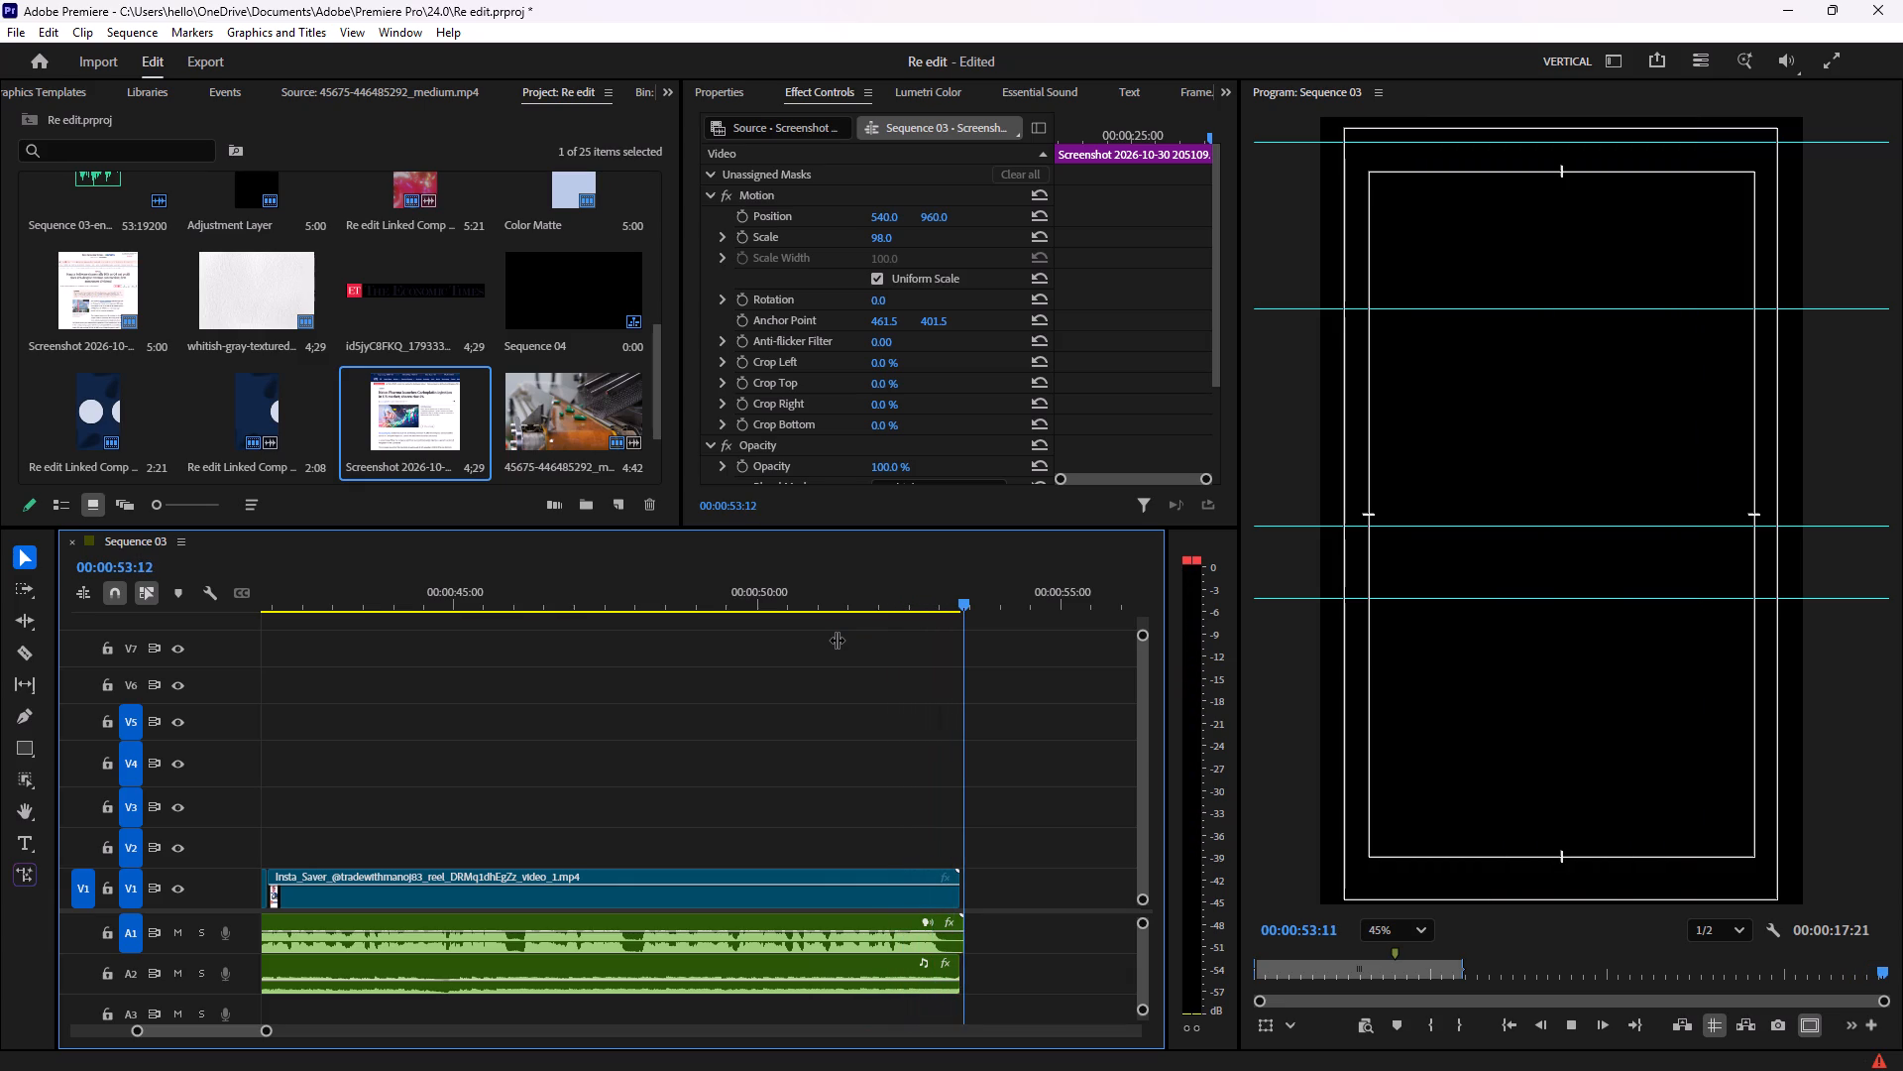
{"action": "key", "text": "space"}
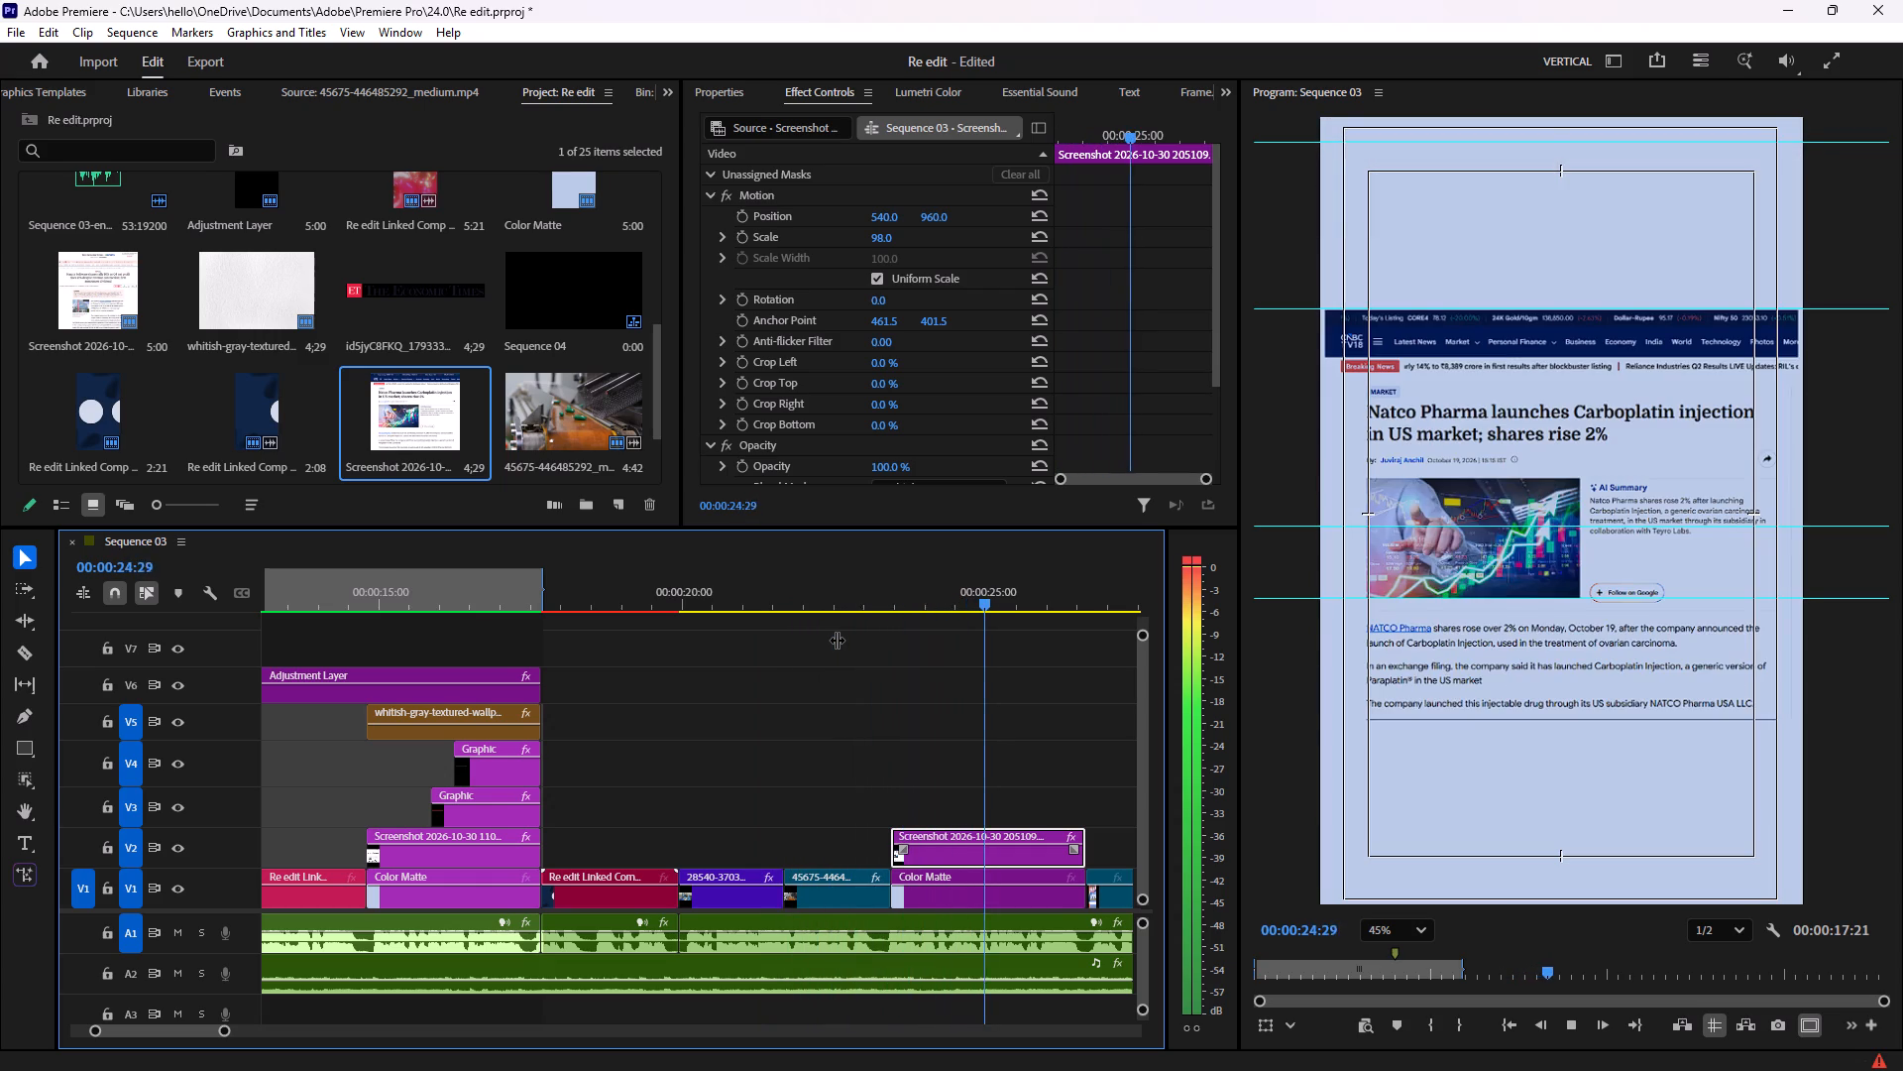
{"action": "key", "text": "space"}
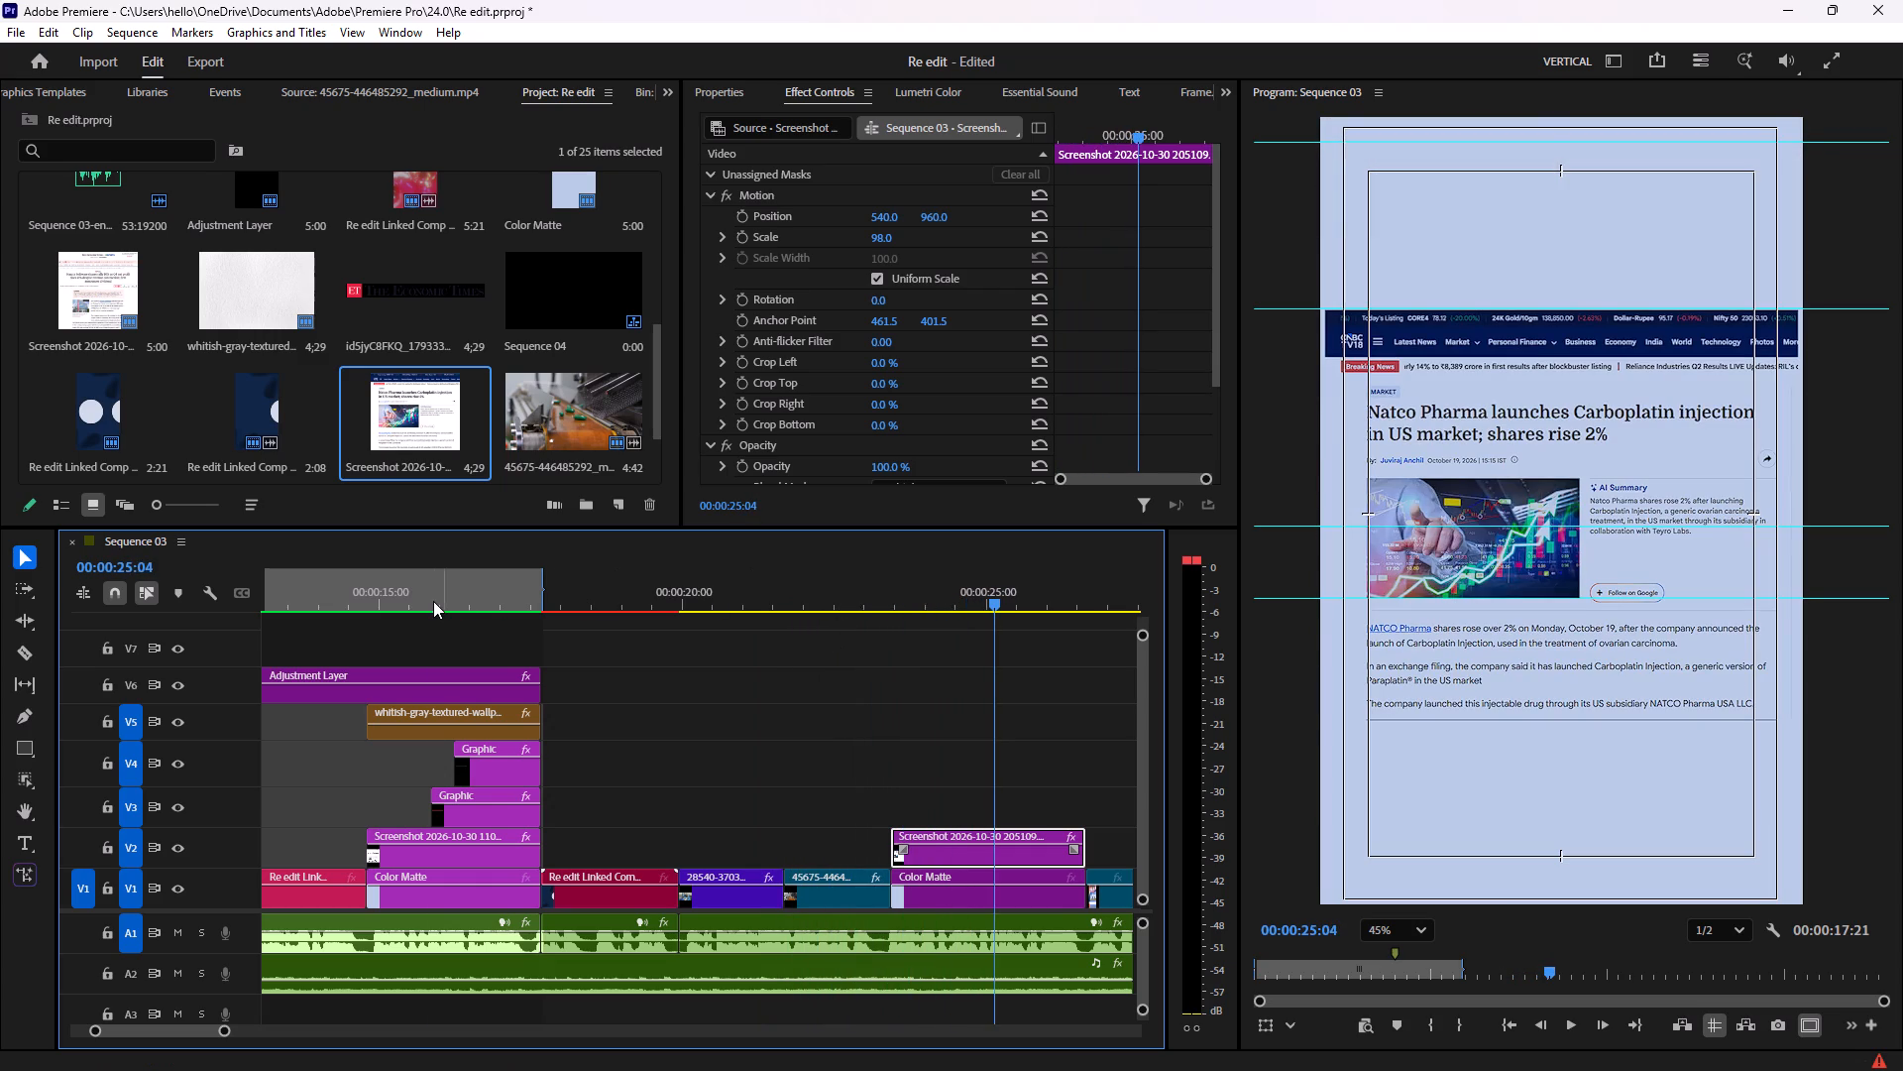
{"action": "left_click", "coordinate": [433, 601]}
{"action": "key", "text": "space"}
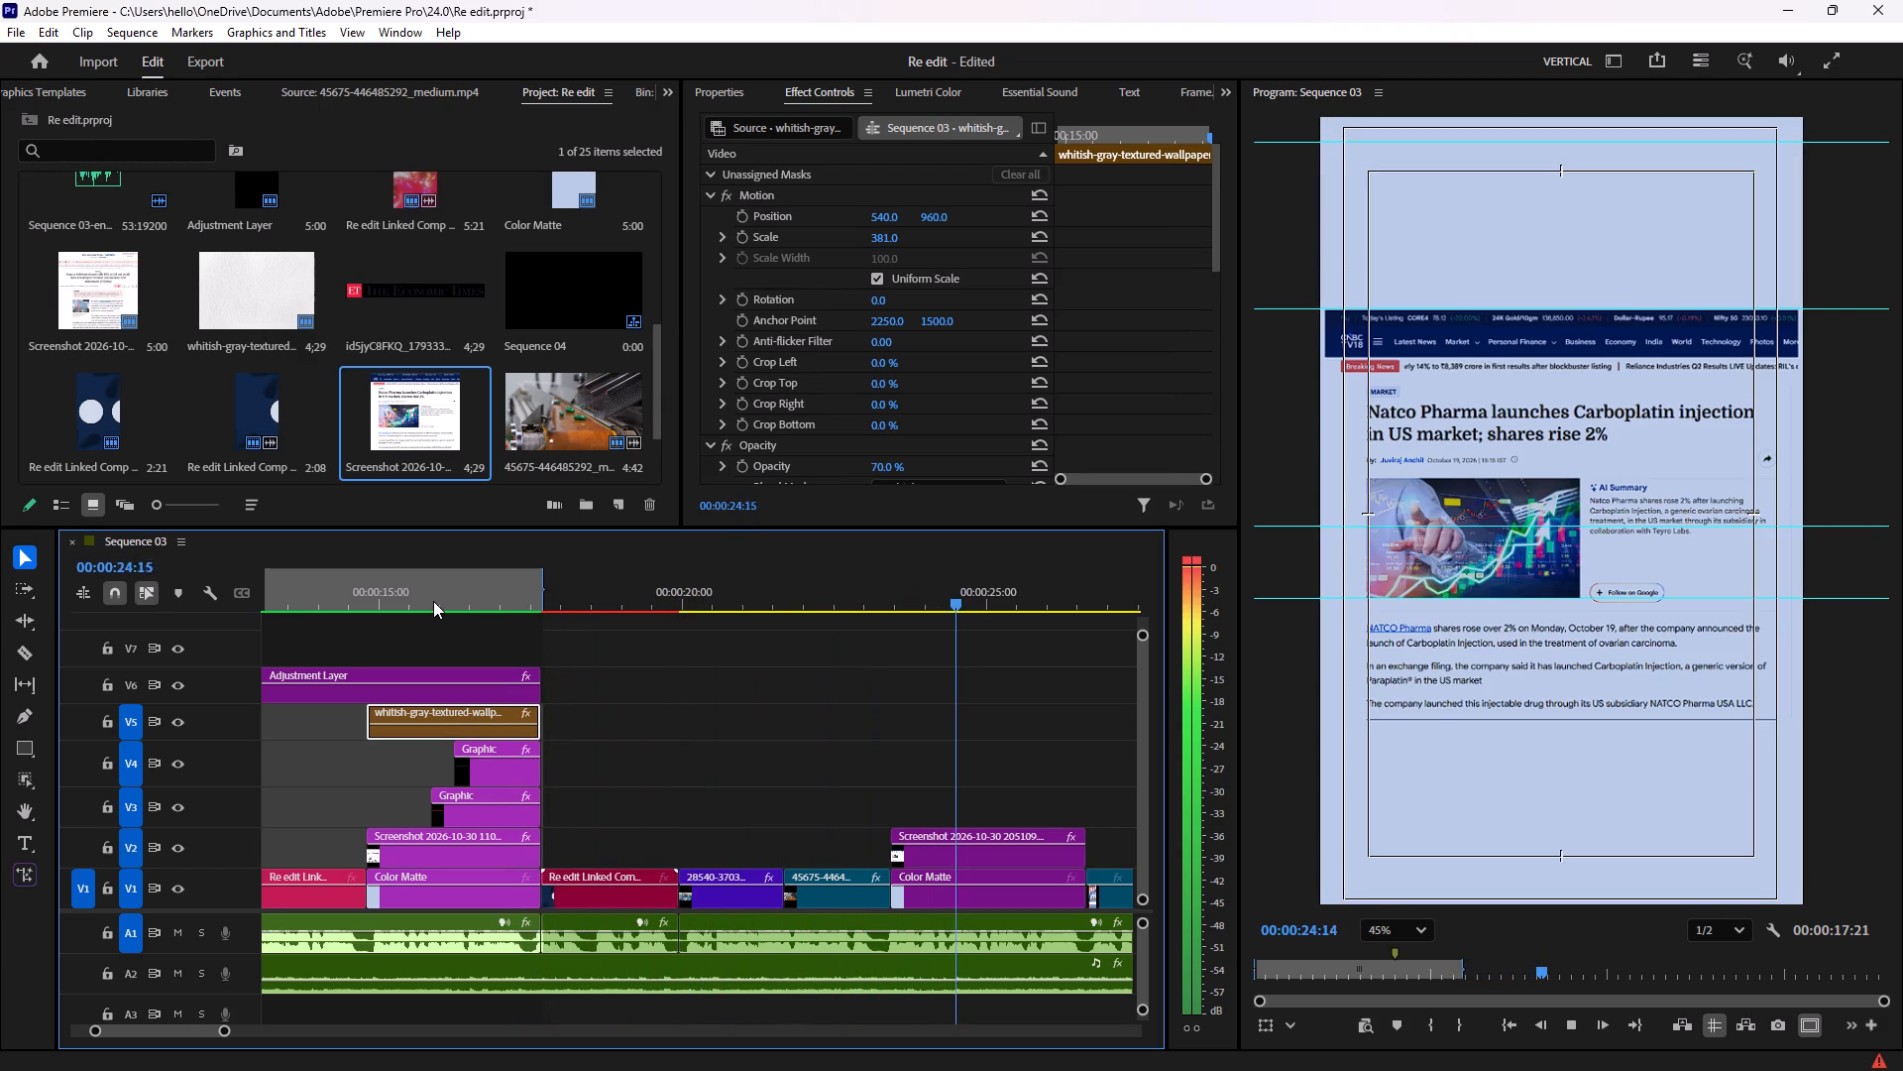
{"action": "key", "text": "space"}
{"action": "key", "text": "space"}
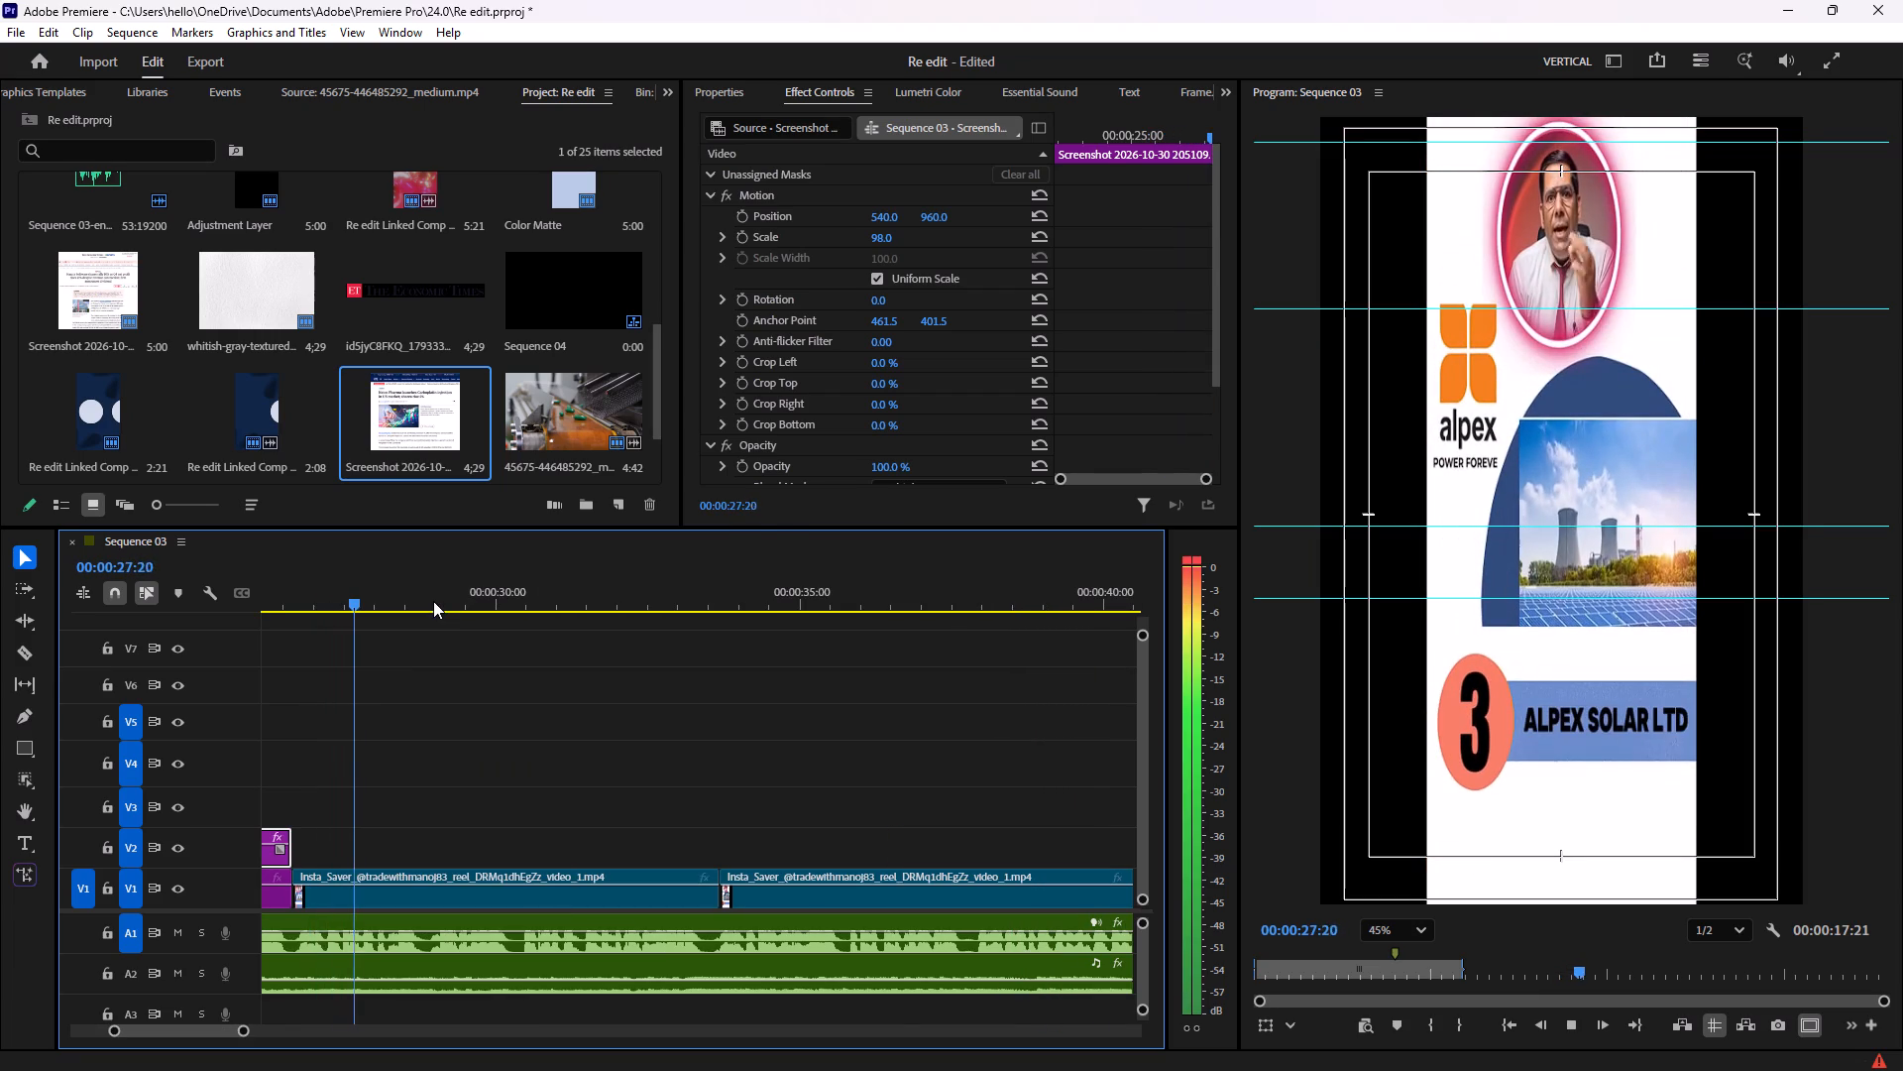
{"action": "key", "text": "space"}
{"action": "left_click_drag", "start_coordinate": [361, 603], "coordinate": [279, 609]}
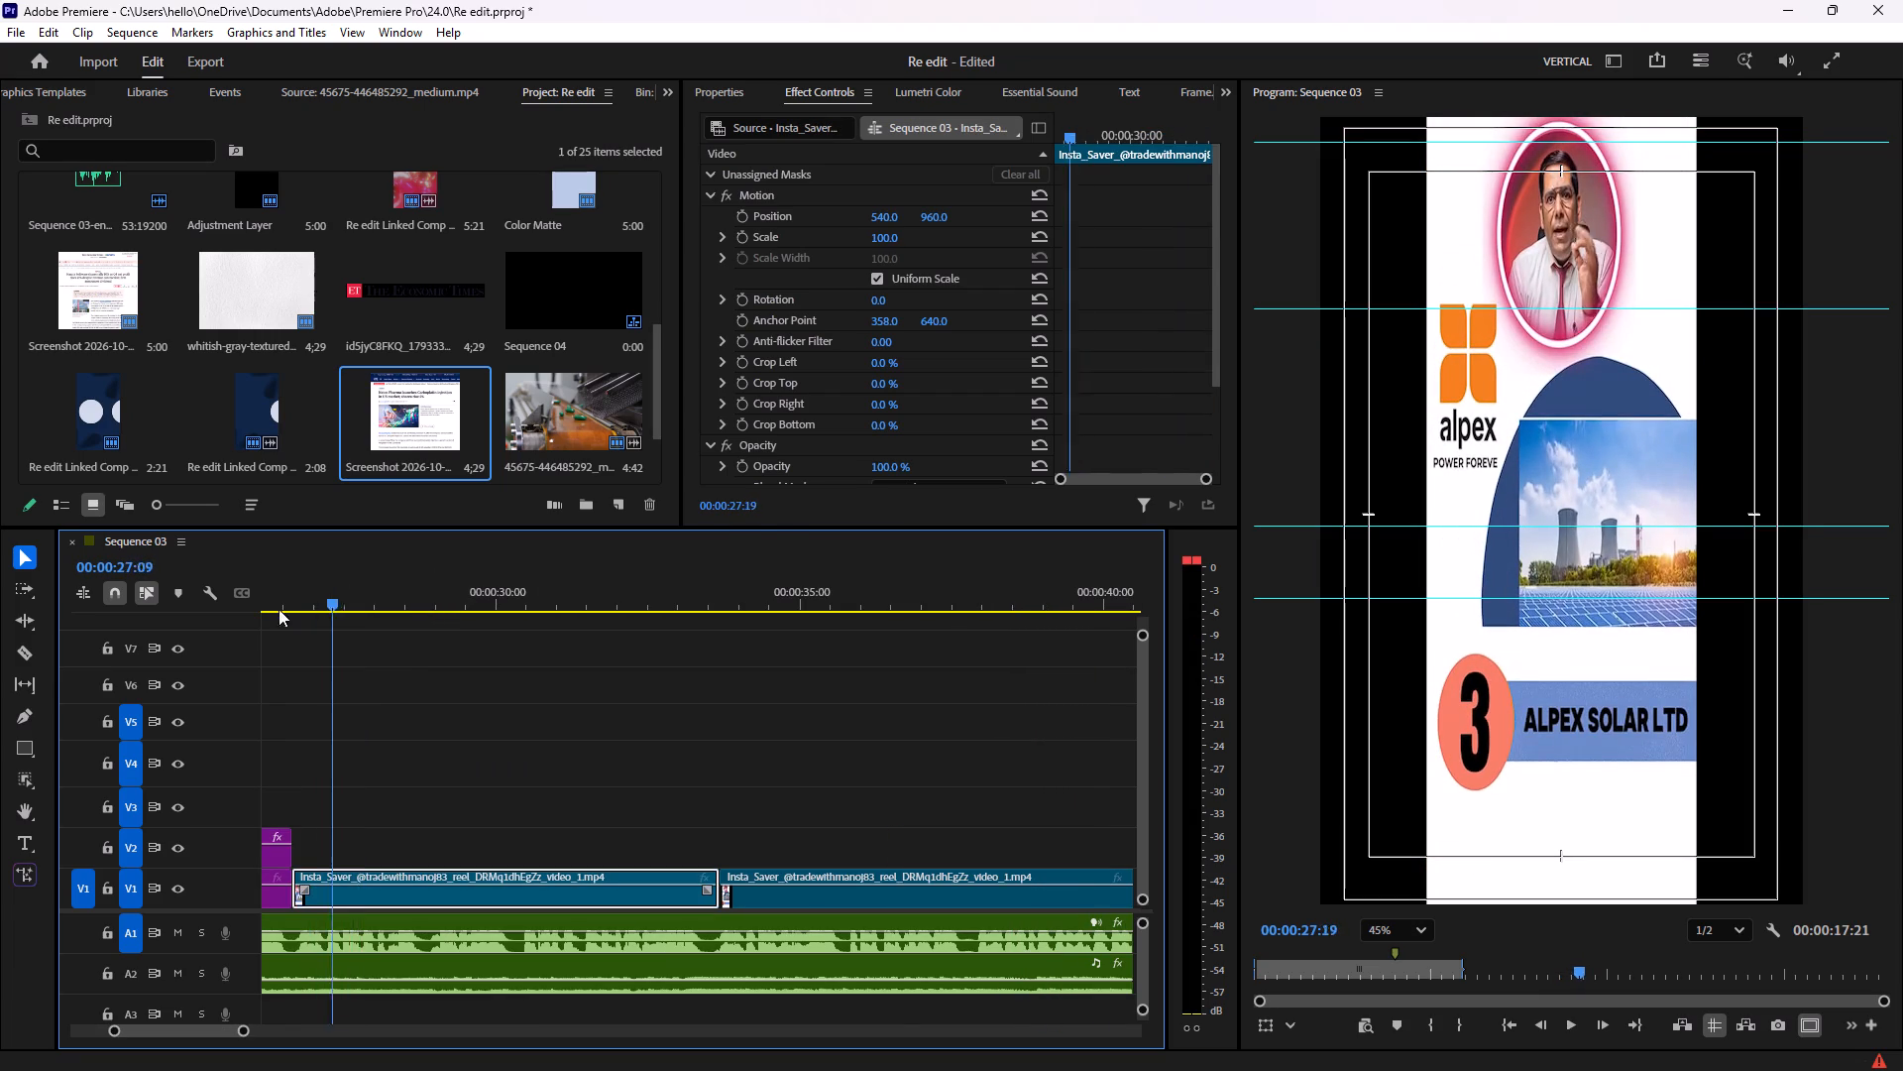
{"action": "left_click_drag", "start_coordinate": [279, 609], "coordinate": [351, 614]}
{"action": "key", "text": "space"}
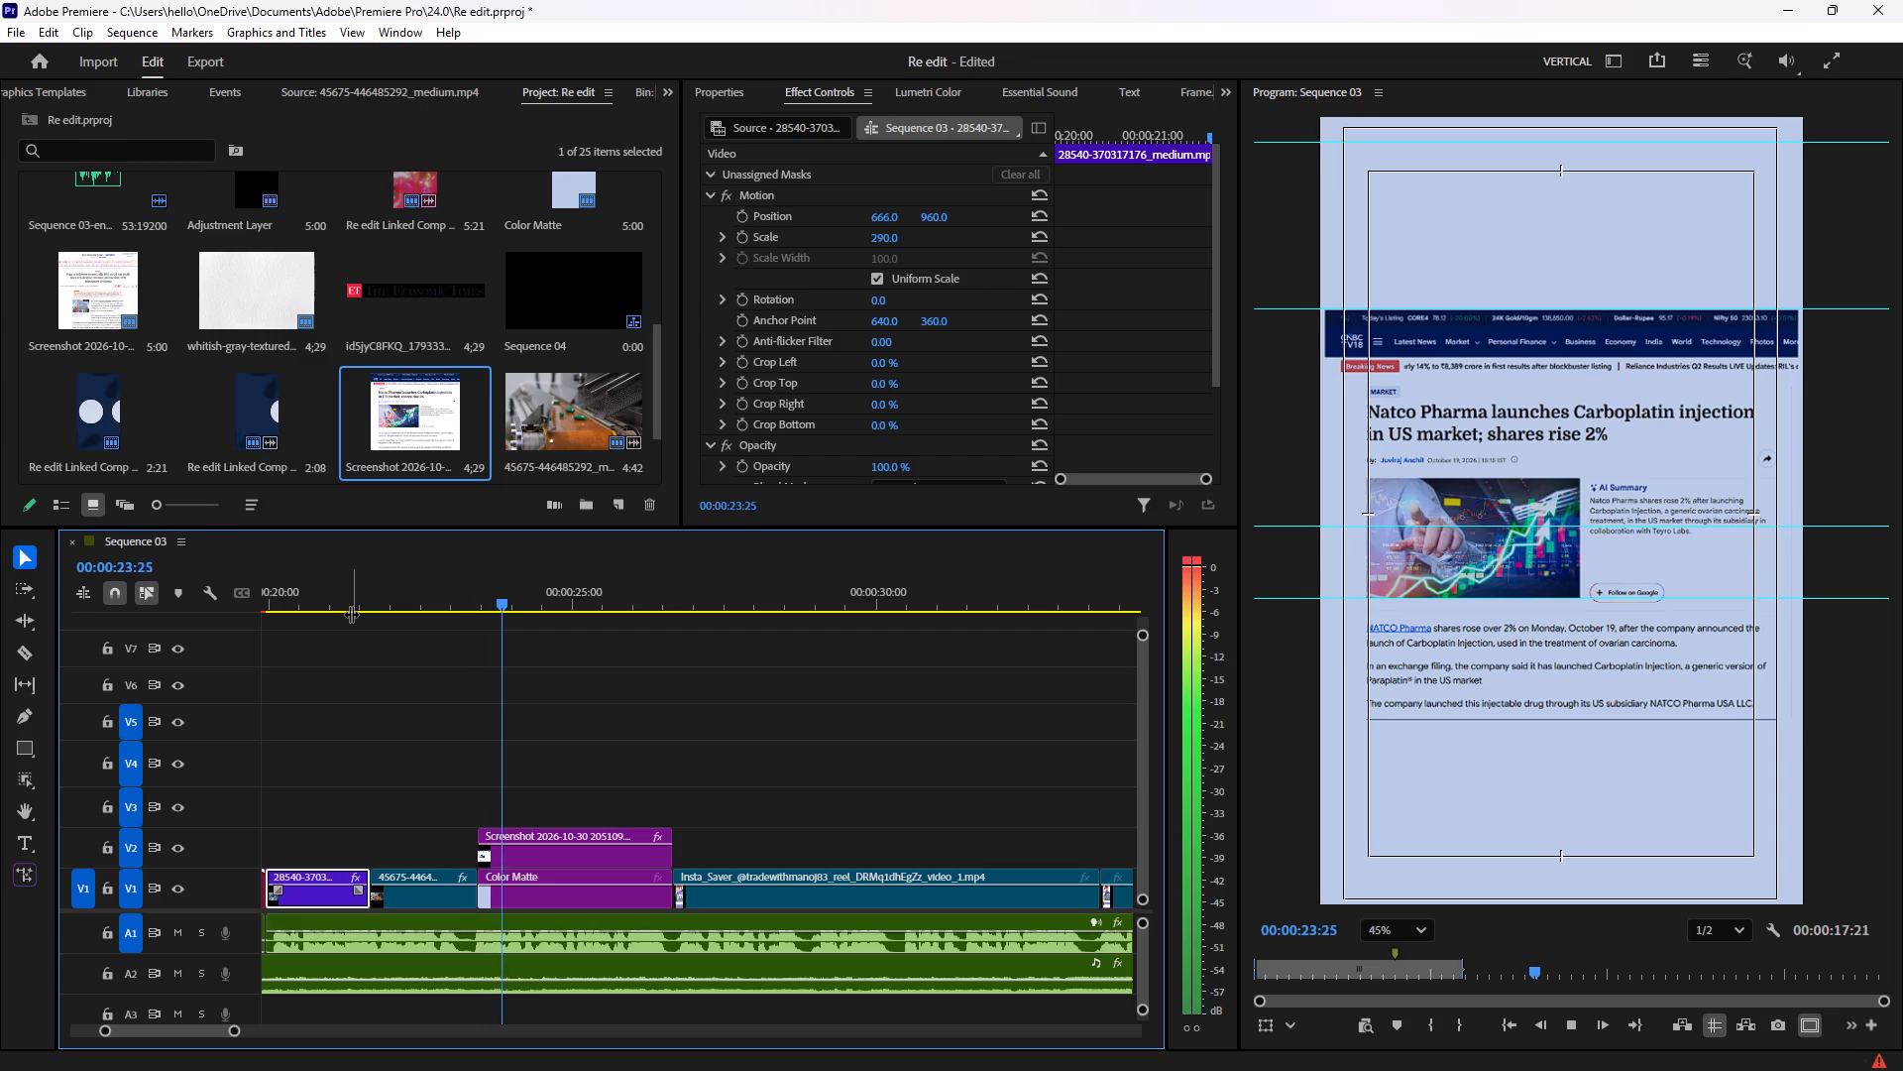
{"action": "key", "text": "space"}
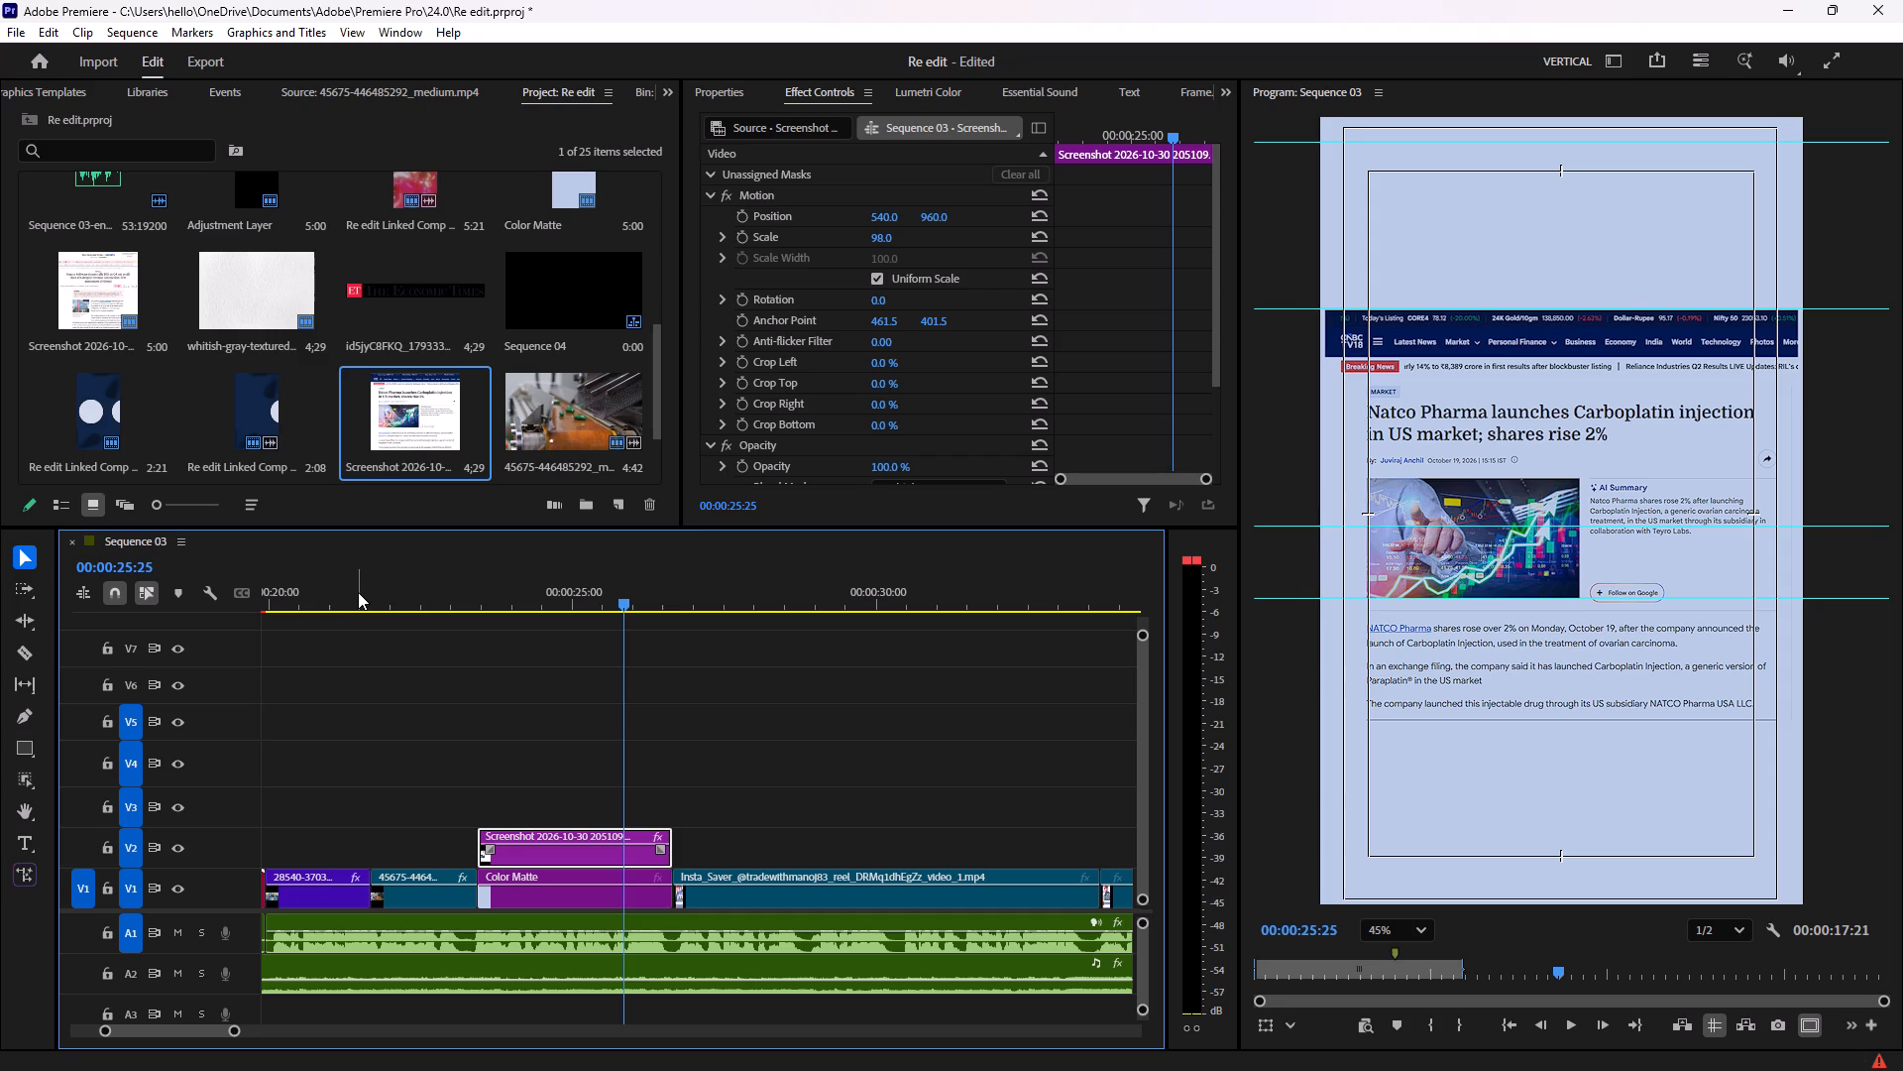
{"action": "left_click", "coordinate": [429, 582]}
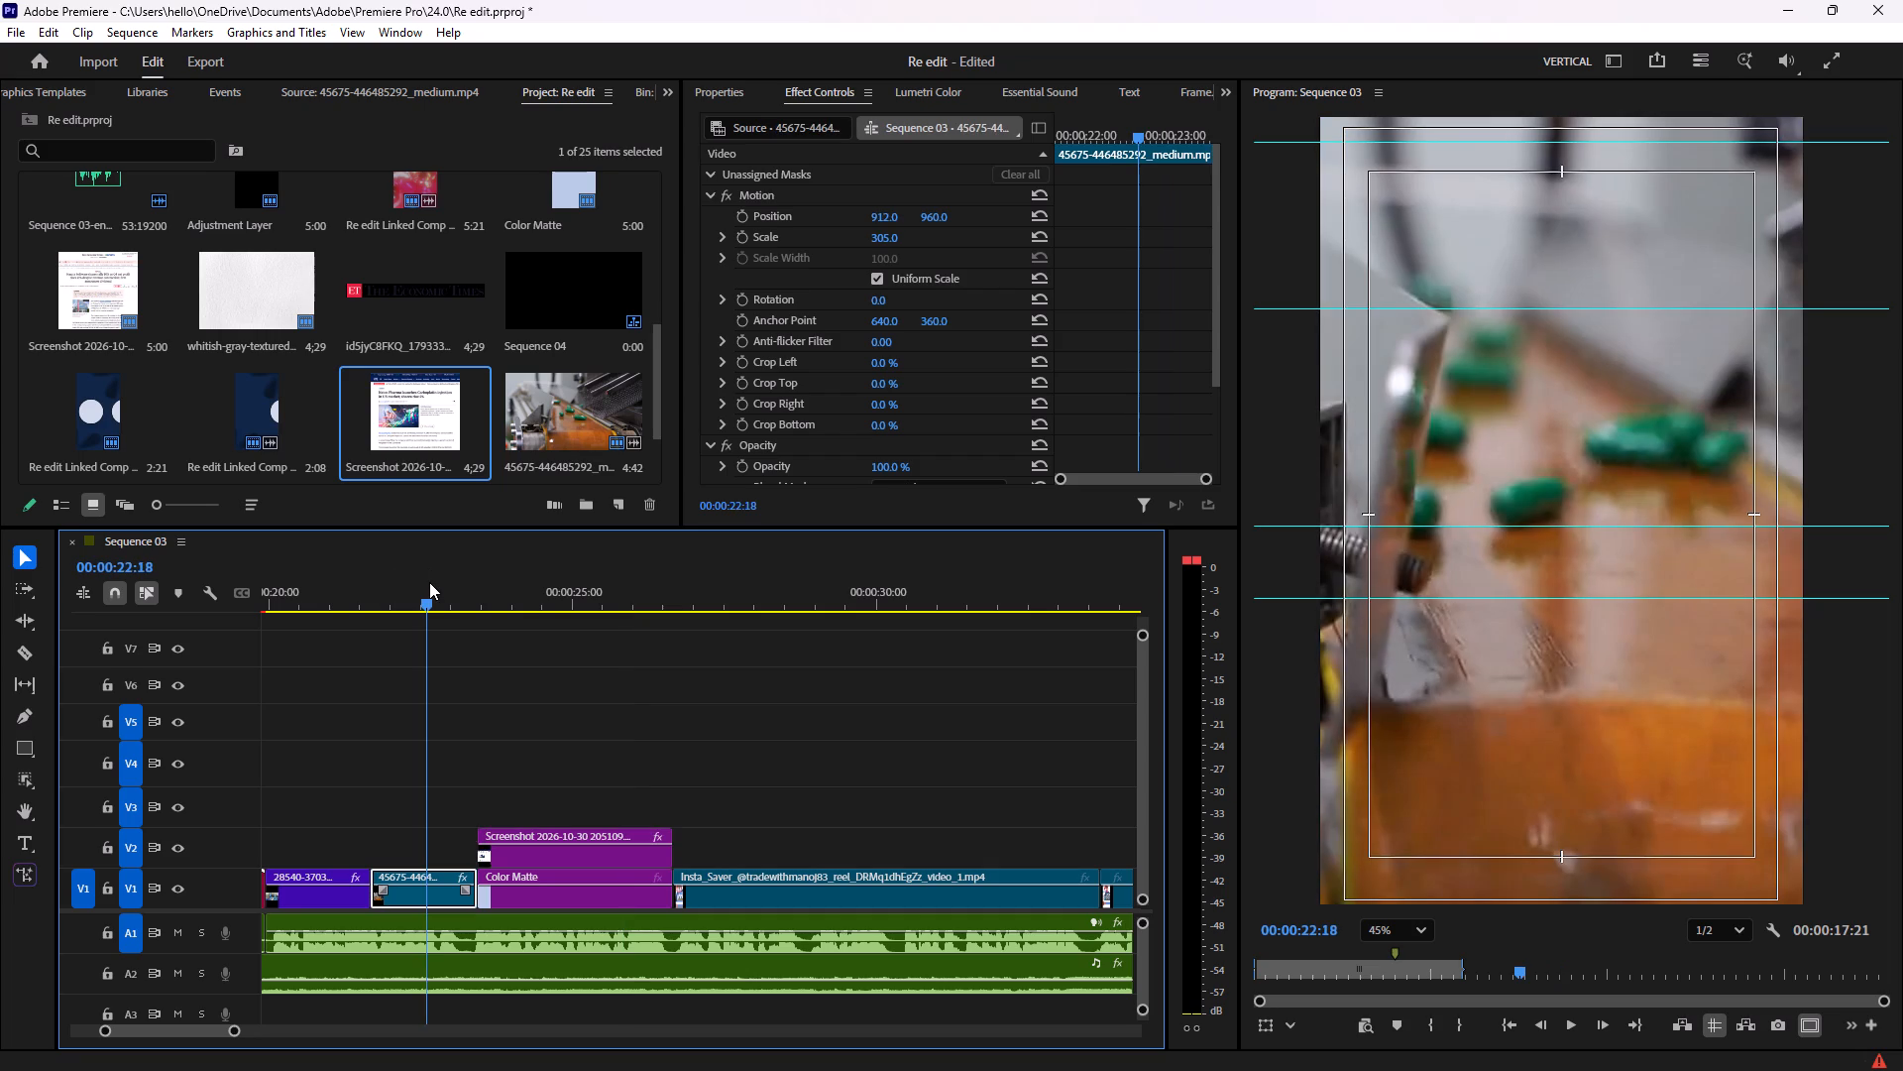
{"action": "key", "text": "space"}
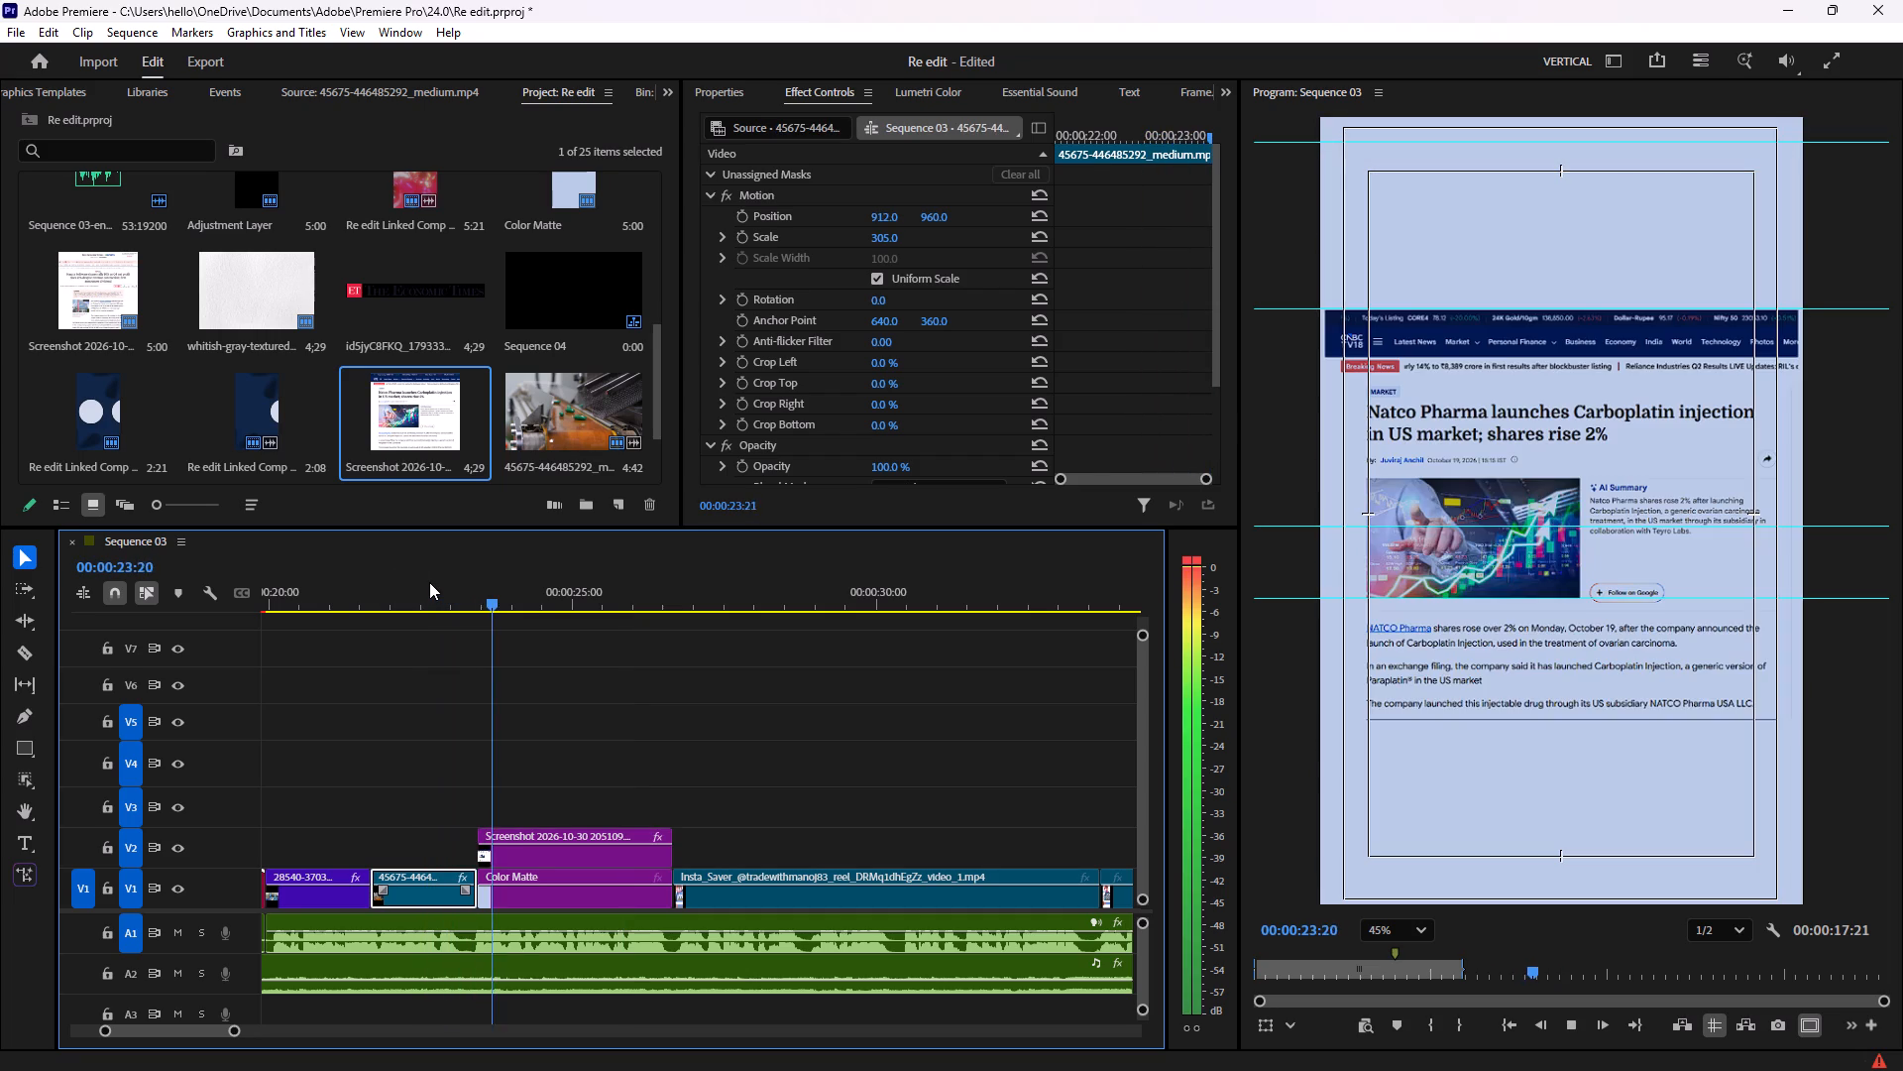
{"action": "key", "text": "space"}
{"action": "key", "text": "space"}
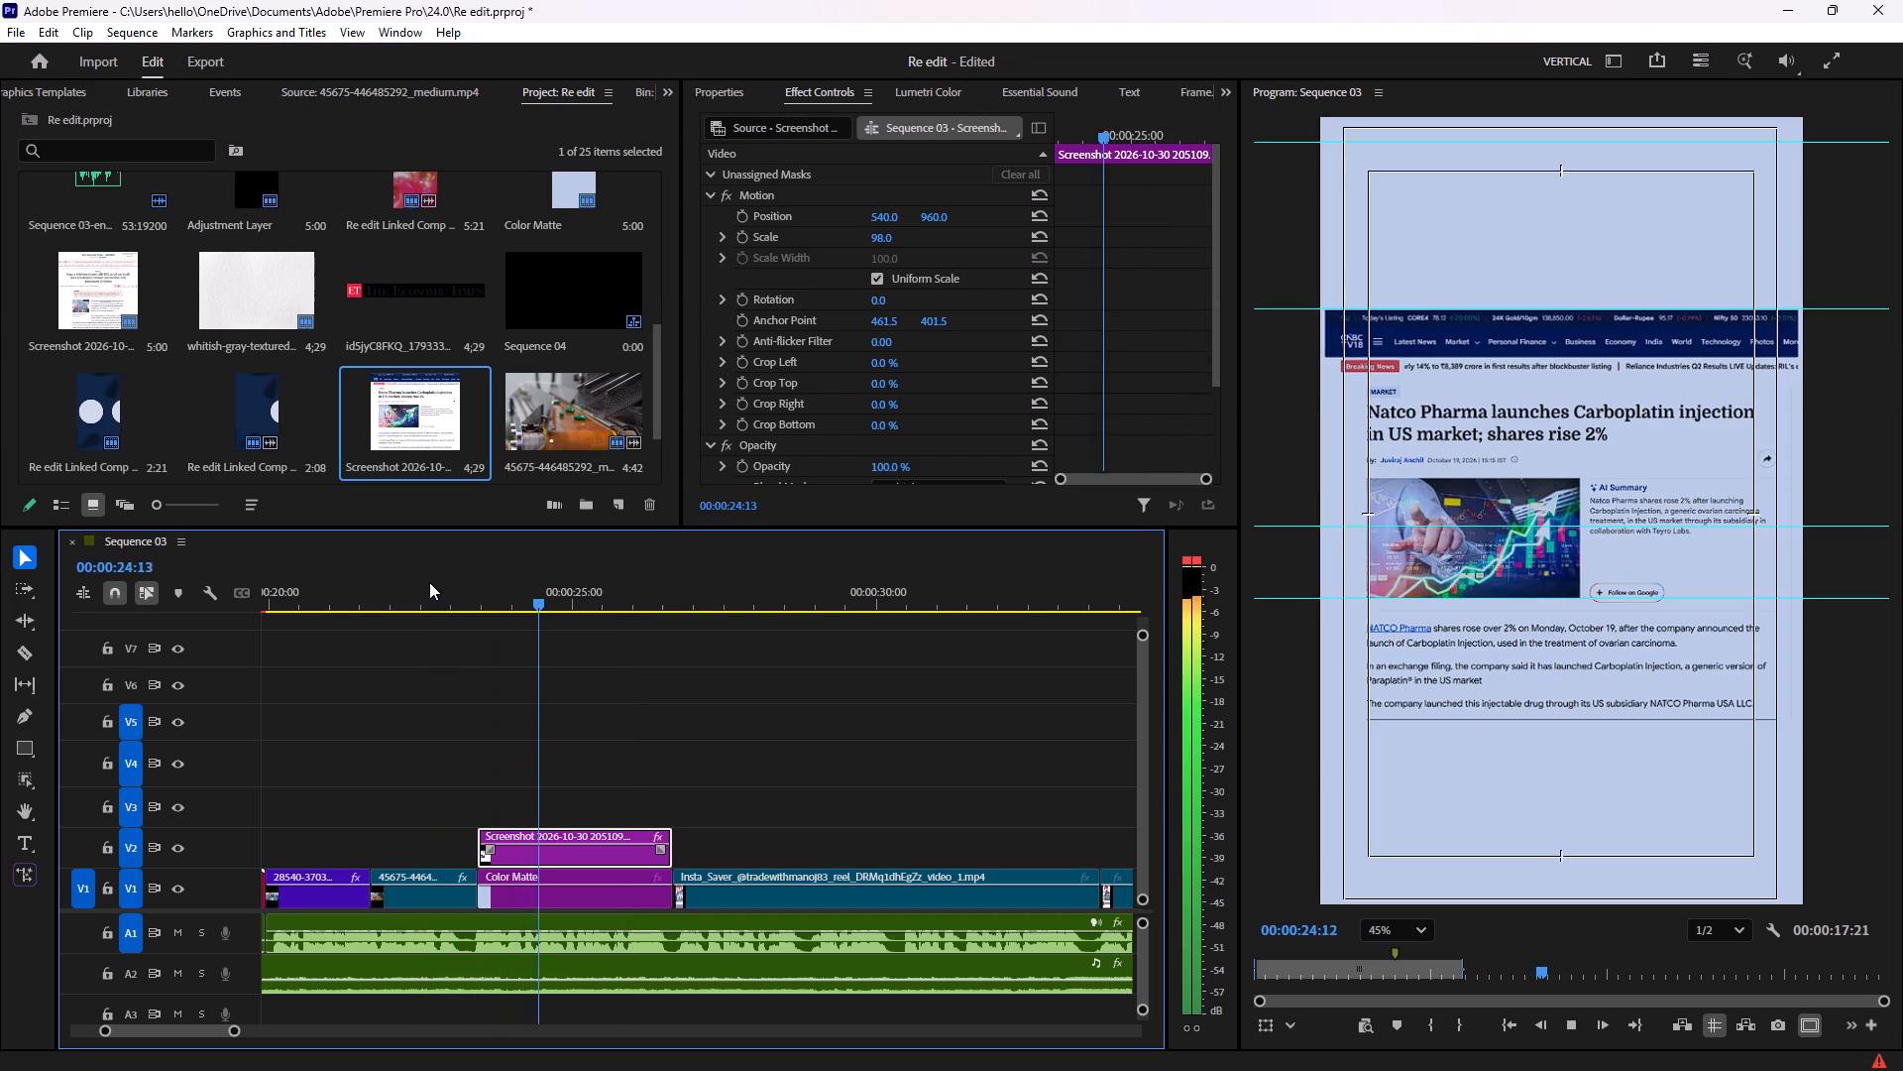
{"action": "key", "text": "space"}
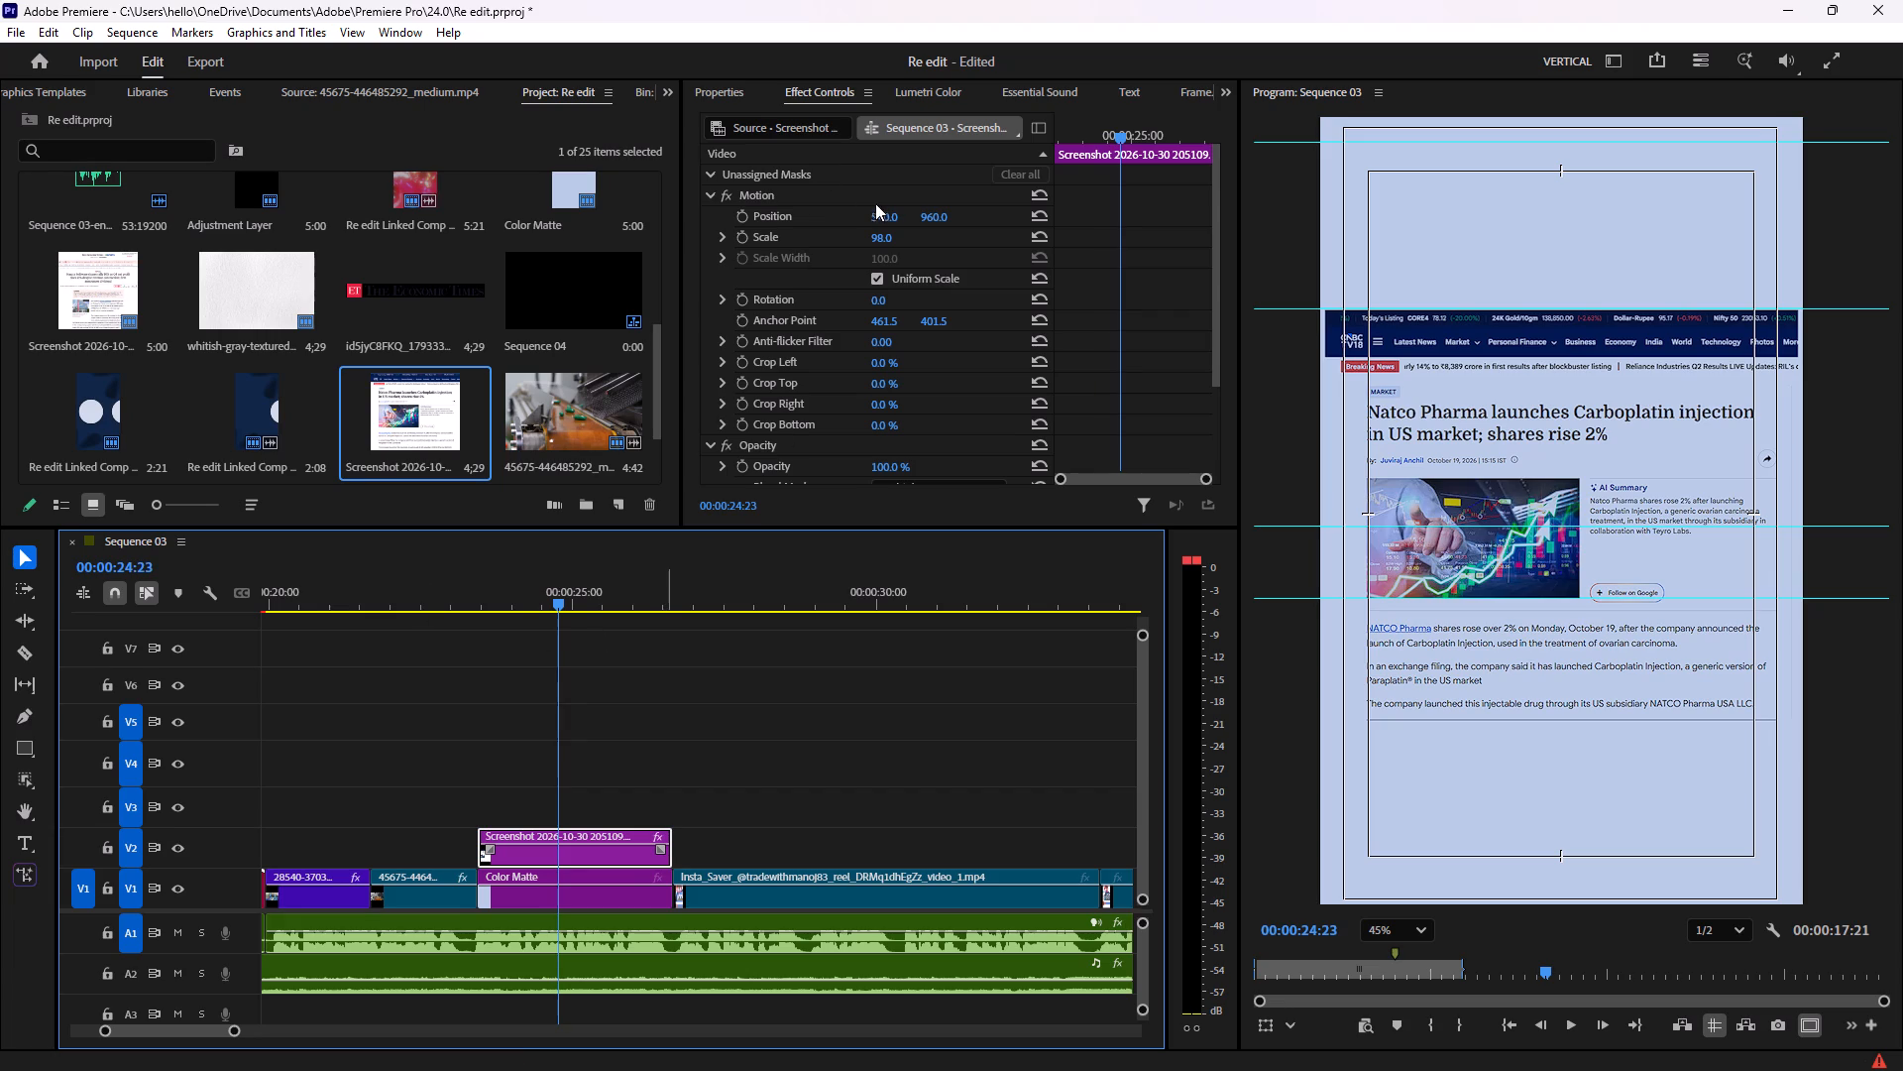
Keyframe the Natco screenshot's Position from 540, 2469 at 00:00:23:13 to 540, 960 at 00:00:24:23 and preview the slide-in.
{"action": "left_click", "coordinate": [743, 213]}
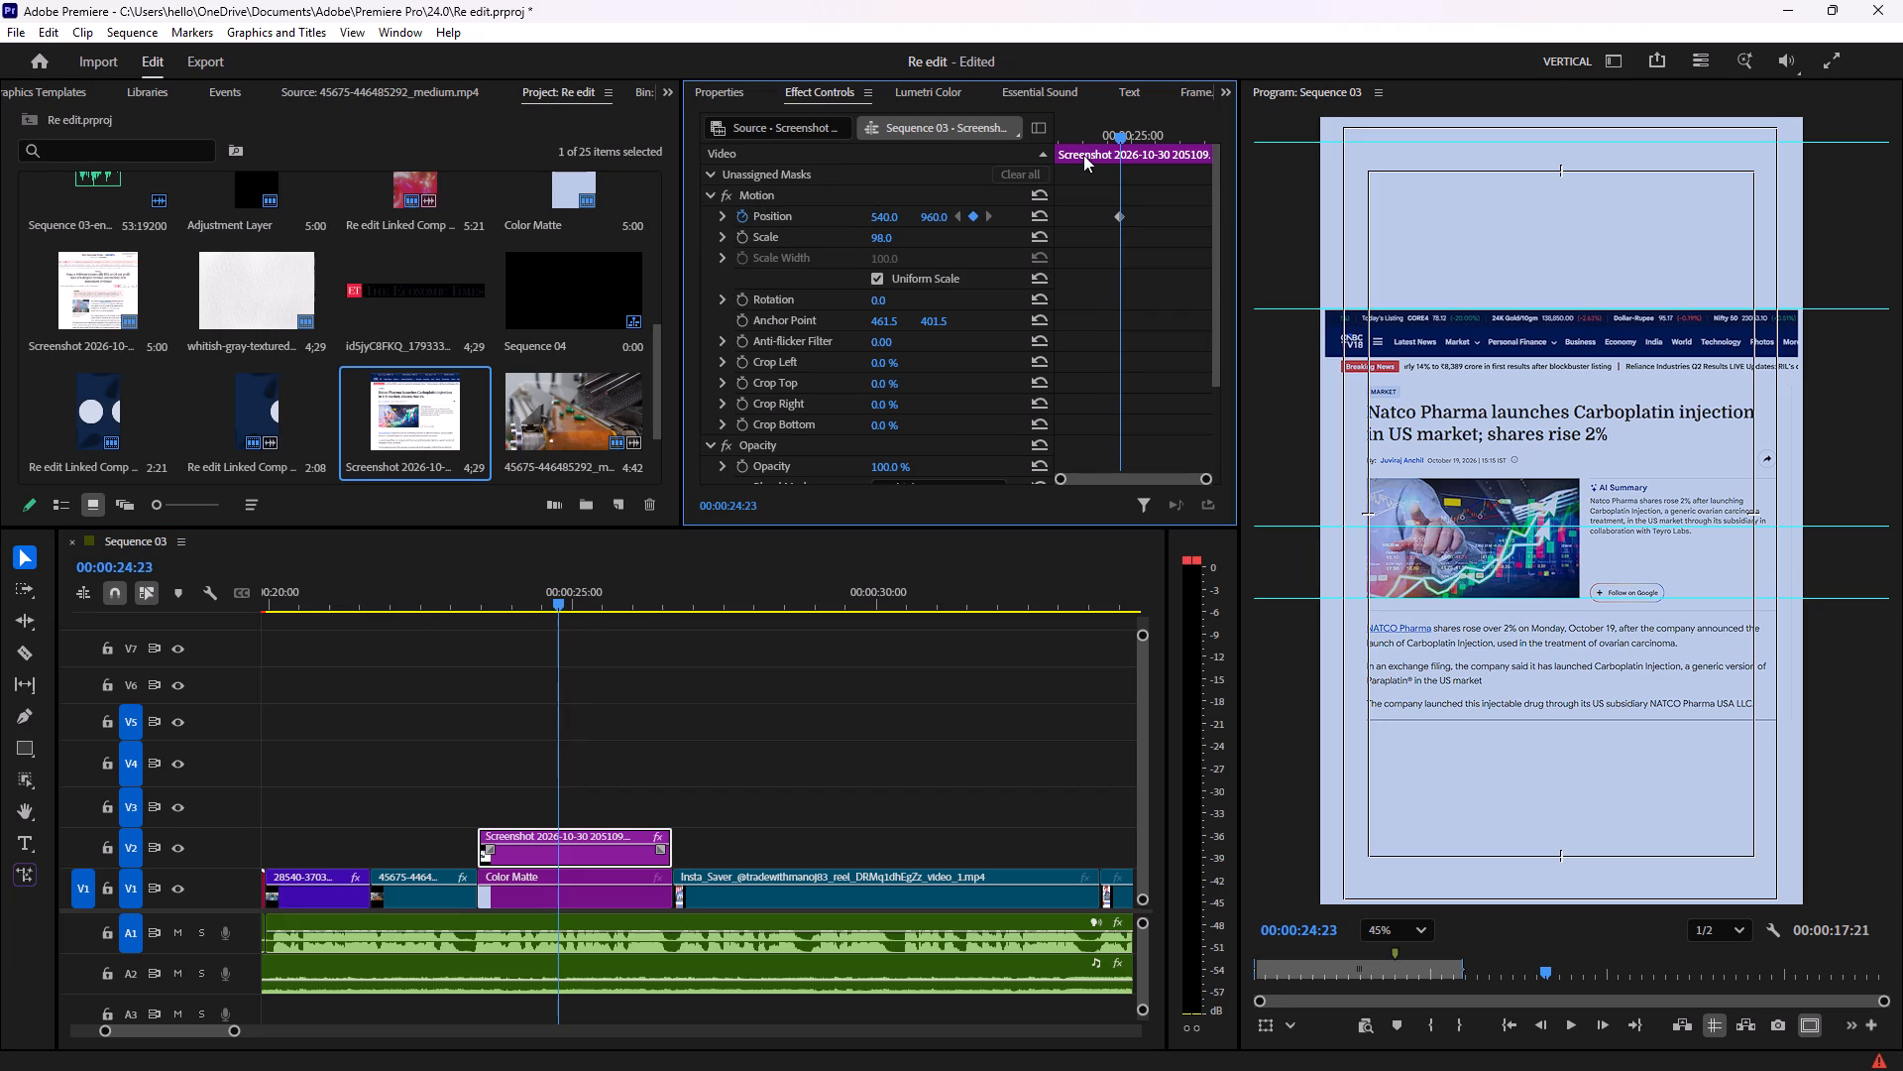
{"action": "left_click_drag", "start_coordinate": [1116, 132], "coordinate": [1027, 144]}
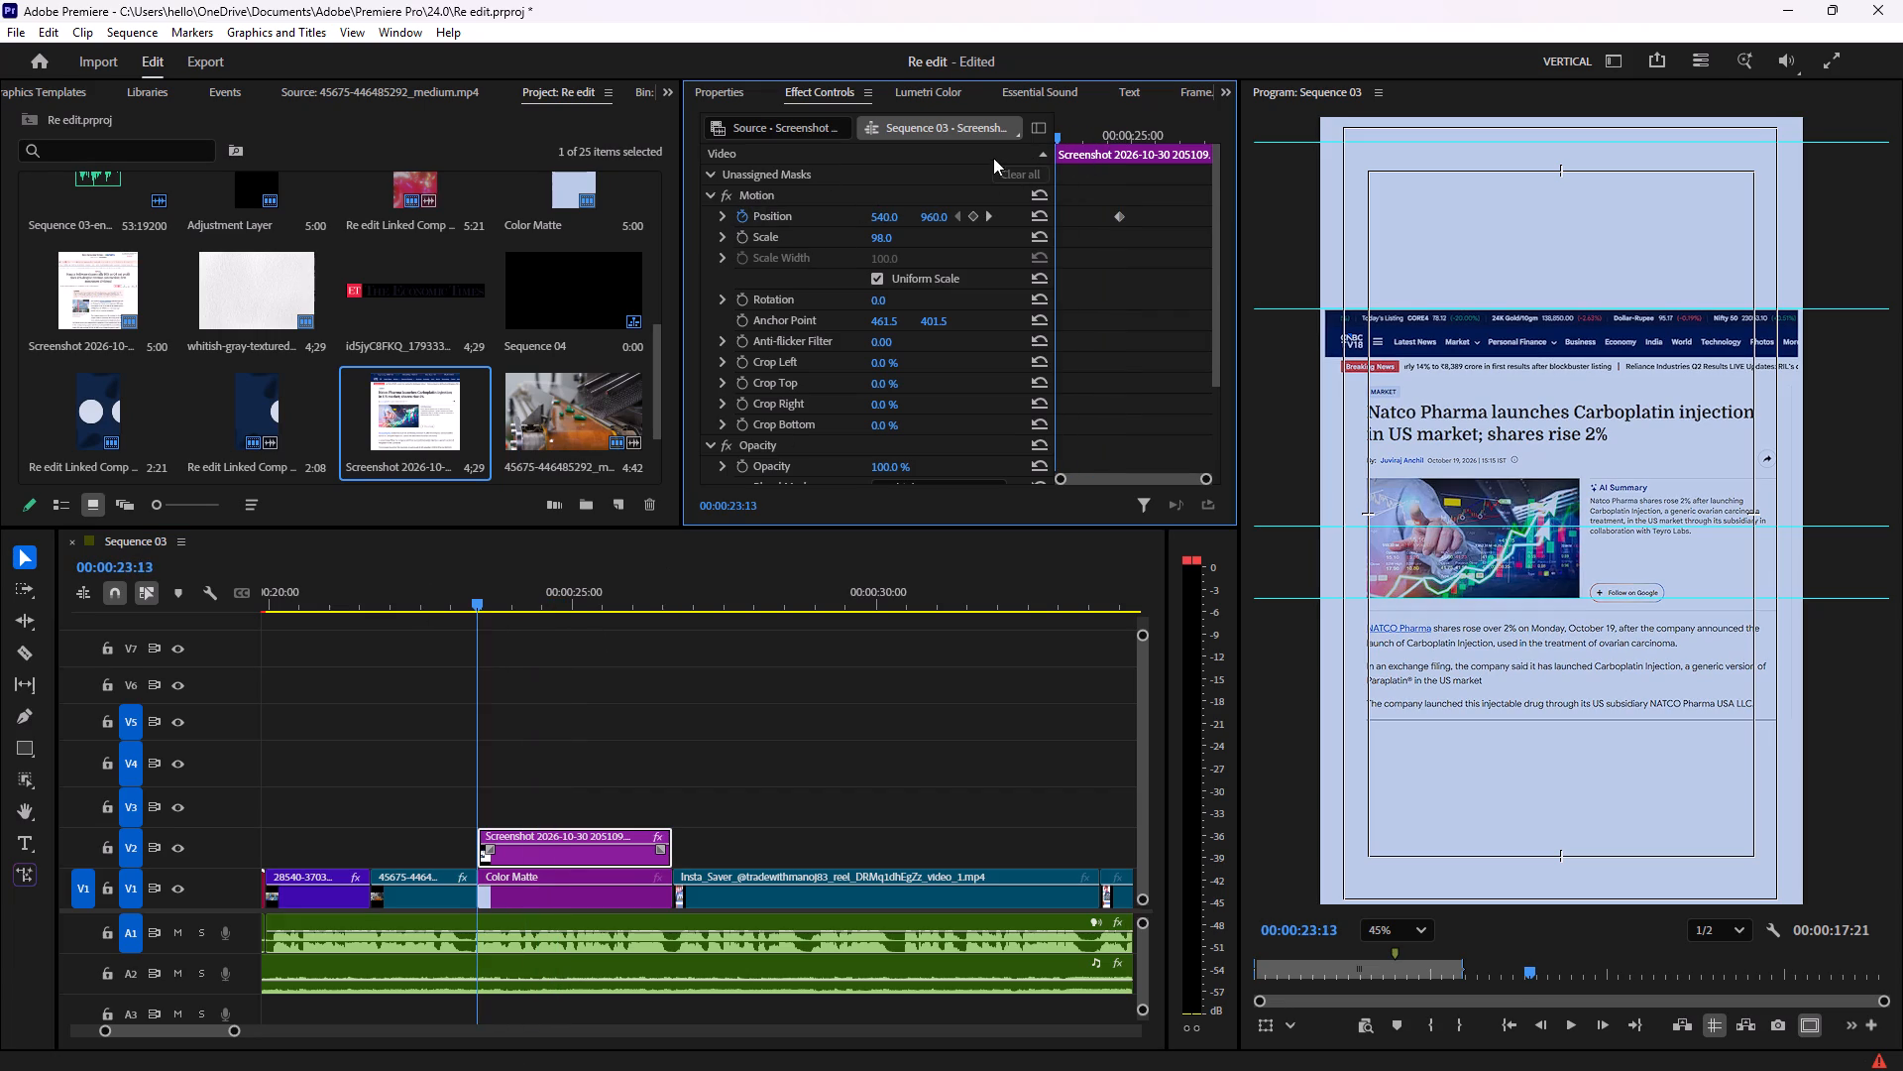
{"action": "left_click_drag", "start_coordinate": [928, 216], "coordinate": [1718, 761]}
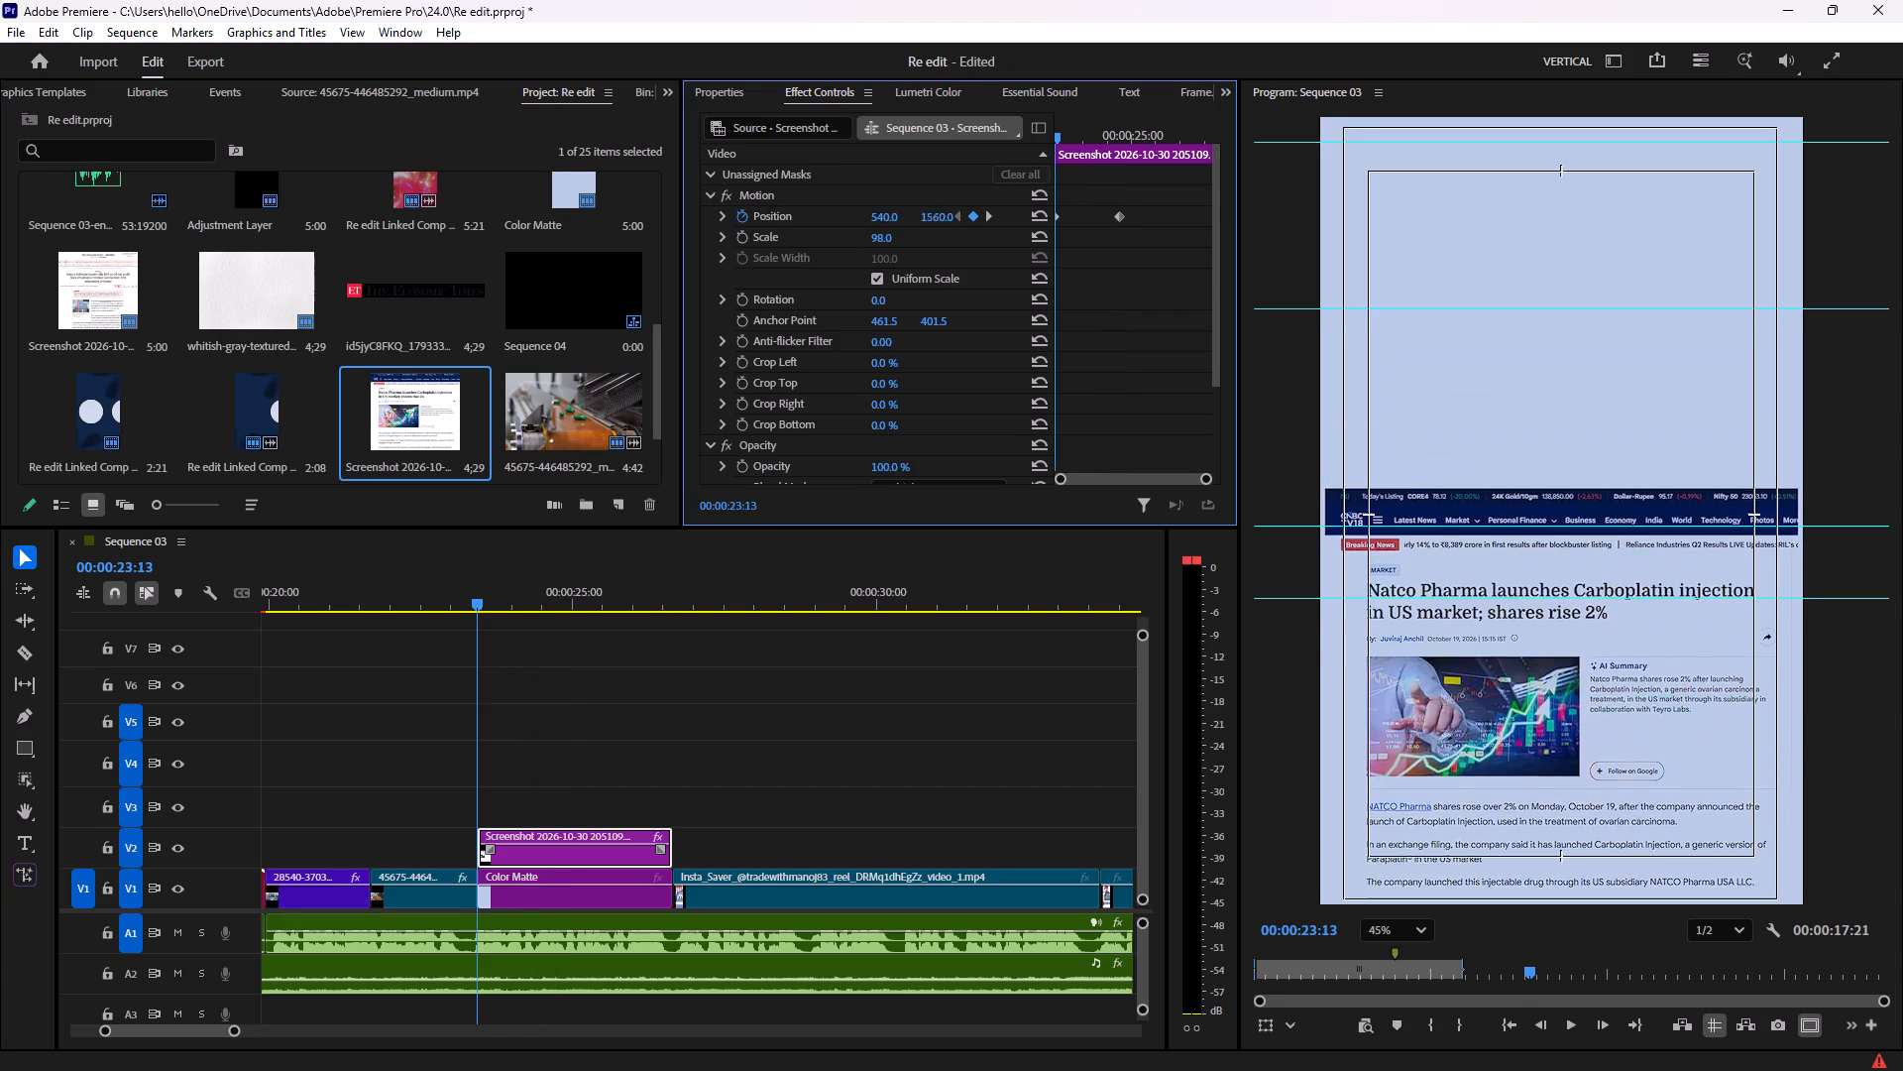
{"action": "left_click_drag", "start_coordinate": [1718, 761], "coordinate": [1425, 591]}
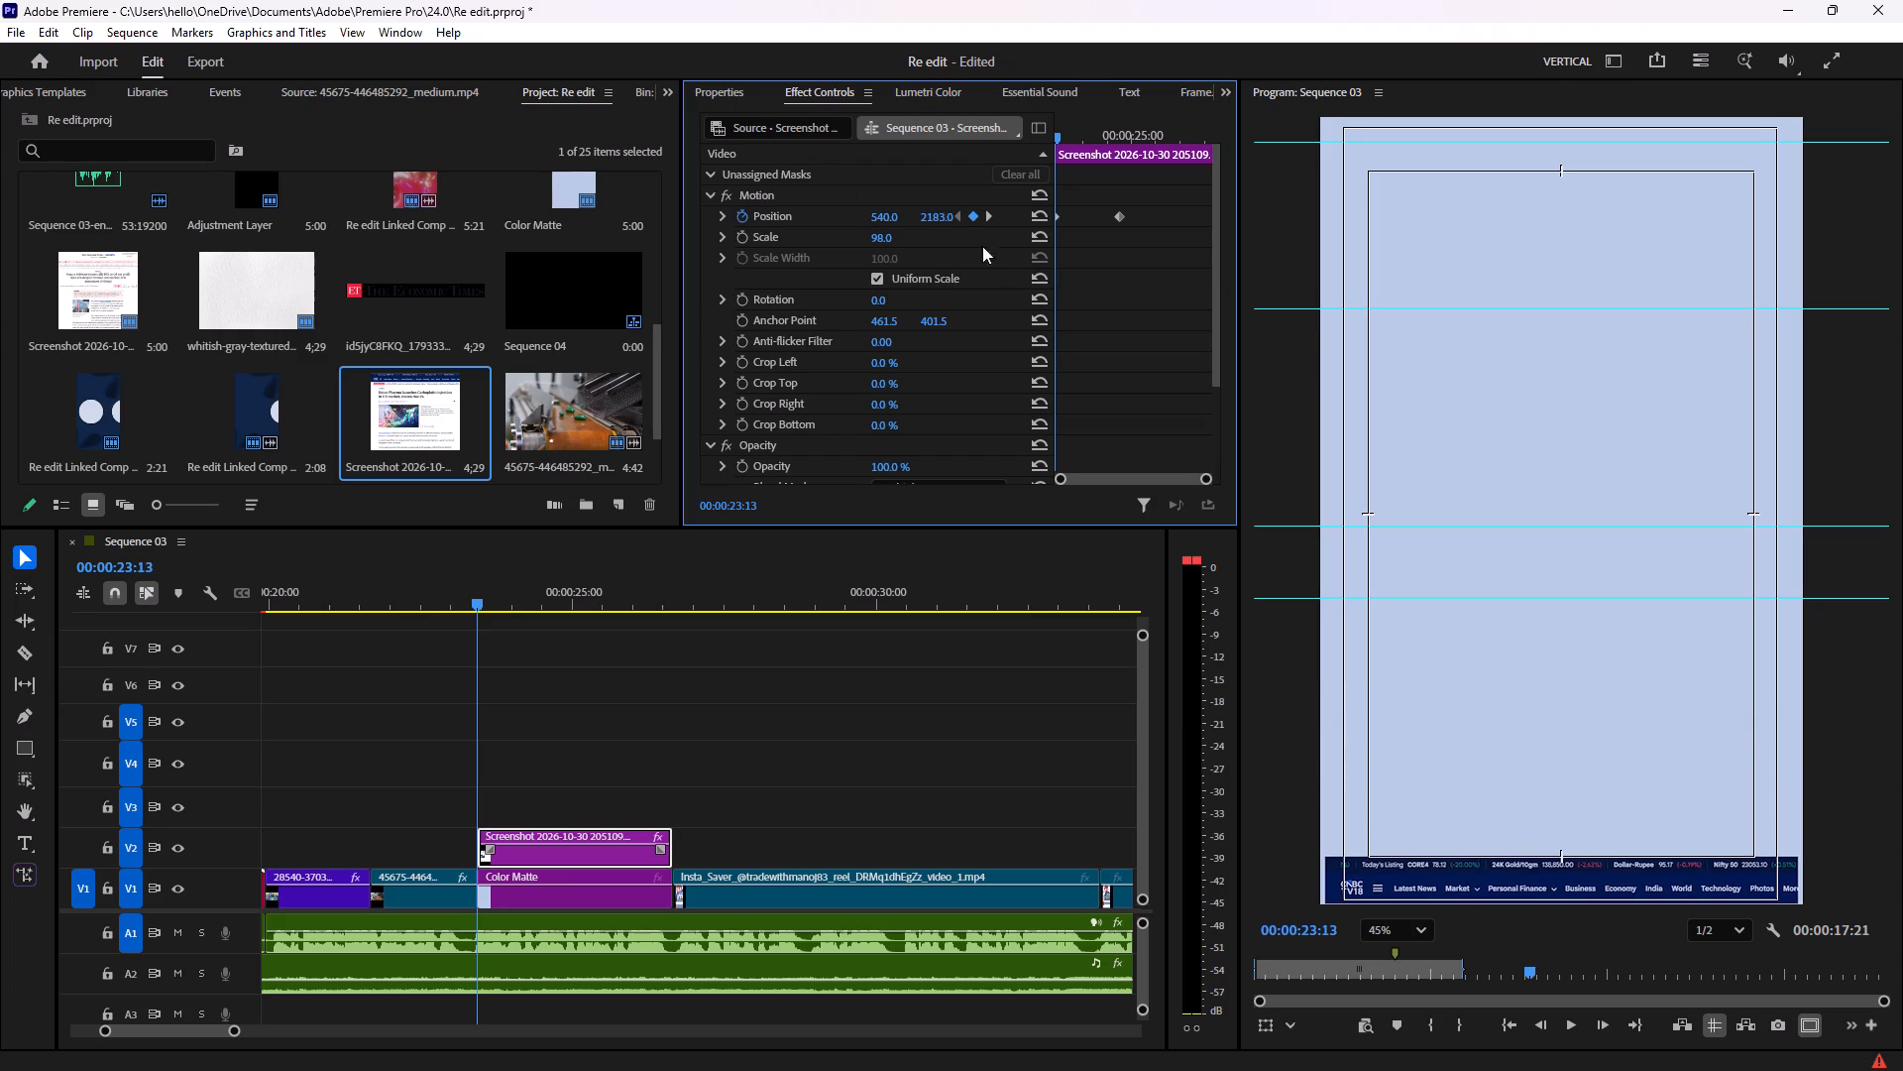
{"action": "left_click_drag", "start_coordinate": [931, 222], "coordinate": [1214, 296]}
{"action": "key", "text": "space"}
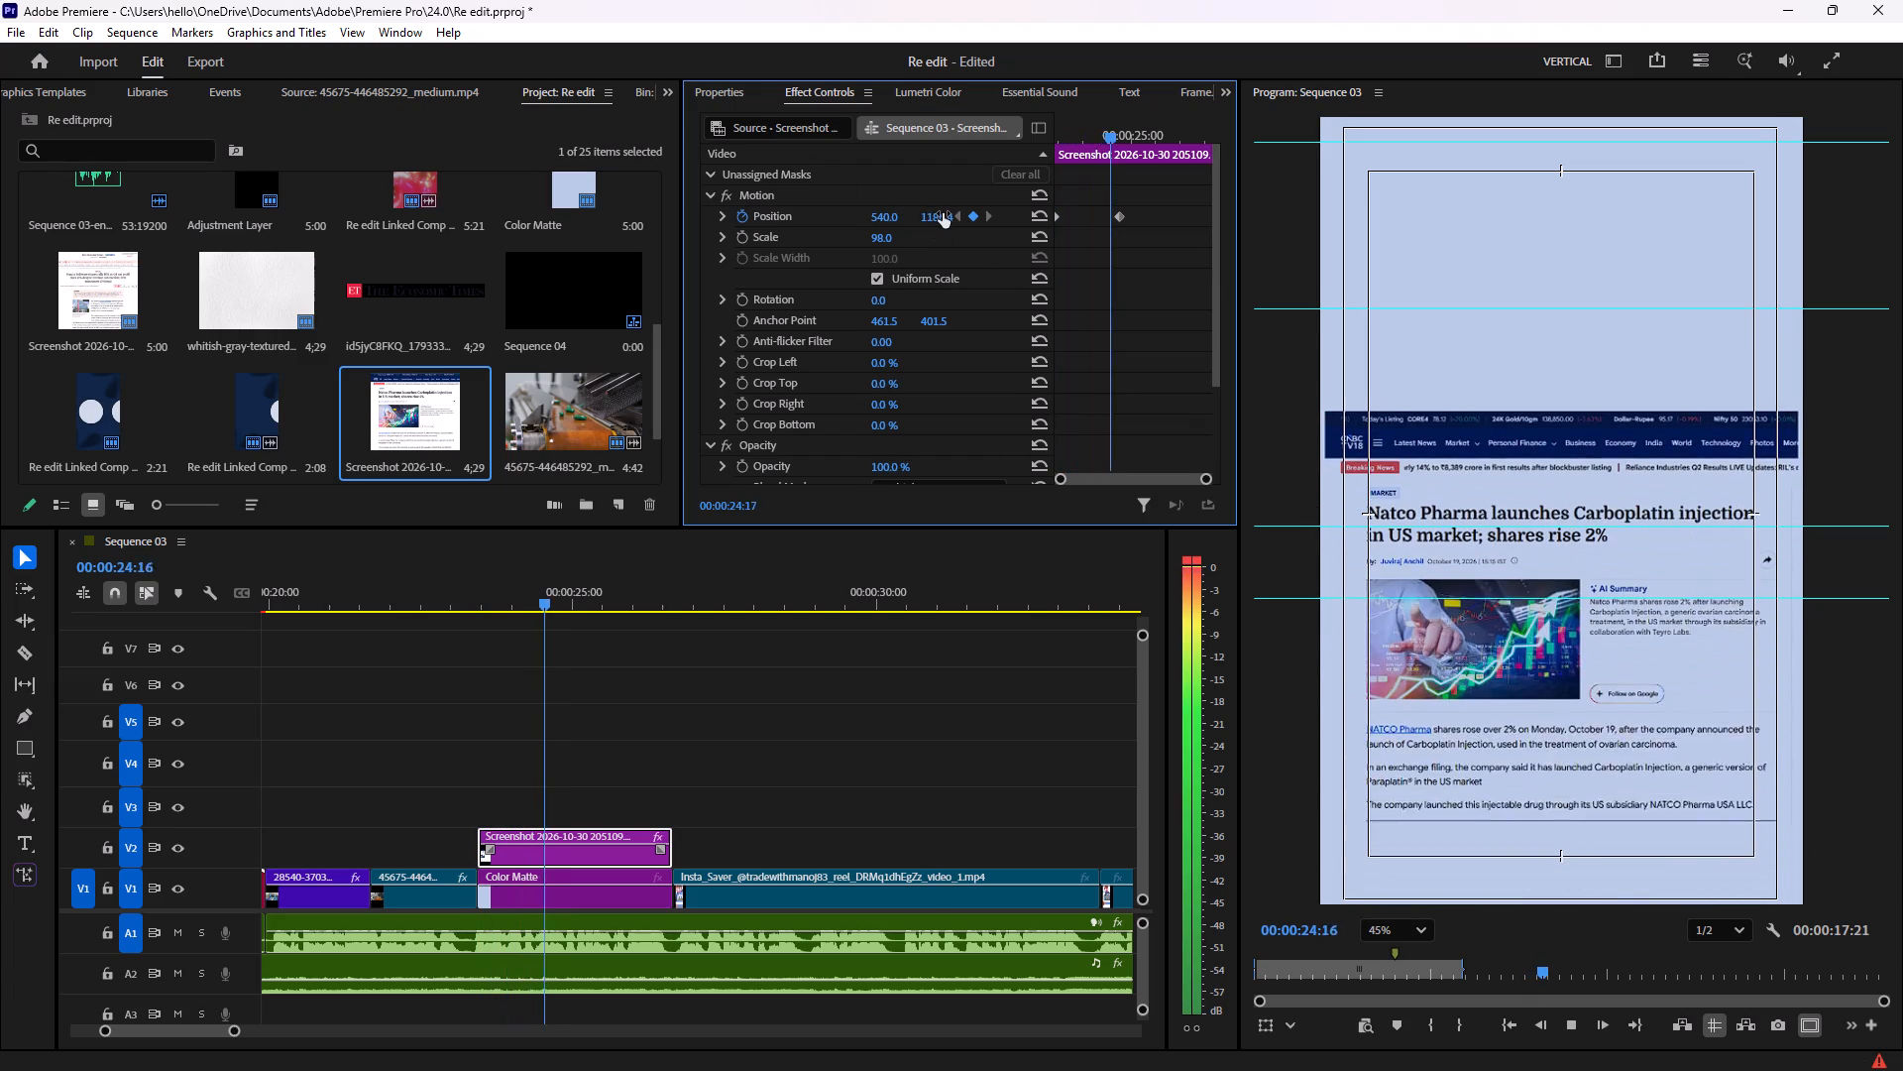
{"action": "key", "text": "space"}
{"action": "key", "text": "space"}
{"action": "key", "text": "space"}
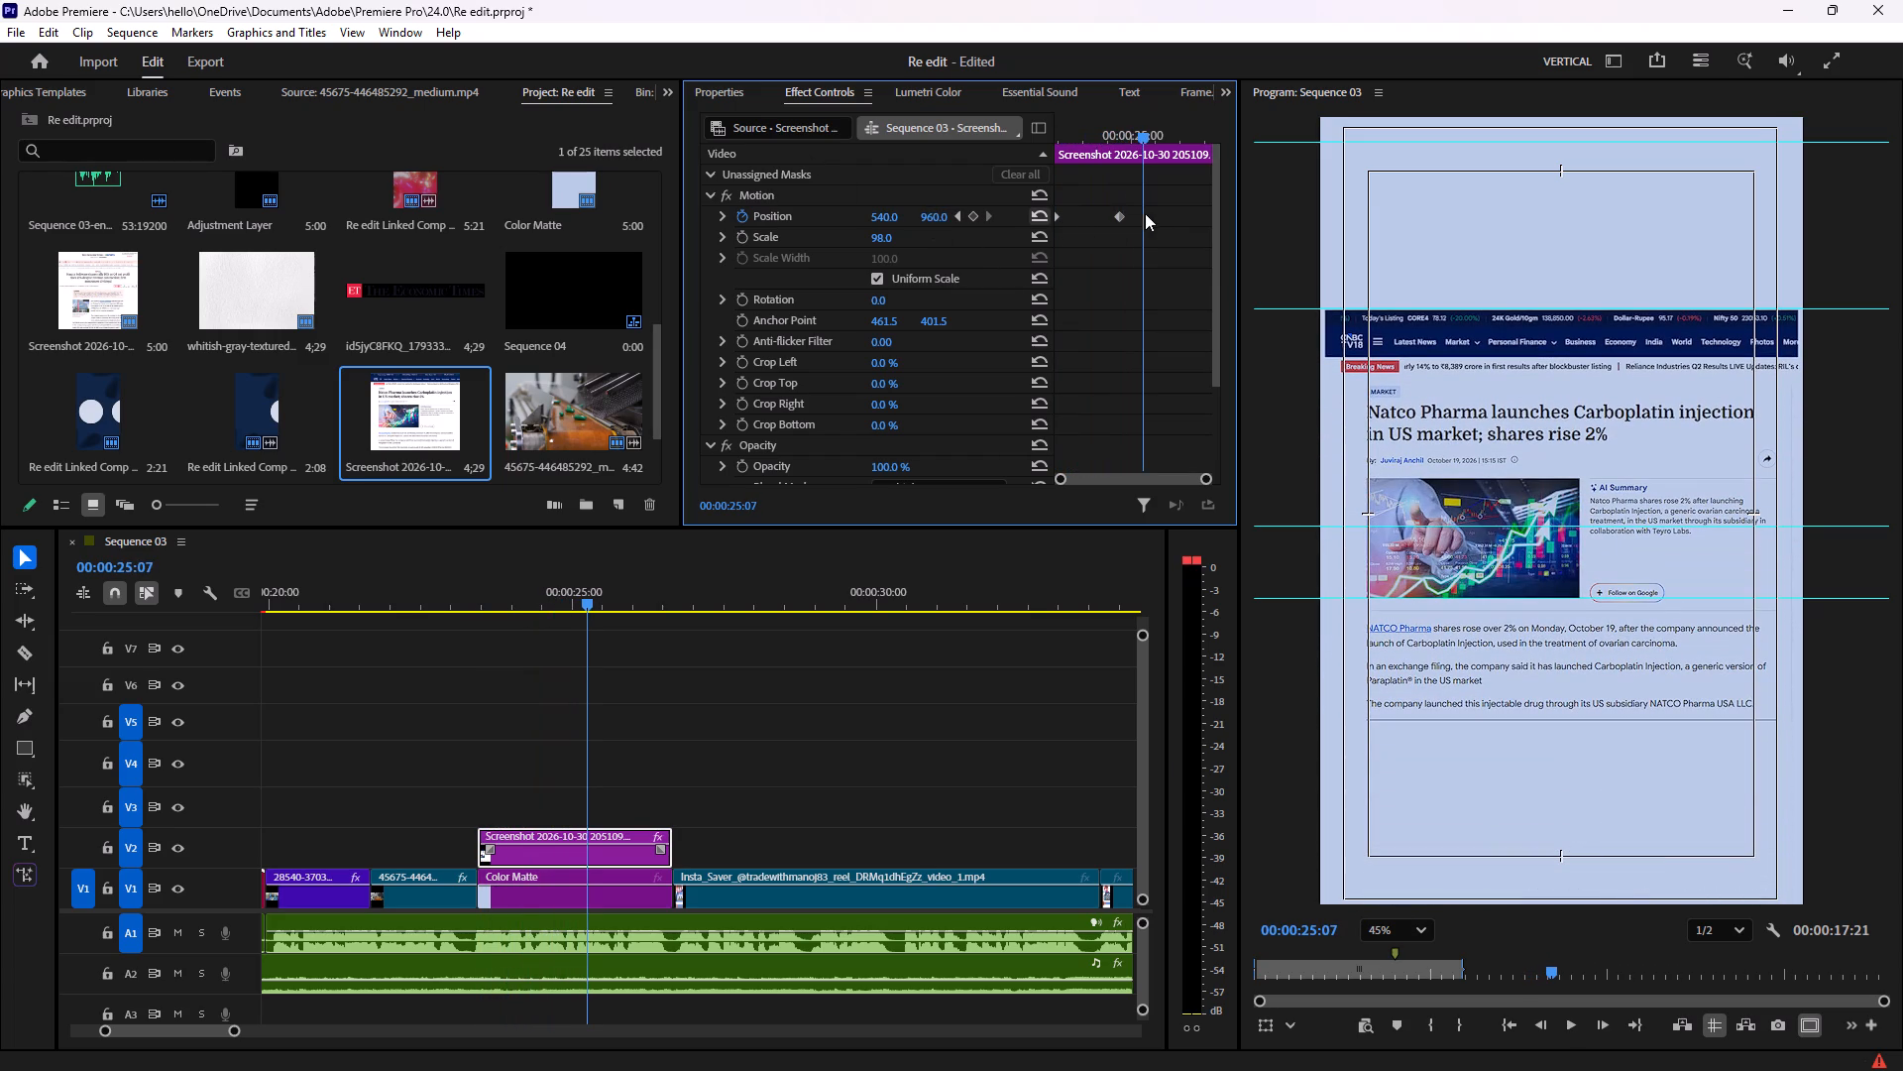
Apply Ease In and Ease Out temporal interpolation to both Position keyframes of the Natco screenshot.
{"action": "left_click_drag", "start_coordinate": [1163, 205], "coordinate": [957, 240]}
{"action": "right_click", "coordinate": [1122, 218]}
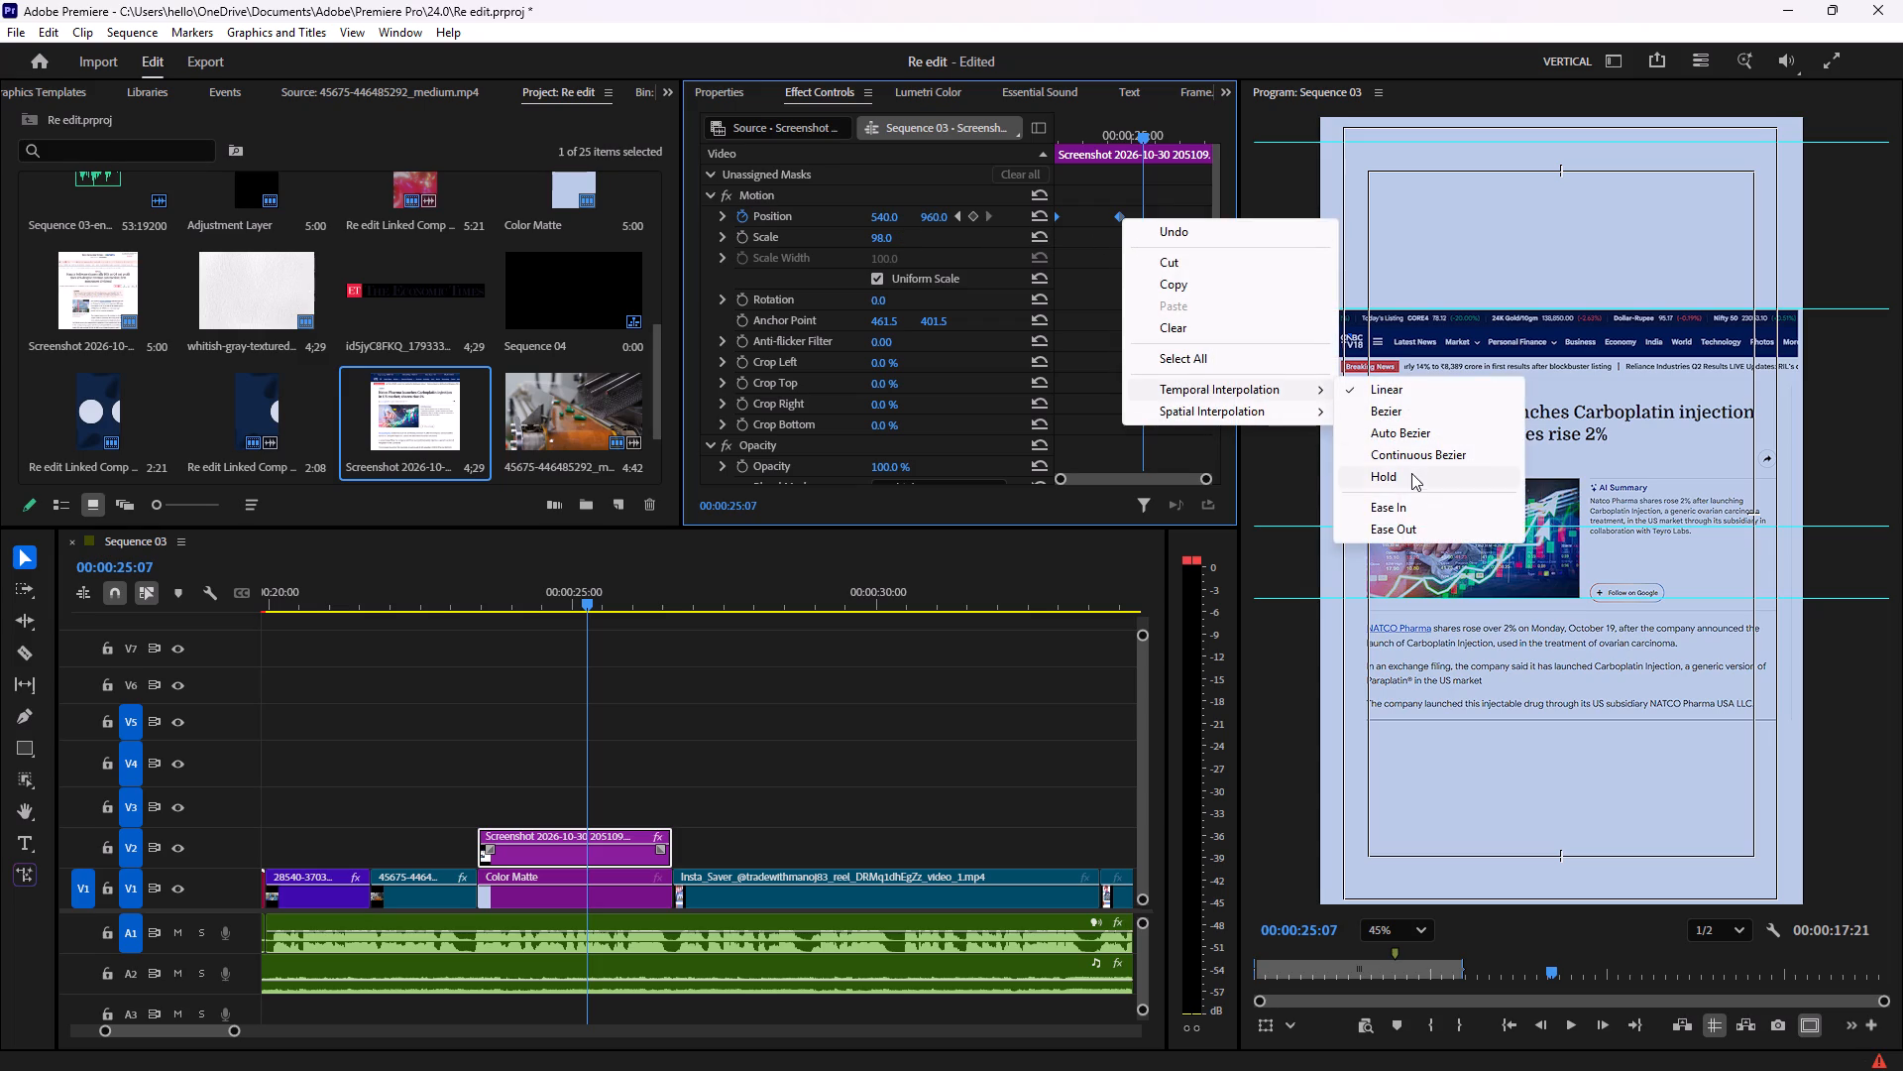
{"action": "left_click", "coordinate": [1409, 502]}
{"action": "left_click_drag", "start_coordinate": [1158, 205], "coordinate": [959, 235]}
{"action": "right_click", "coordinate": [1113, 218]}
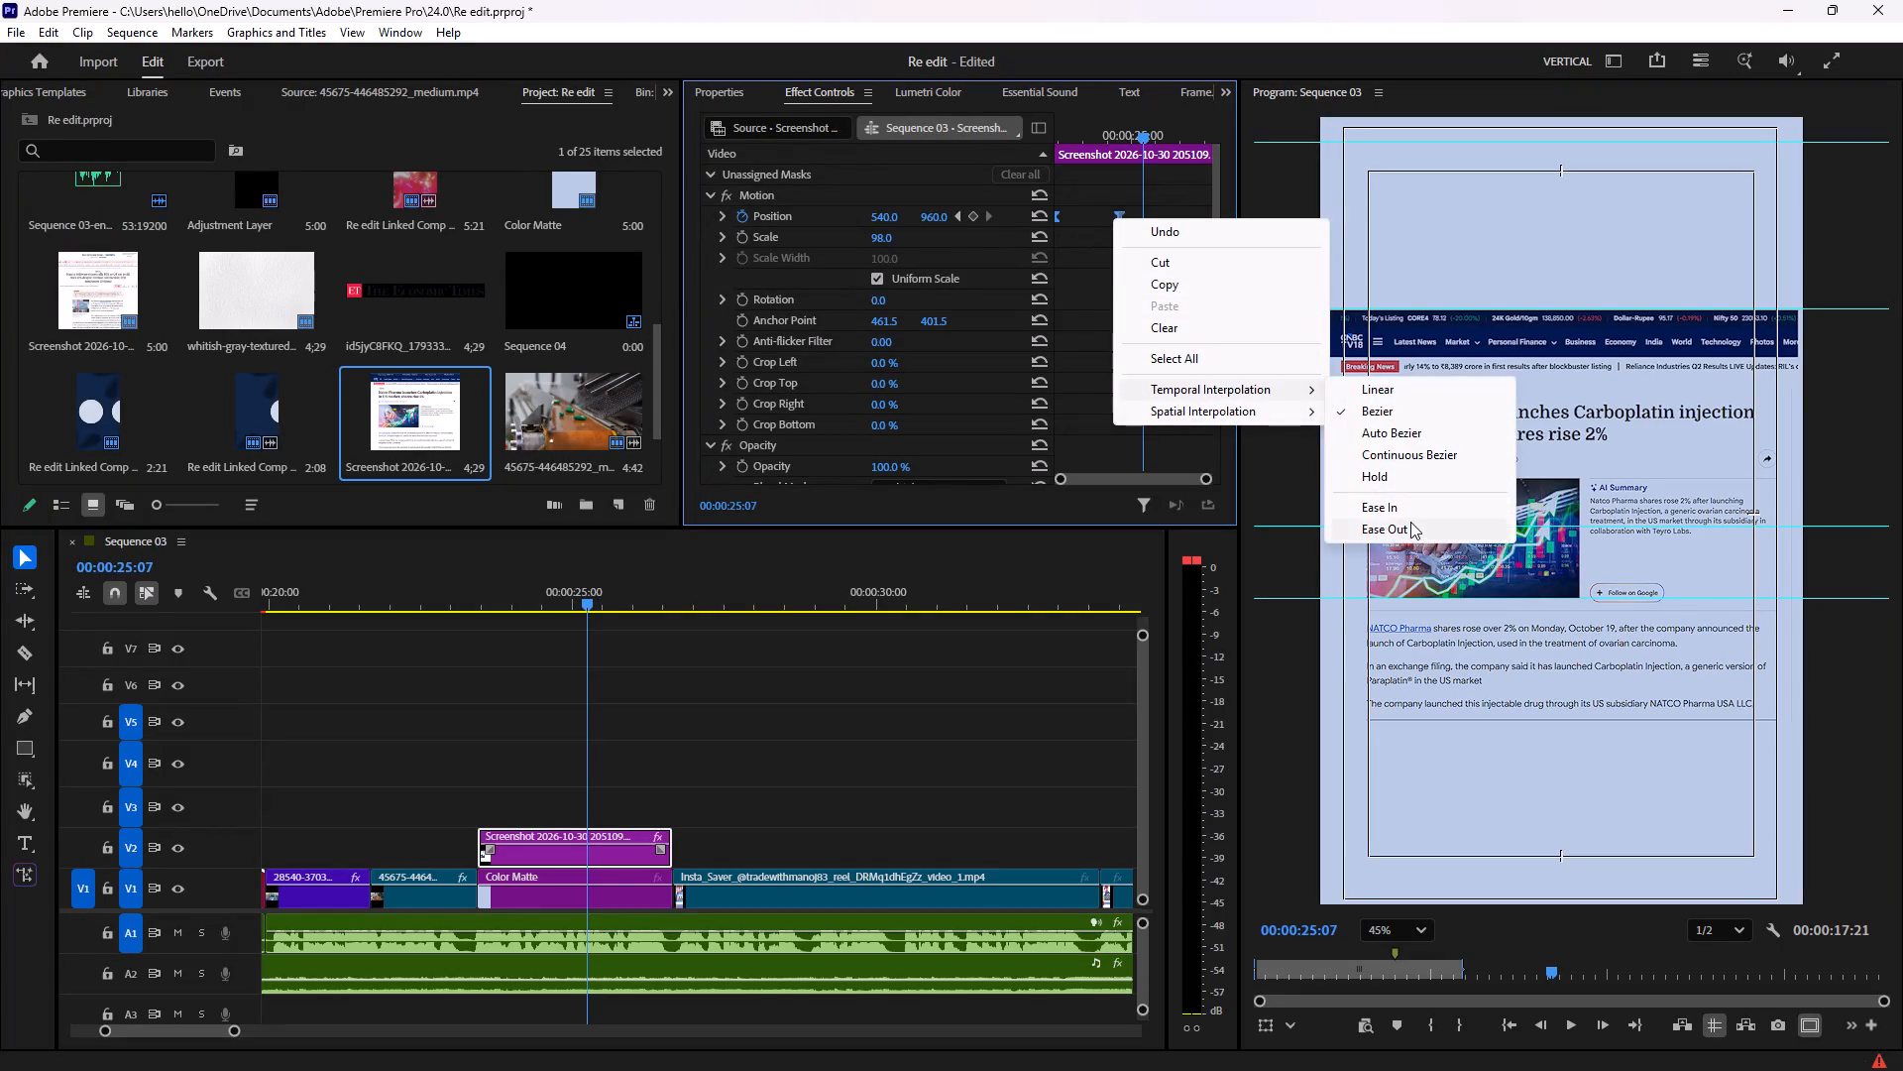
{"action": "left_click", "coordinate": [1410, 524]}
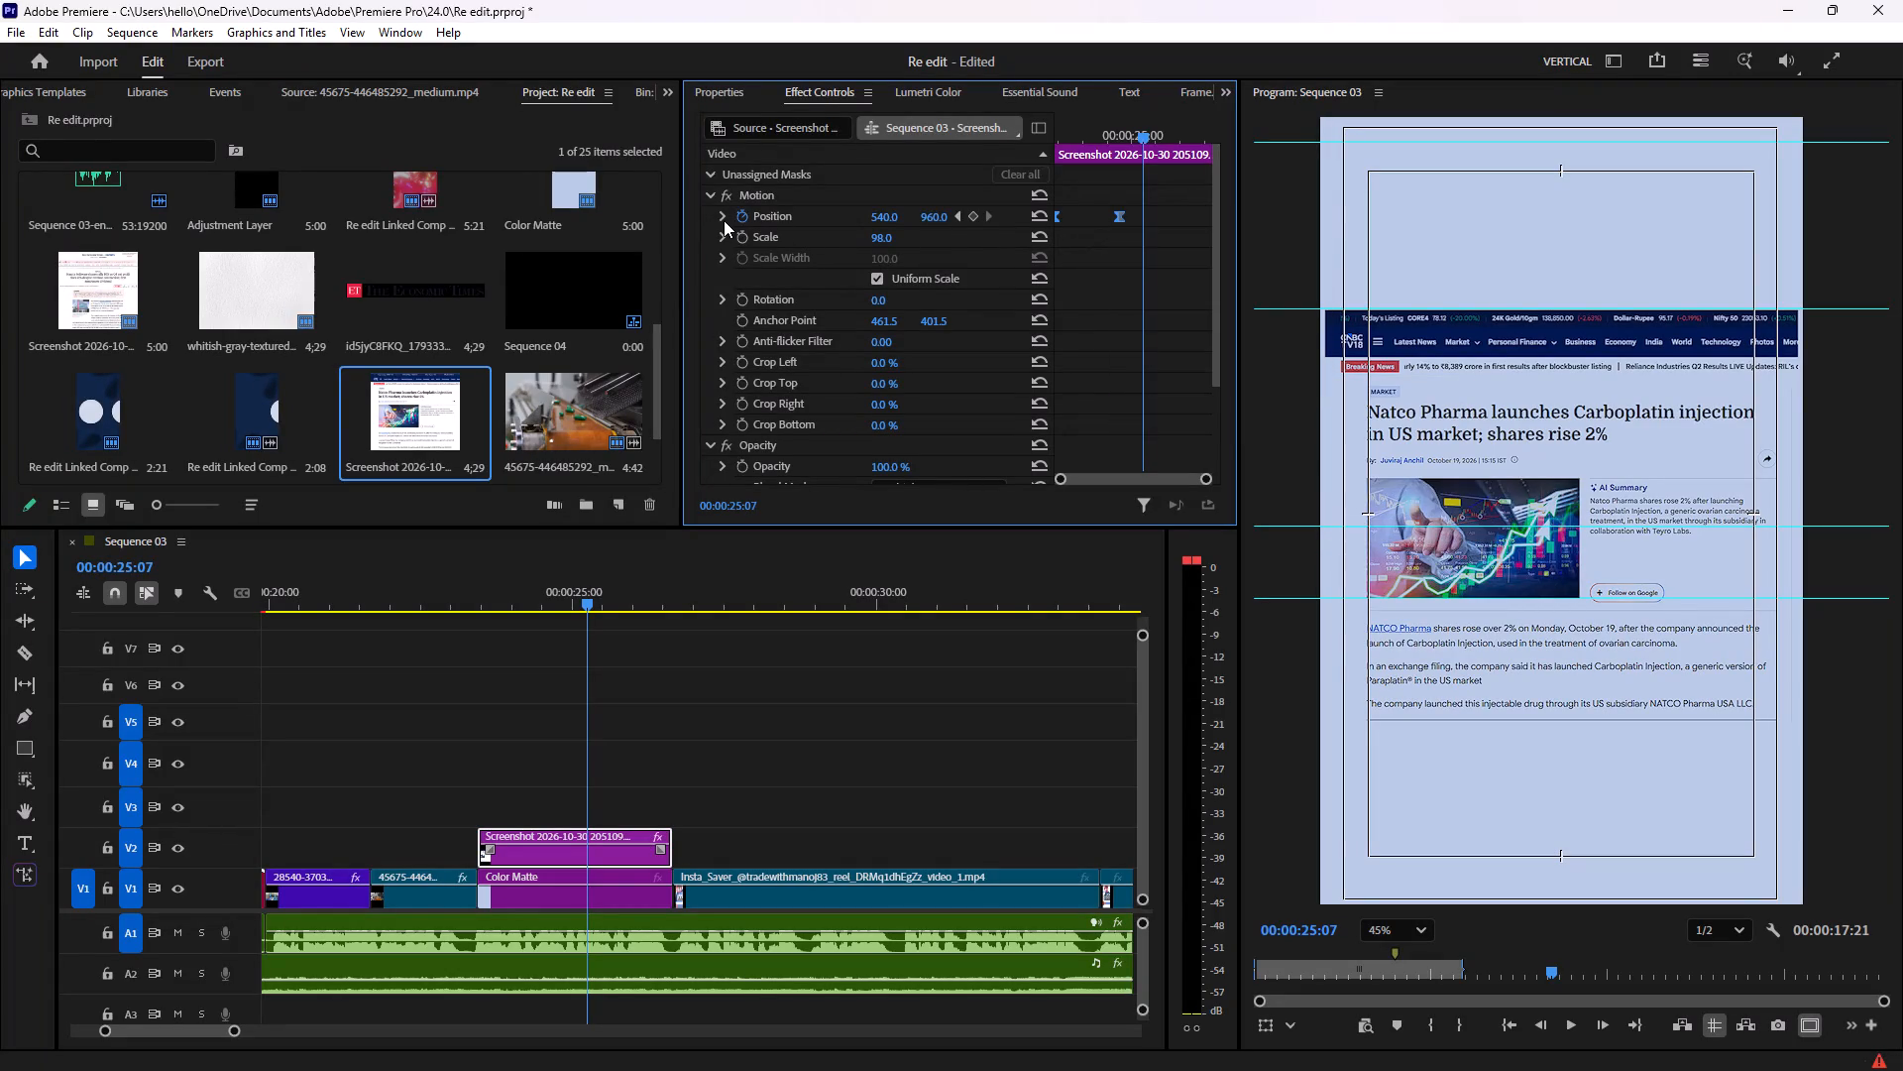
Reshape the Position velocity curve to peak early, with a long slow ease into the second keyframe.
{"action": "left_click", "coordinate": [724, 220]}
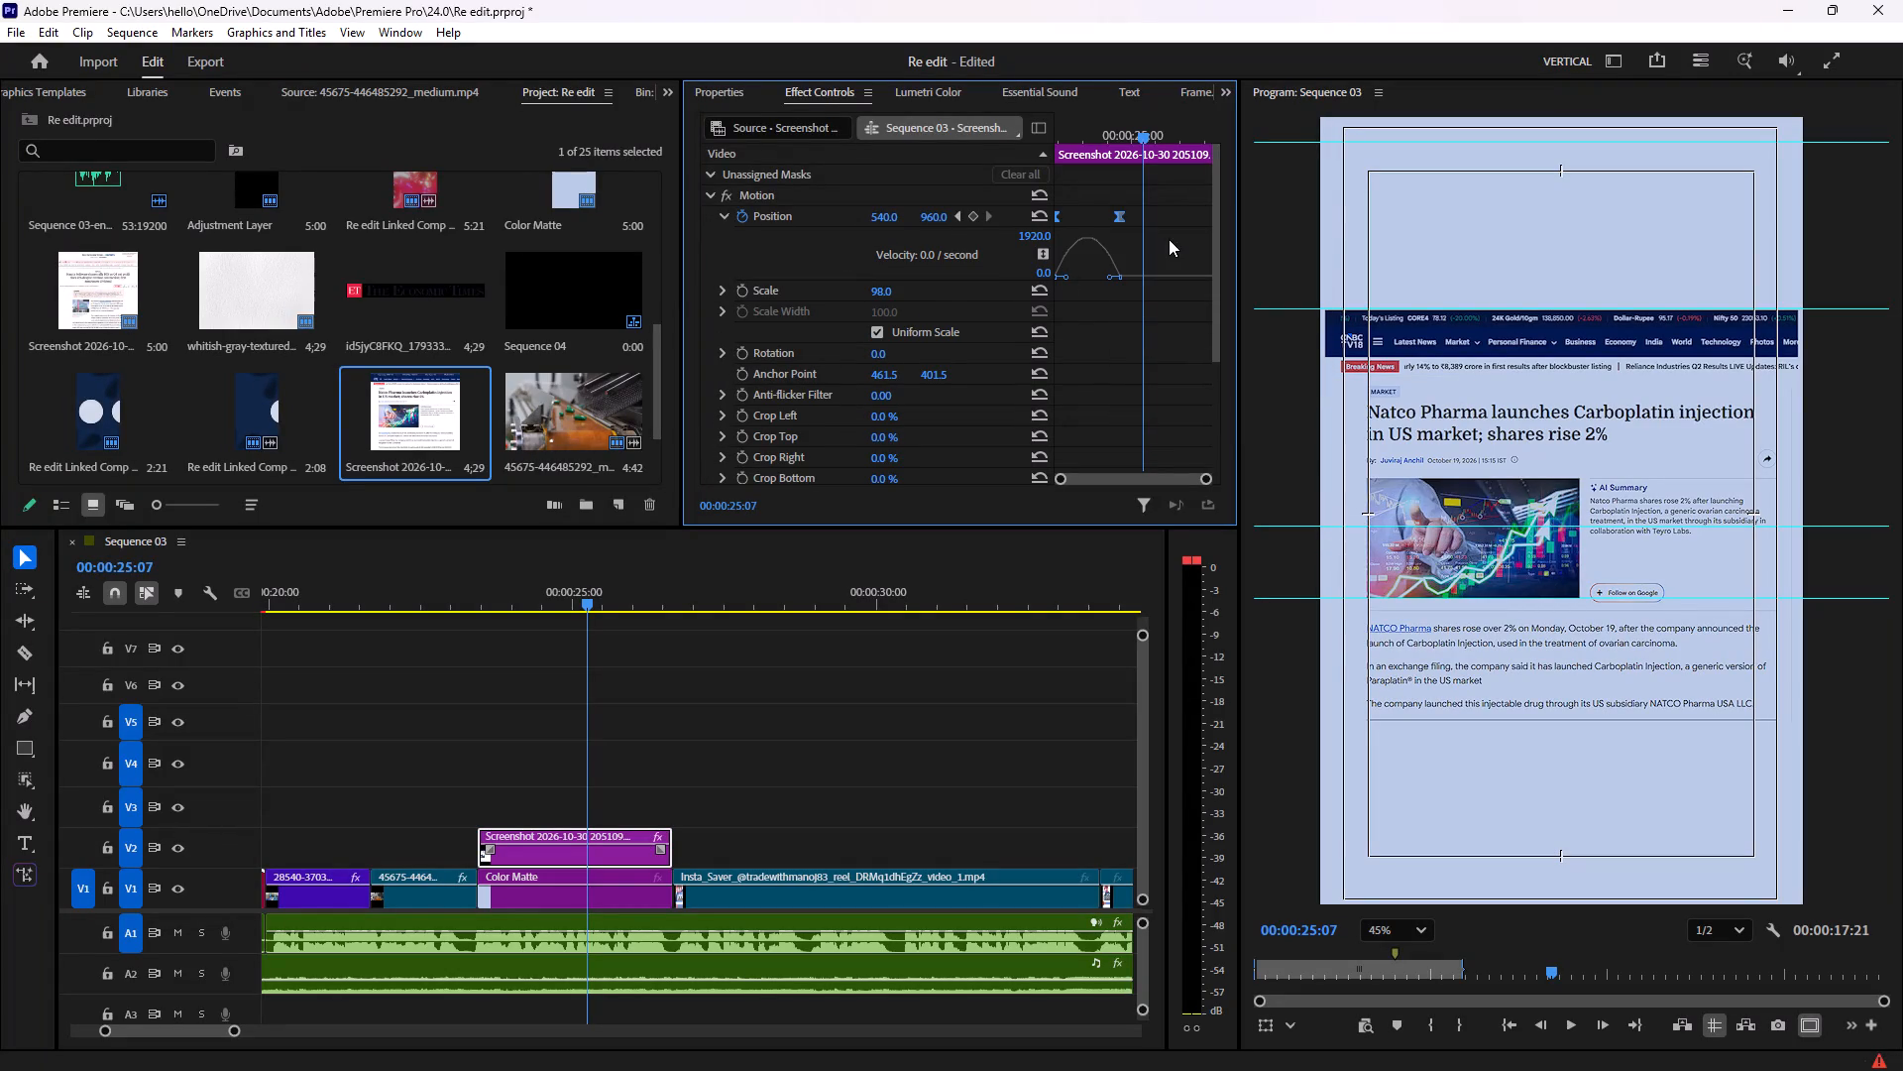
{"action": "left_click_drag", "start_coordinate": [1109, 277], "coordinate": [1078, 280]}
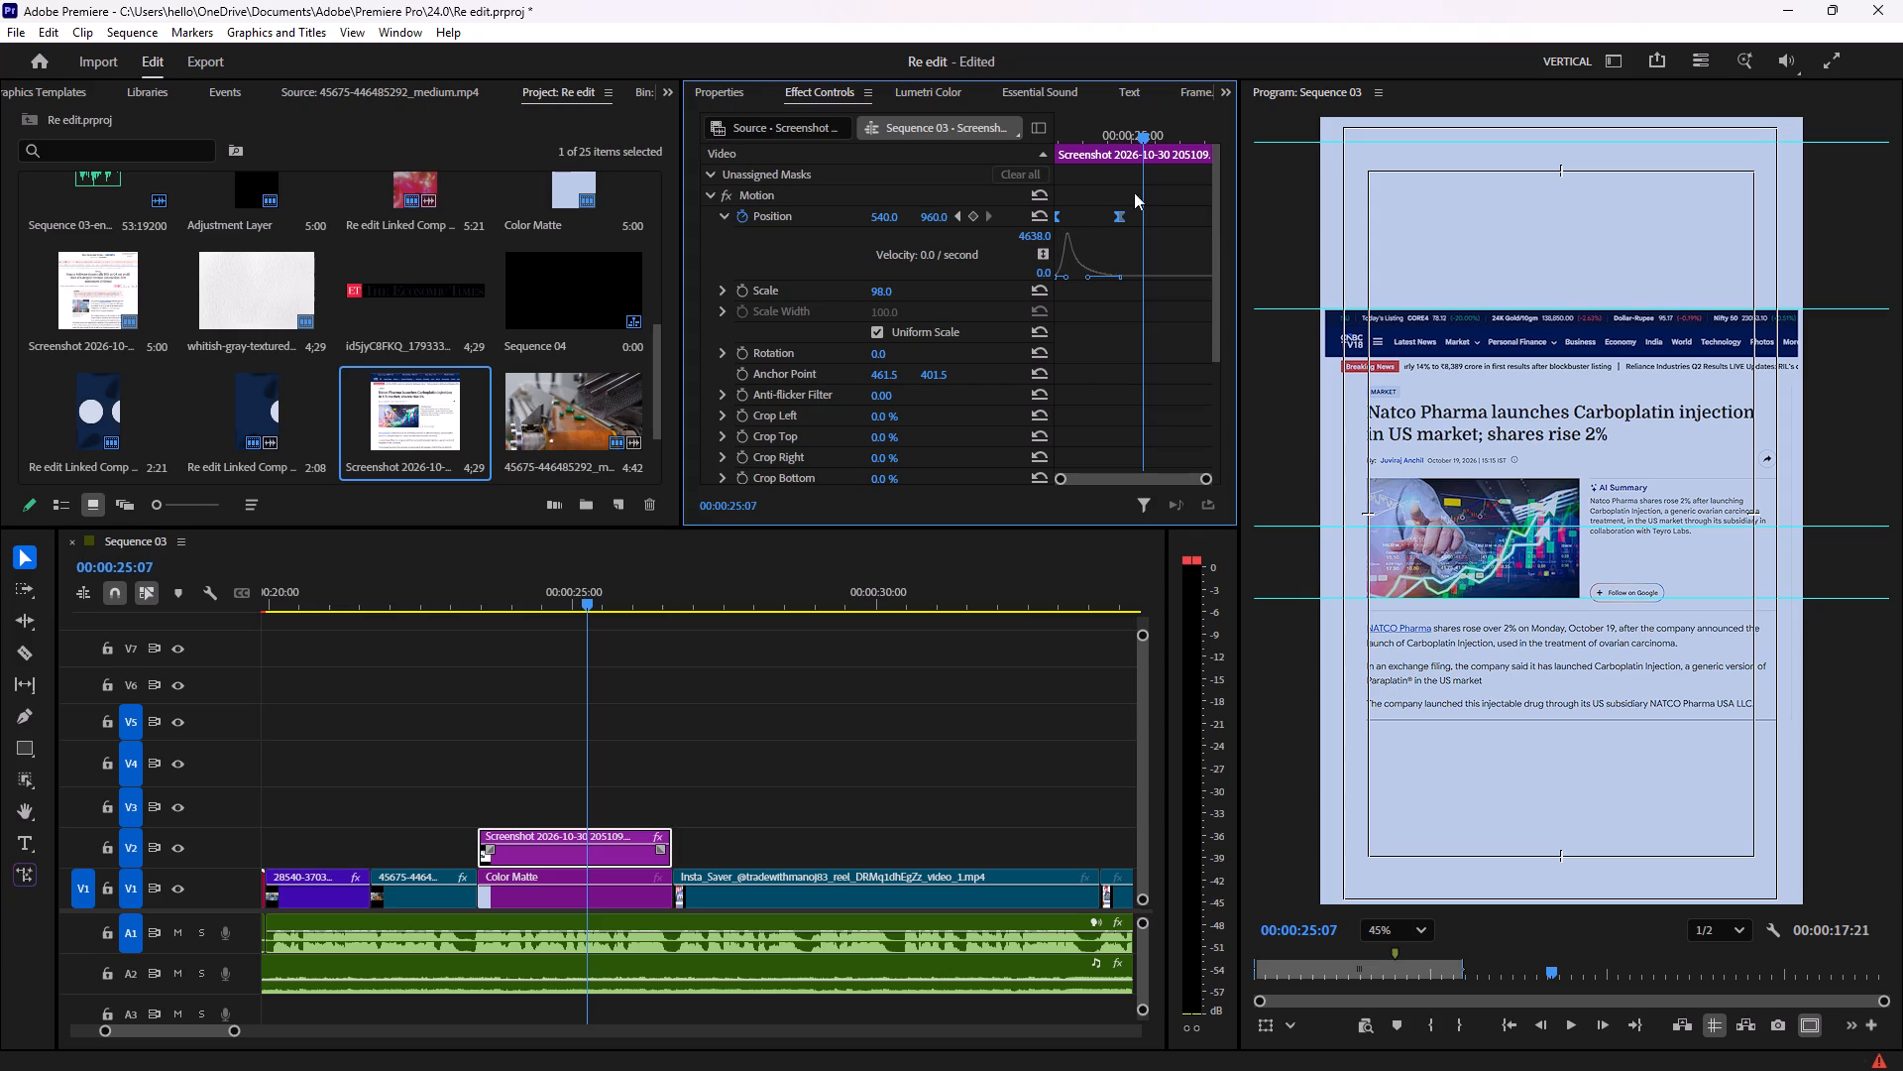
Play and scrub Sequence 03 repeatedly from the start of the Natco screenshot into the Alpex section to review the eased slide-in.
{"action": "left_click_drag", "start_coordinate": [1141, 141], "coordinate": [1029, 143]}
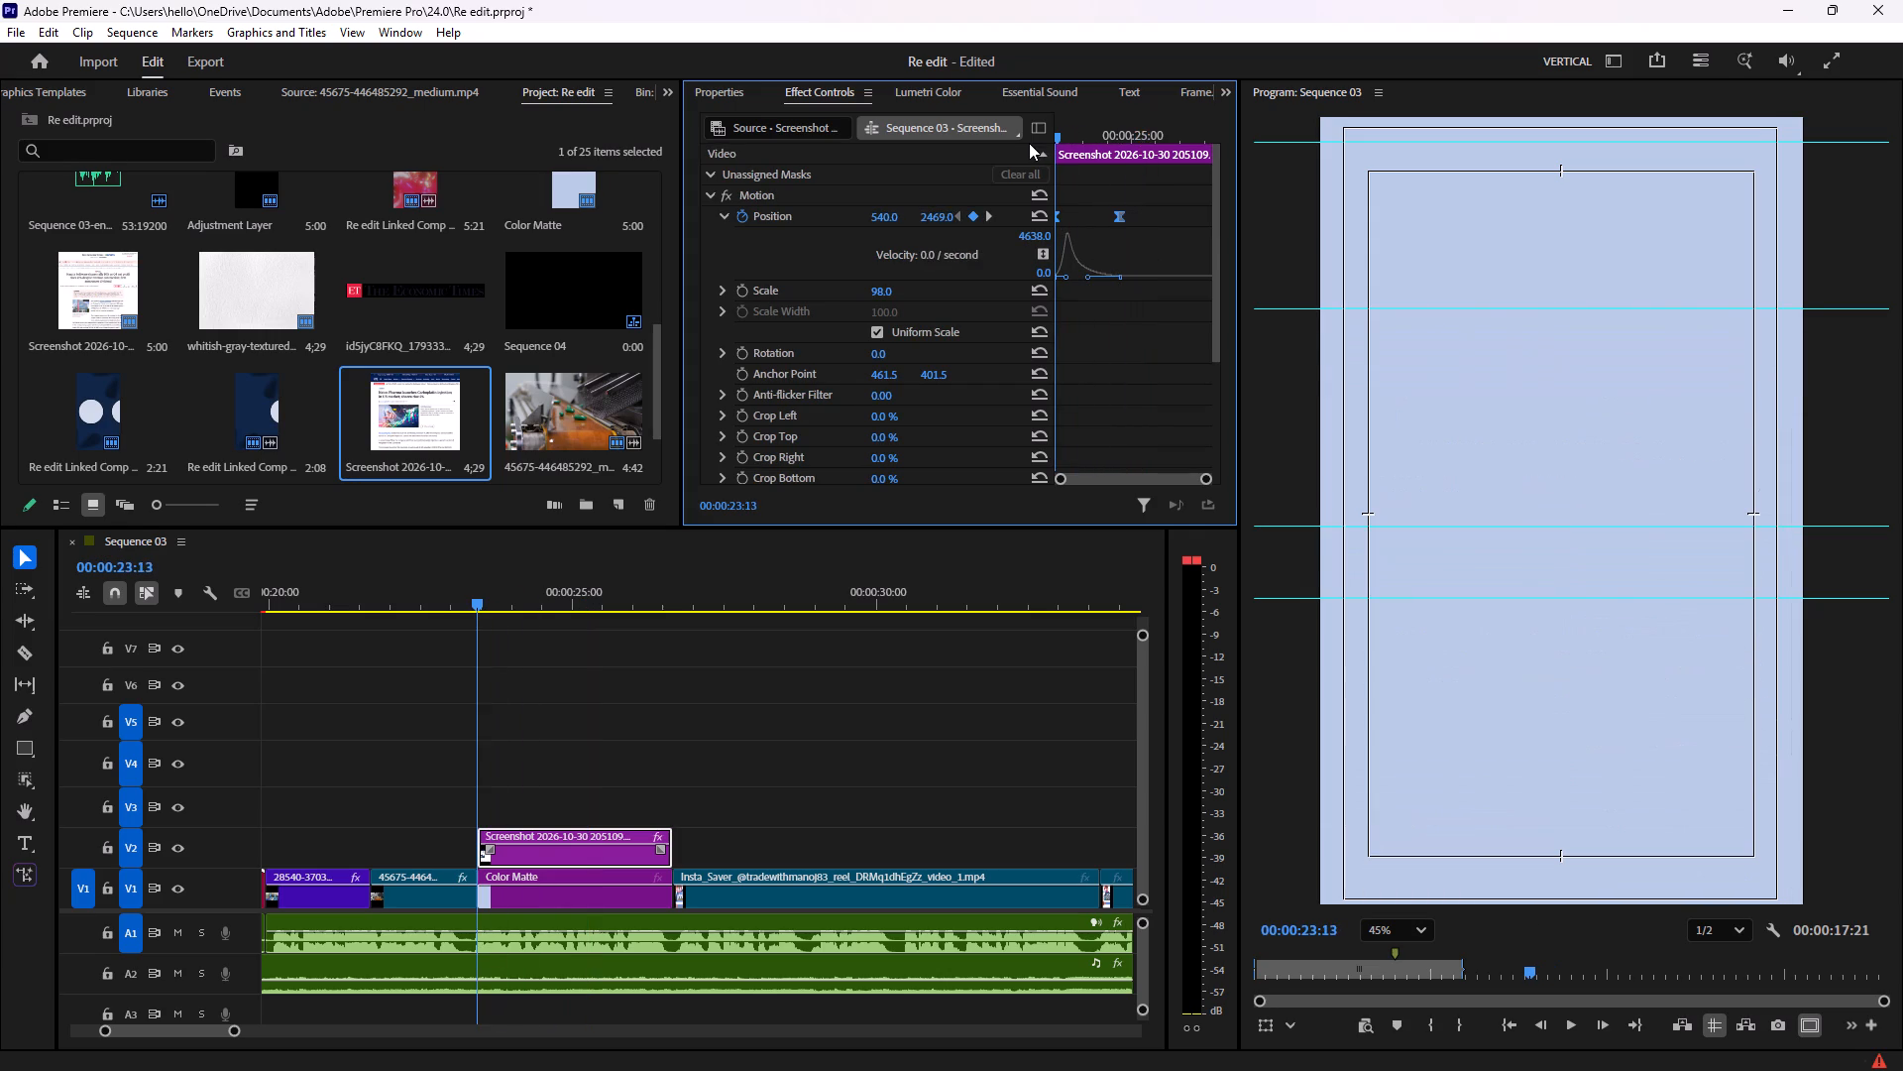
{"action": "key", "text": "space"}
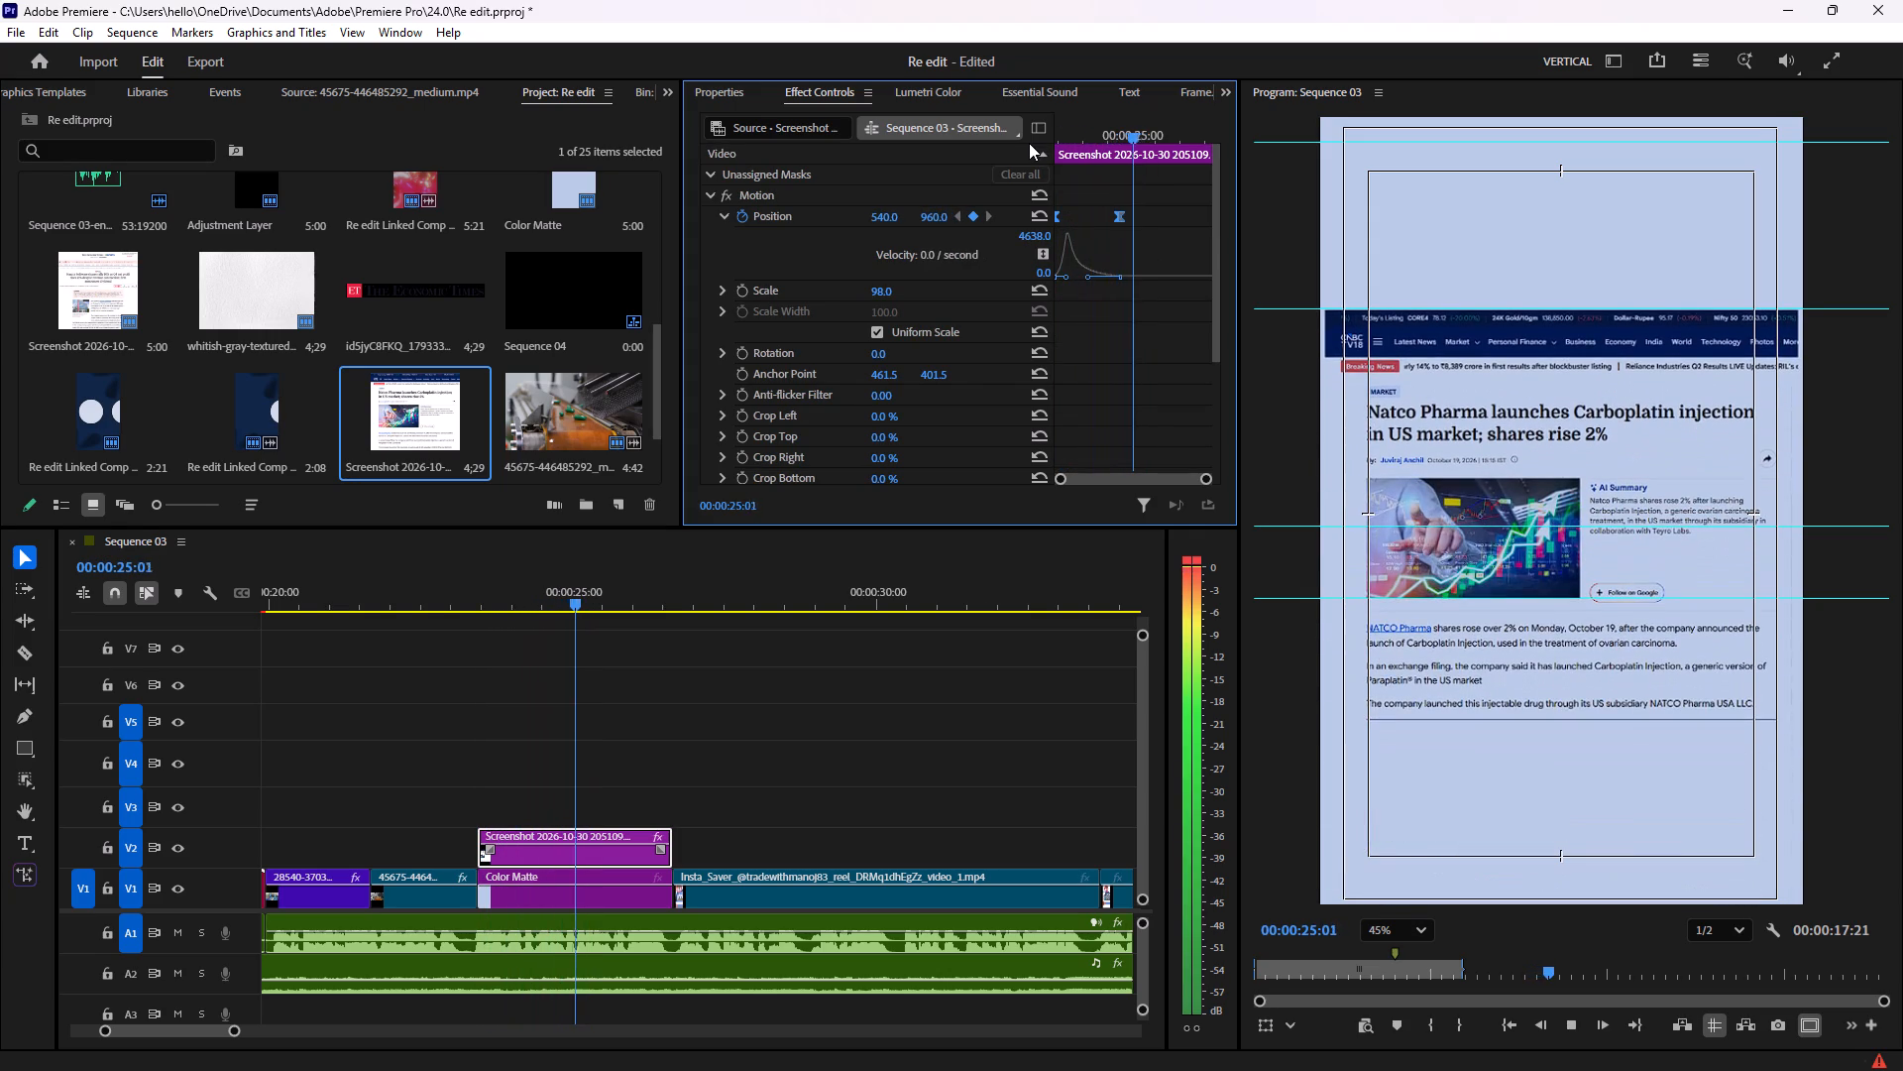
{"action": "key", "text": "space"}
{"action": "left_click_drag", "start_coordinate": [1136, 139], "coordinate": [1091, 140]}
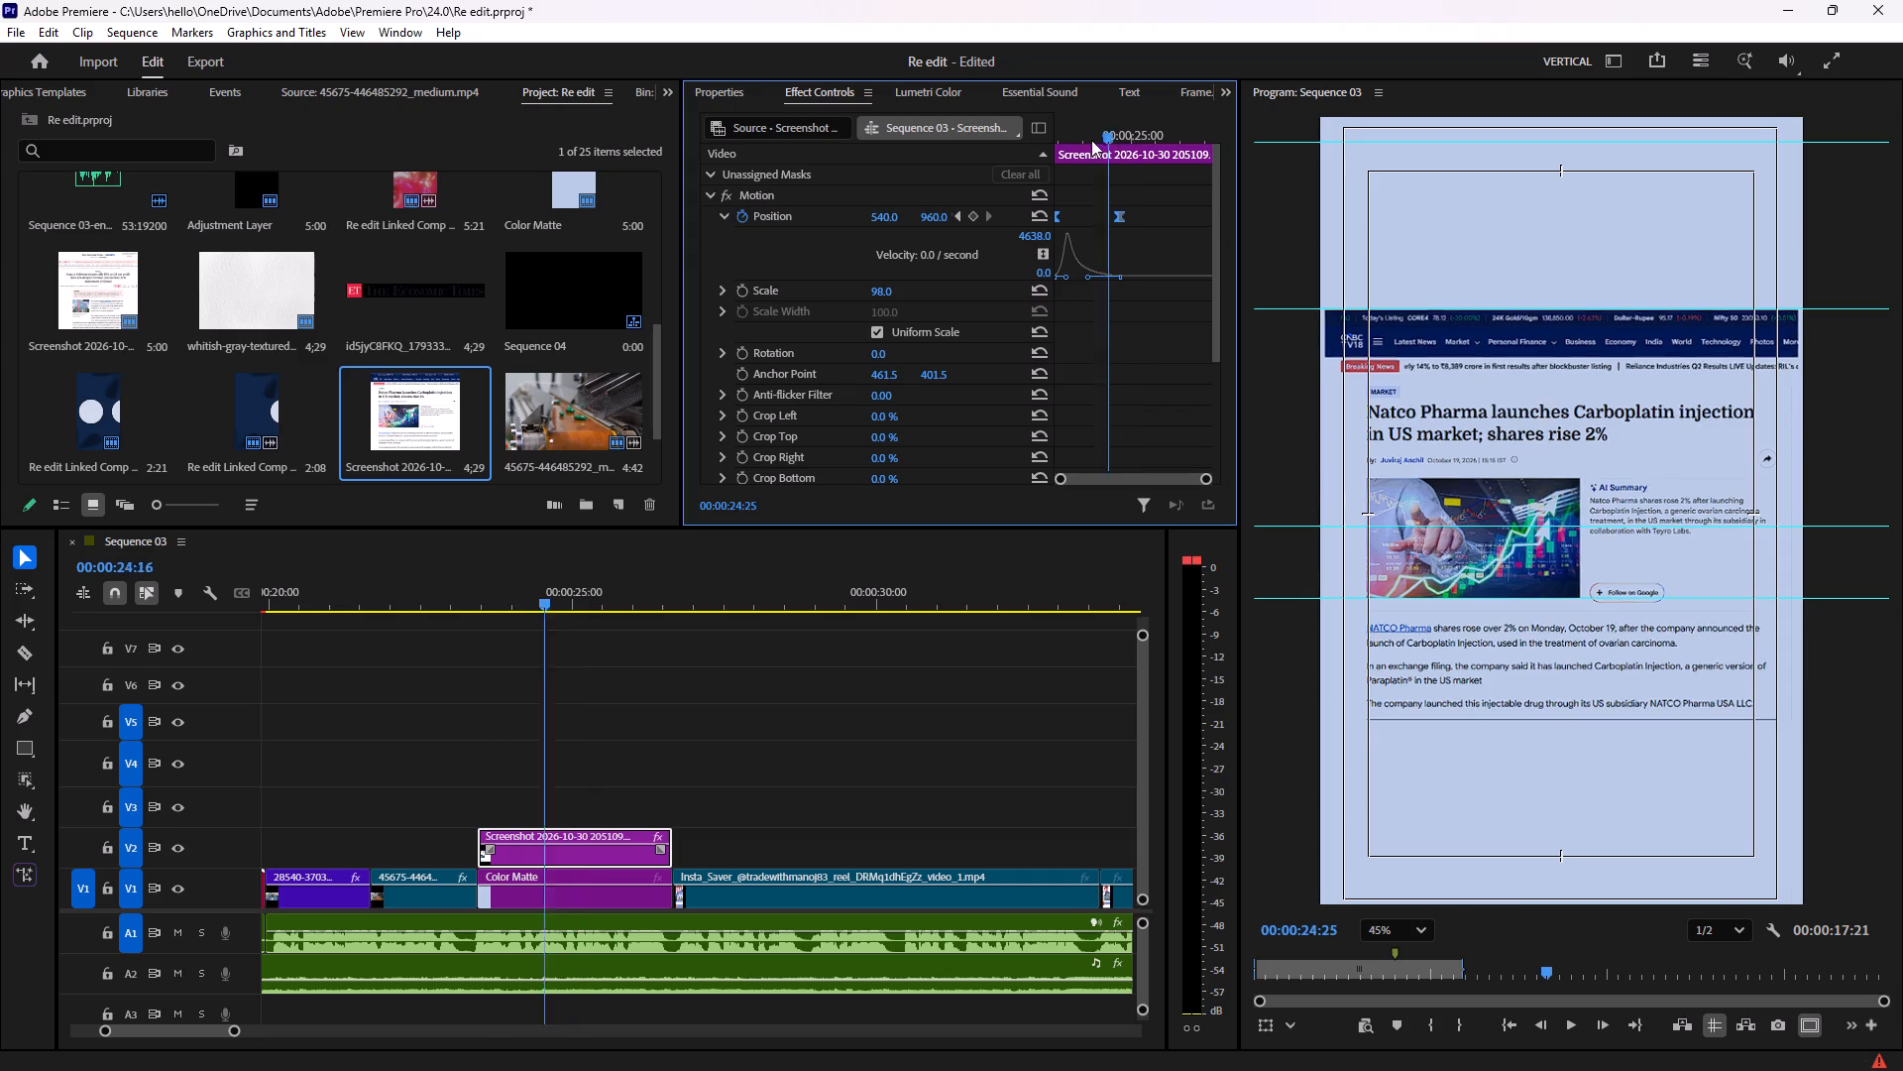
{"action": "left_click_drag", "start_coordinate": [1091, 140], "coordinate": [1022, 146]}
{"action": "key", "text": "space"}
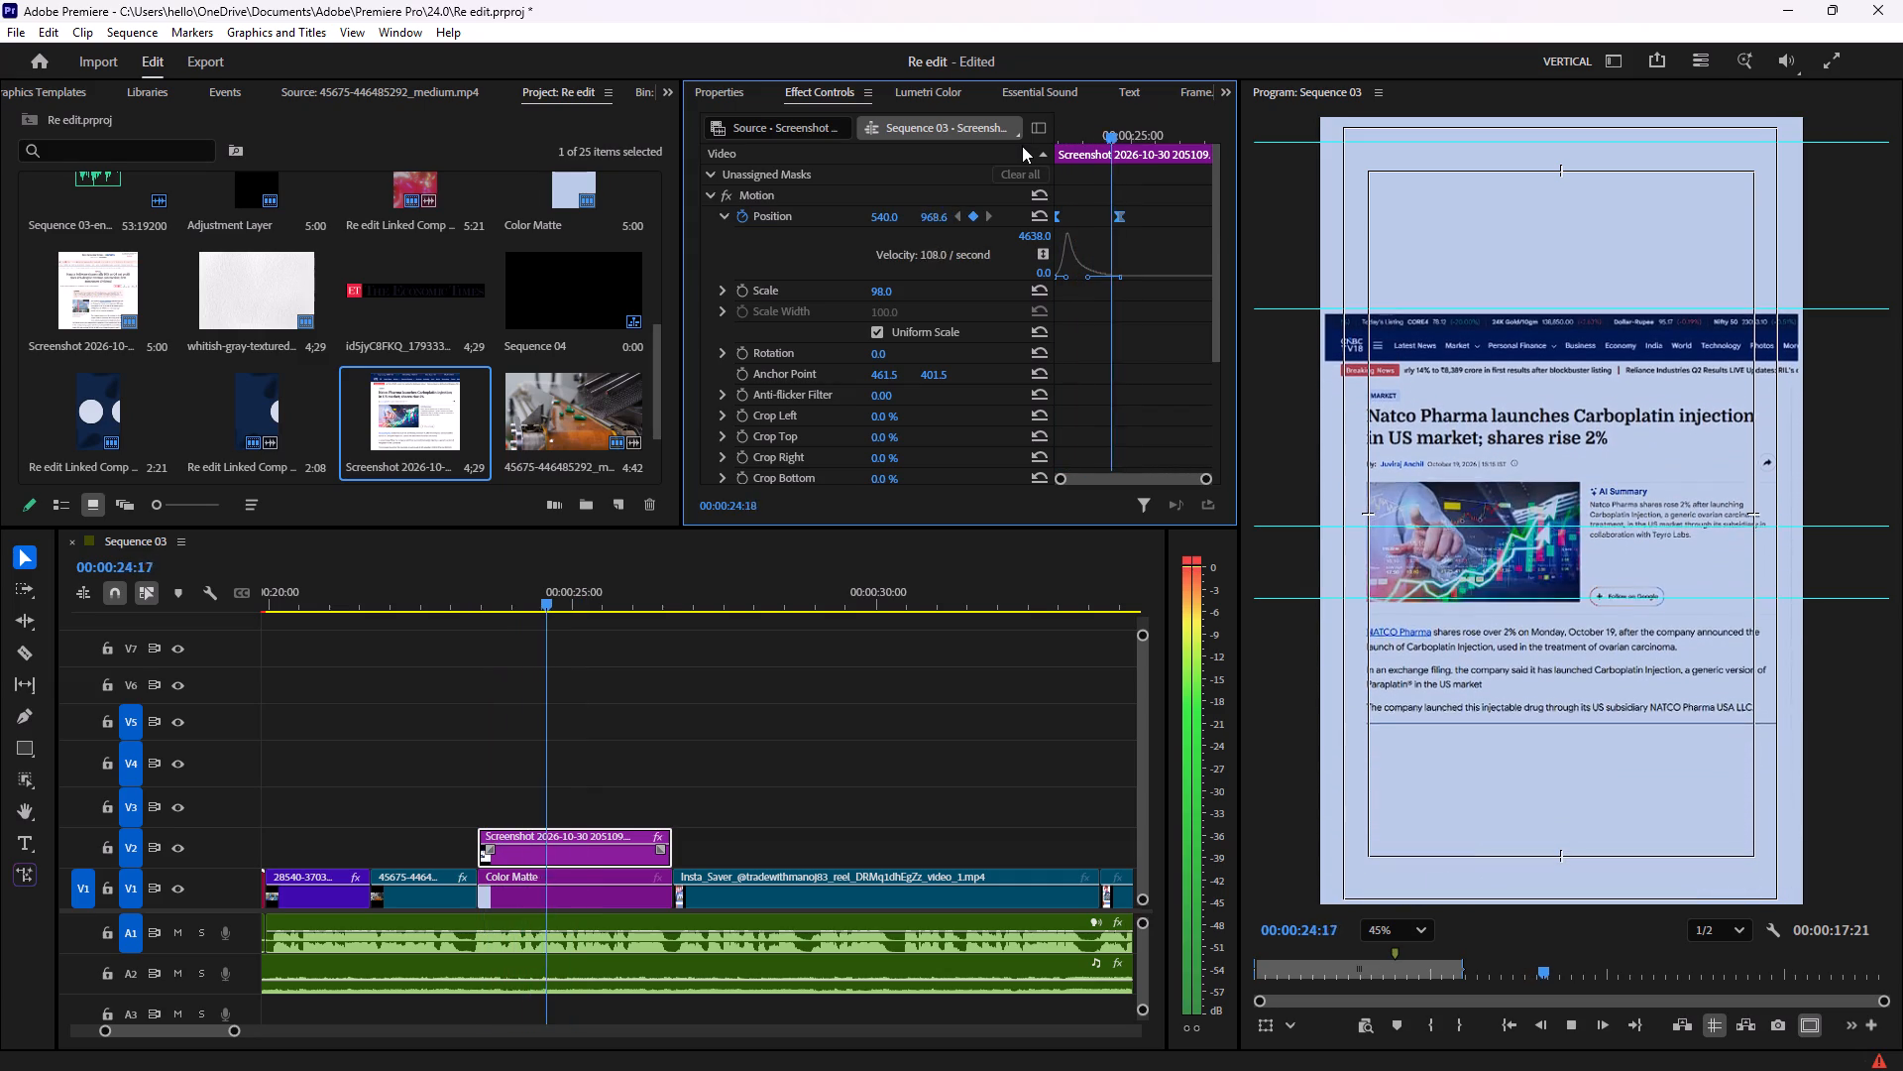
{"action": "key", "text": "space"}
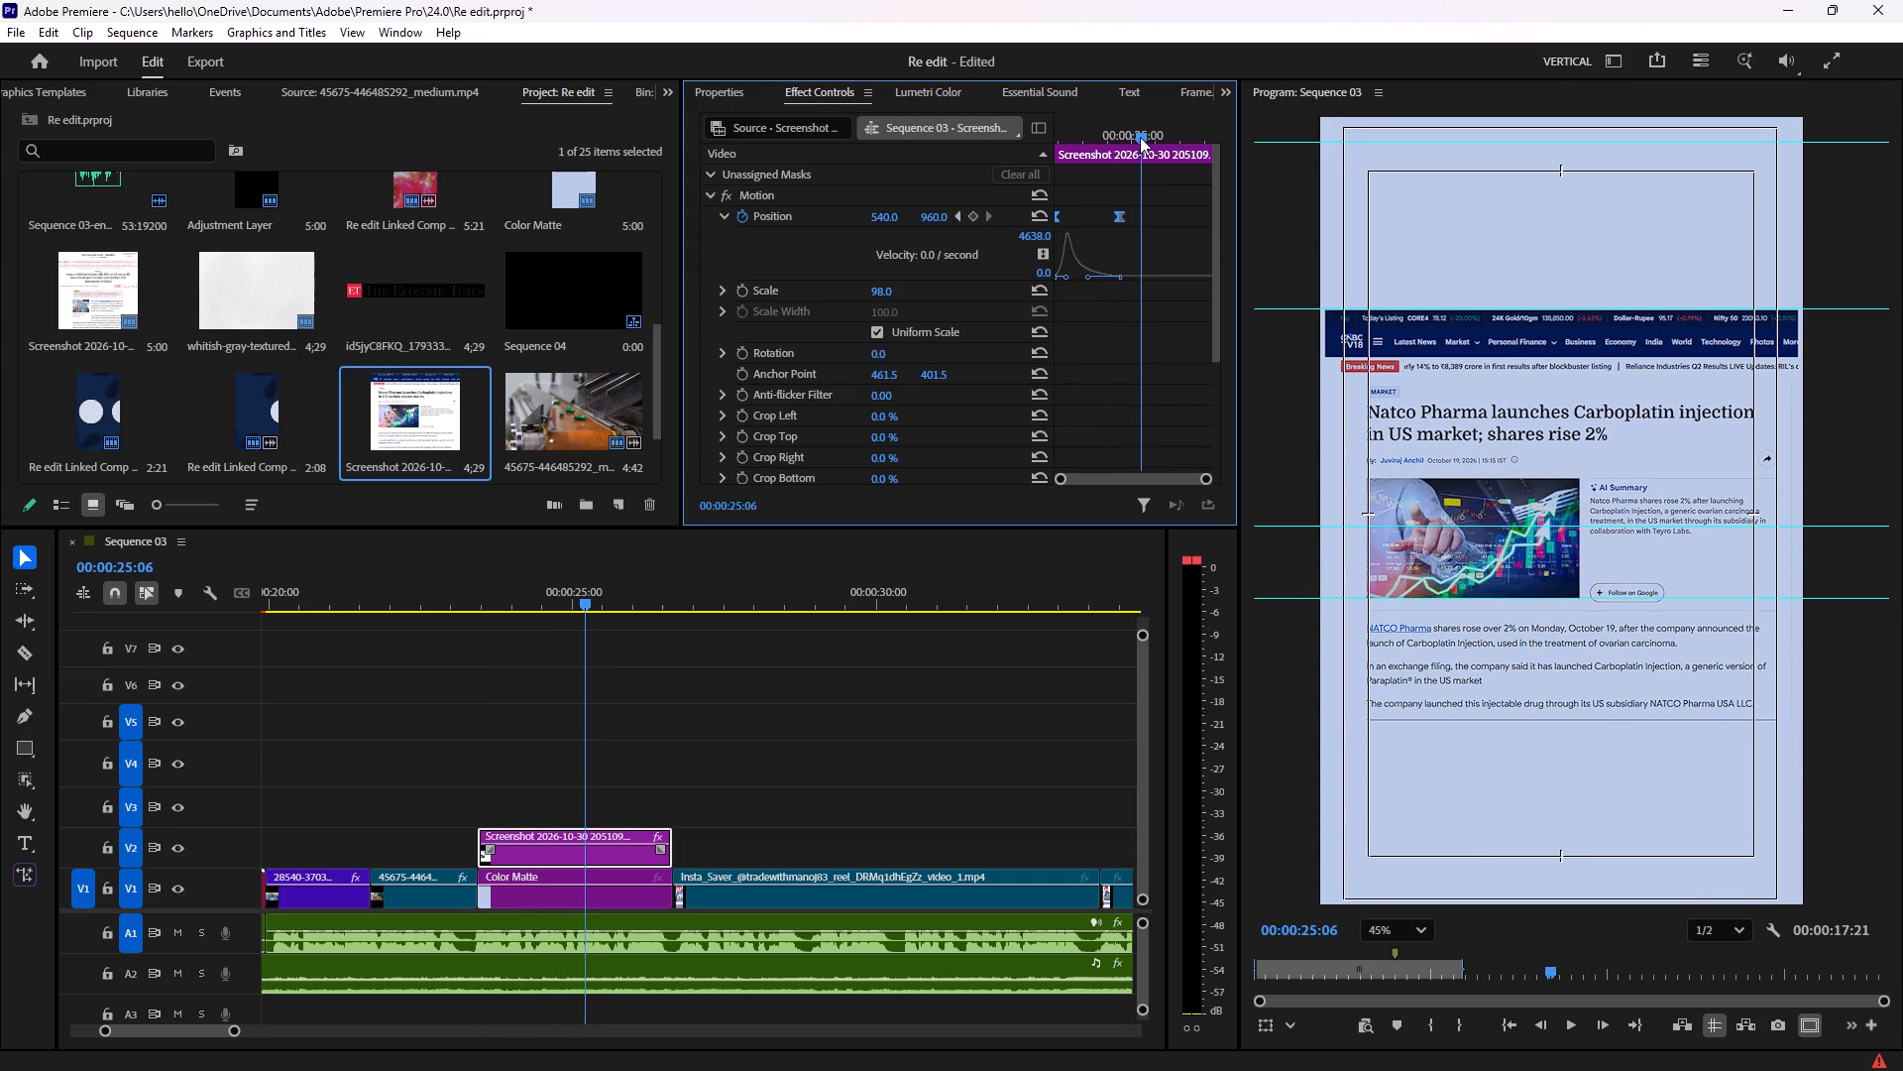
{"action": "left_click_drag", "start_coordinate": [1140, 137], "coordinate": [1021, 150]}
{"action": "key", "text": "space"}
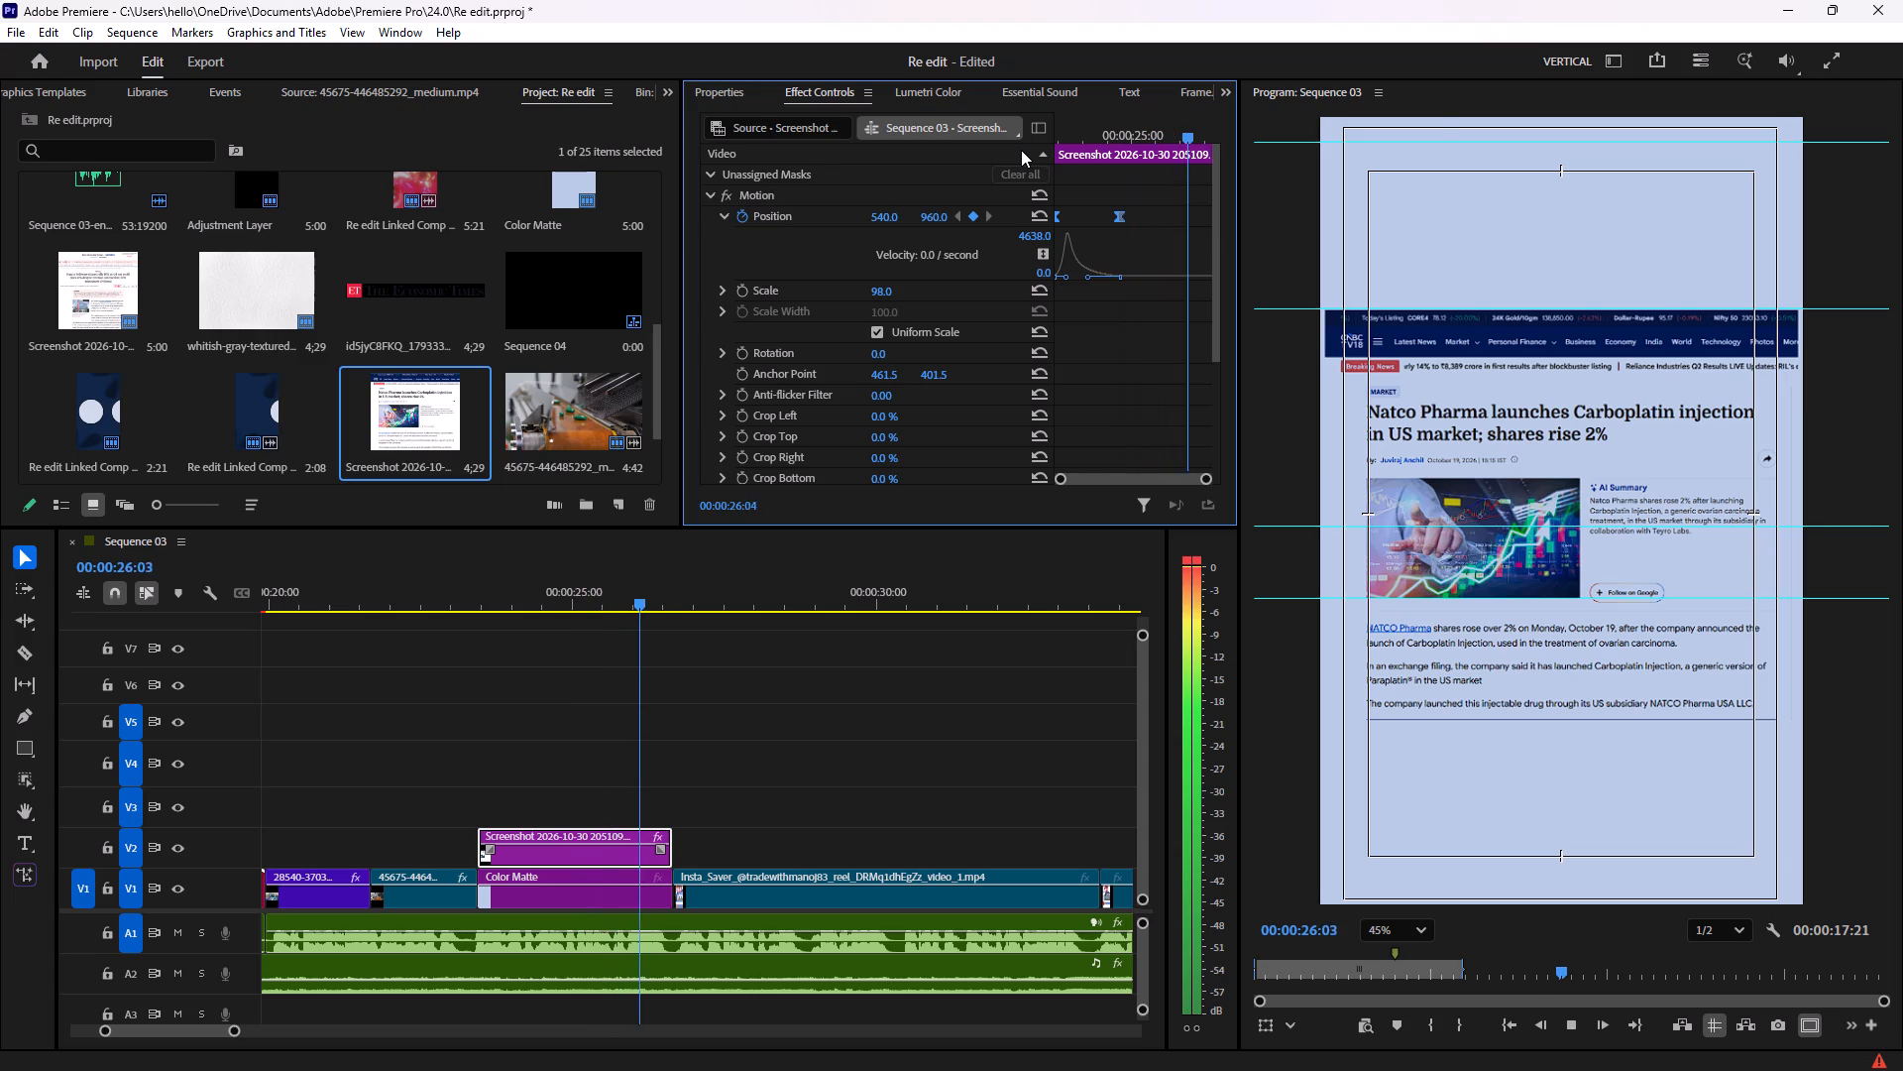
{"action": "key", "text": "space"}
{"action": "key", "text": "space"}
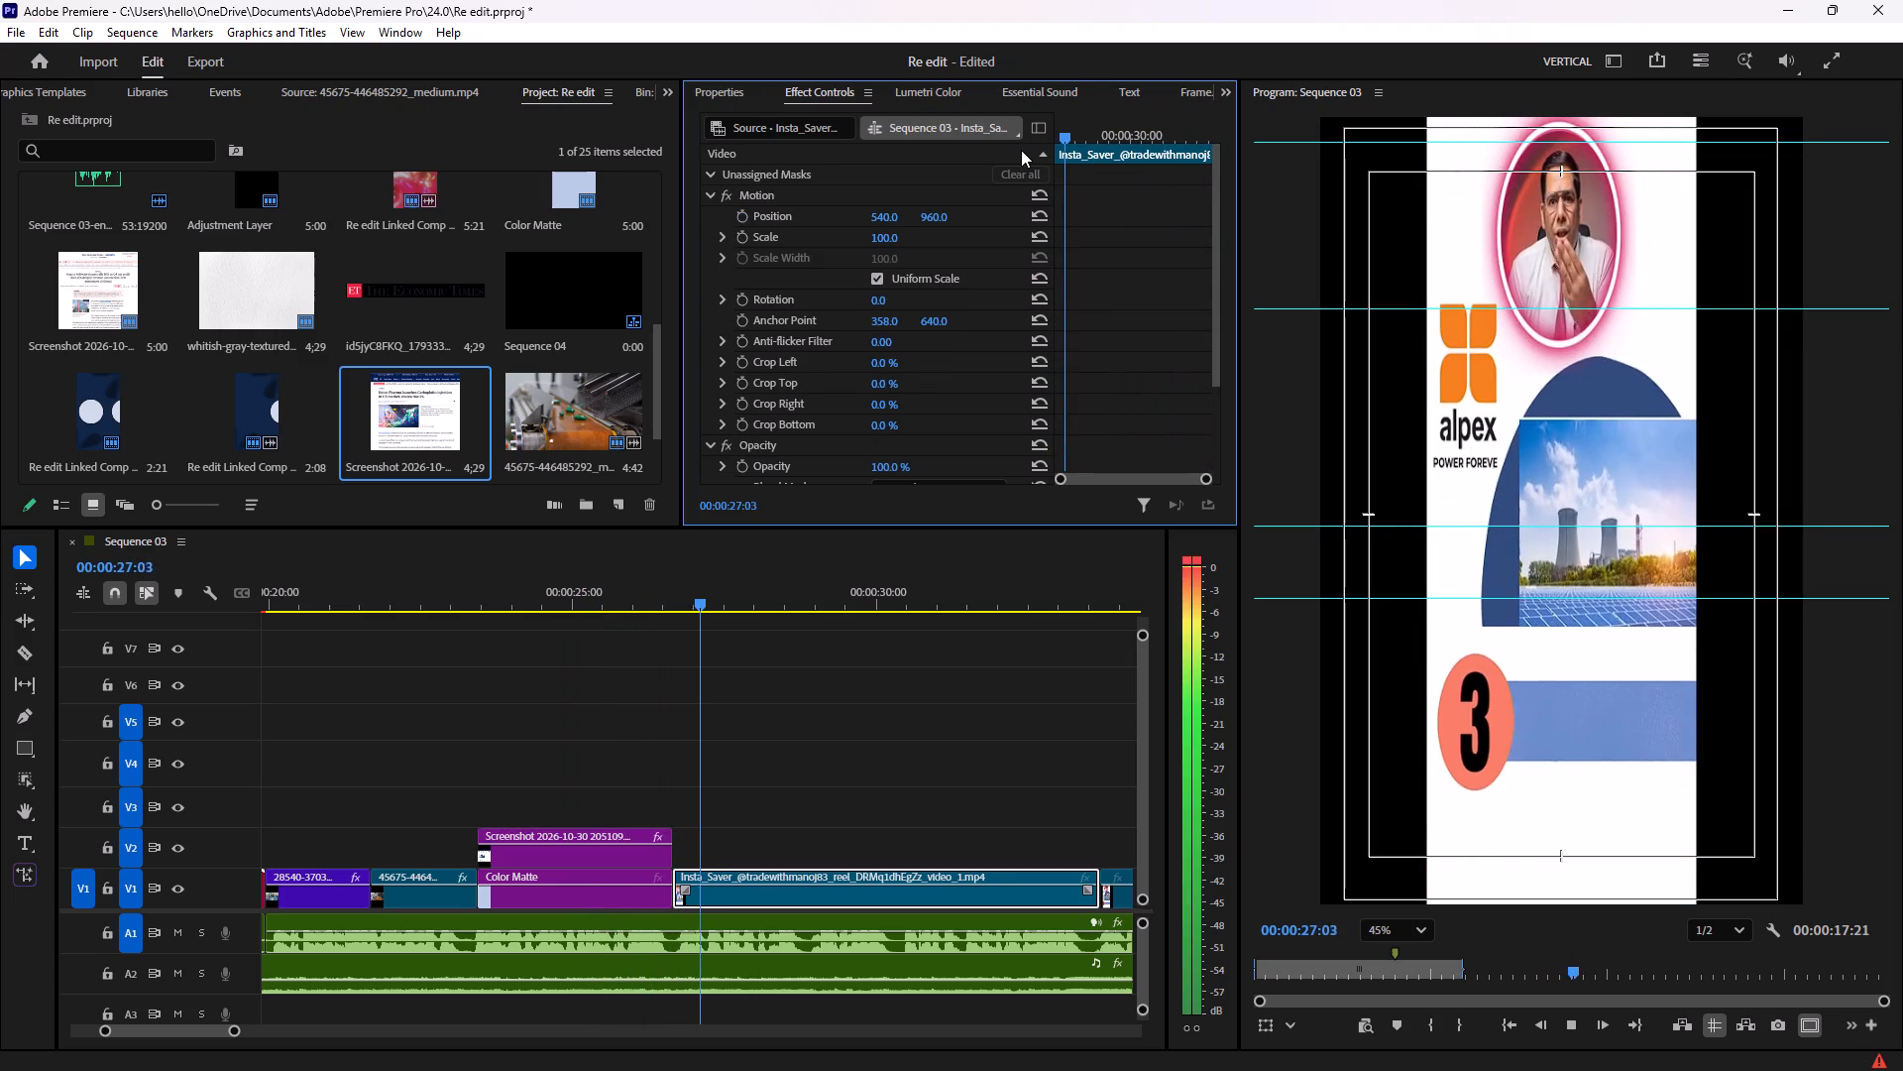
{"action": "key", "text": "space"}
{"action": "left_click_drag", "start_coordinate": [1080, 141], "coordinate": [1026, 145]}
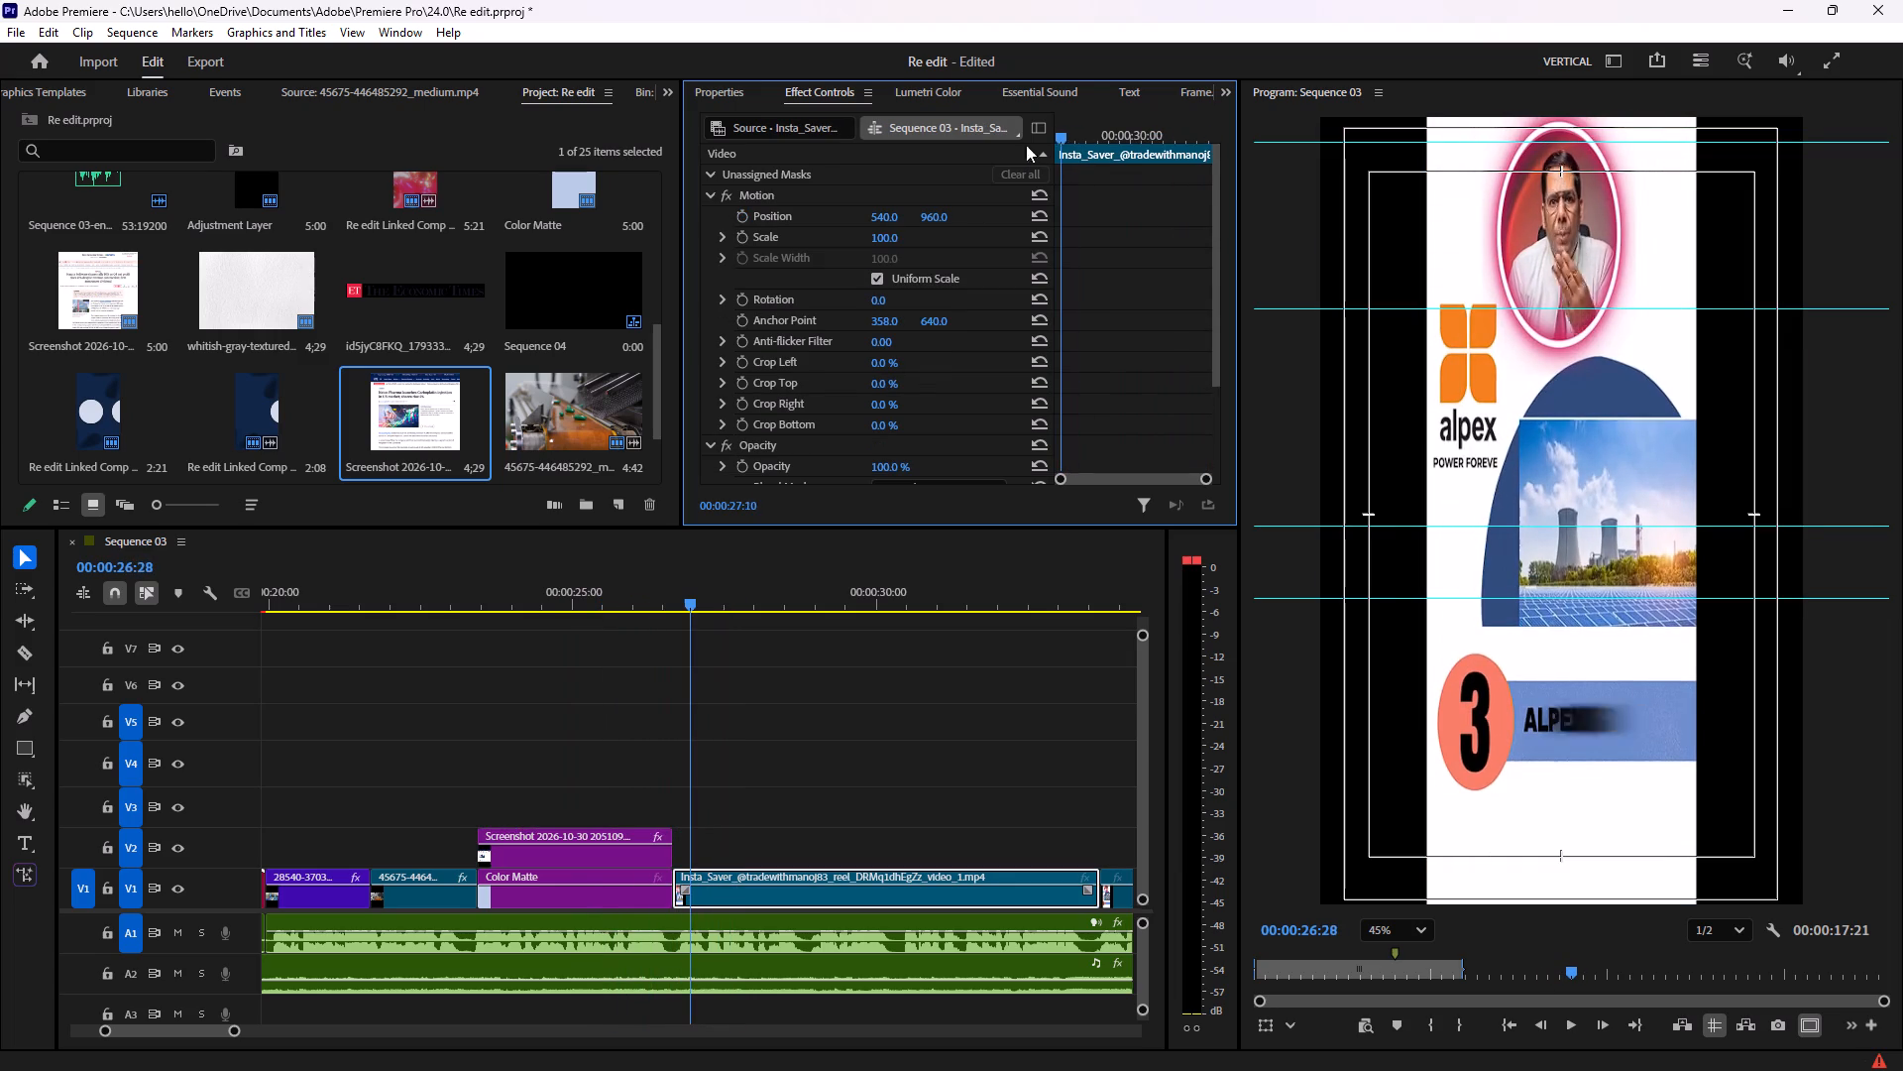
{"action": "left_click_drag", "start_coordinate": [1026, 145], "coordinate": [902, 159]}
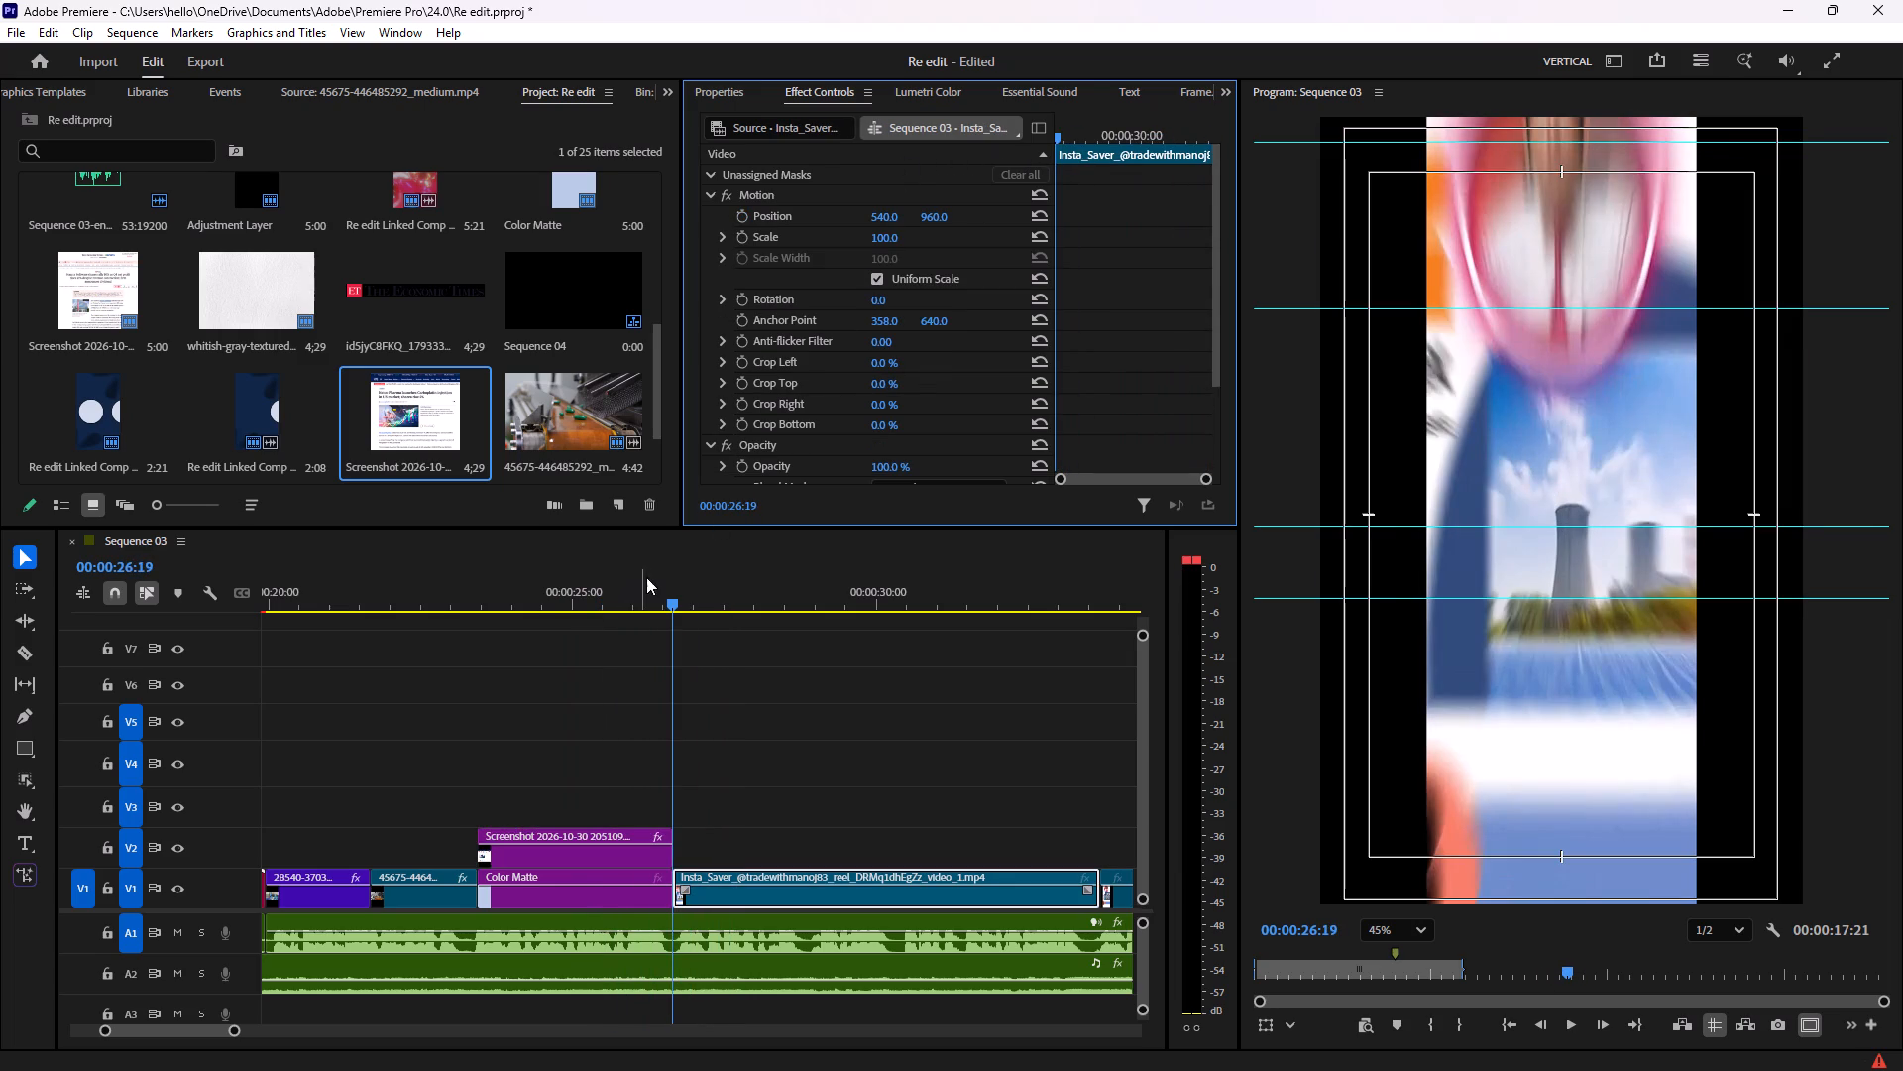
{"action": "left_click_drag", "start_coordinate": [668, 598], "coordinate": [578, 598]}
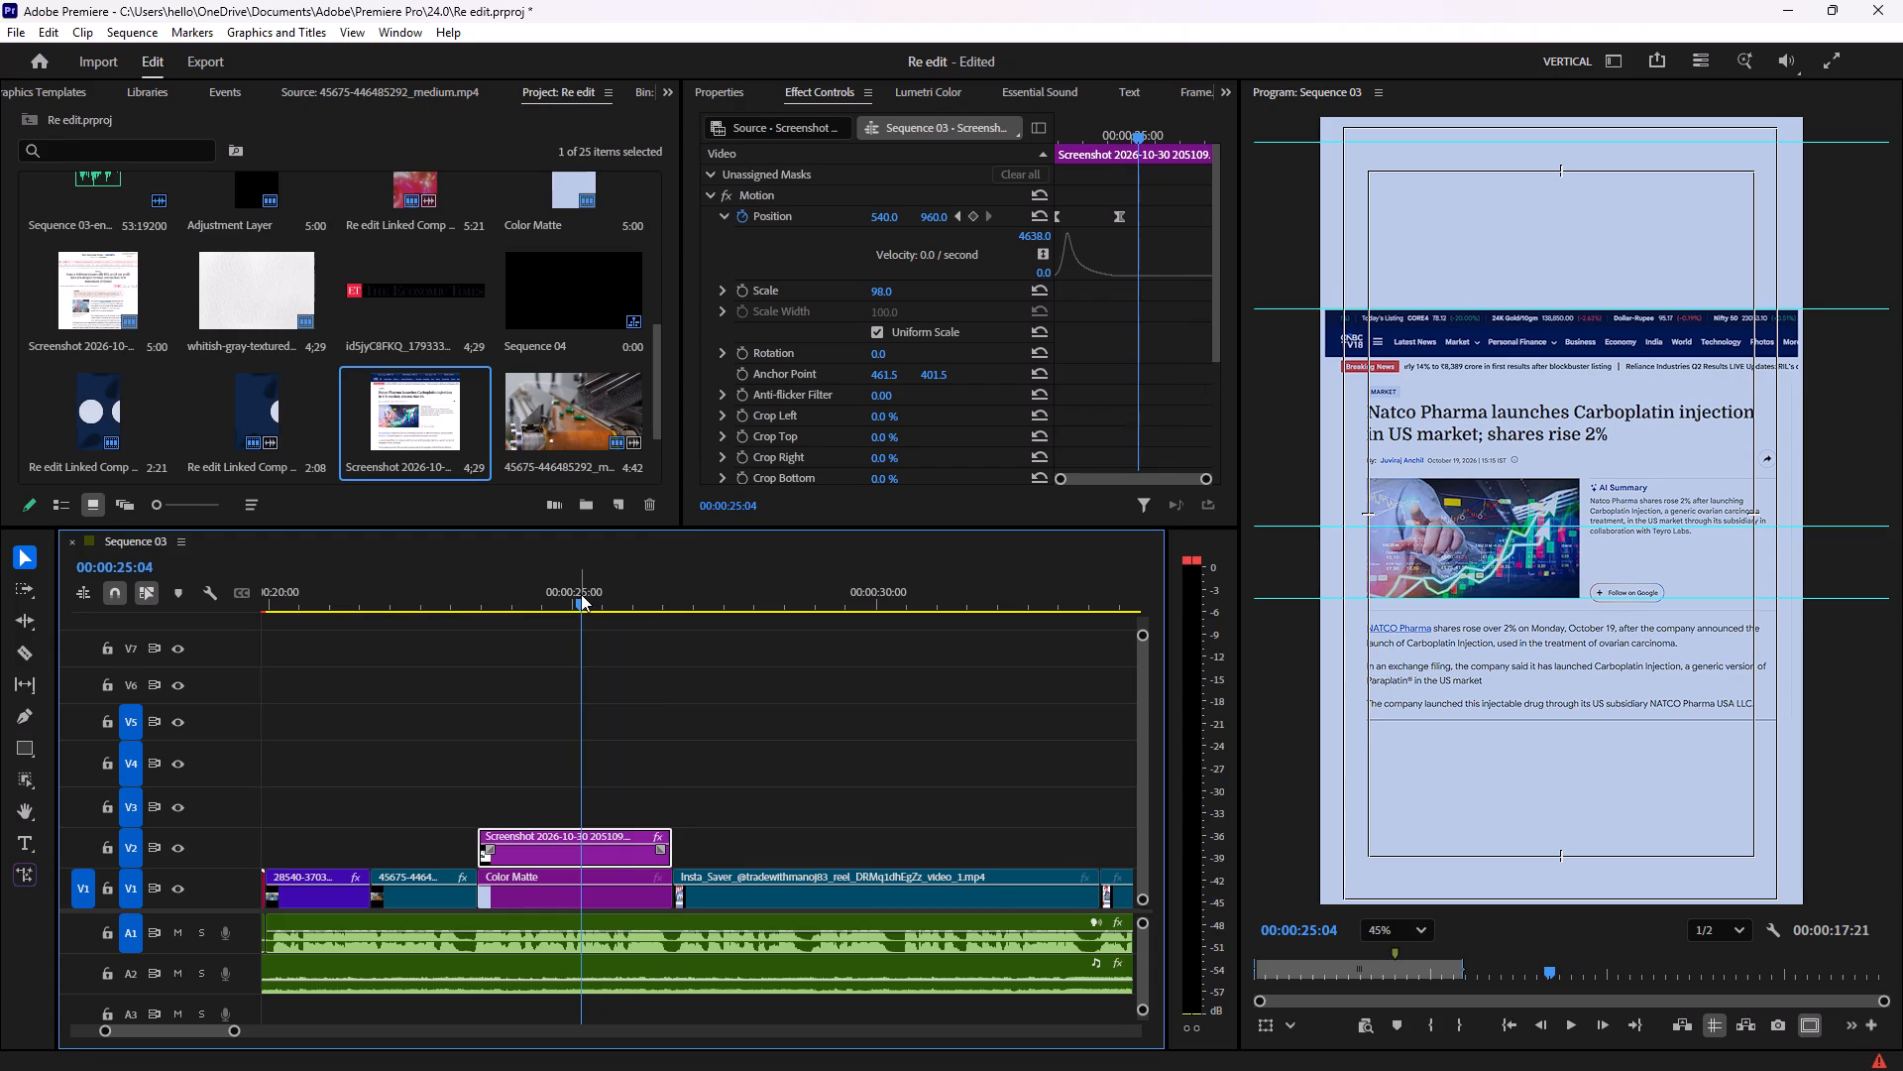
{"action": "left_click_drag", "start_coordinate": [581, 593], "coordinate": [534, 597]}
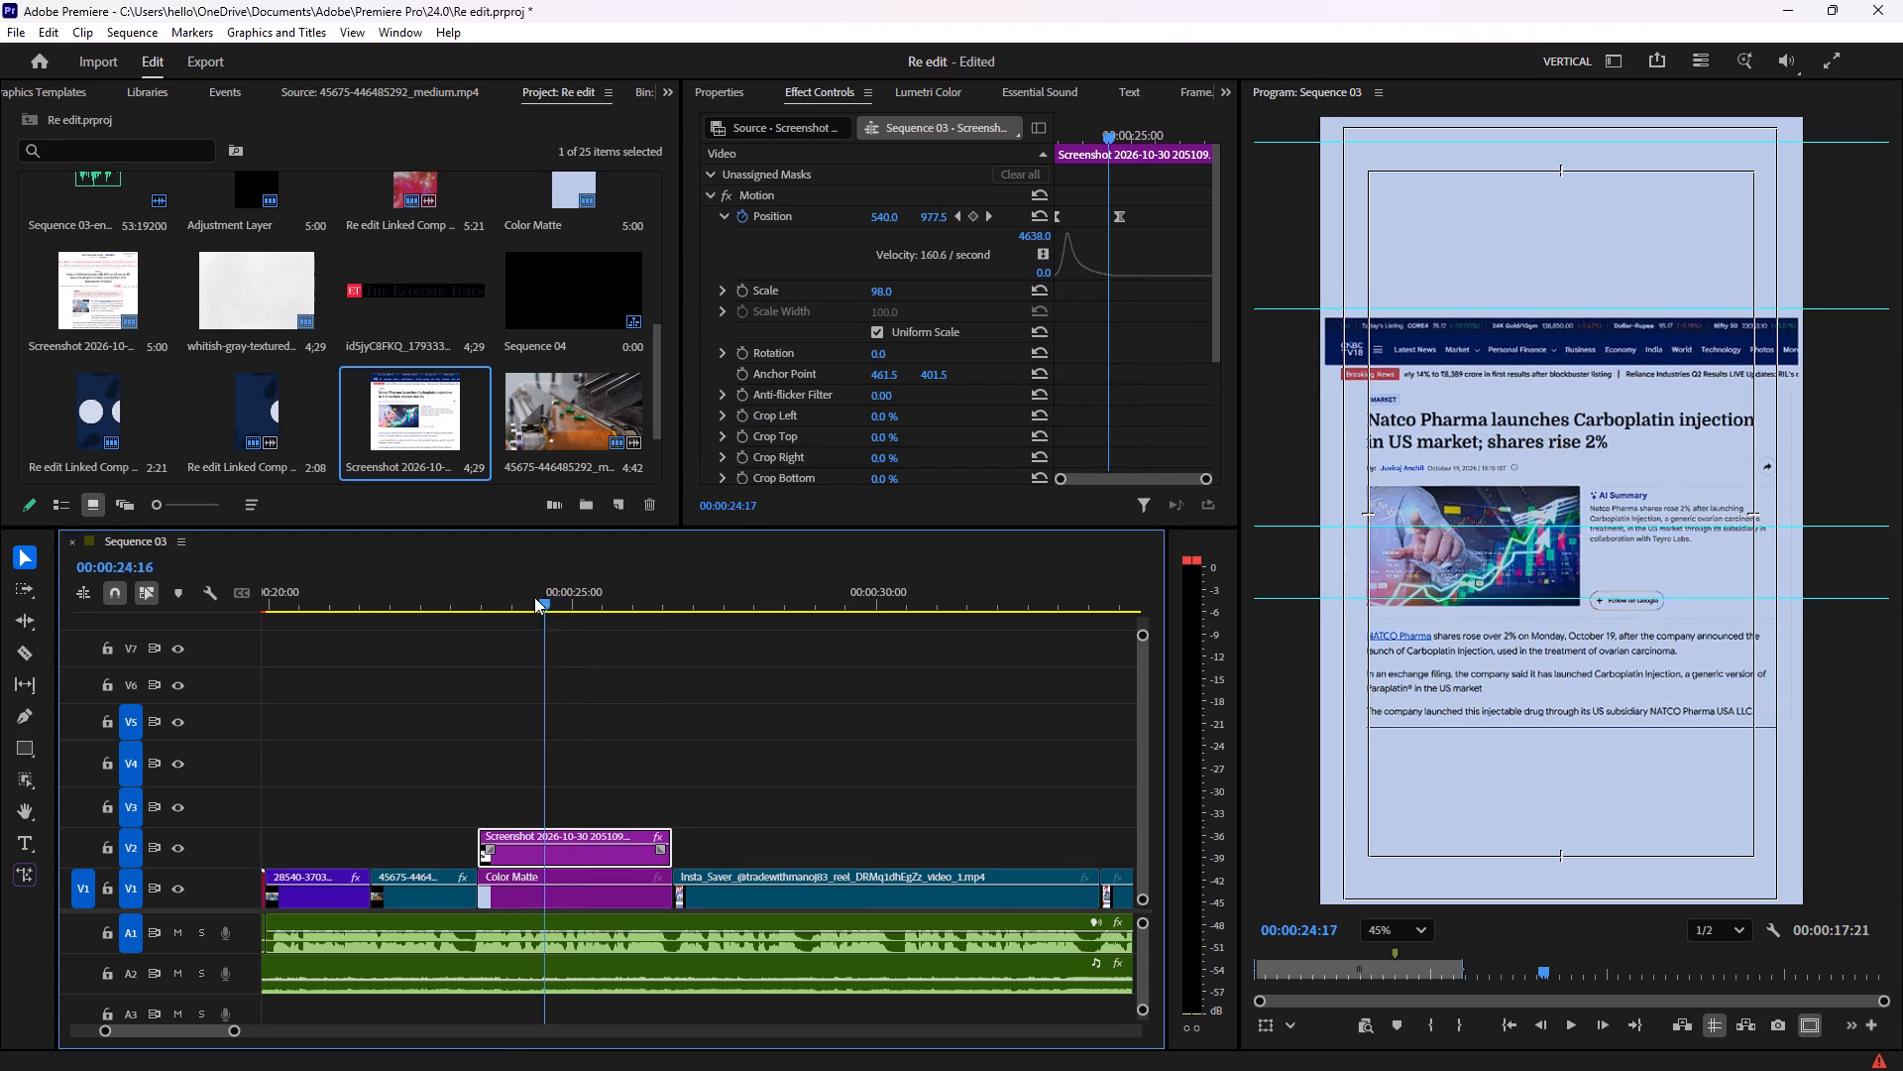
{"action": "left_click_drag", "start_coordinate": [534, 597], "coordinate": [491, 597]}
{"action": "key", "text": "space"}
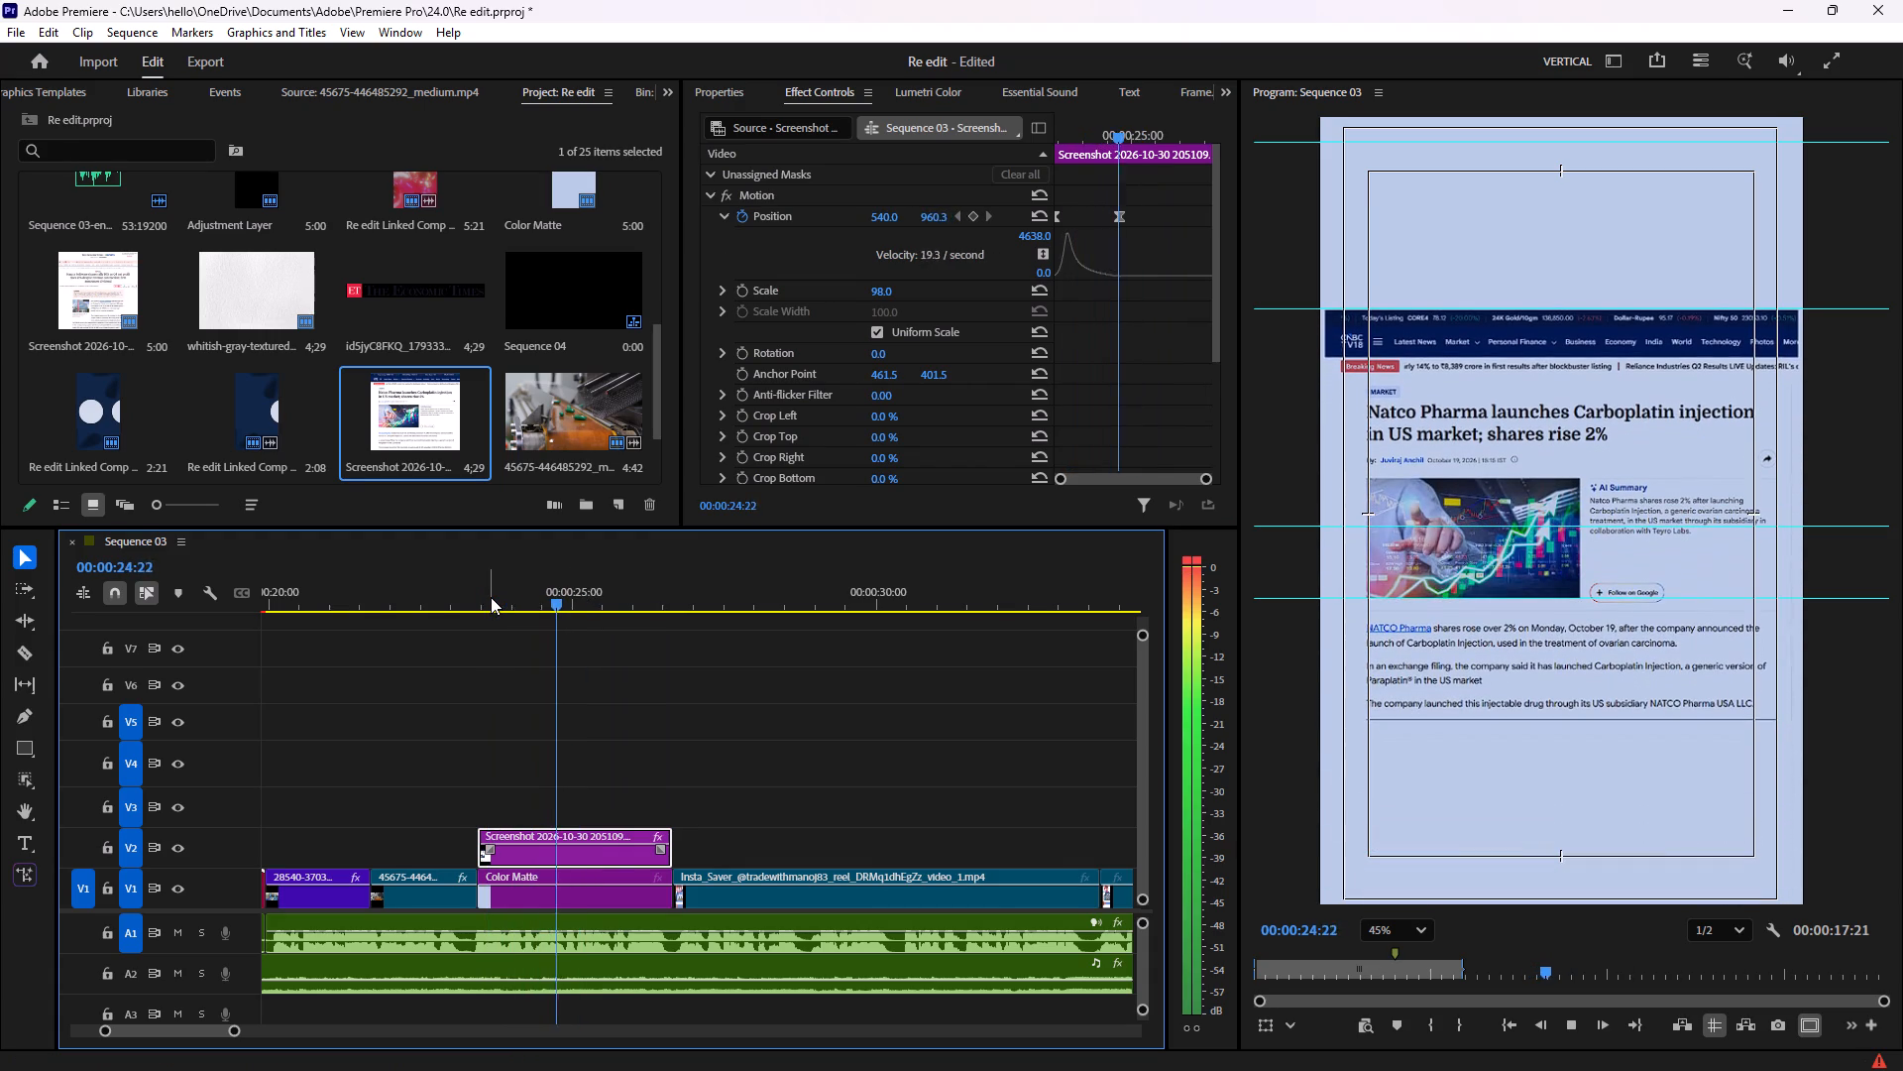
{"action": "key", "text": "space"}
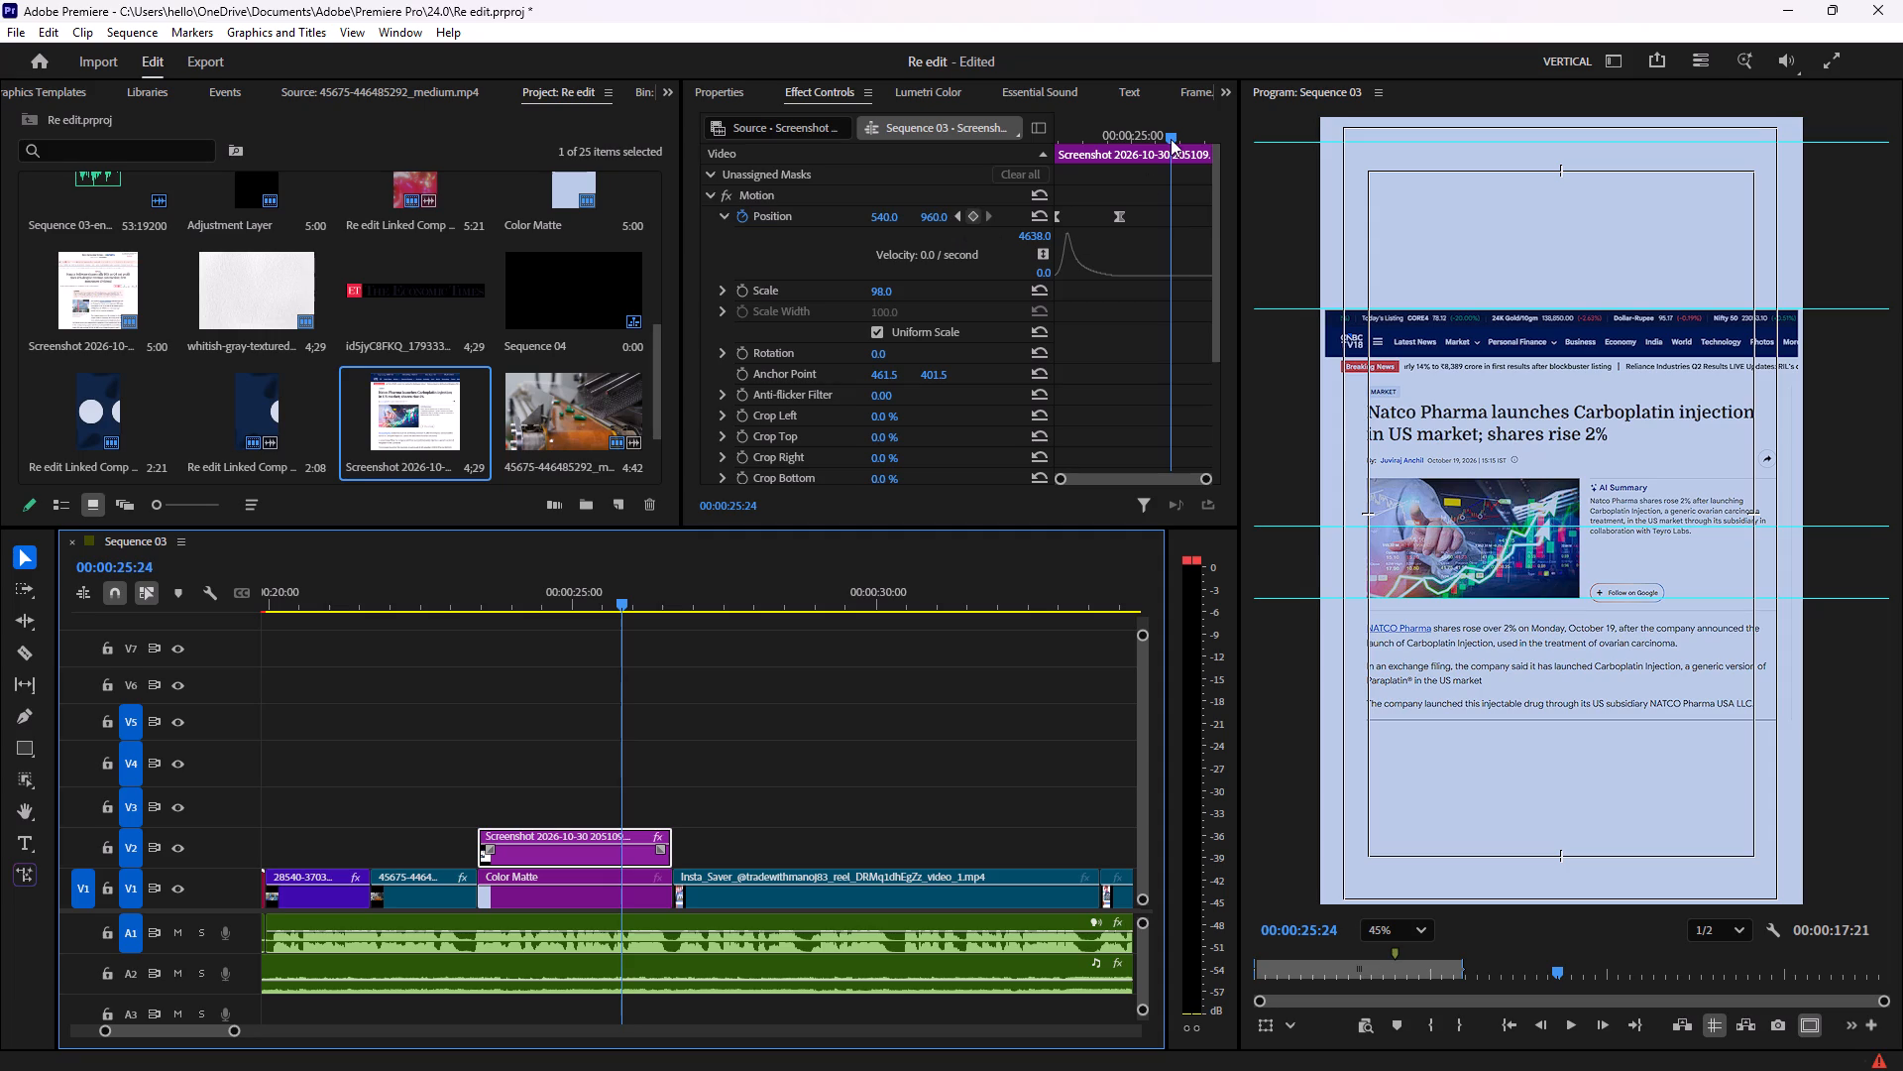
Park the playhead at 00:00:24:22 in Sequence 03, near the end of the Natco screenshot's slide-in.
{"action": "left_click_drag", "start_coordinate": [1171, 139], "coordinate": [1119, 146]}
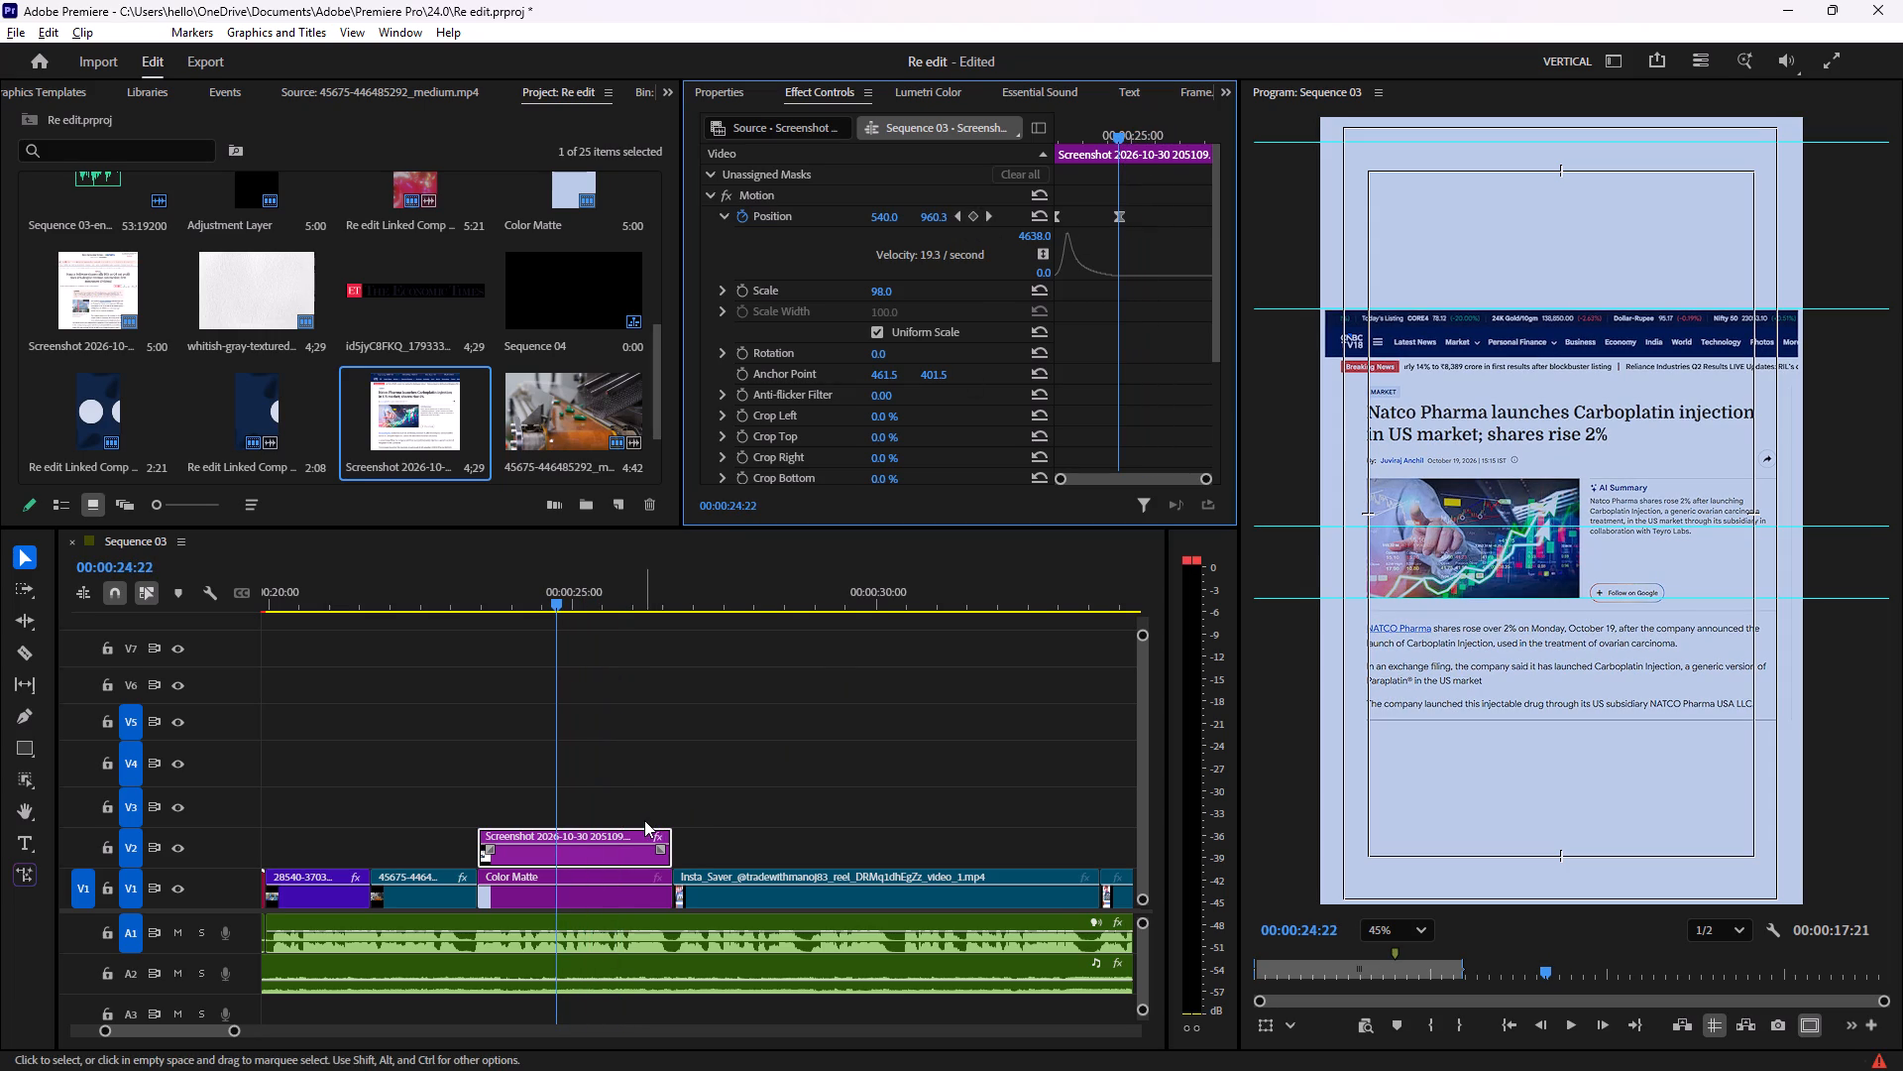
{"action": "scroll", "coordinate": [644, 820], "scroll_direction": "up", "scroll_amount": 6, "text": "alt"}
{"action": "scroll", "coordinate": [533, 808], "scroll_direction": "up", "scroll_amount": 1, "text": "alt"}
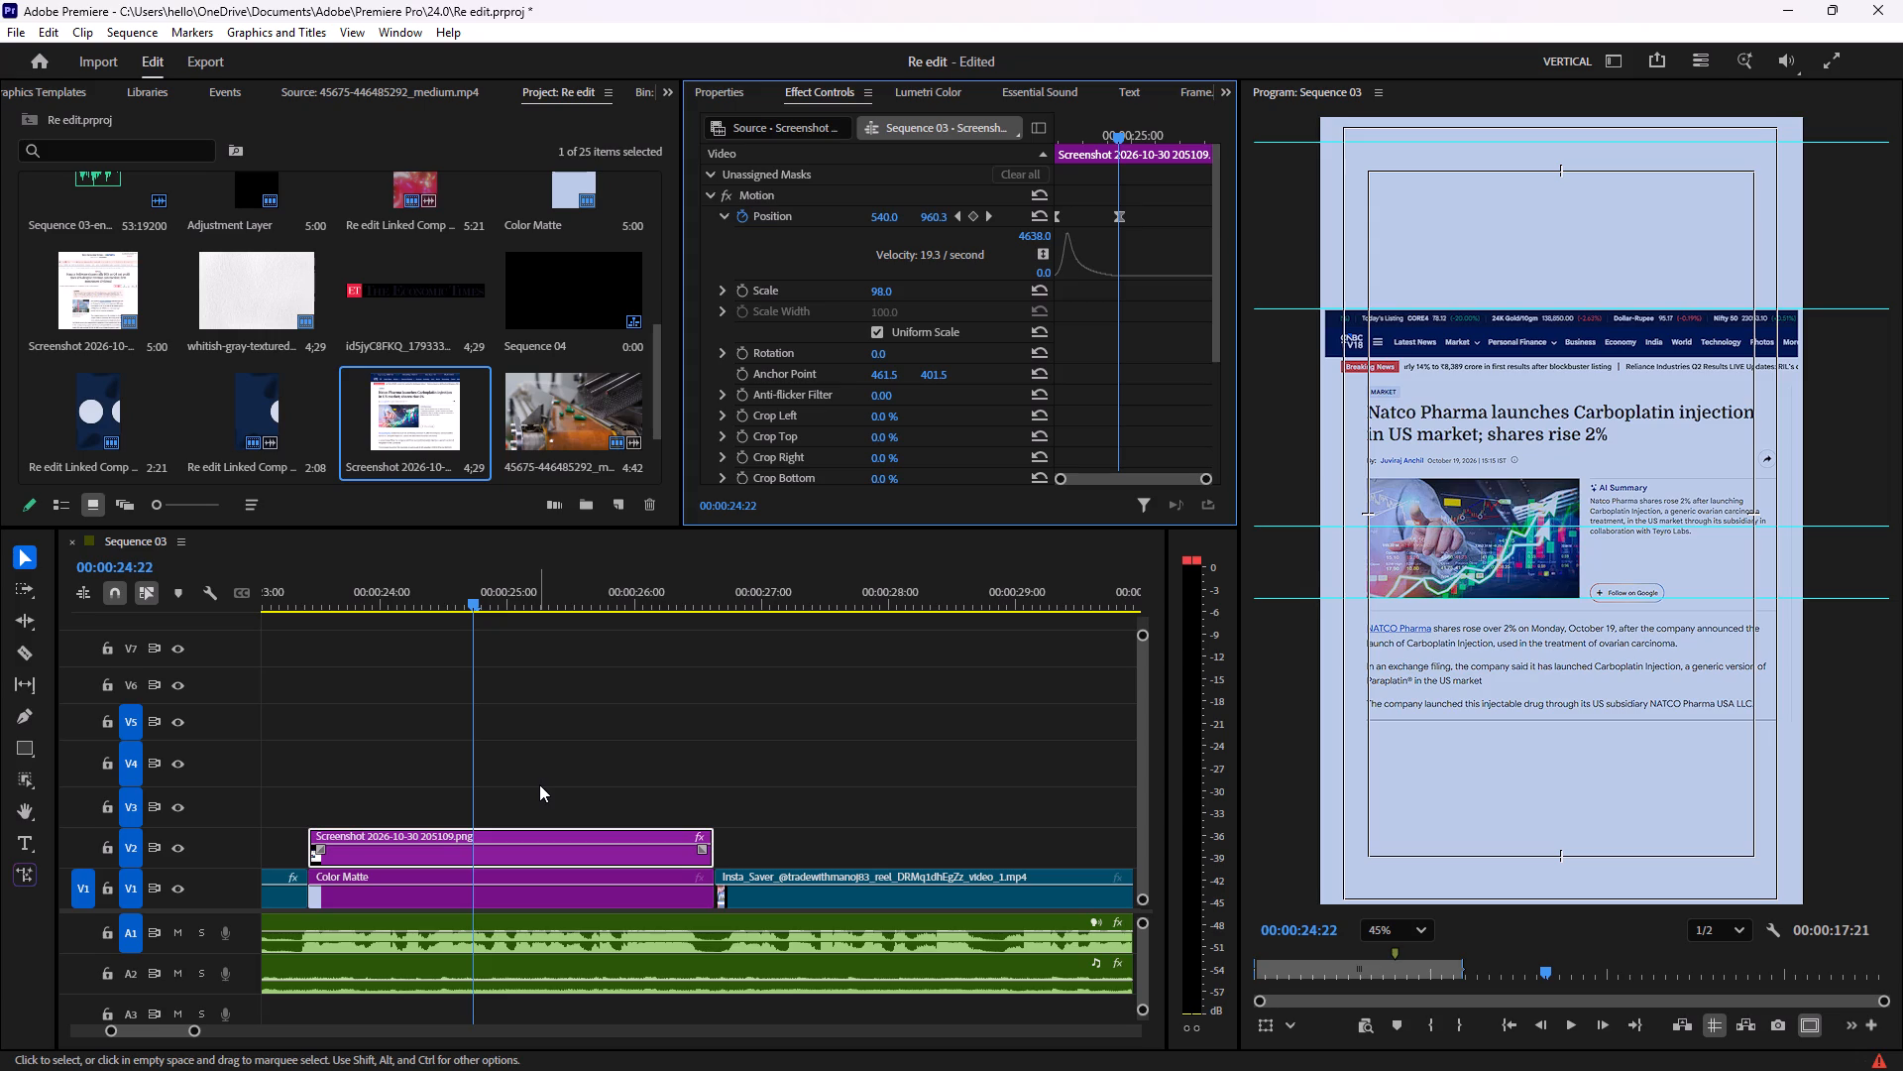
{"action": "scroll", "coordinate": [494, 810], "scroll_direction": "up", "scroll_amount": 1}
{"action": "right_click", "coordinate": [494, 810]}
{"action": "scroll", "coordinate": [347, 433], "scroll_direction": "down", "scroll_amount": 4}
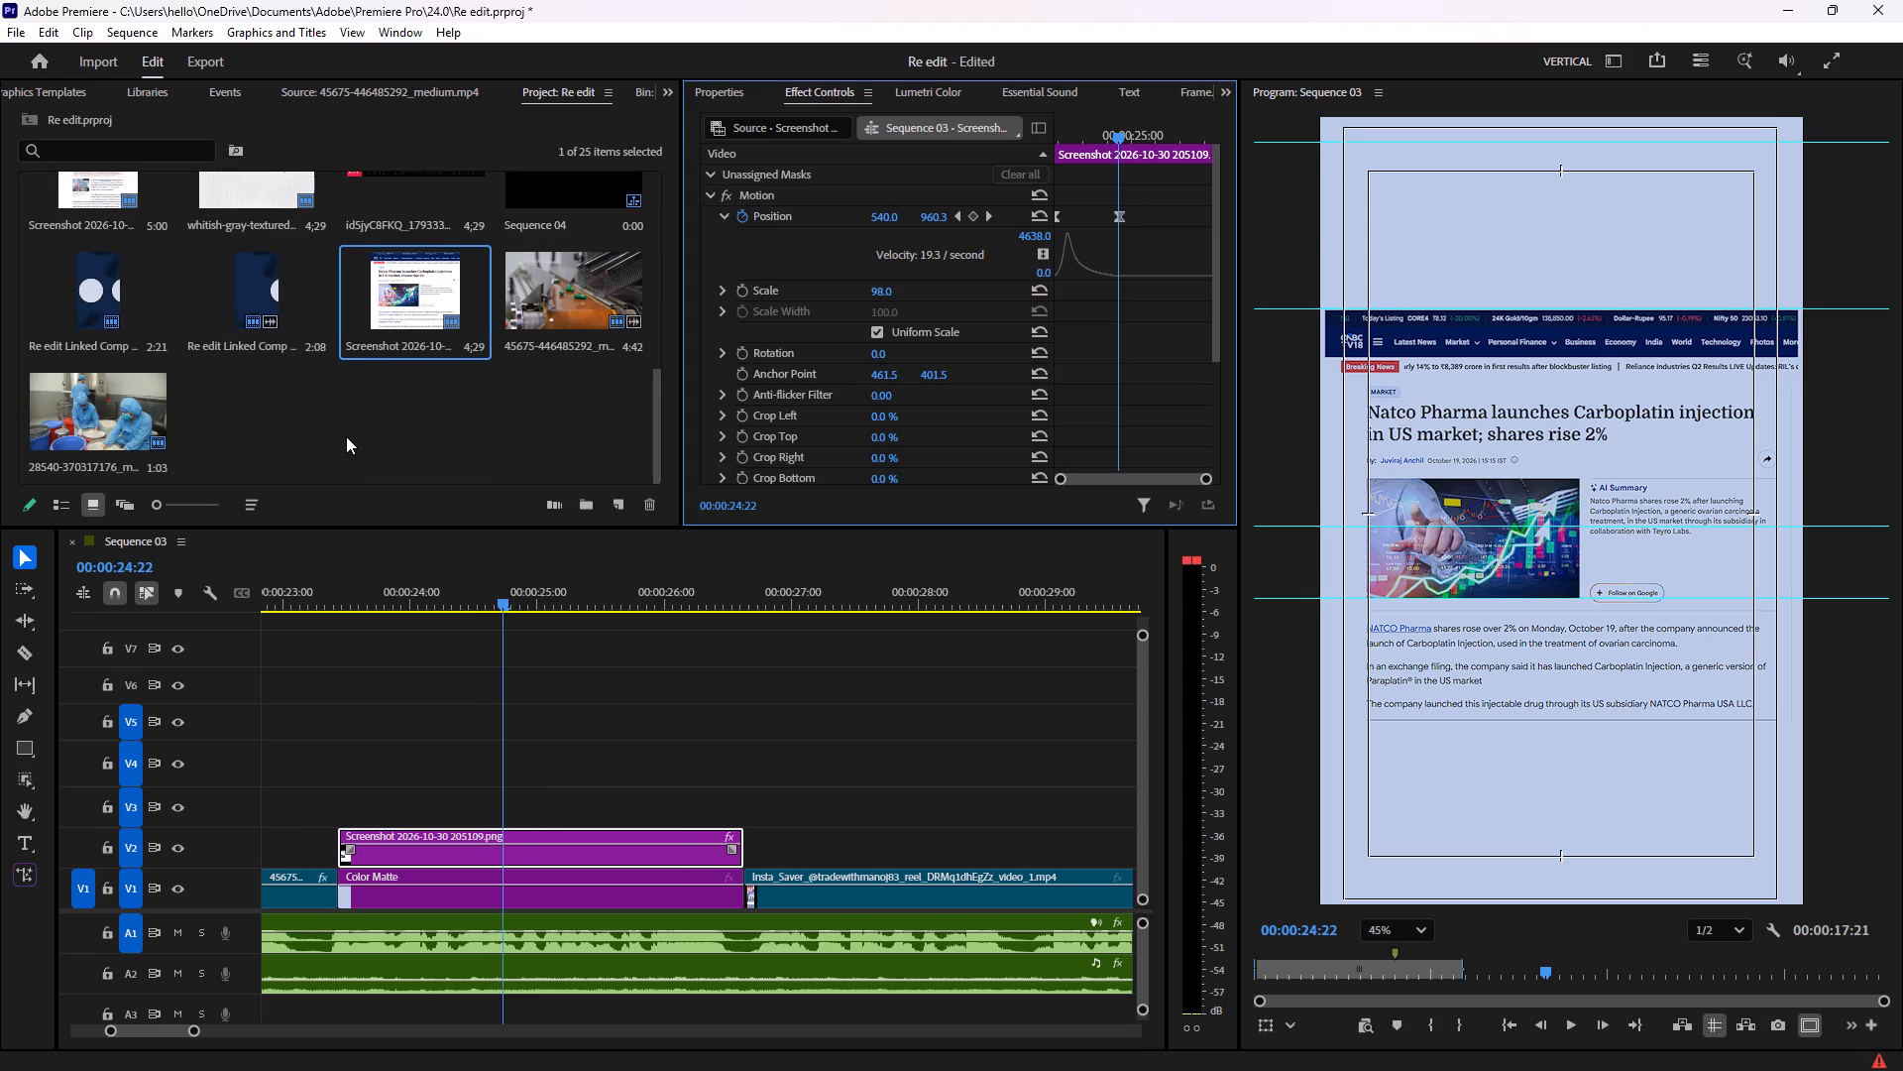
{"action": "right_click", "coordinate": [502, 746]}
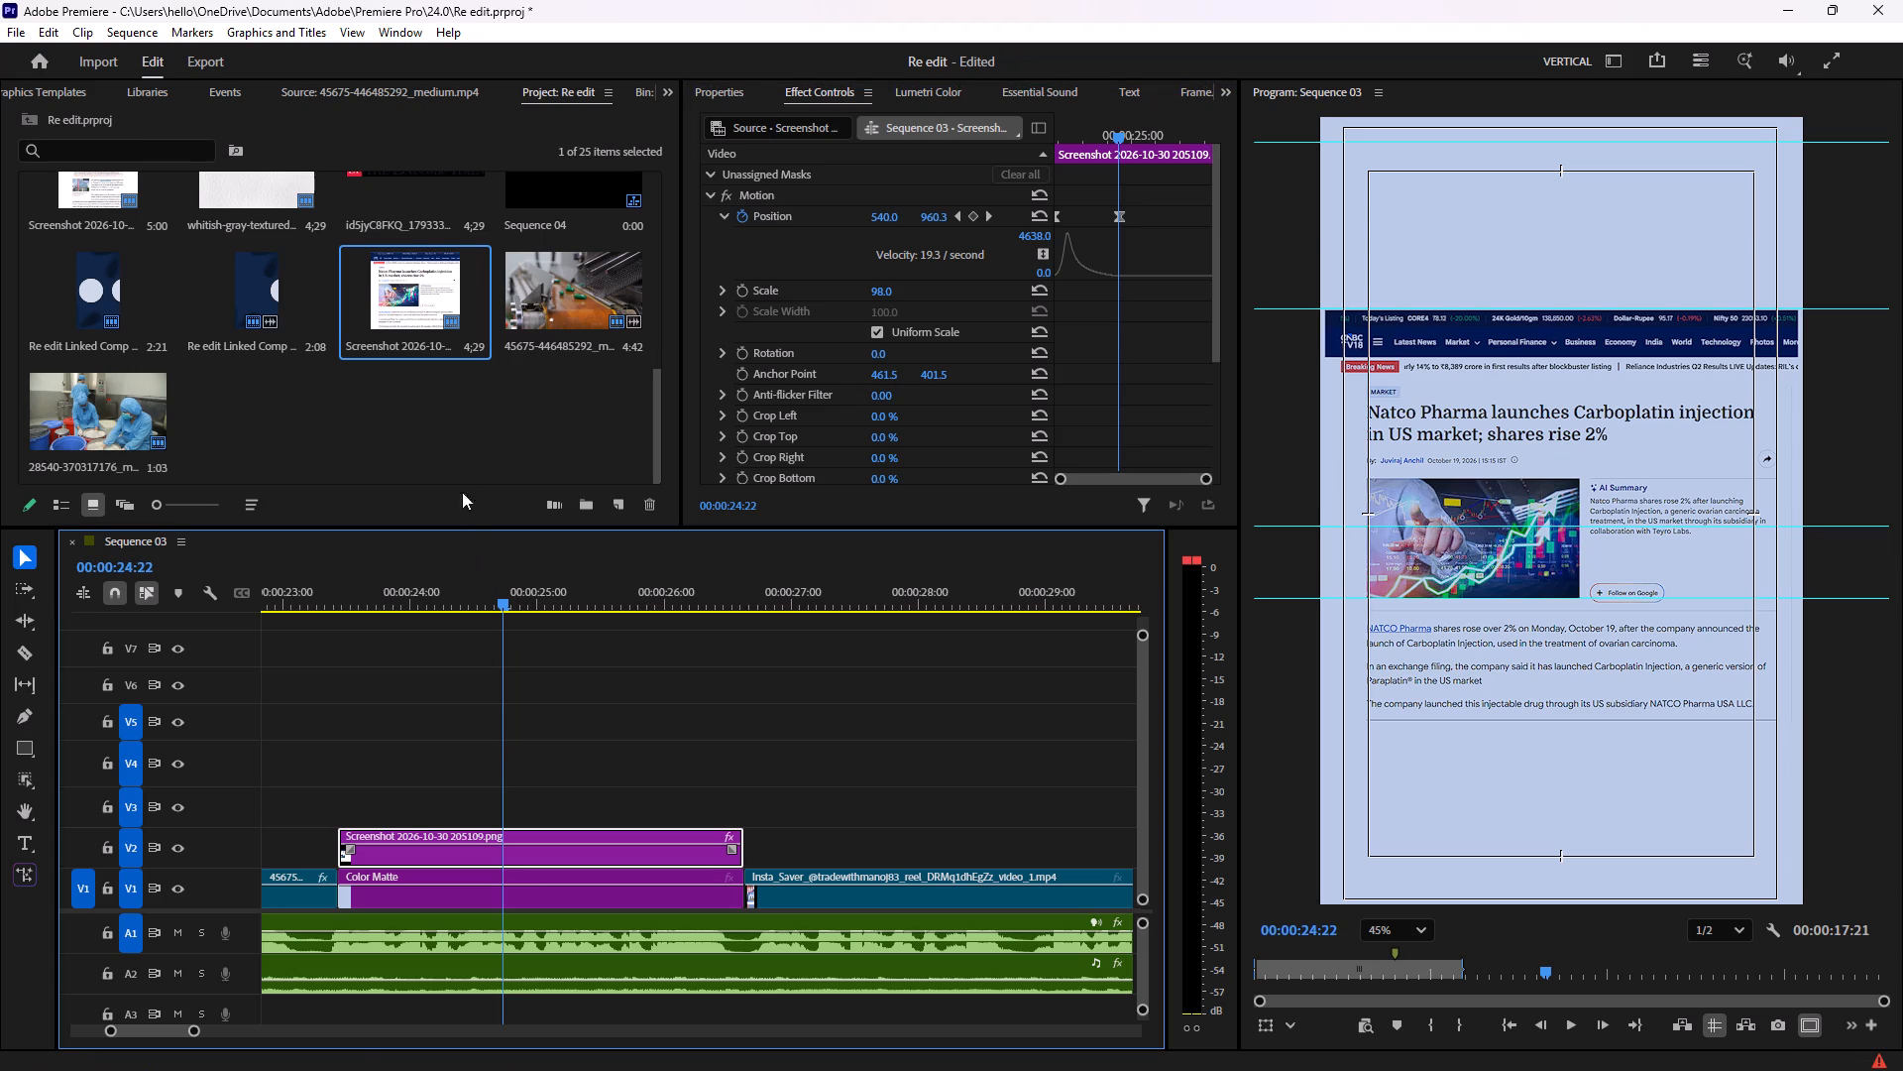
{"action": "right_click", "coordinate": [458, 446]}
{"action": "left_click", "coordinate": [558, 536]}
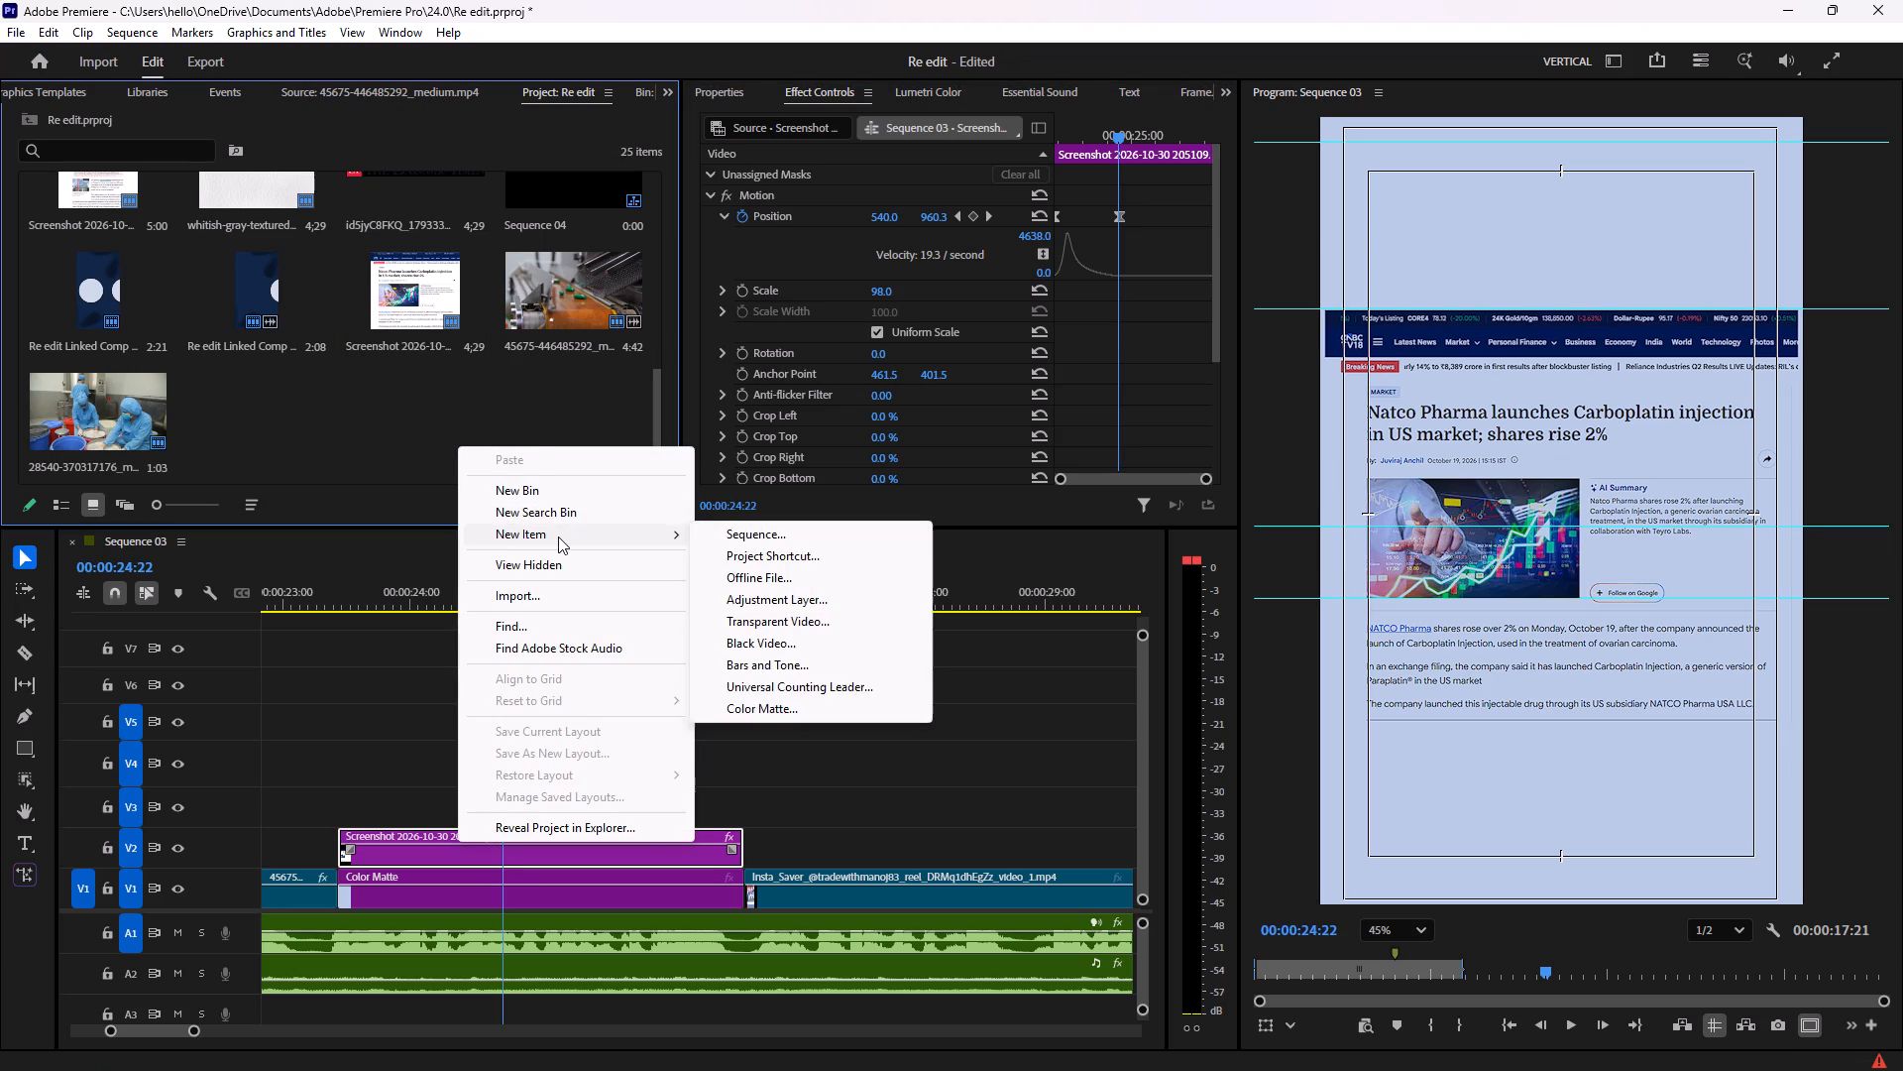
Draw a rectangle over the first line of the Natco headline, spanning from "Natco" to "injection", at 00:00:24:22.
{"action": "left_click", "coordinate": [17, 741]}
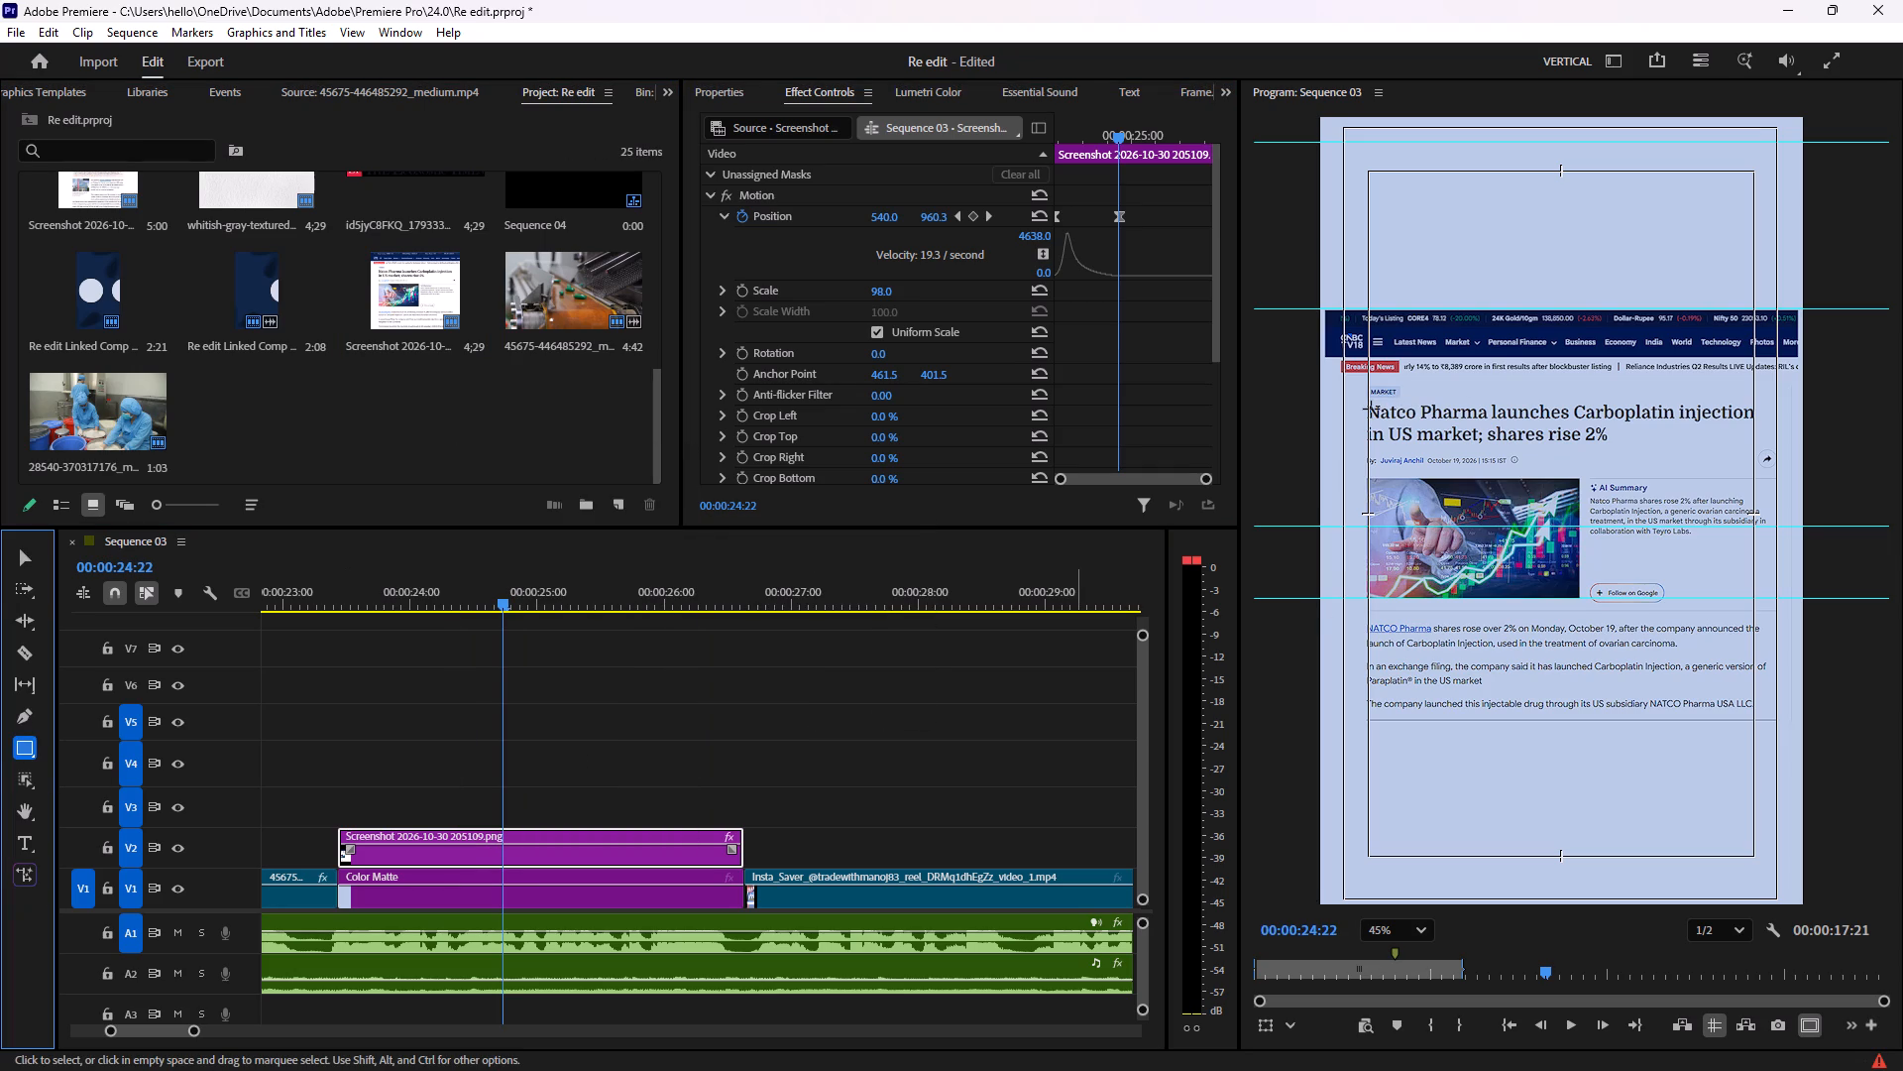
{"action": "scroll", "coordinate": [523, 828], "scroll_direction": "up", "scroll_amount": 5}
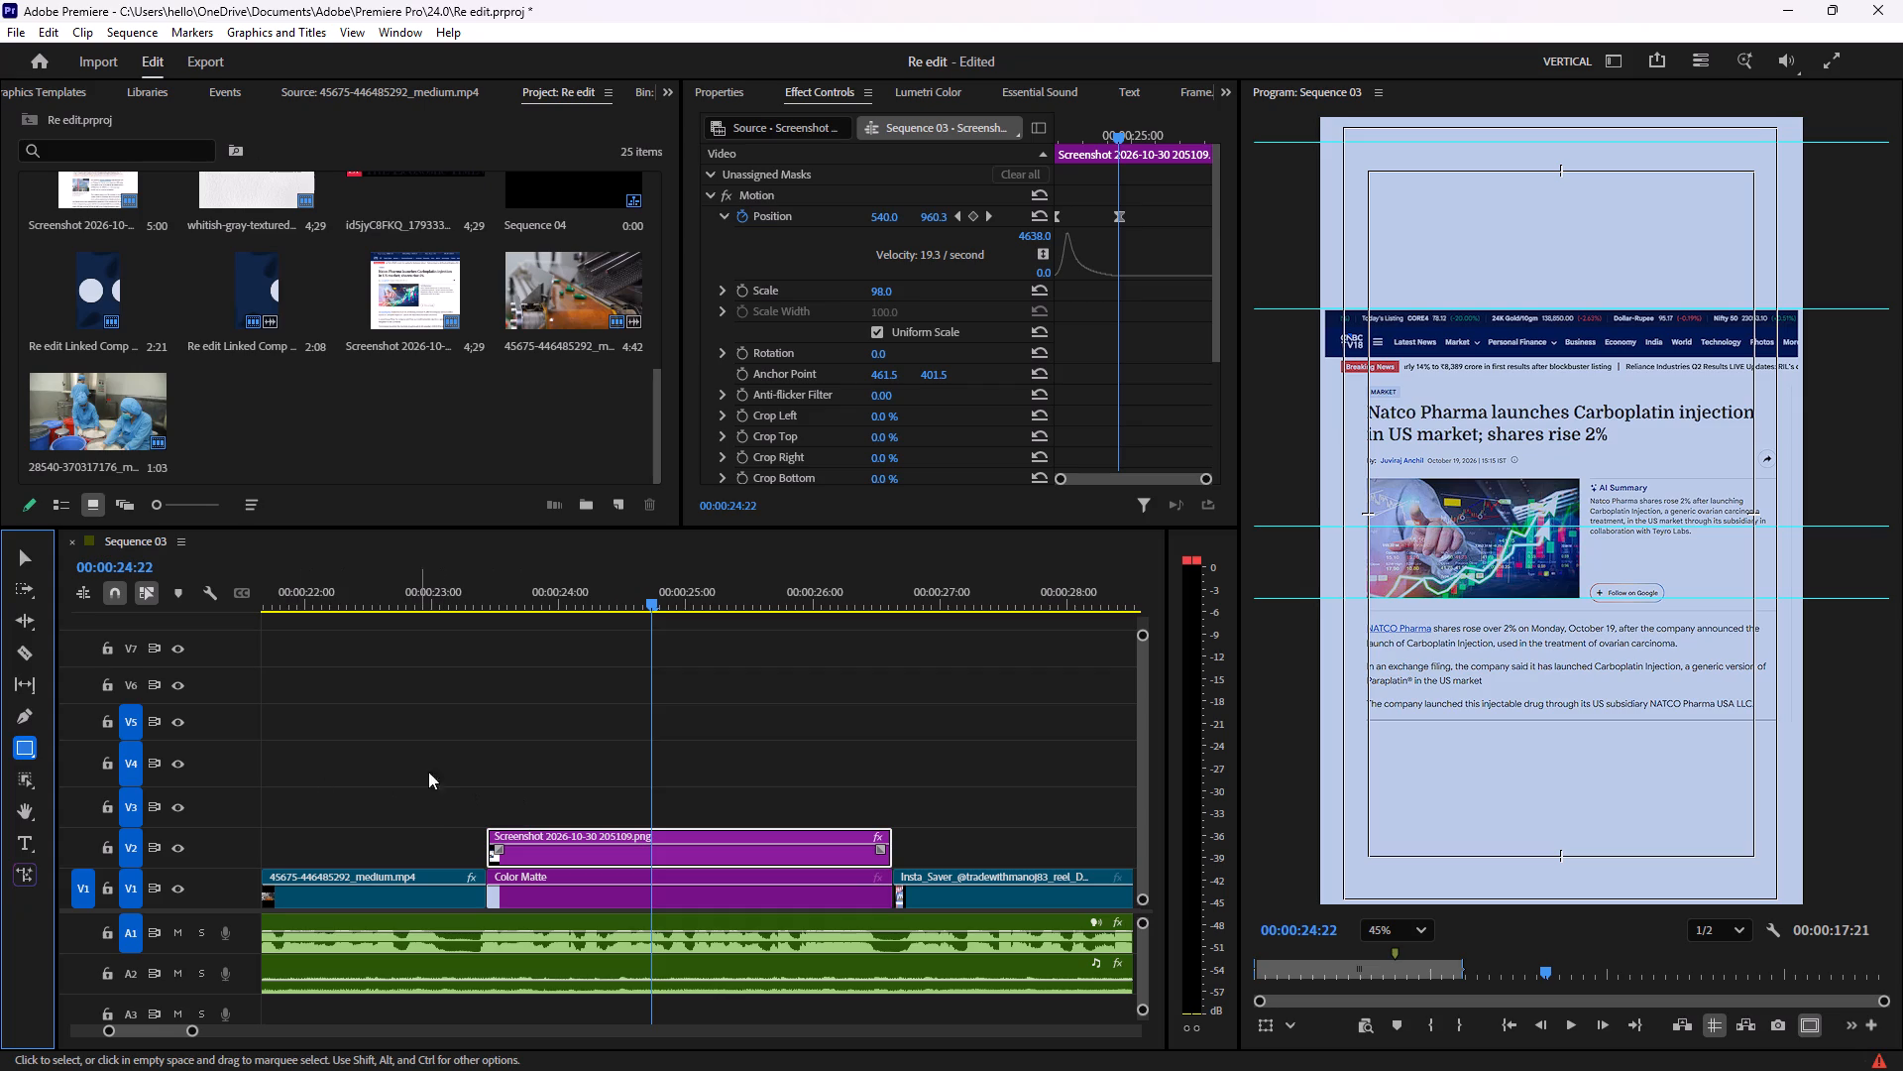
{"action": "scroll", "coordinate": [813, 775], "scroll_direction": "down", "scroll_amount": 4}
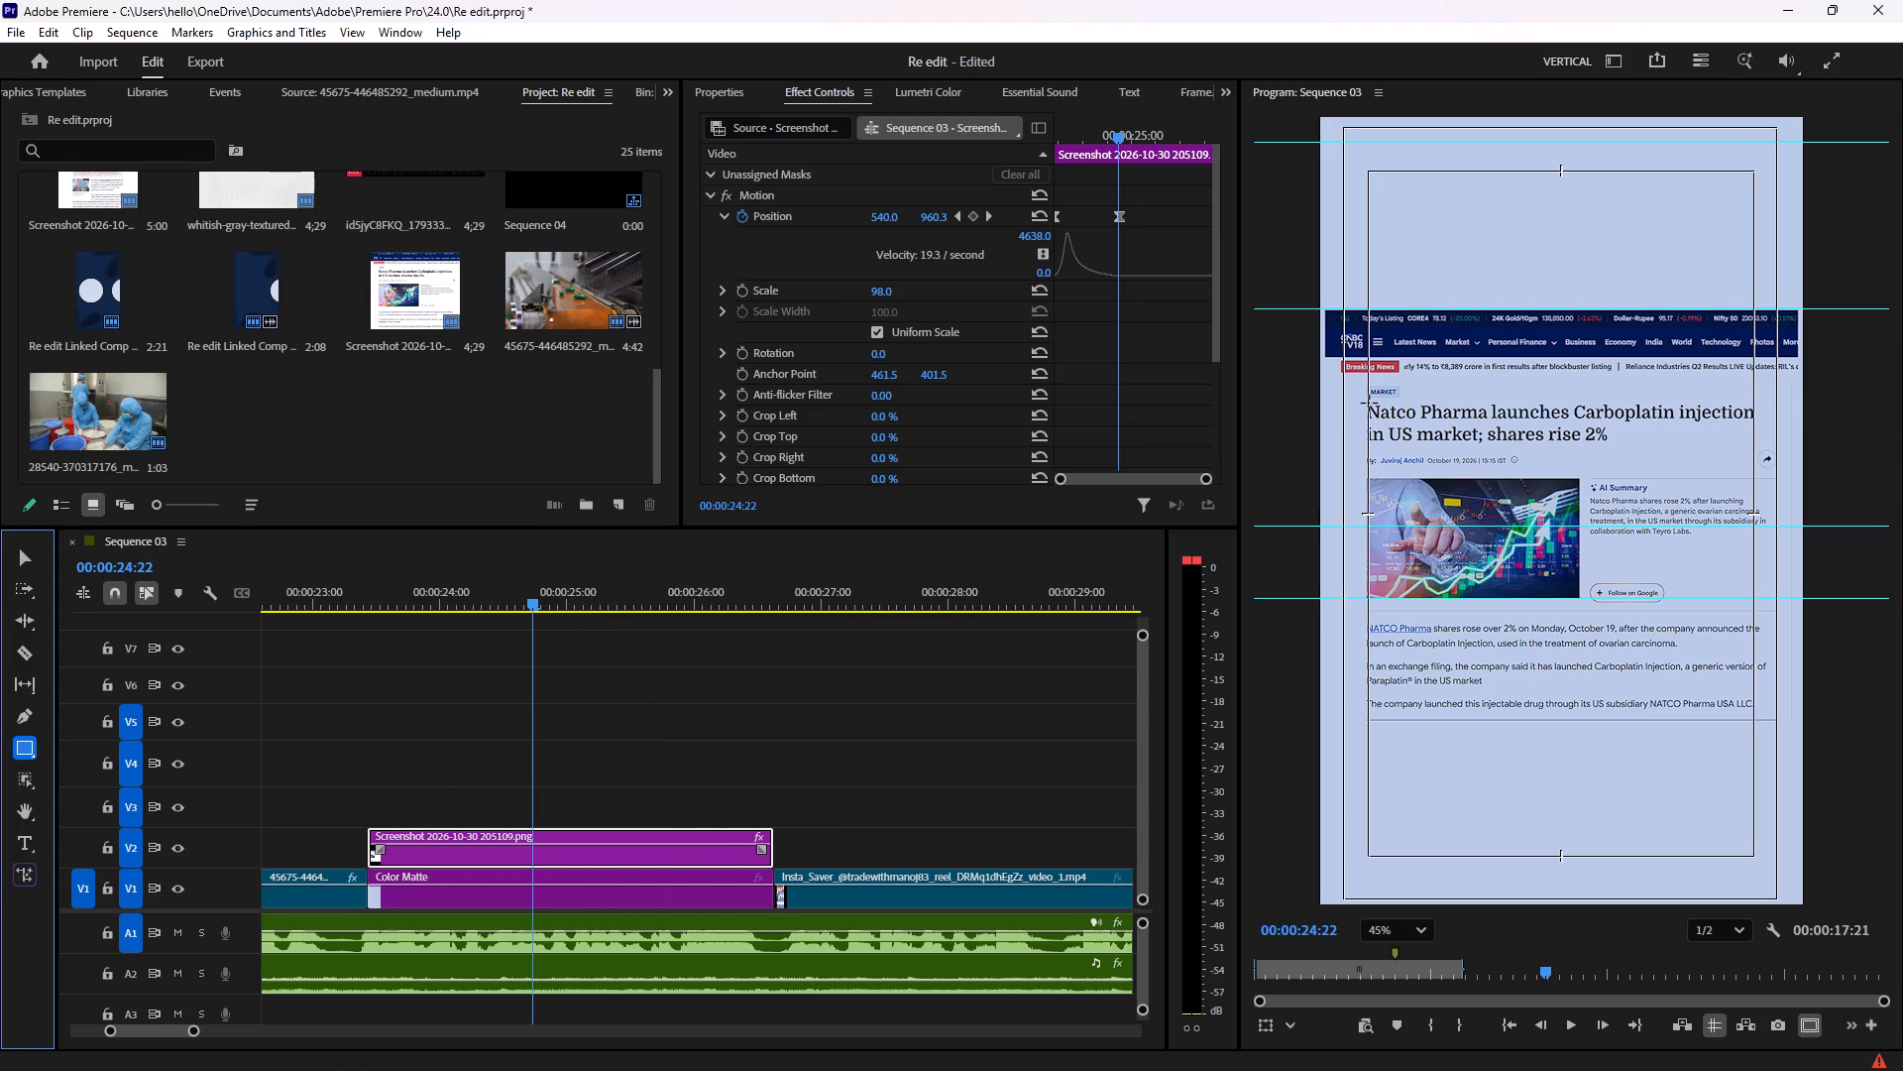
{"action": "left_click_drag", "start_coordinate": [1369, 403], "coordinate": [1715, 432]}
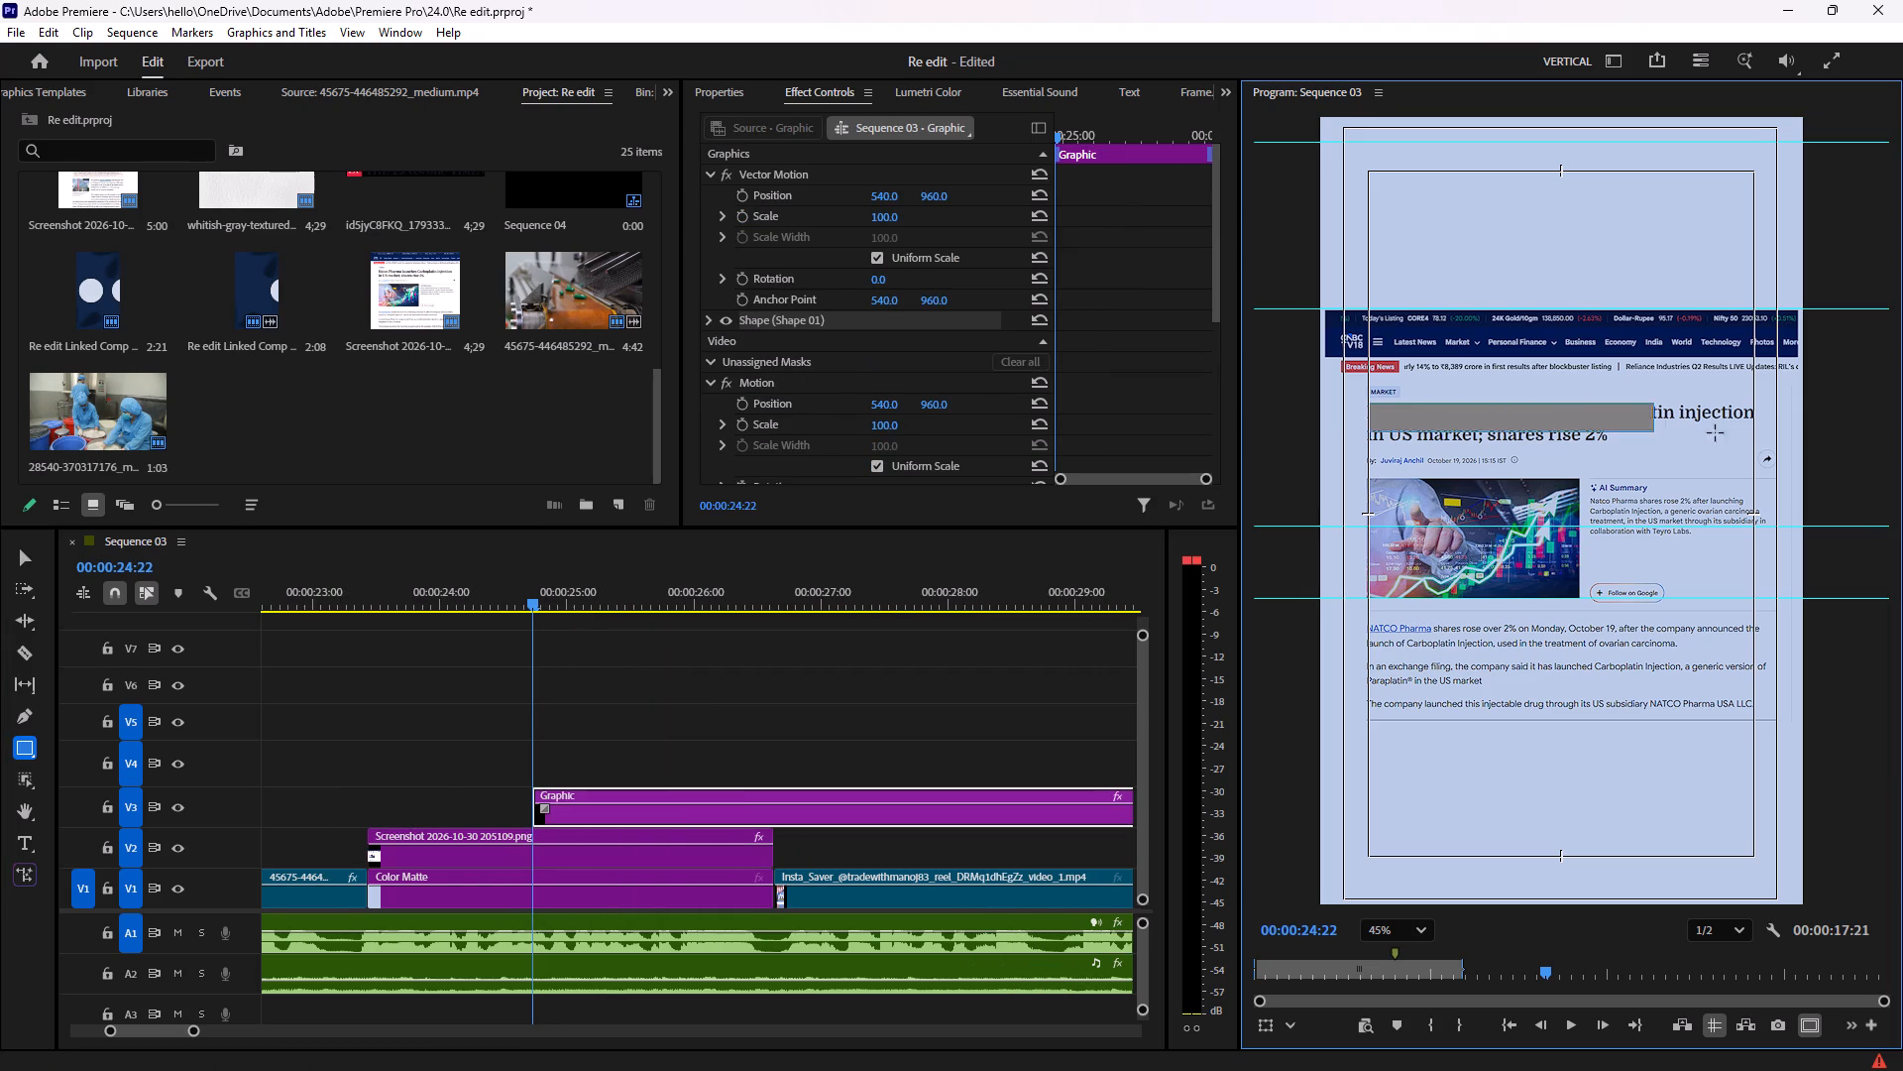
{"action": "left_click_drag", "start_coordinate": [1715, 432], "coordinate": [1631, 425]}
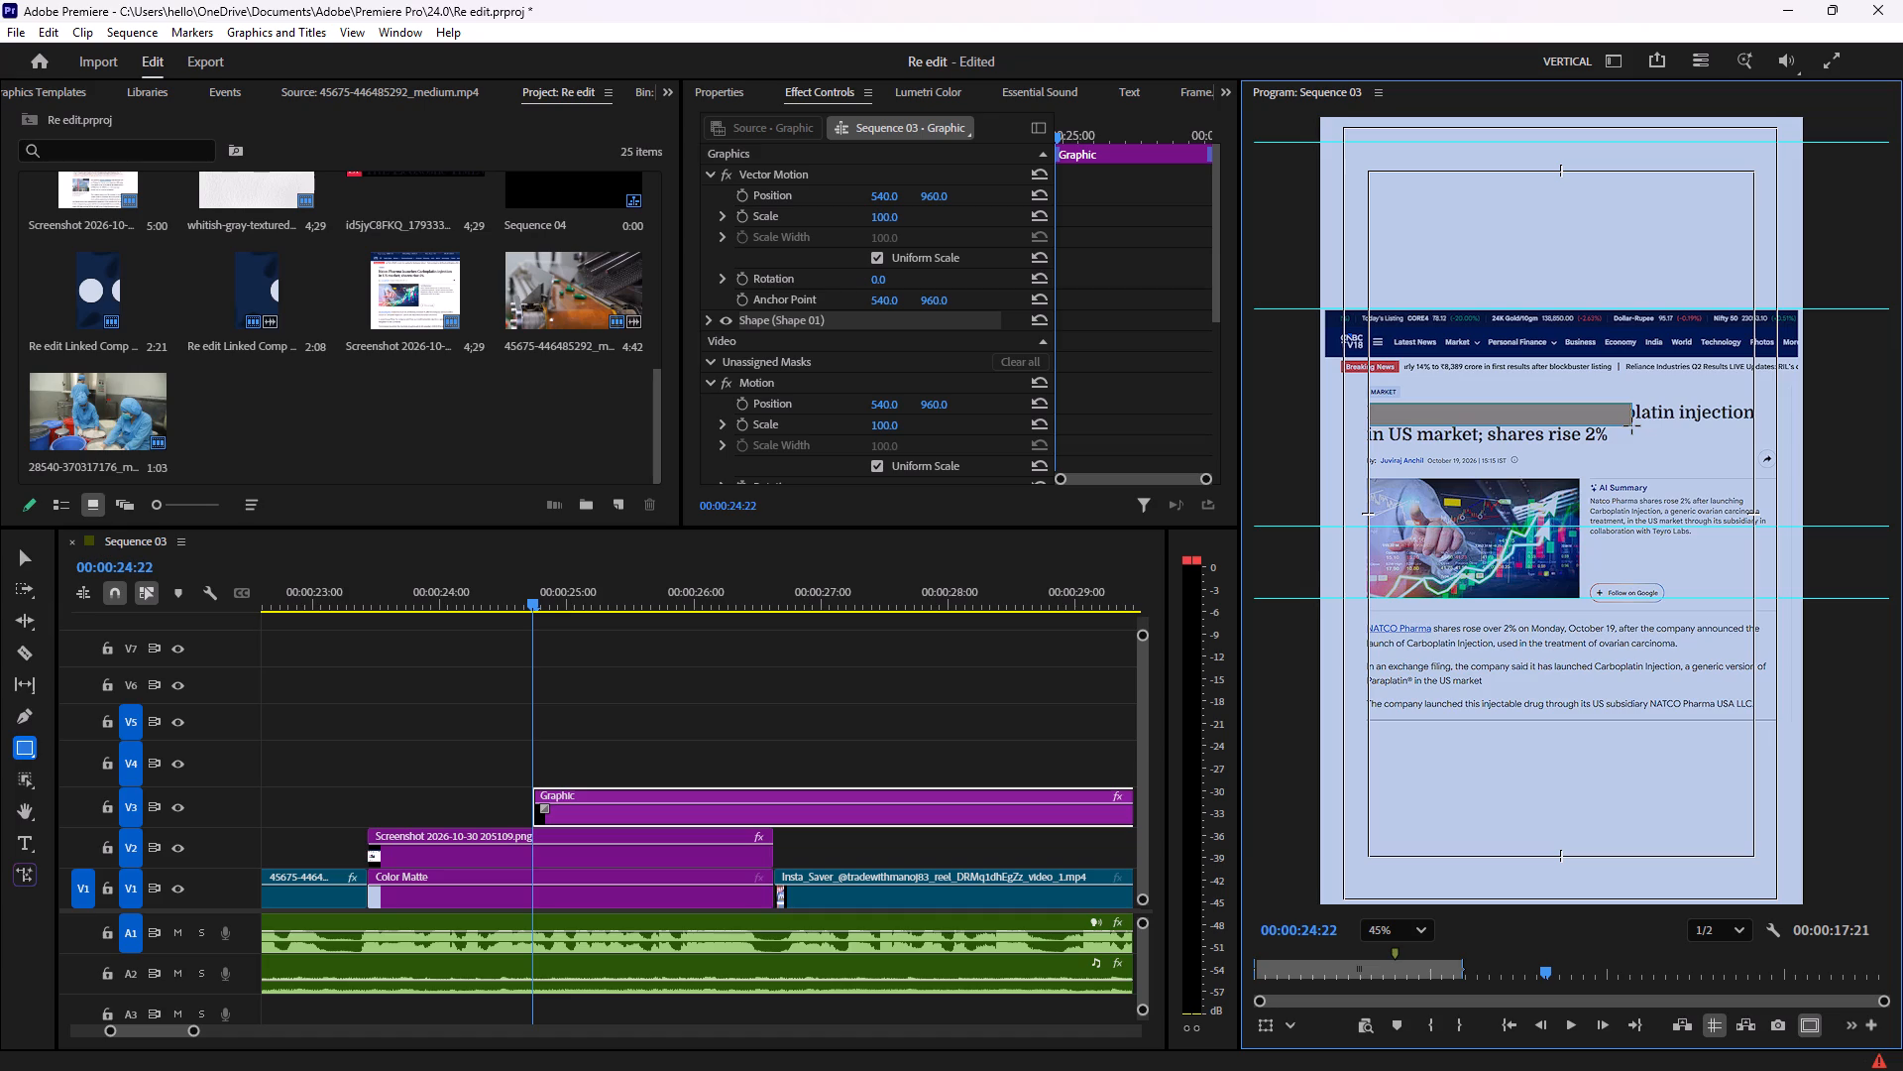
{"action": "left_click_drag", "start_coordinate": [1631, 425], "coordinate": [1690, 421]}
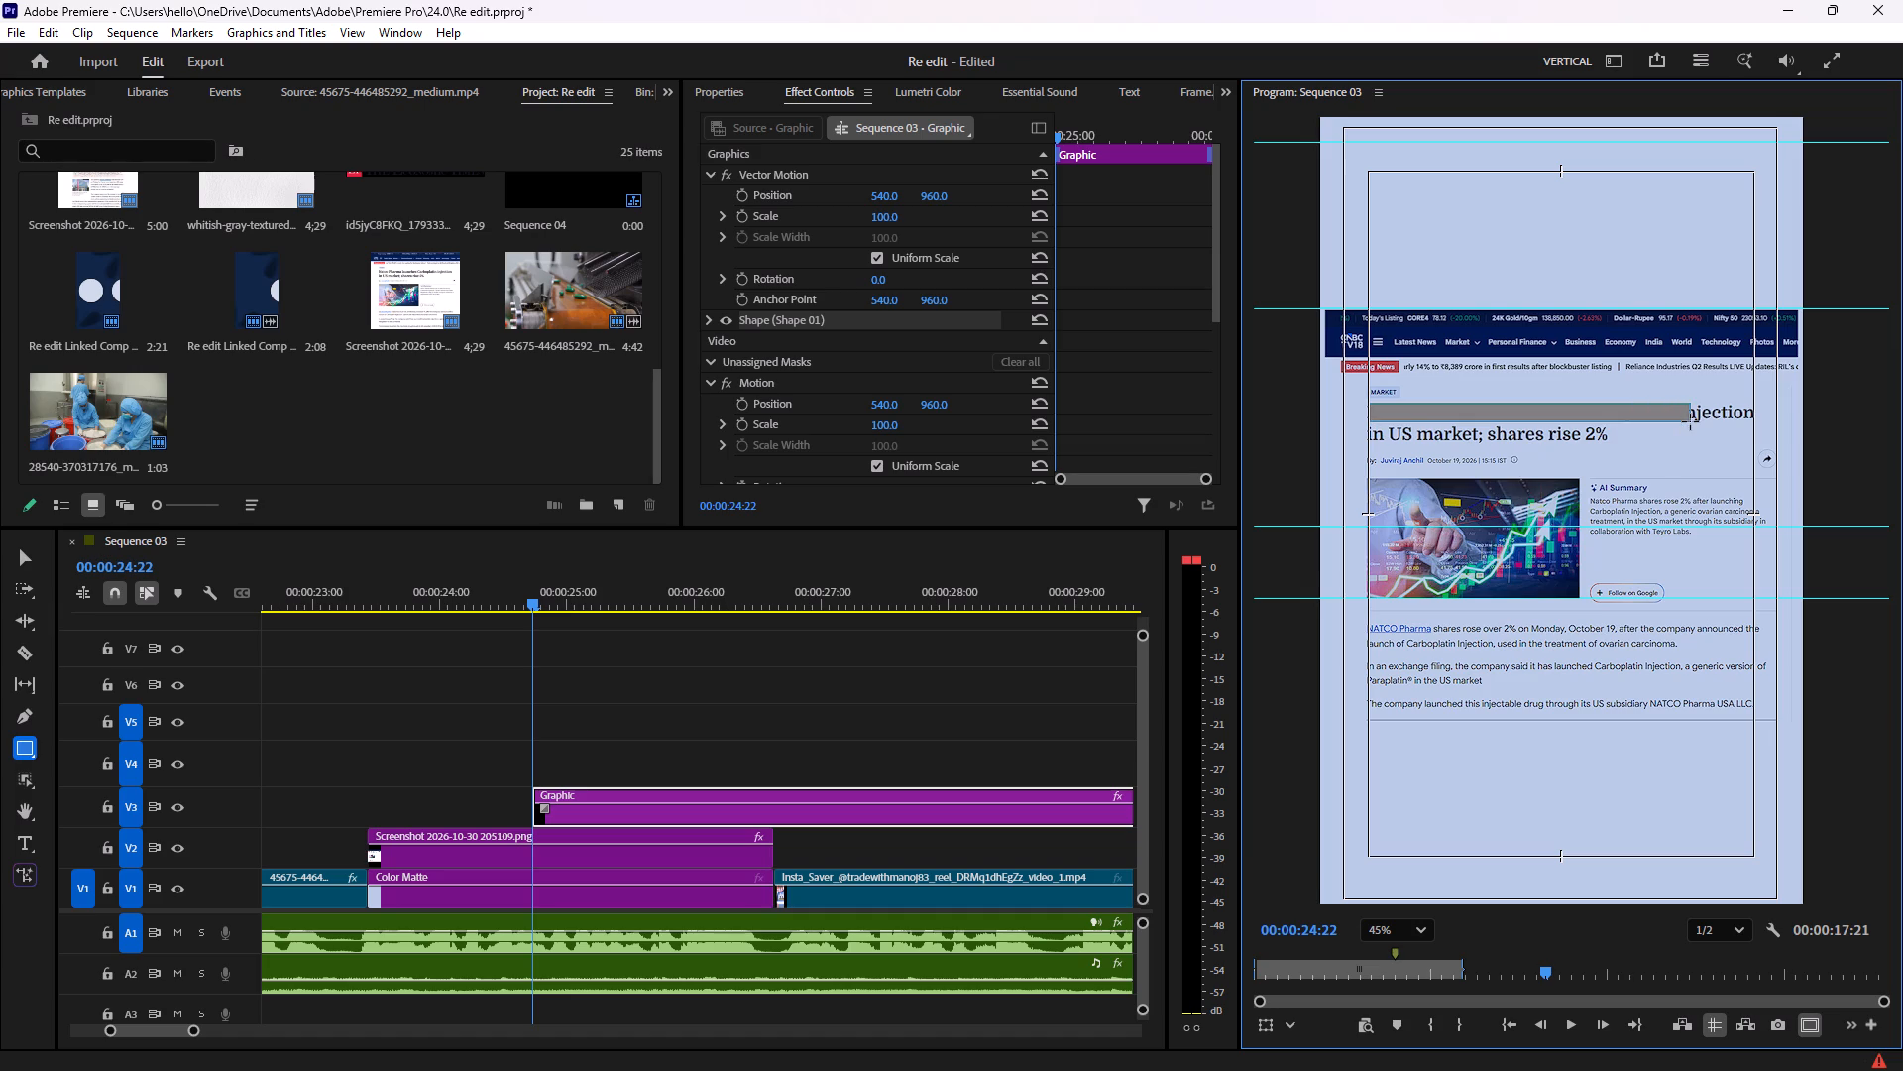
{"action": "left_click_drag", "start_coordinate": [1690, 421], "coordinate": [1734, 423]}
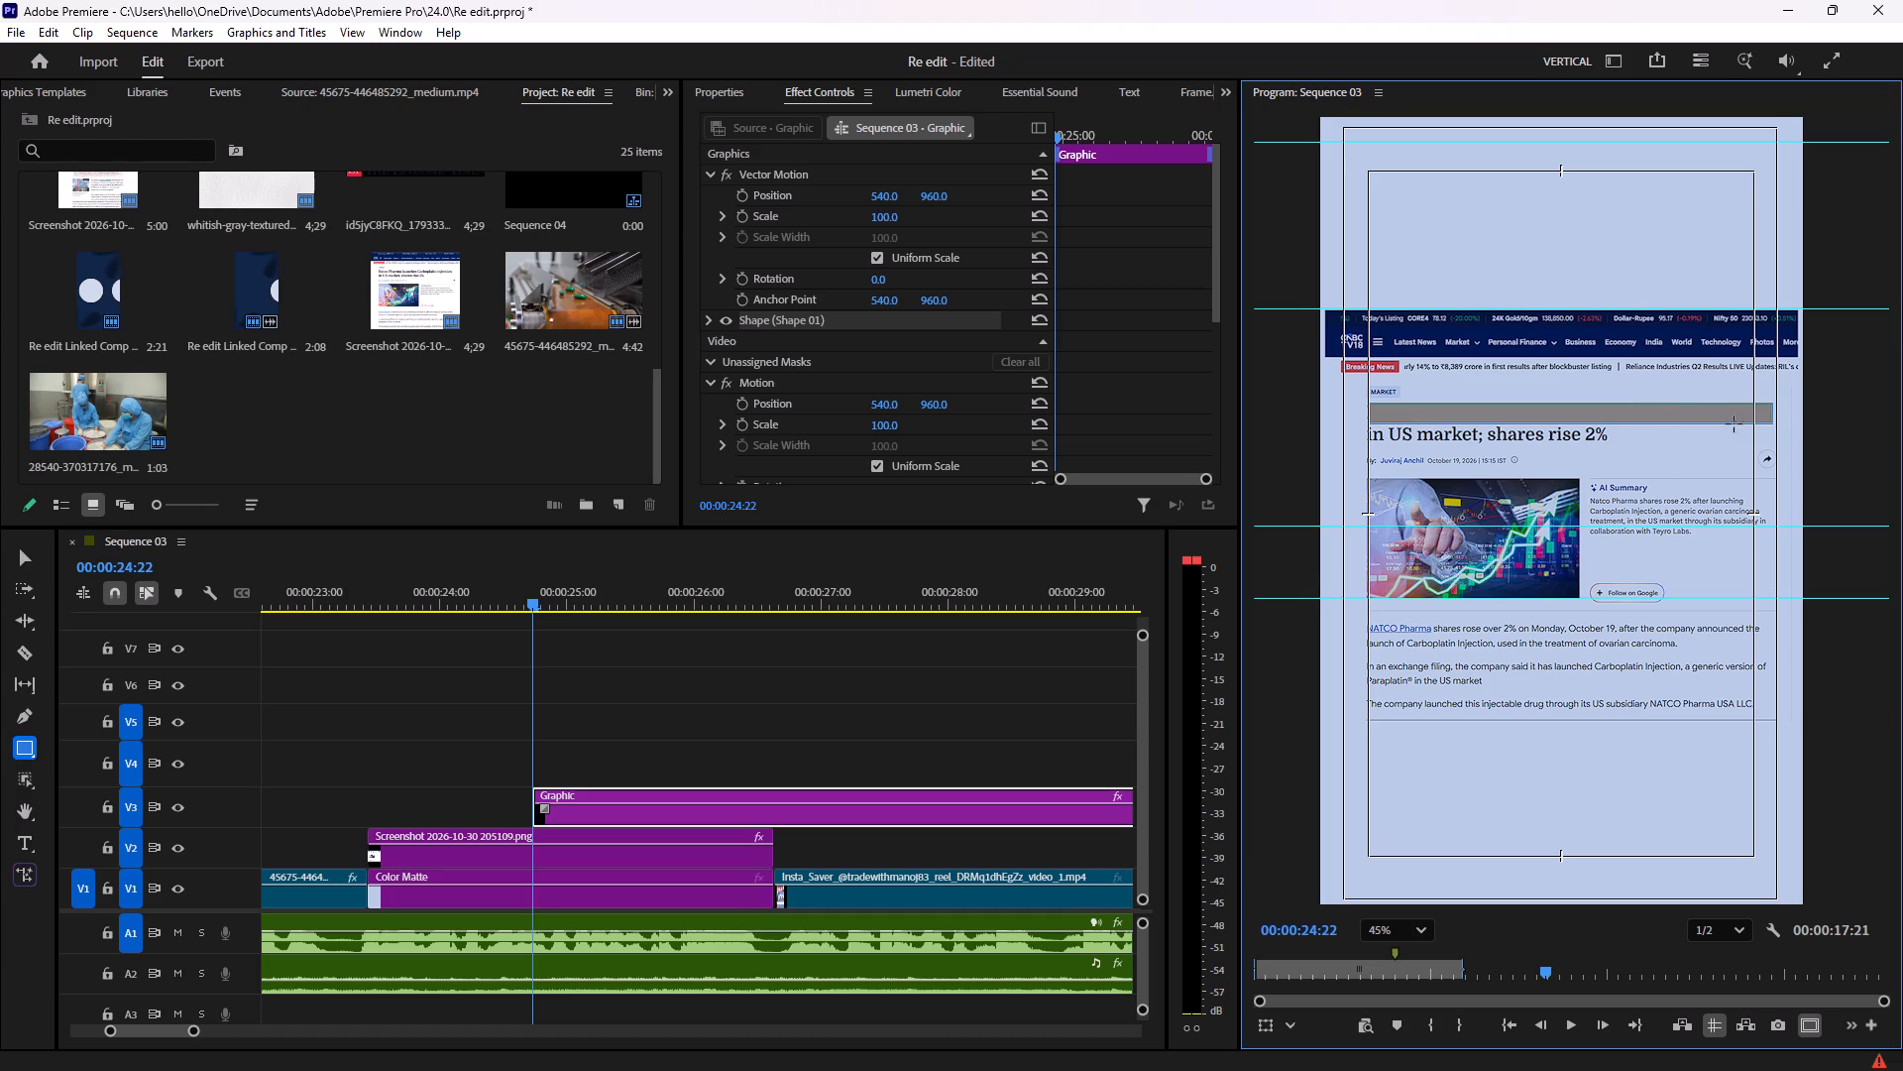
{"action": "left_click_drag", "start_coordinate": [1734, 423], "coordinate": [1433, 420]}
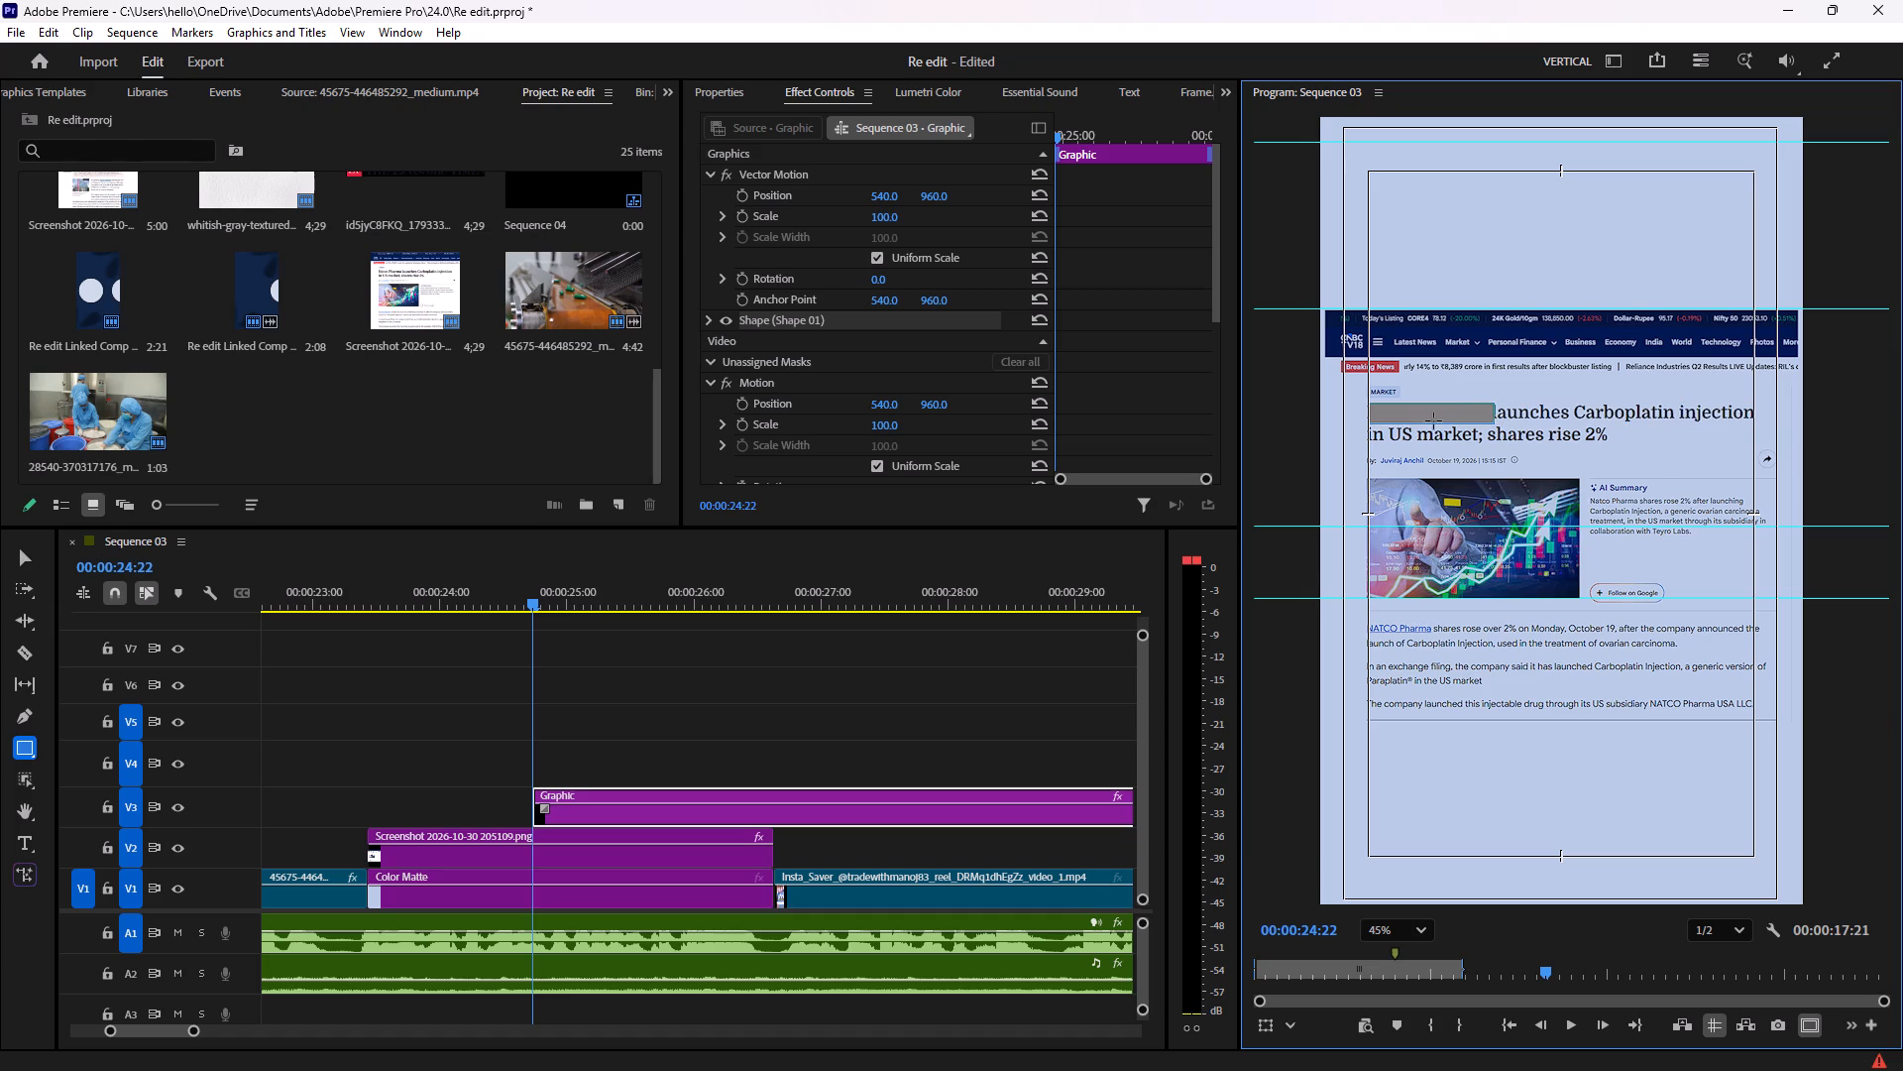
{"action": "left_click_drag", "start_coordinate": [1433, 420], "coordinate": [1667, 417]}
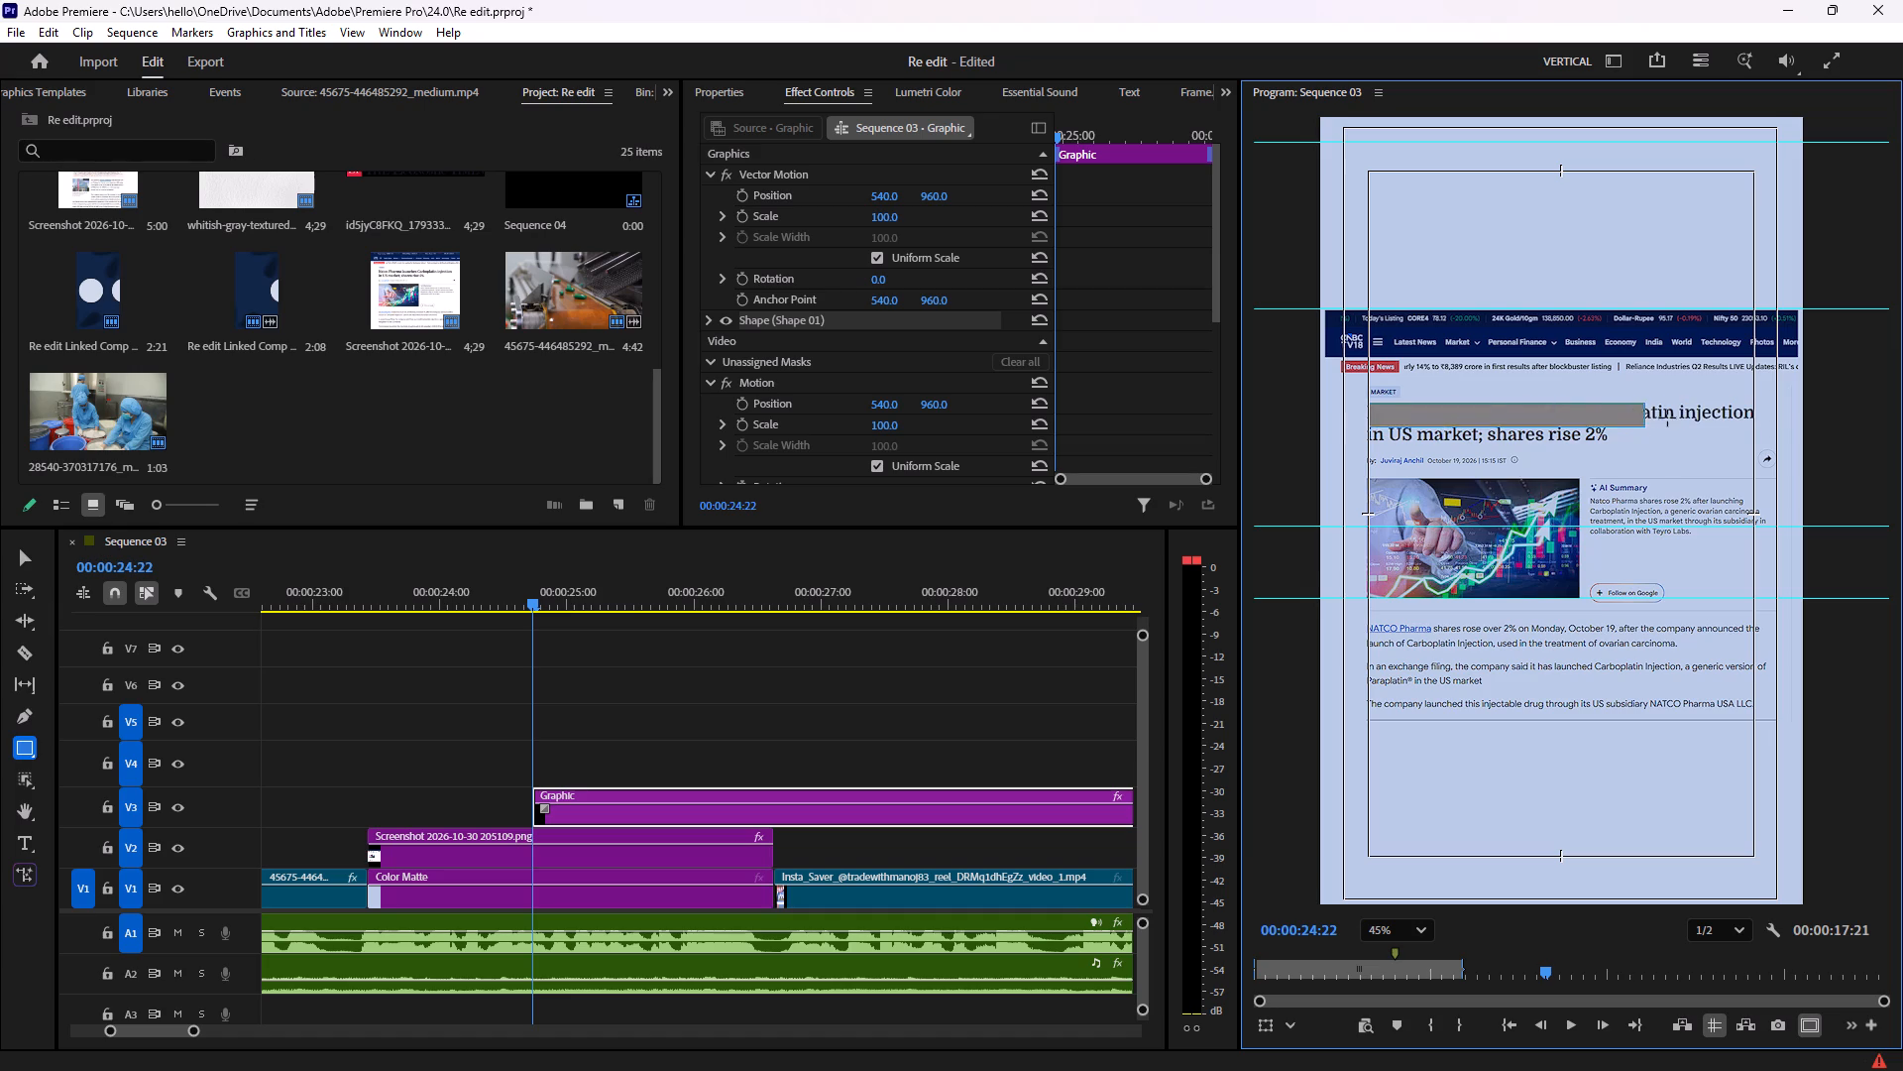
{"action": "left_click_drag", "start_coordinate": [1667, 417], "coordinate": [1671, 421]}
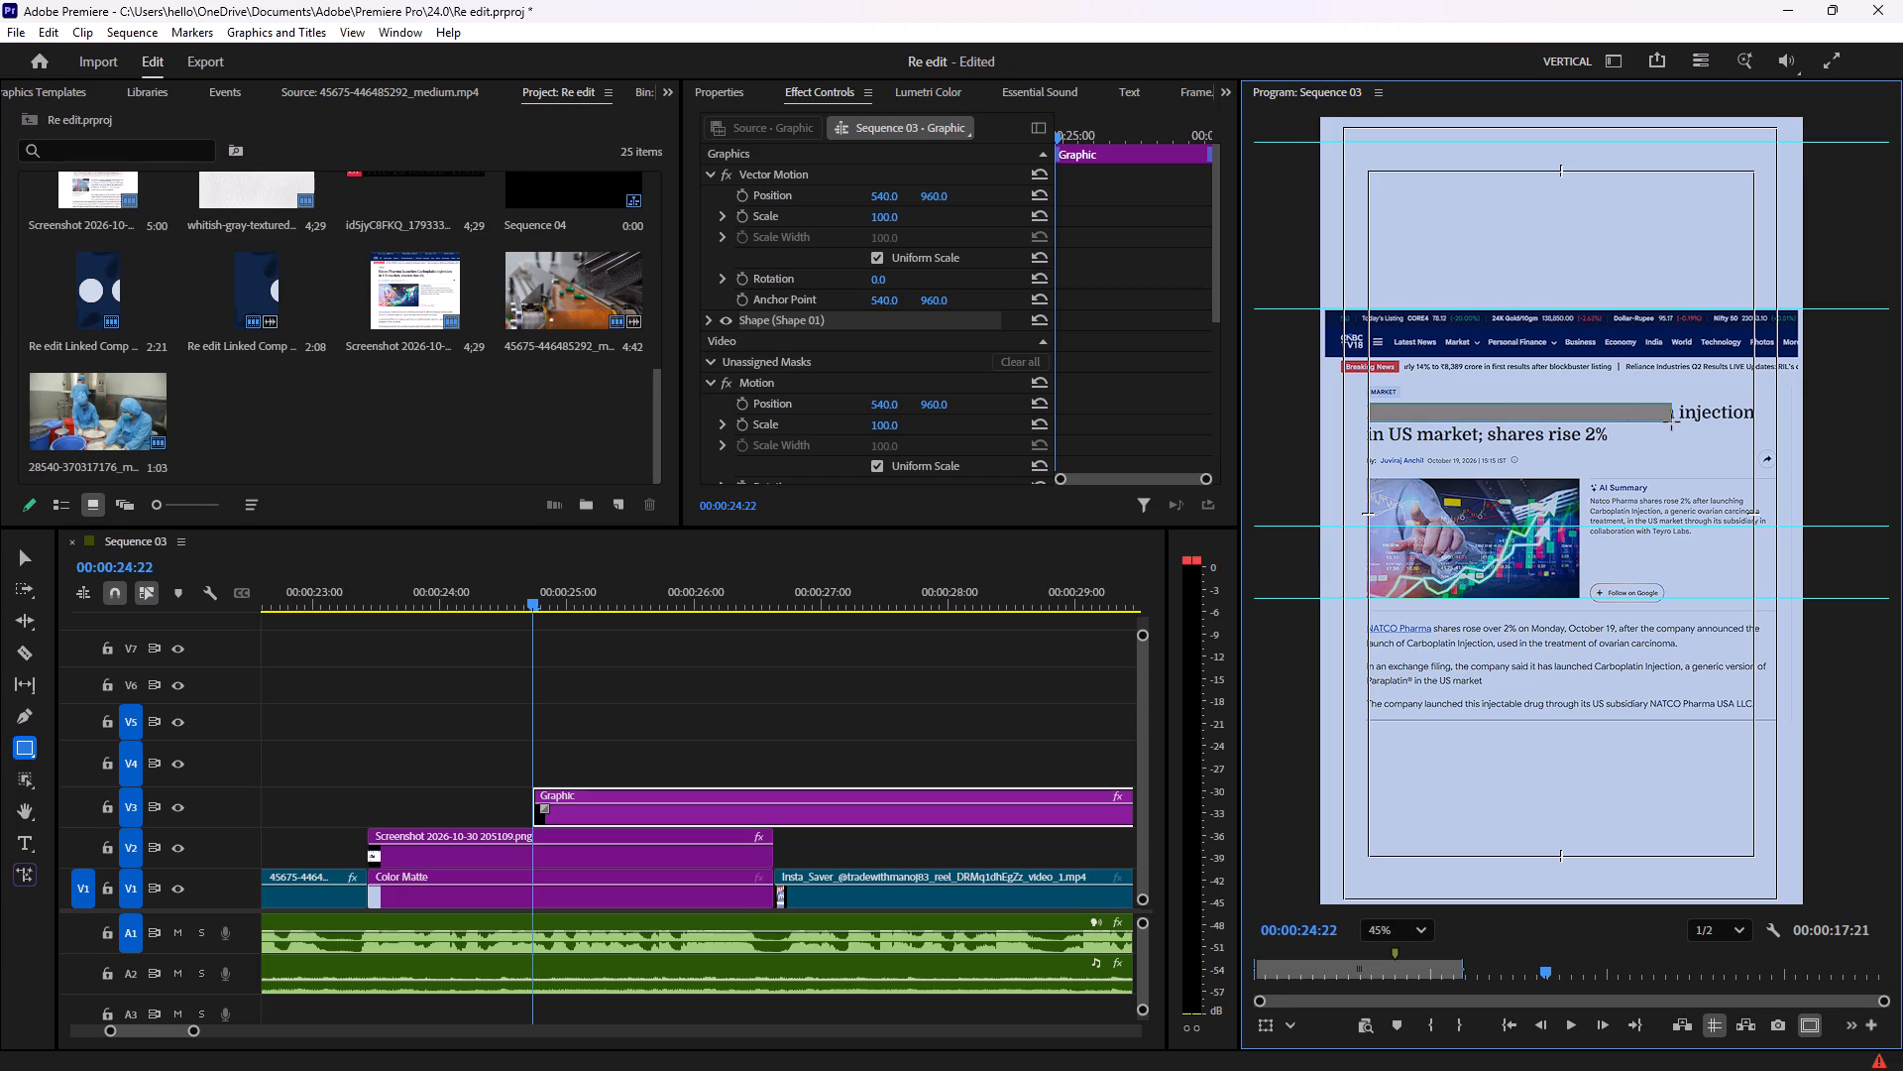
{"action": "left_click_drag", "start_coordinate": [1671, 421], "coordinate": [1747, 423]}
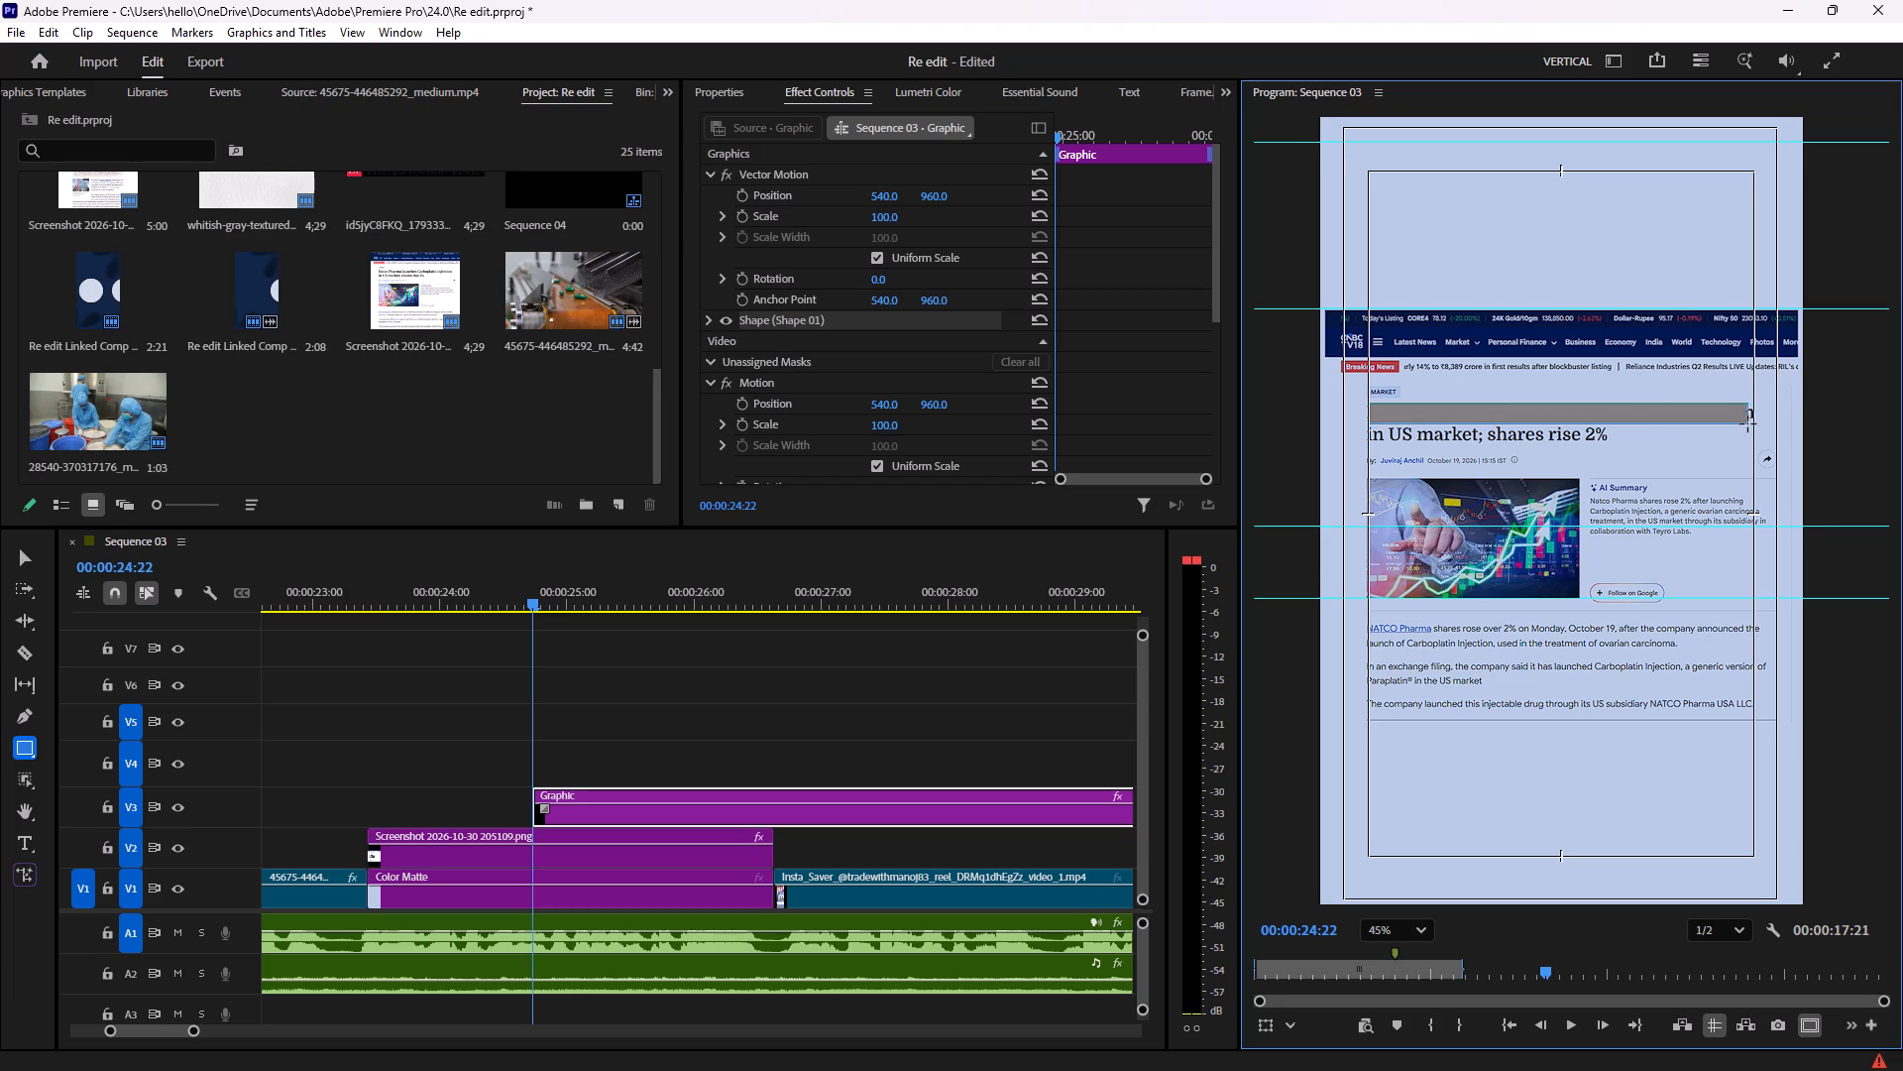
{"action": "left_click_drag", "start_coordinate": [1747, 423], "coordinate": [1754, 425]}
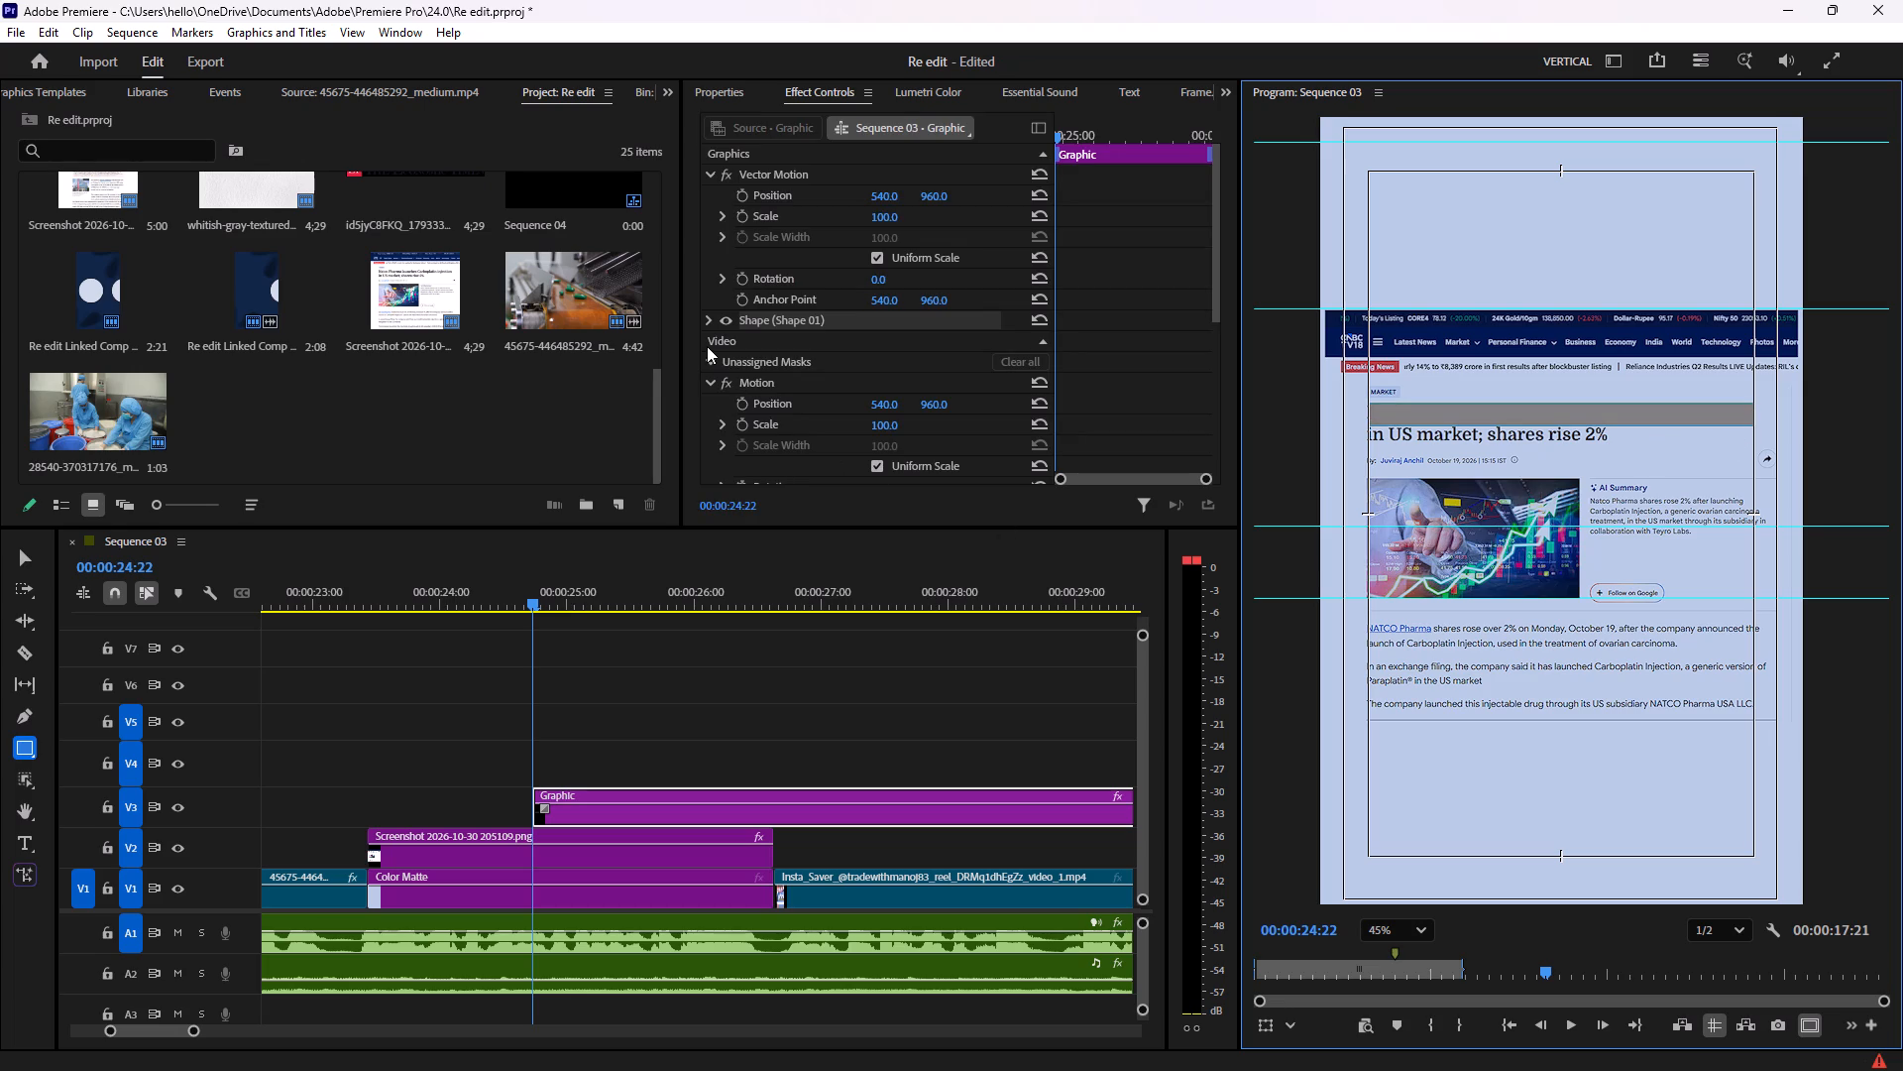
Set the headline rectangle's fill to solid dark red 721414.
{"action": "left_click", "coordinate": [711, 321]}
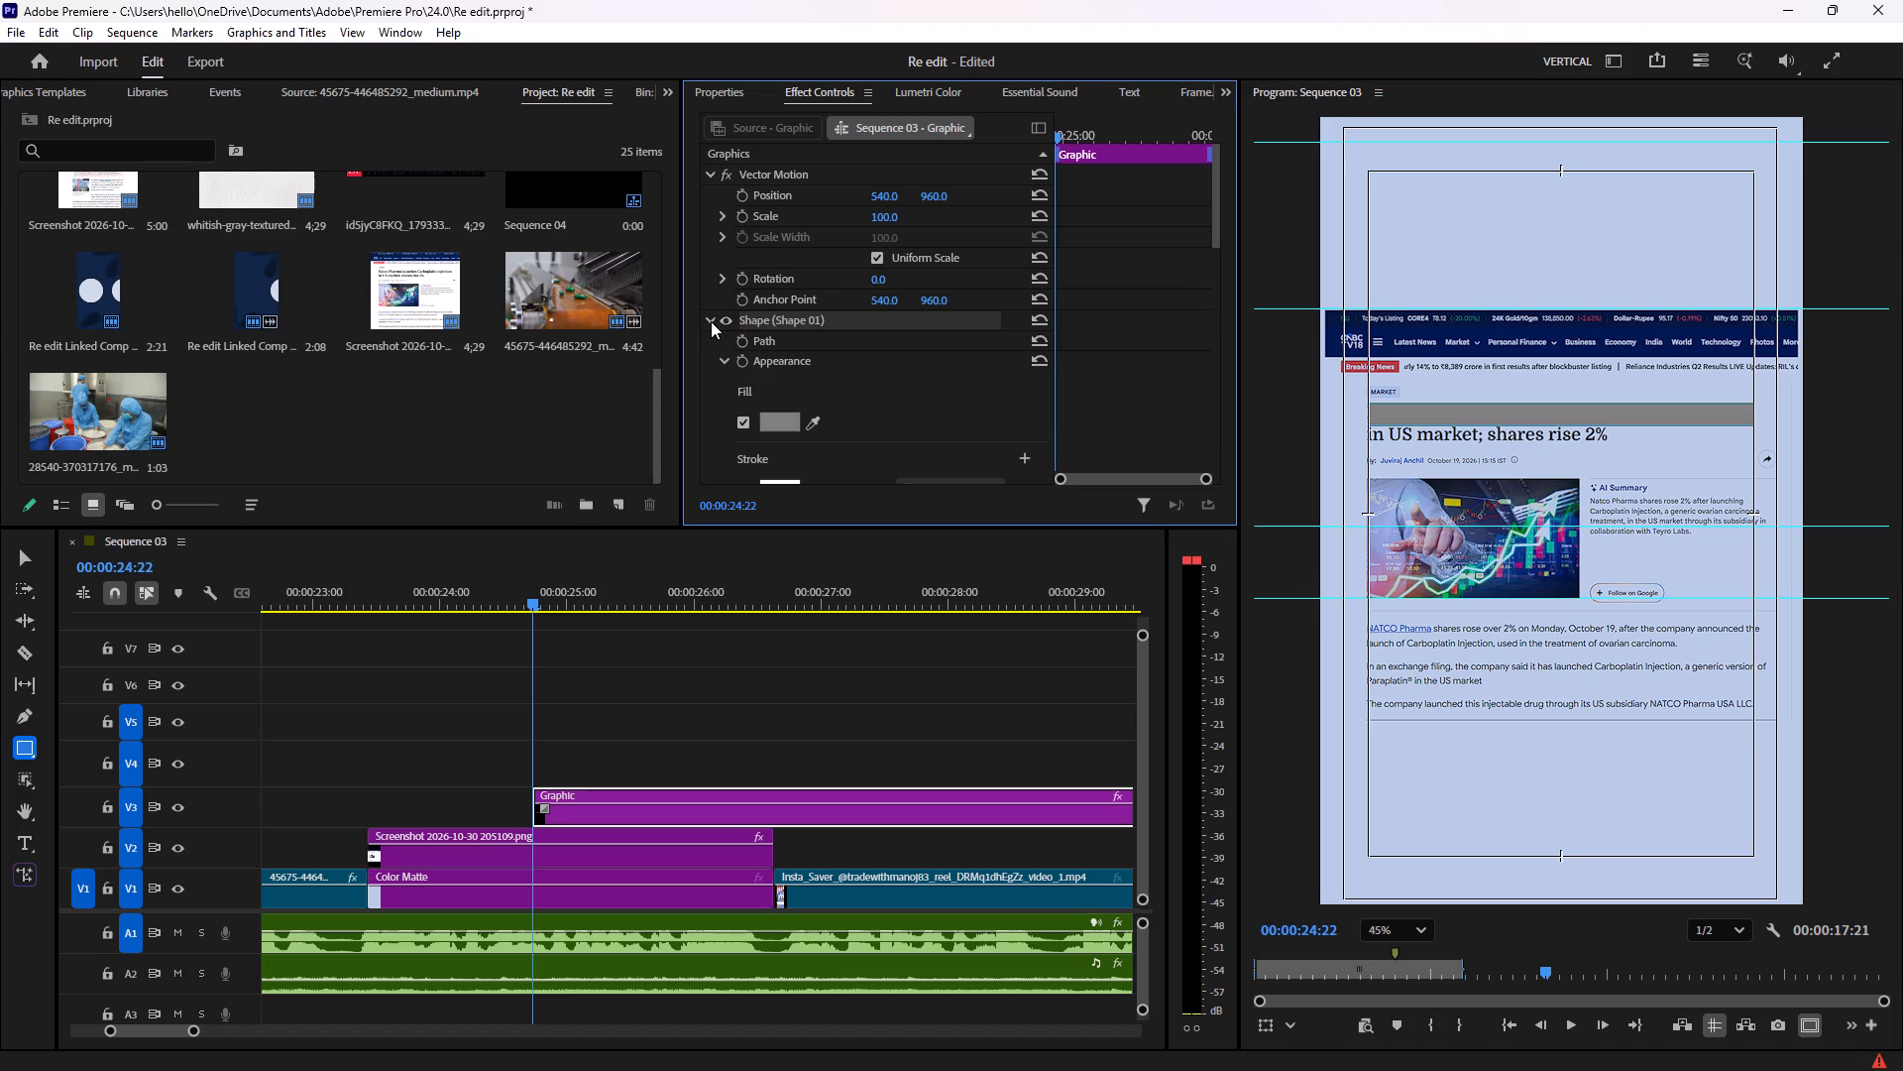
{"action": "left_click", "coordinate": [768, 417]}
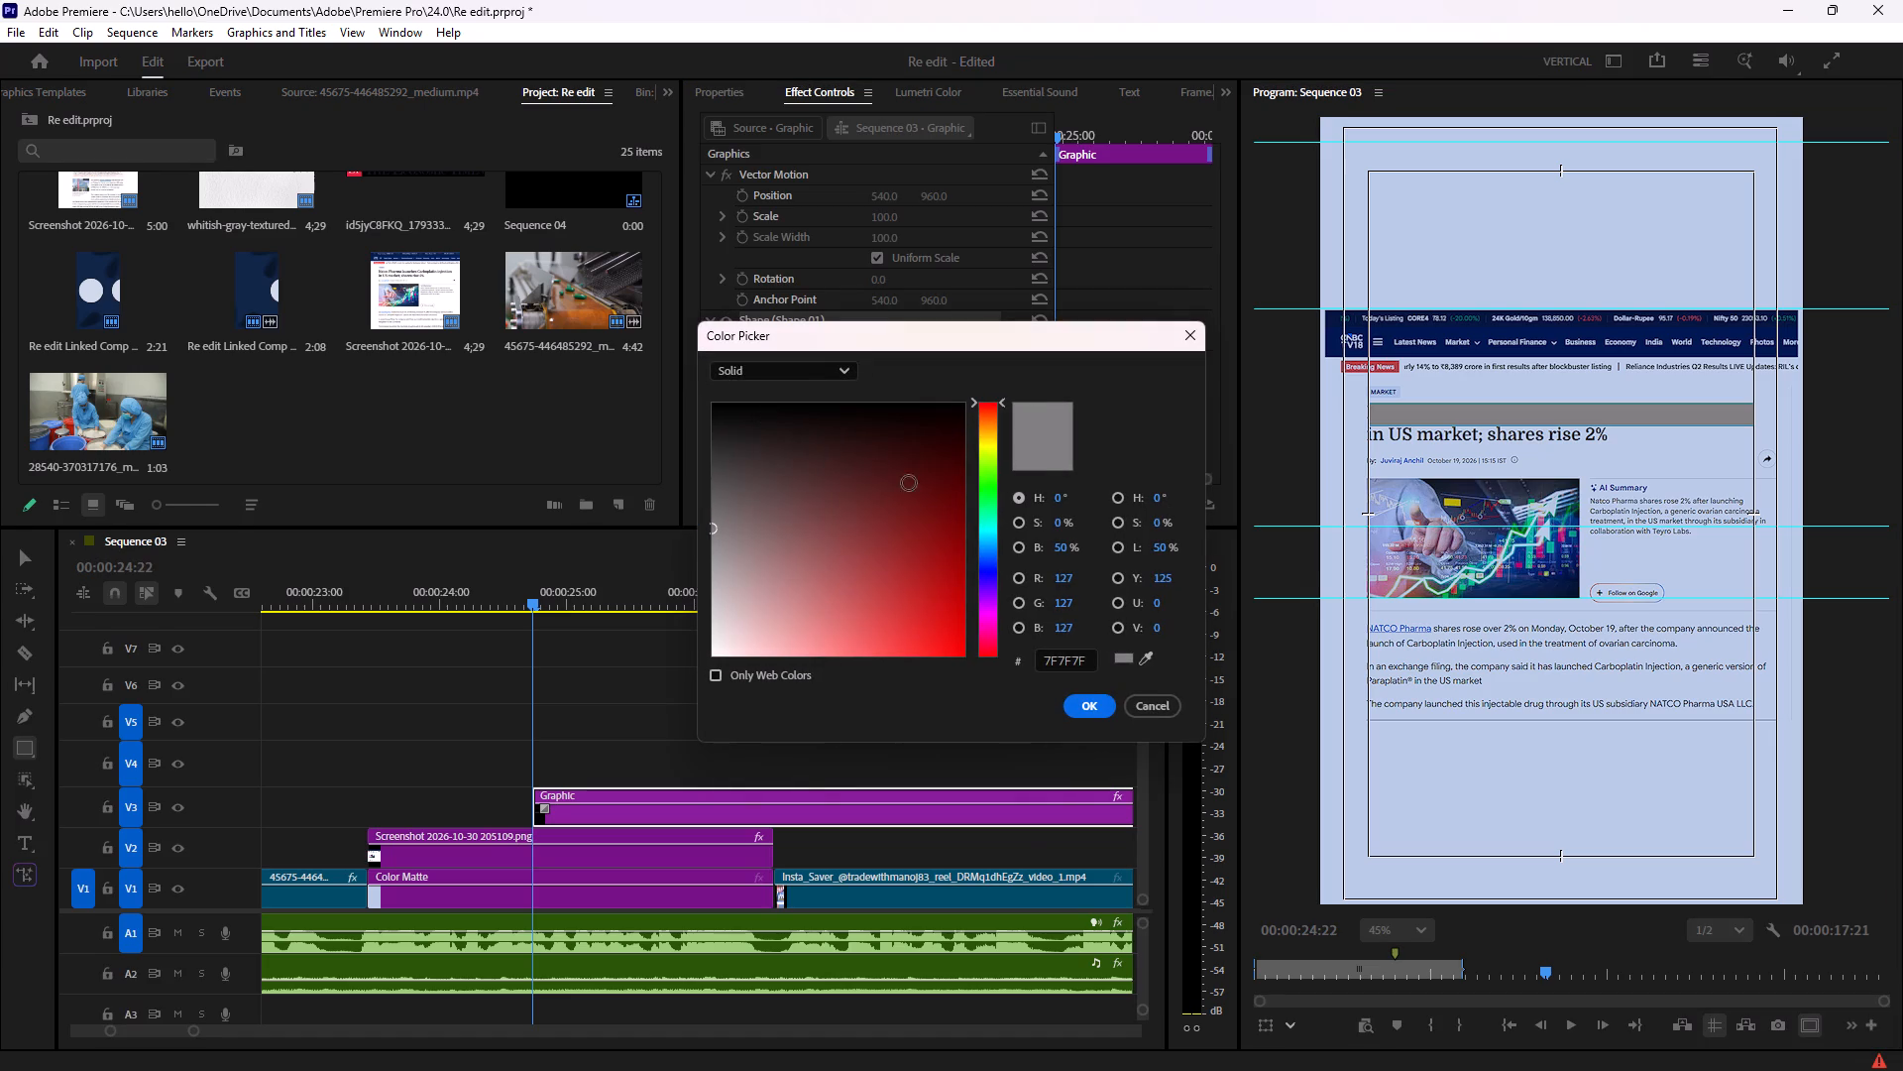
{"action": "left_click_drag", "start_coordinate": [921, 535], "coordinate": [923, 468]}
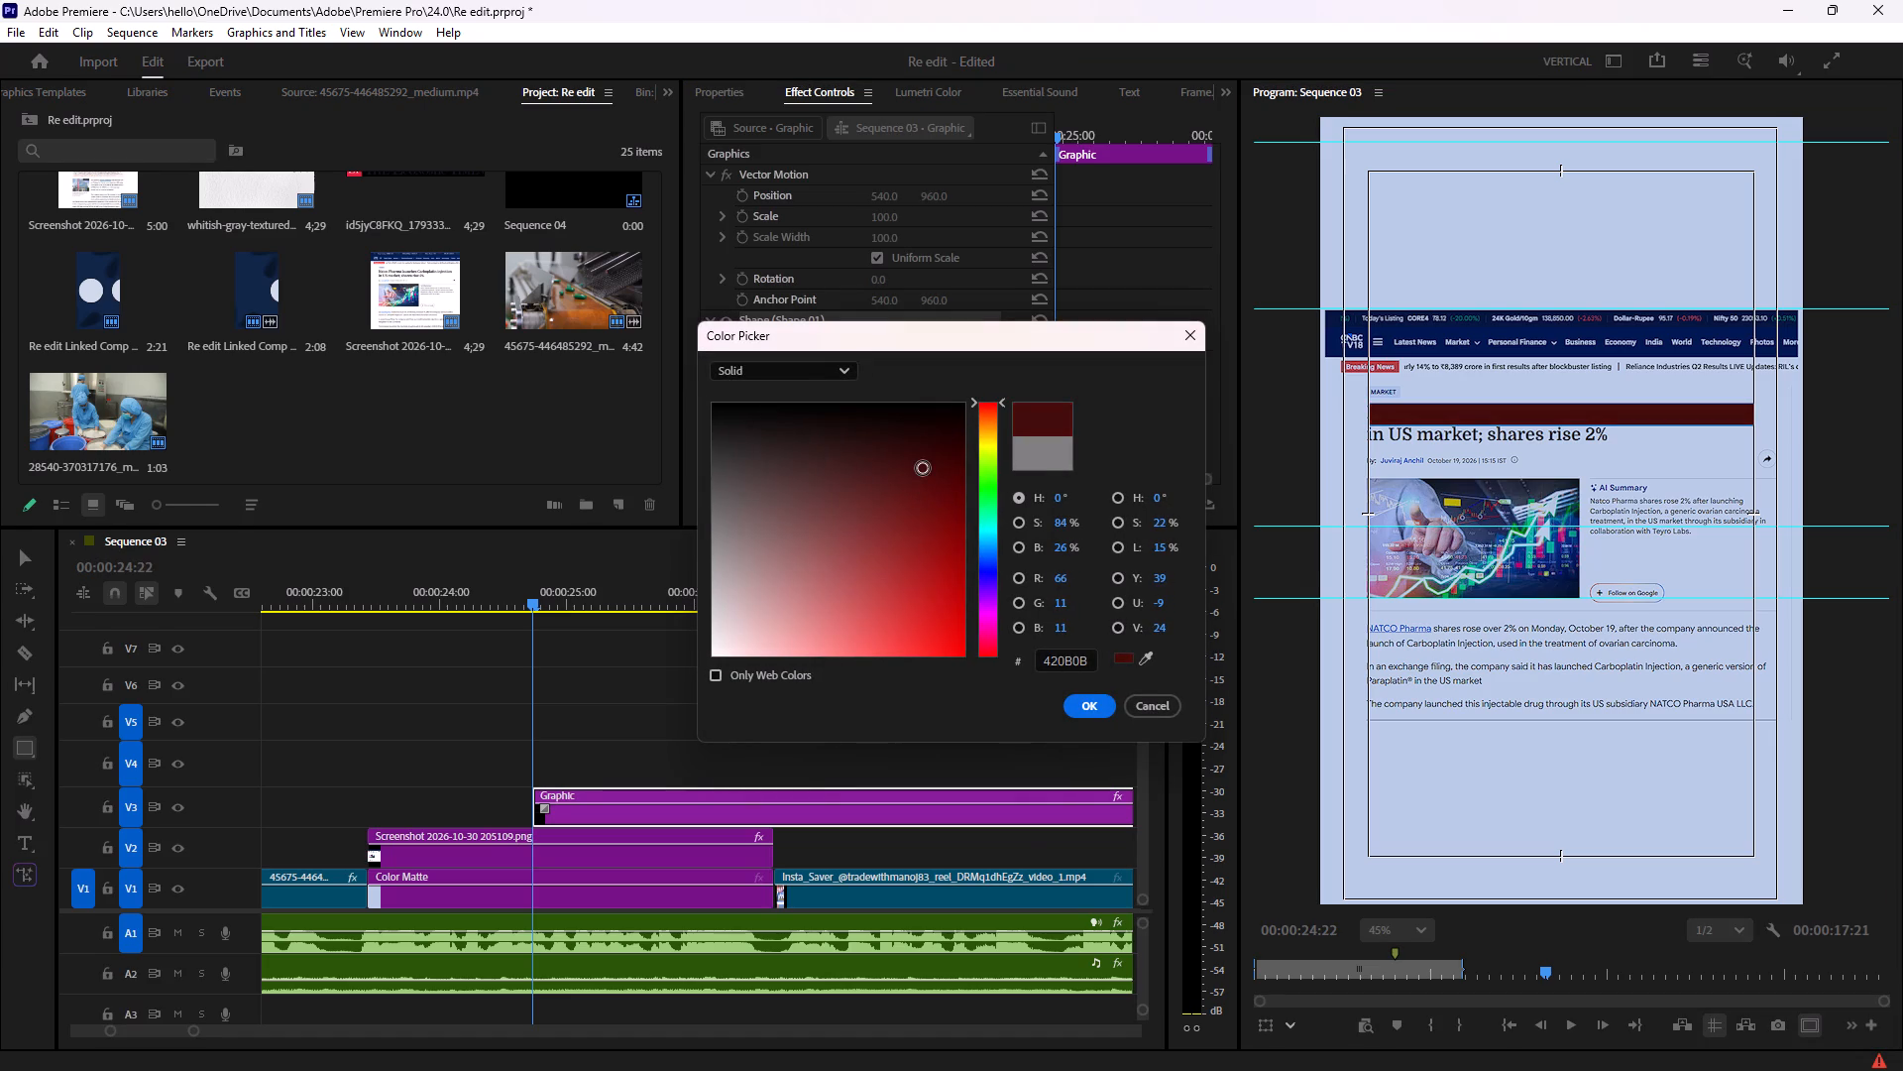
{"action": "left_click_drag", "start_coordinate": [923, 468], "coordinate": [920, 516]}
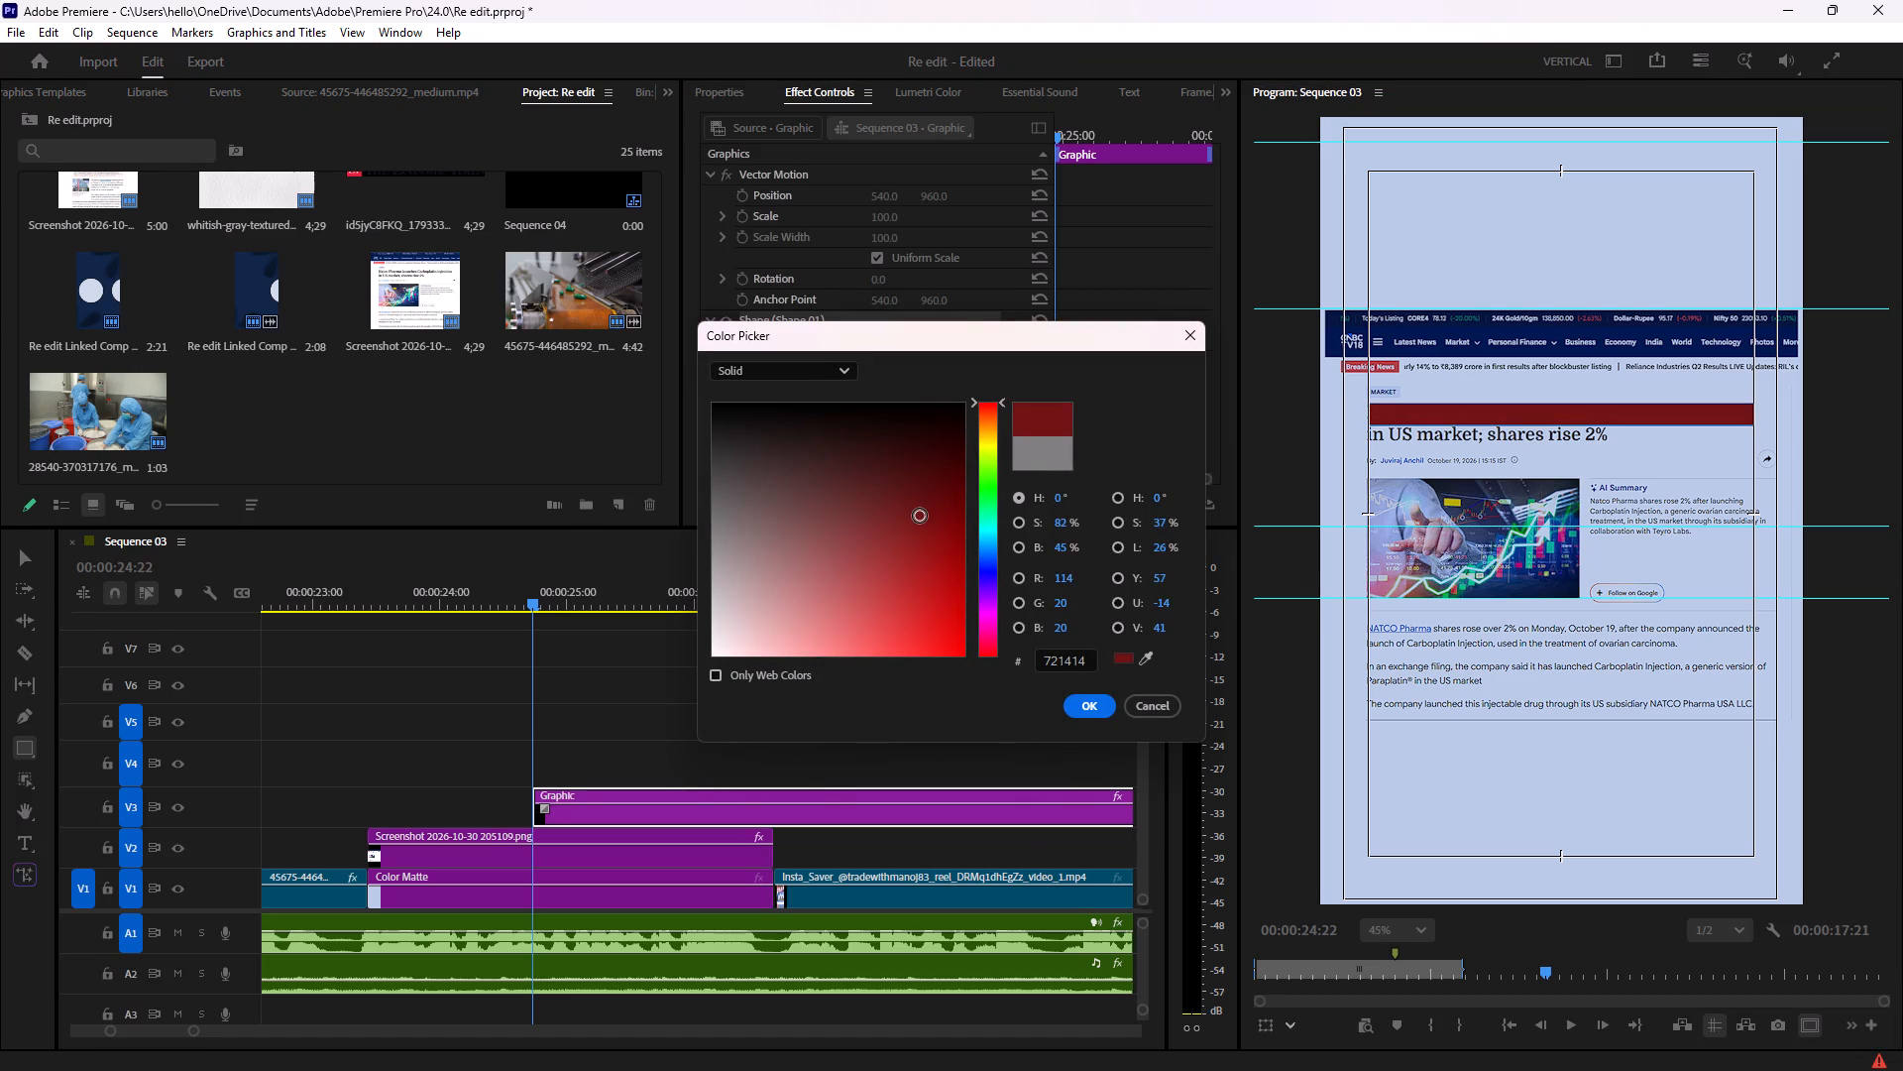
{"action": "left_click", "coordinate": [1076, 704]}
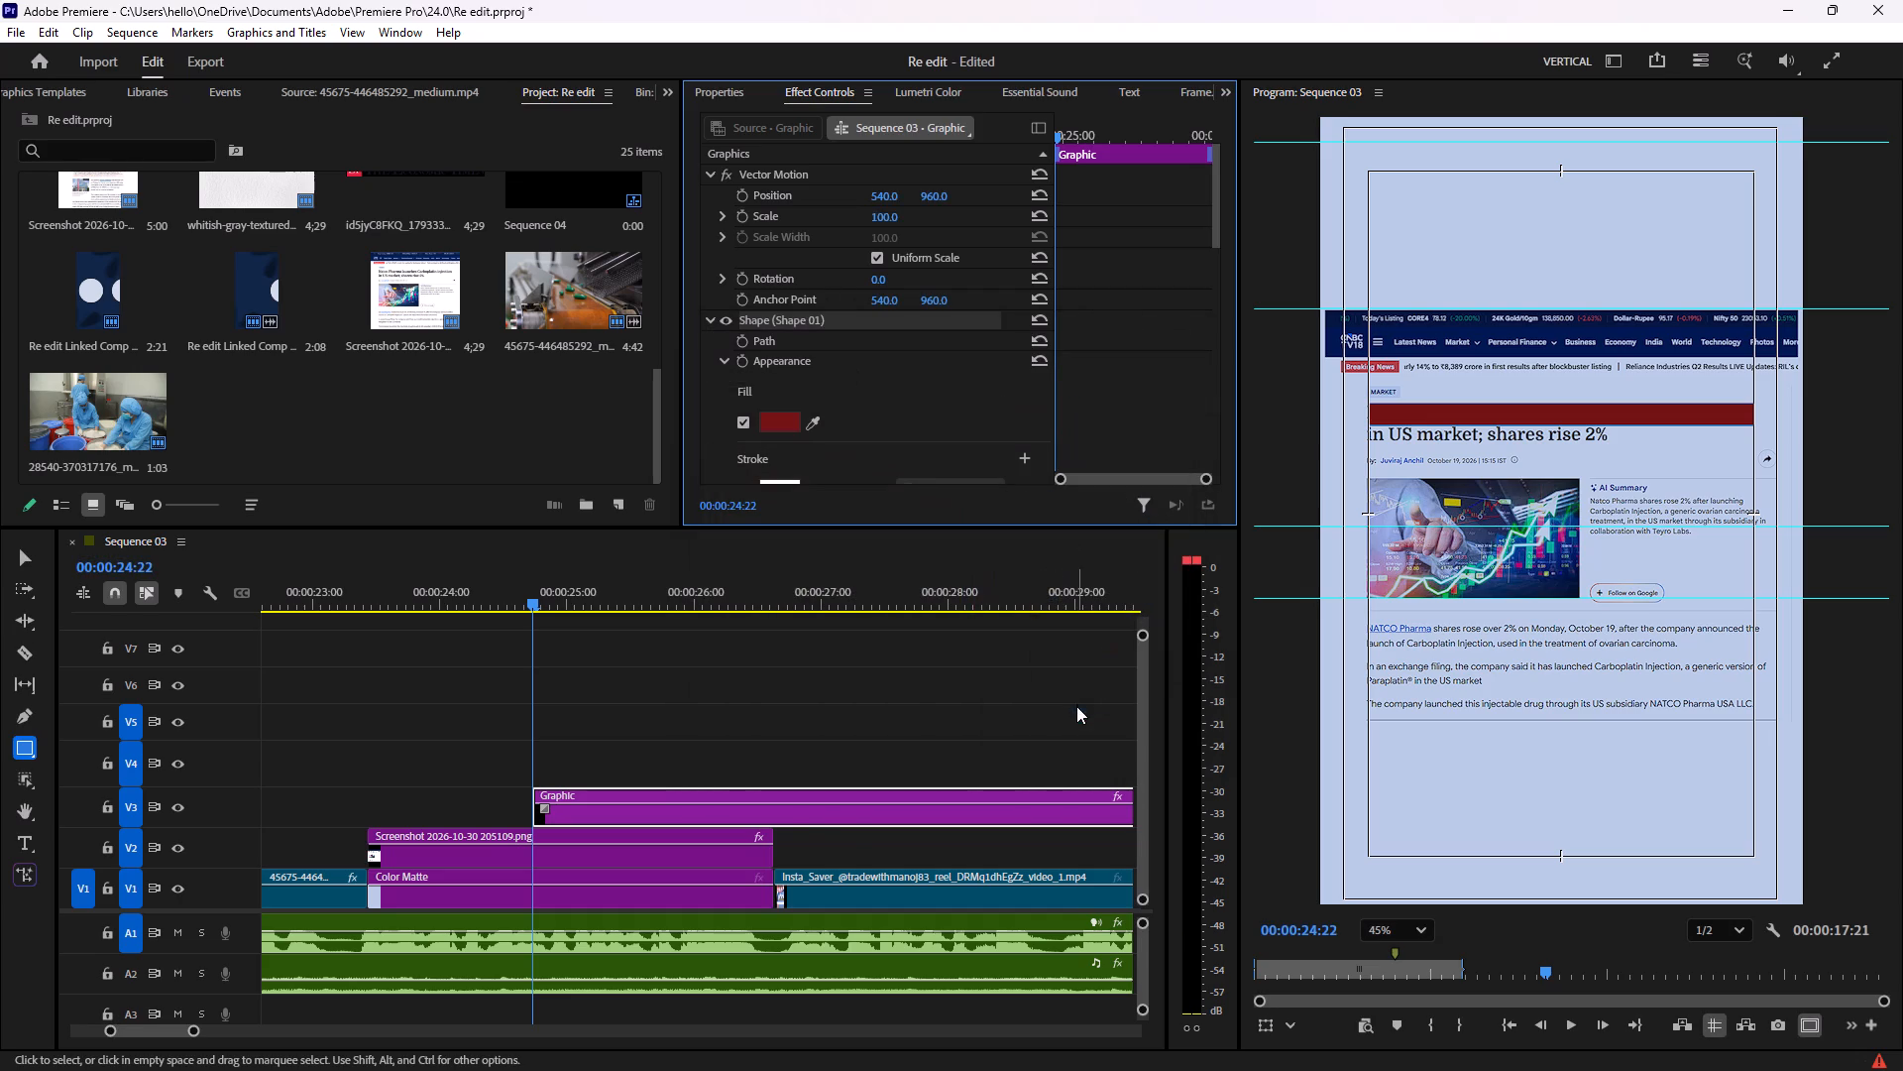
Split the V3 graphic clip where the Natco screenshot ends and delete the excess part.
{"action": "key", "text": "c"}
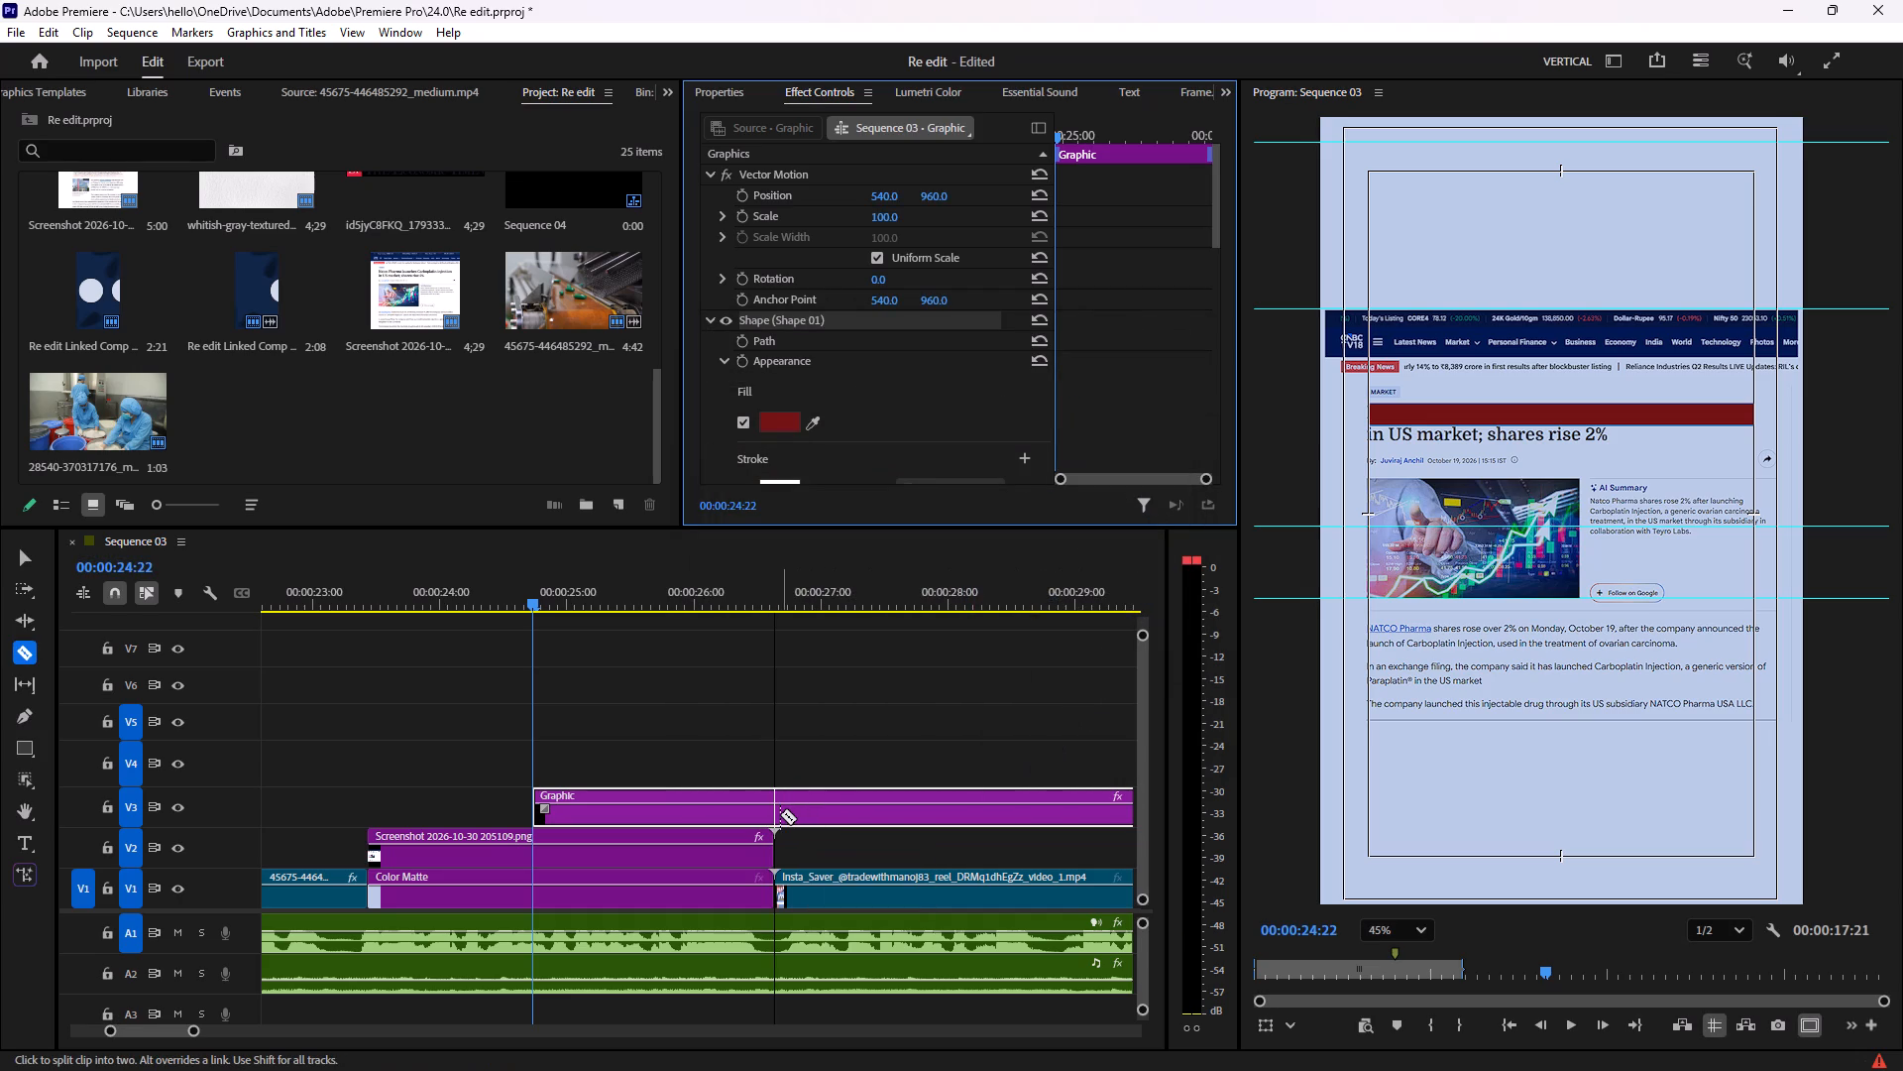
{"action": "left_click", "coordinate": [780, 814]}
{"action": "key", "text": "v"}
{"action": "left_click", "coordinate": [814, 814]}
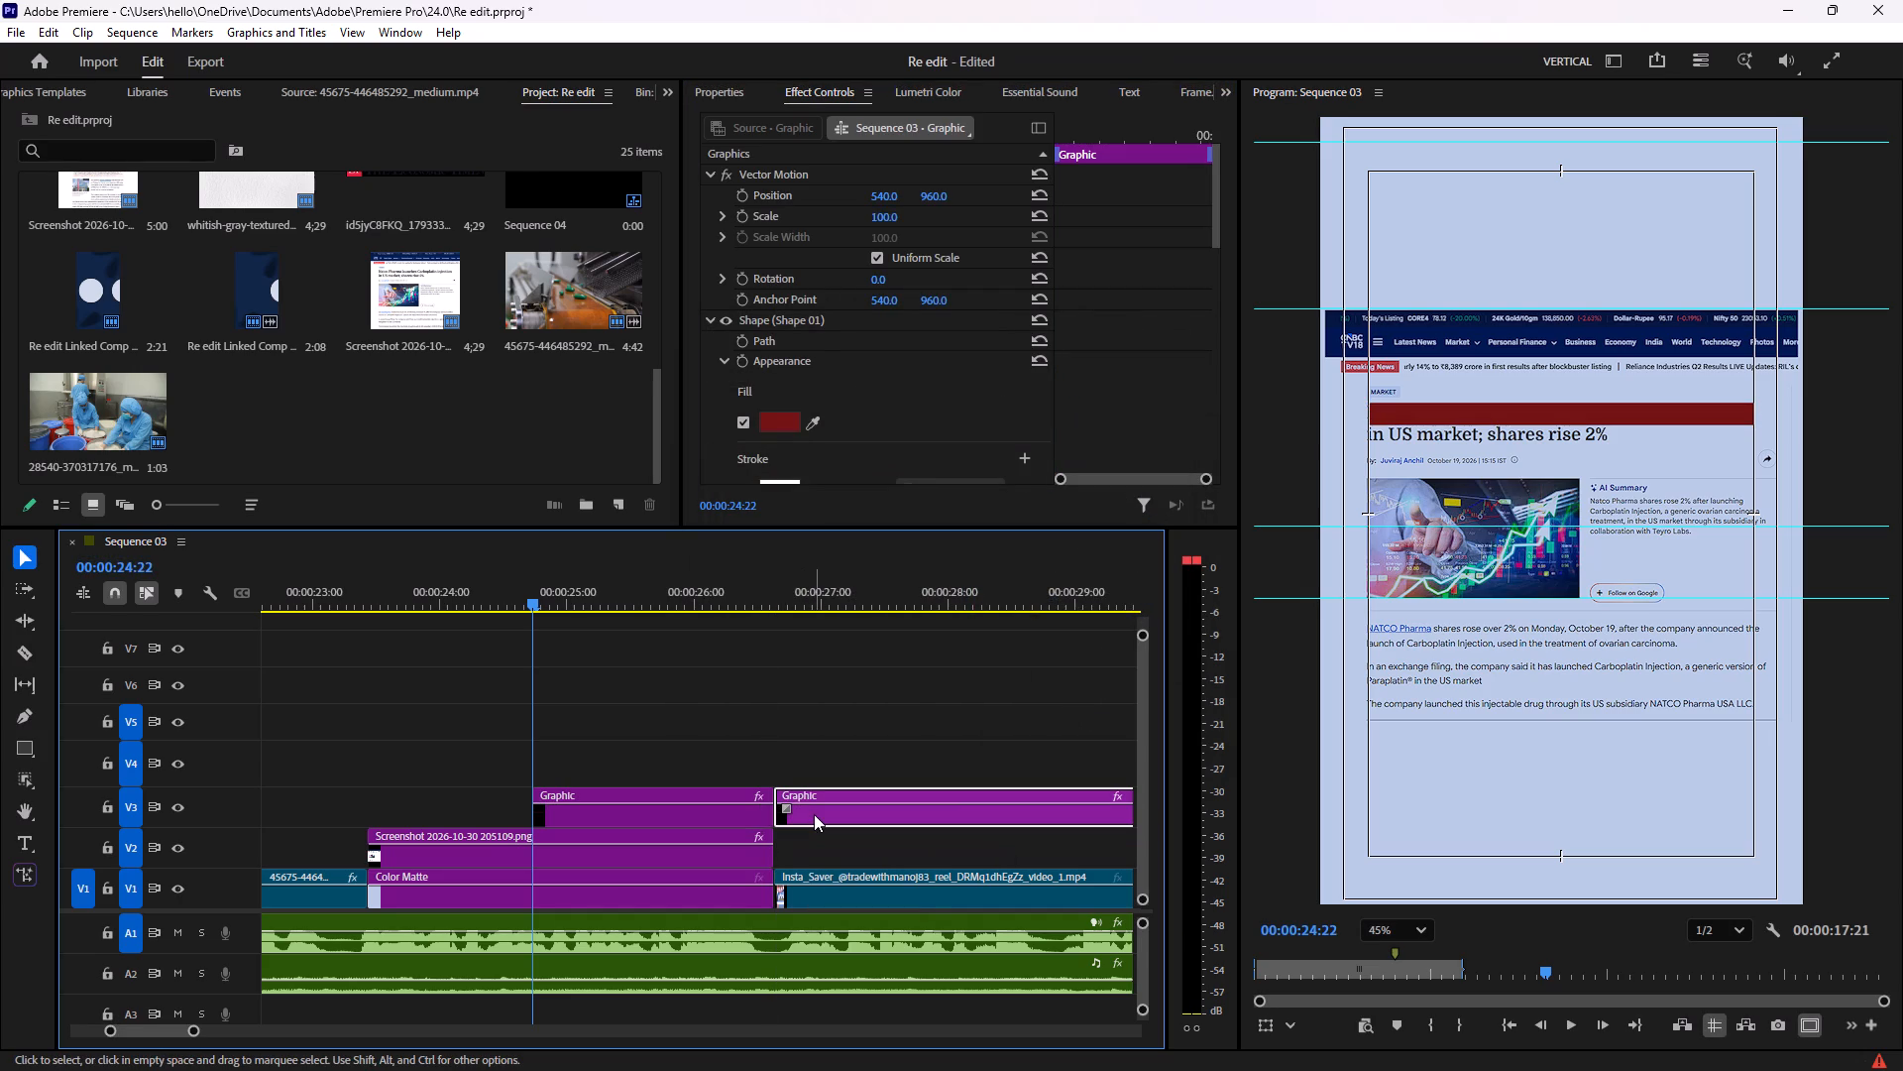
{"action": "key", "text": "BackSpace"}
Shift the red rectangle horizontally by setting its shape Position X to 527.5.
{"action": "scroll", "coordinate": [1404, 421], "scroll_direction": "up", "scroll_amount": 3}
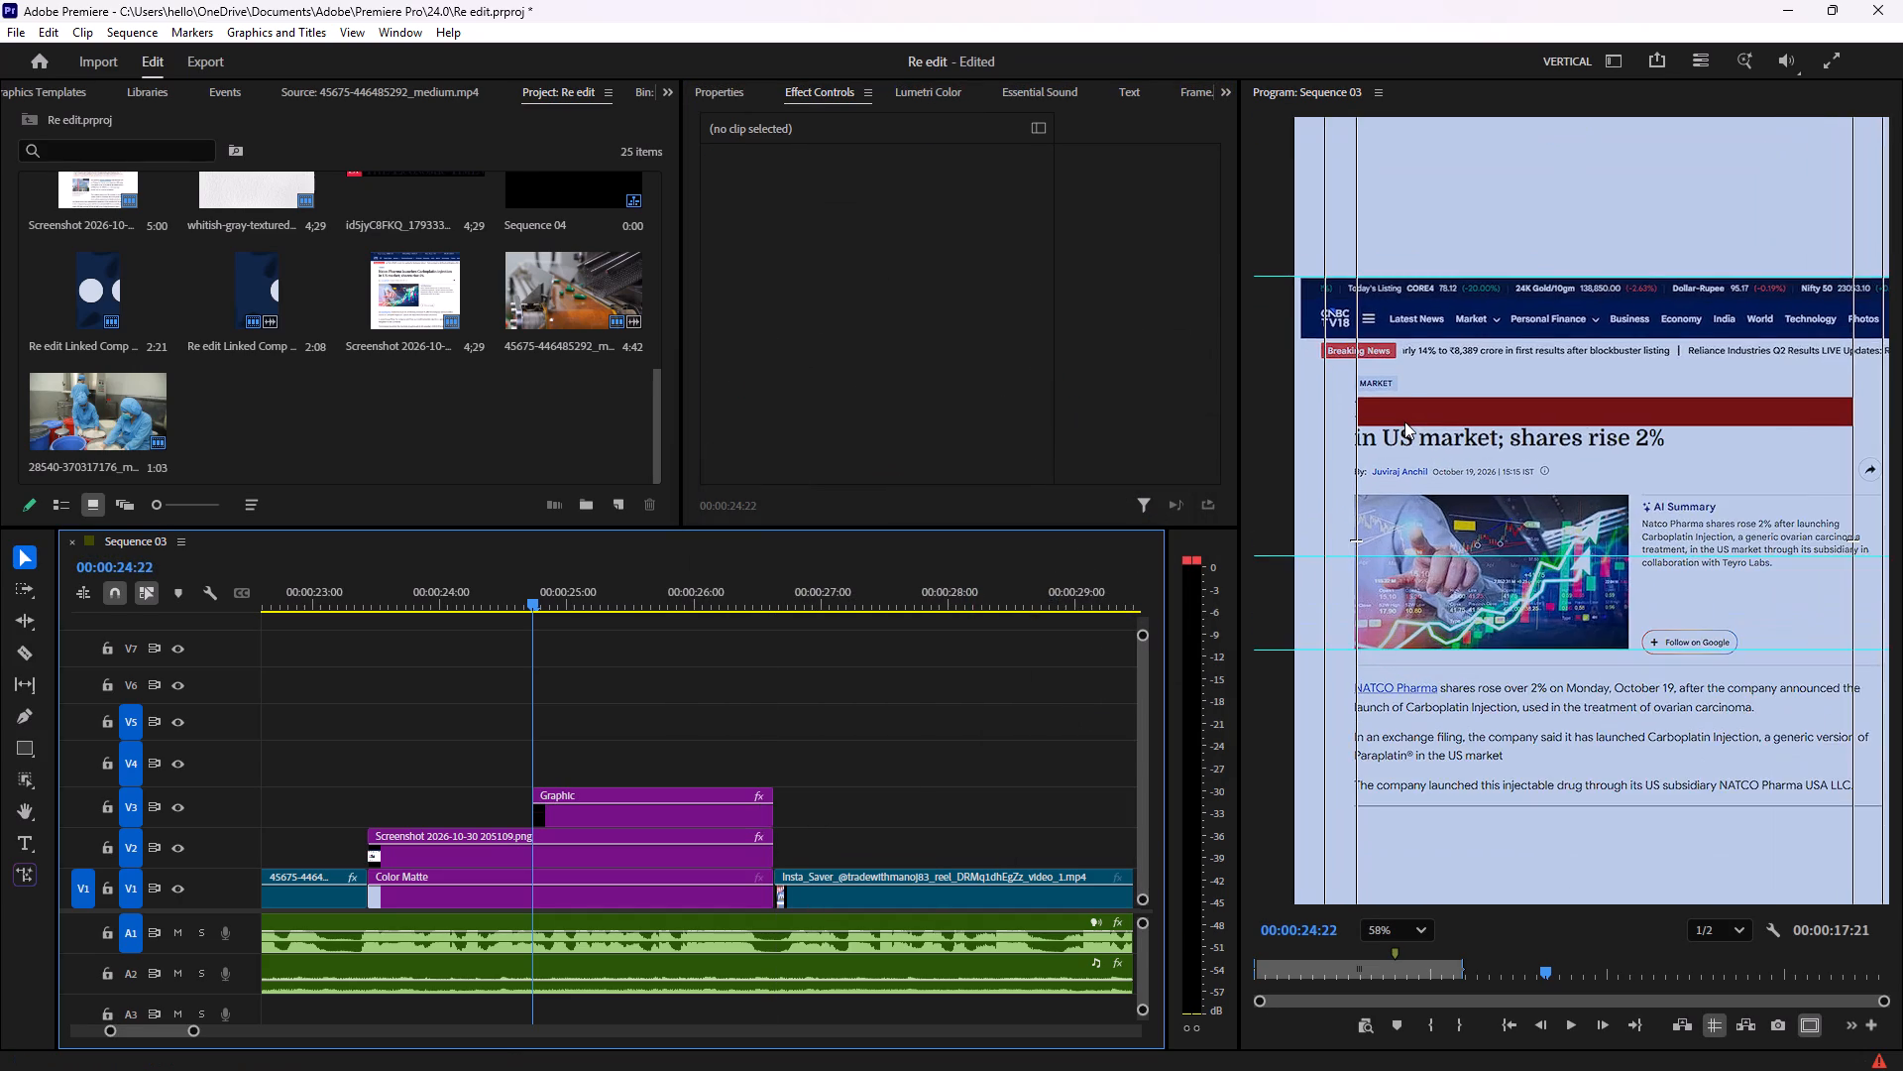
{"action": "scroll", "coordinate": [1404, 421], "scroll_direction": "up", "scroll_amount": 5}
{"action": "left_click", "coordinate": [612, 809]}
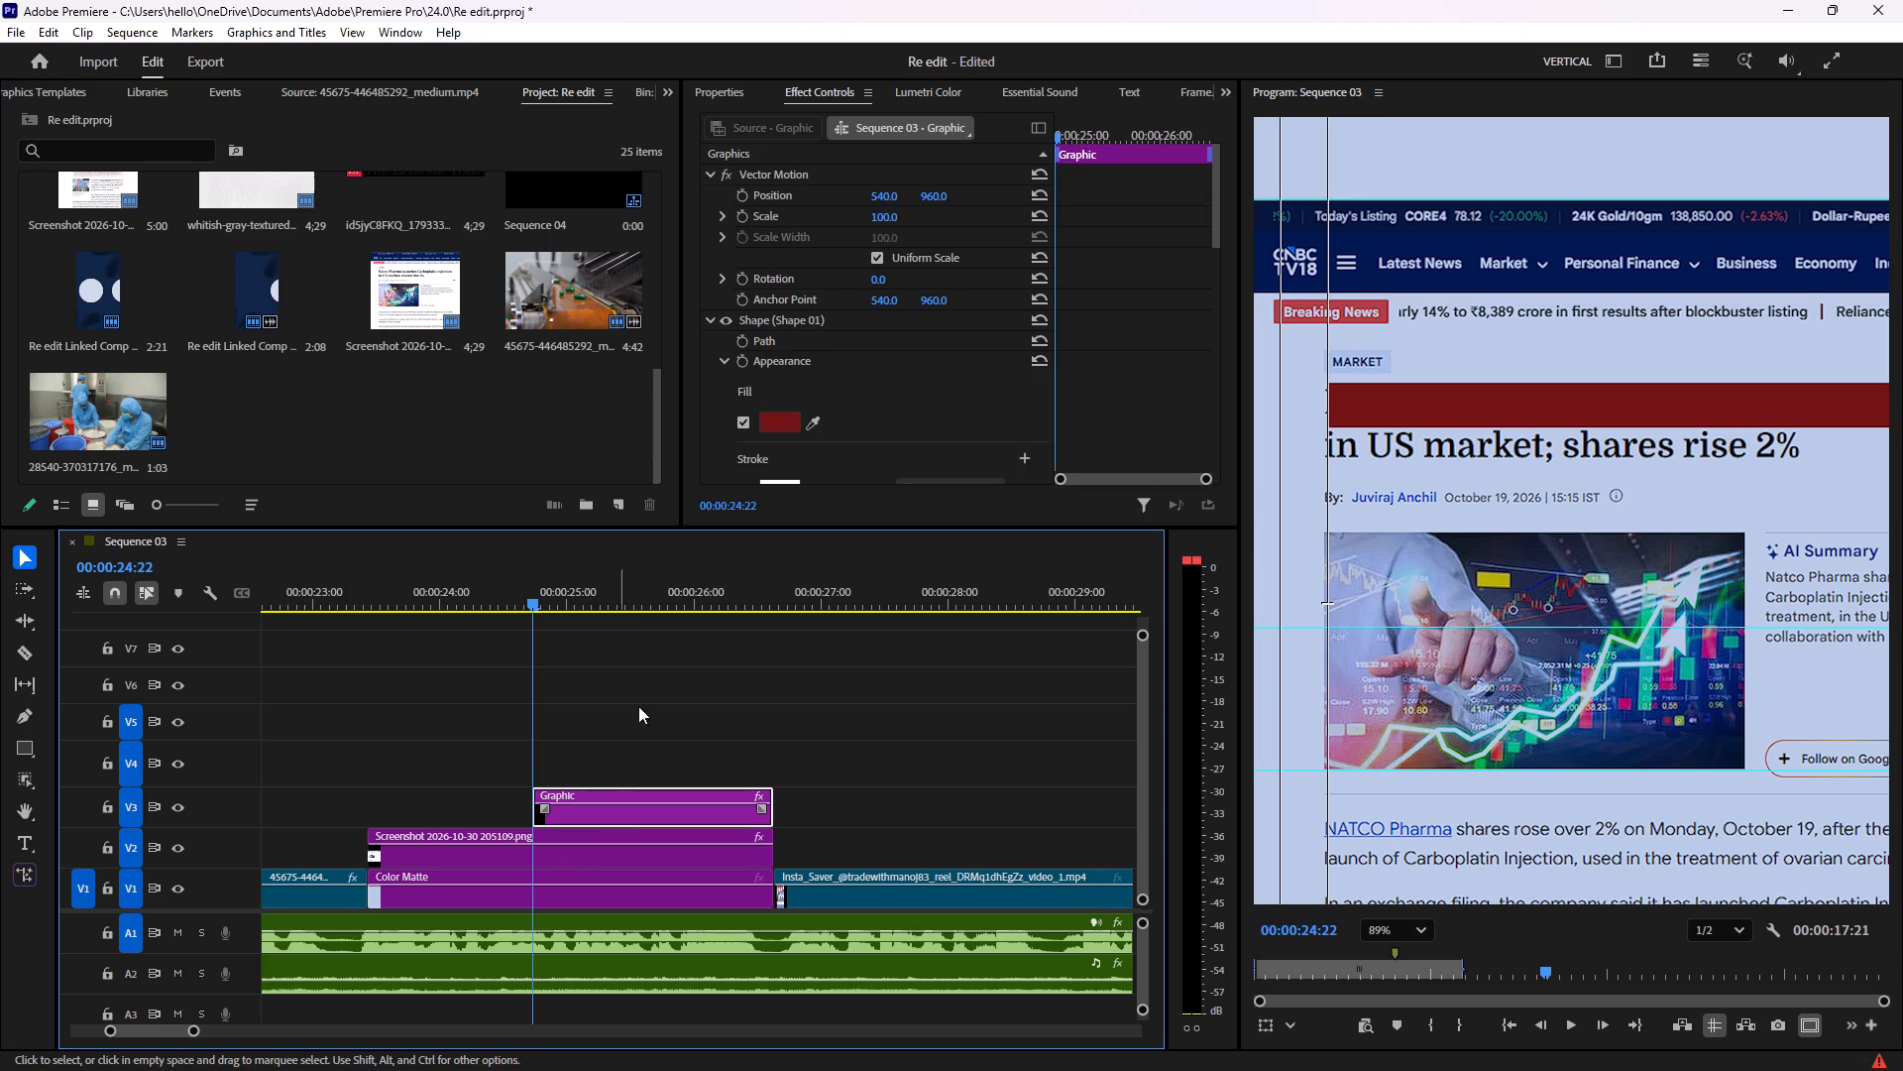
{"action": "scroll", "coordinate": [883, 356], "scroll_direction": "down", "scroll_amount": 13}
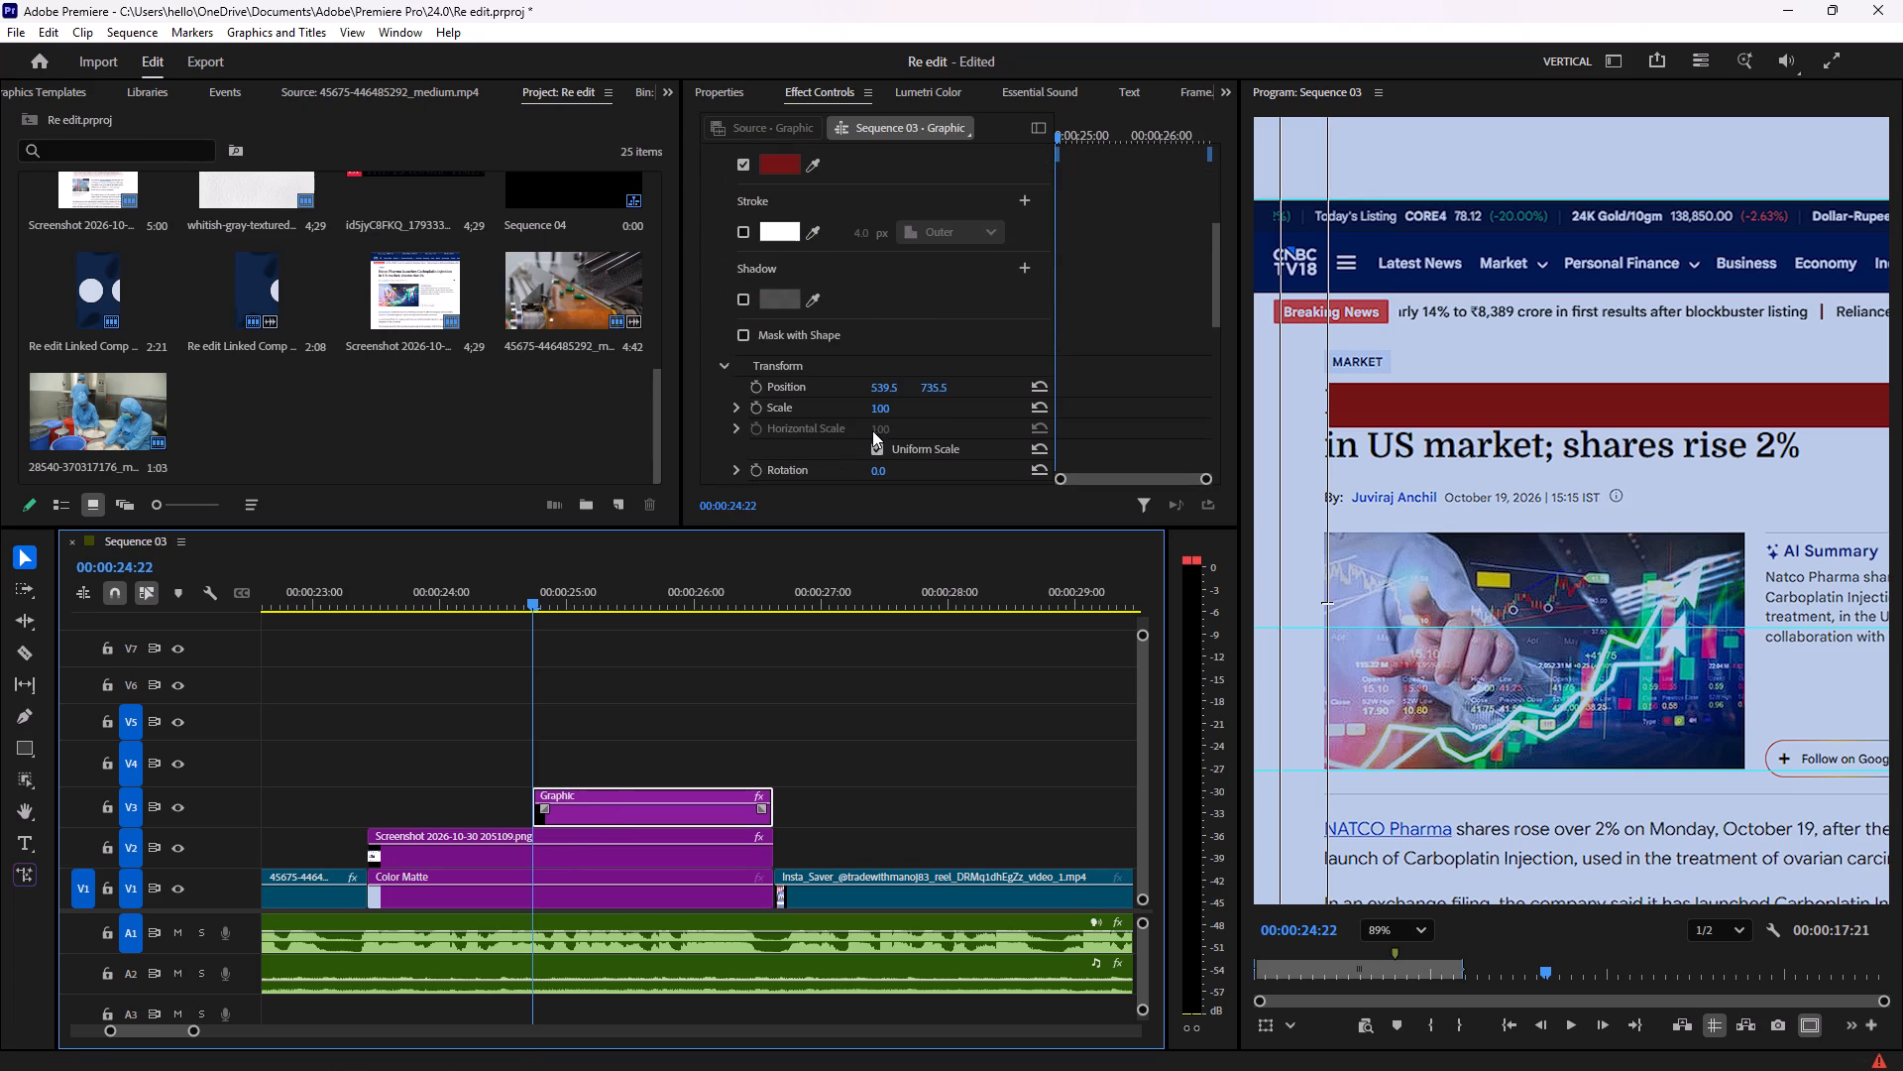
{"action": "left_click_drag", "start_coordinate": [889, 389], "coordinate": [877, 388]}
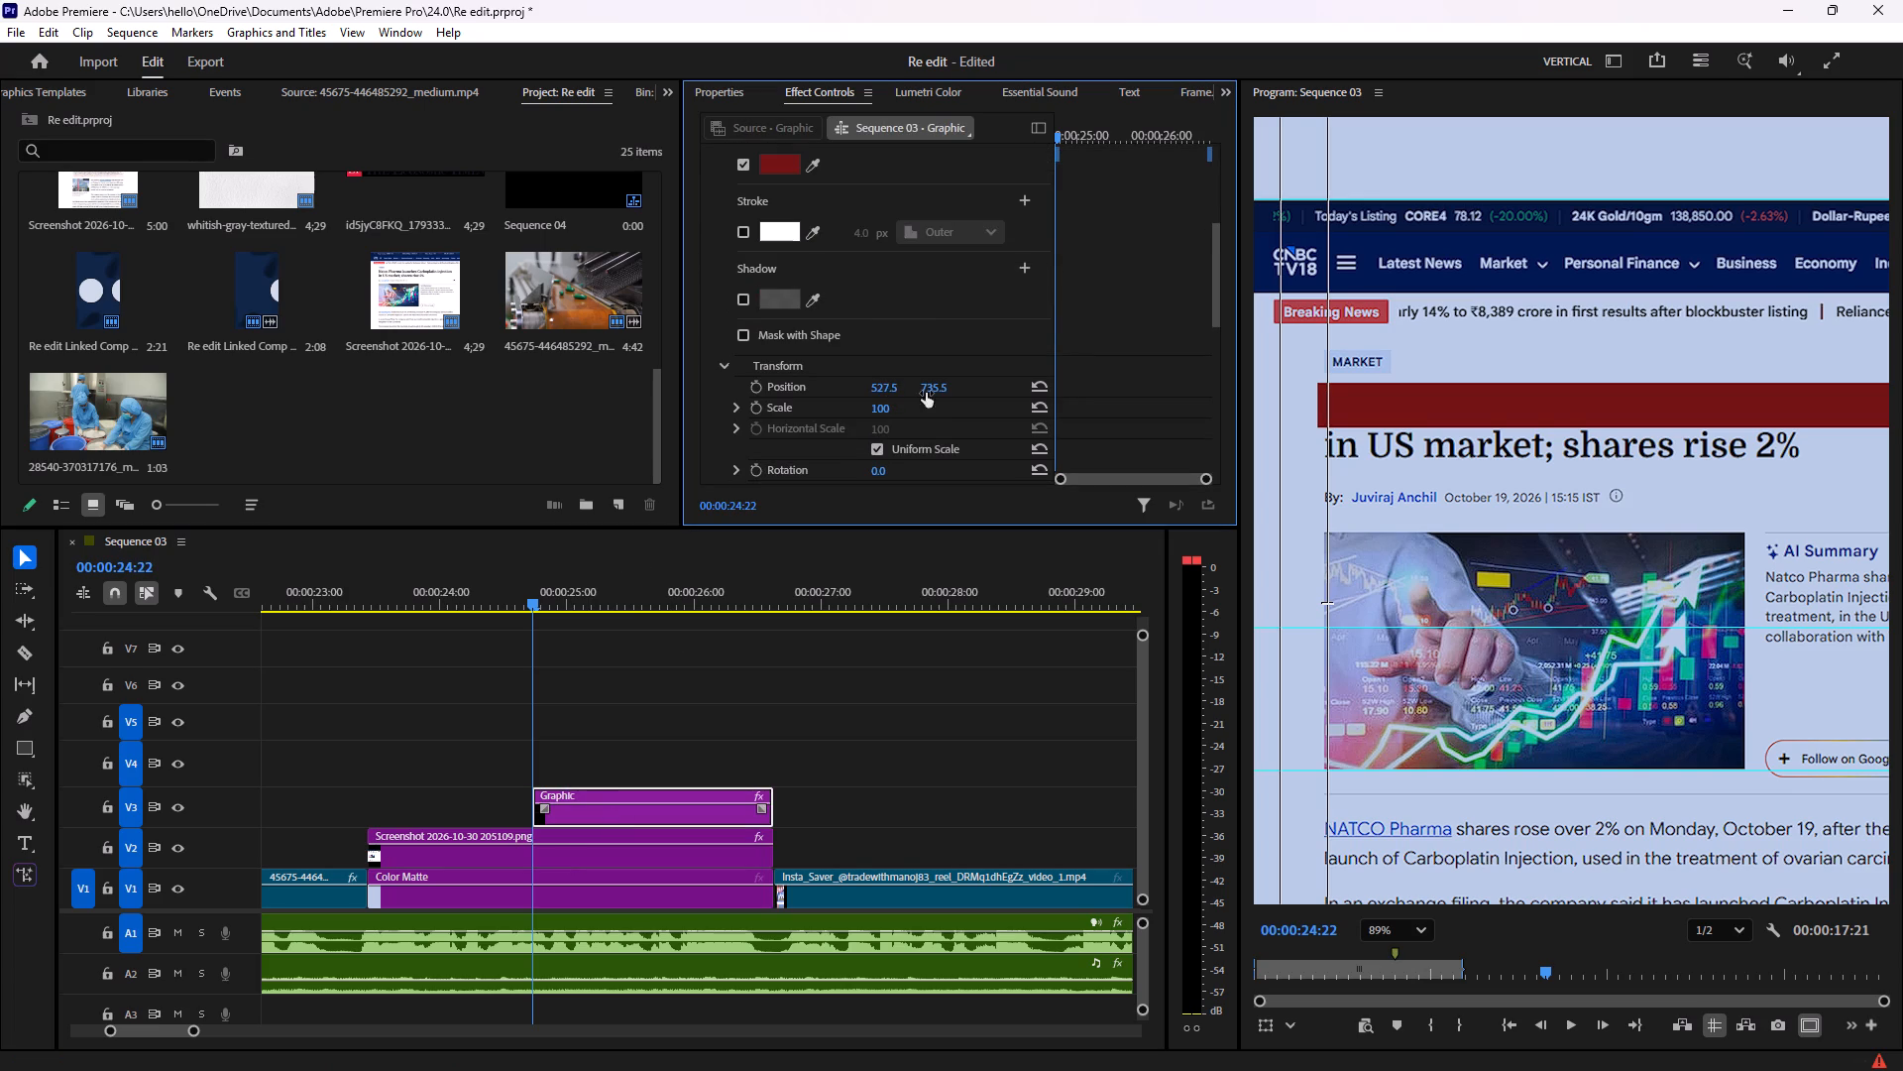
Extend the red rectangle's right edge slightly past the end of "injection" in the headline.
{"action": "scroll", "coordinate": [1330, 461], "scroll_direction": "down", "scroll_amount": 7}
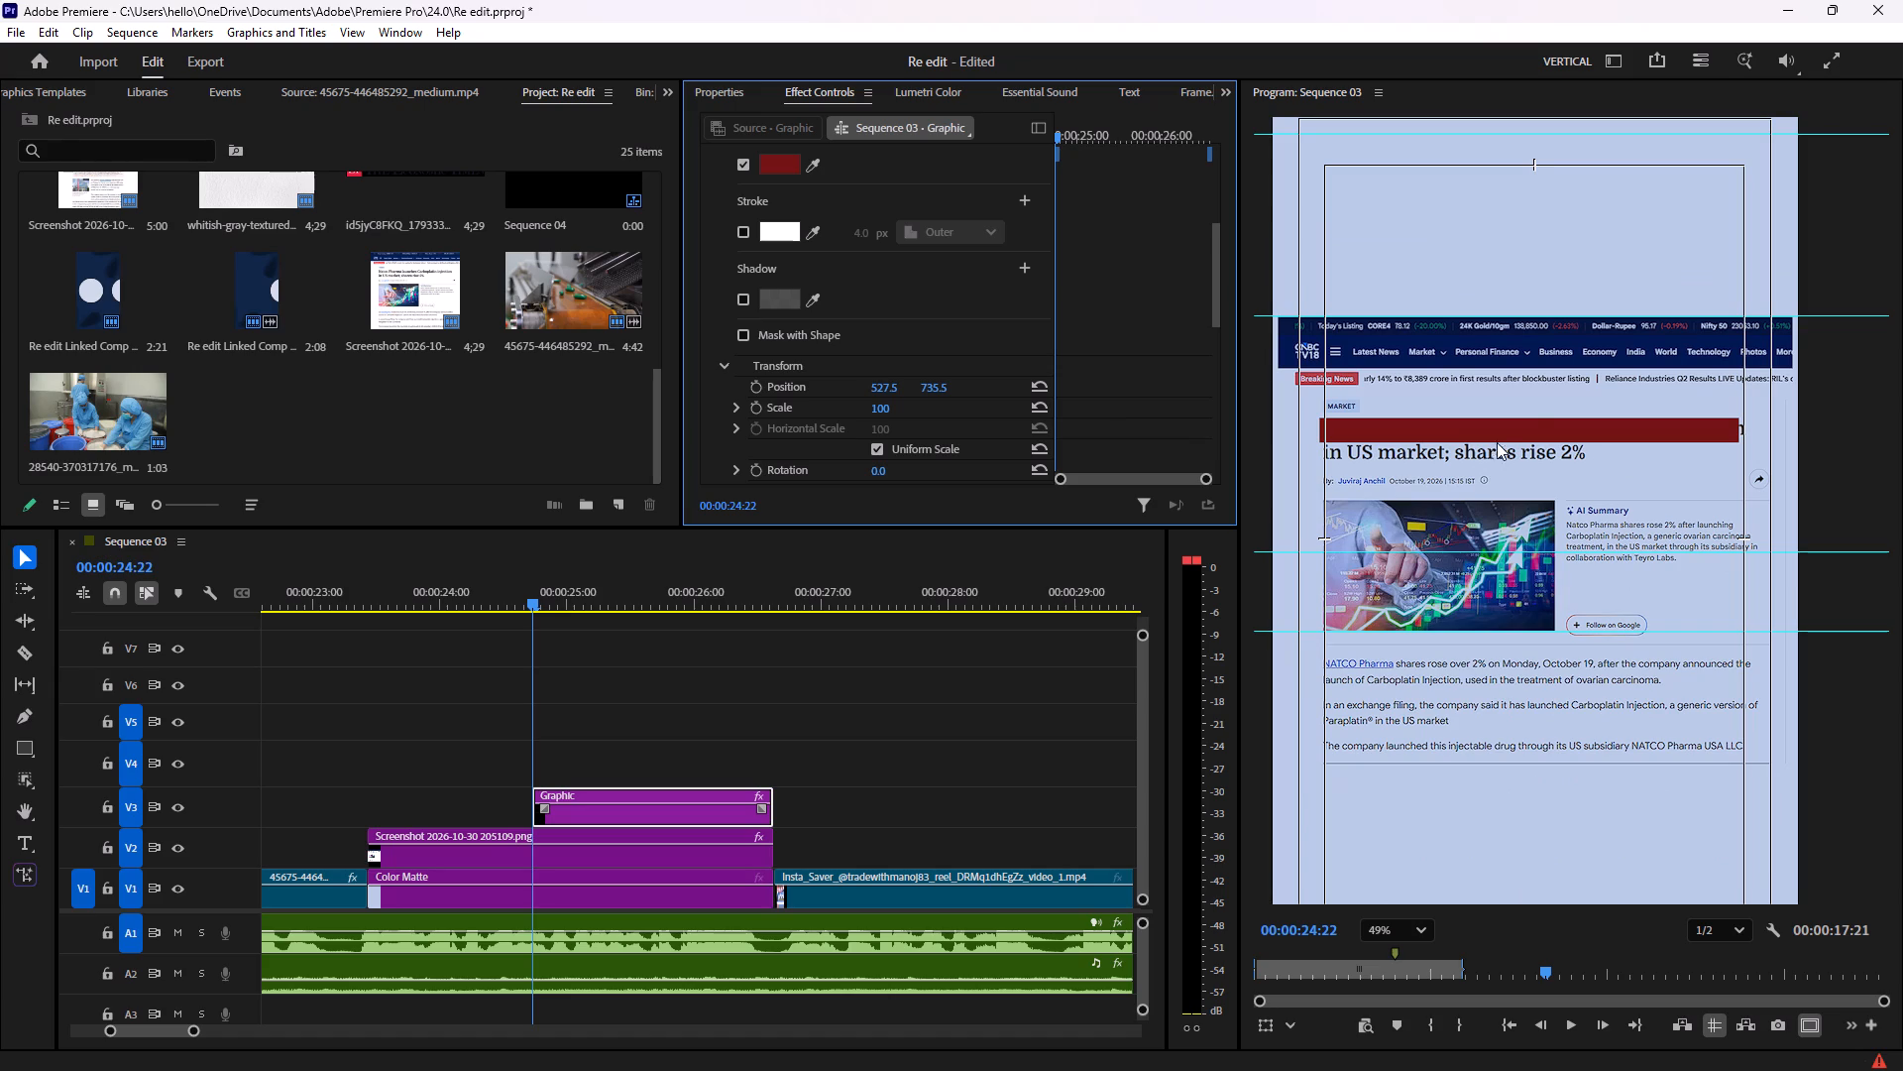
{"action": "left_click", "coordinate": [1500, 434]}
{"action": "scroll", "coordinate": [1703, 411], "scroll_direction": "up", "scroll_amount": 6}
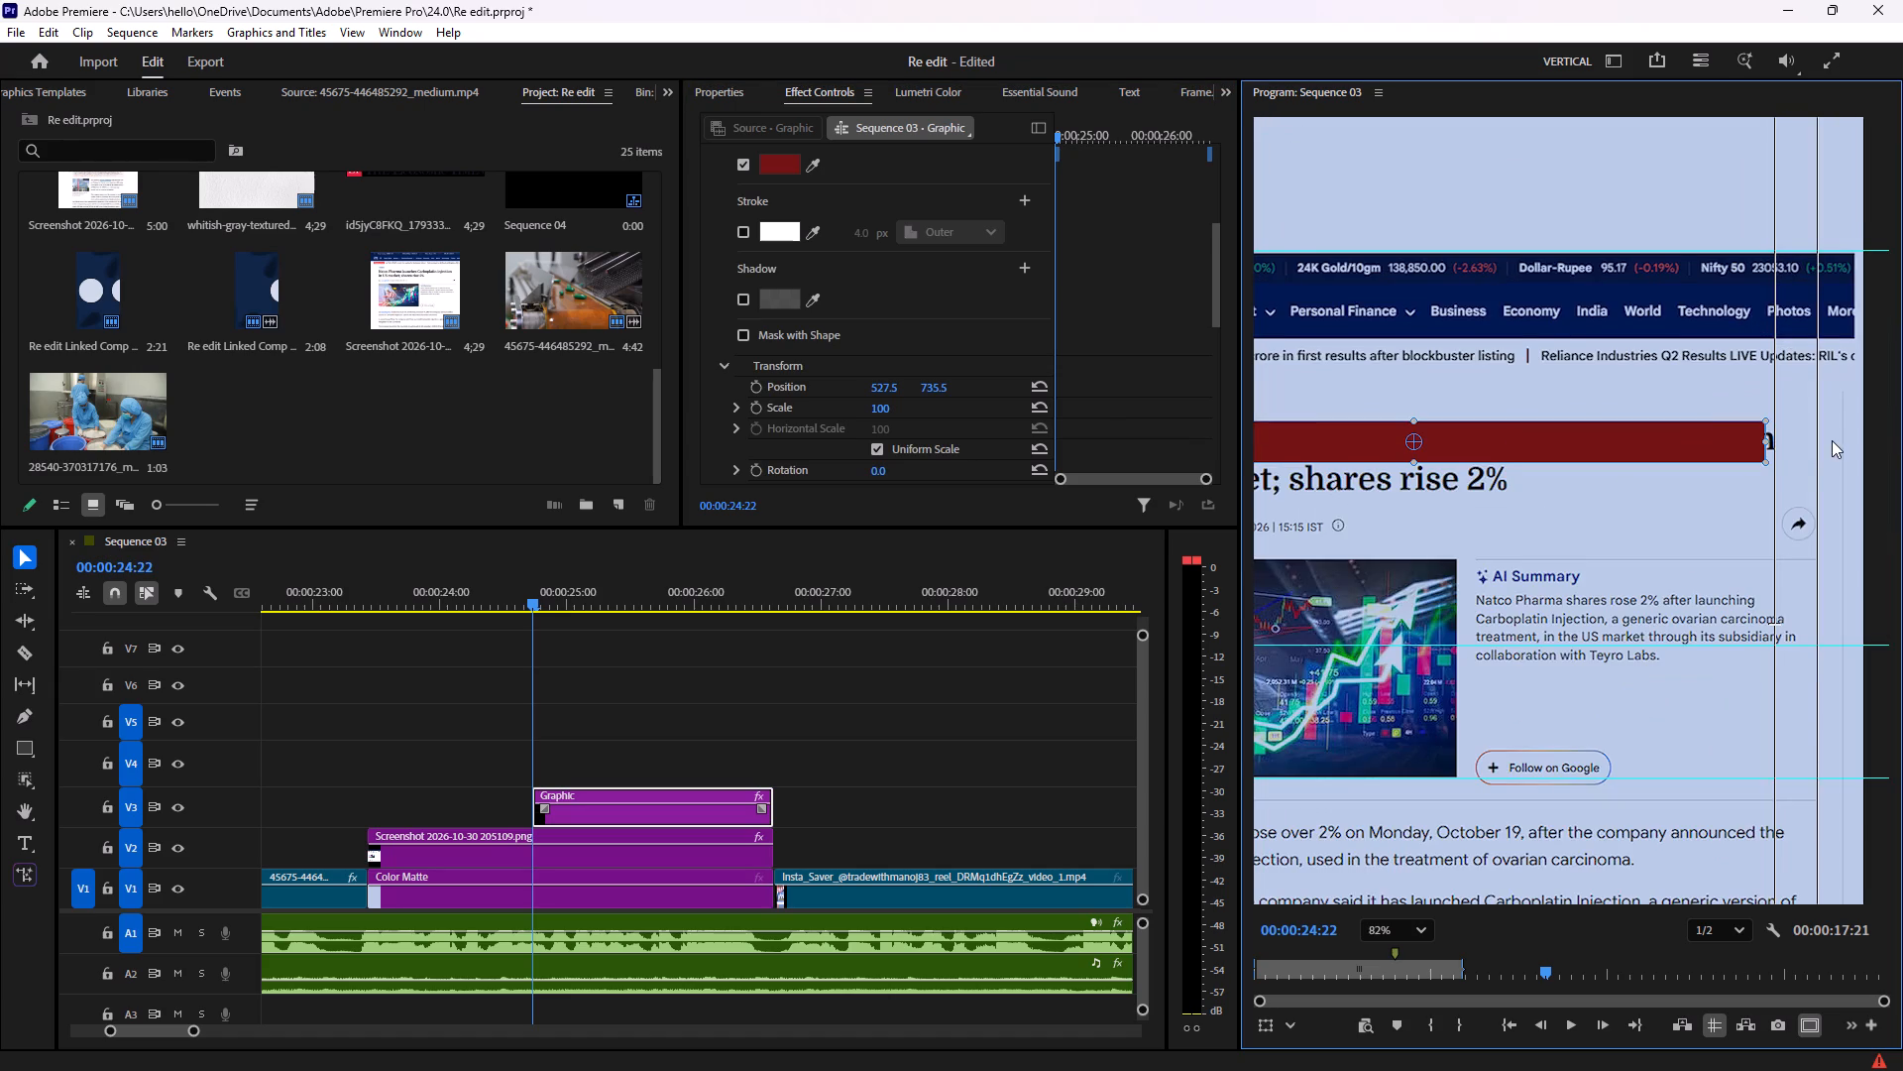
{"action": "scroll", "coordinate": [1791, 447], "scroll_direction": "up", "scroll_amount": 3}
{"action": "left_click_drag", "start_coordinate": [1761, 443], "coordinate": [1776, 443]}
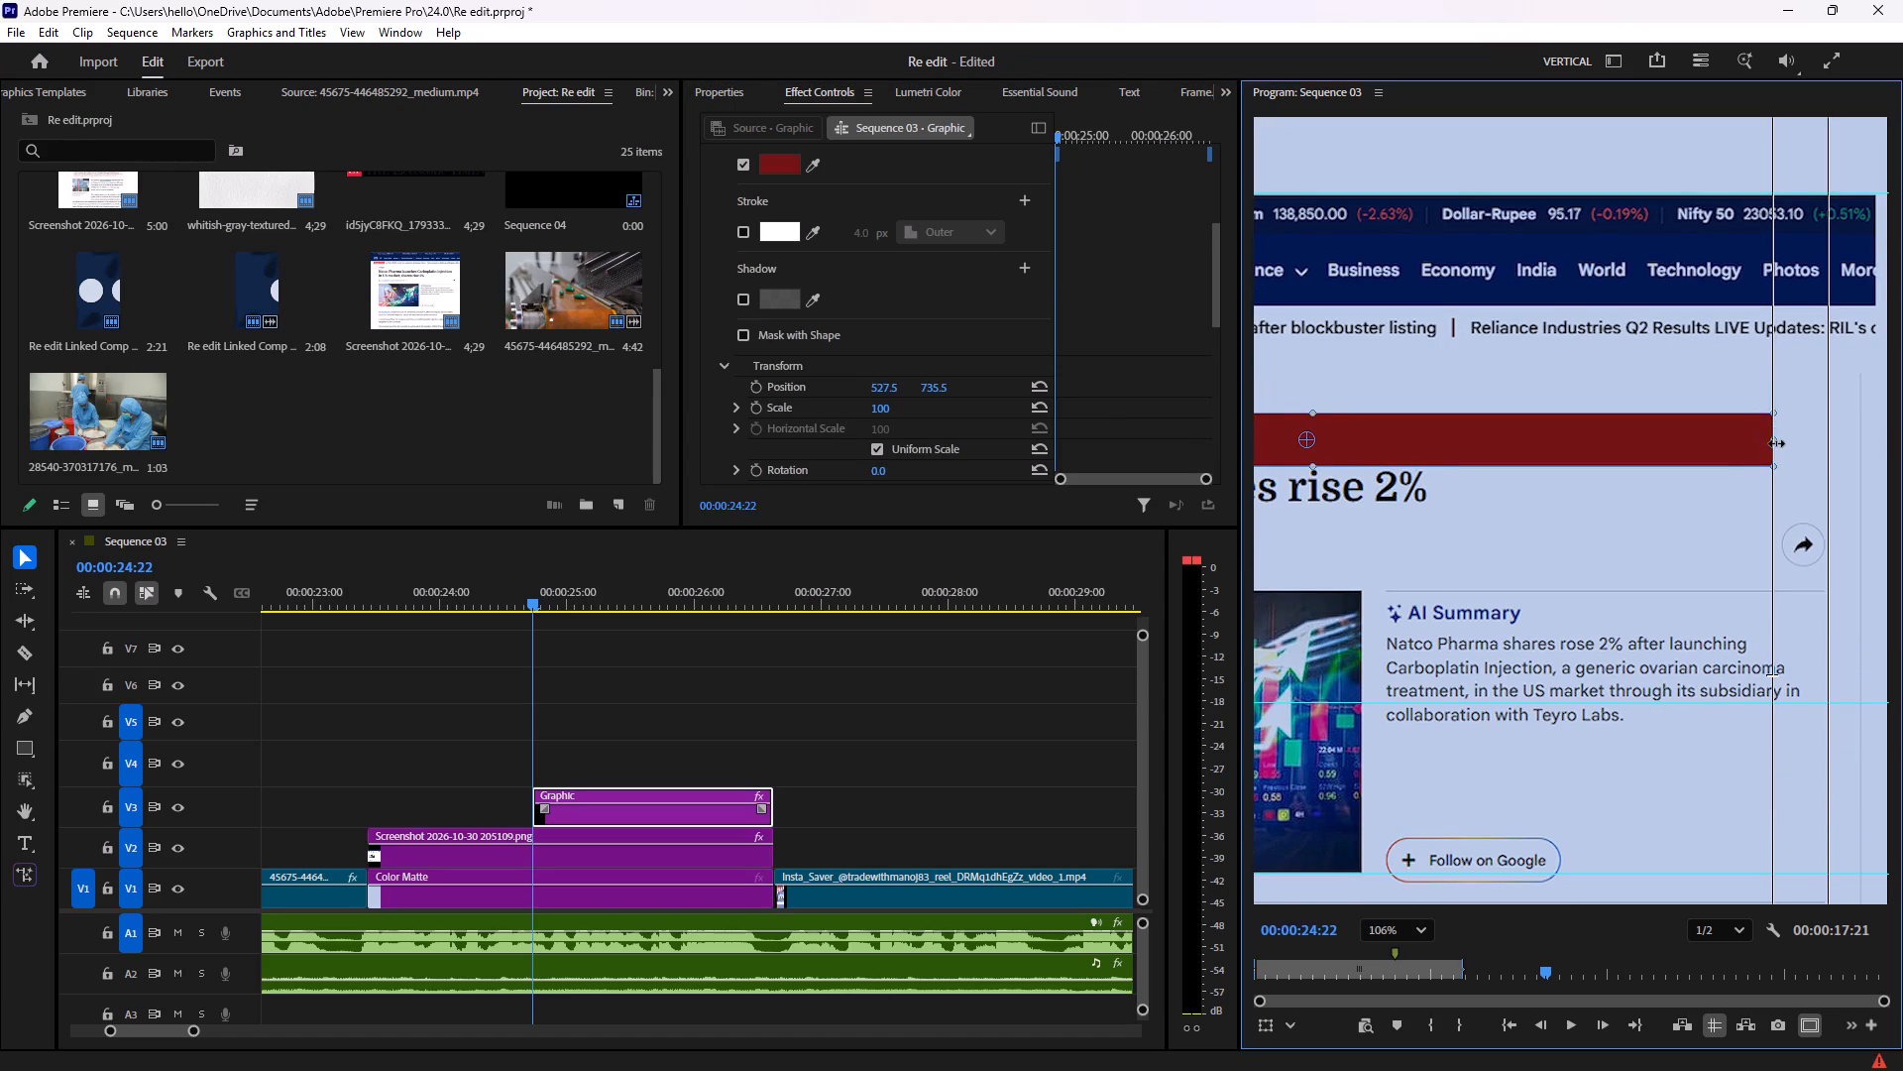
{"action": "left_click_drag", "start_coordinate": [1776, 443], "coordinate": [1781, 443]}
{"action": "scroll", "coordinate": [1623, 460], "scroll_direction": "down", "scroll_amount": 11}
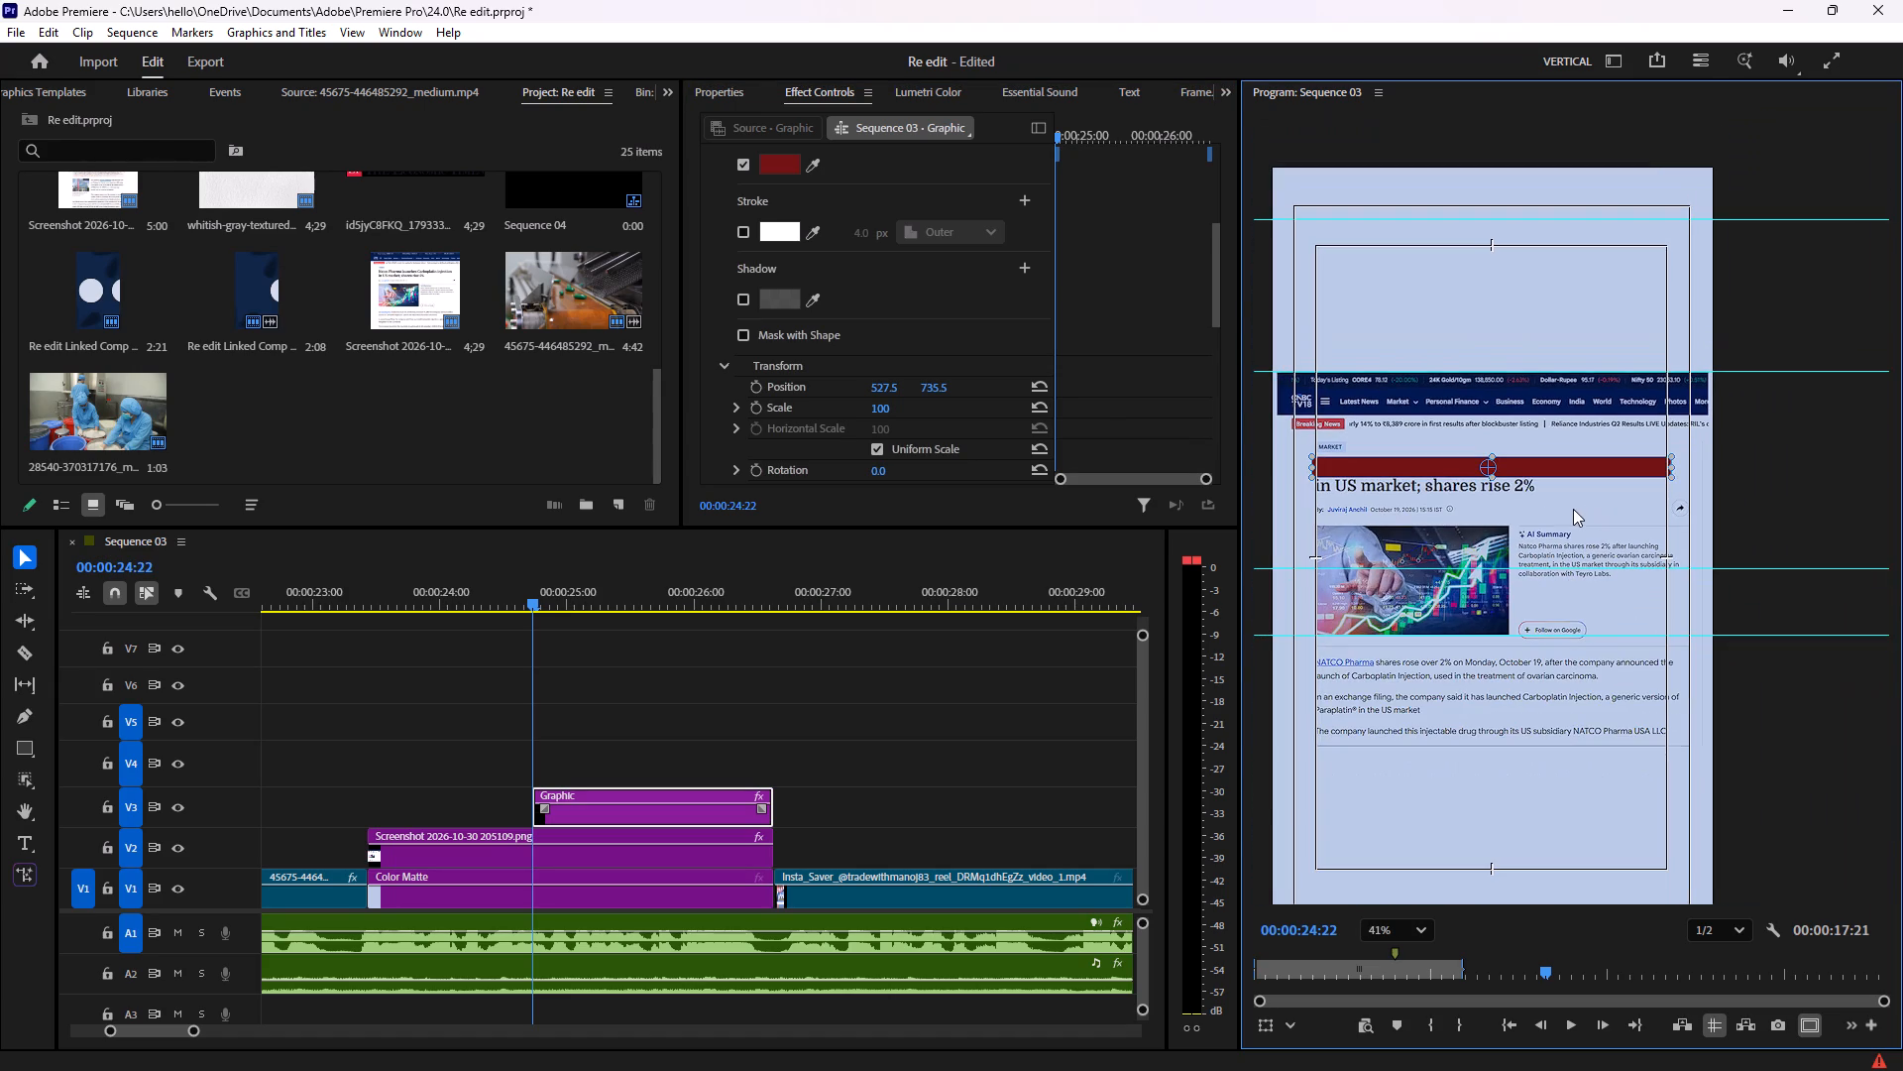
{"action": "scroll", "coordinate": [1379, 538], "scroll_direction": "up", "scroll_amount": 3}
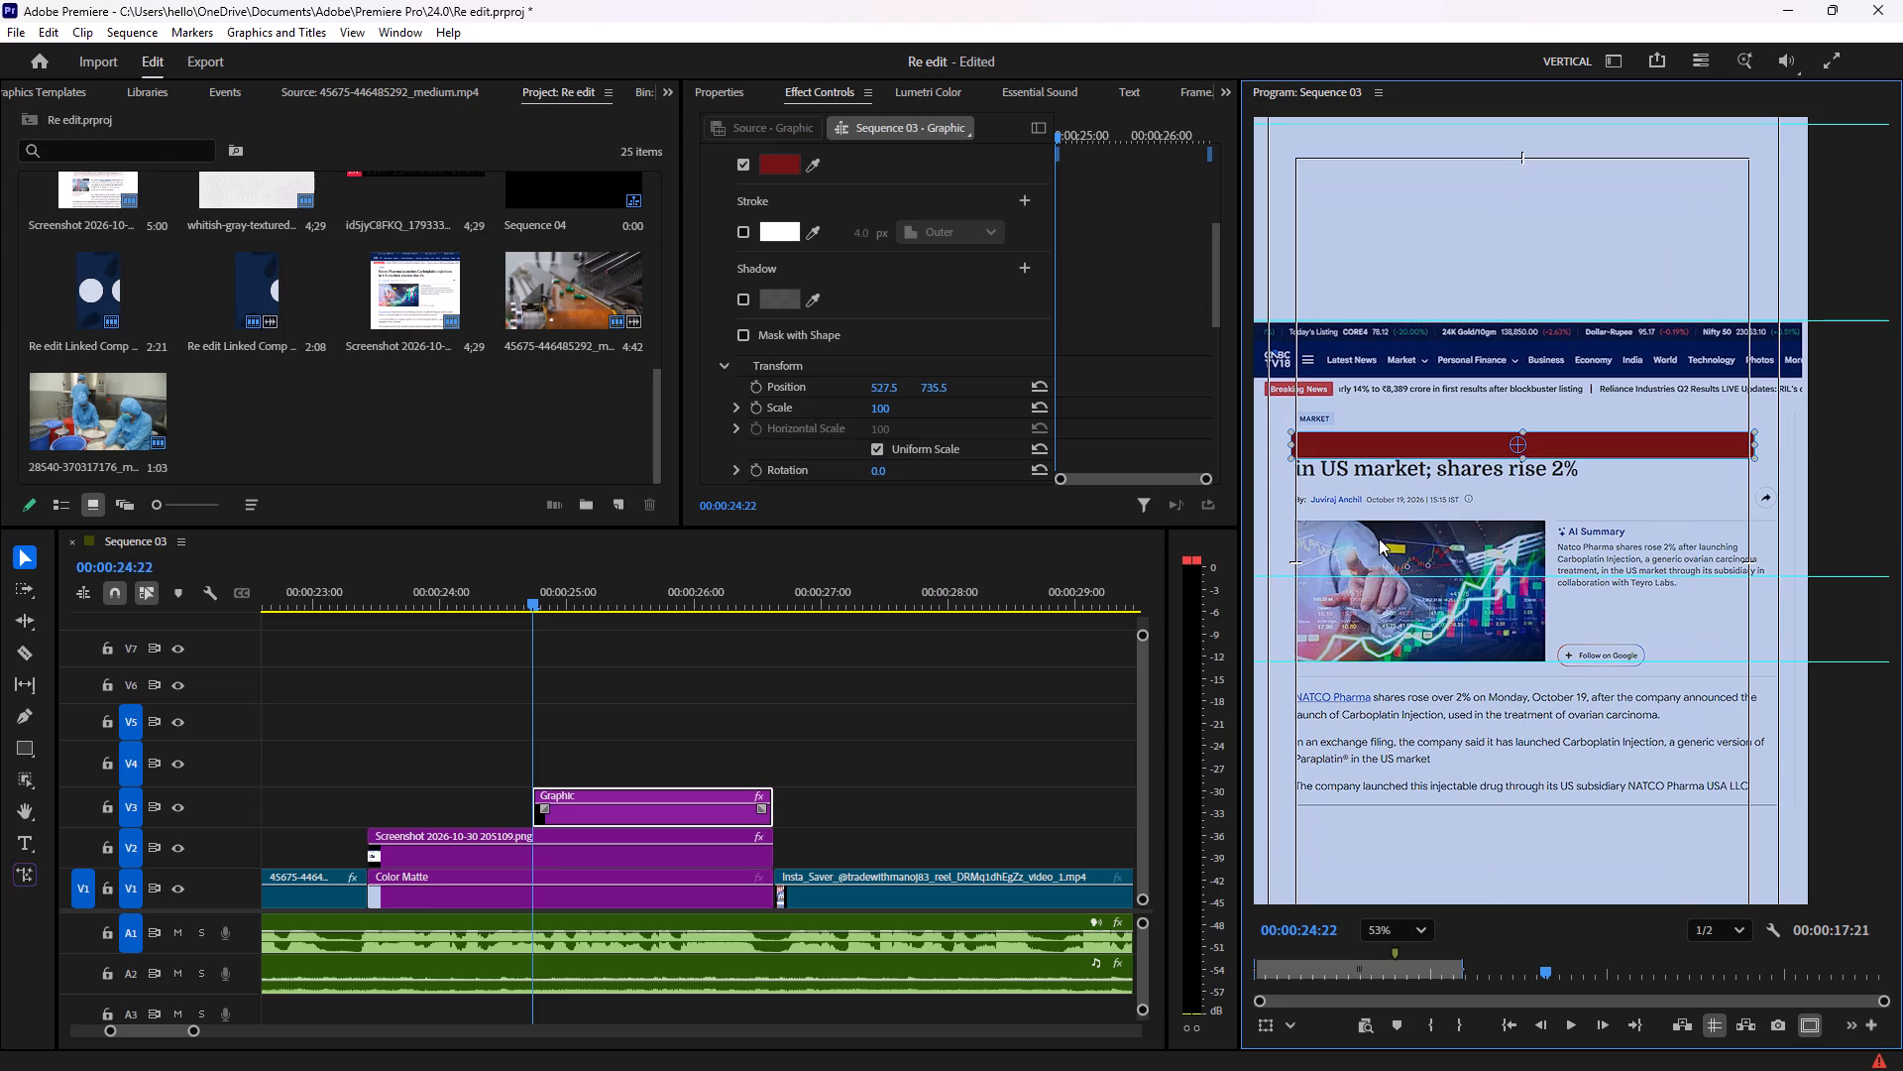
Set the V3 graphic clip's blend mode to Multiply so the headline text shows through the red rectangle.
{"action": "left_click", "coordinate": [598, 759]}
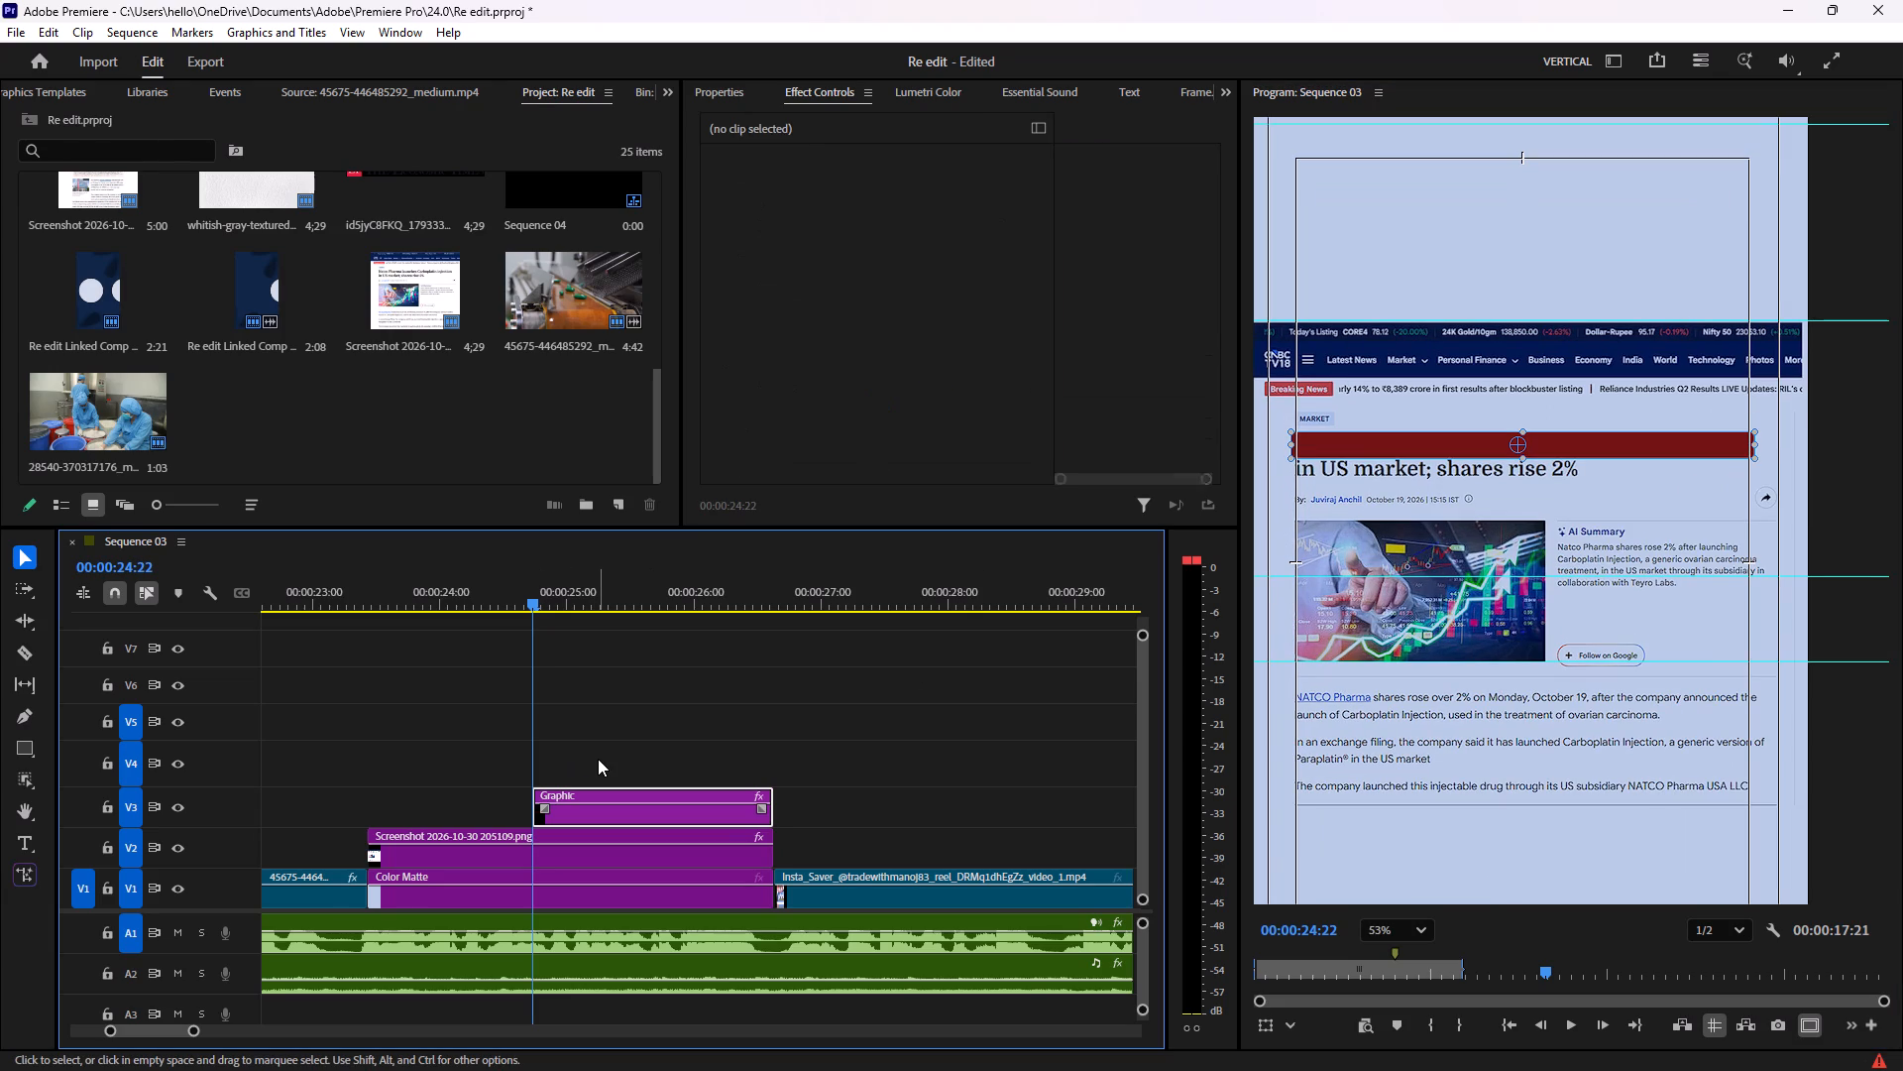
{"action": "left_click", "coordinate": [596, 795]}
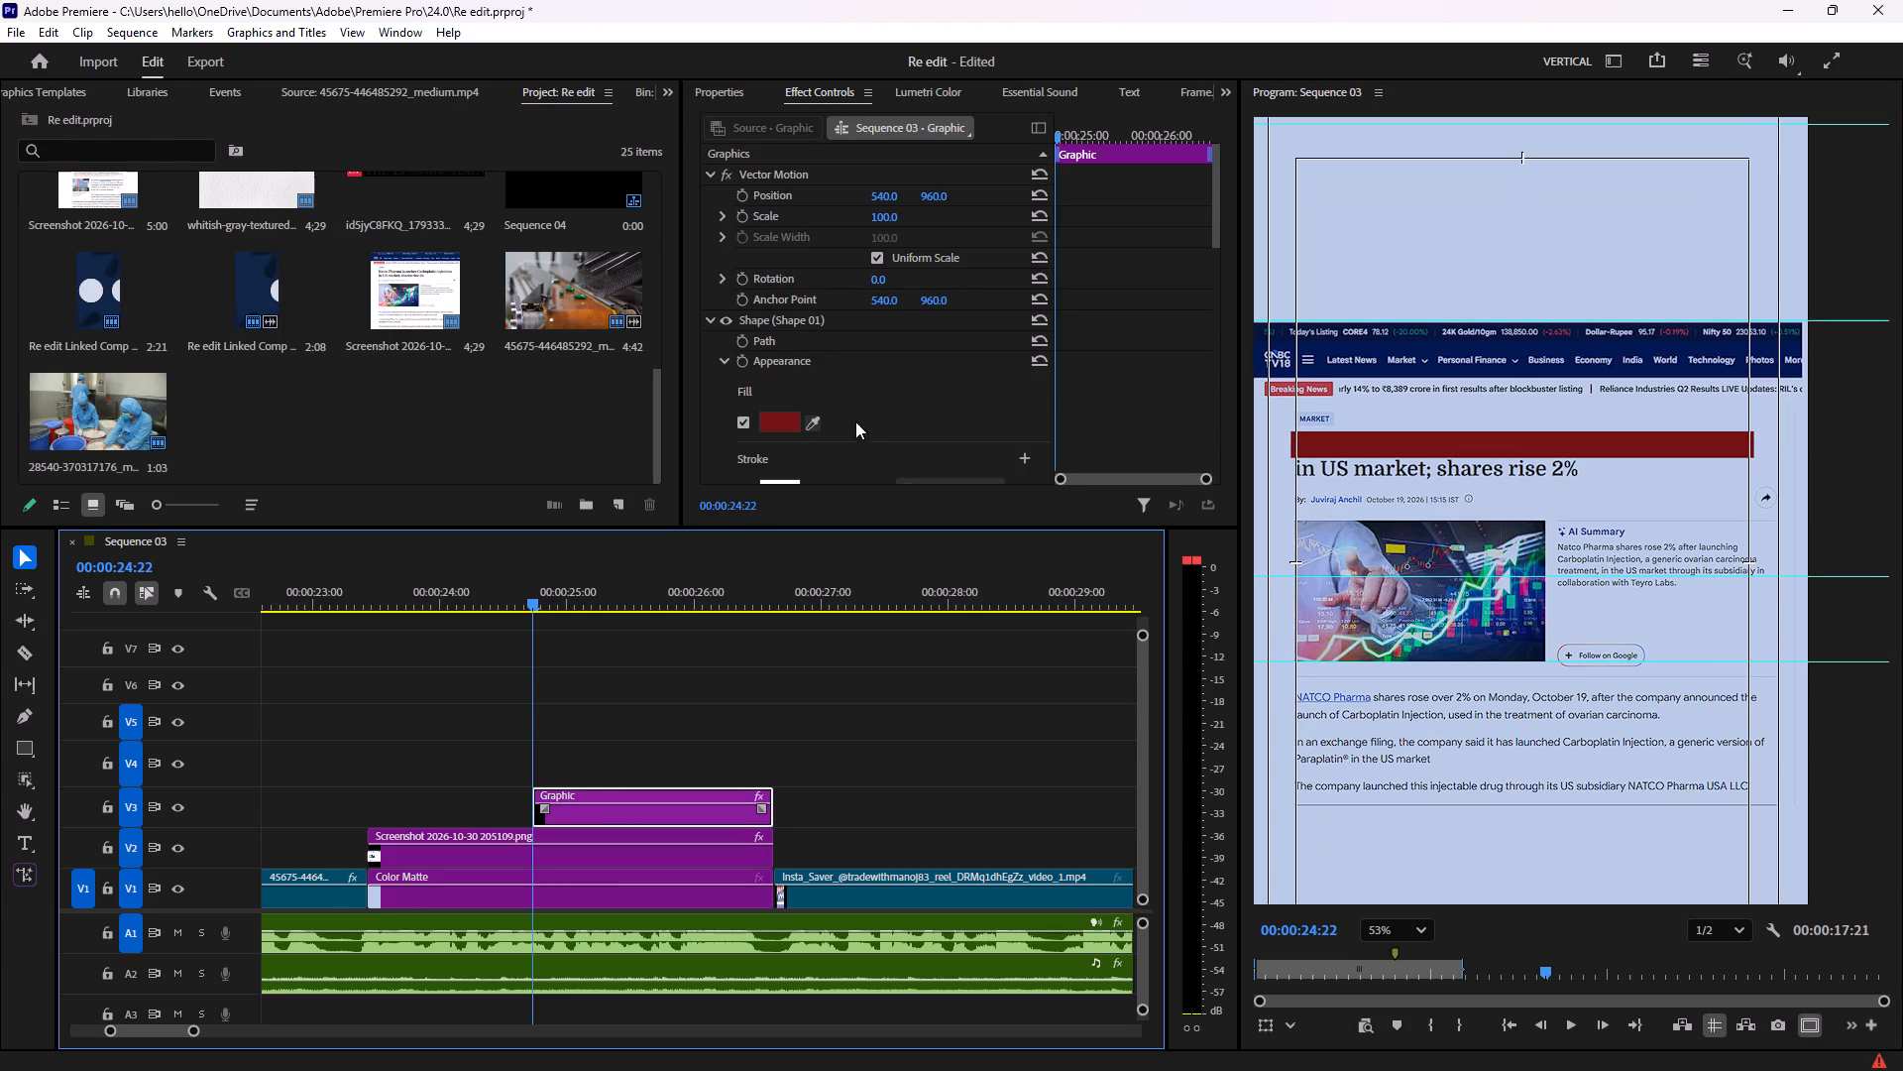
{"action": "scroll", "coordinate": [882, 395], "scroll_direction": "down", "scroll_amount": 14}
{"action": "scroll", "coordinate": [881, 397], "scroll_direction": "down", "scroll_amount": 14}
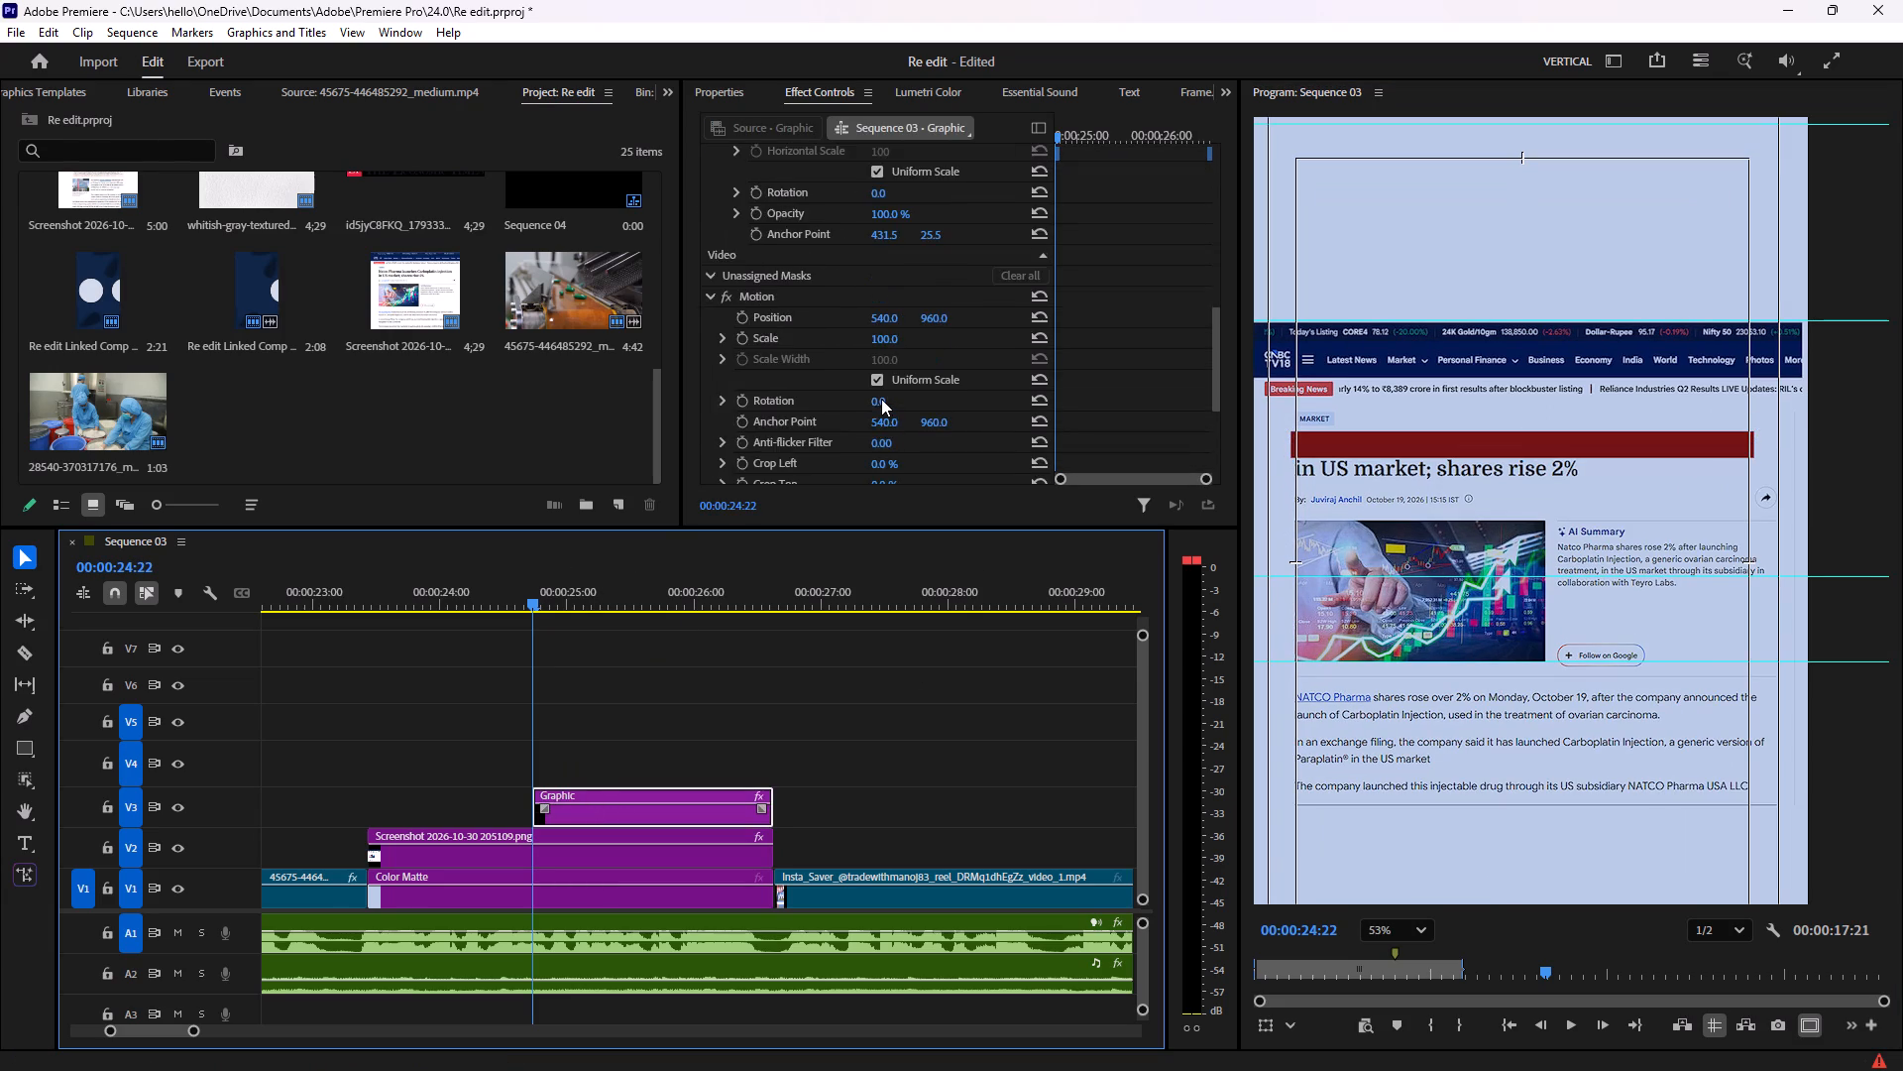
{"action": "scroll", "coordinate": [881, 399], "scroll_direction": "down", "scroll_amount": 8}
{"action": "left_click", "coordinate": [920, 416]}
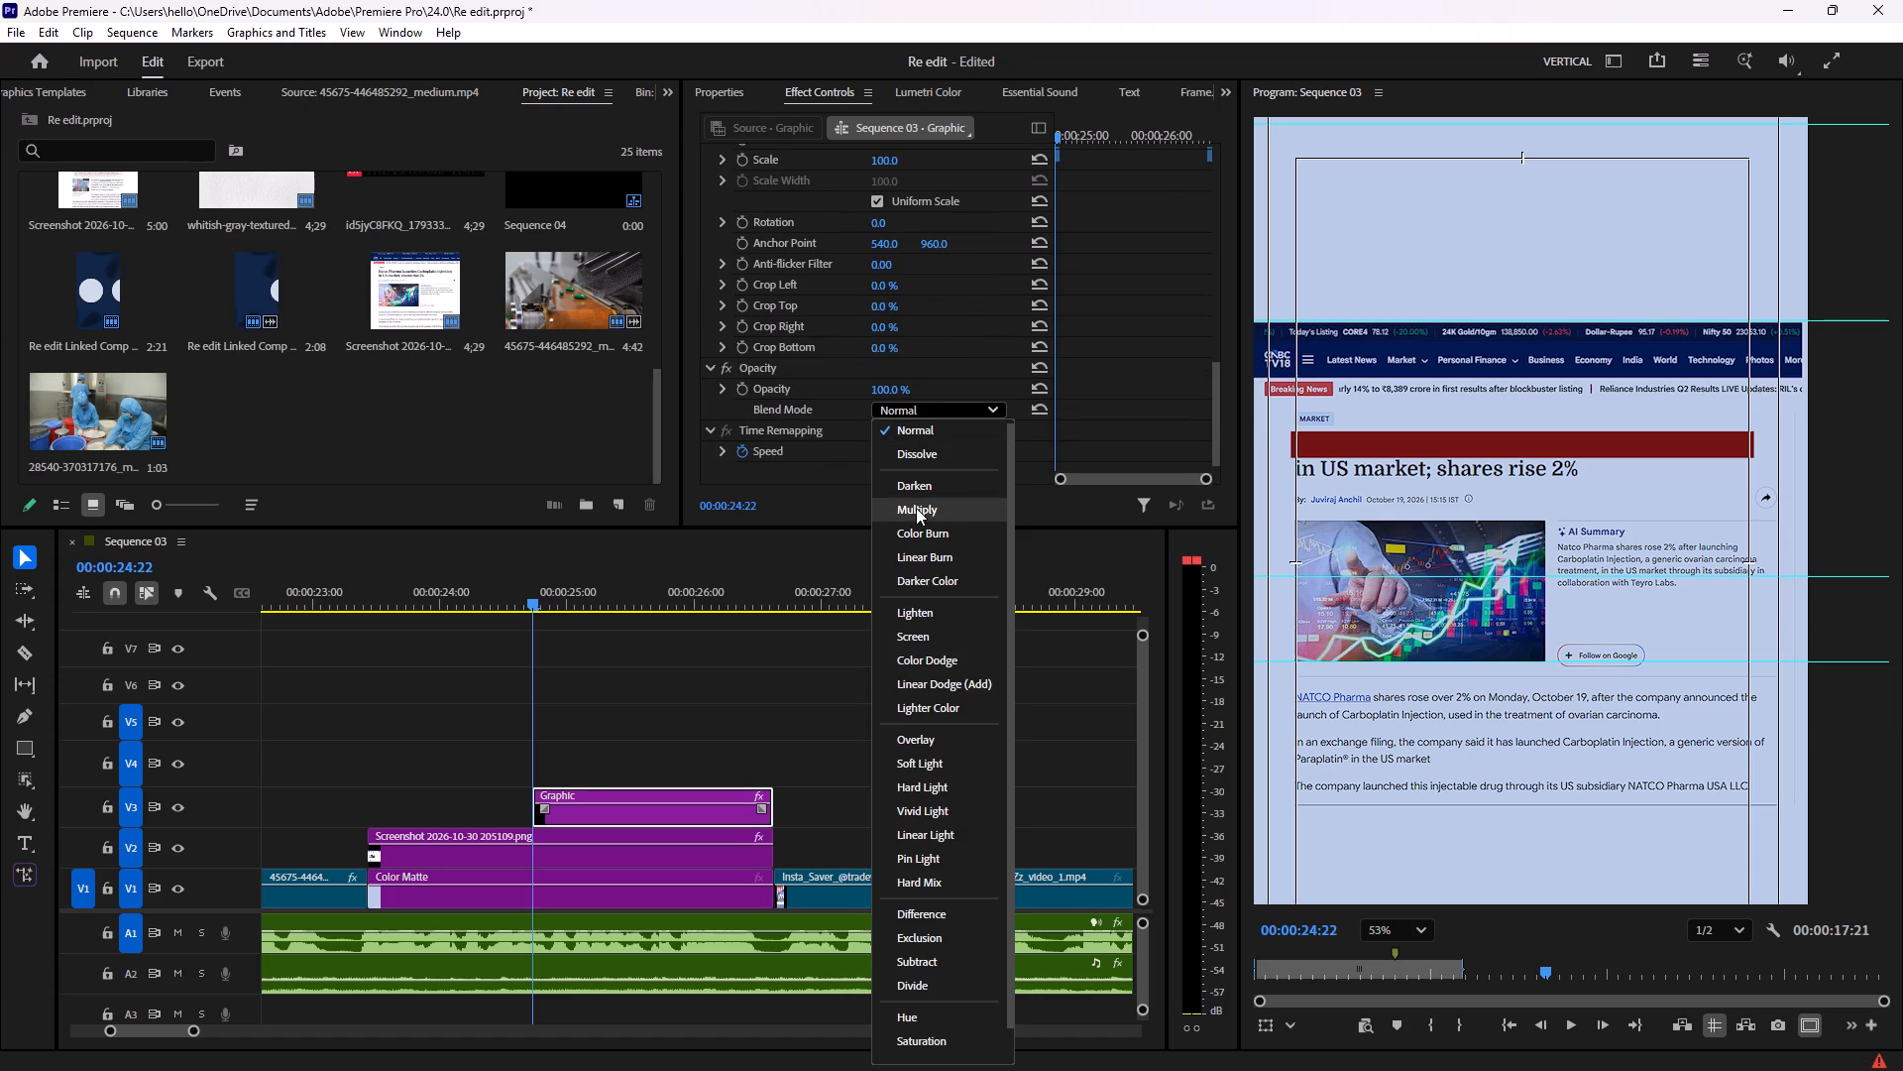
{"action": "left_click", "coordinate": [916, 508]}
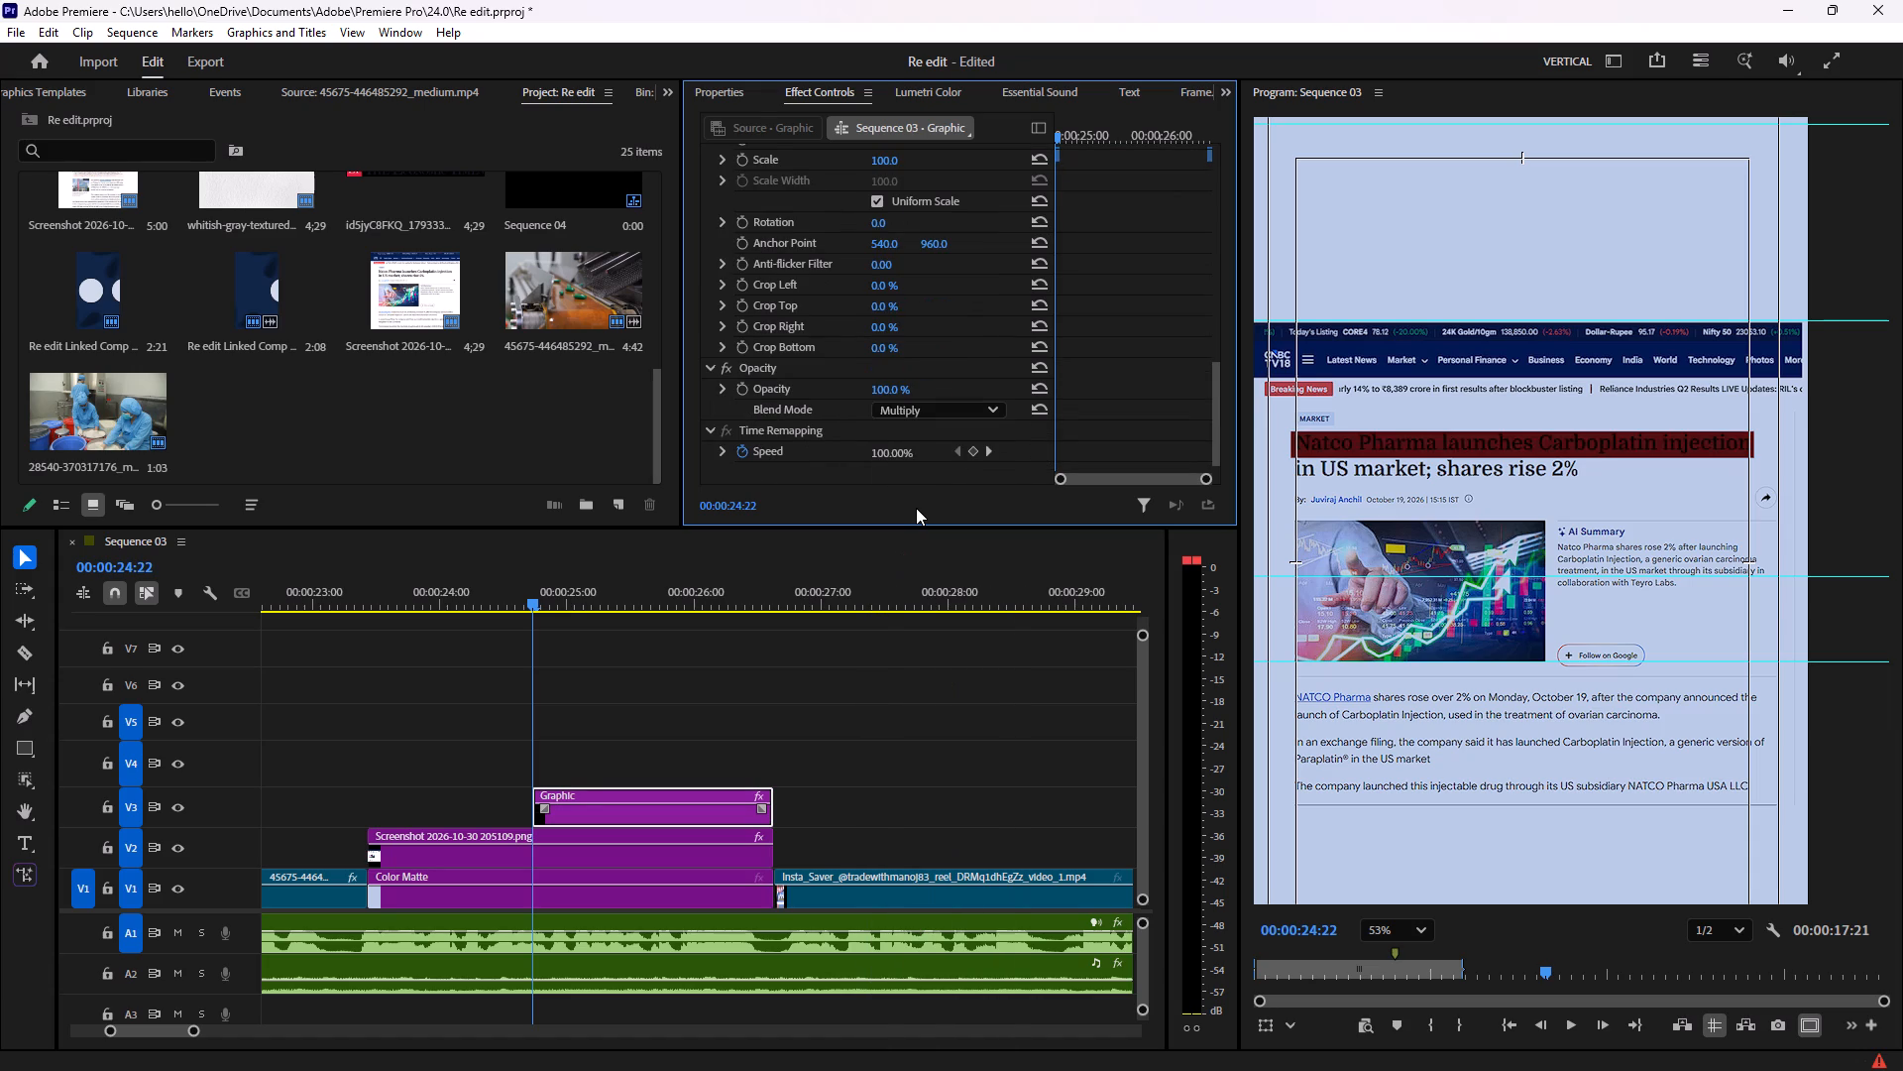
Nudge the red rectangle up by setting its shape Position Y to 733.5.
{"action": "scroll", "coordinate": [799, 407], "scroll_direction": "up", "scroll_amount": 14}
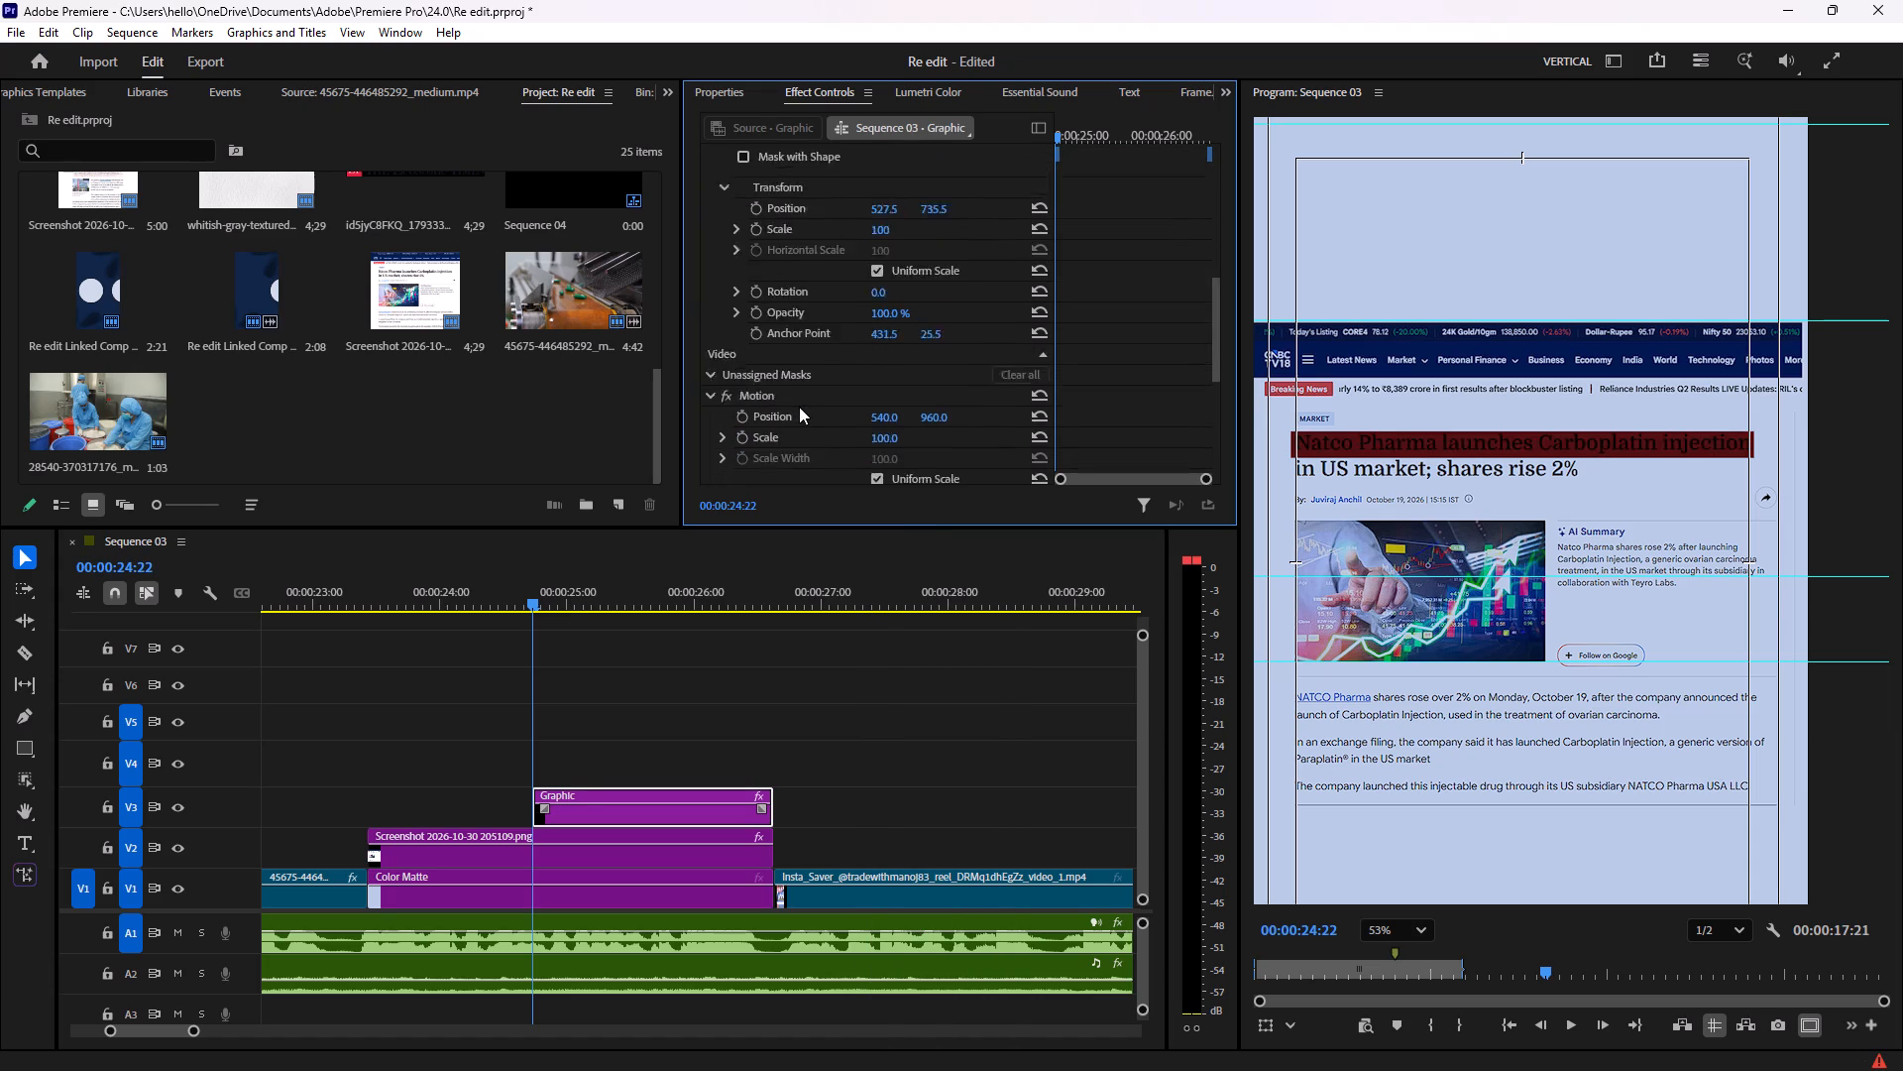
{"action": "scroll", "coordinate": [799, 407], "scroll_direction": "up", "scroll_amount": 7}
{"action": "left_click", "coordinate": [937, 347]}
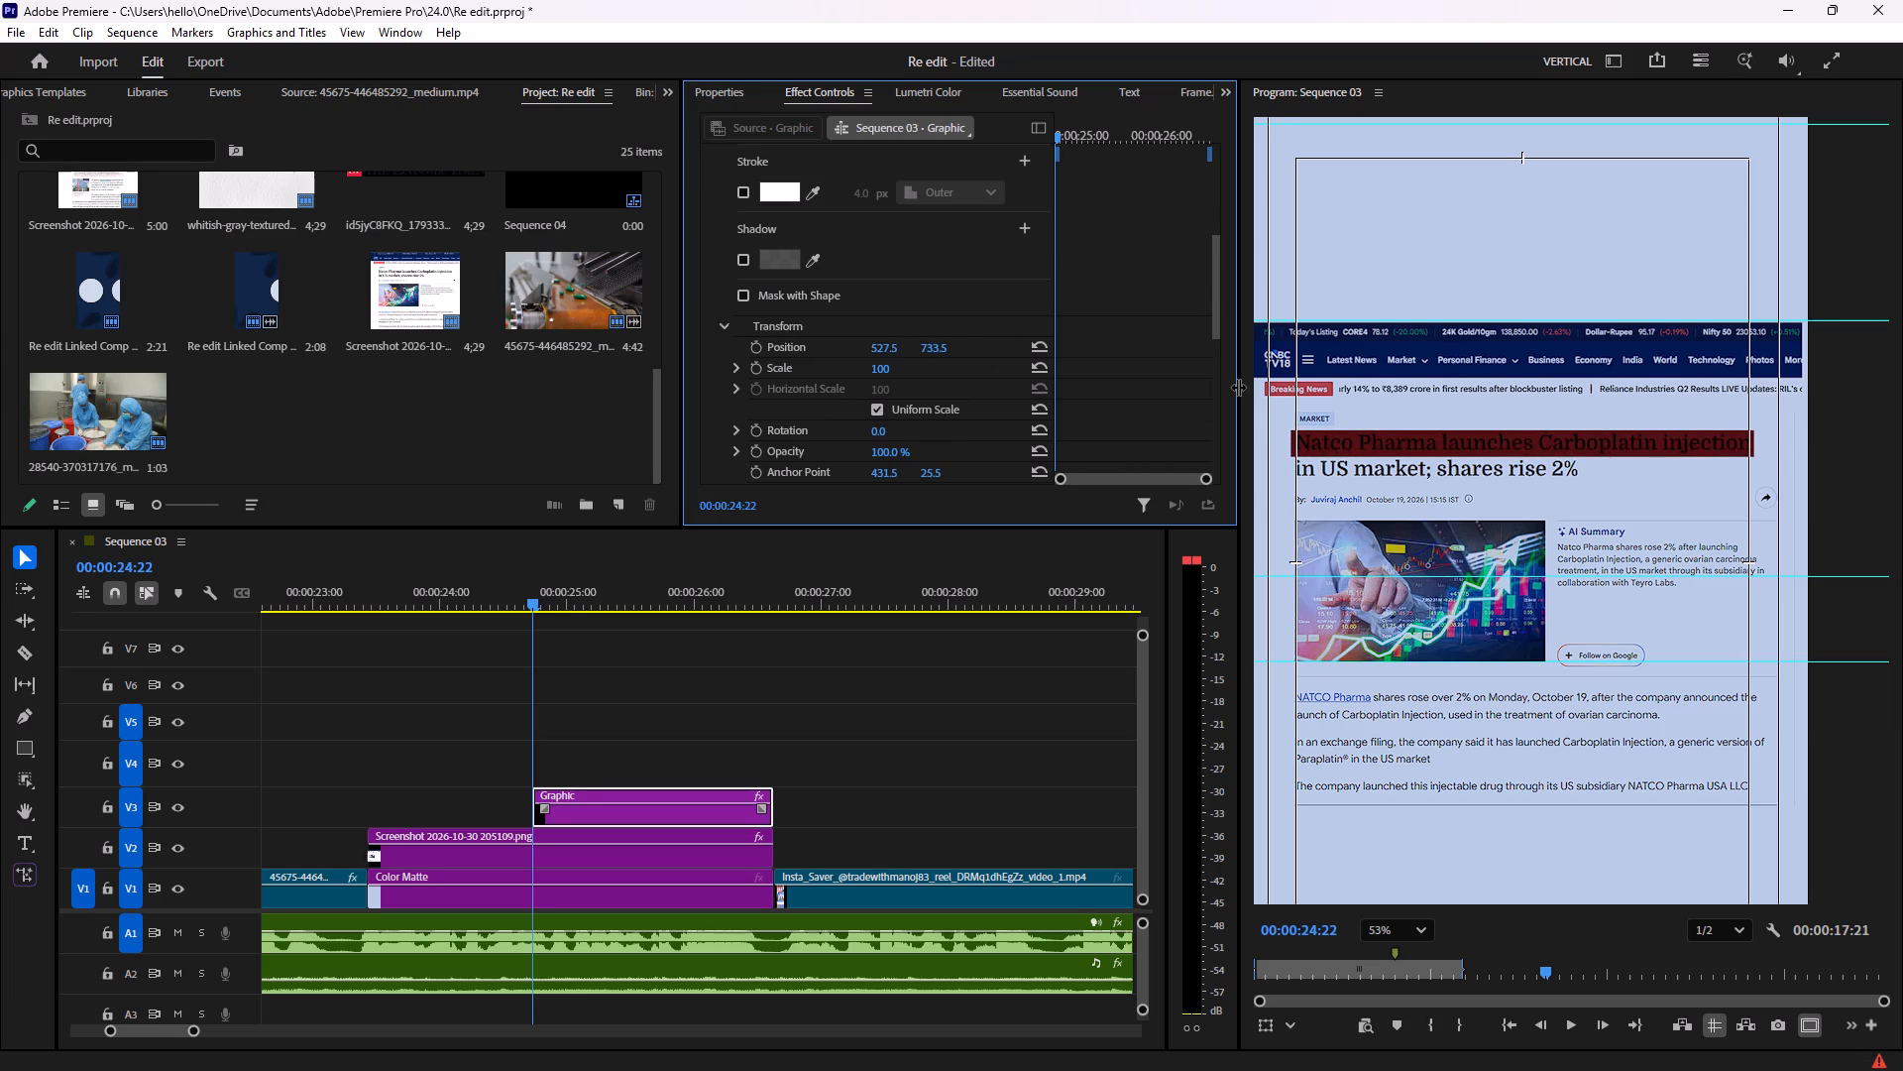
Change the fill of the V3 headline highlight rectangle from its shape appearance settings to bright yellow, about #DFF209.
{"action": "scroll", "coordinate": [1651, 478], "scroll_direction": "up", "scroll_amount": 1}
{"action": "scroll", "coordinate": [1651, 480], "scroll_direction": "down", "scroll_amount": 3}
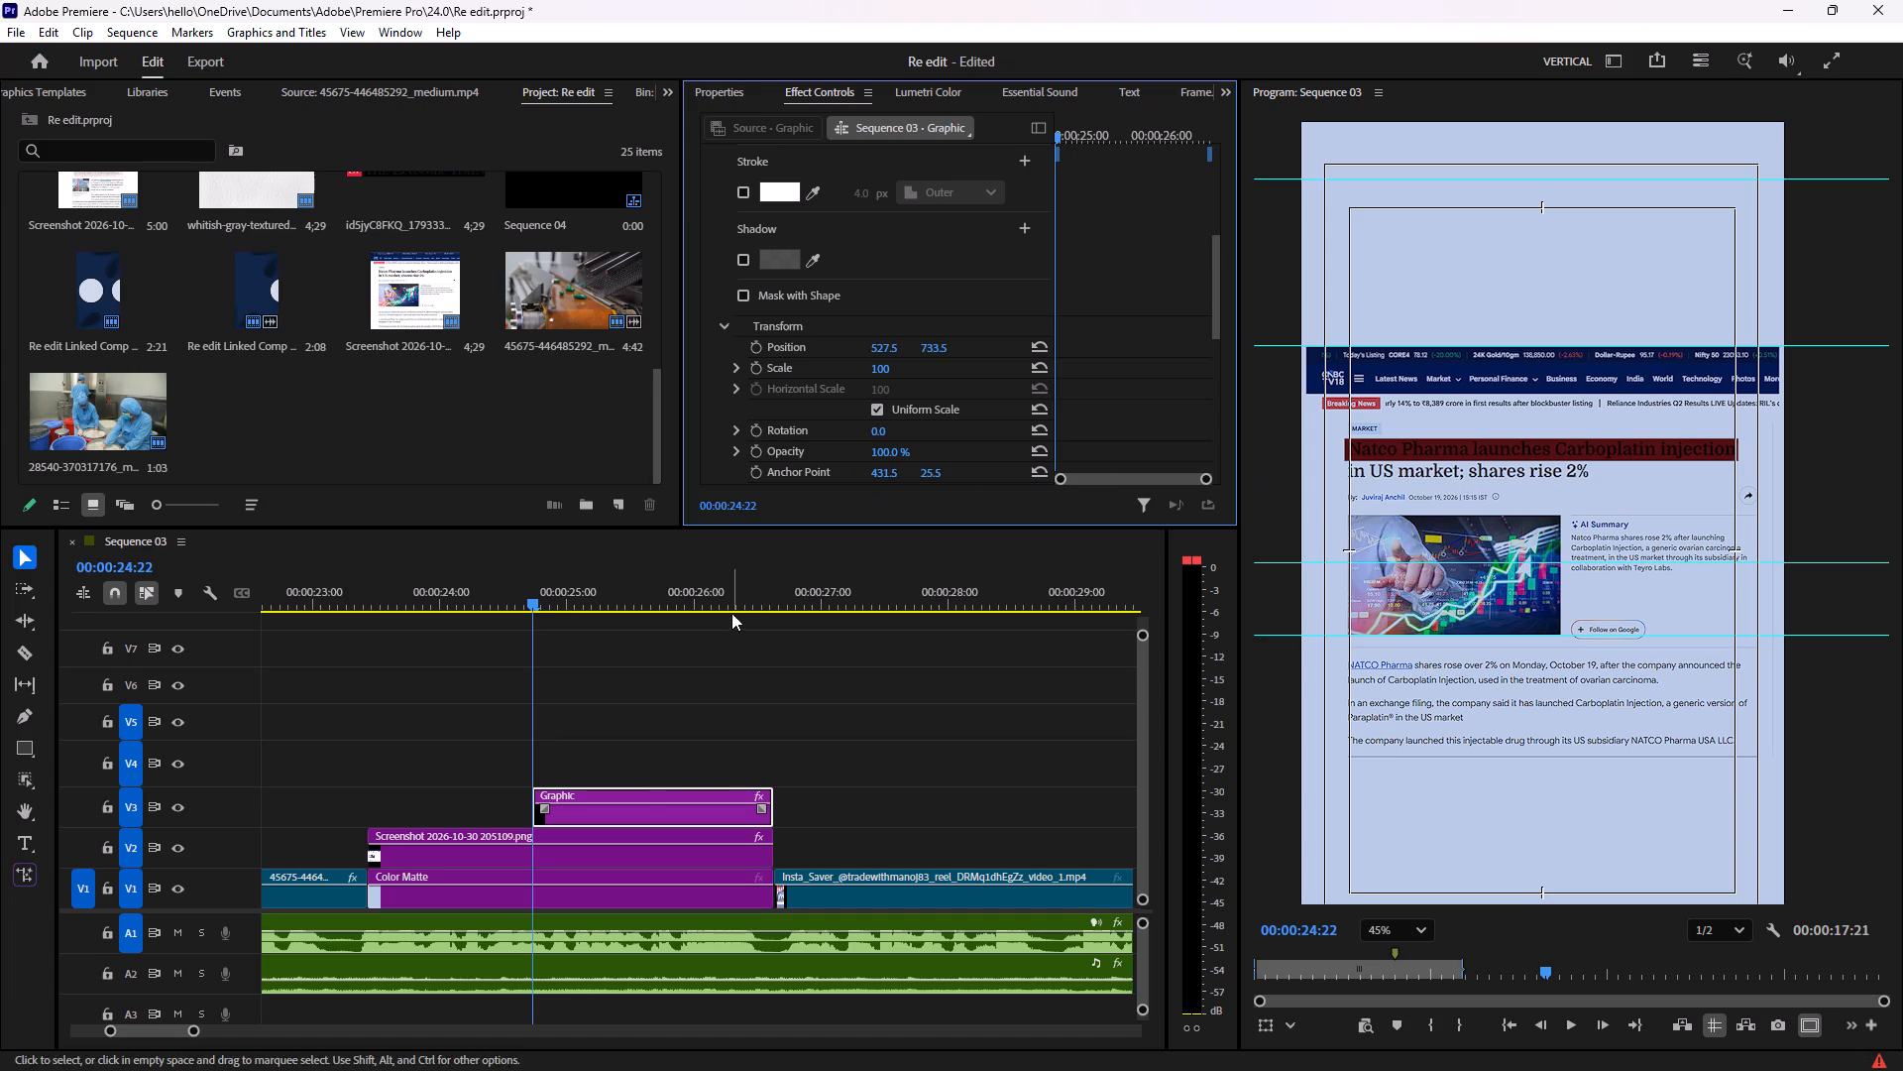
{"action": "scroll", "coordinate": [841, 253], "scroll_direction": "up", "scroll_amount": 5}
{"action": "left_click", "coordinate": [774, 222]}
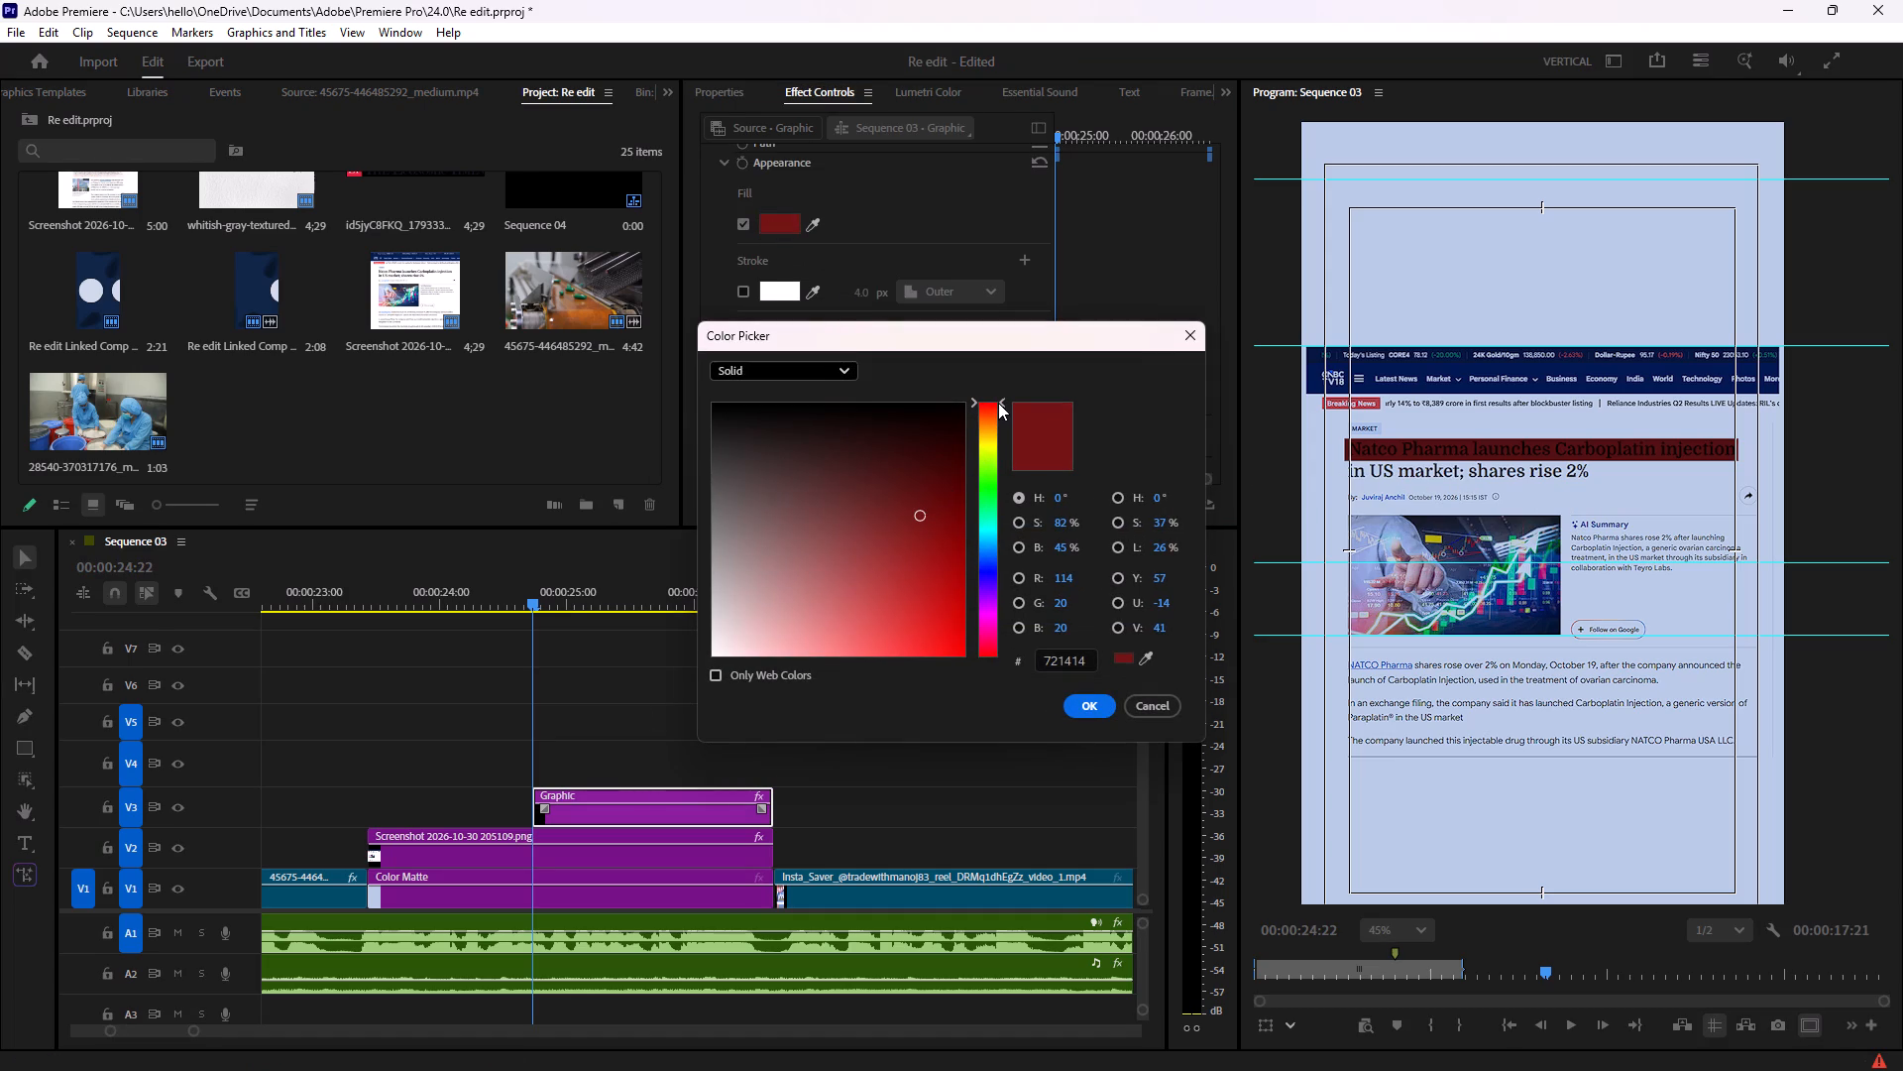
{"action": "left_click_drag", "start_coordinate": [1000, 401], "coordinate": [994, 447]}
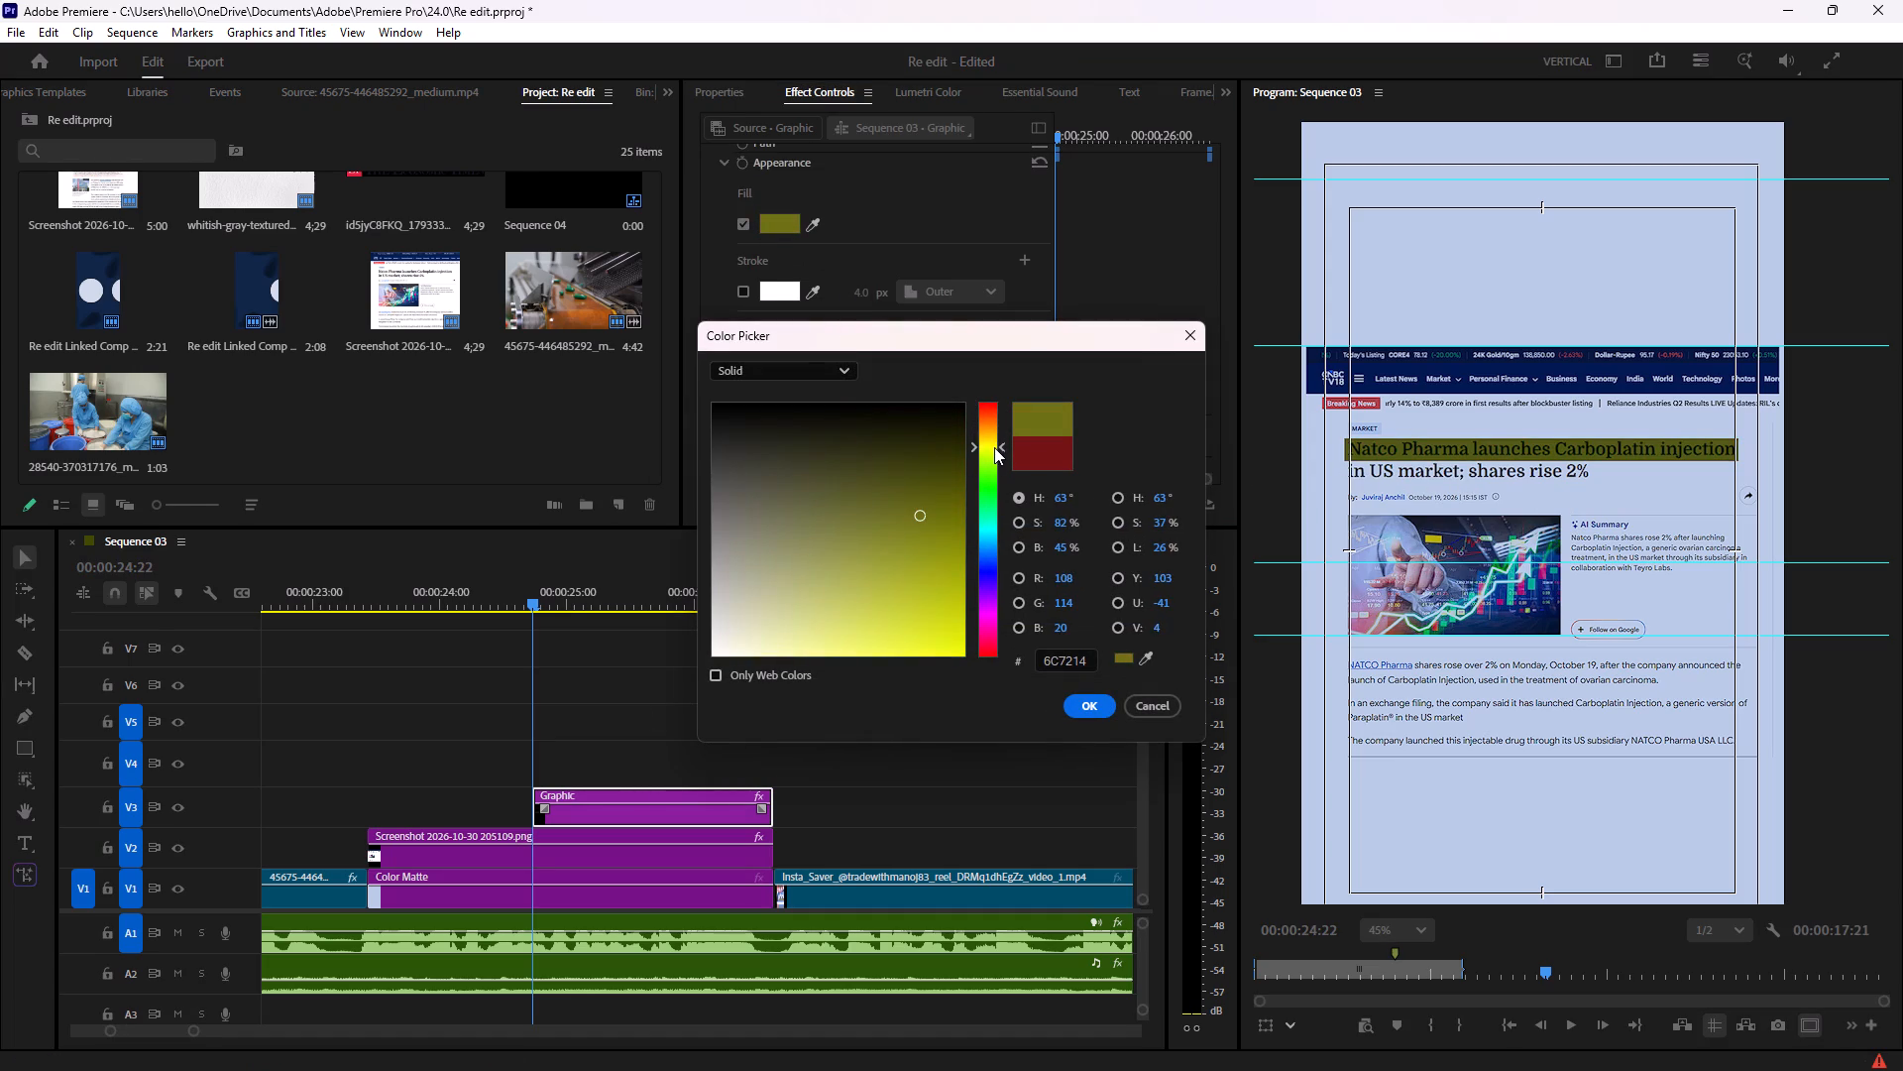
{"action": "left_click_drag", "start_coordinate": [994, 447], "coordinate": [997, 417]}
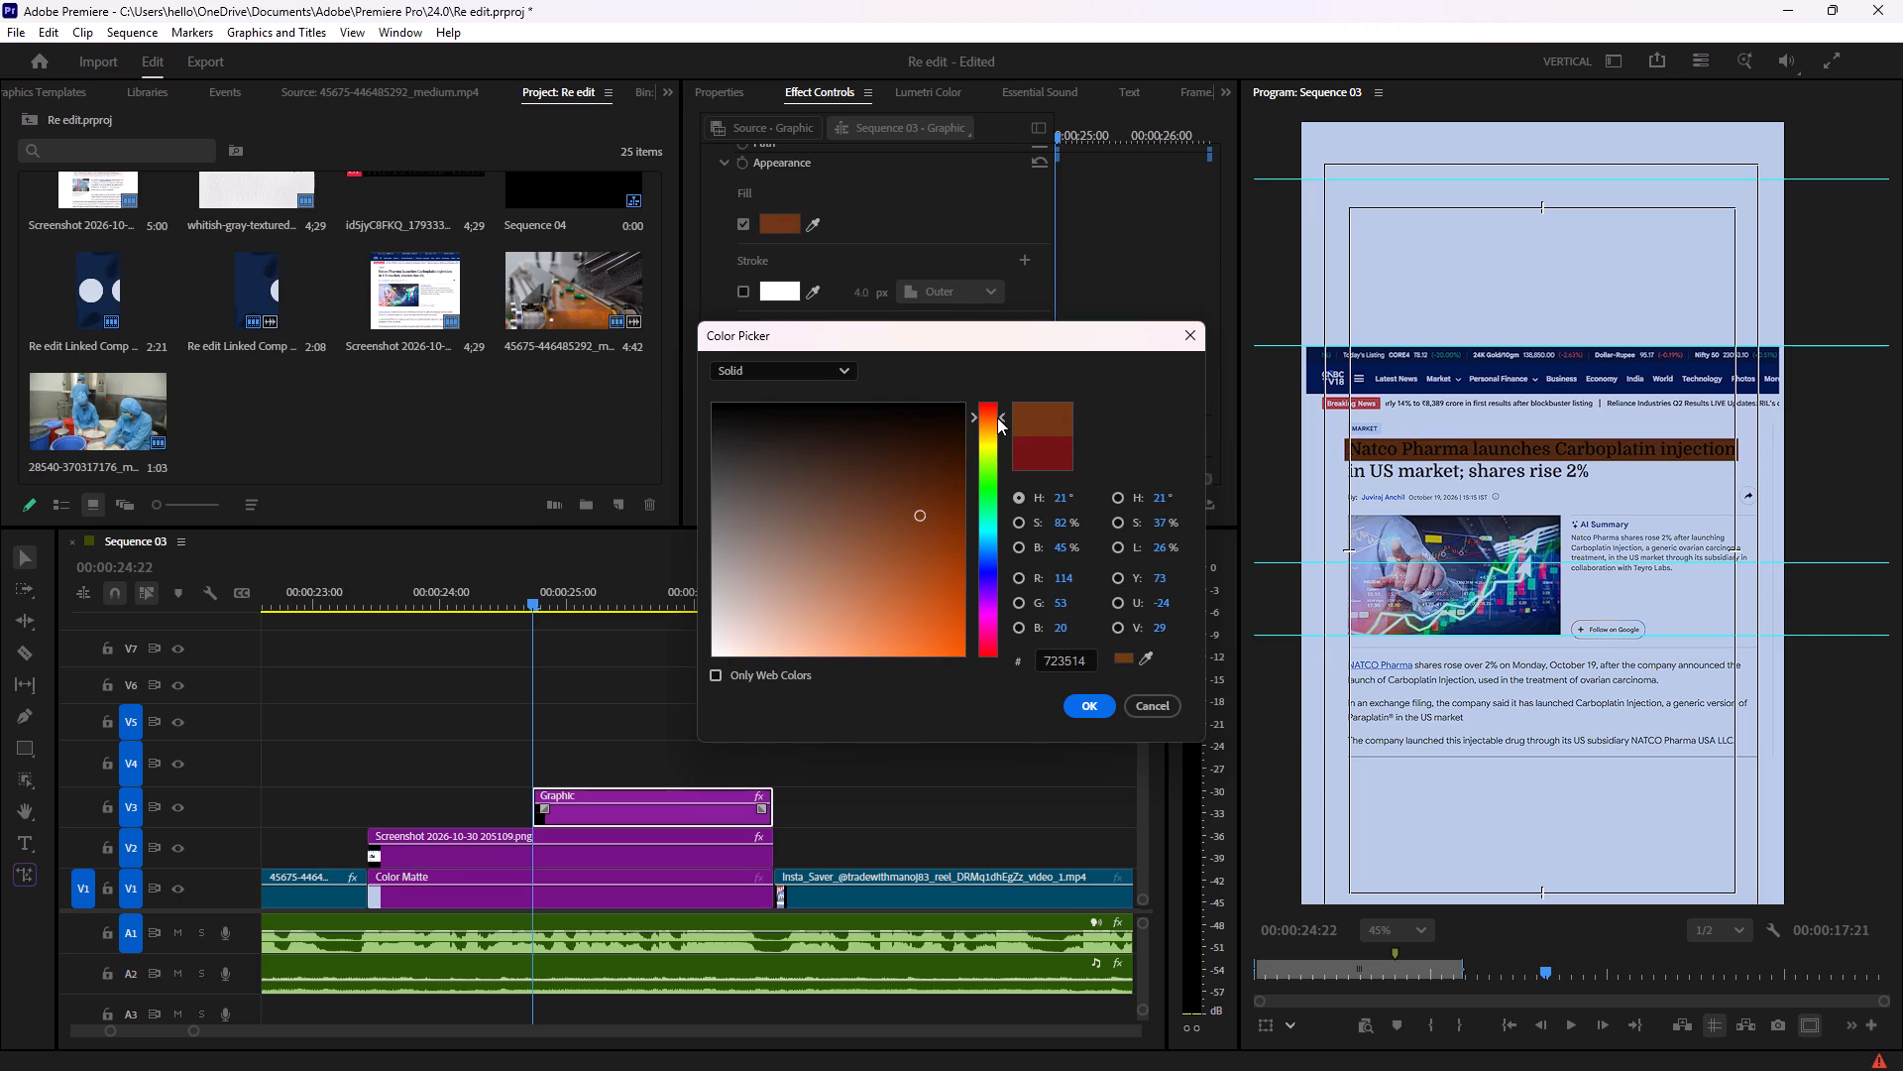
{"action": "left_click_drag", "start_coordinate": [997, 417], "coordinate": [993, 448]}
{"action": "left_click_drag", "start_coordinate": [926, 519], "coordinate": [930, 606]}
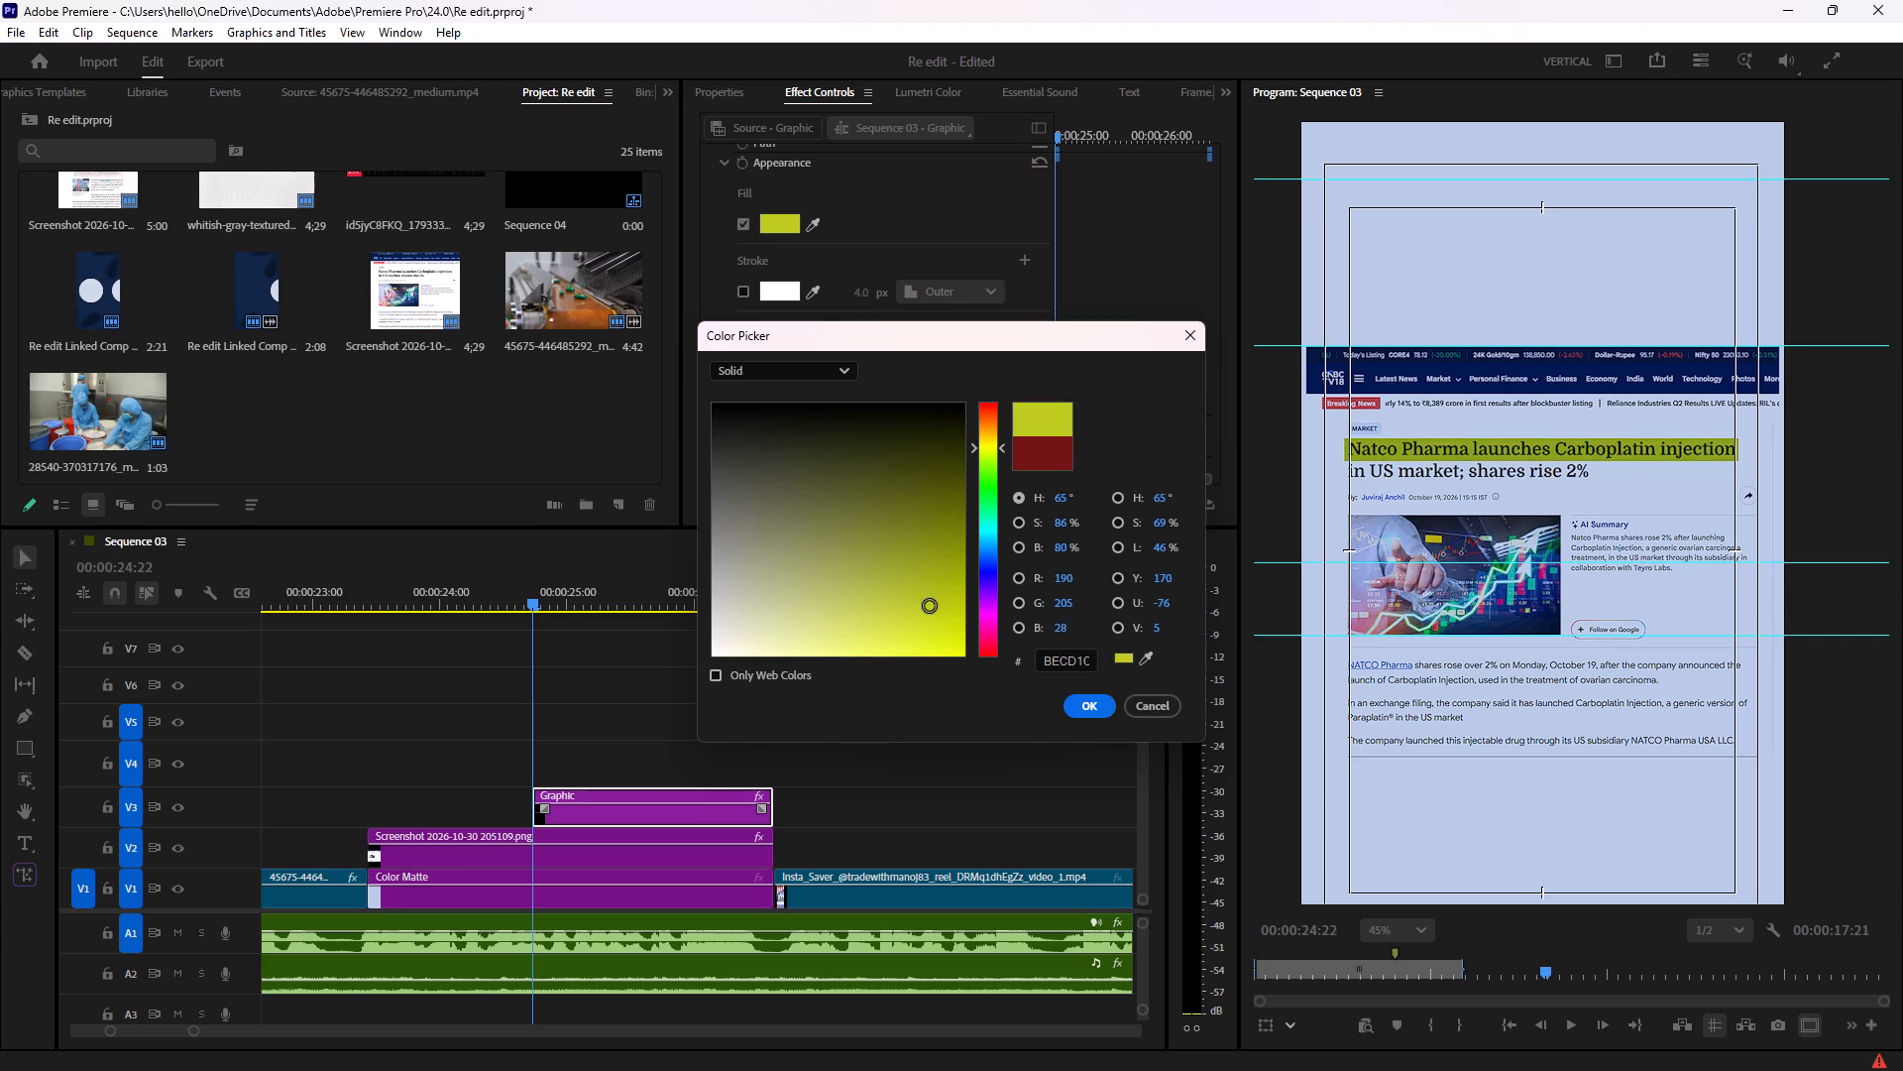
{"action": "left_click_drag", "start_coordinate": [930, 606], "coordinate": [930, 611]}
{"action": "left_click_drag", "start_coordinate": [925, 604], "coordinate": [954, 643]}
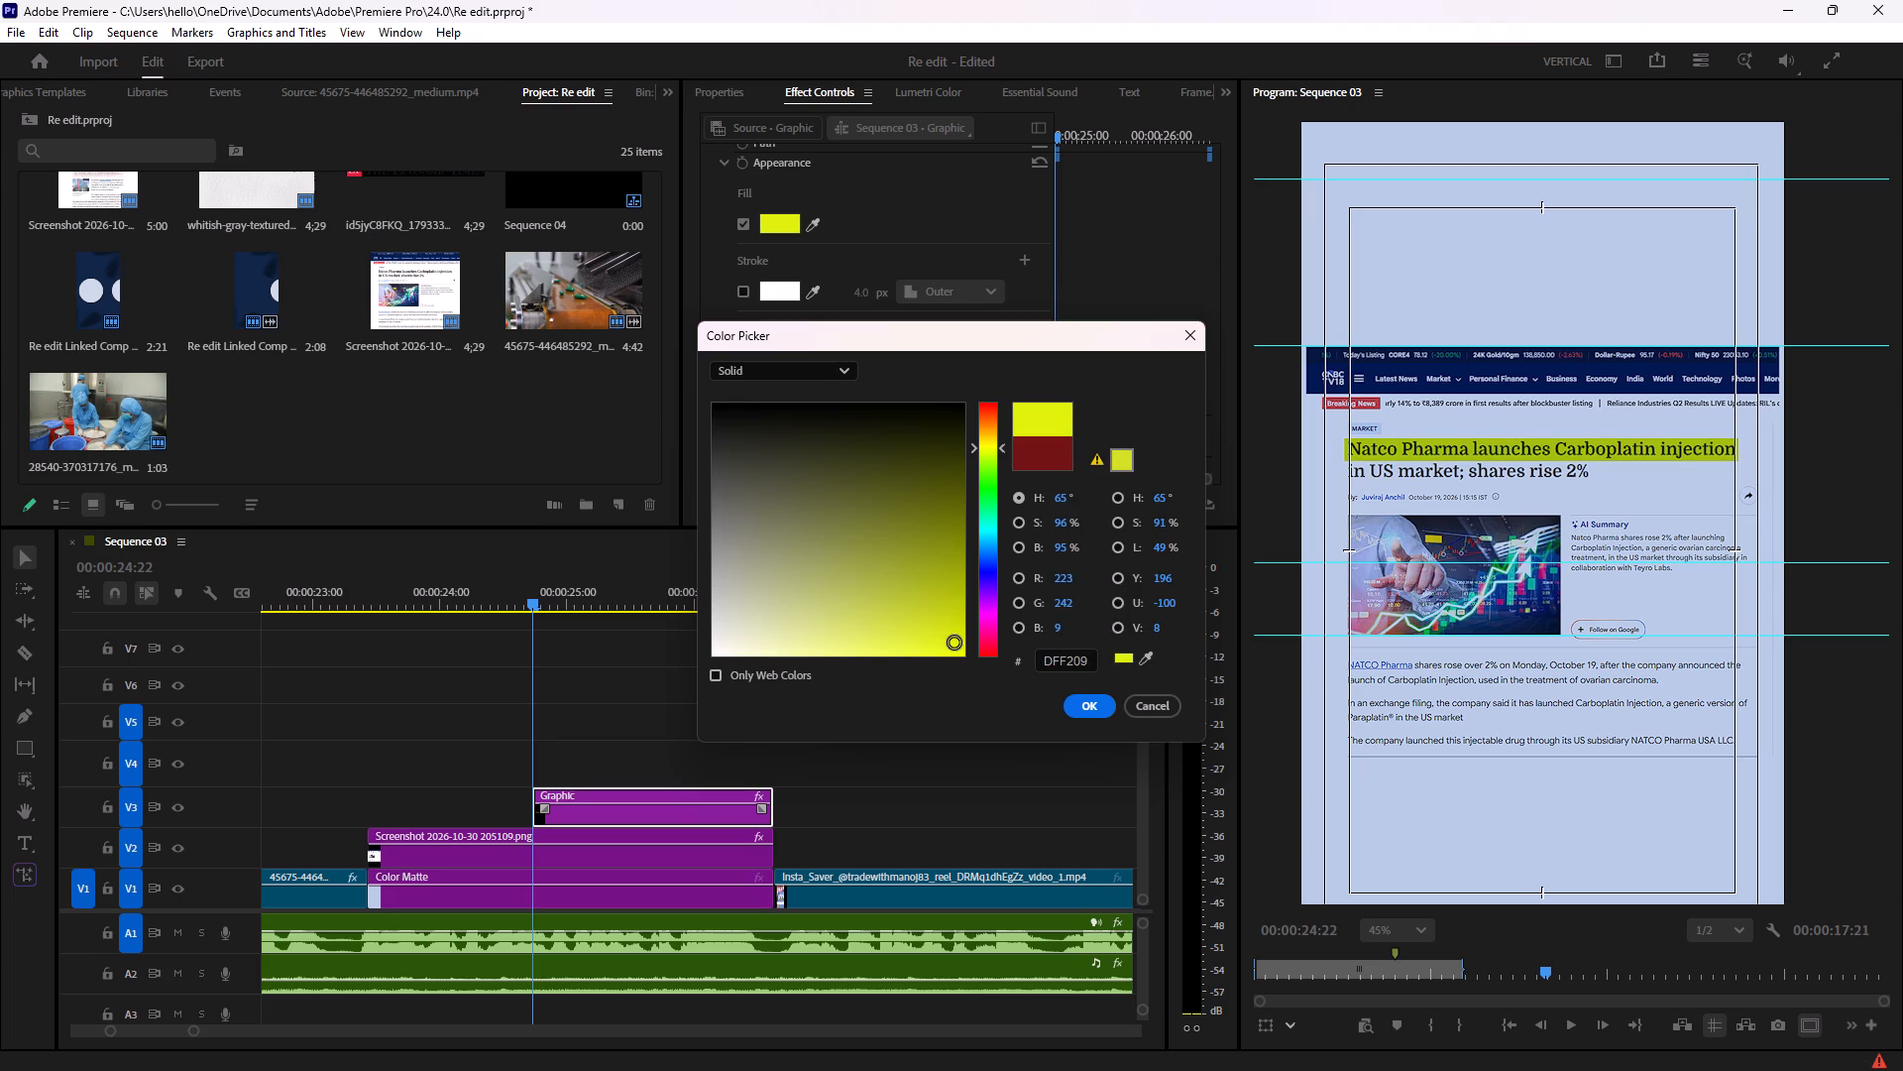
{"action": "left_click_drag", "start_coordinate": [954, 643], "coordinate": [959, 638]}
{"action": "left_click", "coordinate": [1087, 701]}
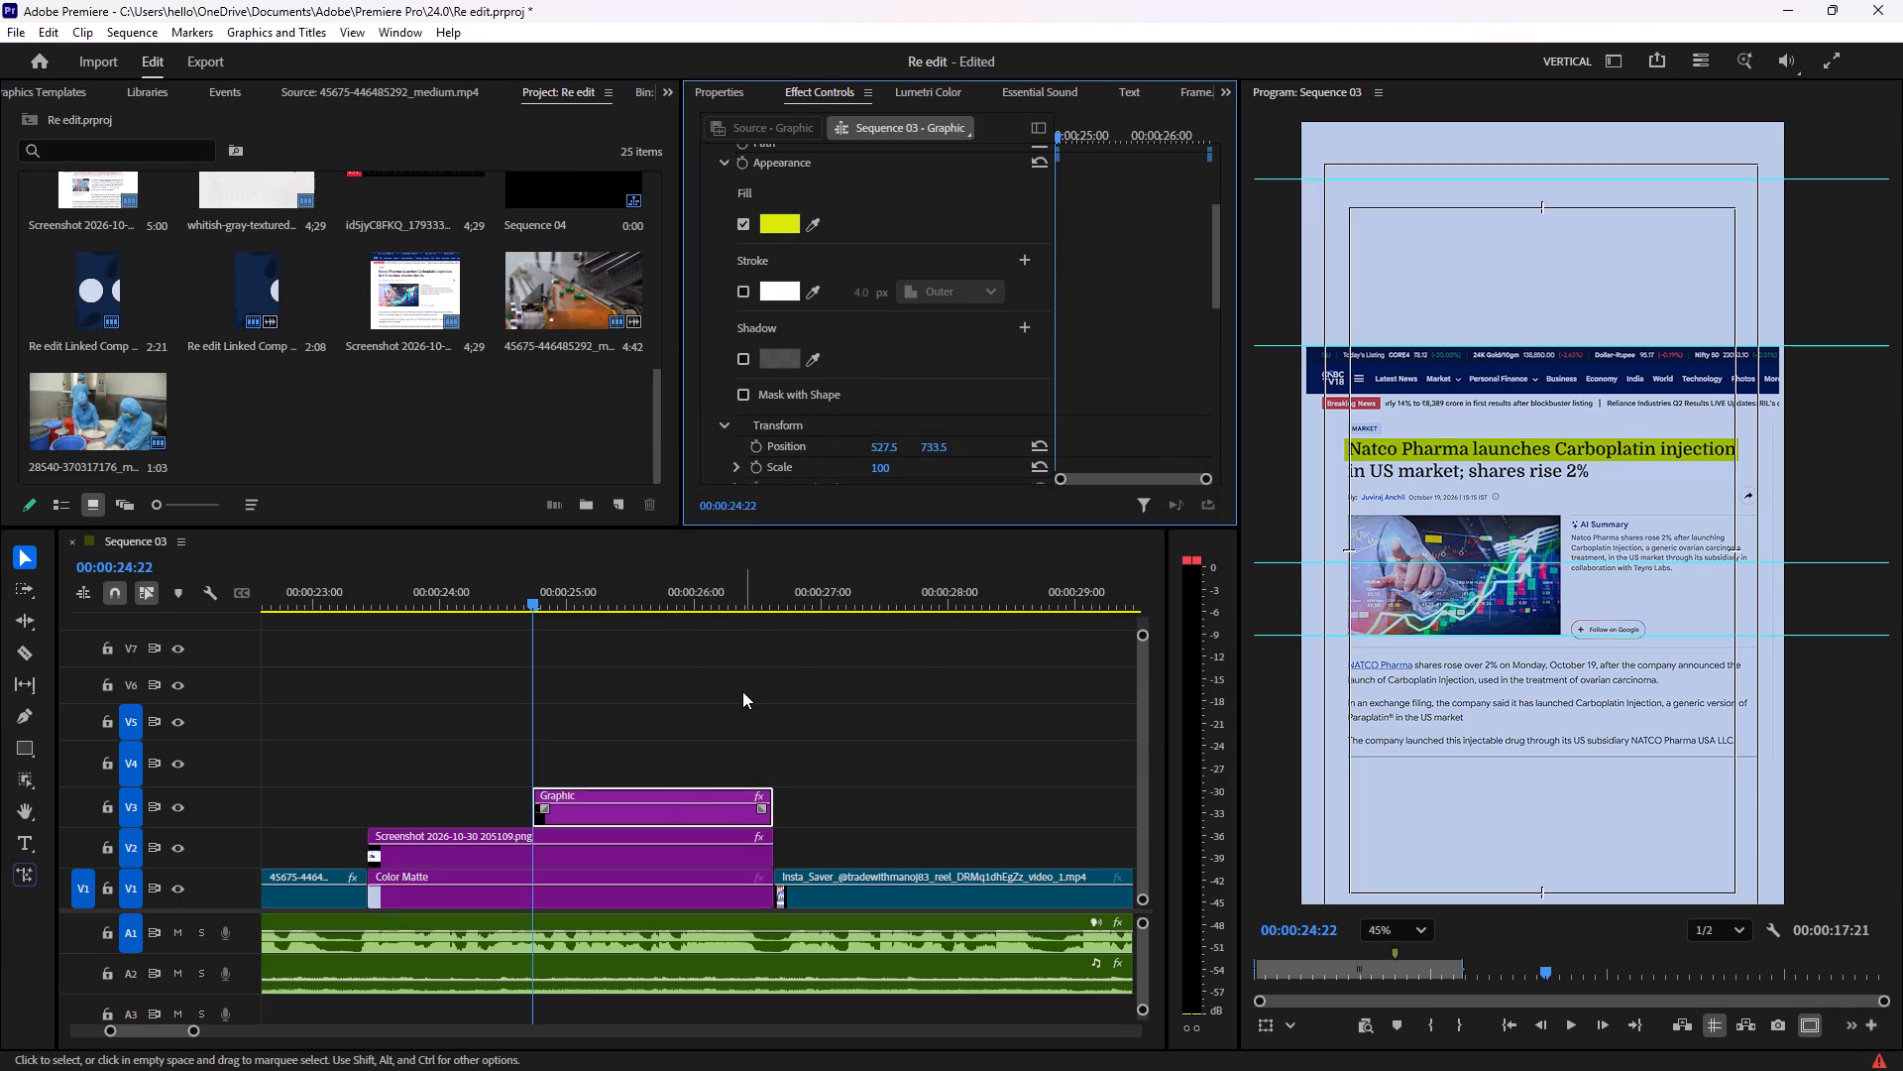
Draw a new rectangle over the headline's second line, "in US market; shares rise 2%", as a separate graphic clip.
{"action": "left_click", "coordinate": [760, 727]}
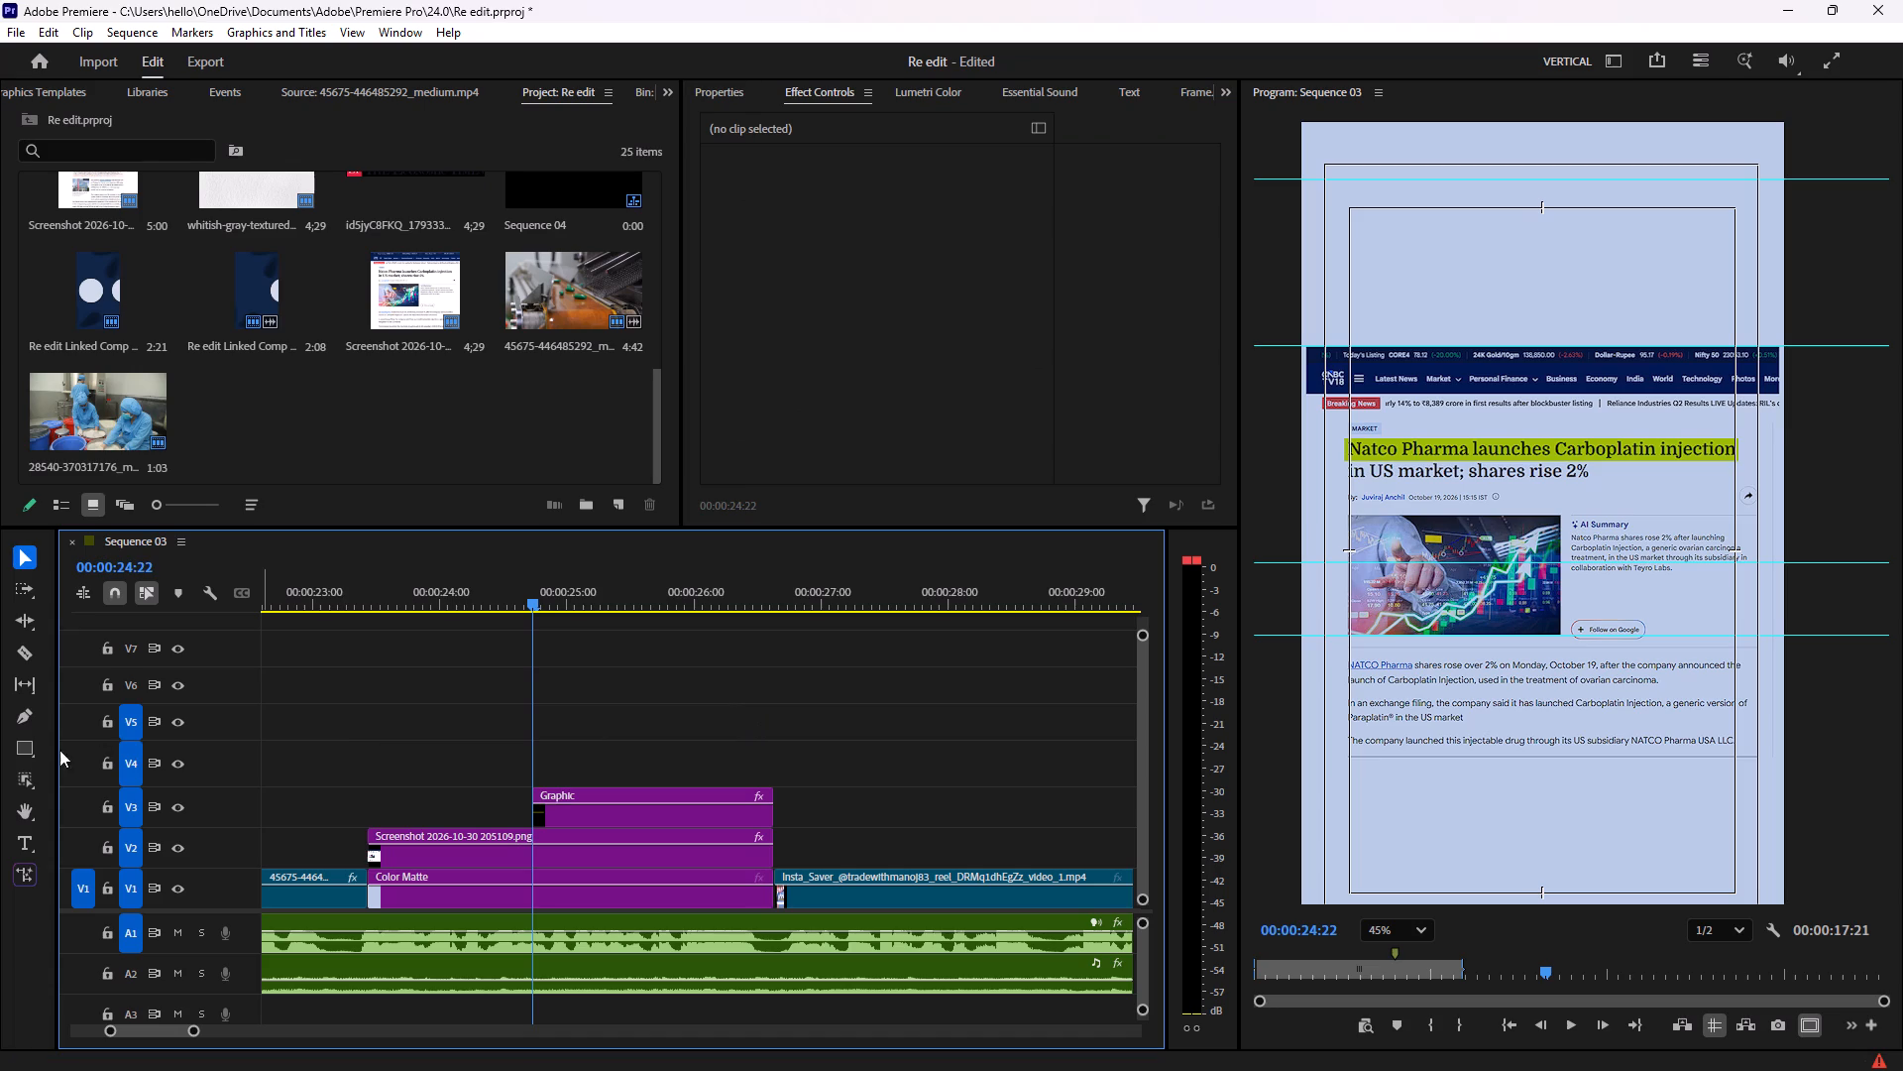
{"action": "left_click", "coordinate": [25, 750]}
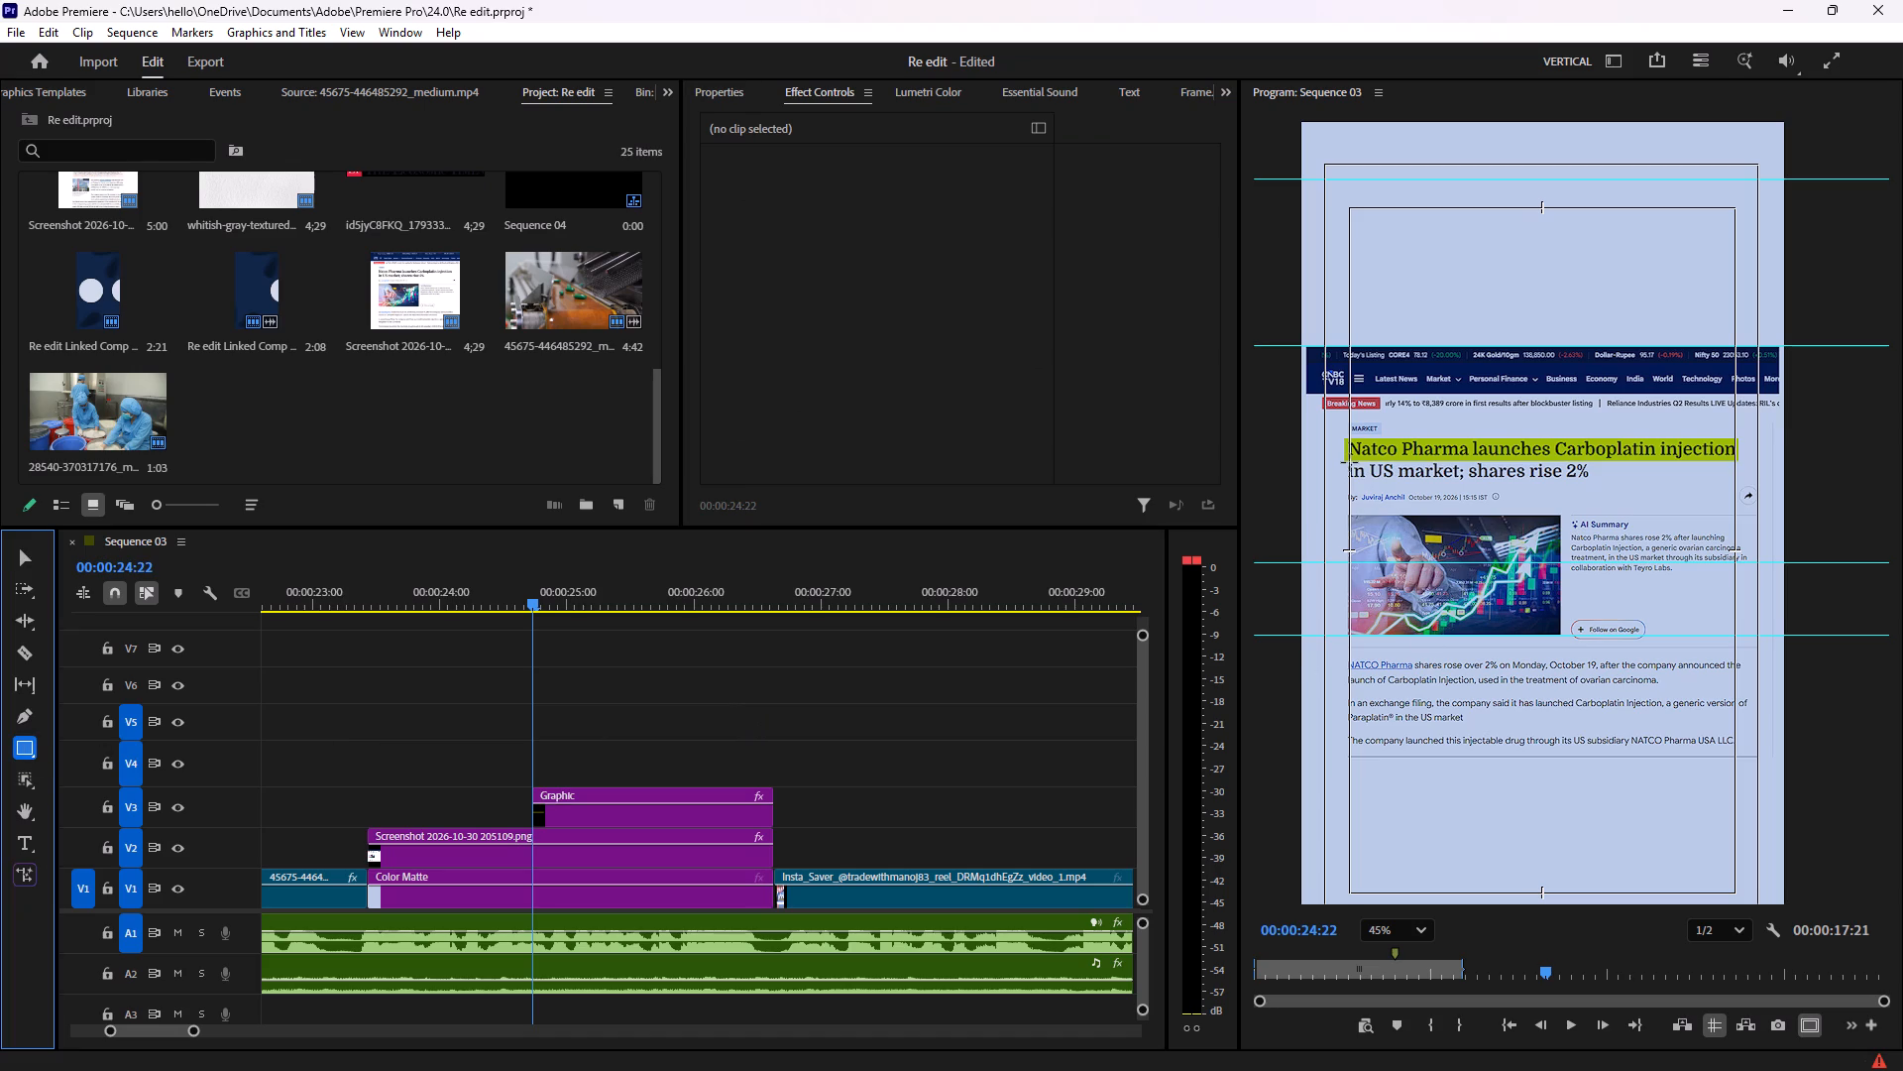
{"action": "left_click_drag", "start_coordinate": [1349, 465], "coordinate": [1544, 485]}
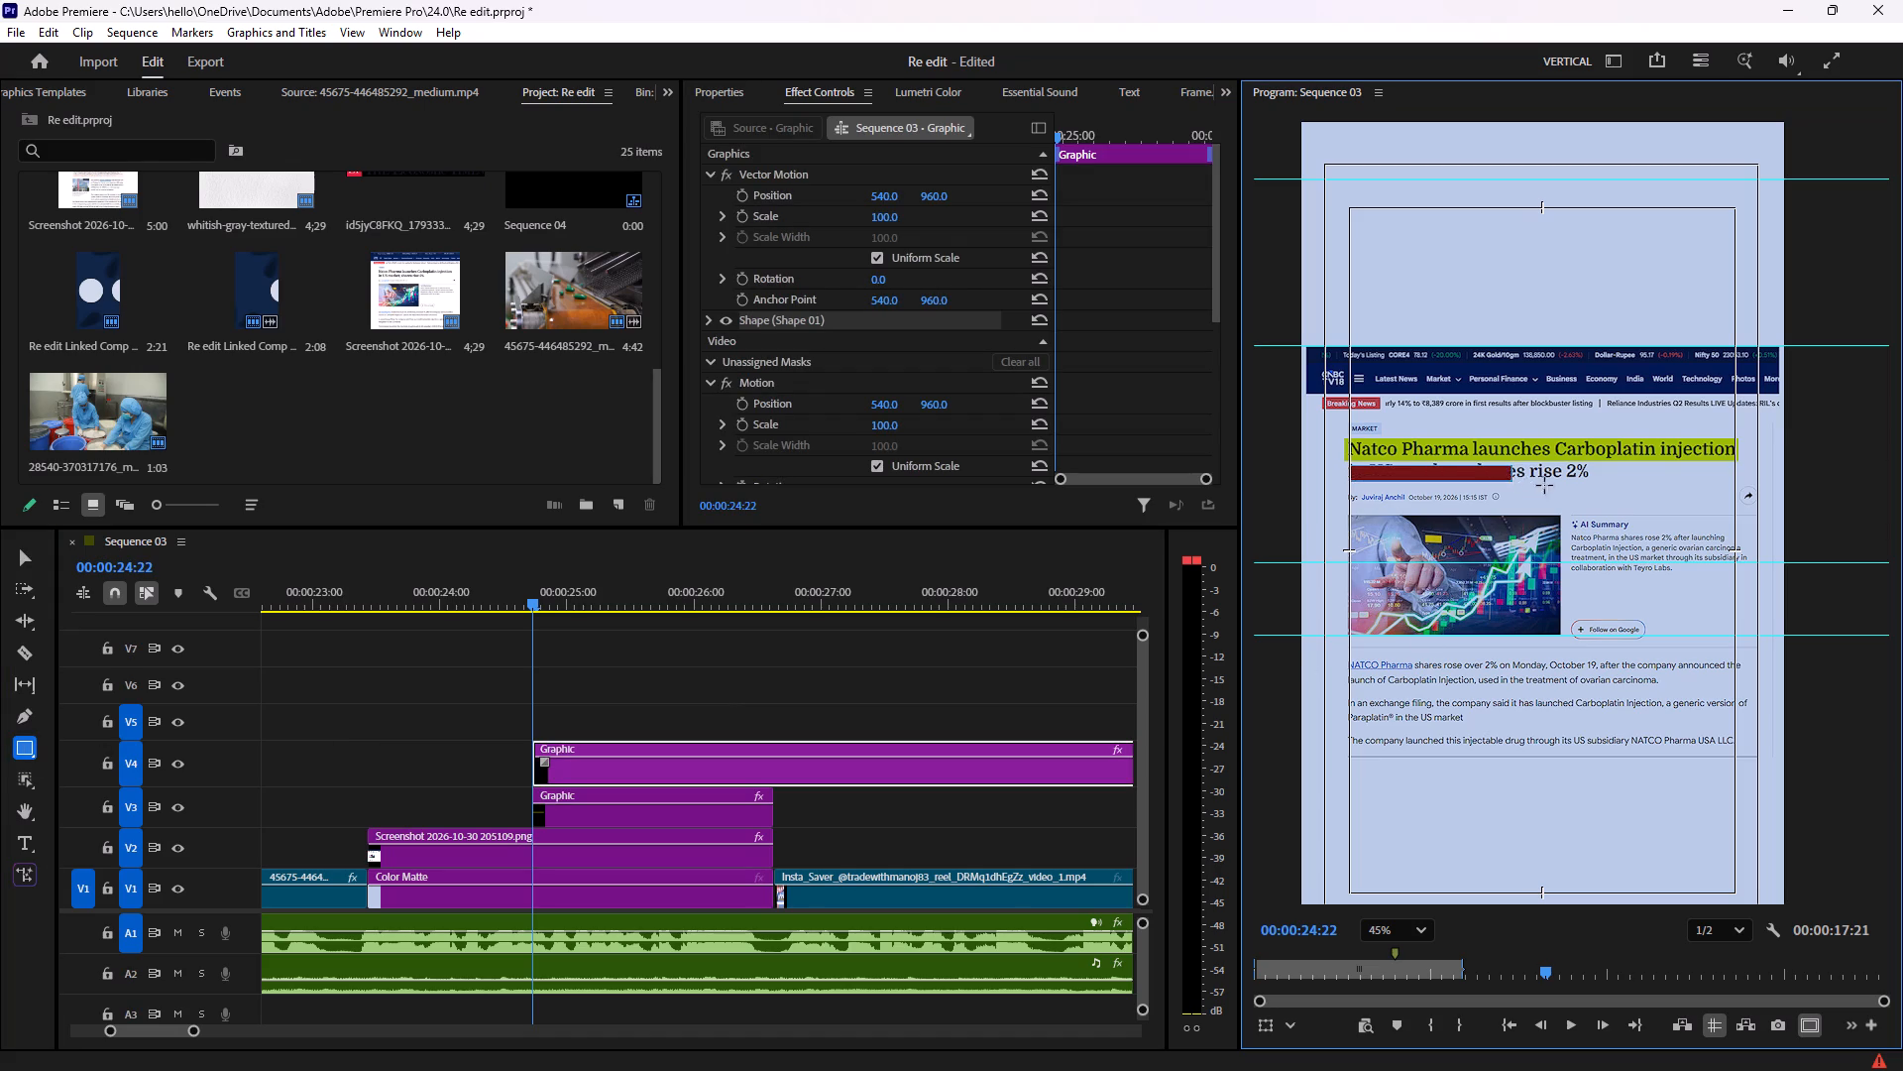
{"action": "left_click_drag", "start_coordinate": [1544, 485], "coordinate": [1599, 488]}
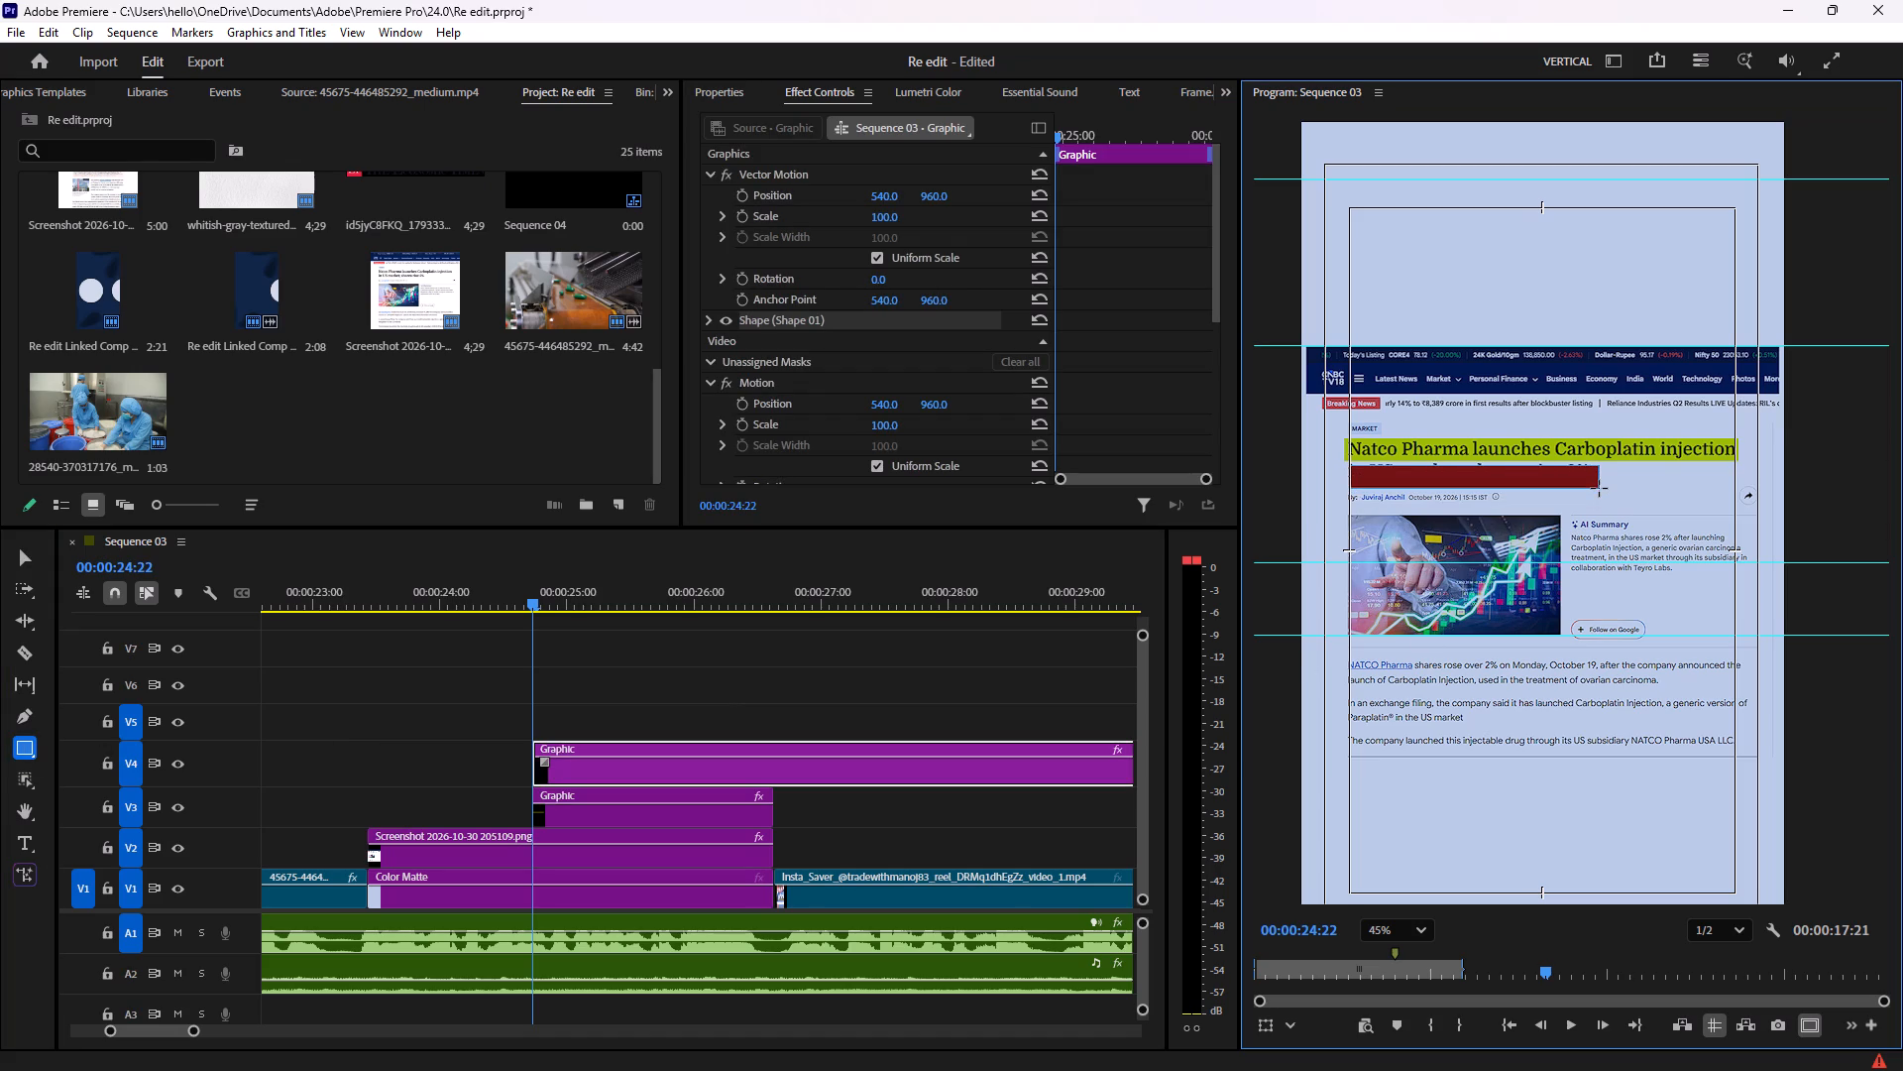
{"action": "left_click_drag", "start_coordinate": [1599, 488], "coordinate": [1608, 488]}
Cut the new V4 graphic clip where the V3 graphic ends and delete the excess portion after the cut.
{"action": "key", "text": "c"}
{"action": "left_click", "coordinate": [774, 763]}
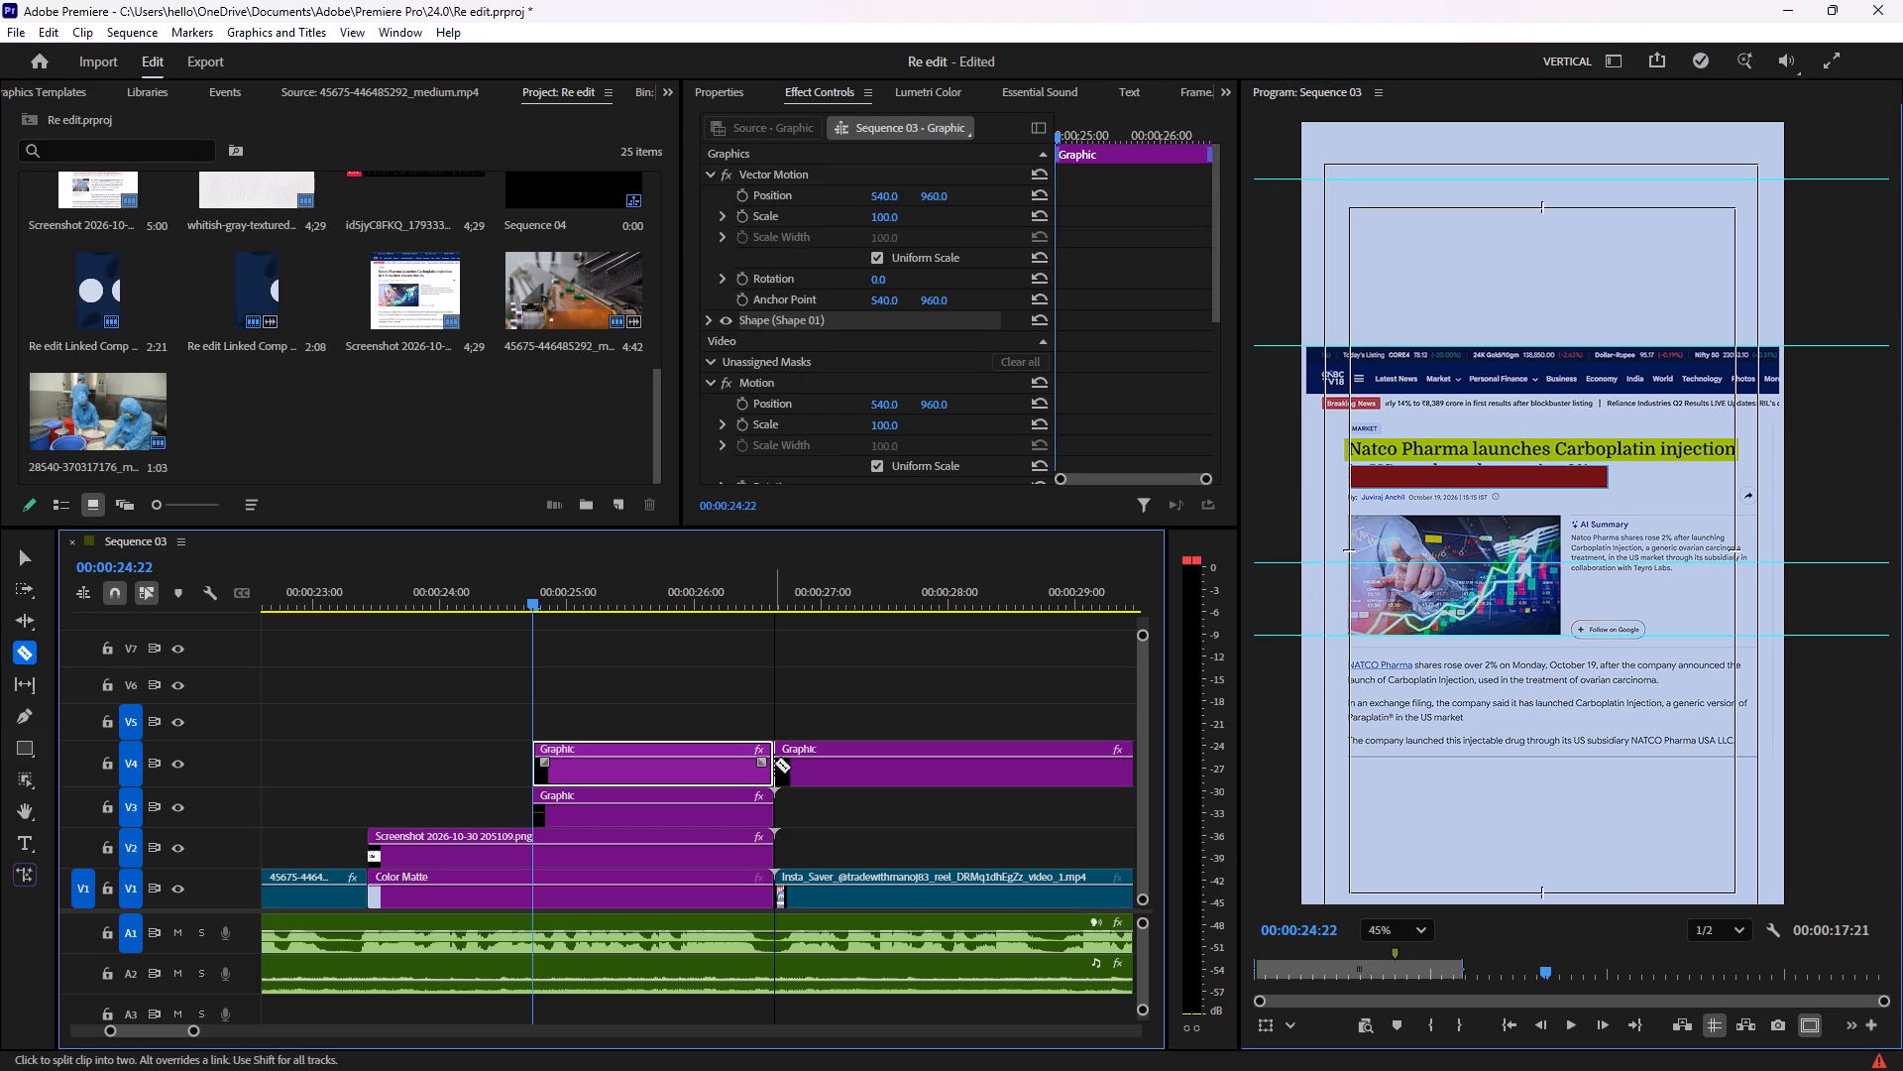
{"action": "key", "text": "v"}
{"action": "left_click", "coordinate": [842, 763]}
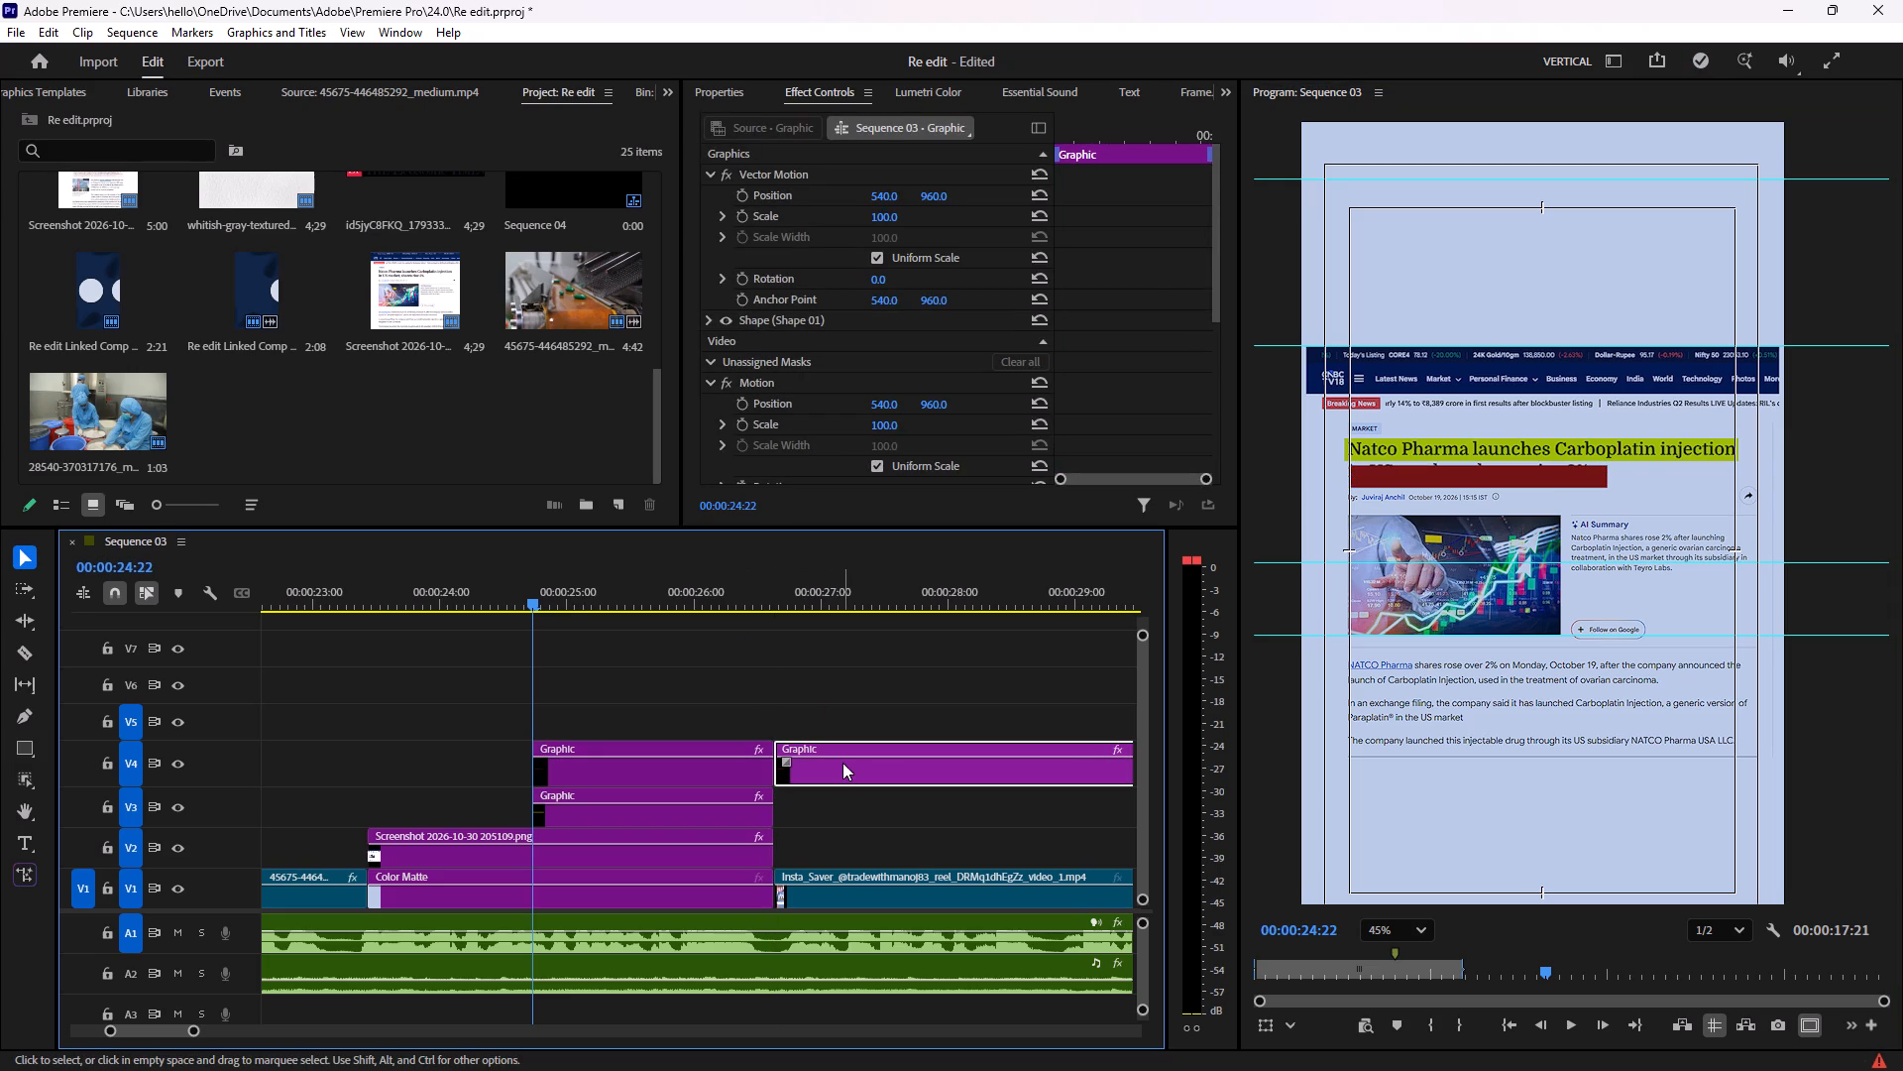
{"action": "key", "text": "BackSpace"}
Shift the V4 rectangle horizontally by setting its Vector Motion Position X to 534.
{"action": "left_click", "coordinate": [680, 767]}
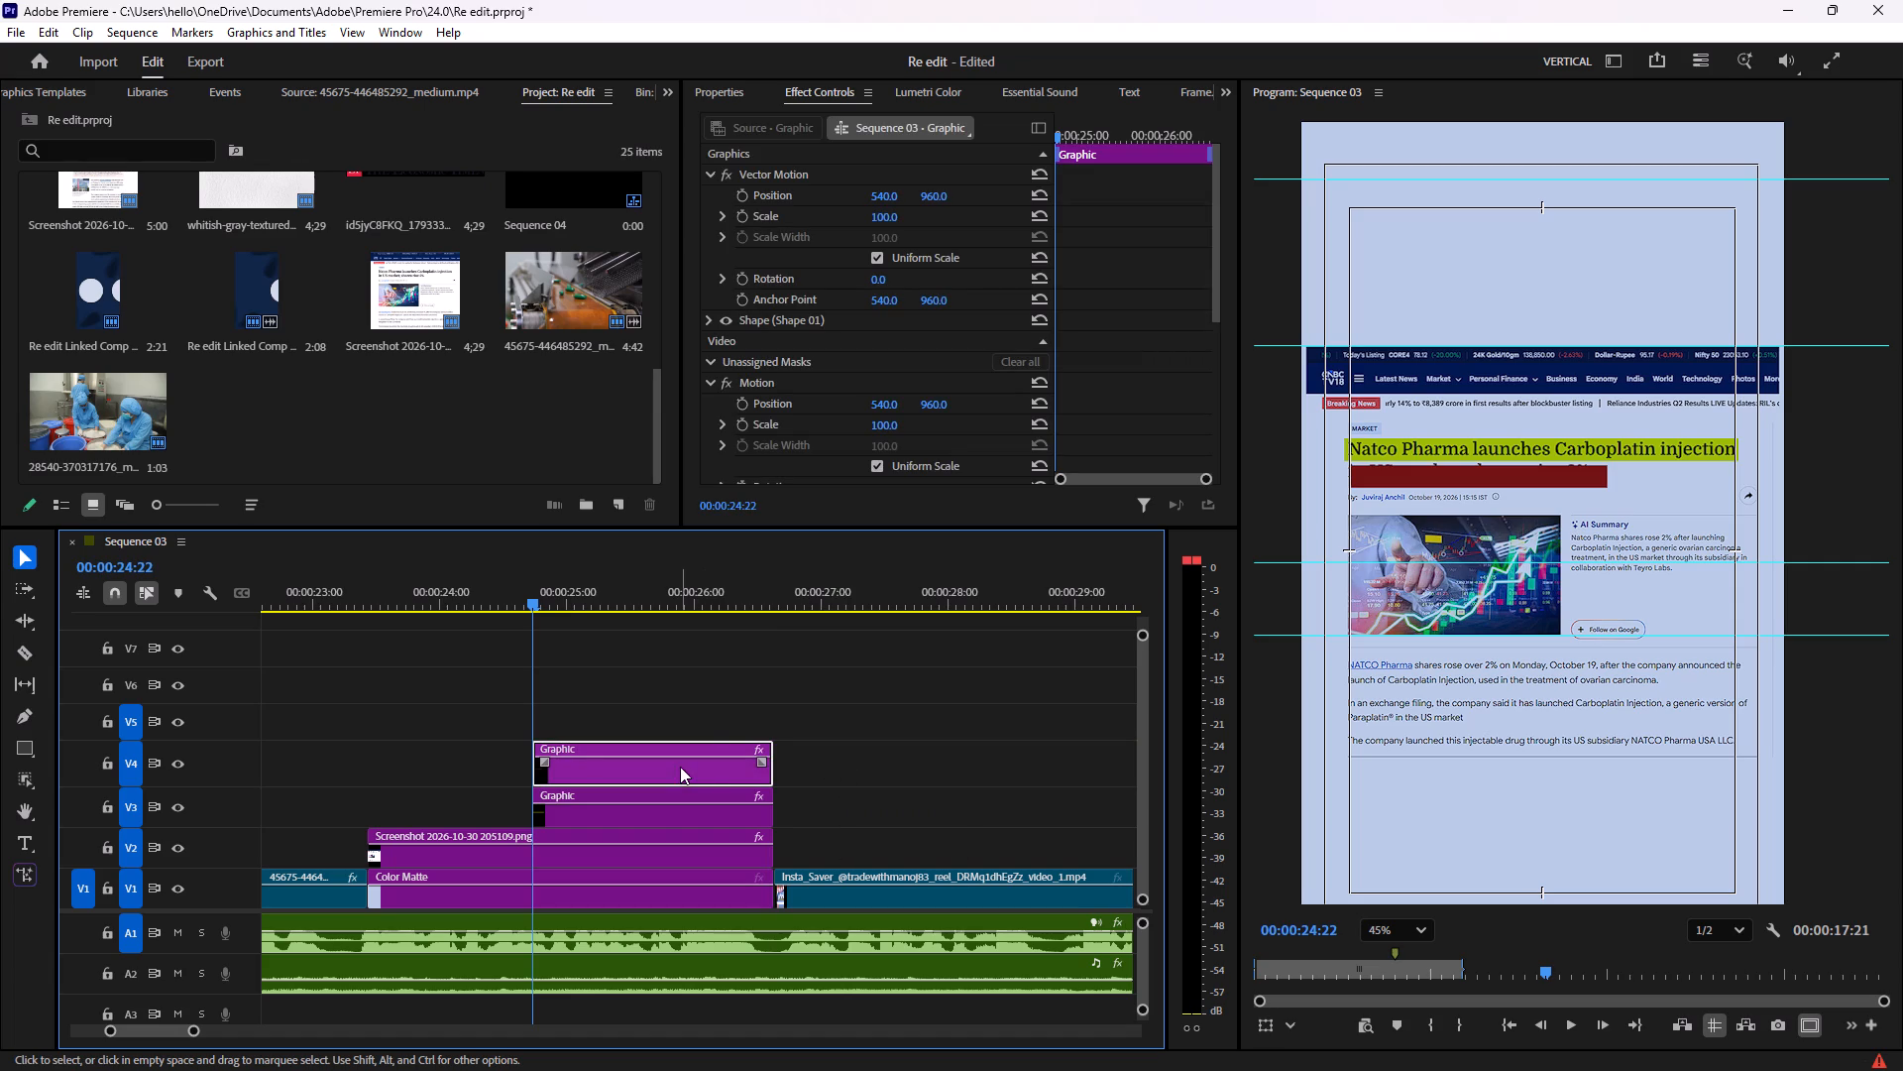
{"action": "left_click", "coordinate": [895, 194]}
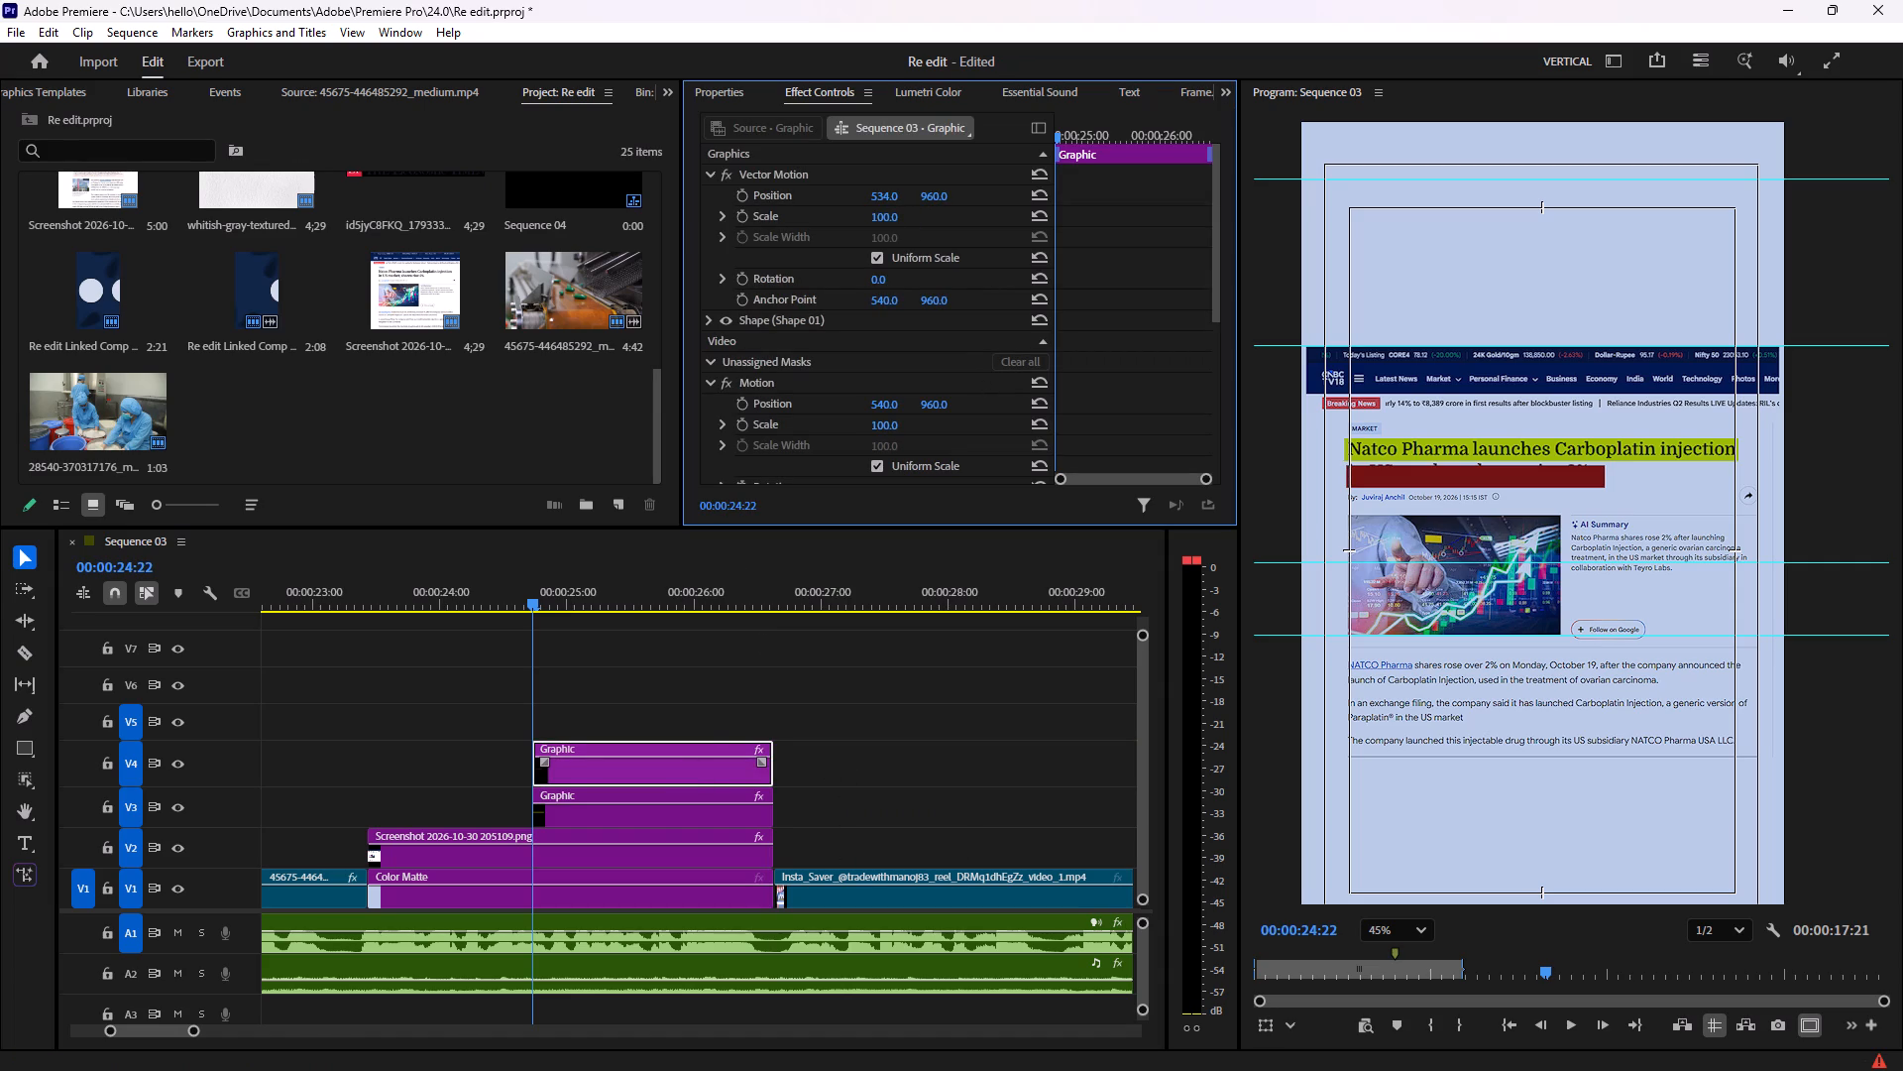
Reposition the V4 rectangle in the preview so its left edge lines up with the yellow highlight, directly beneath it.
{"action": "scroll", "coordinate": [1454, 459], "scroll_direction": "up", "scroll_amount": 4}
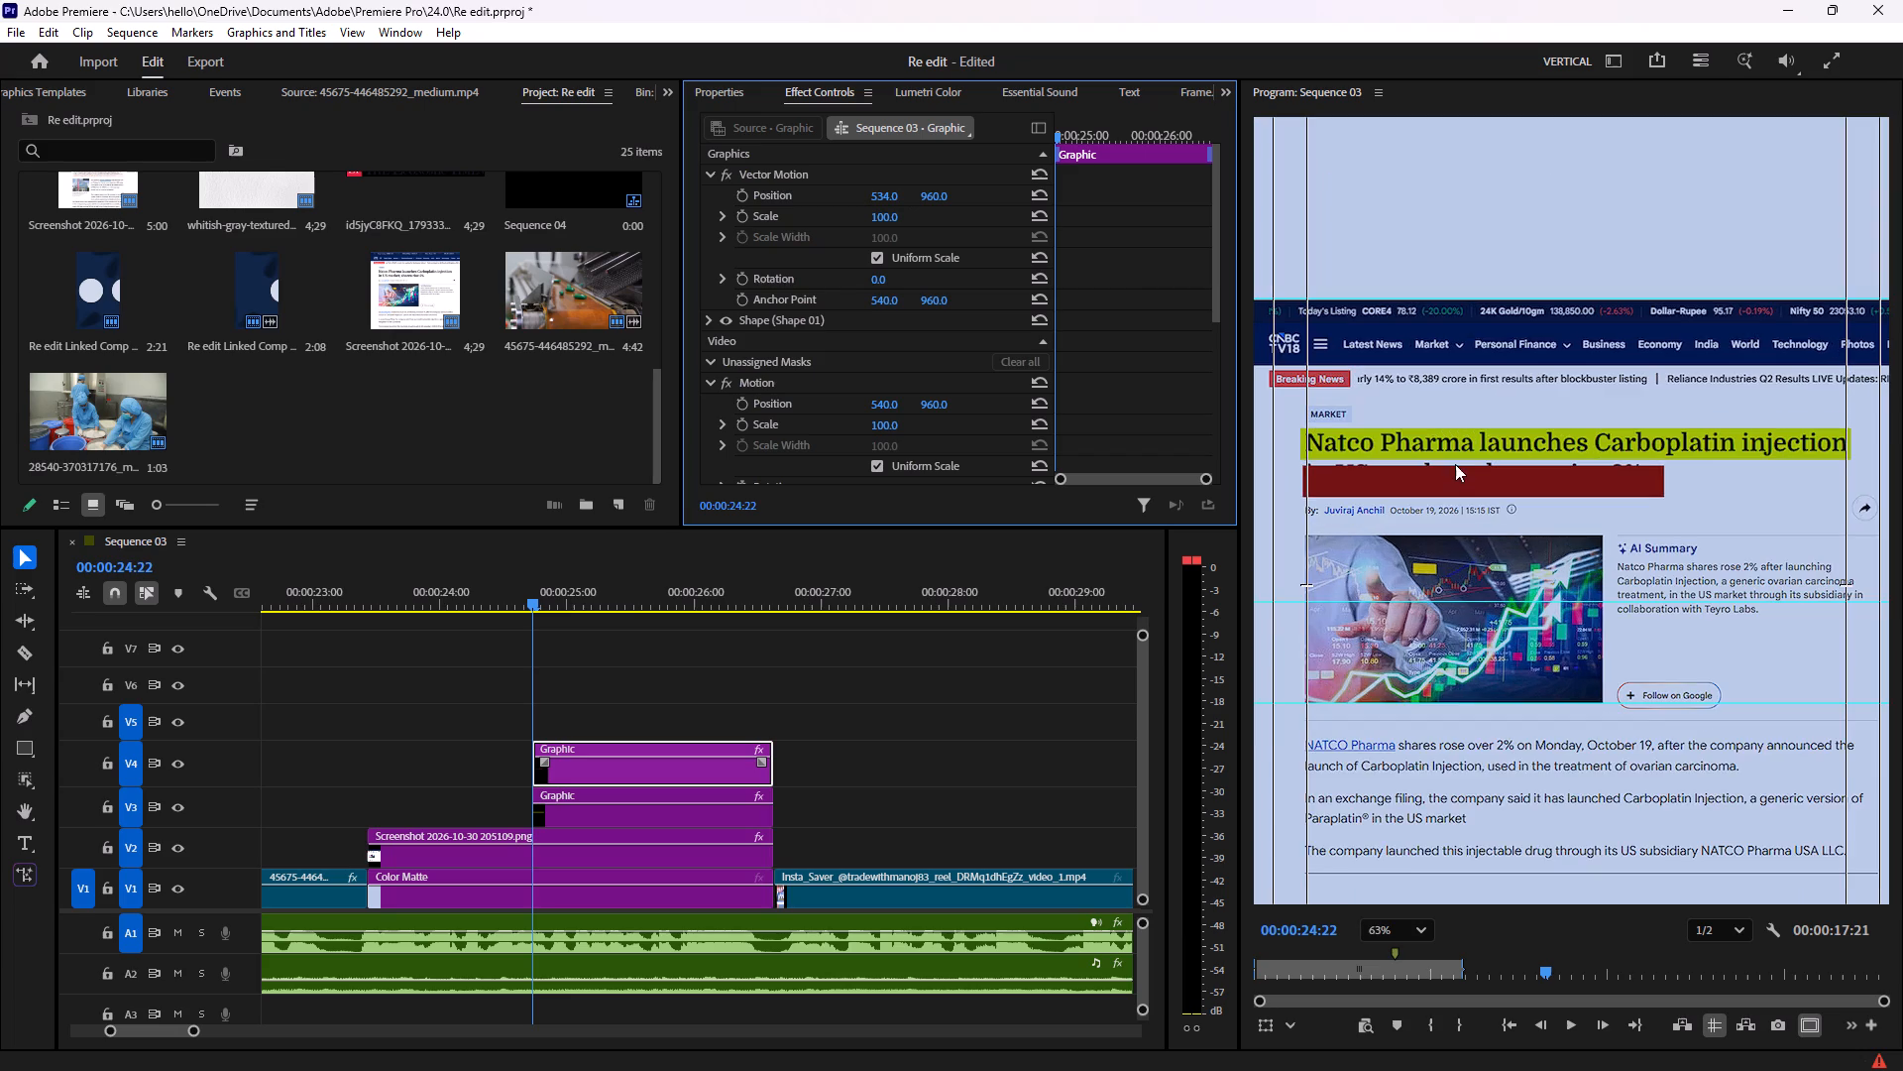
{"action": "scroll", "coordinate": [1457, 481], "scroll_direction": "up", "scroll_amount": 2}
{"action": "left_click", "coordinate": [1473, 482]}
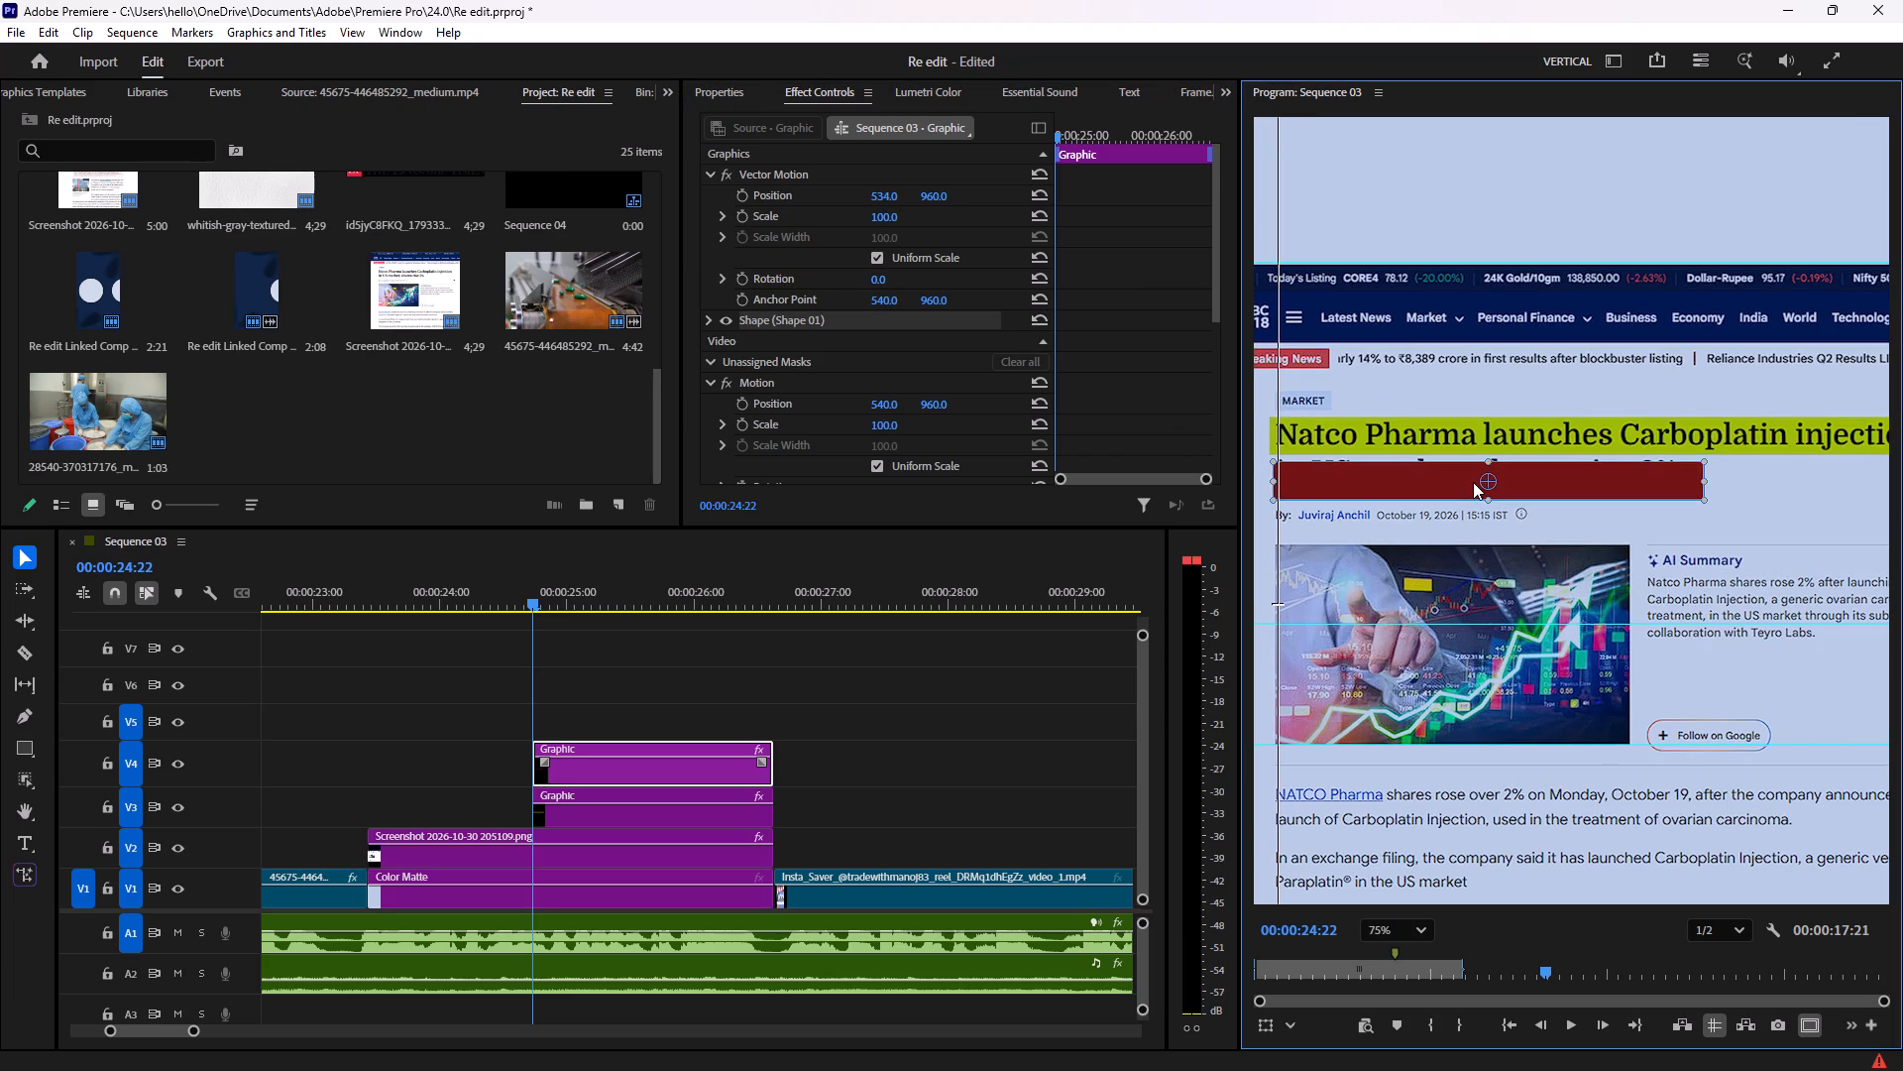
{"action": "left_click", "coordinate": [1453, 482]}
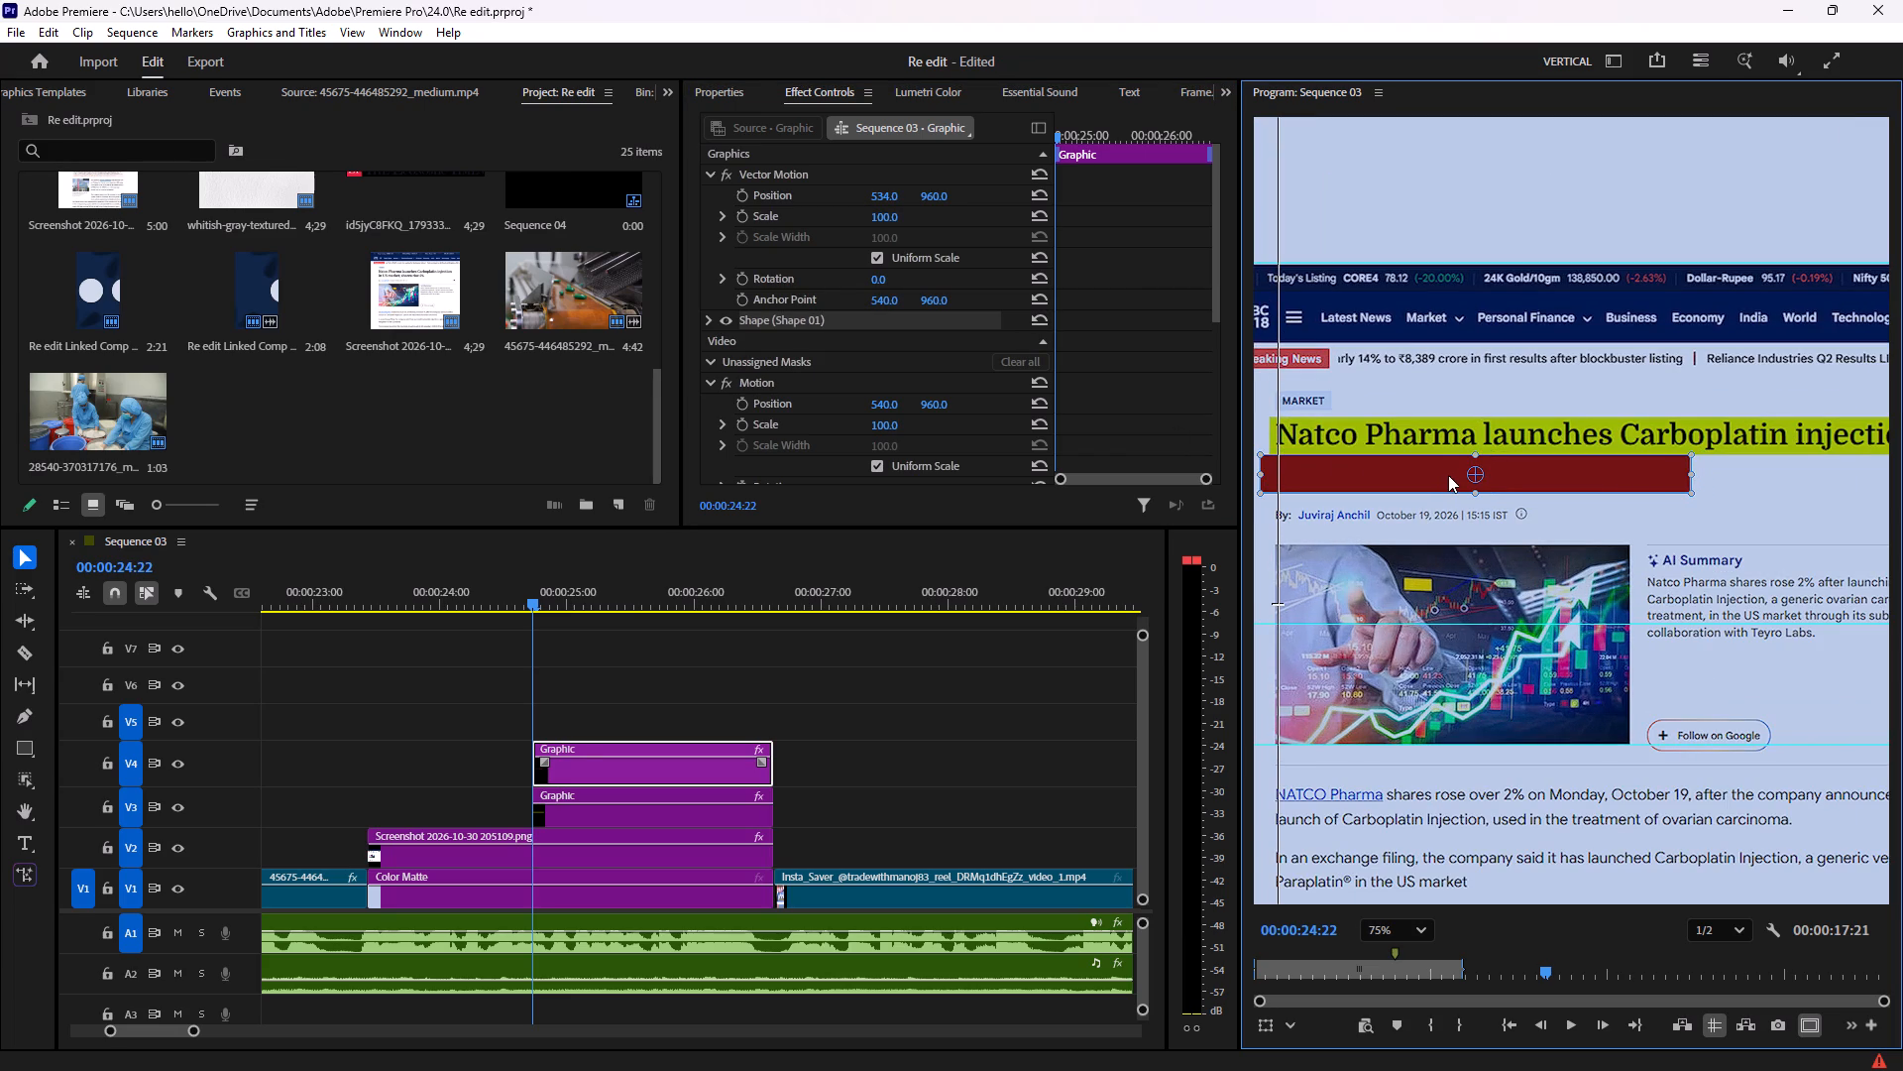
{"action": "scroll", "coordinate": [1309, 475], "scroll_direction": "up", "scroll_amount": 4}
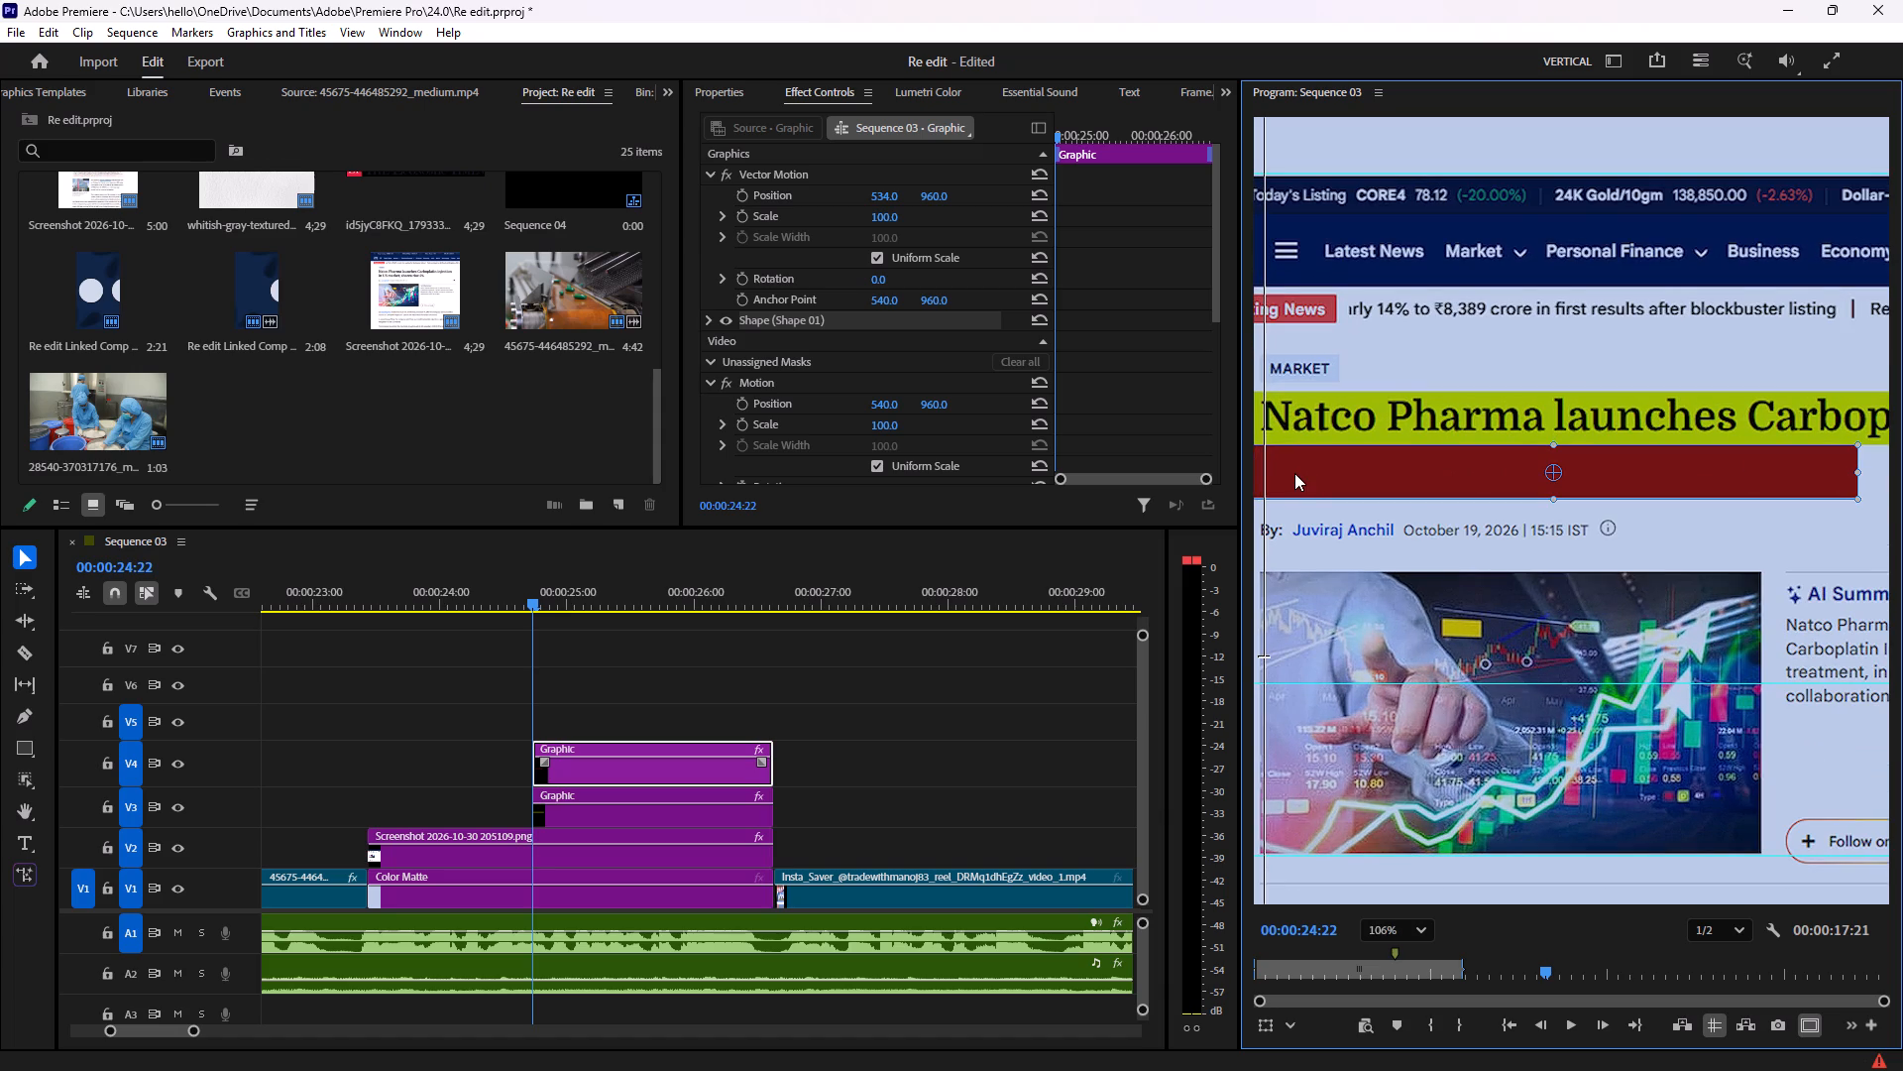
{"action": "left_click", "coordinate": [1294, 473]}
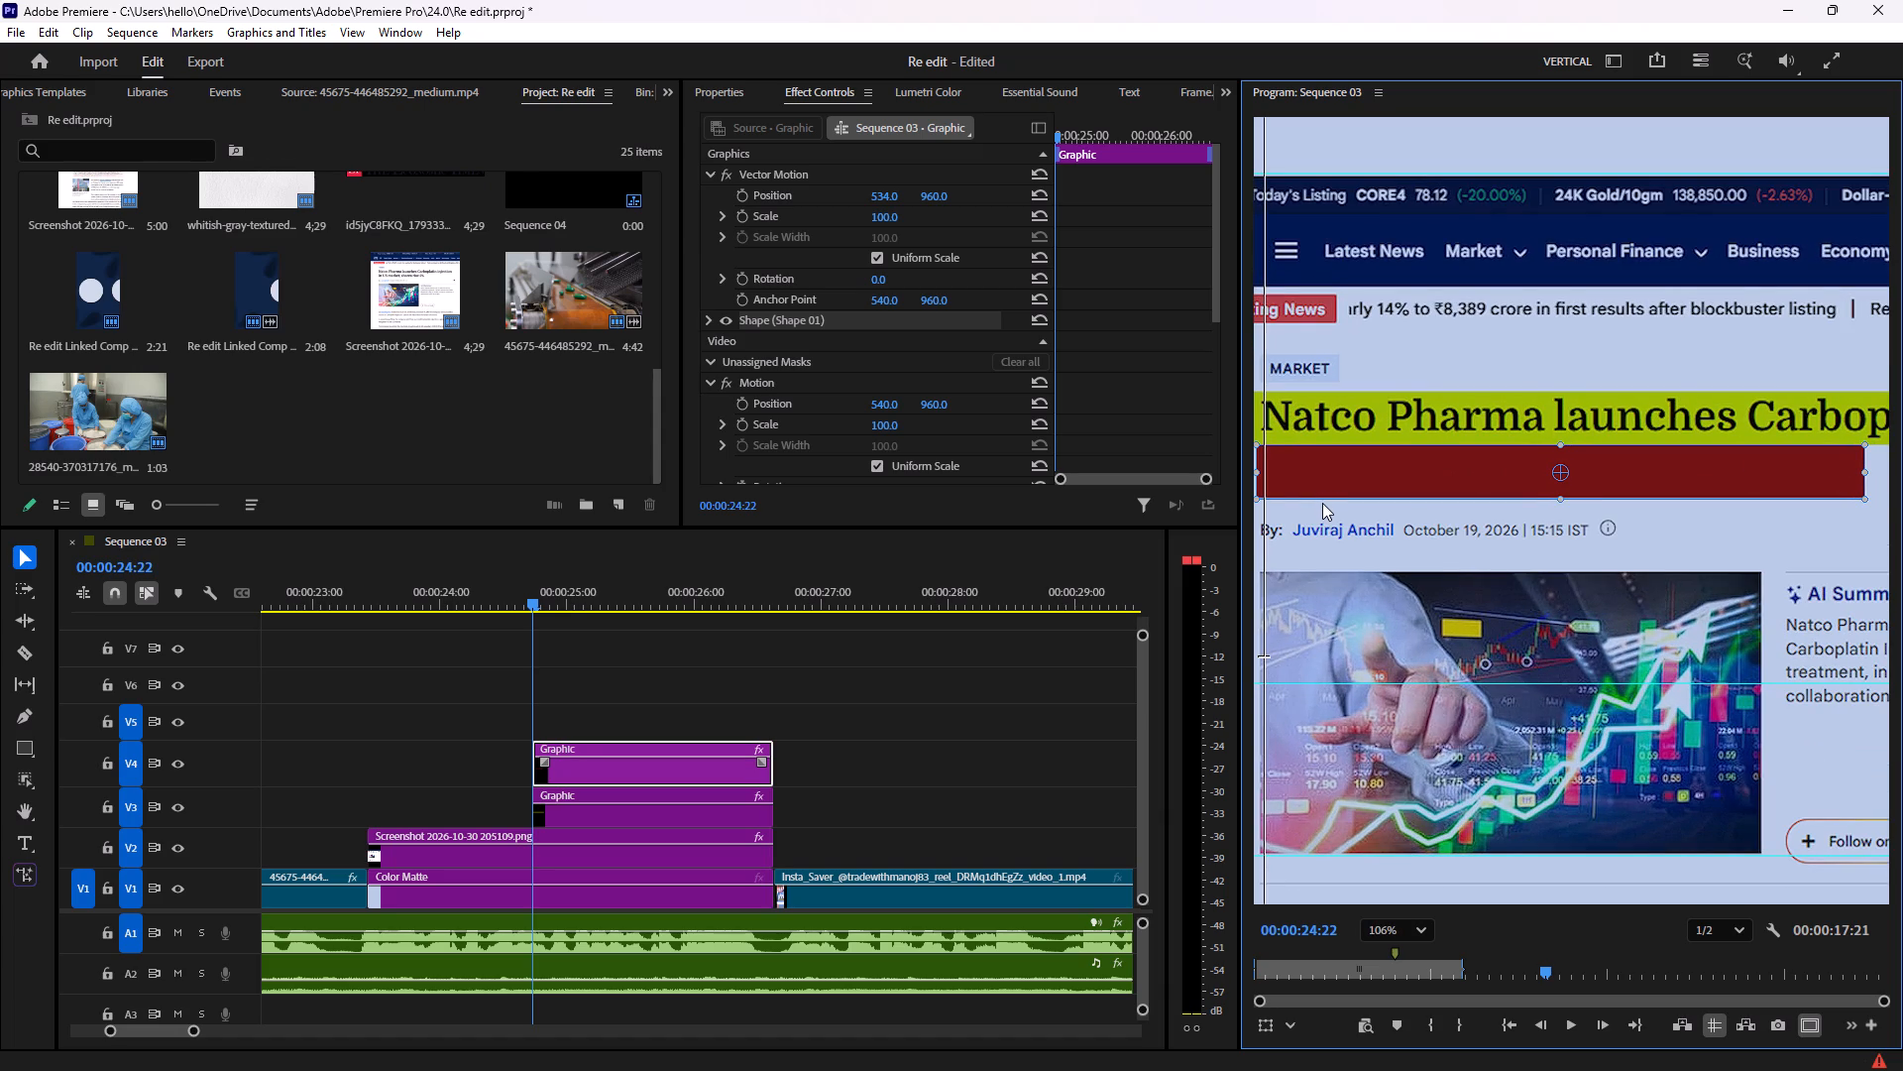
{"action": "key", "text": "h"}
{"action": "left_click_drag", "start_coordinate": [1319, 546], "coordinate": [1370, 549]}
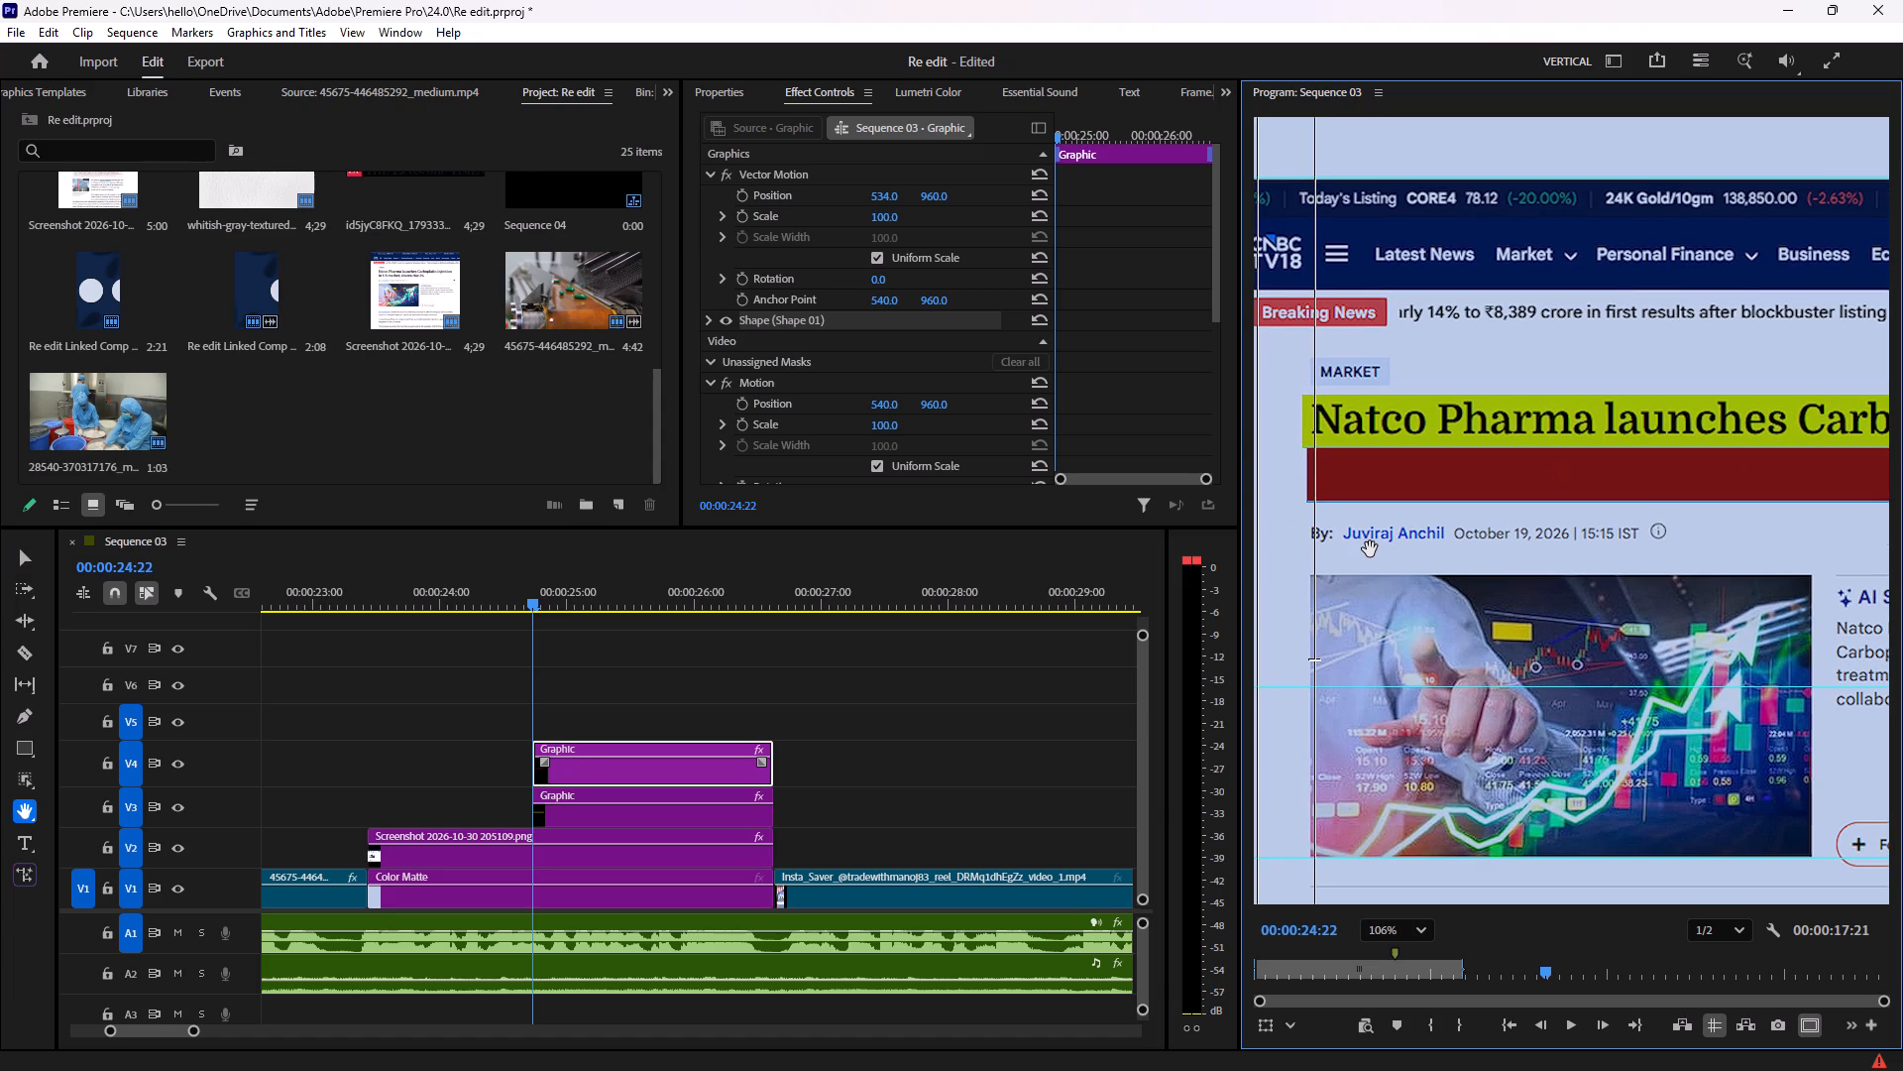
{"action": "key", "text": "v"}
{"action": "left_click", "coordinate": [1390, 470]}
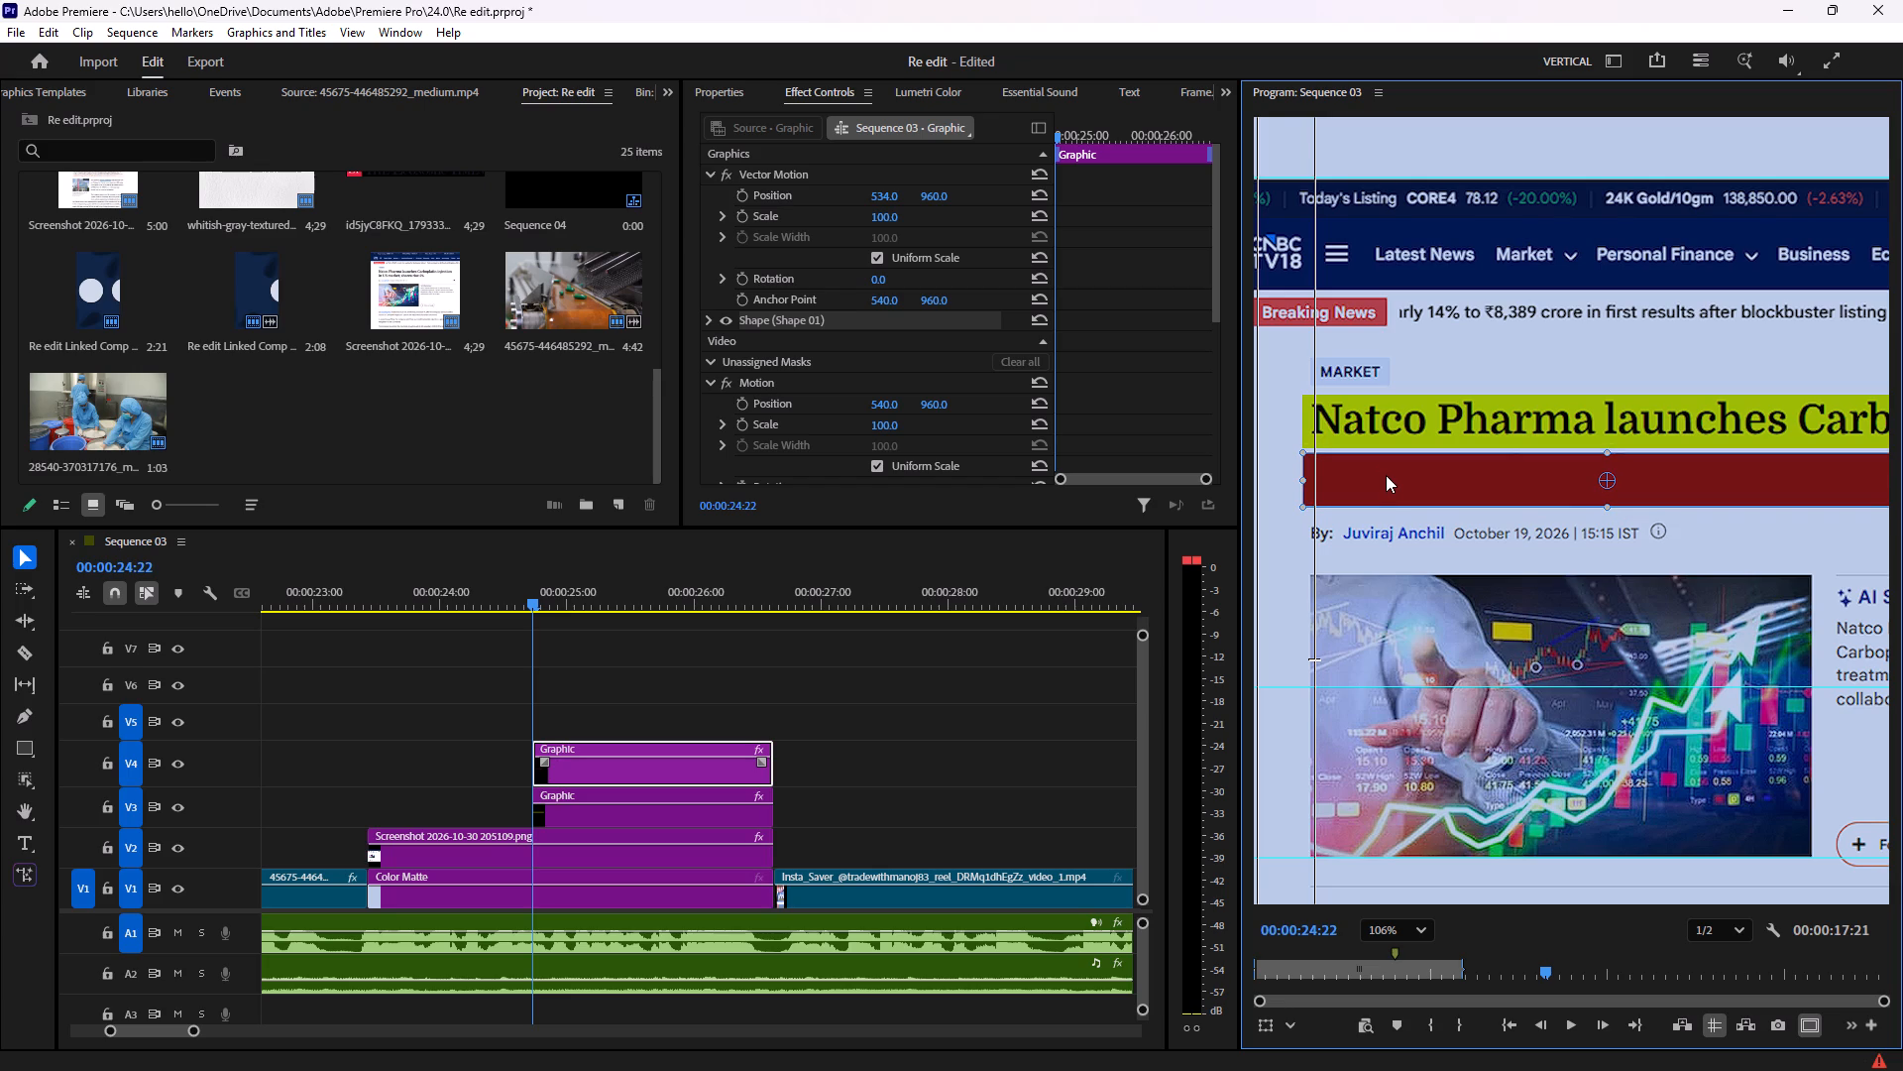
{"action": "scroll", "coordinate": [1392, 531], "scroll_direction": "down", "scroll_amount": 3}
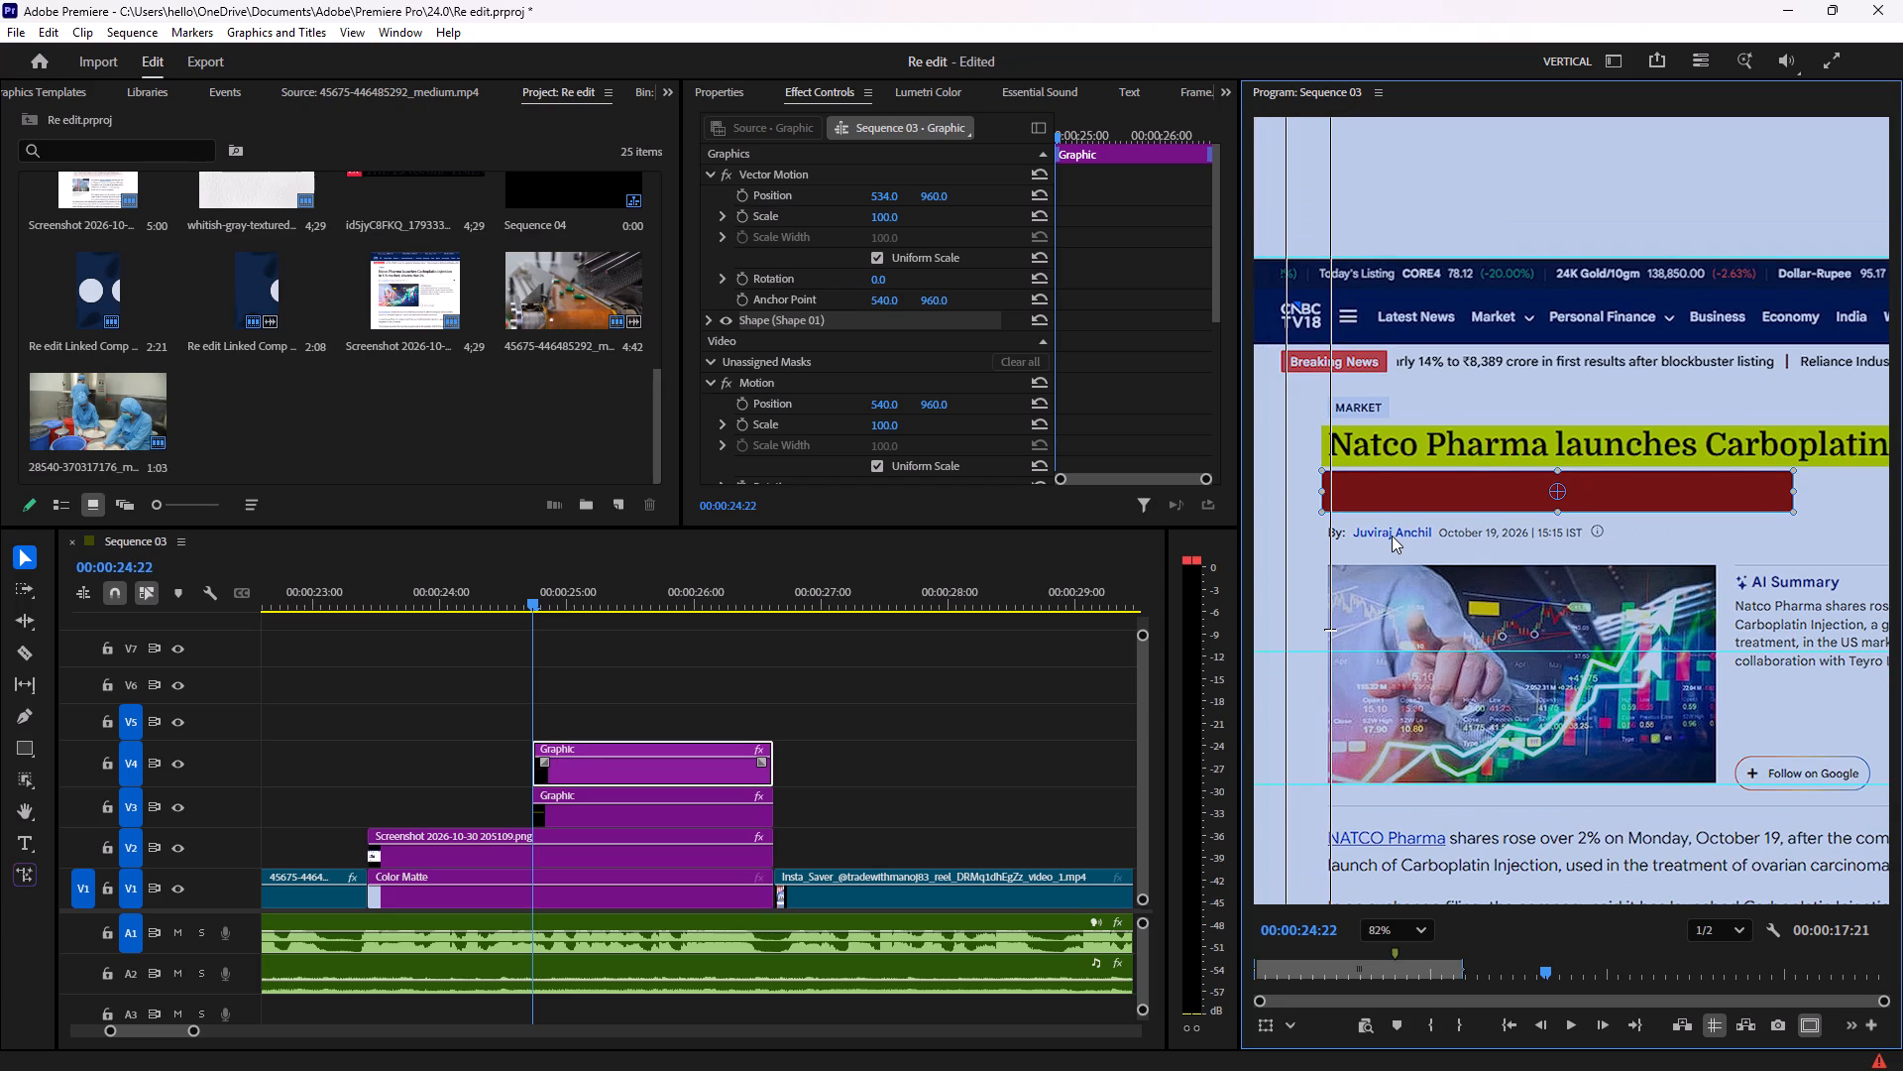
{"action": "scroll", "coordinate": [1392, 535], "scroll_direction": "down", "scroll_amount": 5}
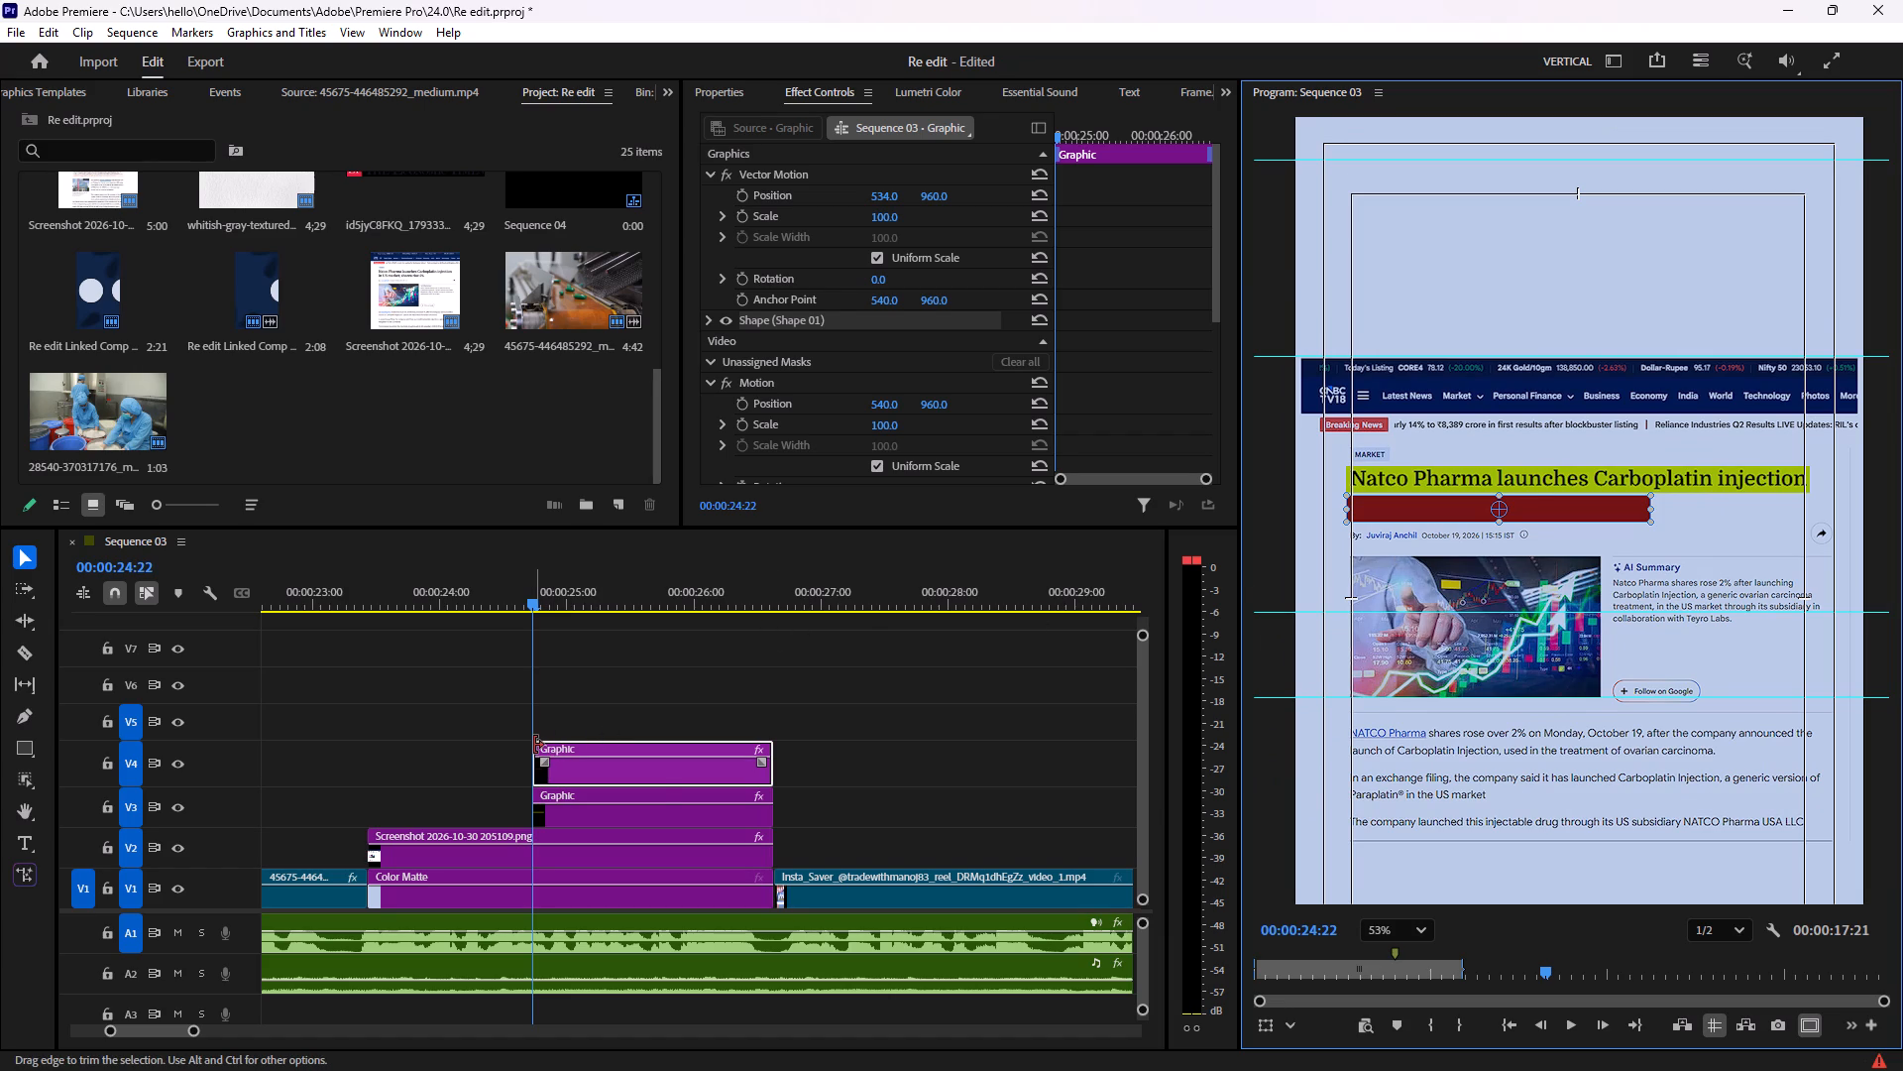
Change the fill of the V4 rectangle over the headline's second line to dark green, #14721D.
{"action": "left_click", "coordinate": [659, 771]}
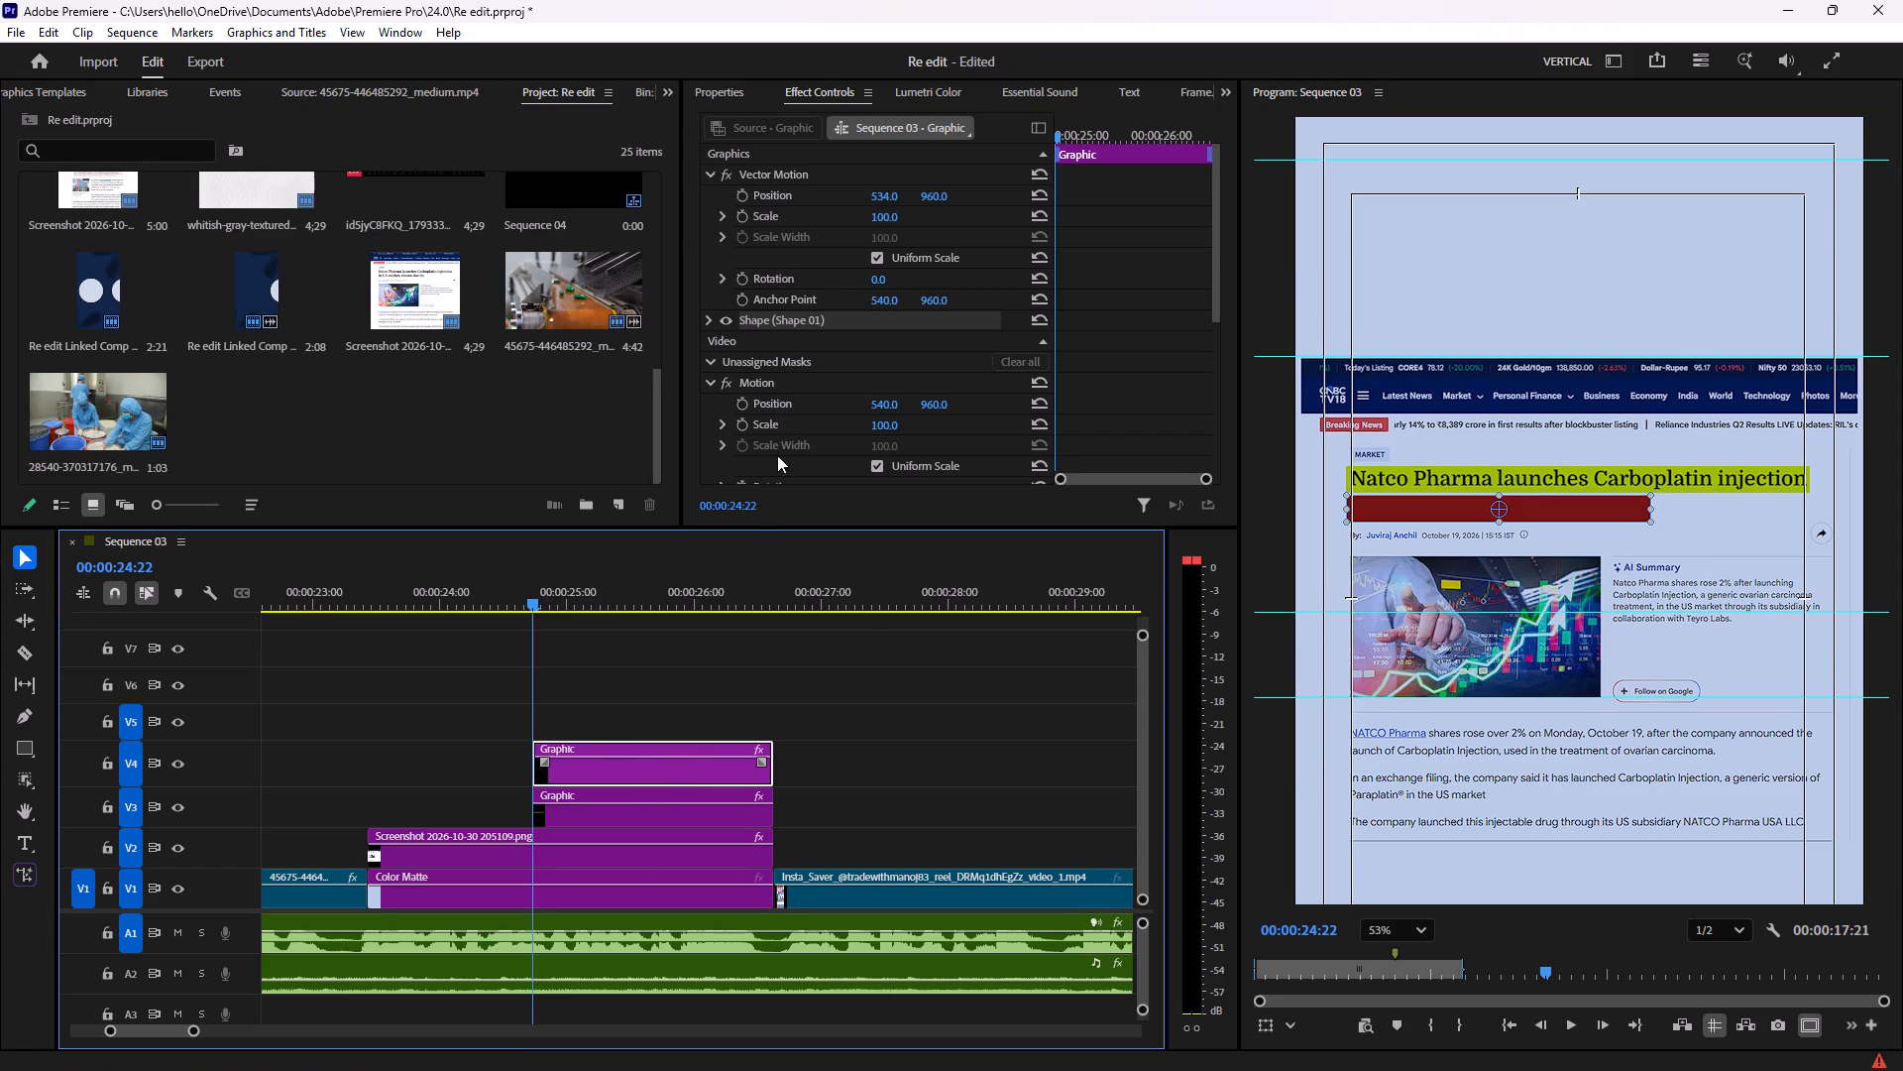
{"action": "scroll", "coordinate": [799, 295], "scroll_direction": "down", "scroll_amount": 12}
{"action": "scroll", "coordinate": [807, 376], "scroll_direction": "down", "scroll_amount": 7}
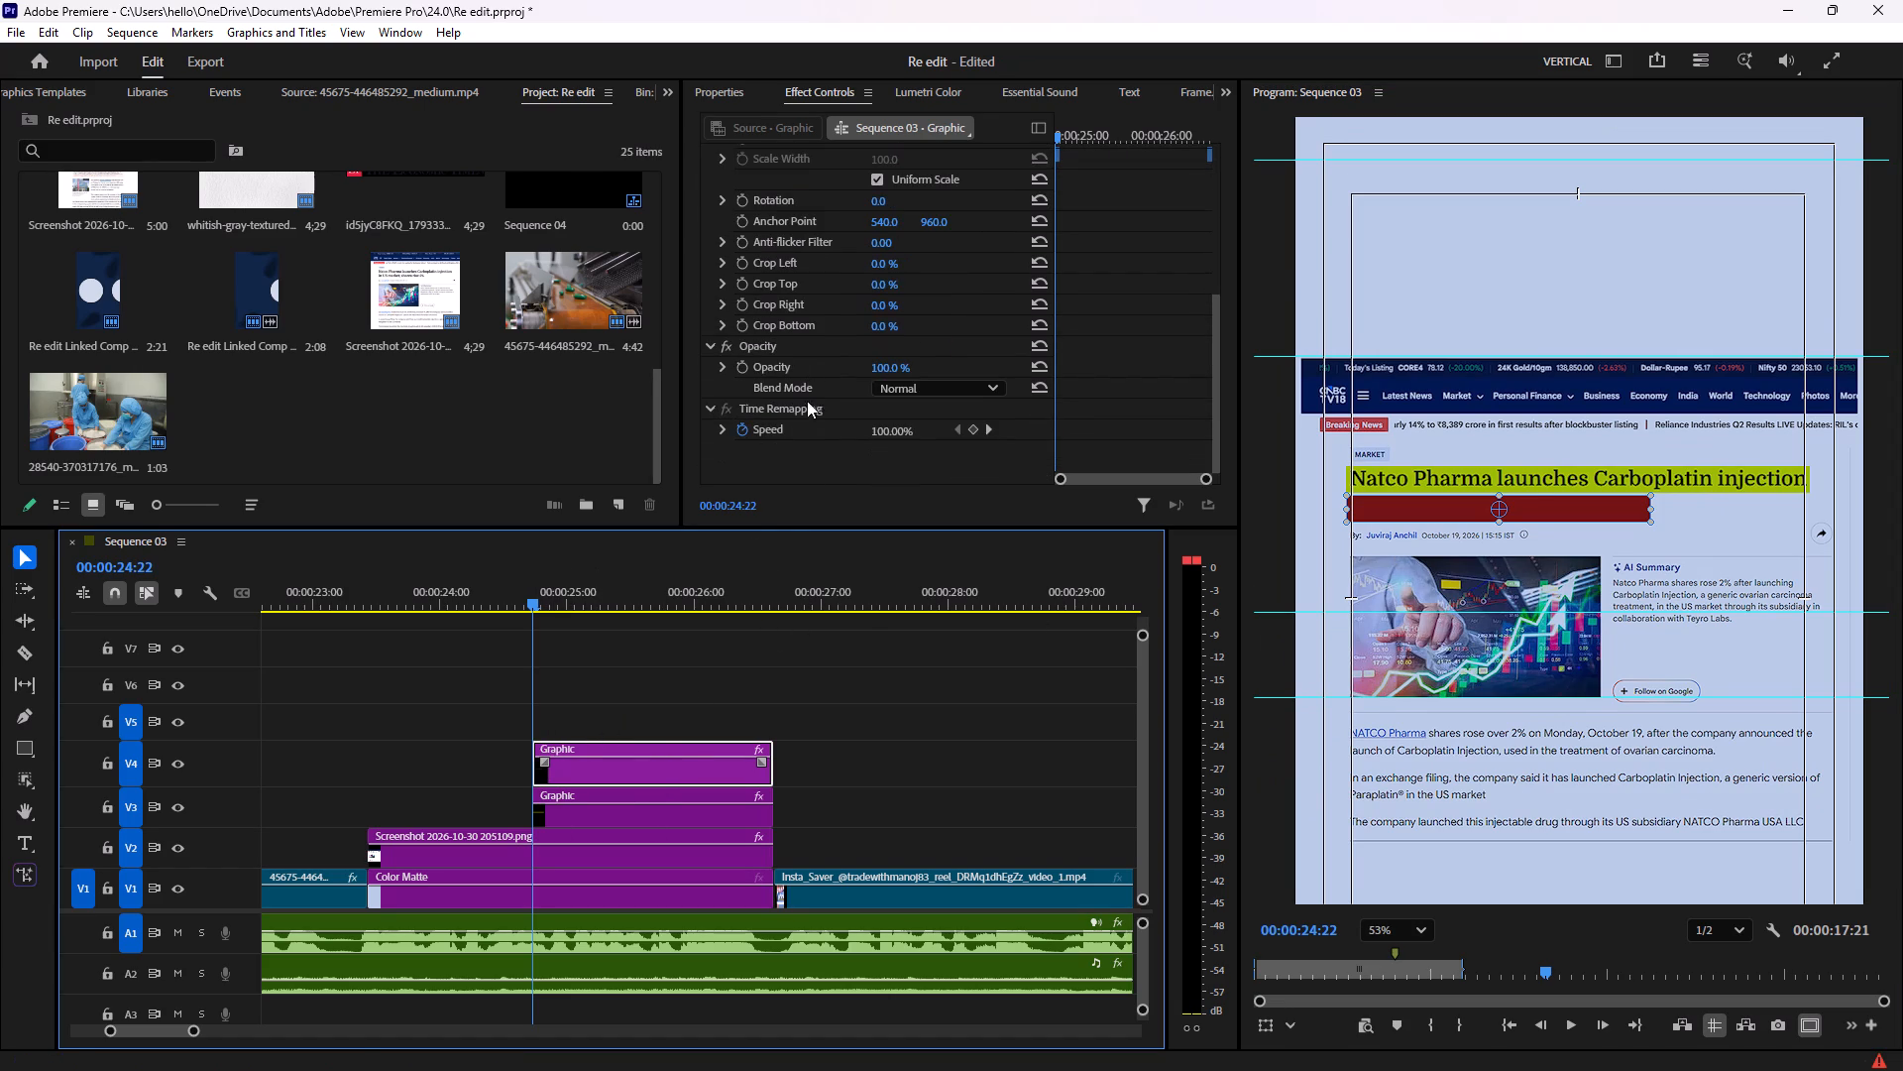
{"action": "left_click", "coordinate": [672, 602]}
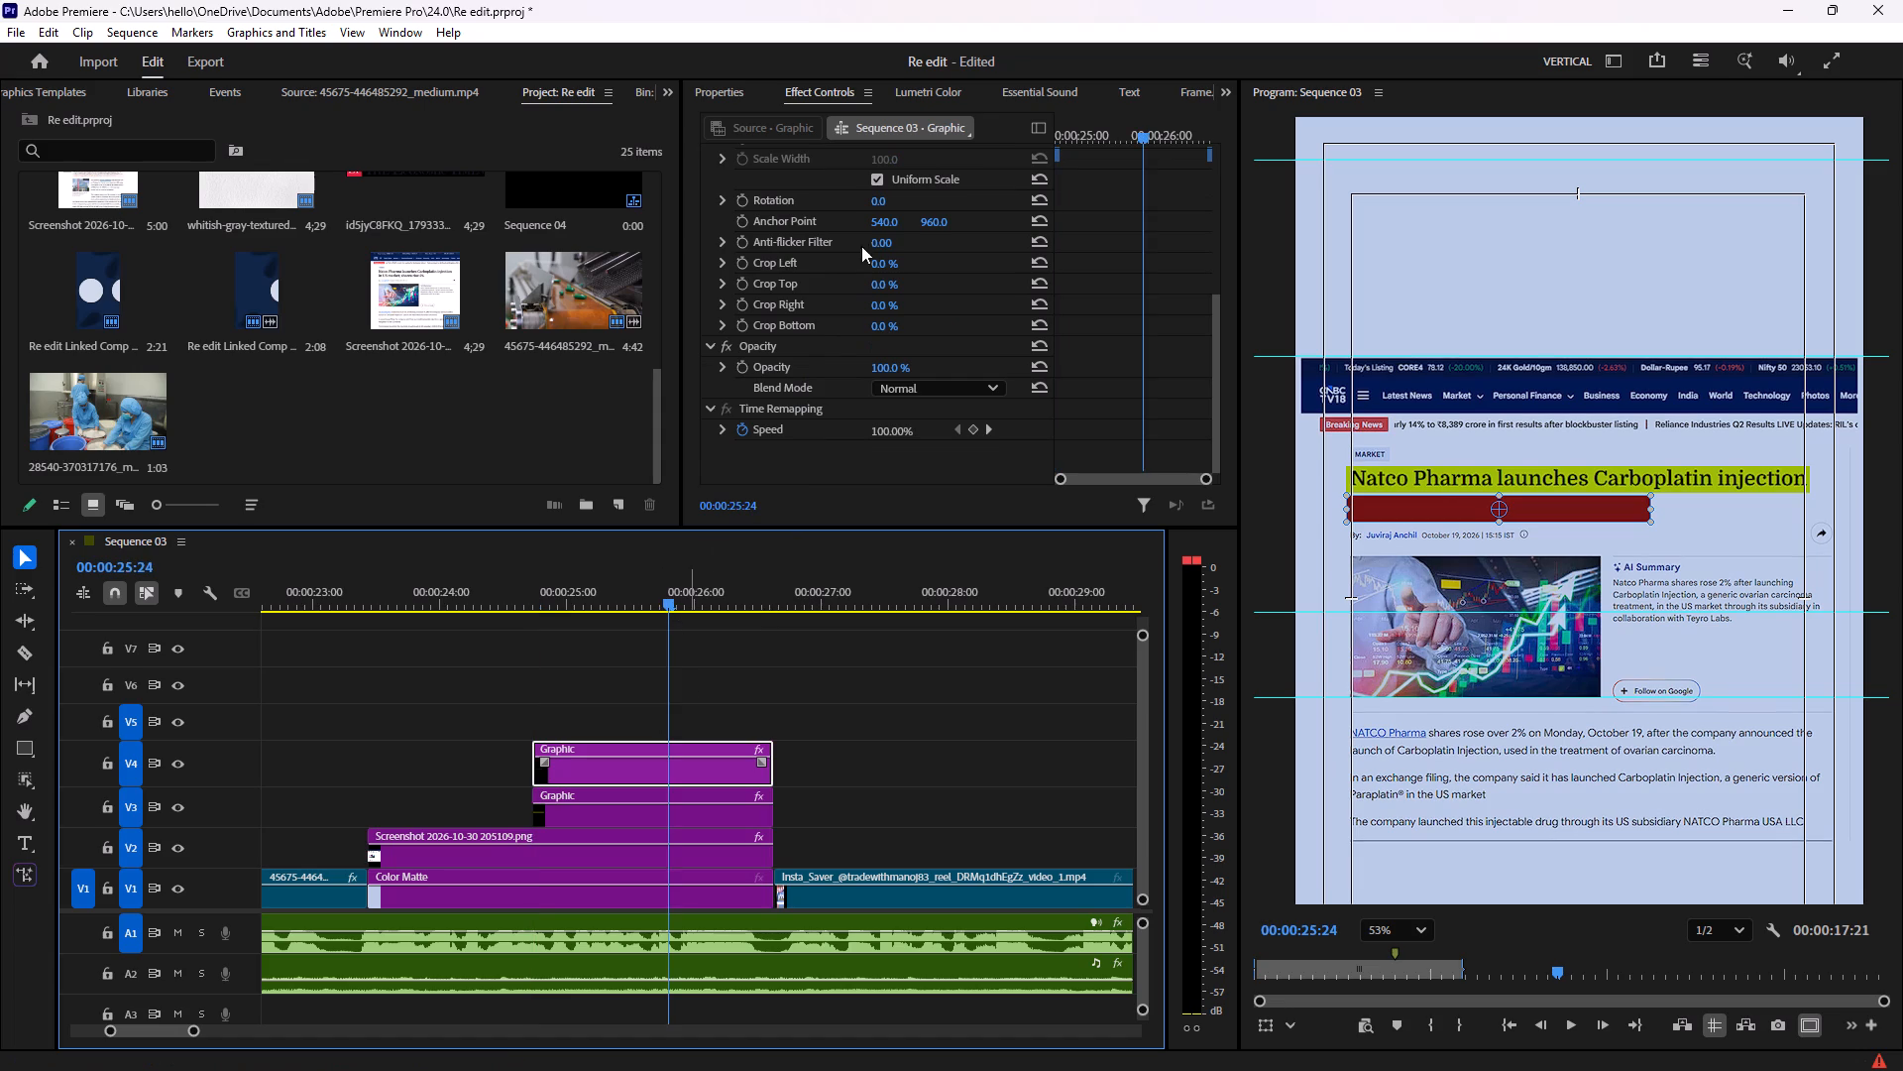
{"action": "left_click", "coordinate": [678, 747]}
{"action": "scroll", "coordinate": [910, 124], "scroll_direction": "up", "scroll_amount": 6}
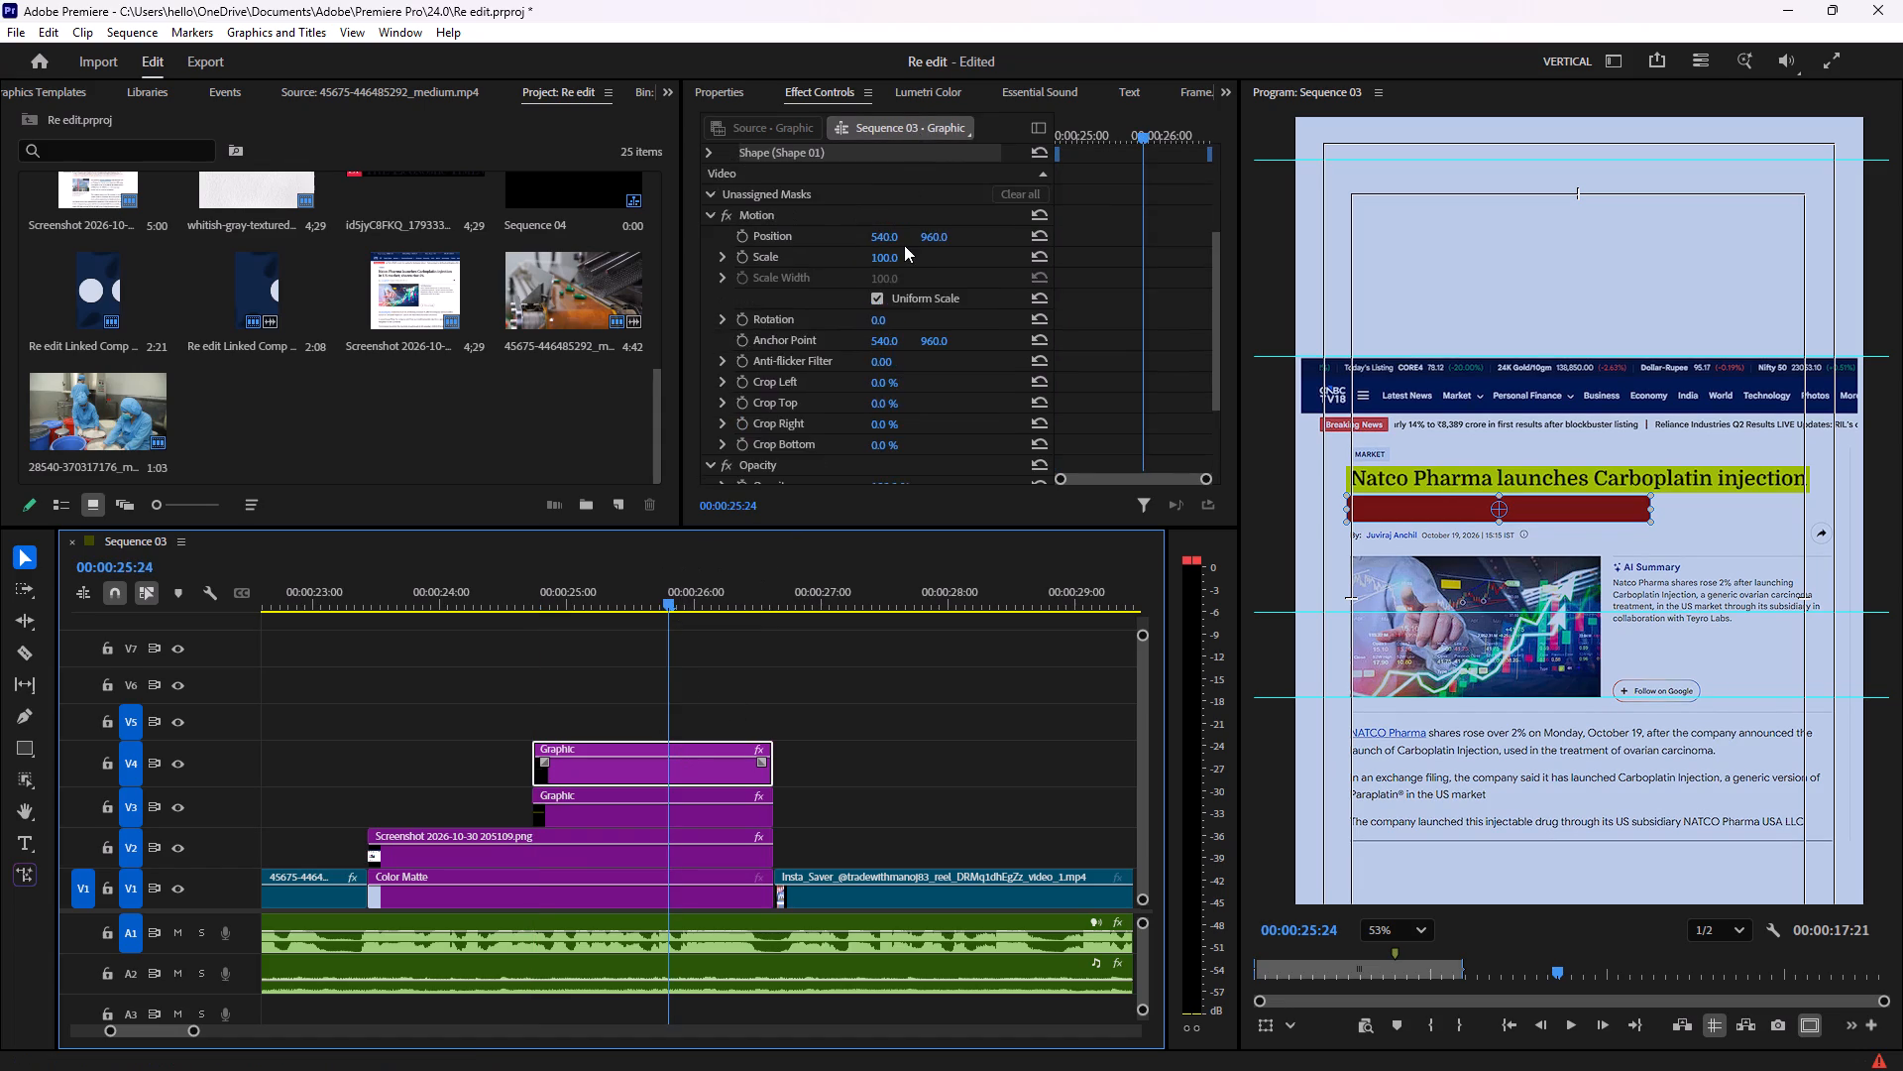
{"action": "scroll", "coordinate": [904, 245], "scroll_direction": "up", "scroll_amount": 5}
{"action": "left_click", "coordinate": [706, 256]}
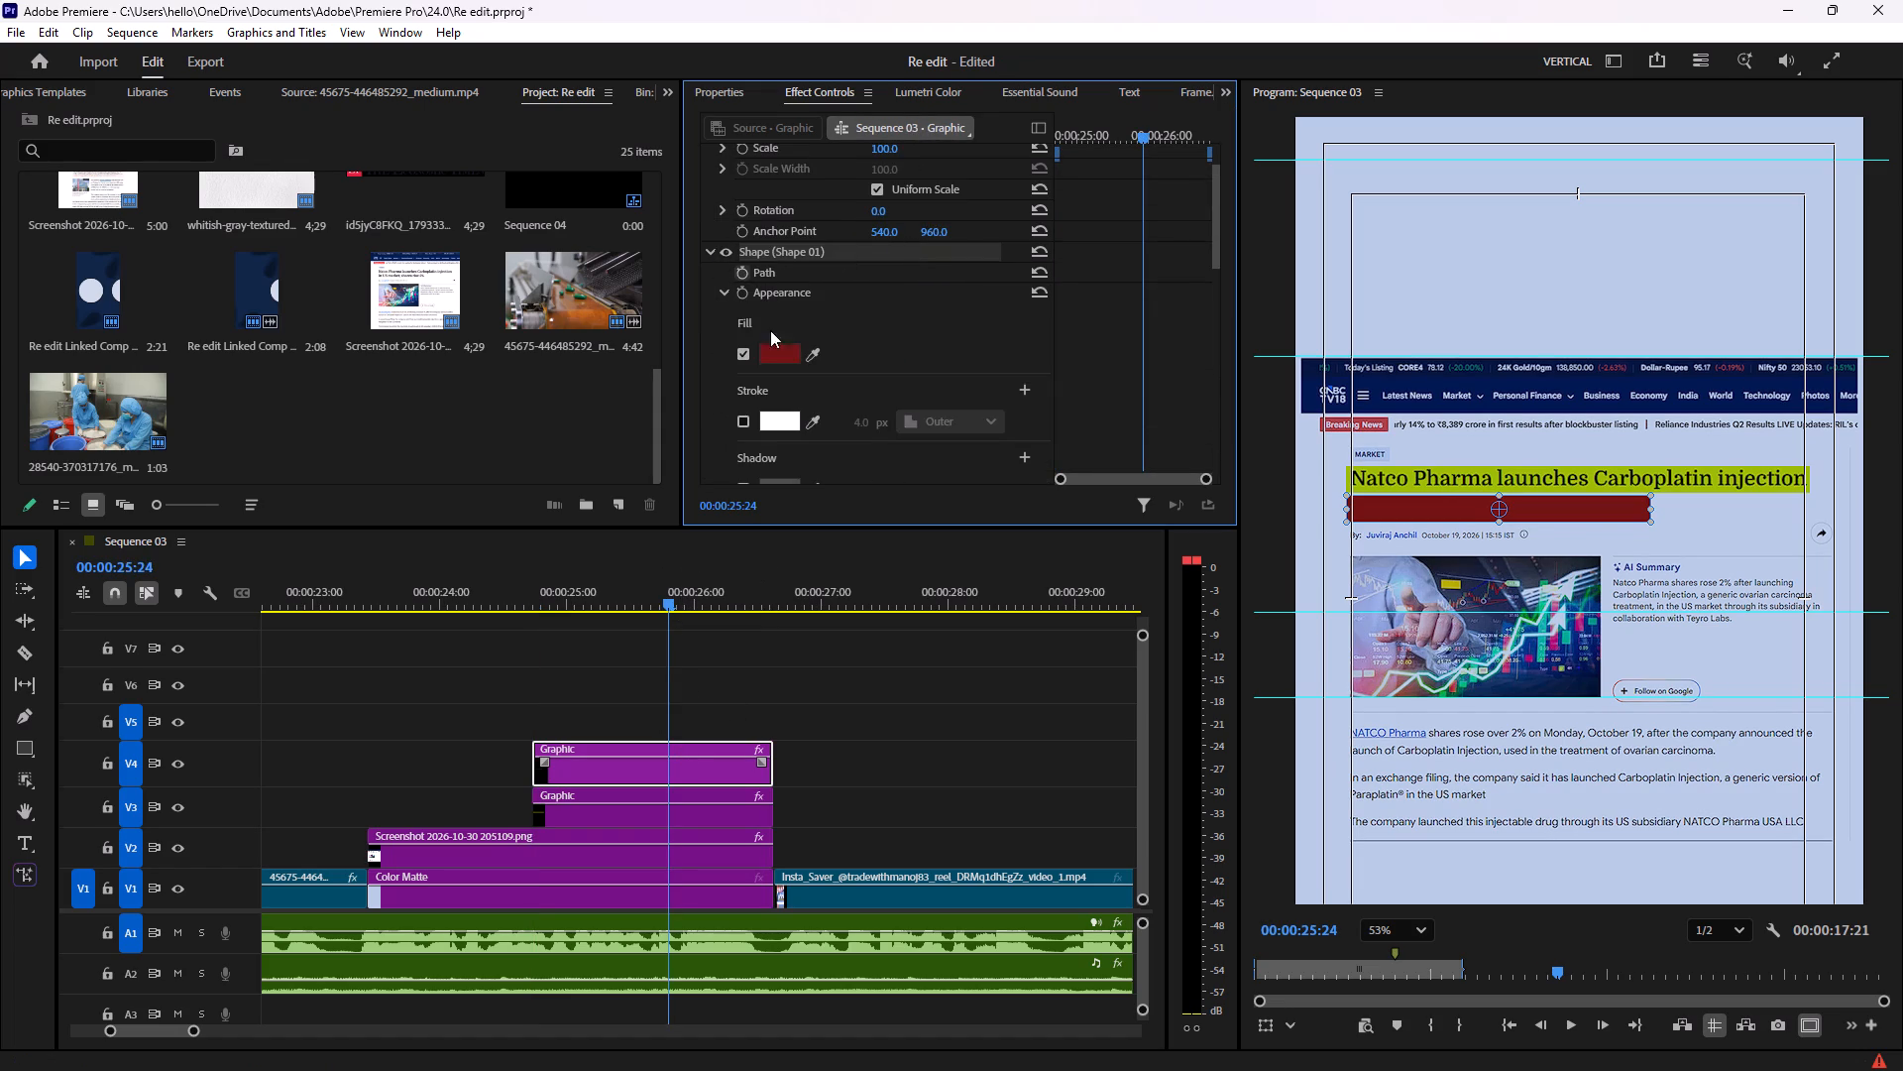
{"action": "left_click", "coordinate": [770, 345]}
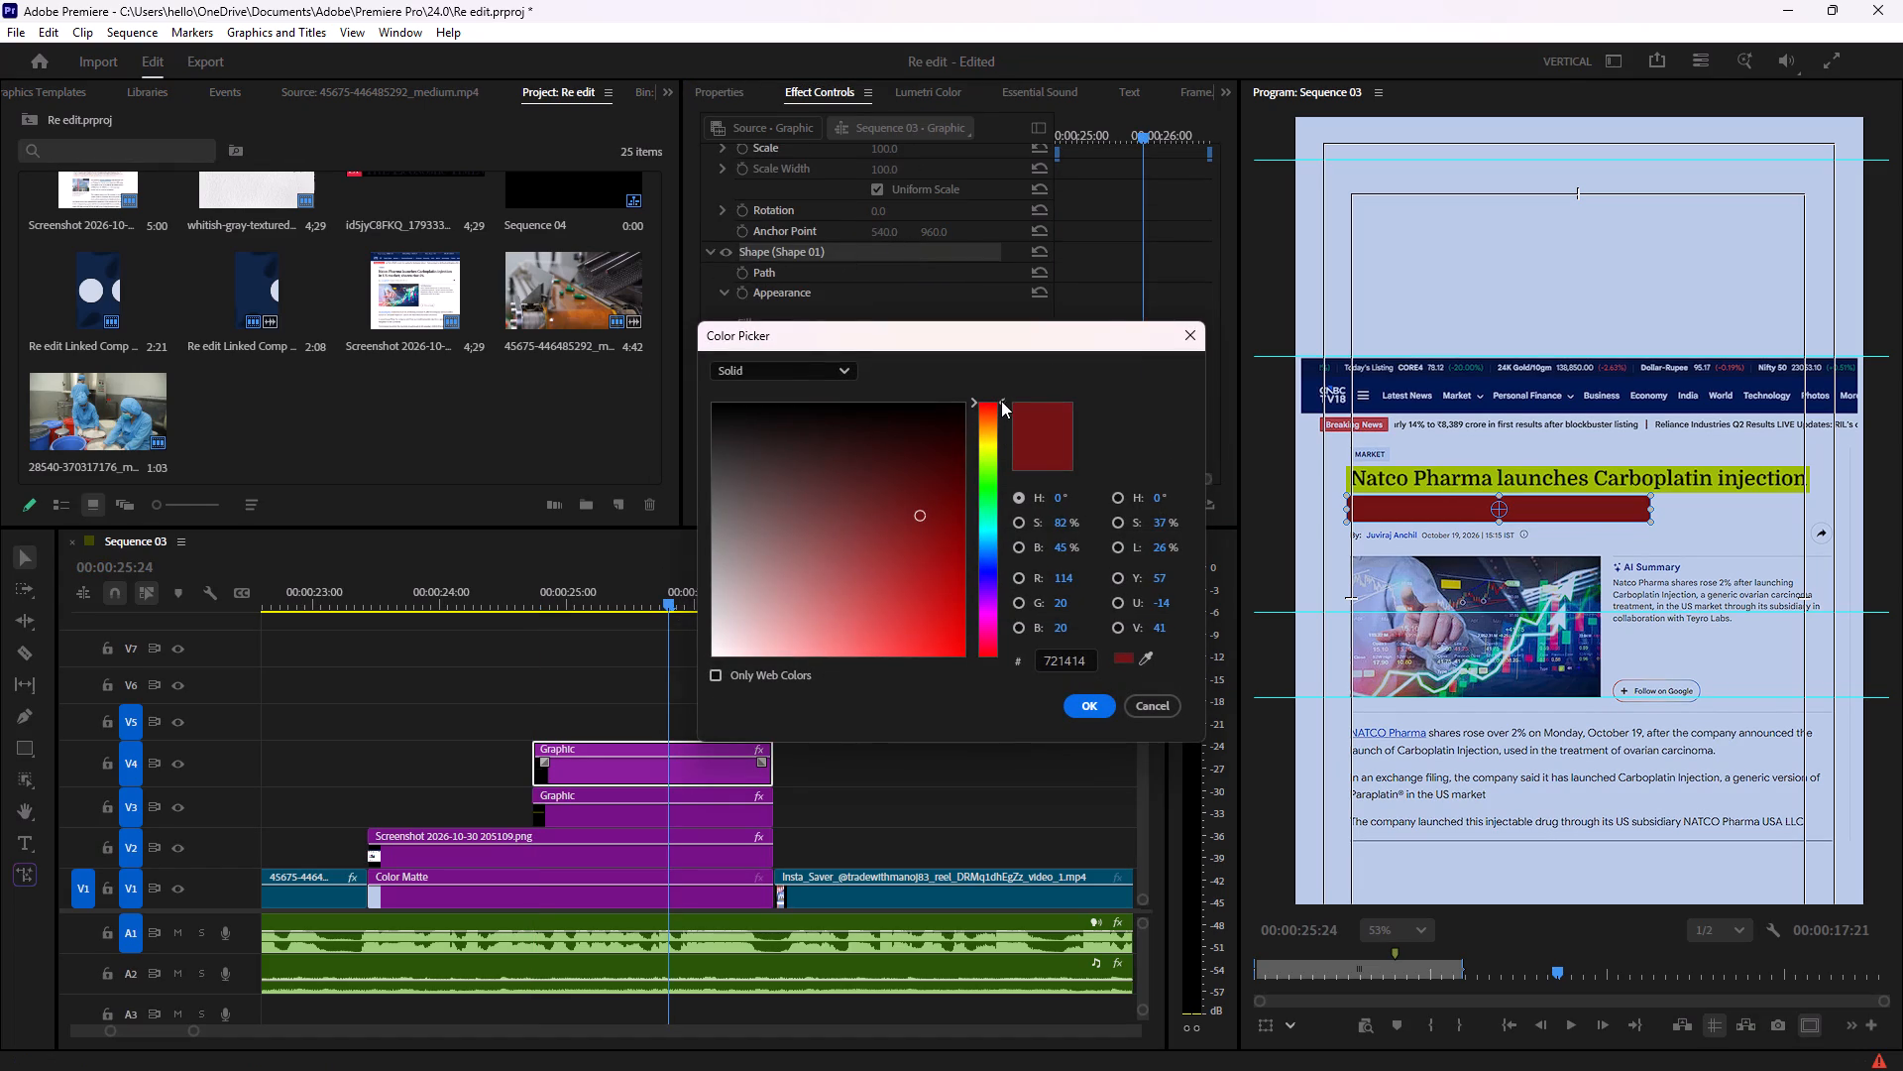
{"action": "left_click_drag", "start_coordinate": [1001, 400], "coordinate": [986, 486]}
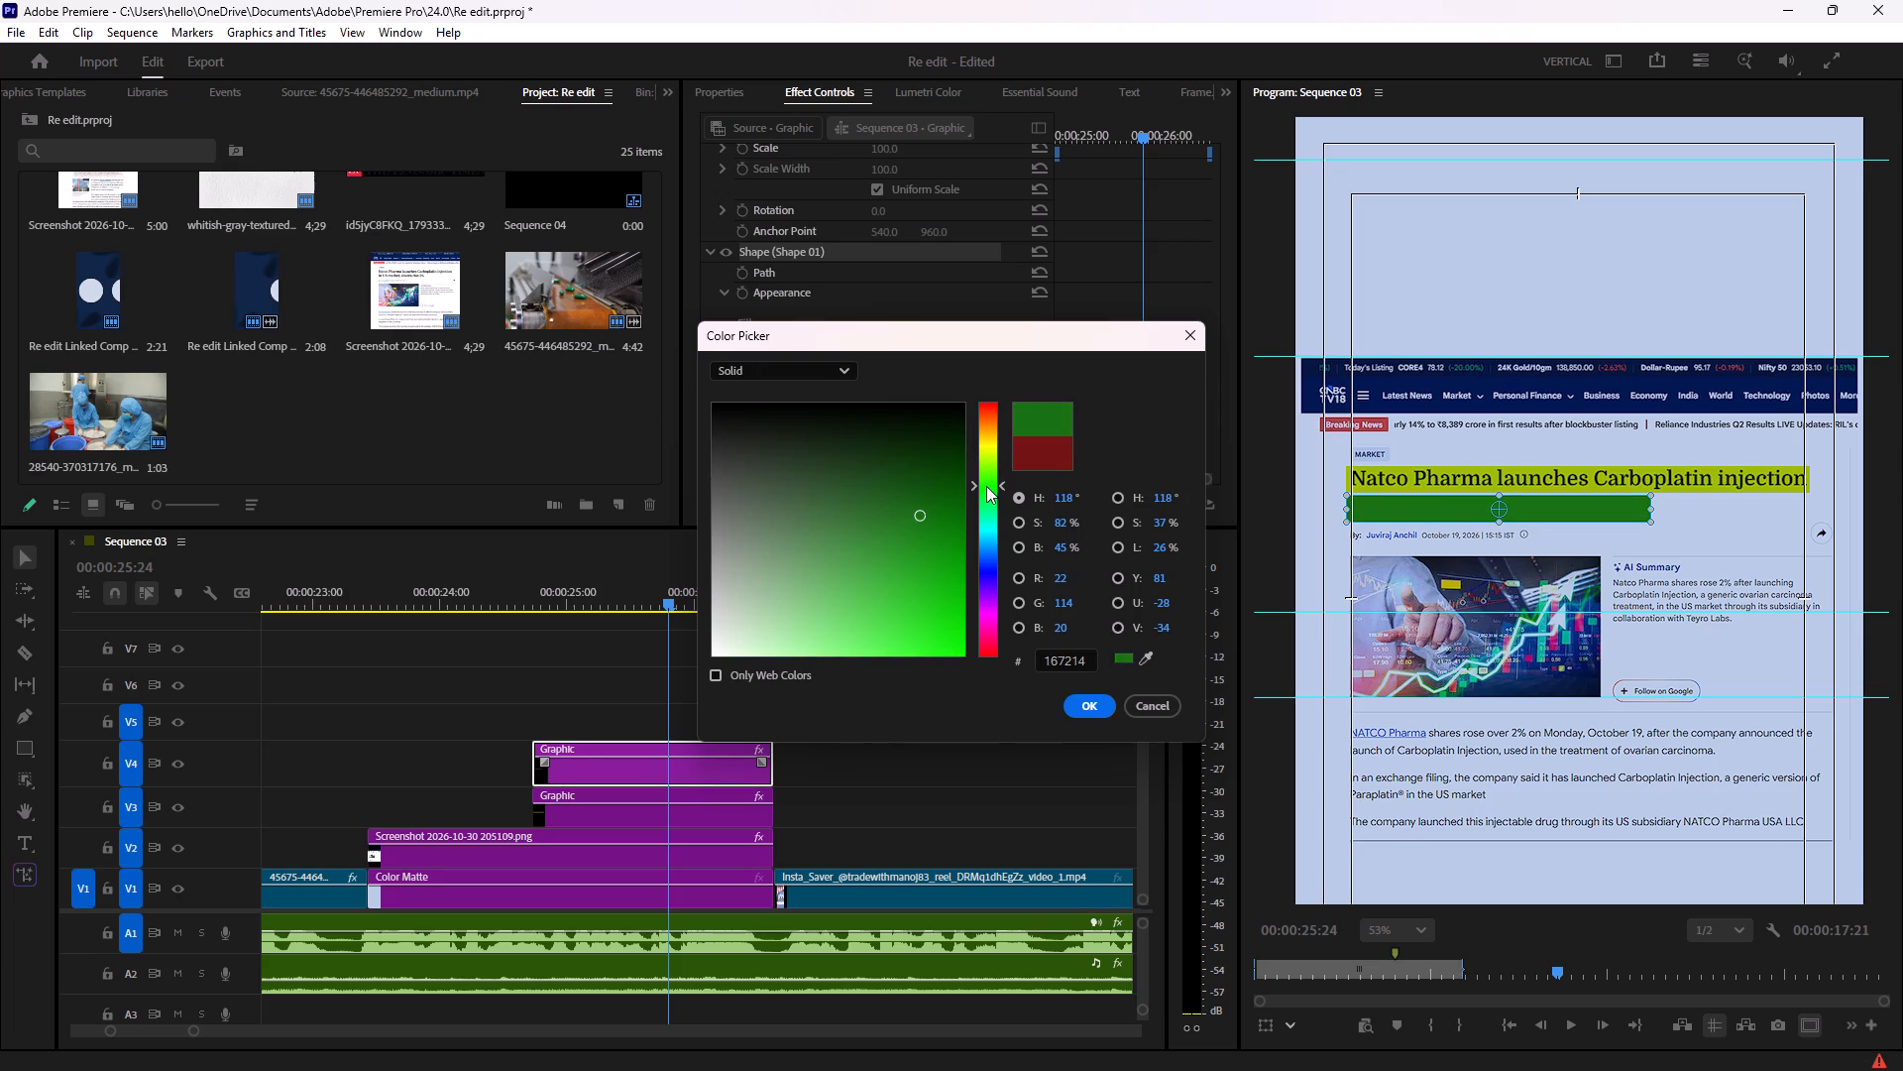
{"action": "left_click_drag", "start_coordinate": [986, 486], "coordinate": [985, 491]}
{"action": "left_click", "coordinate": [1088, 708]}
{"action": "scroll", "coordinate": [855, 409], "scroll_direction": "down", "scroll_amount": 7}
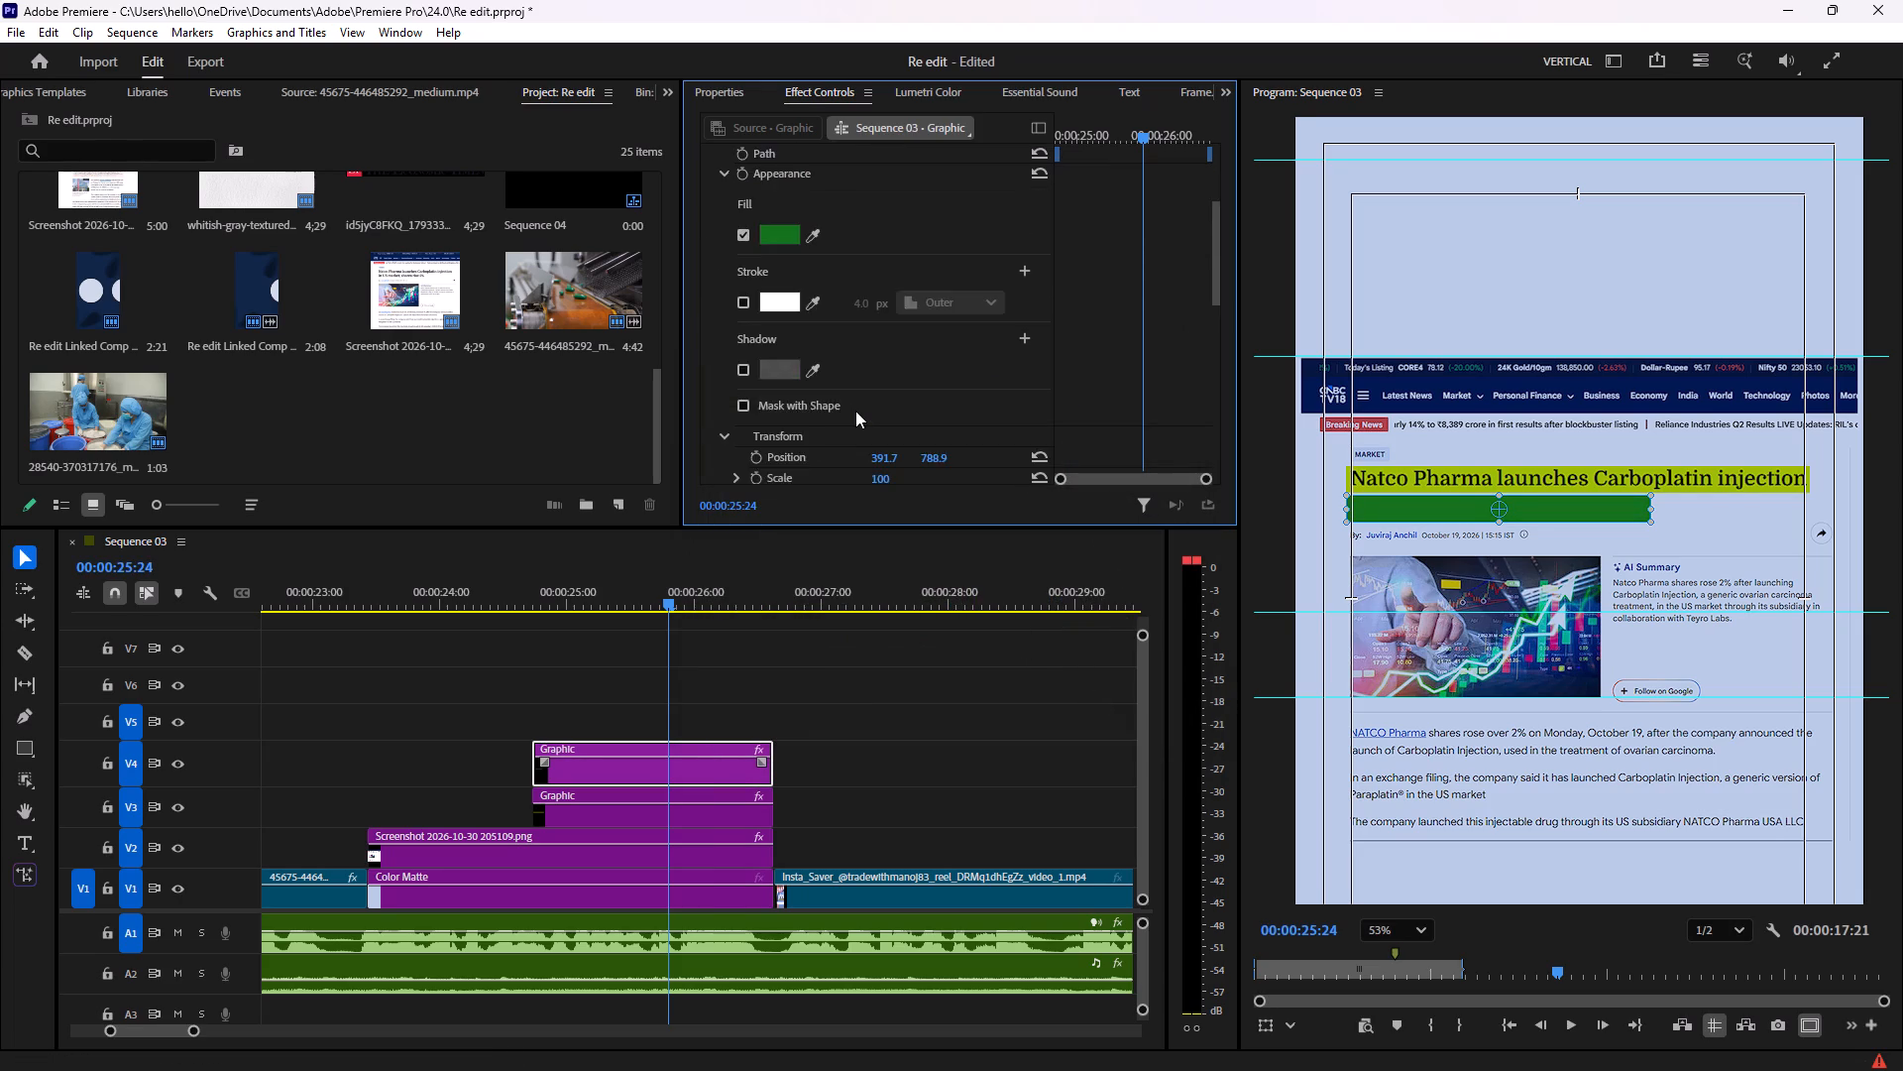
Set the blend mode of the green V4 rectangle to Multiply so the headline's second line shows through.
{"action": "scroll", "coordinate": [855, 414], "scroll_direction": "down", "scroll_amount": 16}
{"action": "scroll", "coordinate": [863, 451], "scroll_direction": "down", "scroll_amount": 7}
{"action": "left_click", "coordinate": [911, 458]}
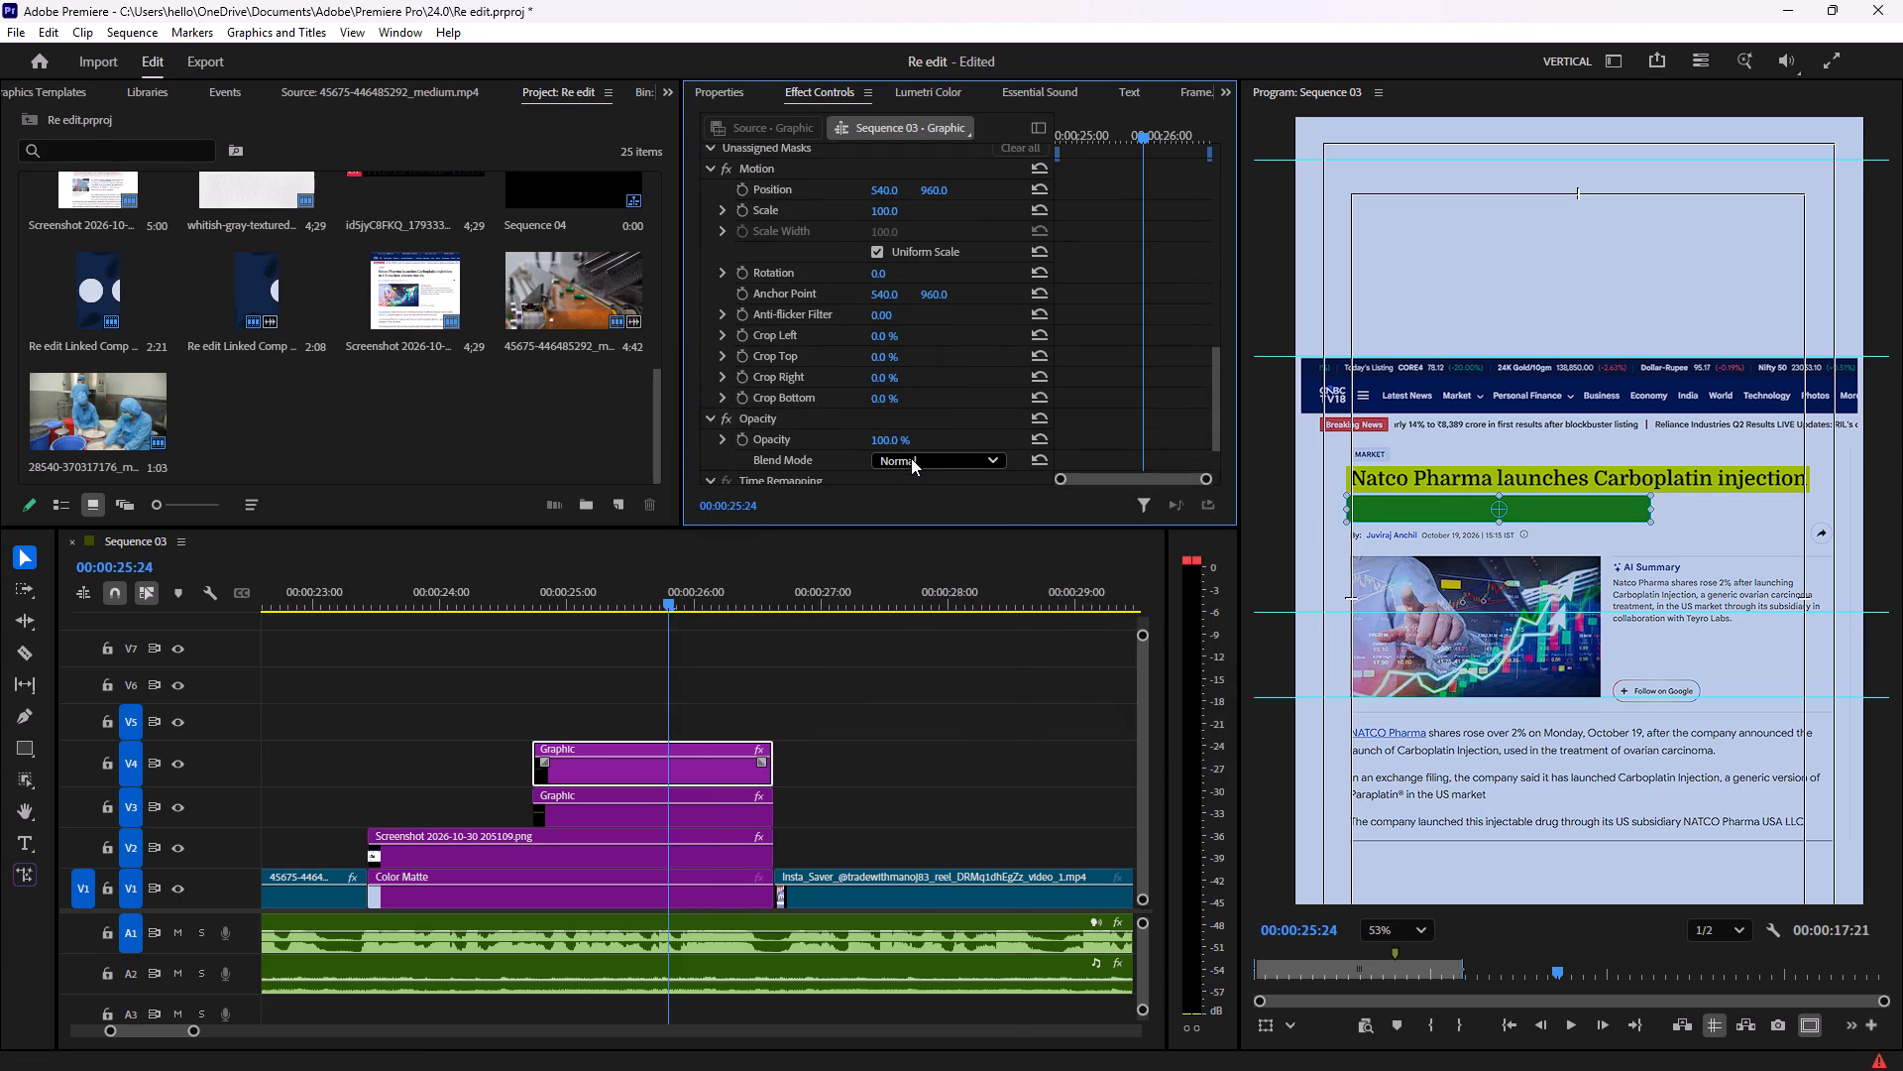
{"action": "left_click", "coordinate": [914, 568]}
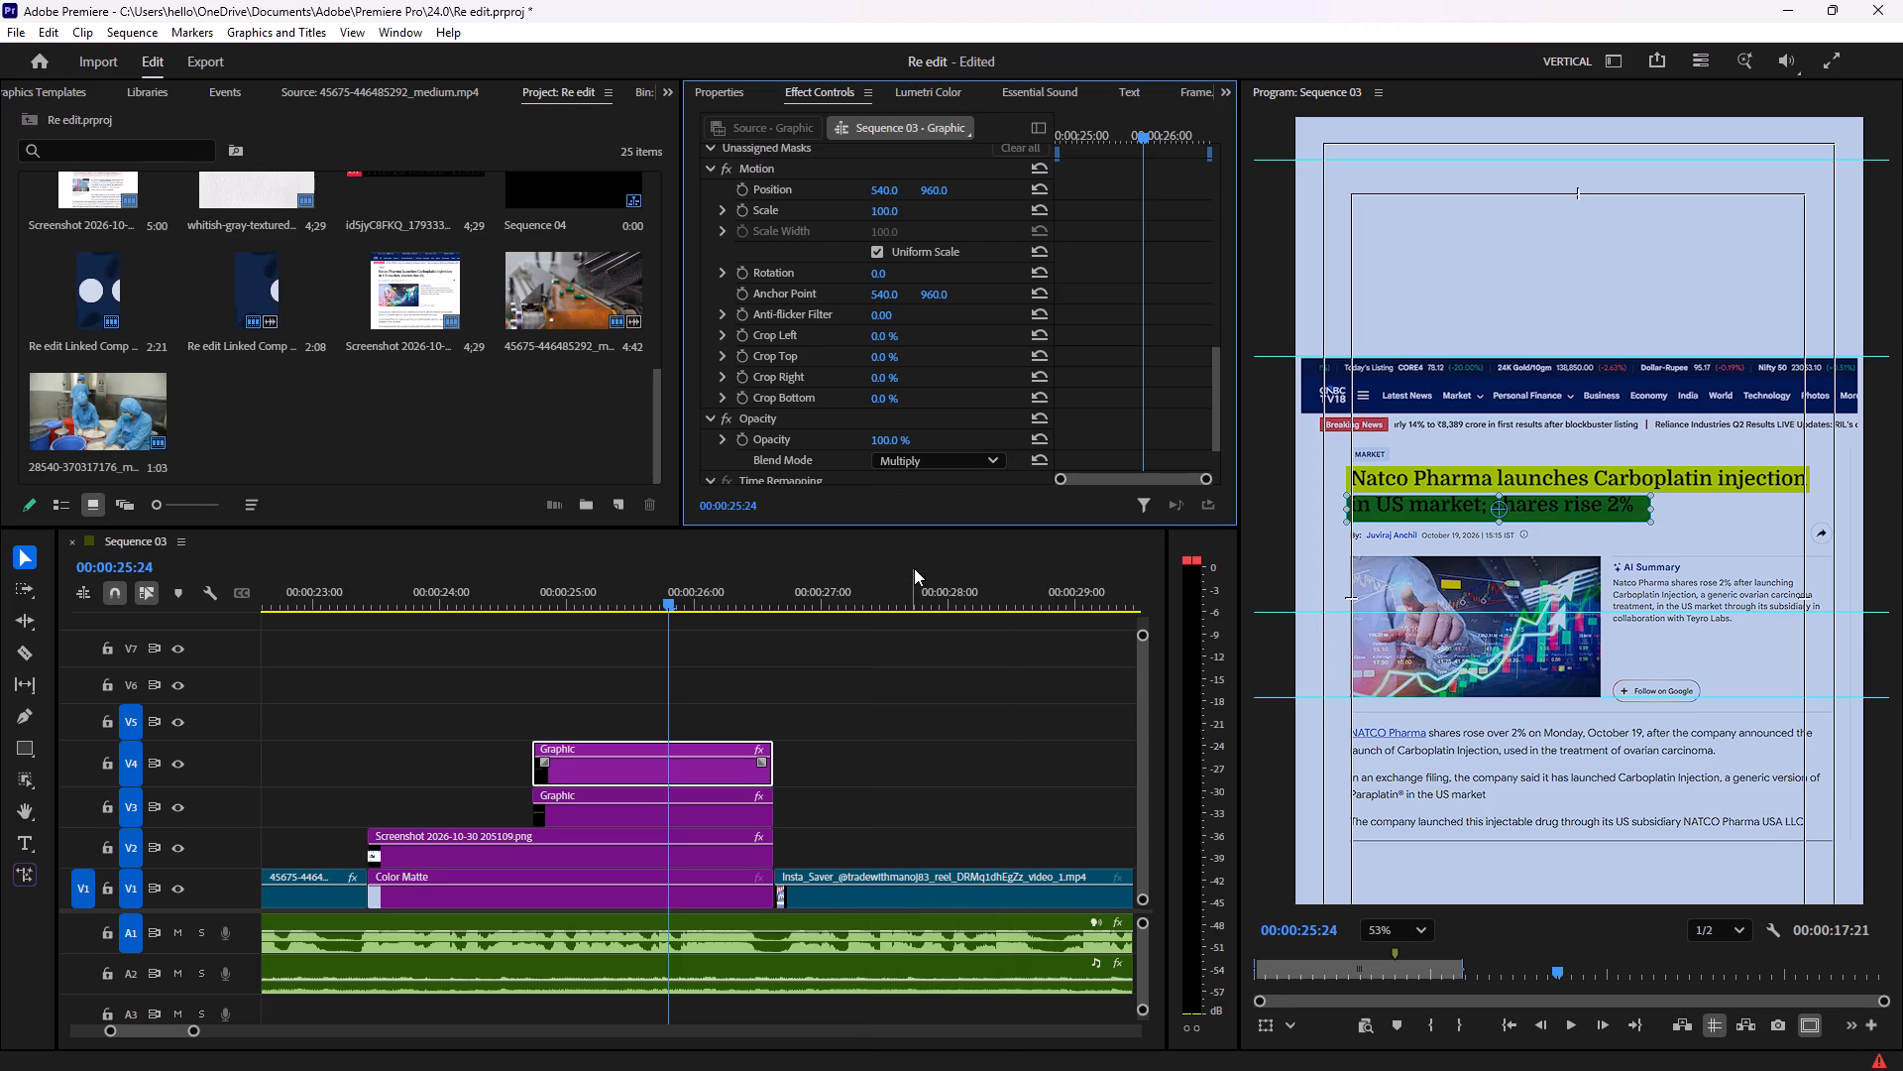
Nudge the green V4 graphic vertically by setting its Motion Position Y to 958.
{"action": "scroll", "coordinate": [1443, 508], "scroll_direction": "up", "scroll_amount": 6}
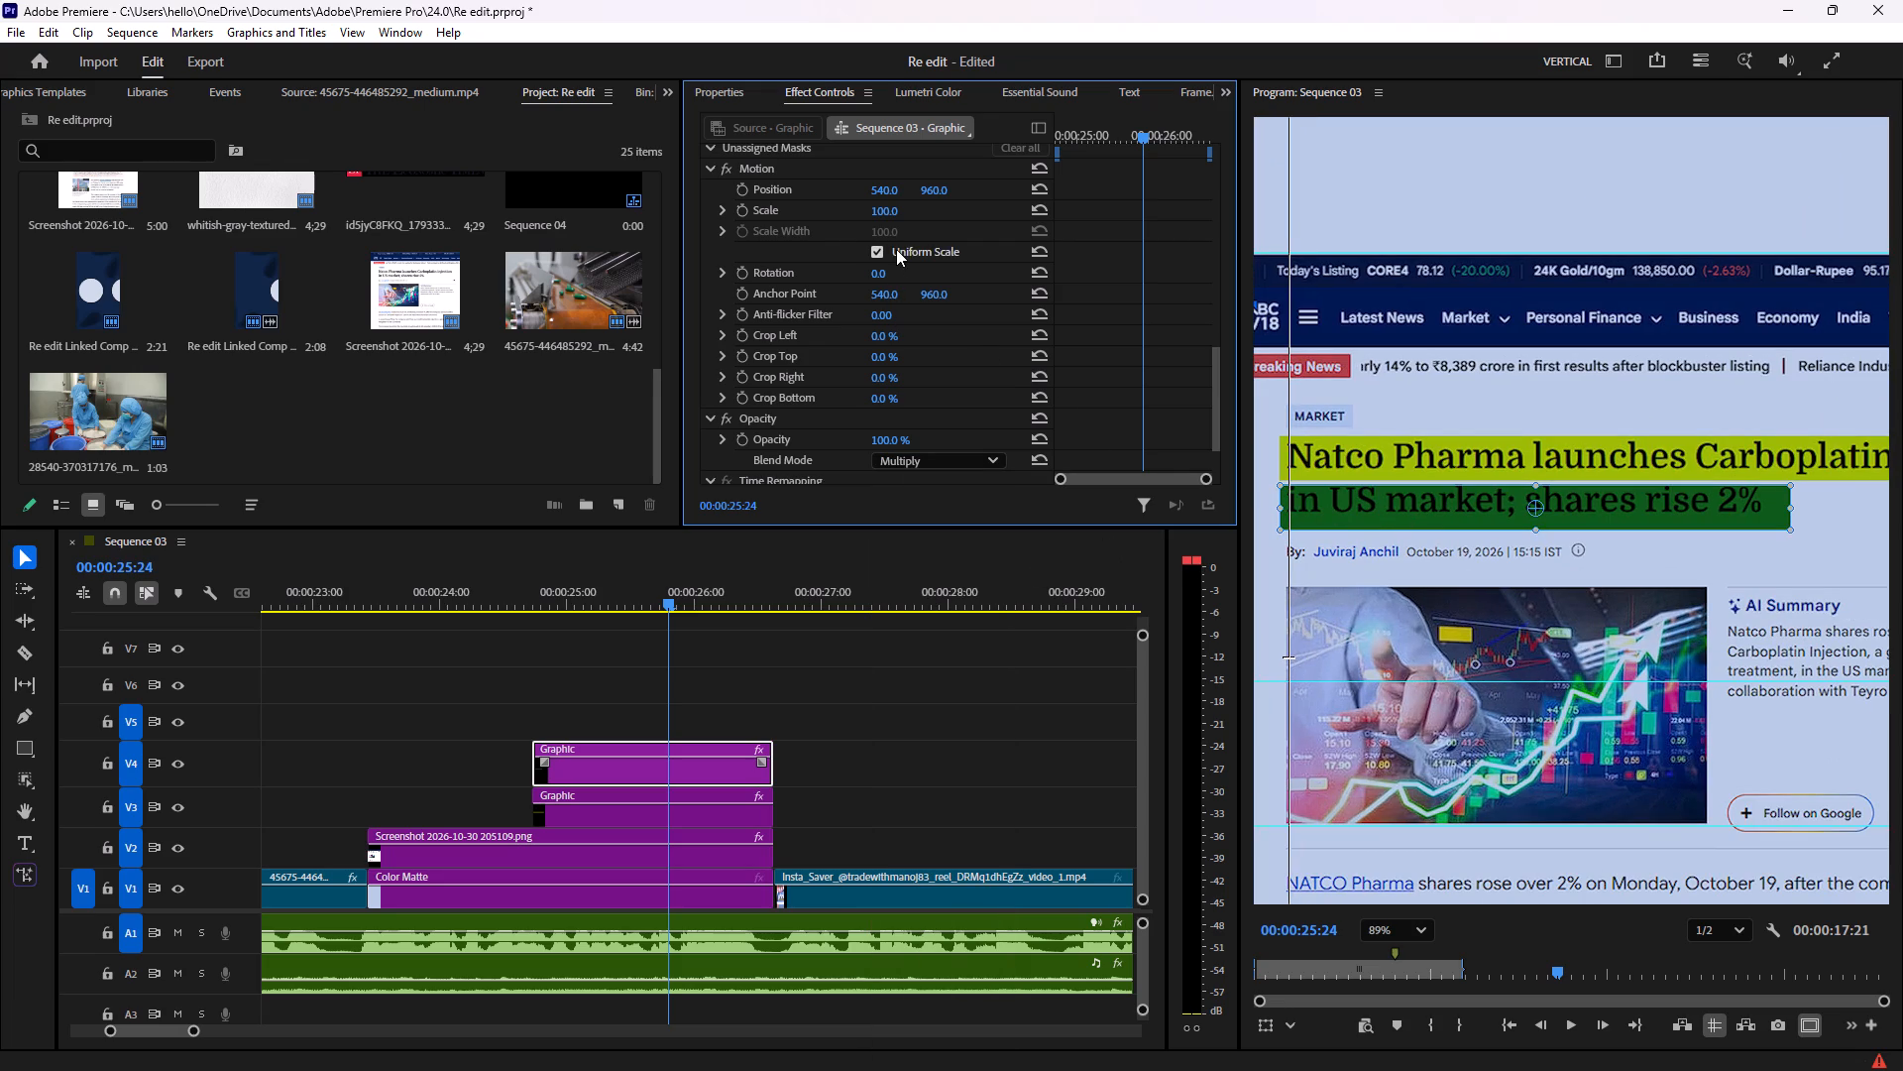
{"action": "left_click", "coordinate": [929, 189]}
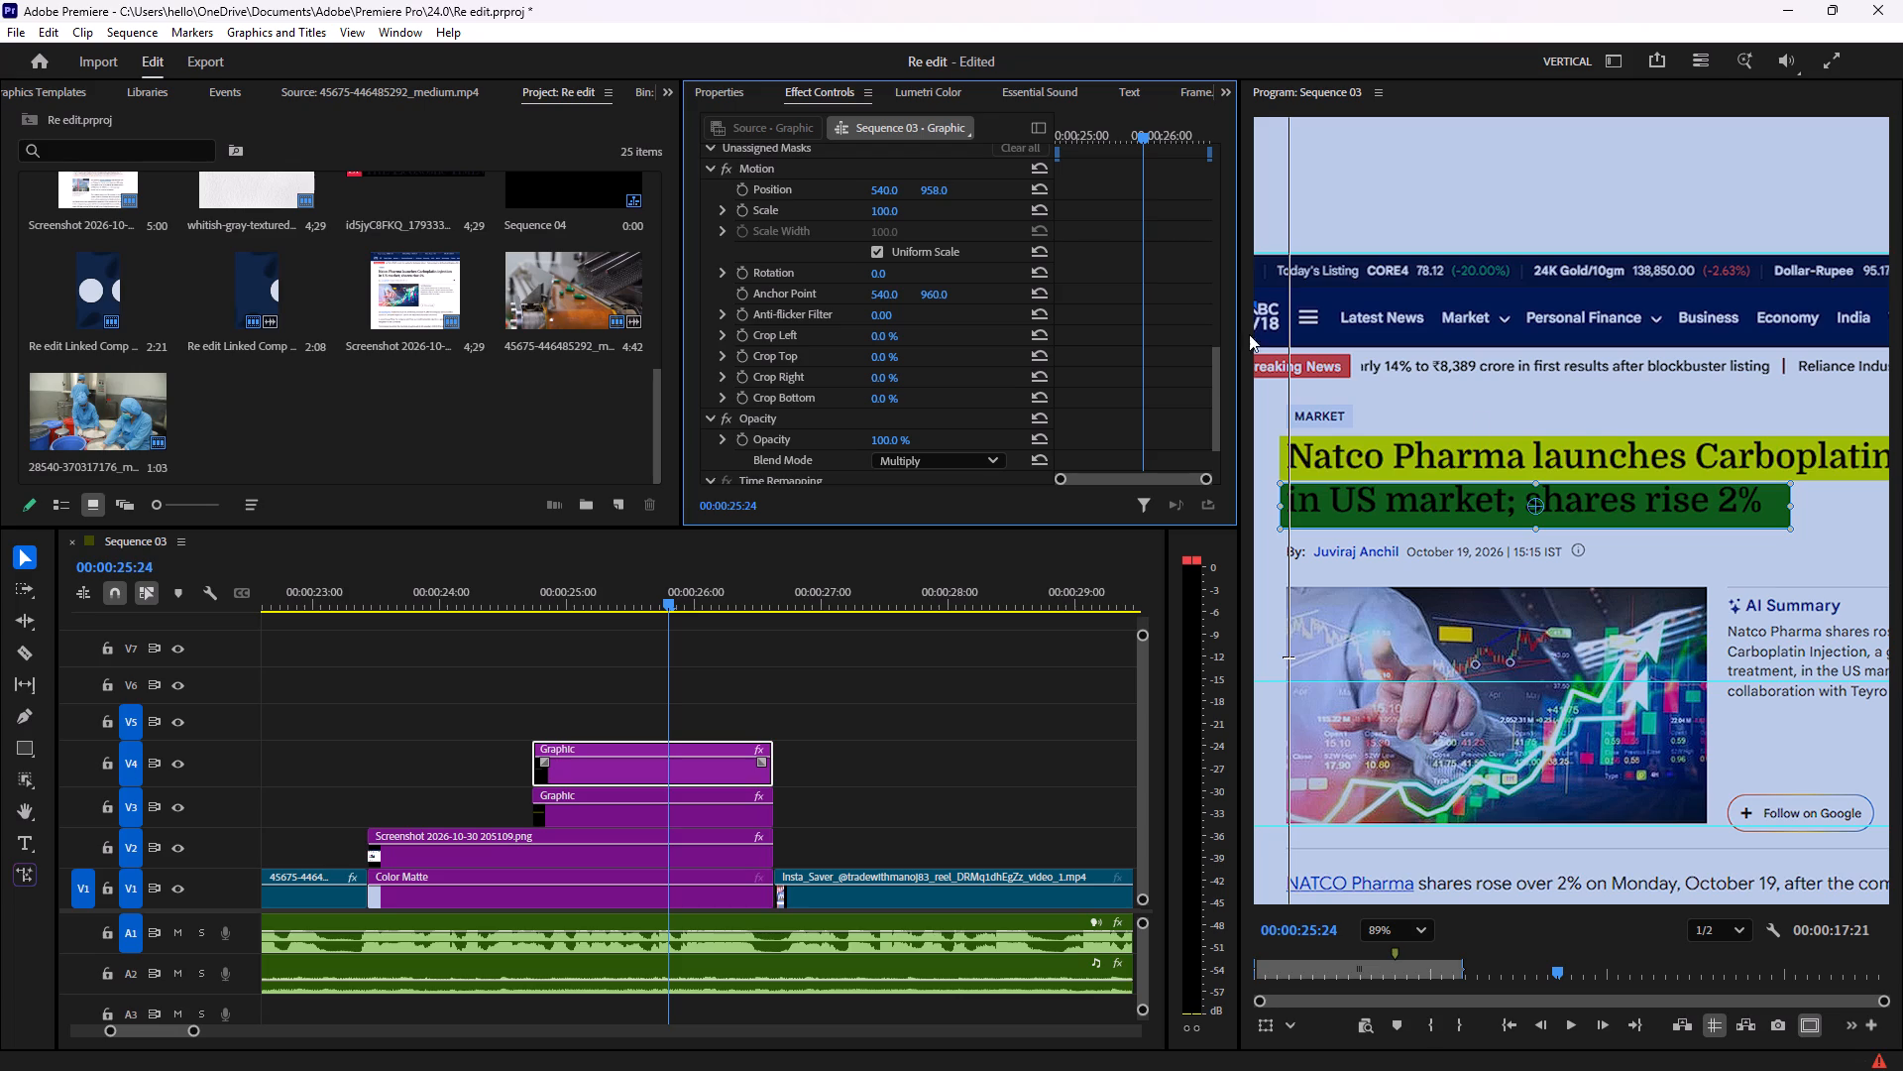
{"action": "left_click", "coordinate": [1573, 394]}
{"action": "scroll", "coordinate": [1564, 395], "scroll_direction": "down", "scroll_amount": 5}
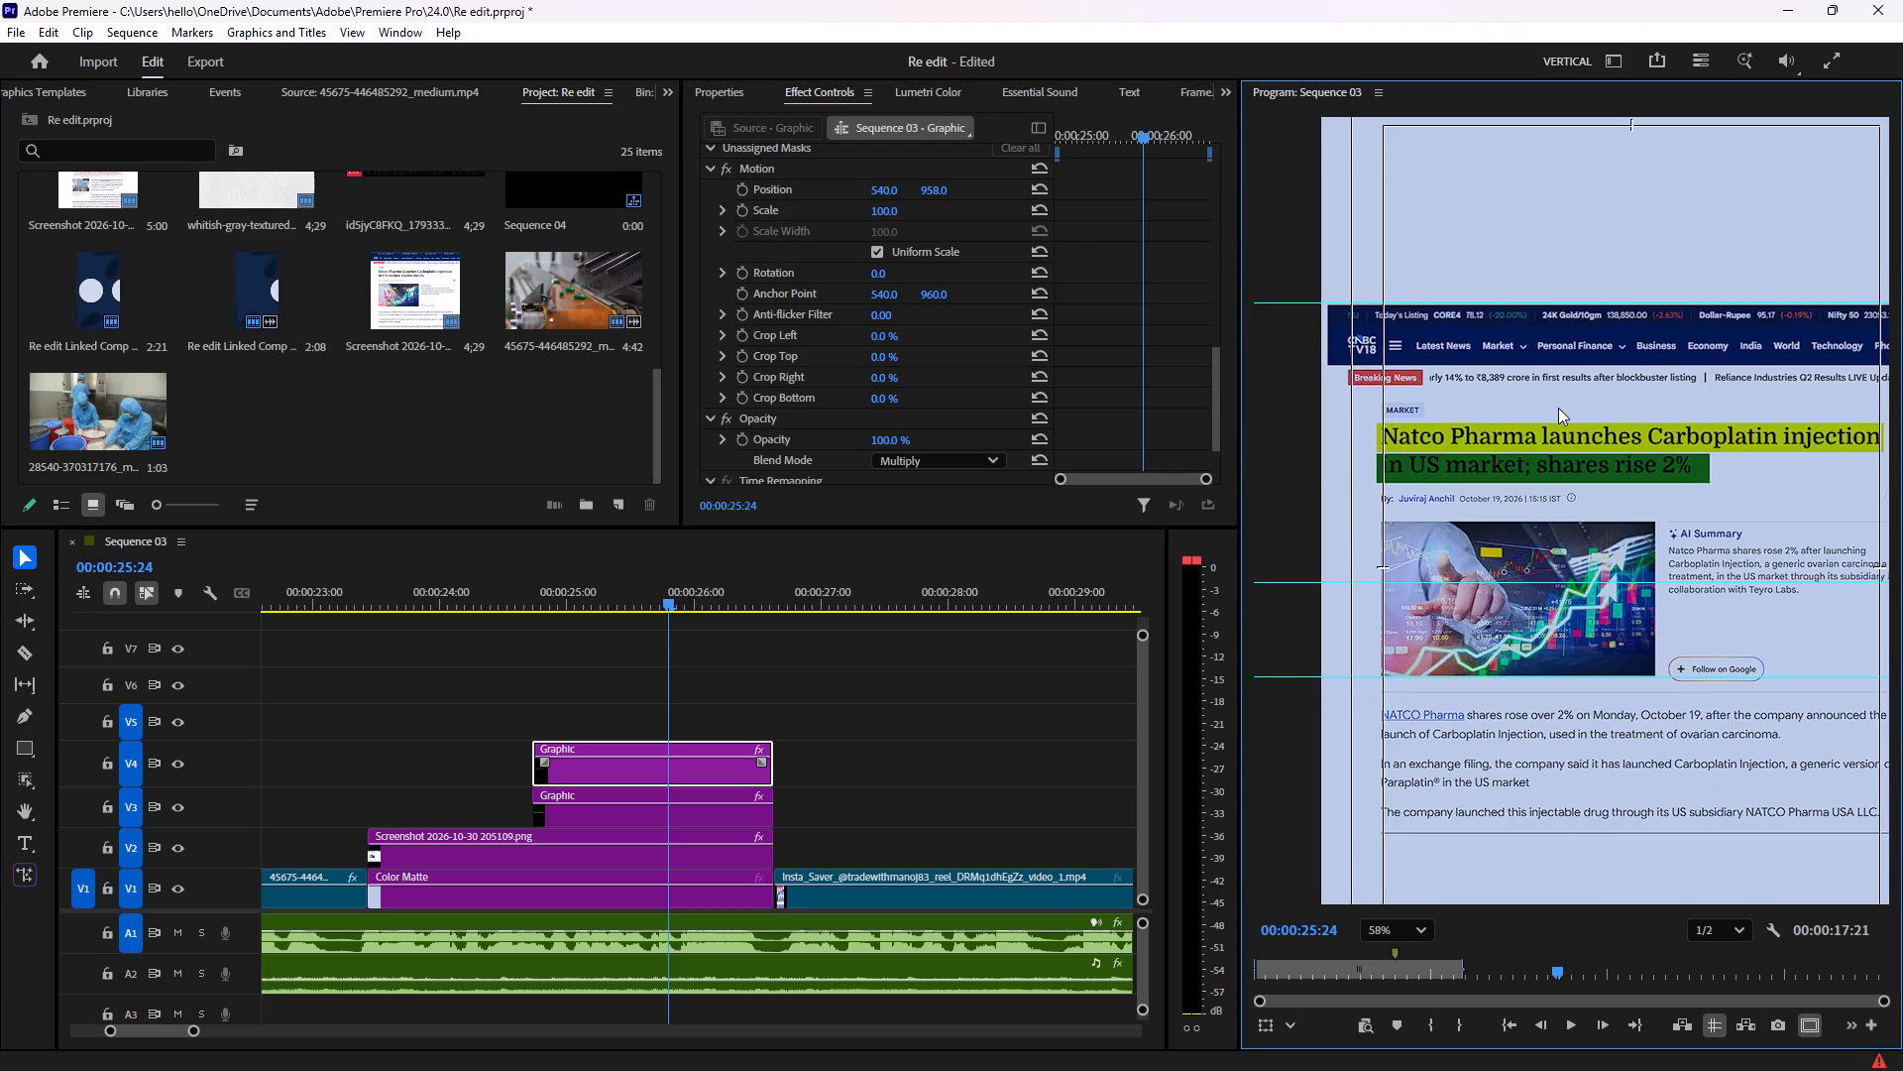
{"action": "scroll", "coordinate": [1561, 408], "scroll_direction": "down", "scroll_amount": 3}
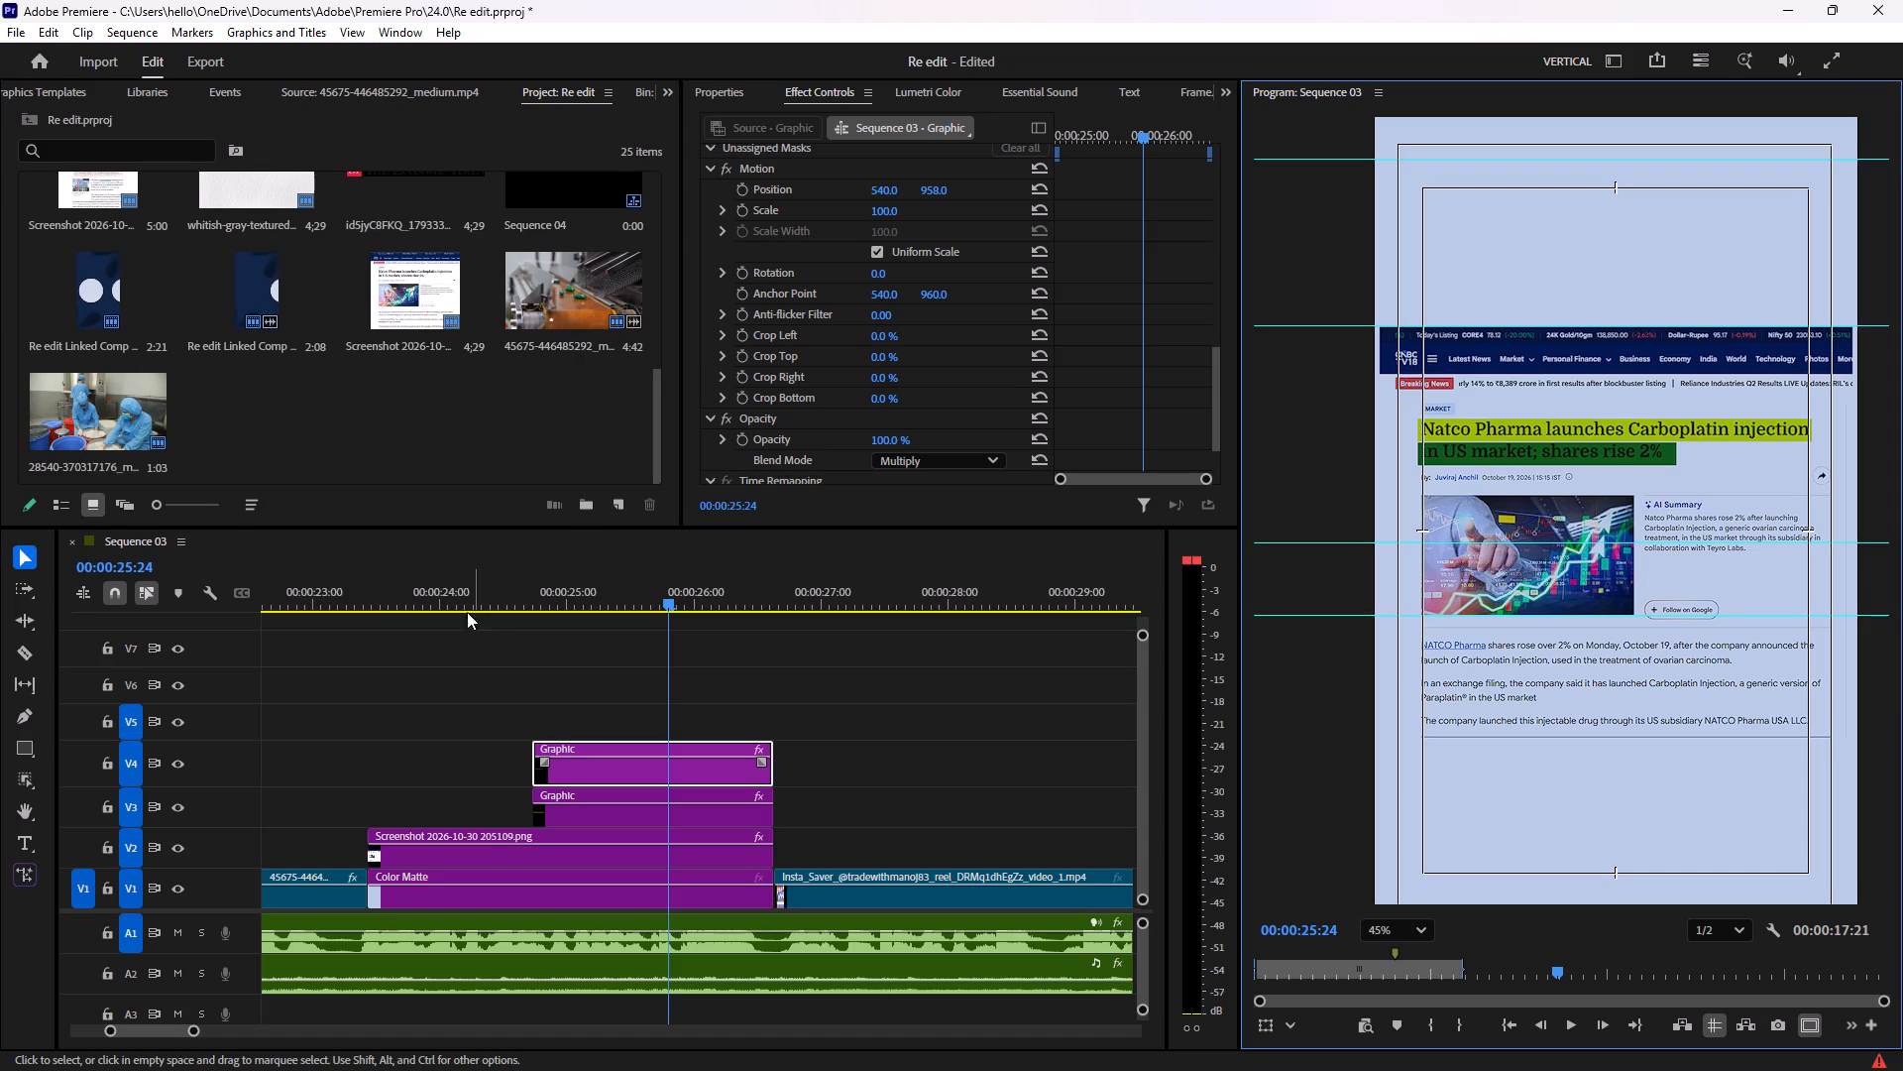
Trim the start of the green V4 graphic to just after 00:00:25:00 so it begins after the yellow V3 graphic.
{"action": "left_click", "coordinate": [416, 602]}
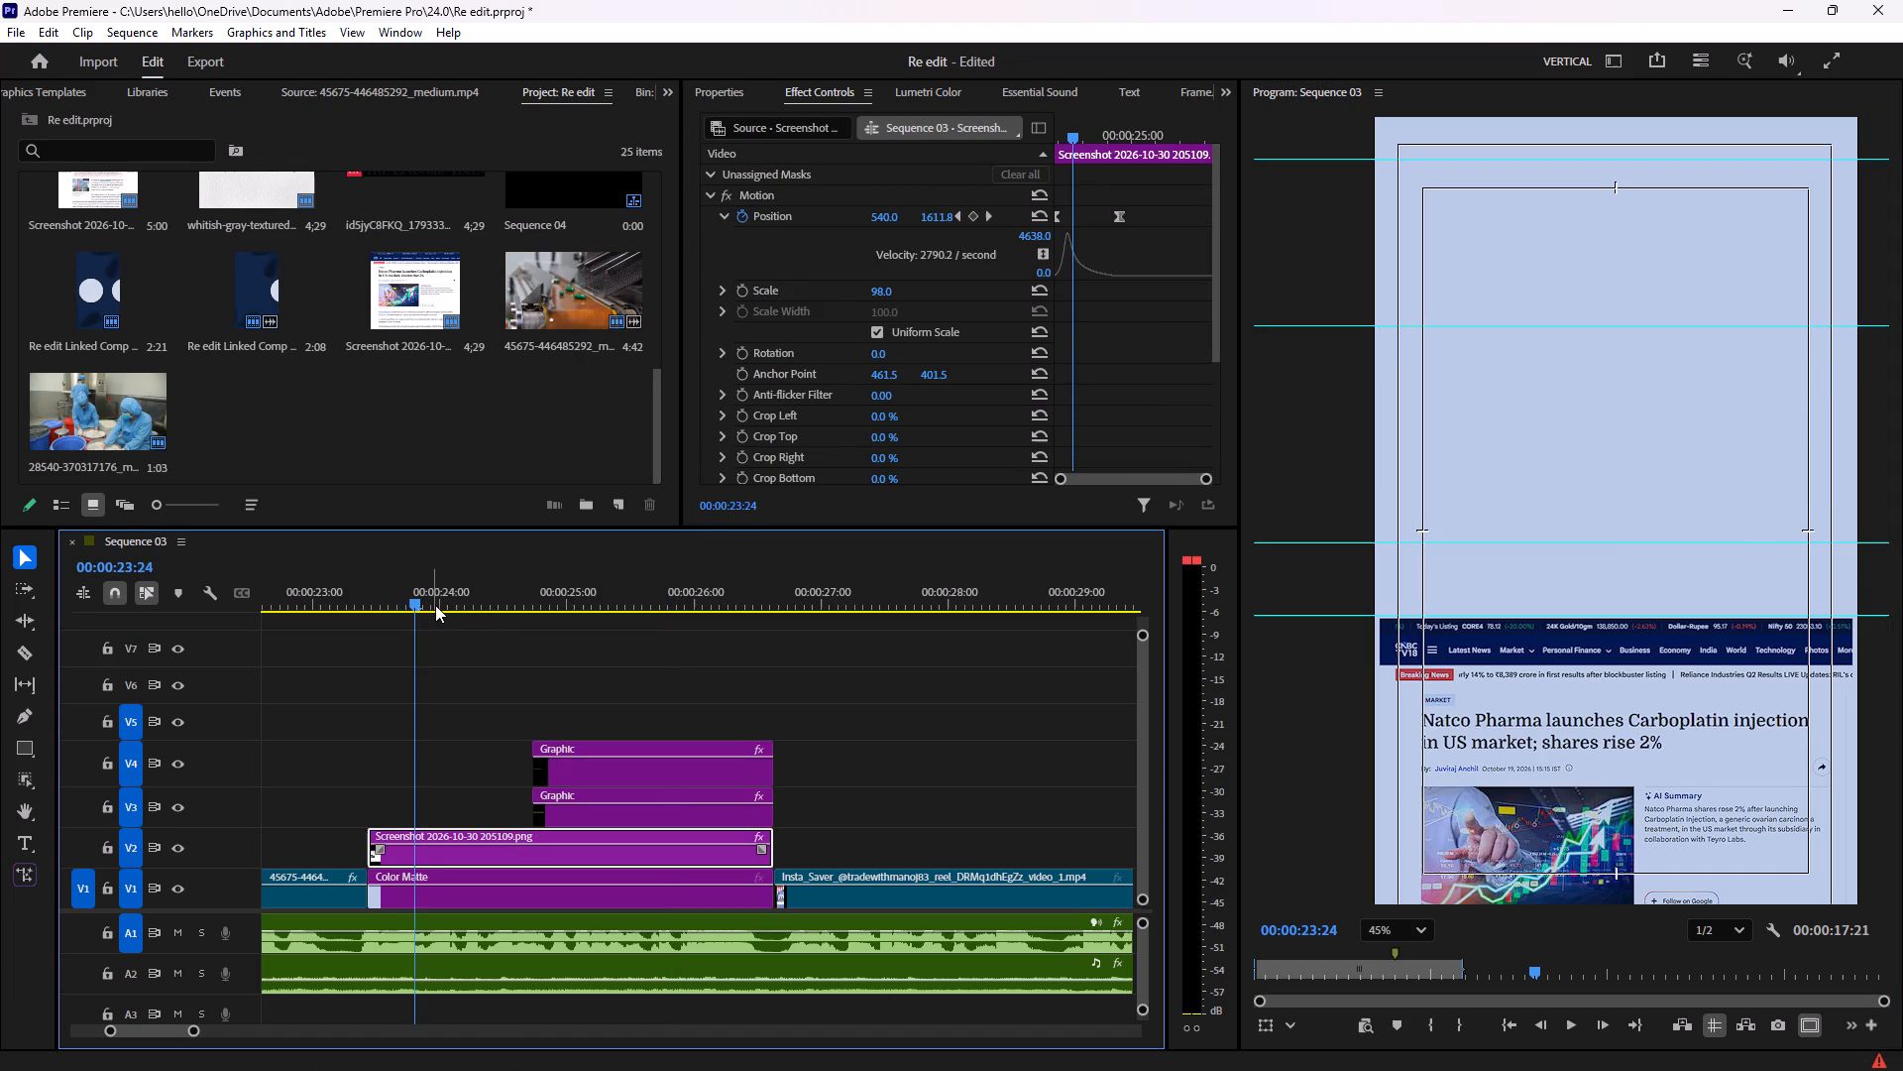
{"action": "key", "text": "space"}
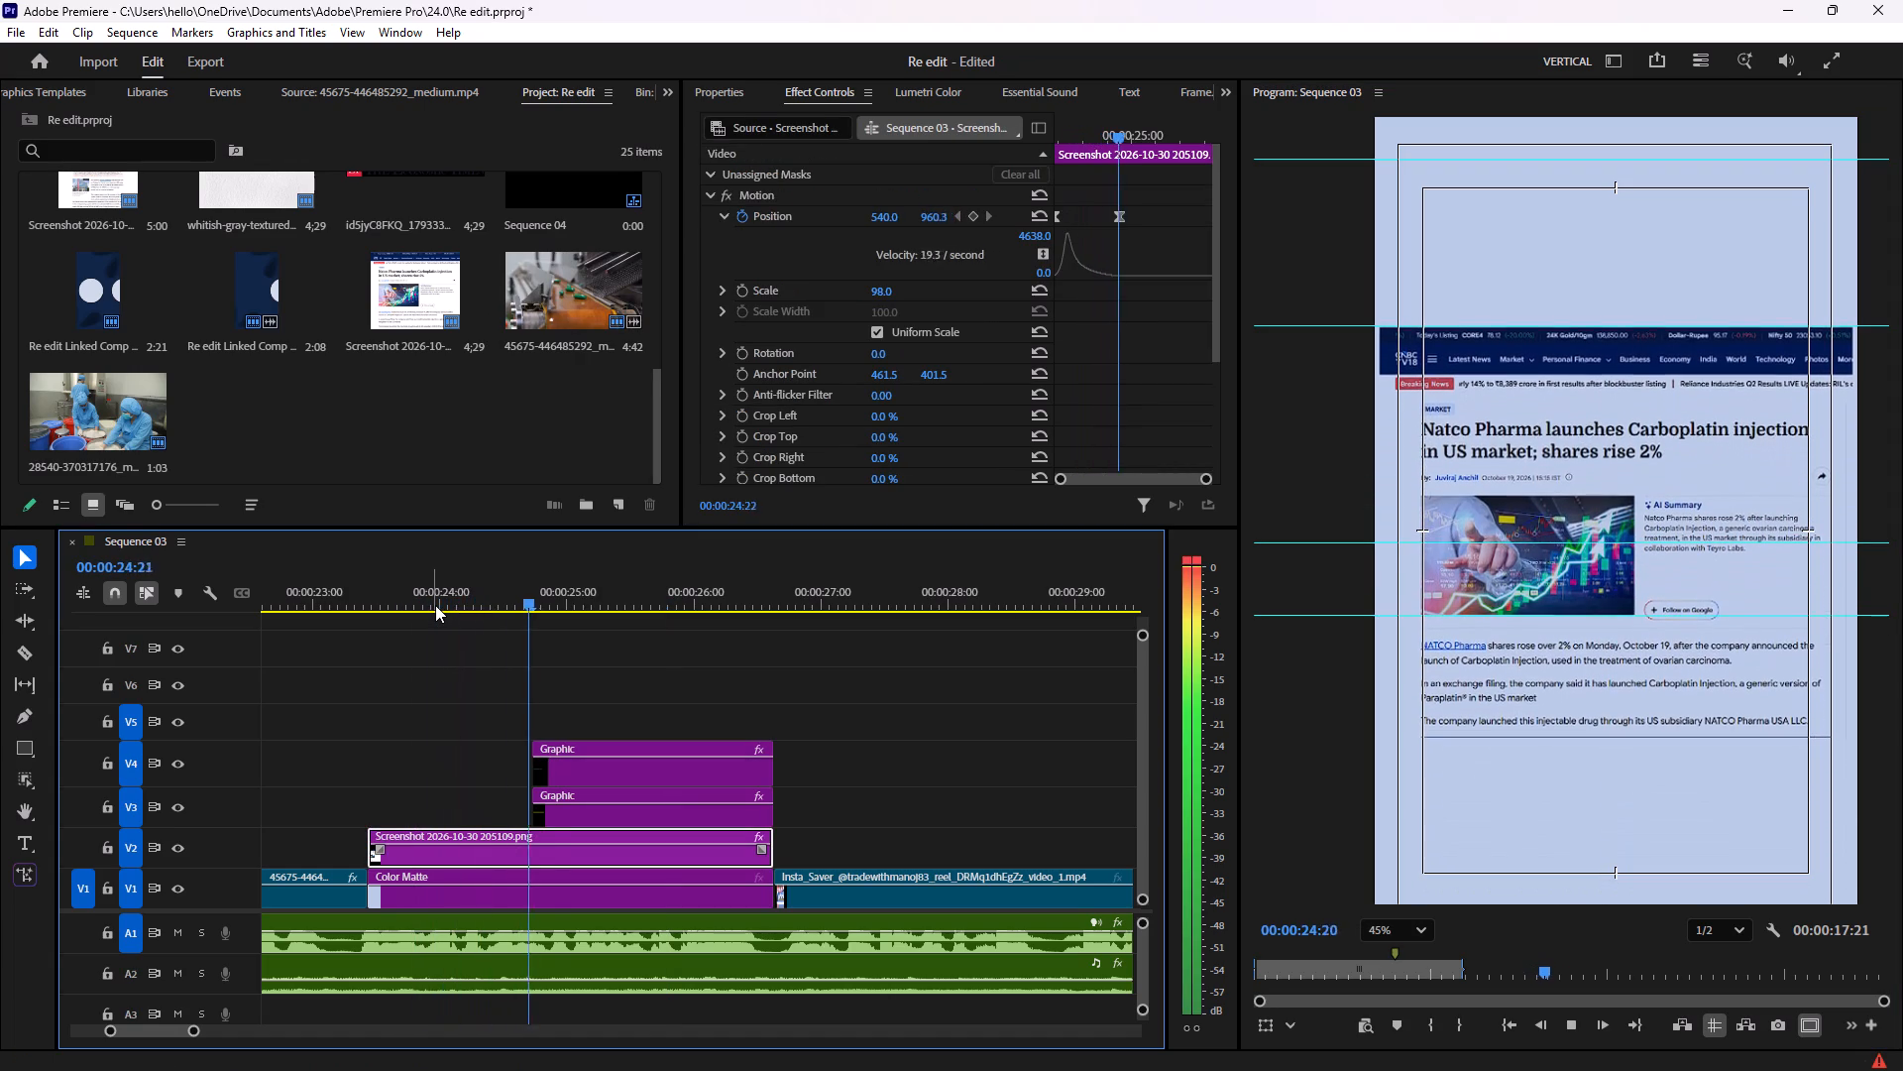
{"action": "key", "text": "space"}
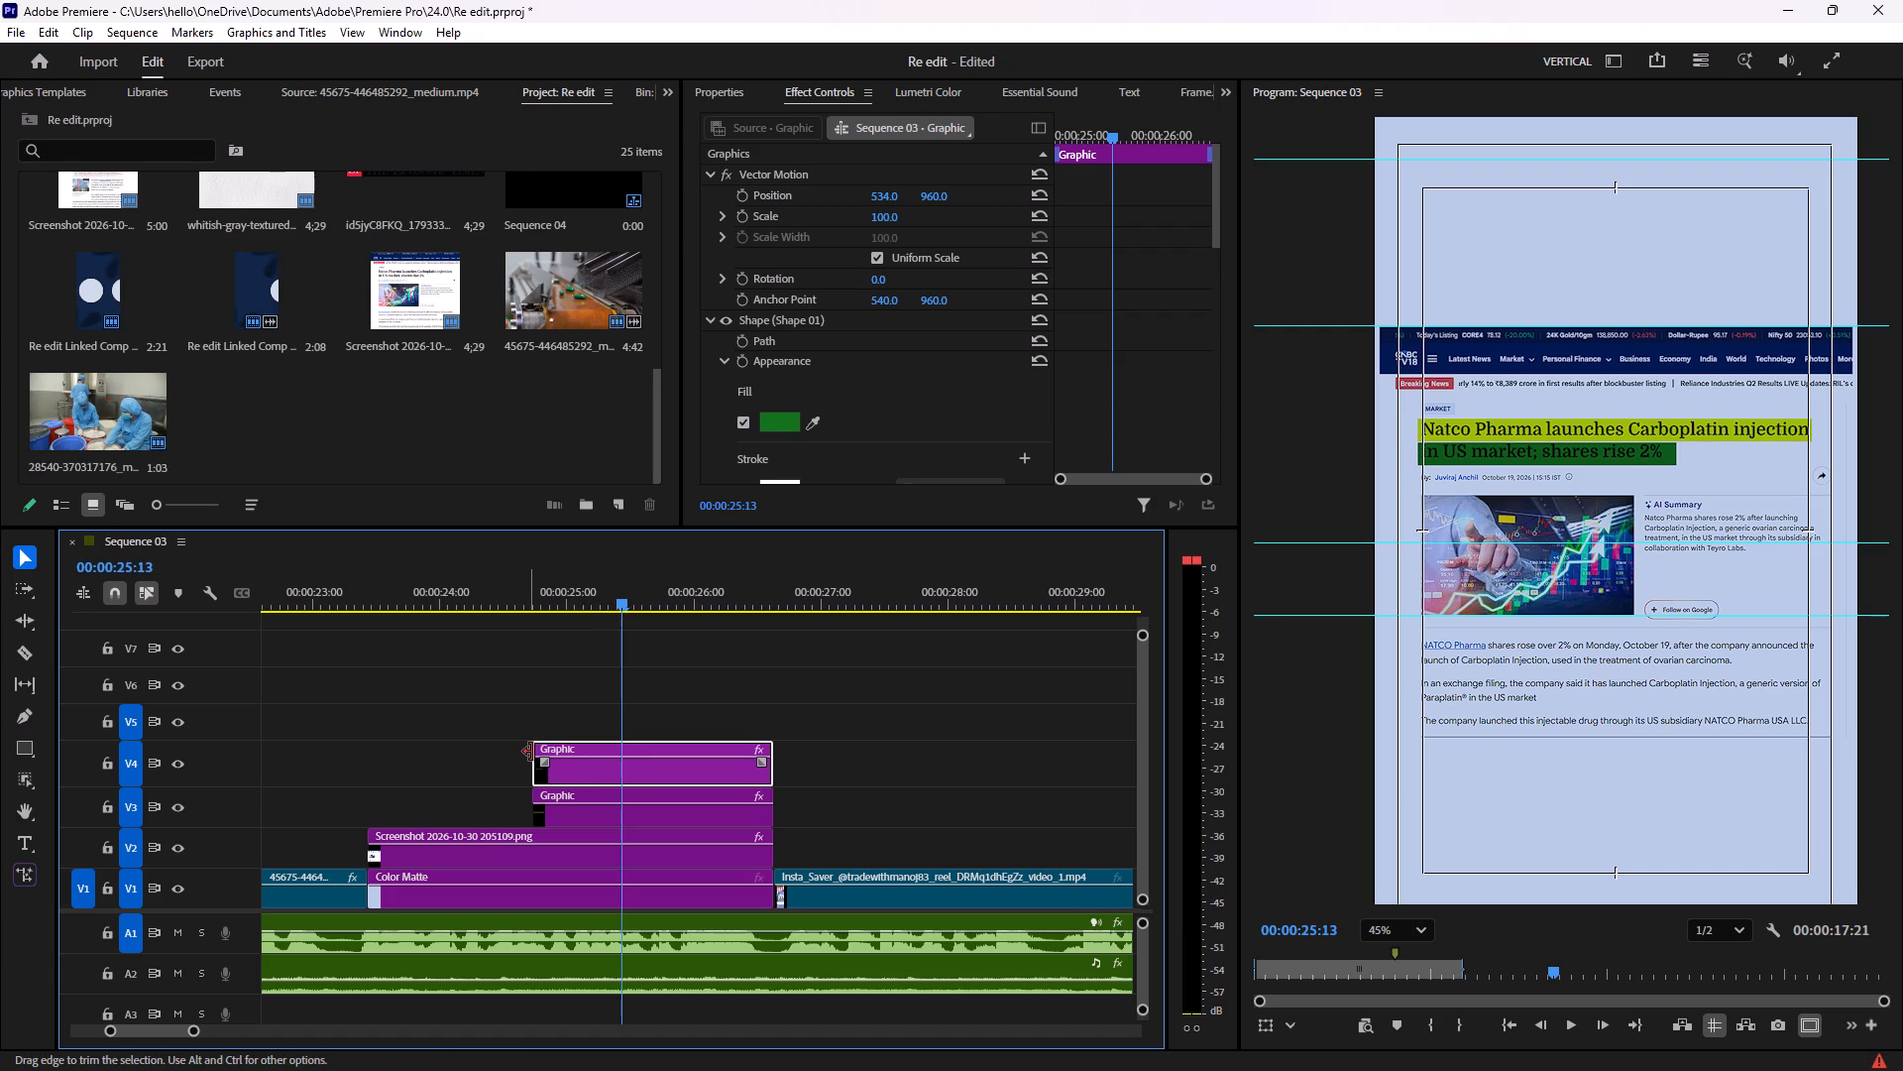
{"action": "left_click_drag", "start_coordinate": [531, 752], "coordinate": [574, 750]}
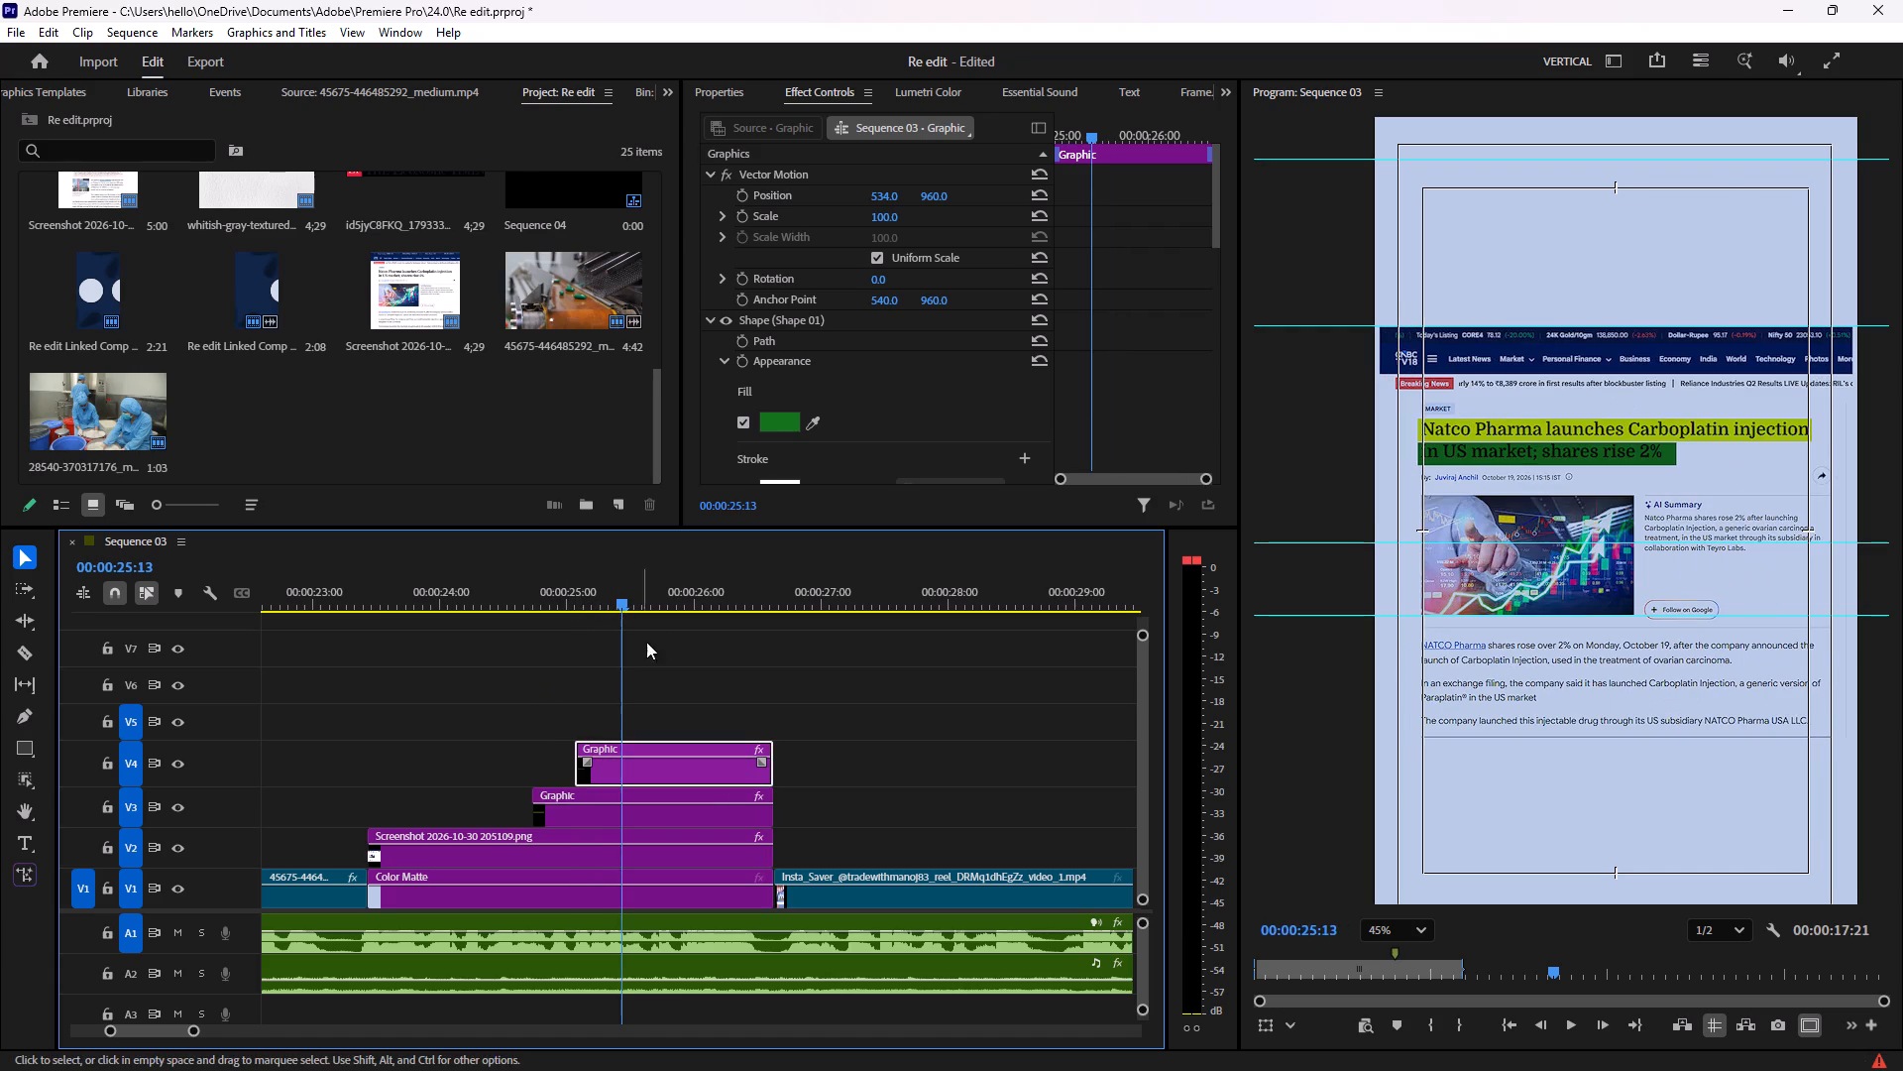
At the yellow V3 graphic's start, 00:00:24:22, set Crop Right to 100% and add its first keyframe.
{"action": "left_click_drag", "start_coordinate": [616, 599], "coordinate": [520, 618]}
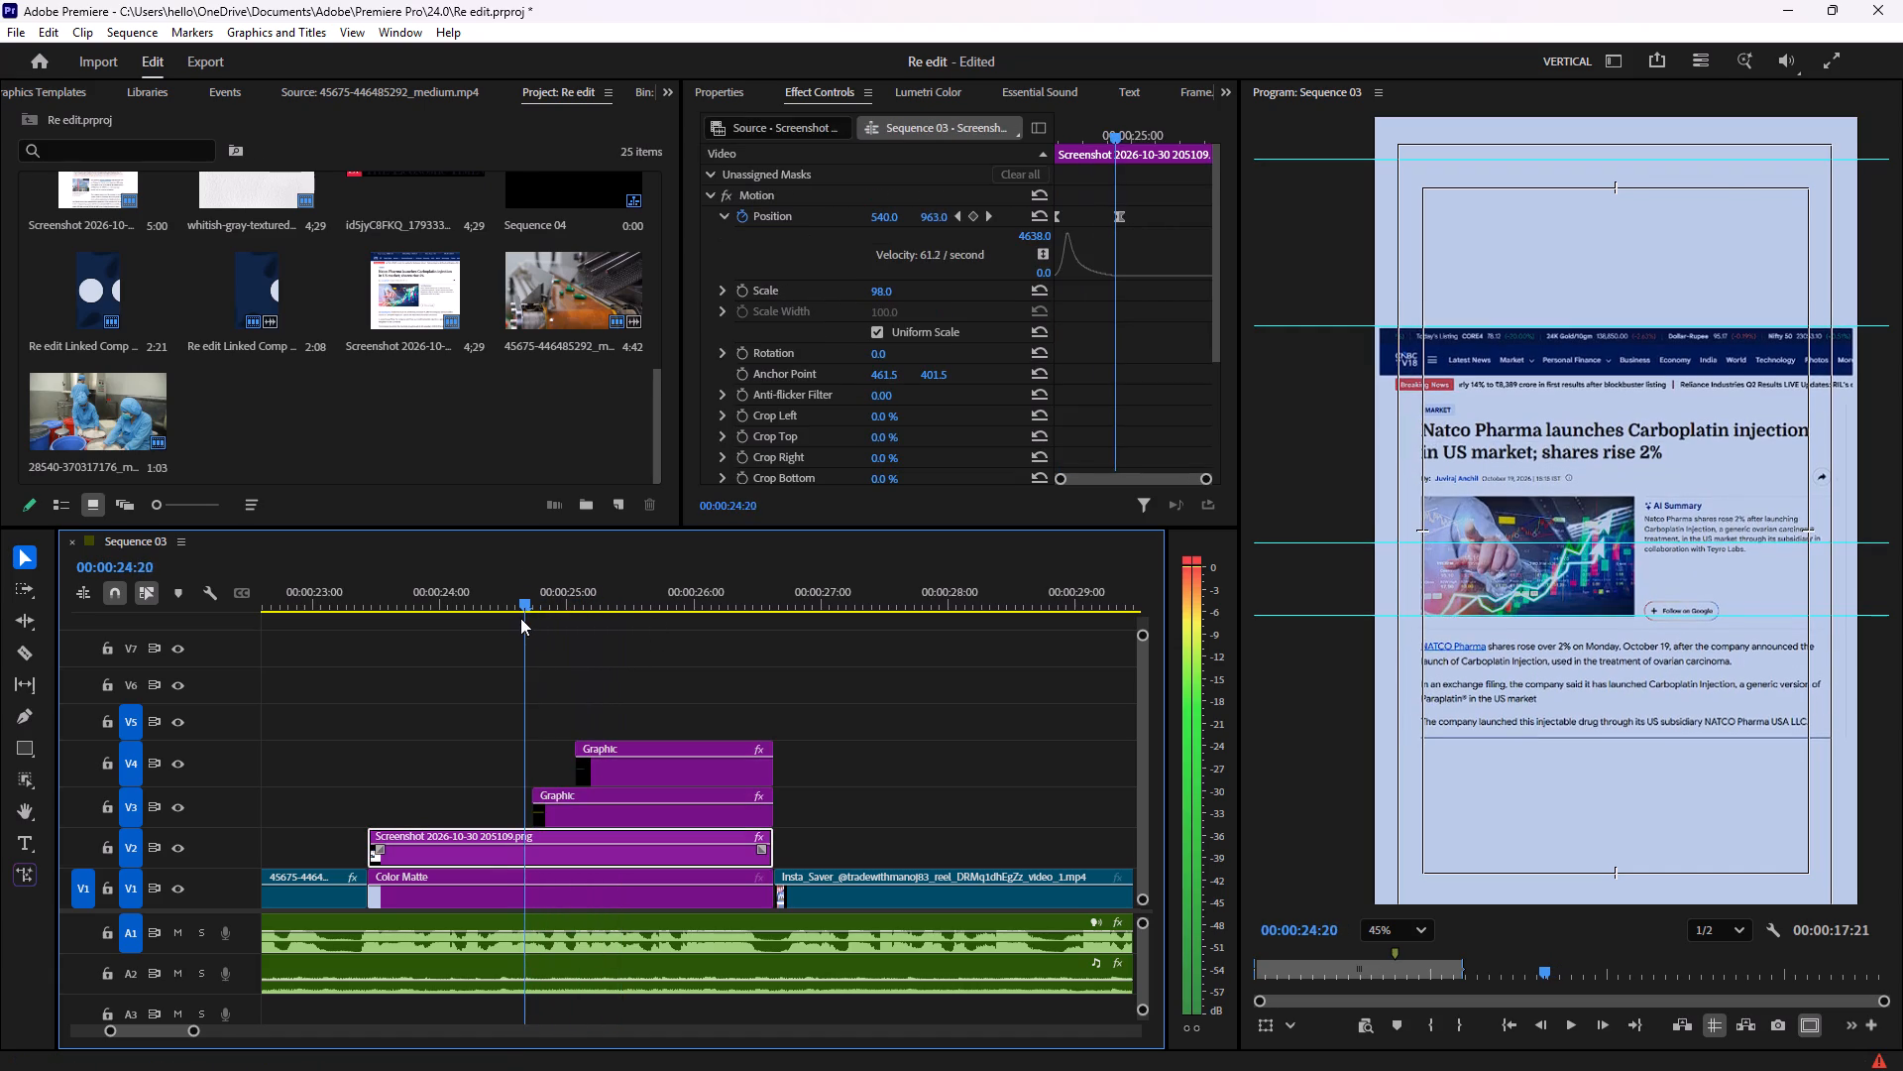
{"action": "left_click_drag", "start_coordinate": [520, 618], "coordinate": [531, 615]}
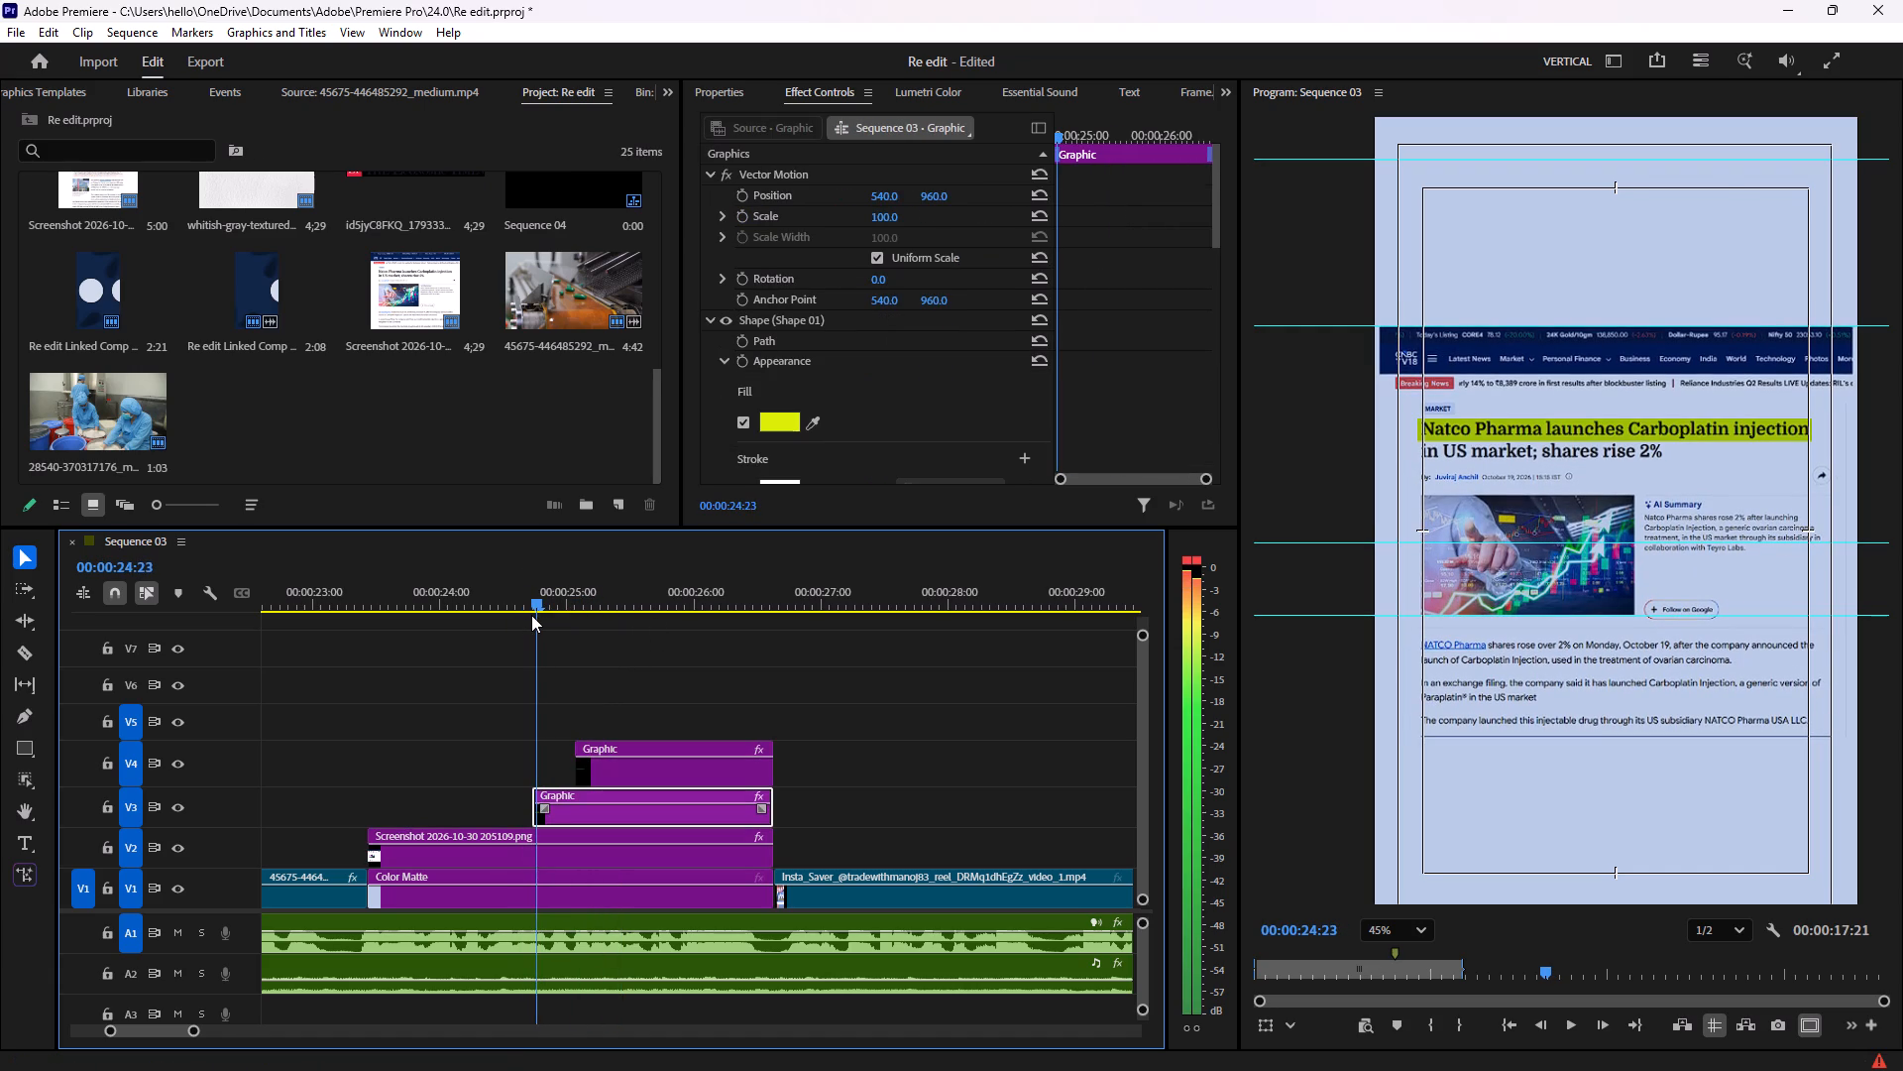
{"action": "left_click_drag", "start_coordinate": [531, 615], "coordinate": [528, 617]}
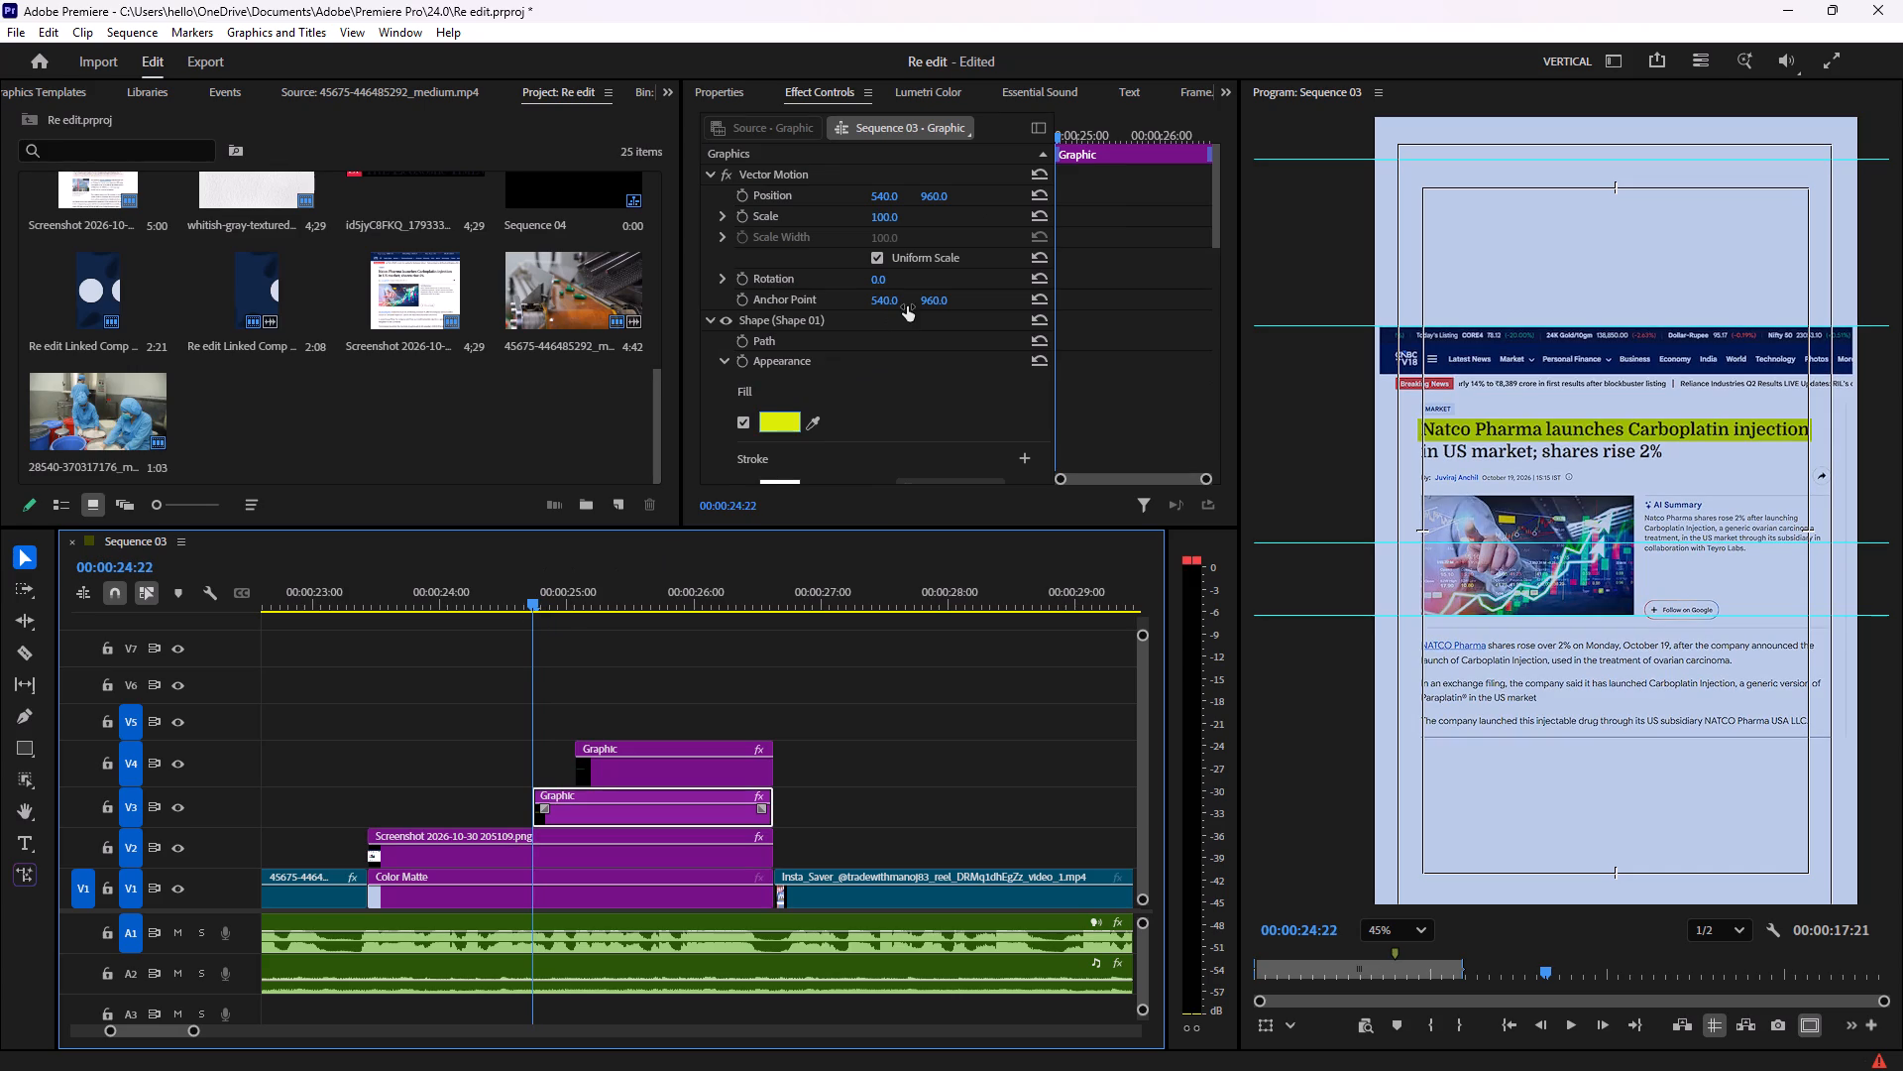
{"action": "scroll", "coordinate": [907, 306], "scroll_direction": "down", "scroll_amount": 16}
{"action": "scroll", "coordinate": [897, 367], "scroll_direction": "down", "scroll_amount": 15}
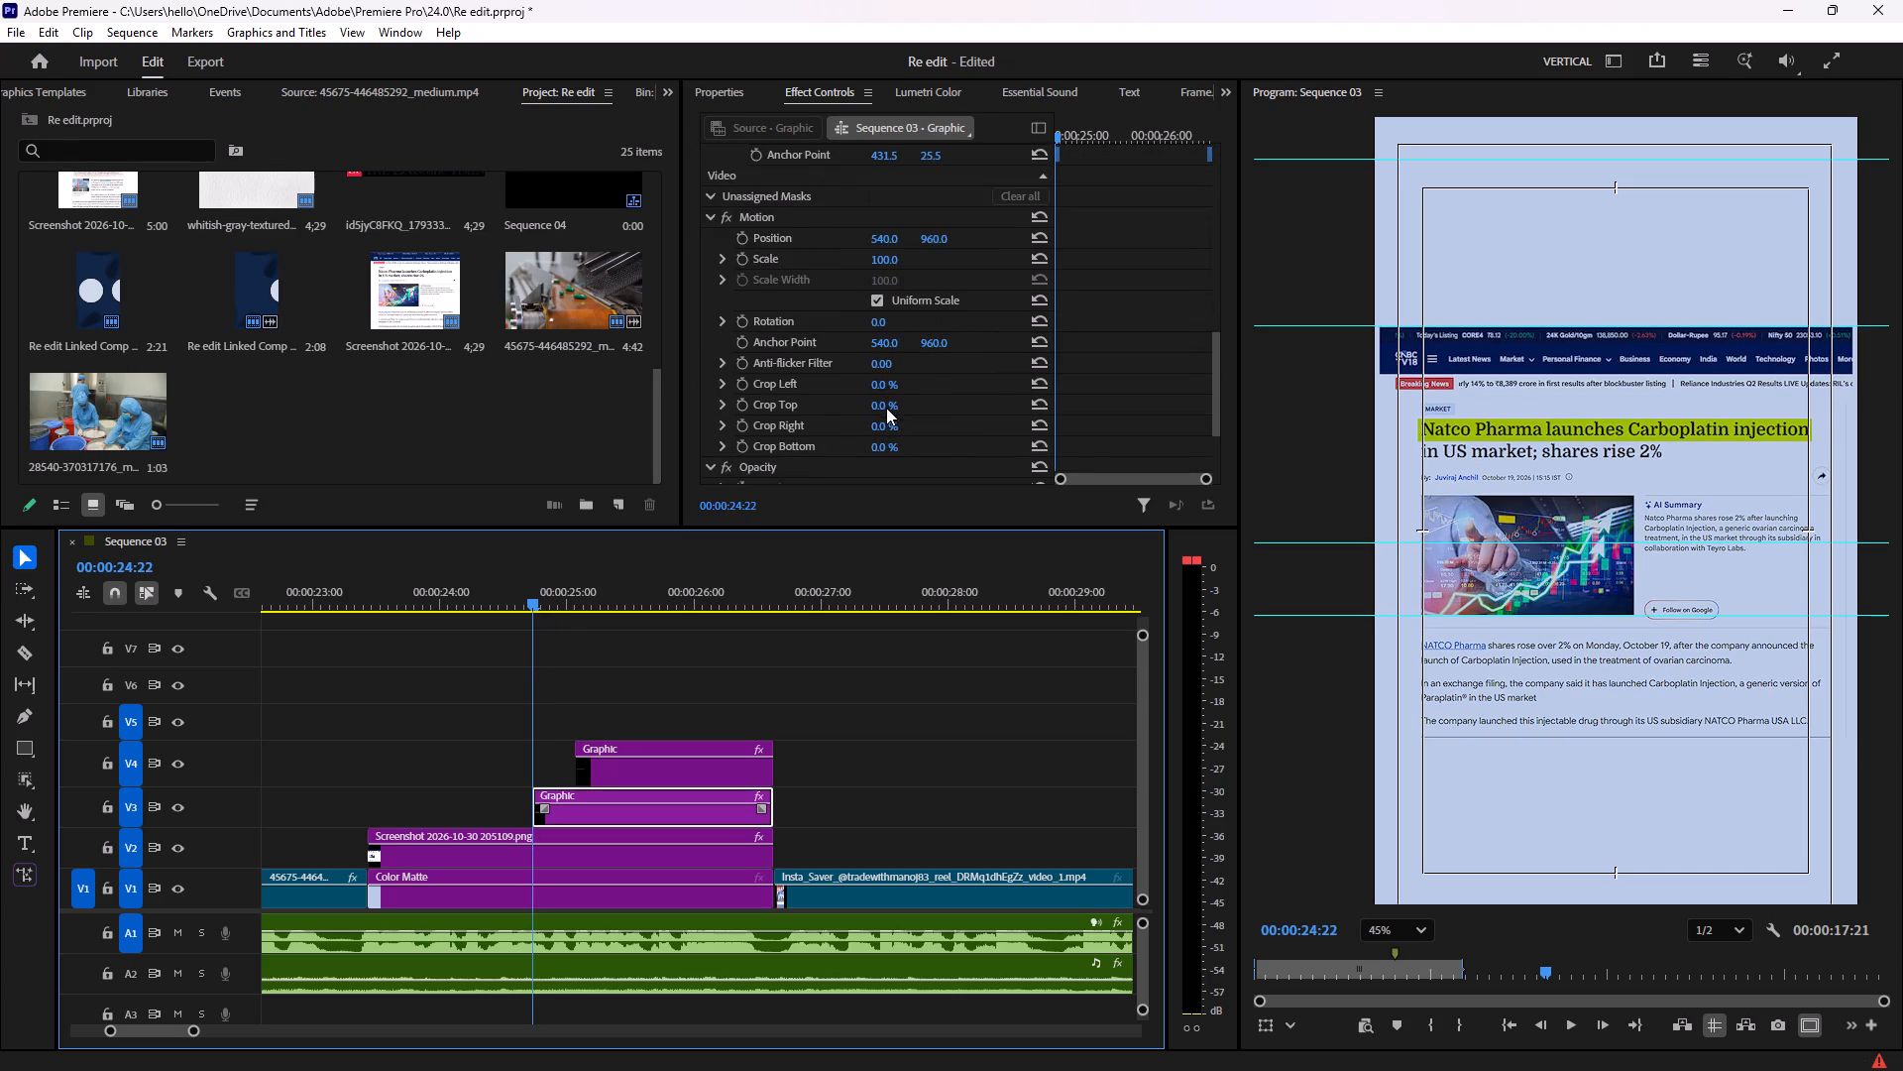
{"action": "scroll", "coordinate": [886, 408], "scroll_direction": "down", "scroll_amount": 7}
{"action": "left_click_drag", "start_coordinate": [886, 311], "coordinate": [1067, 321]}
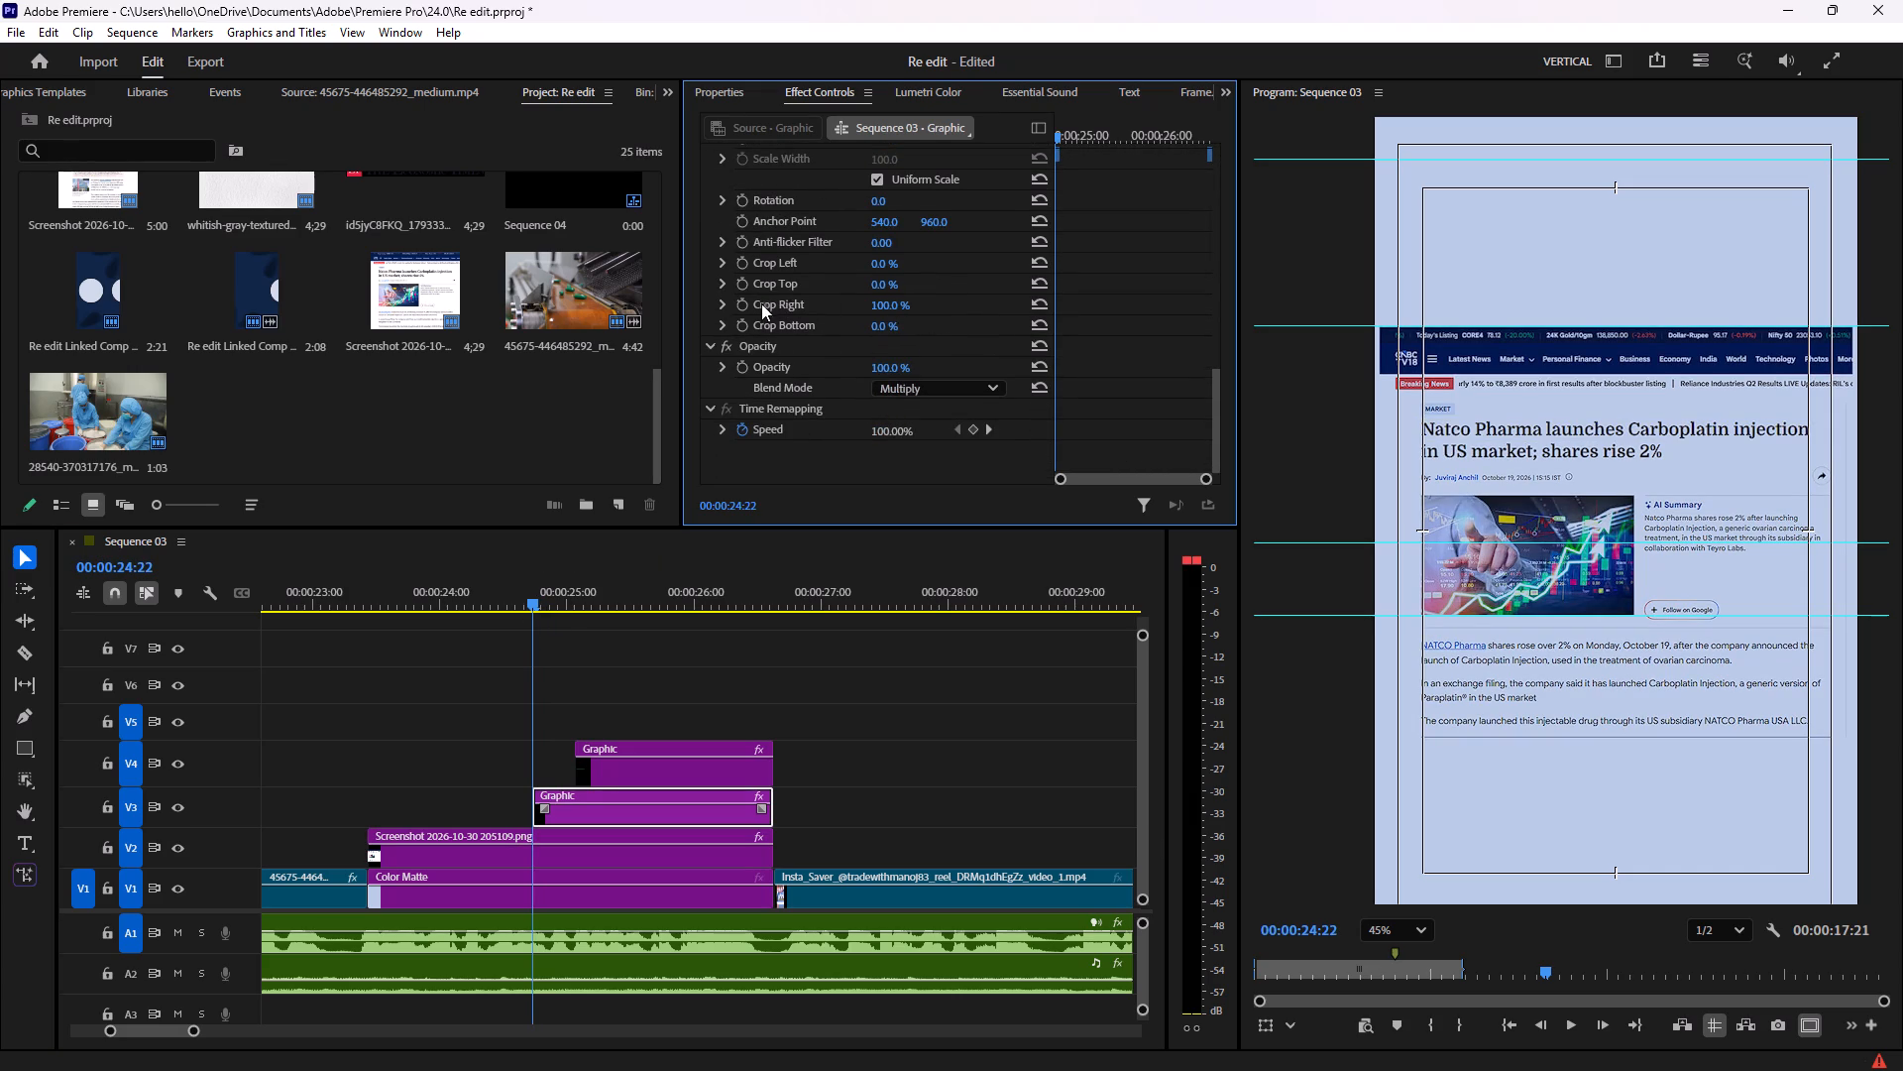
{"action": "left_click", "coordinate": [743, 306]}
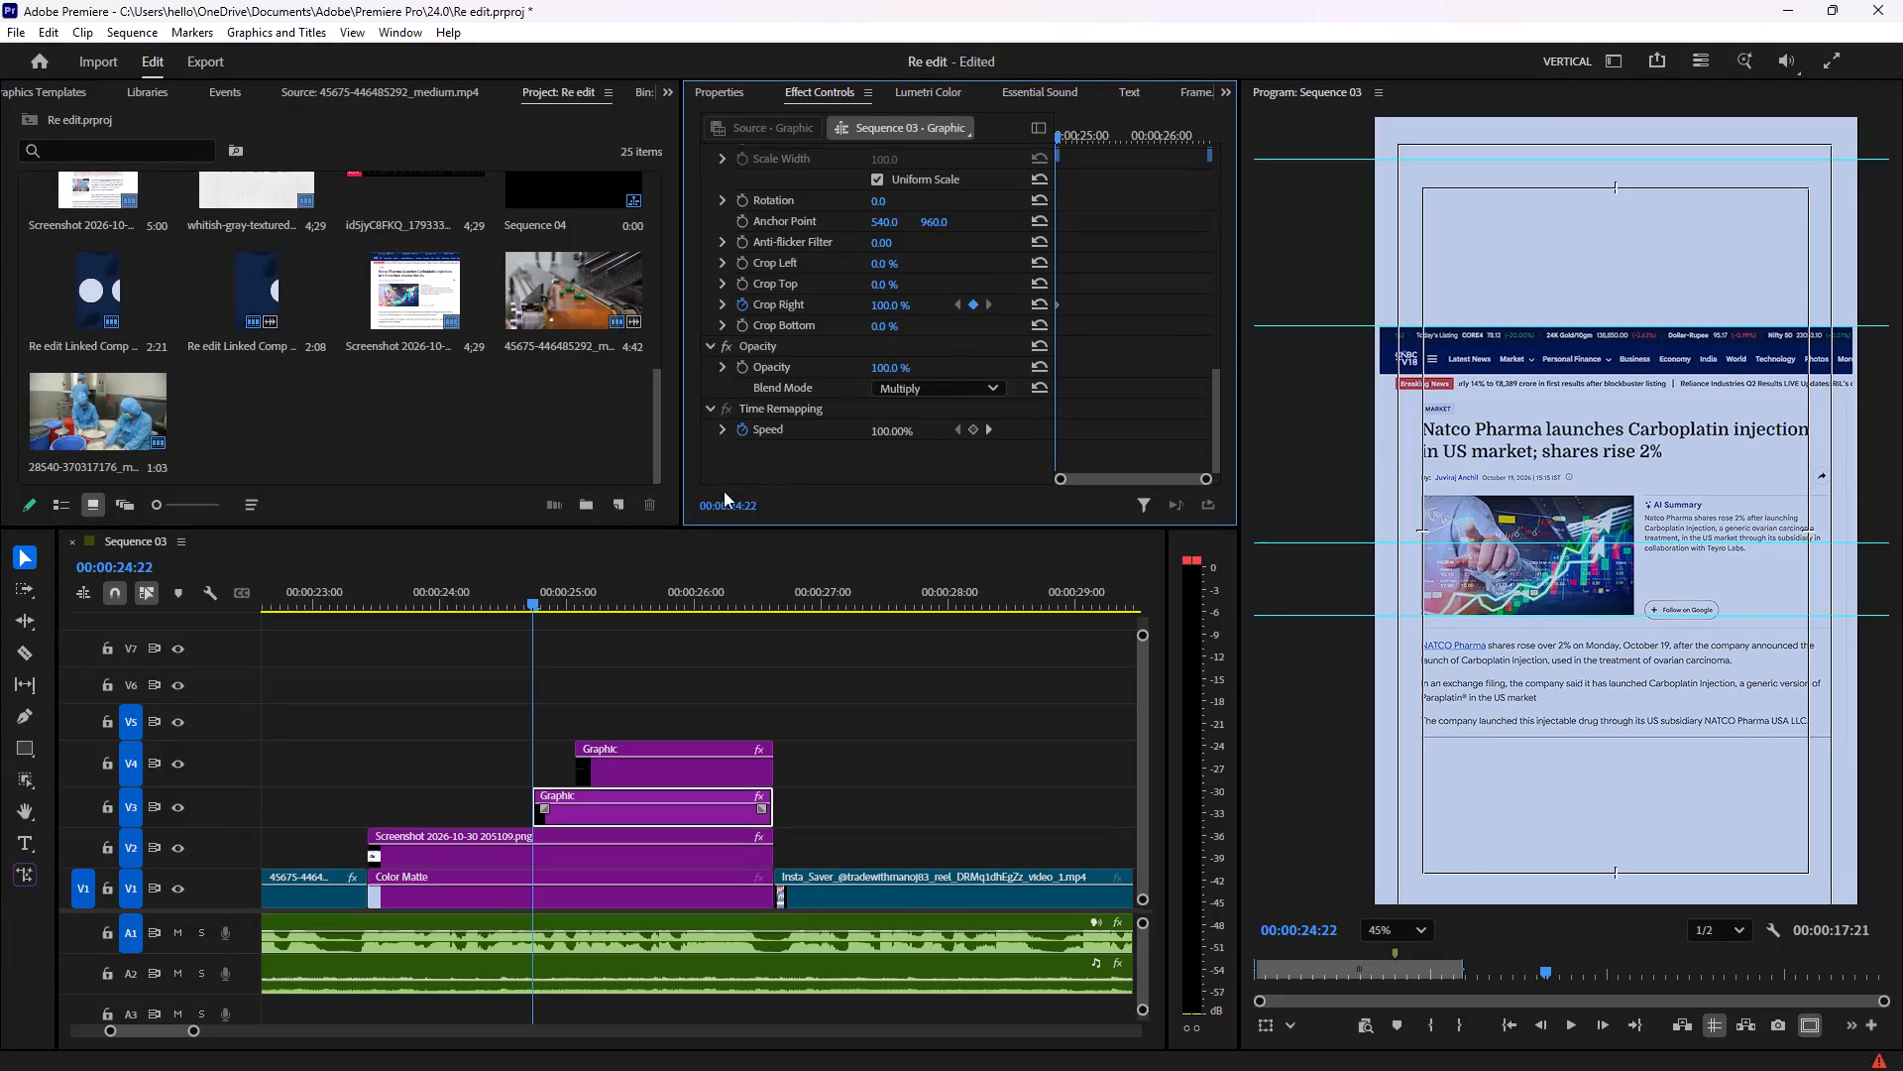
Add a Crop Right keyframe of 0% at the yellow V3 graphic's end, 00:00:26:18.
{"action": "left_click_drag", "start_coordinate": [1057, 135], "coordinate": [1060, 135]}
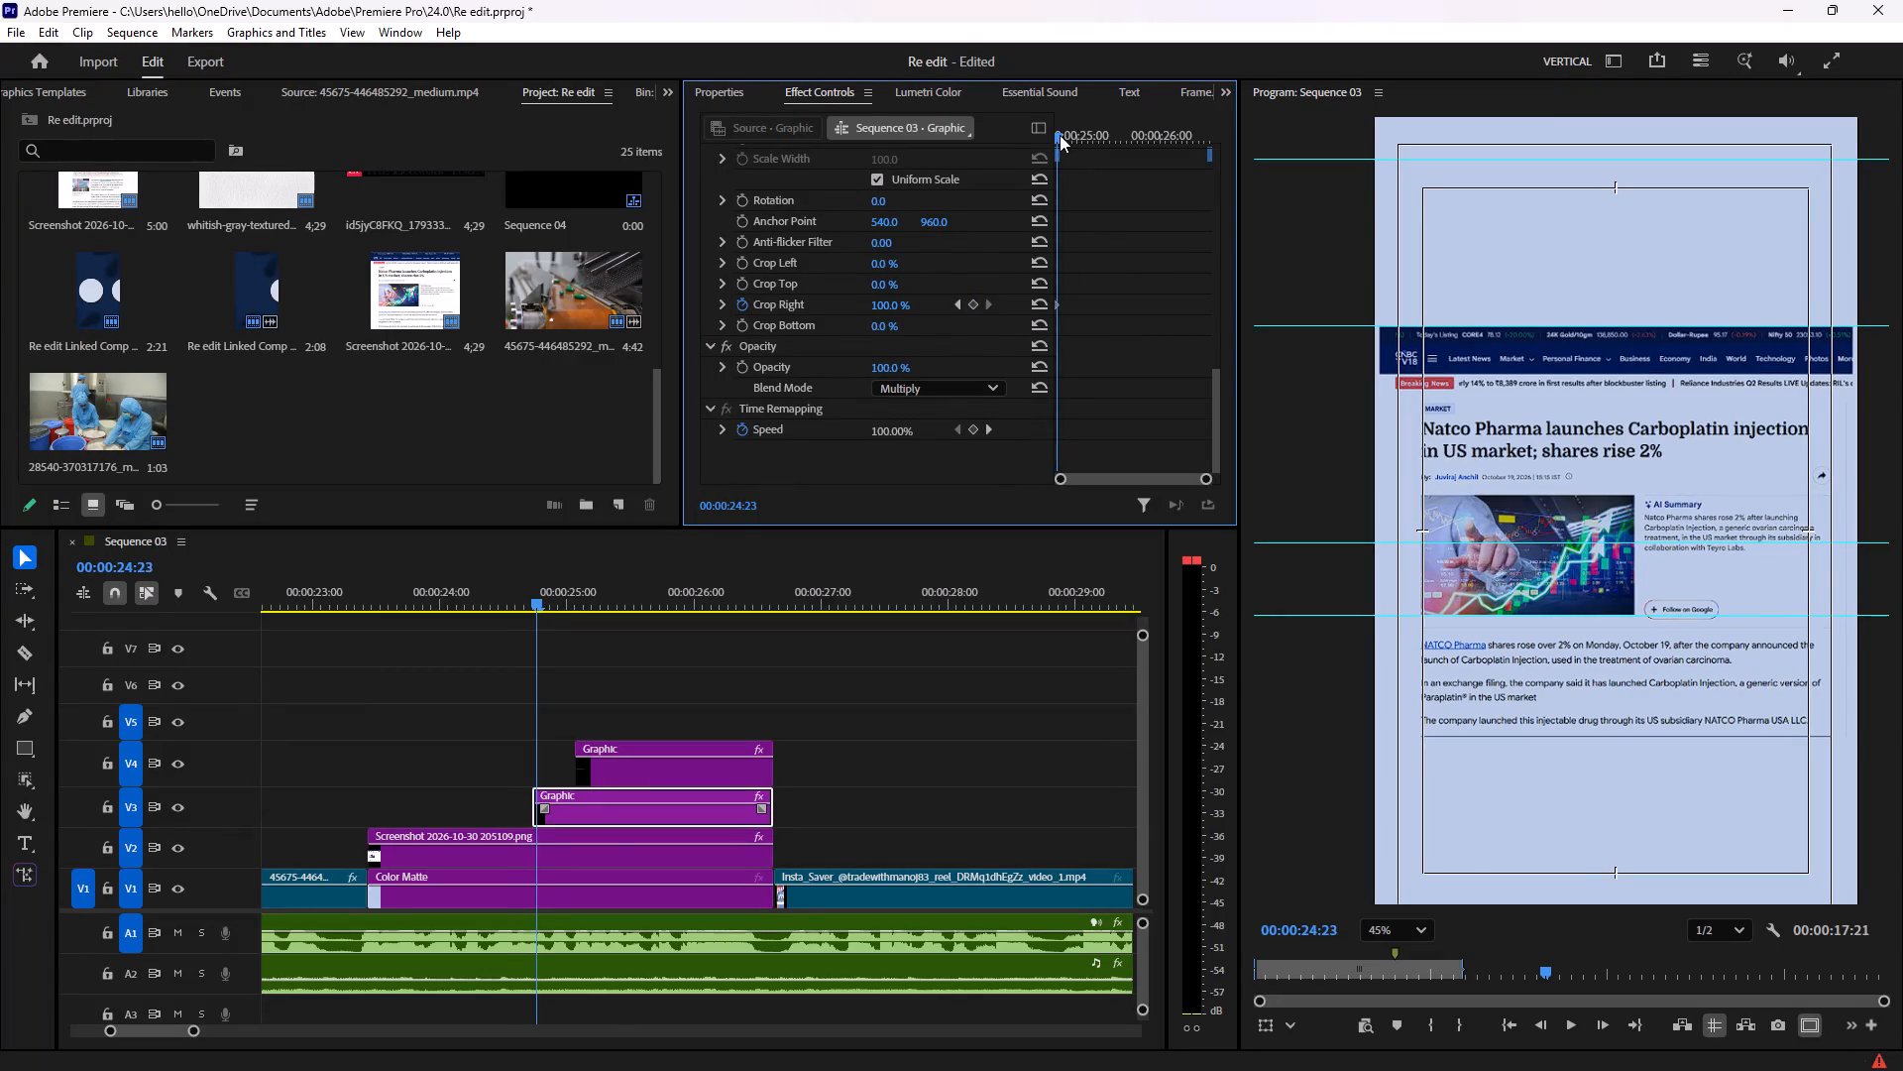
{"action": "left_click_drag", "start_coordinate": [1060, 135], "coordinate": [1190, 143]}
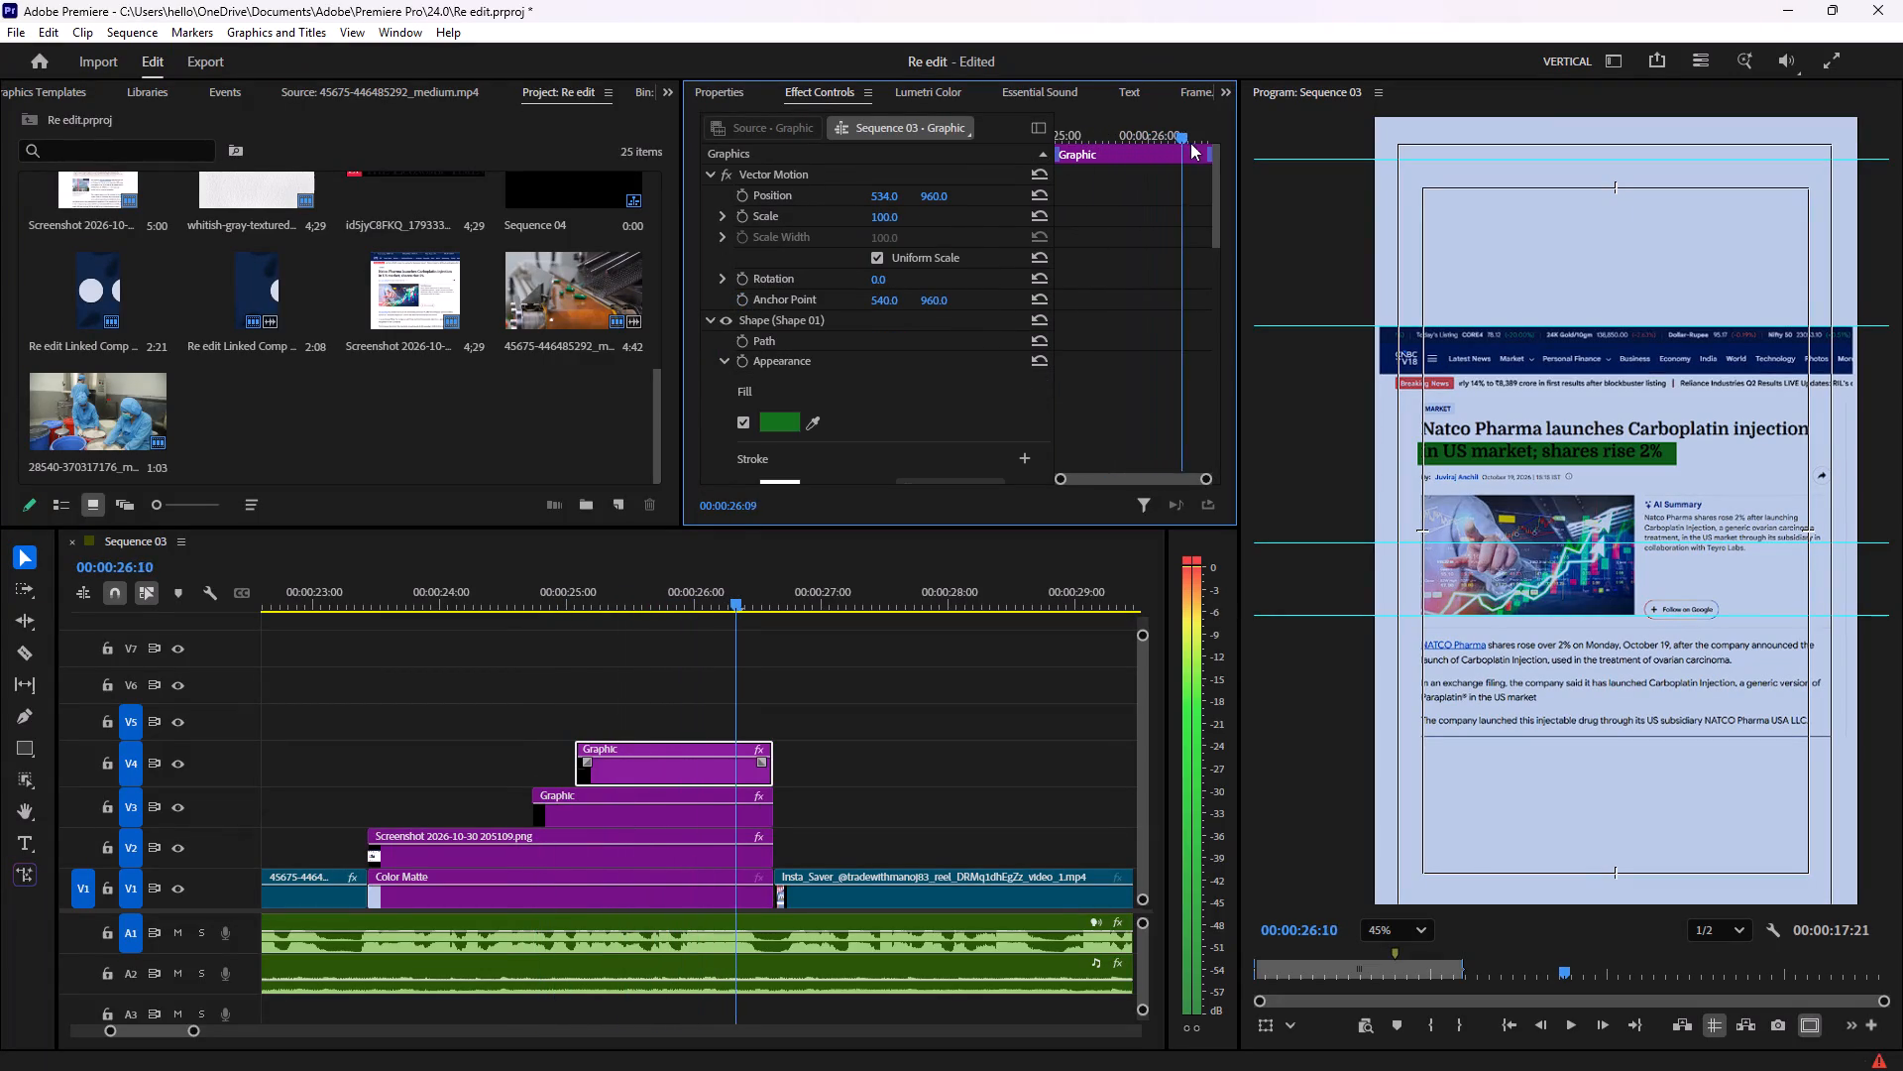
{"action": "left_click_drag", "start_coordinate": [1190, 143], "coordinate": [1210, 144]}
{"action": "scroll", "coordinate": [858, 295], "scroll_direction": "down", "scroll_amount": 7}
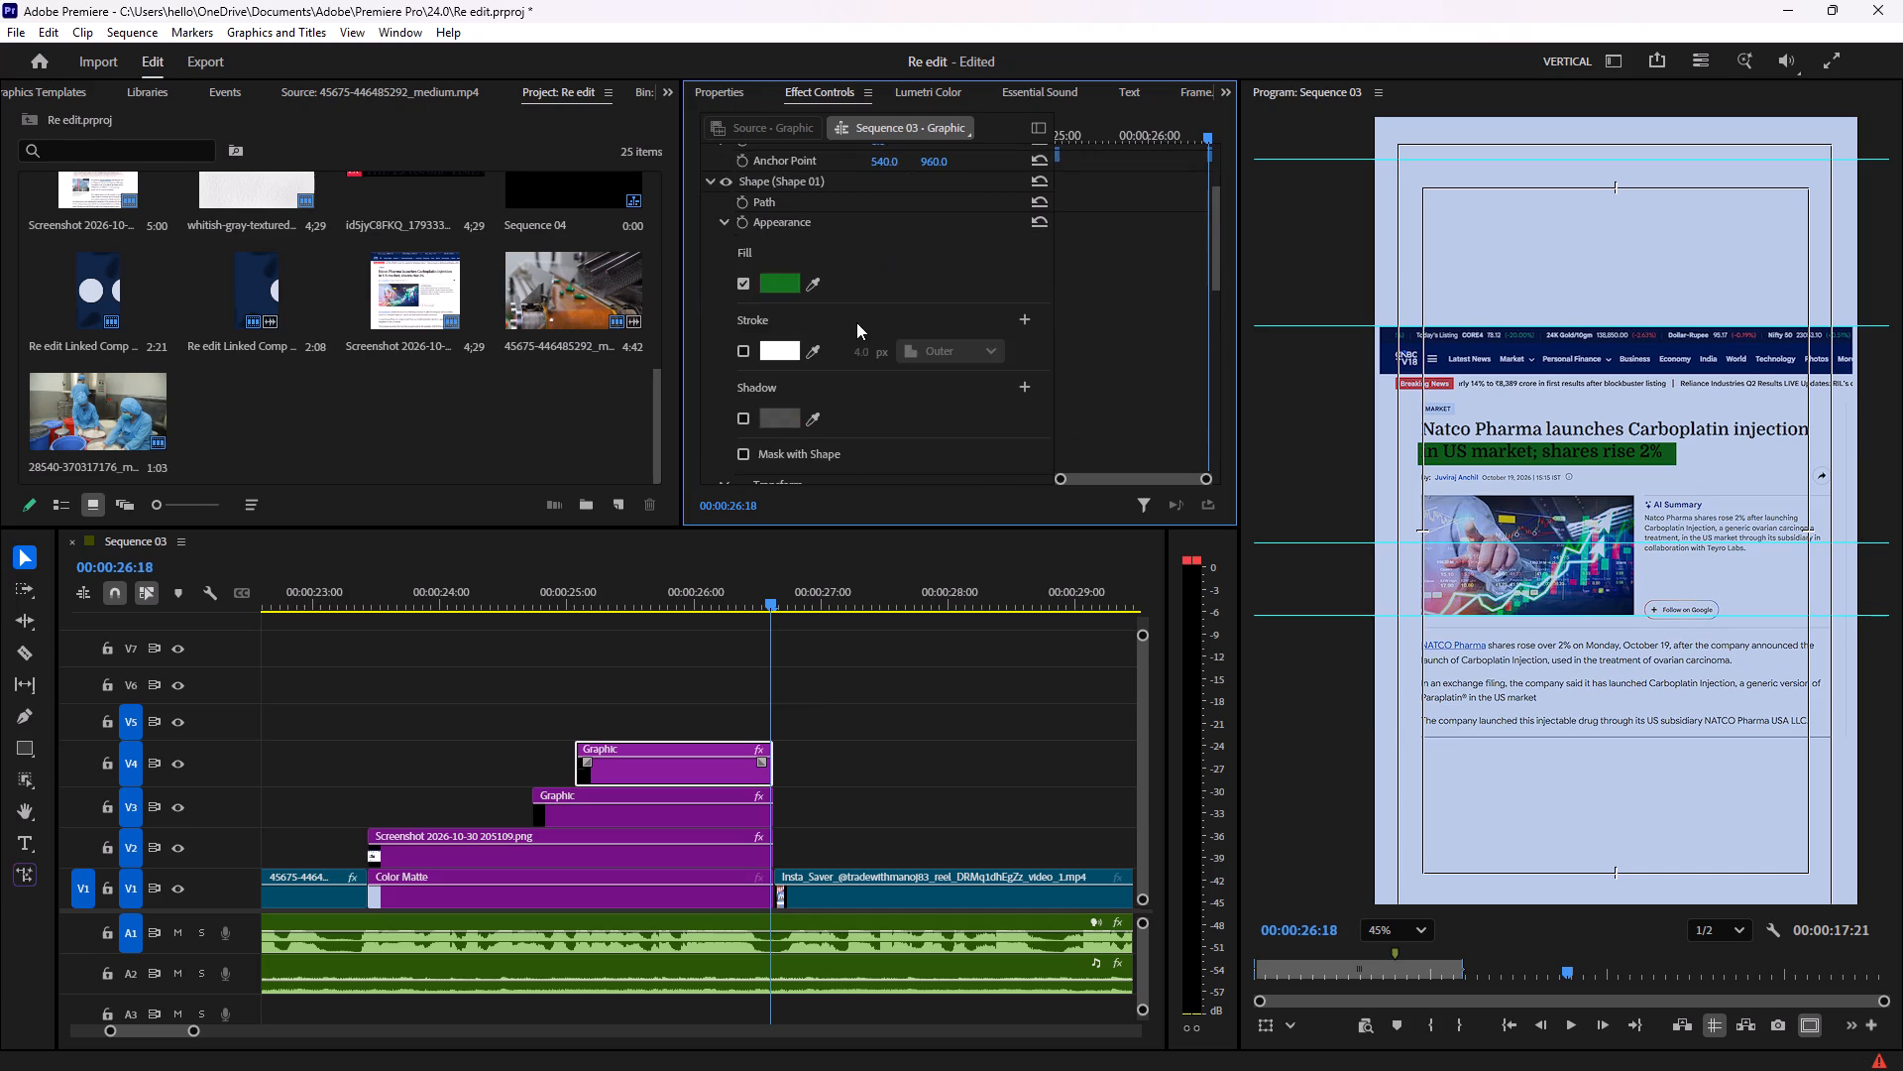
{"action": "scroll", "coordinate": [856, 323], "scroll_direction": "down", "scroll_amount": 16}
{"action": "scroll", "coordinate": [853, 358], "scroll_direction": "down", "scroll_amount": 16}
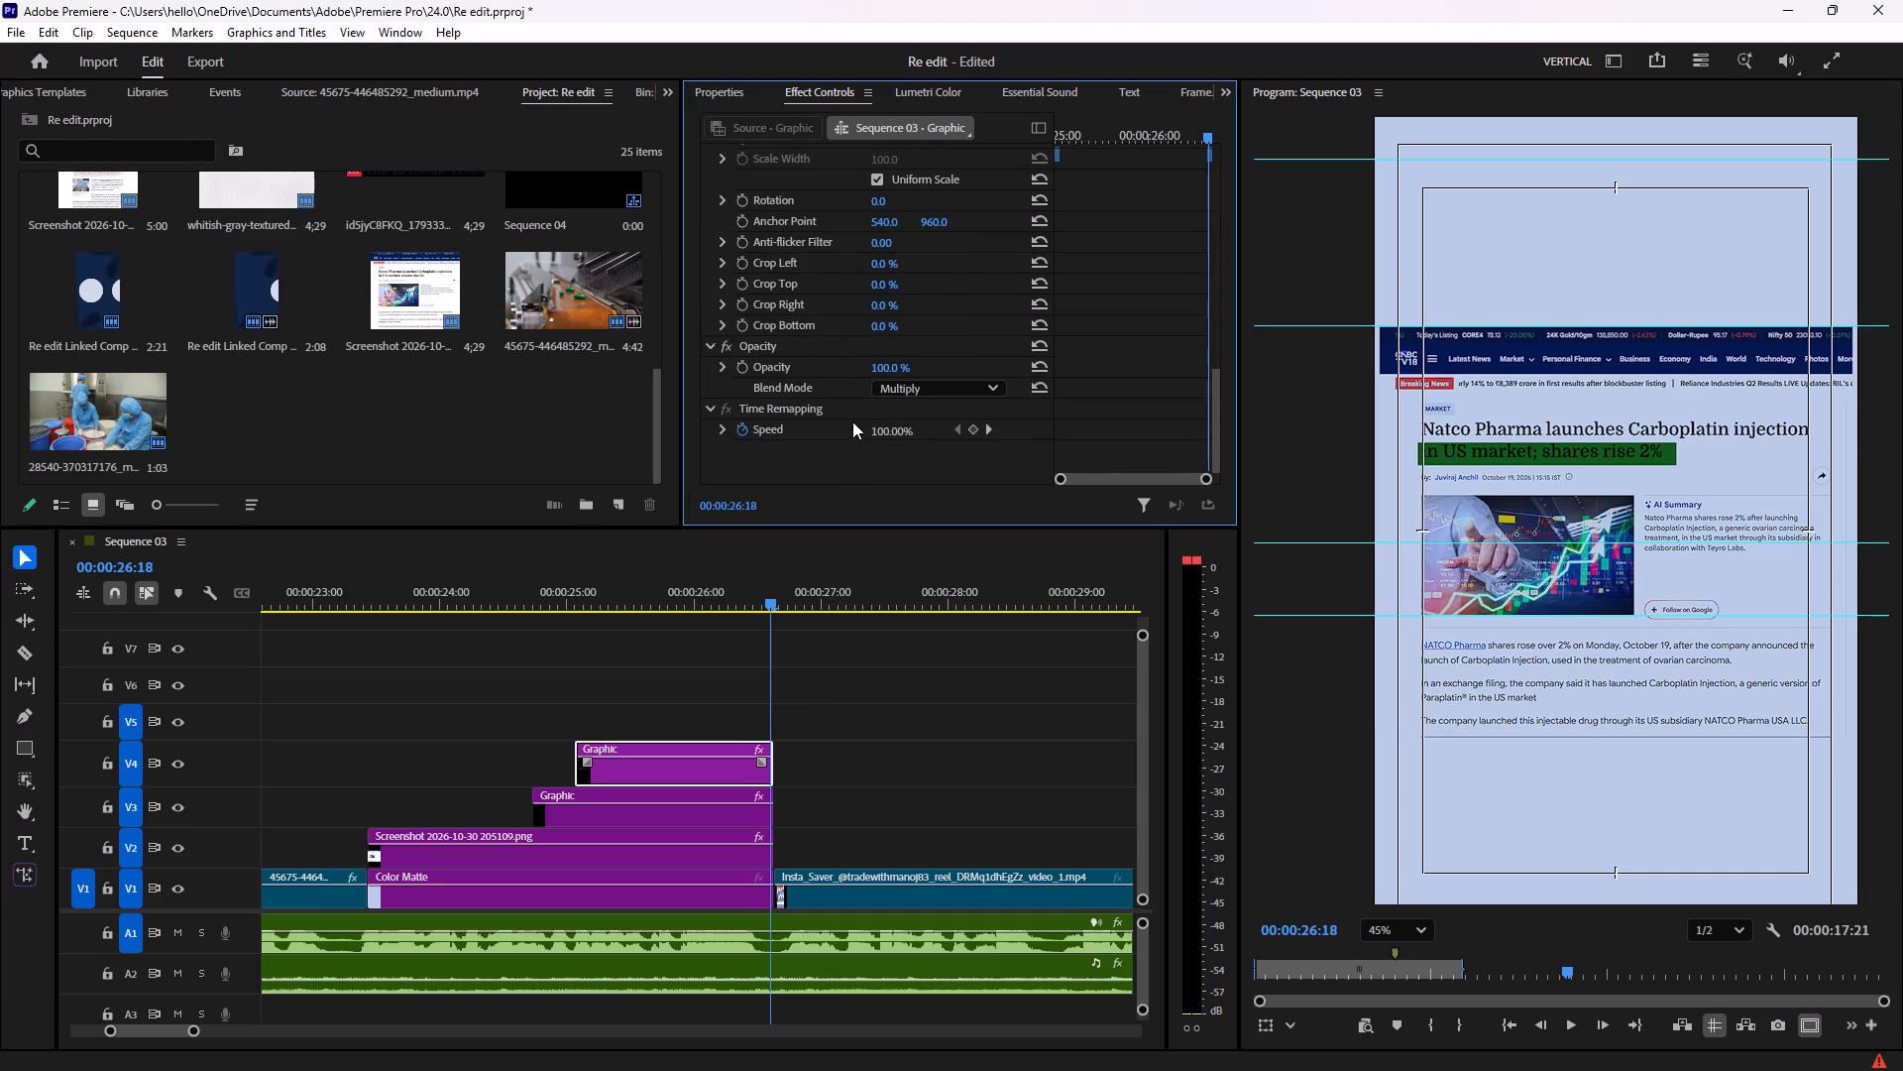
{"action": "left_click", "coordinate": [680, 822]}
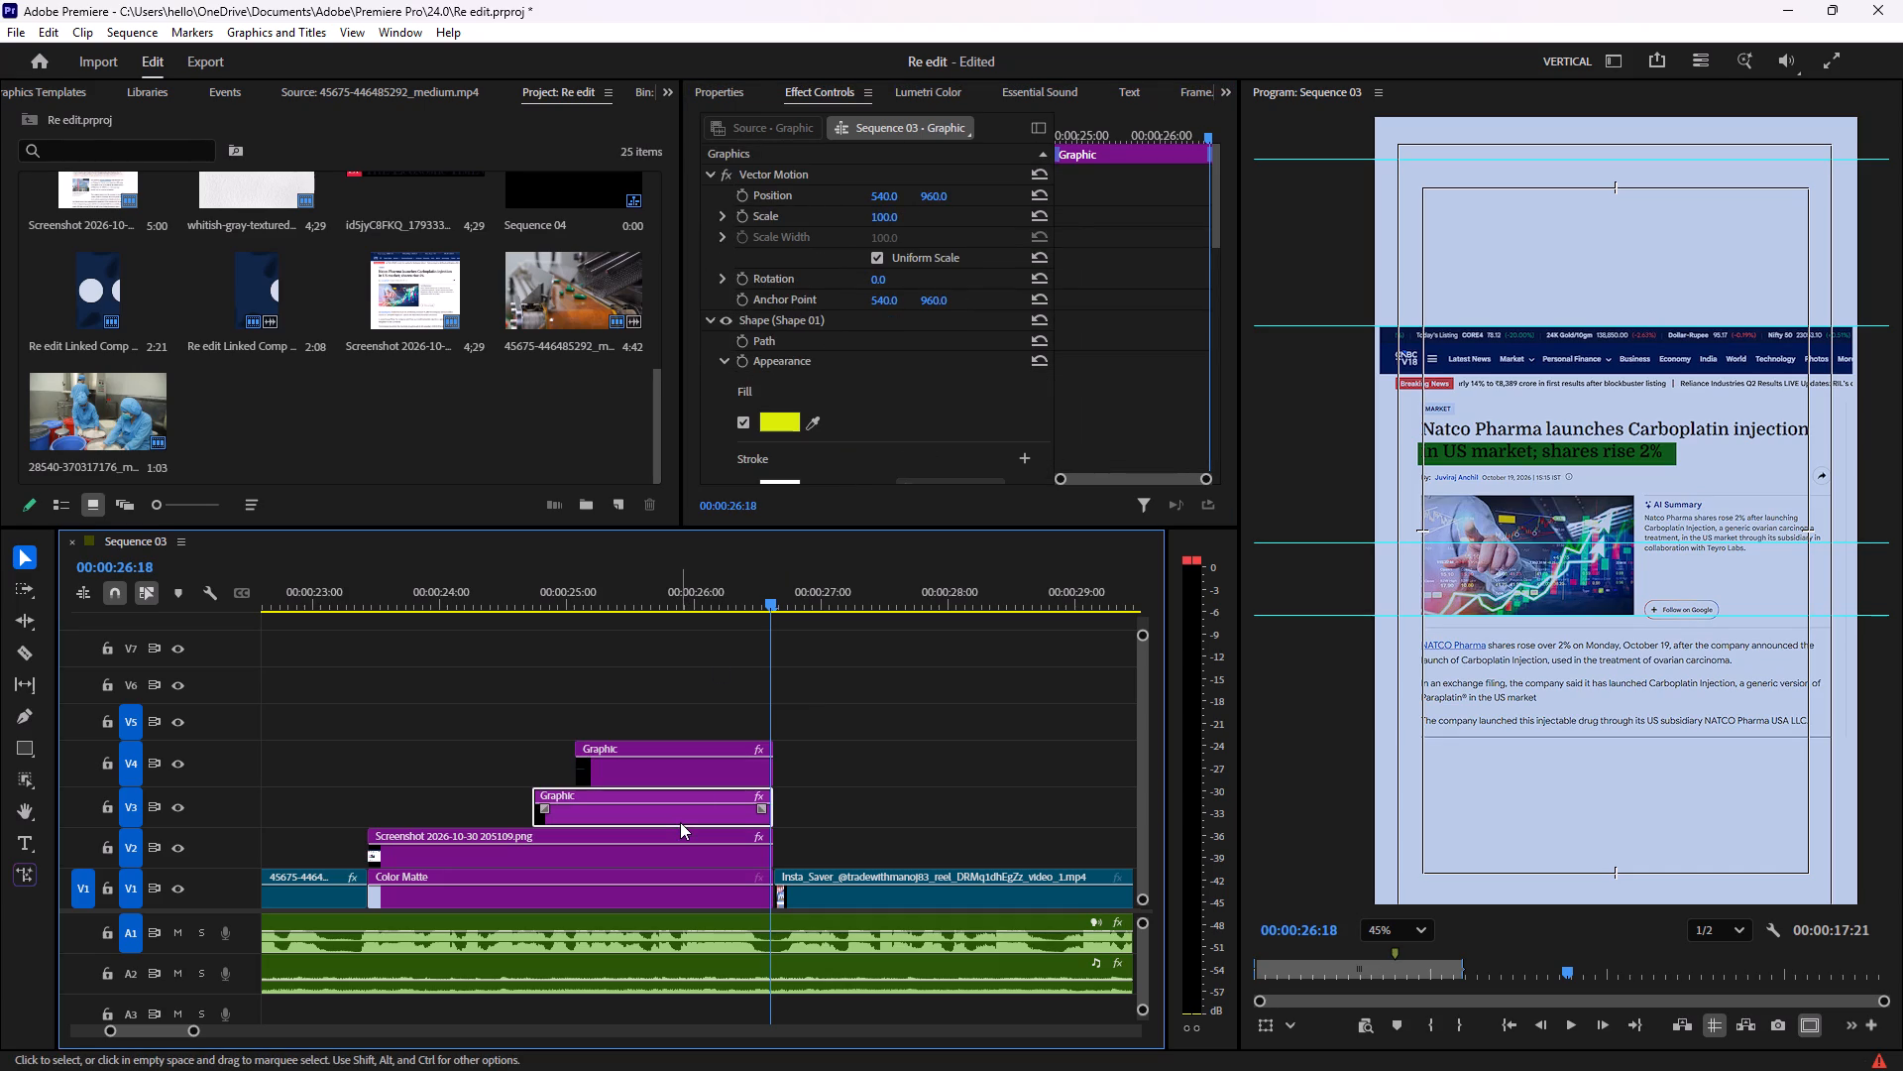
{"action": "scroll", "coordinate": [852, 333], "scroll_direction": "down", "scroll_amount": 20}
{"action": "scroll", "coordinate": [852, 333], "scroll_direction": "down", "scroll_amount": 8}
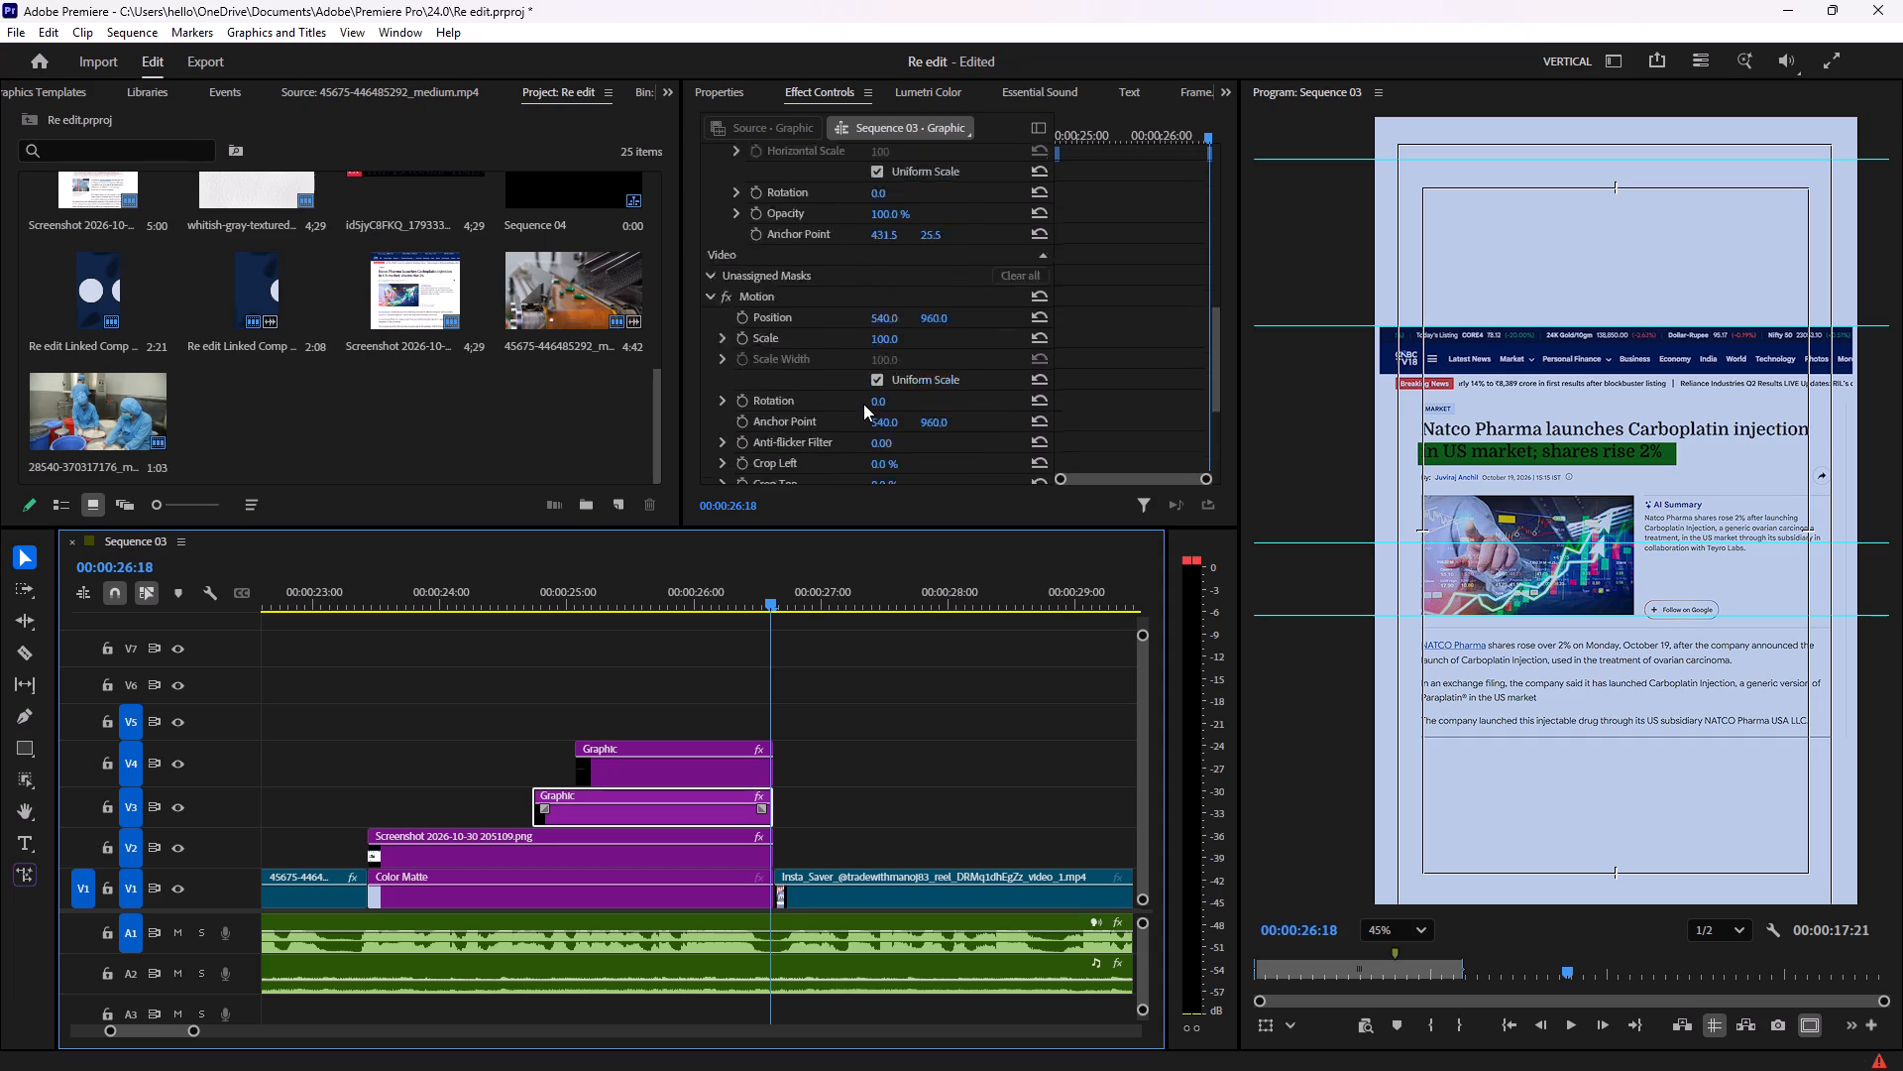
{"action": "scroll", "coordinate": [863, 404], "scroll_direction": "down", "scroll_amount": 3}
{"action": "left_click_drag", "start_coordinate": [889, 427], "coordinate": [745, 418]}
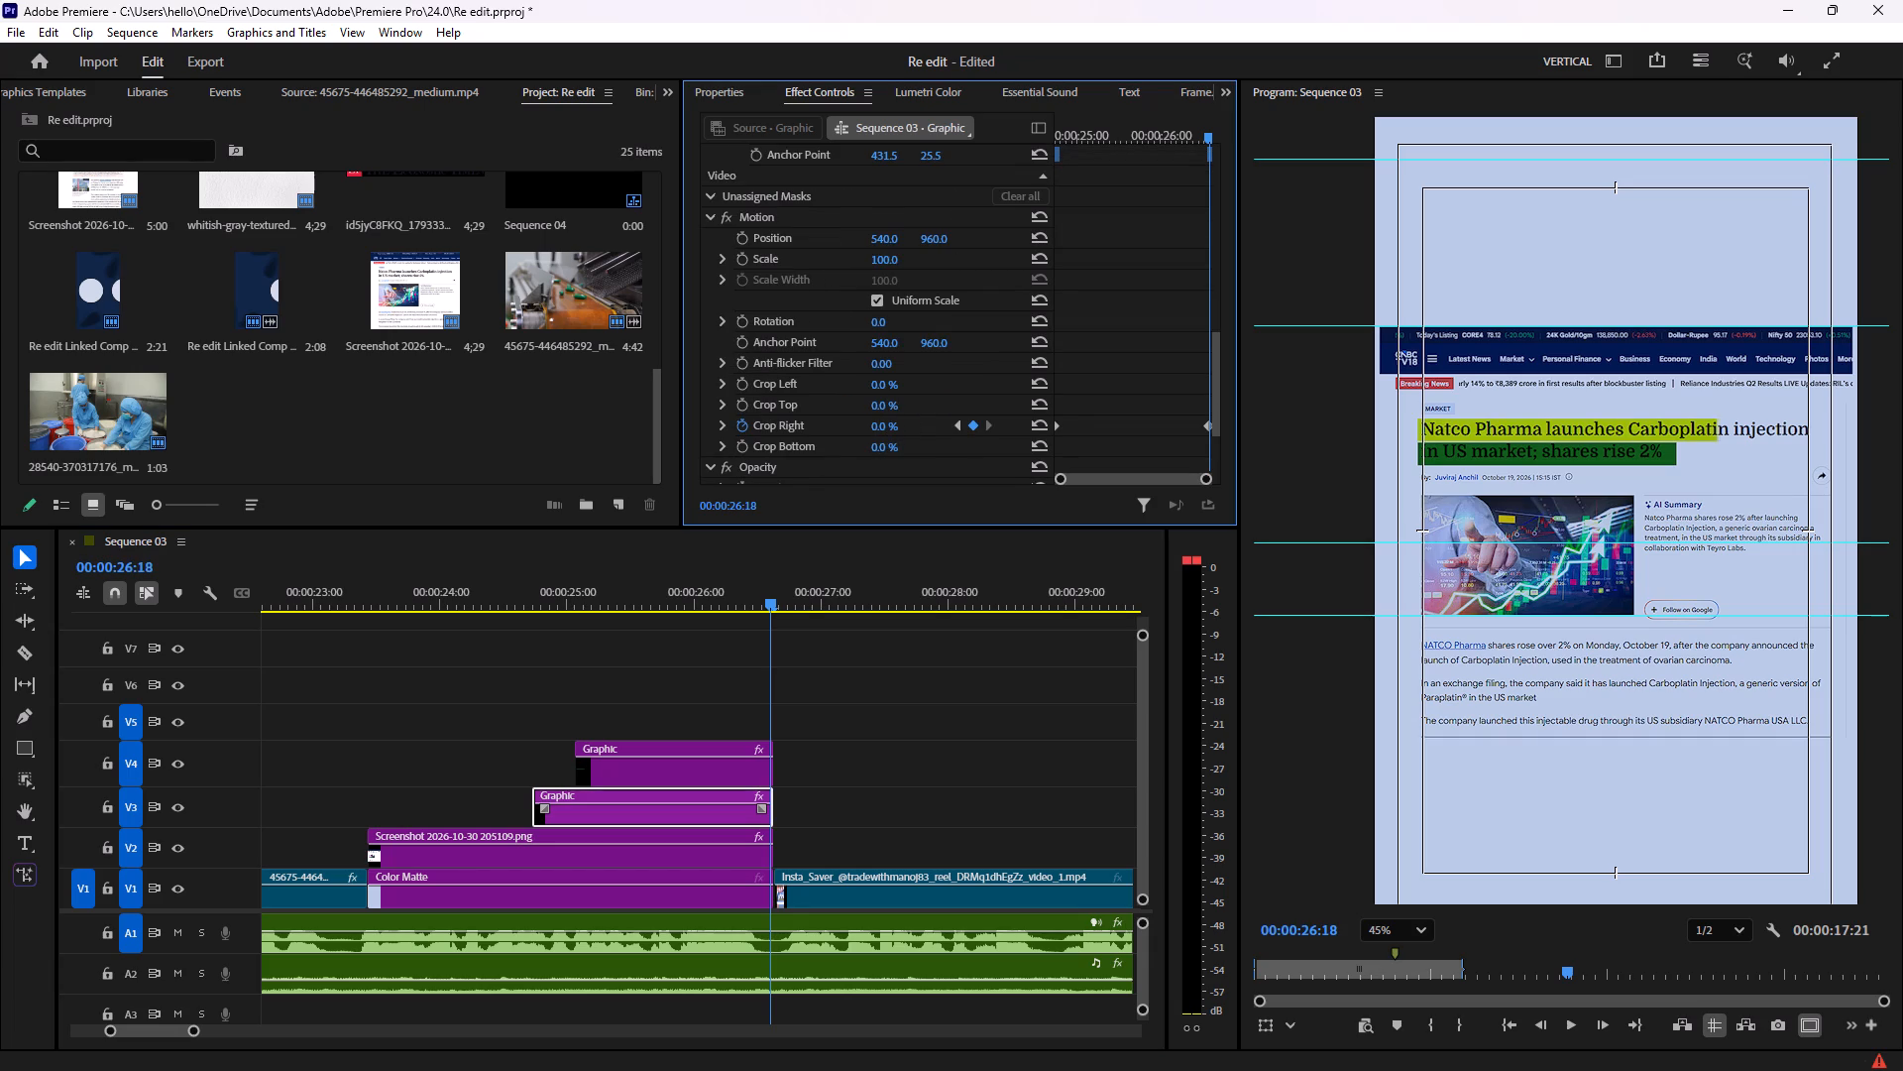
{"action": "left_click_drag", "start_coordinate": [745, 418], "coordinate": [659, 418]}
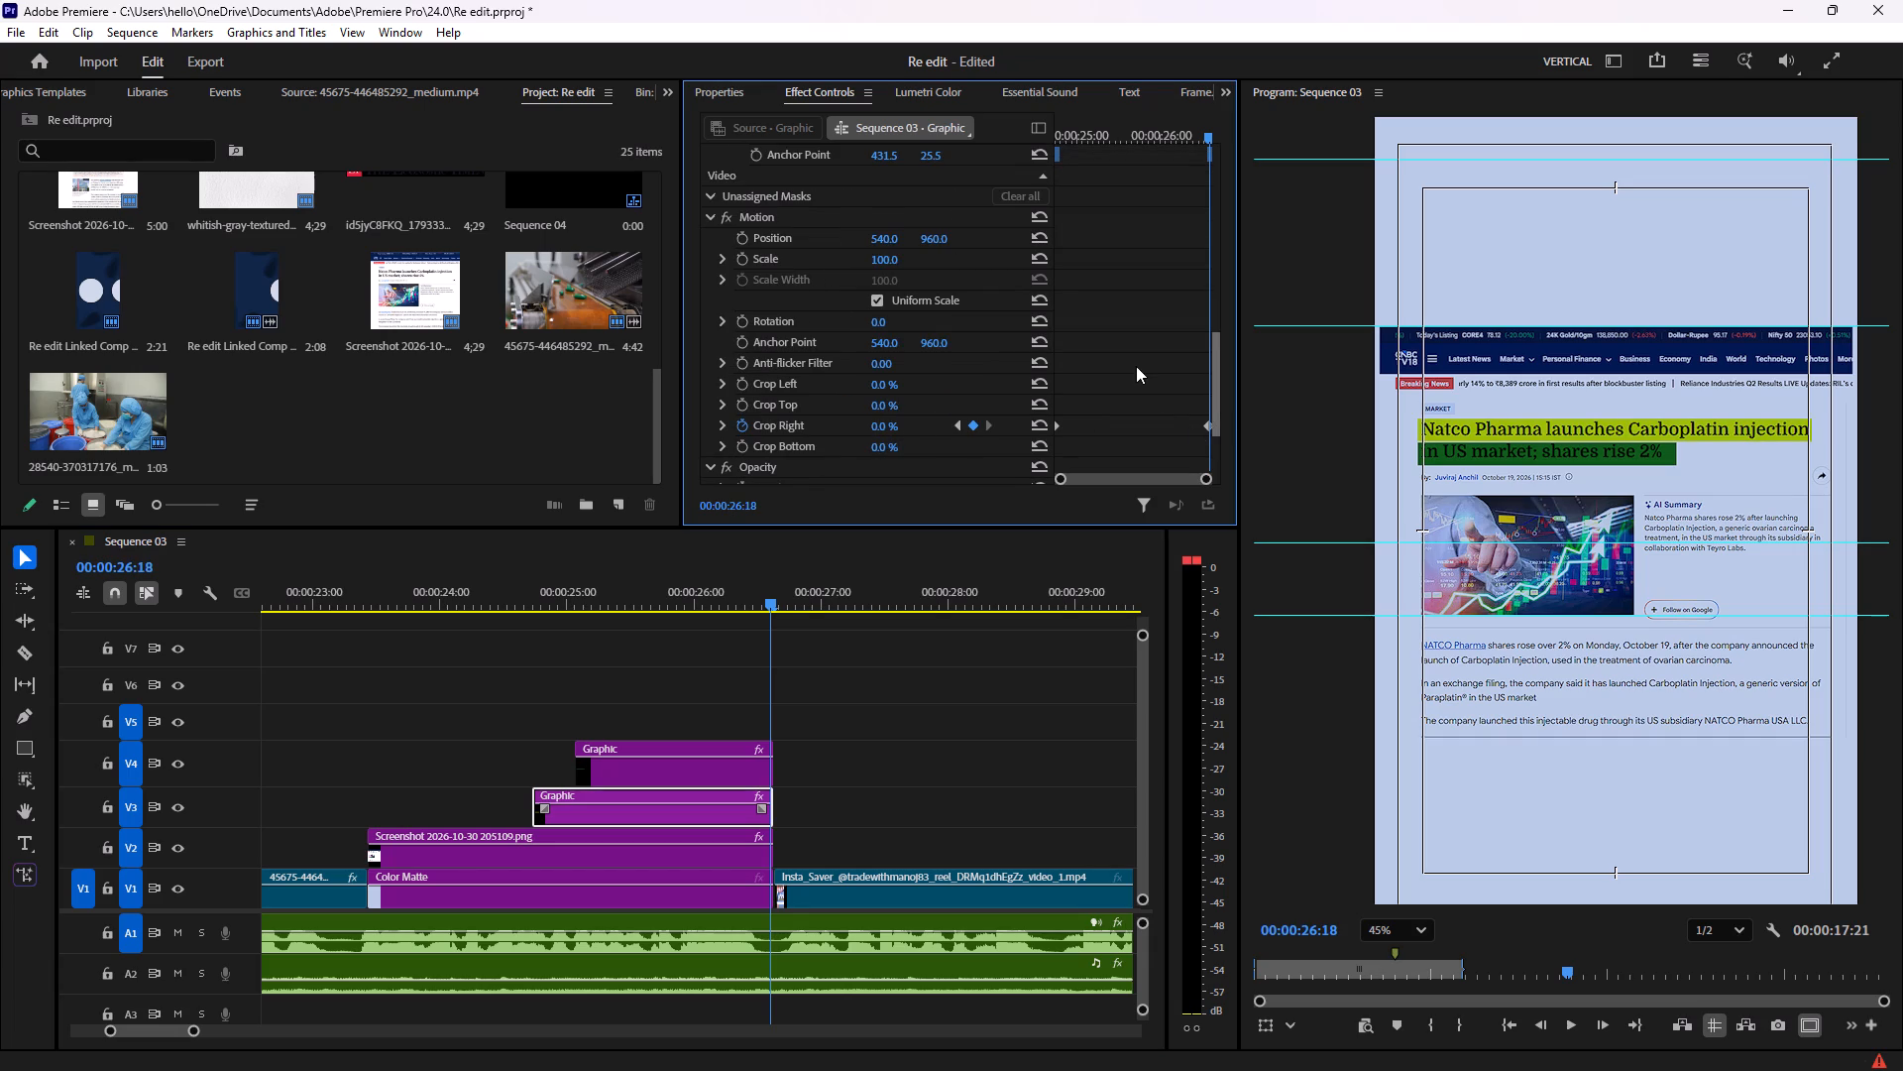
Apply Ease In and Ease Out to both Crop Right keyframes of the yellow V3 graphic.
{"action": "left_click", "coordinate": [1205, 423]}
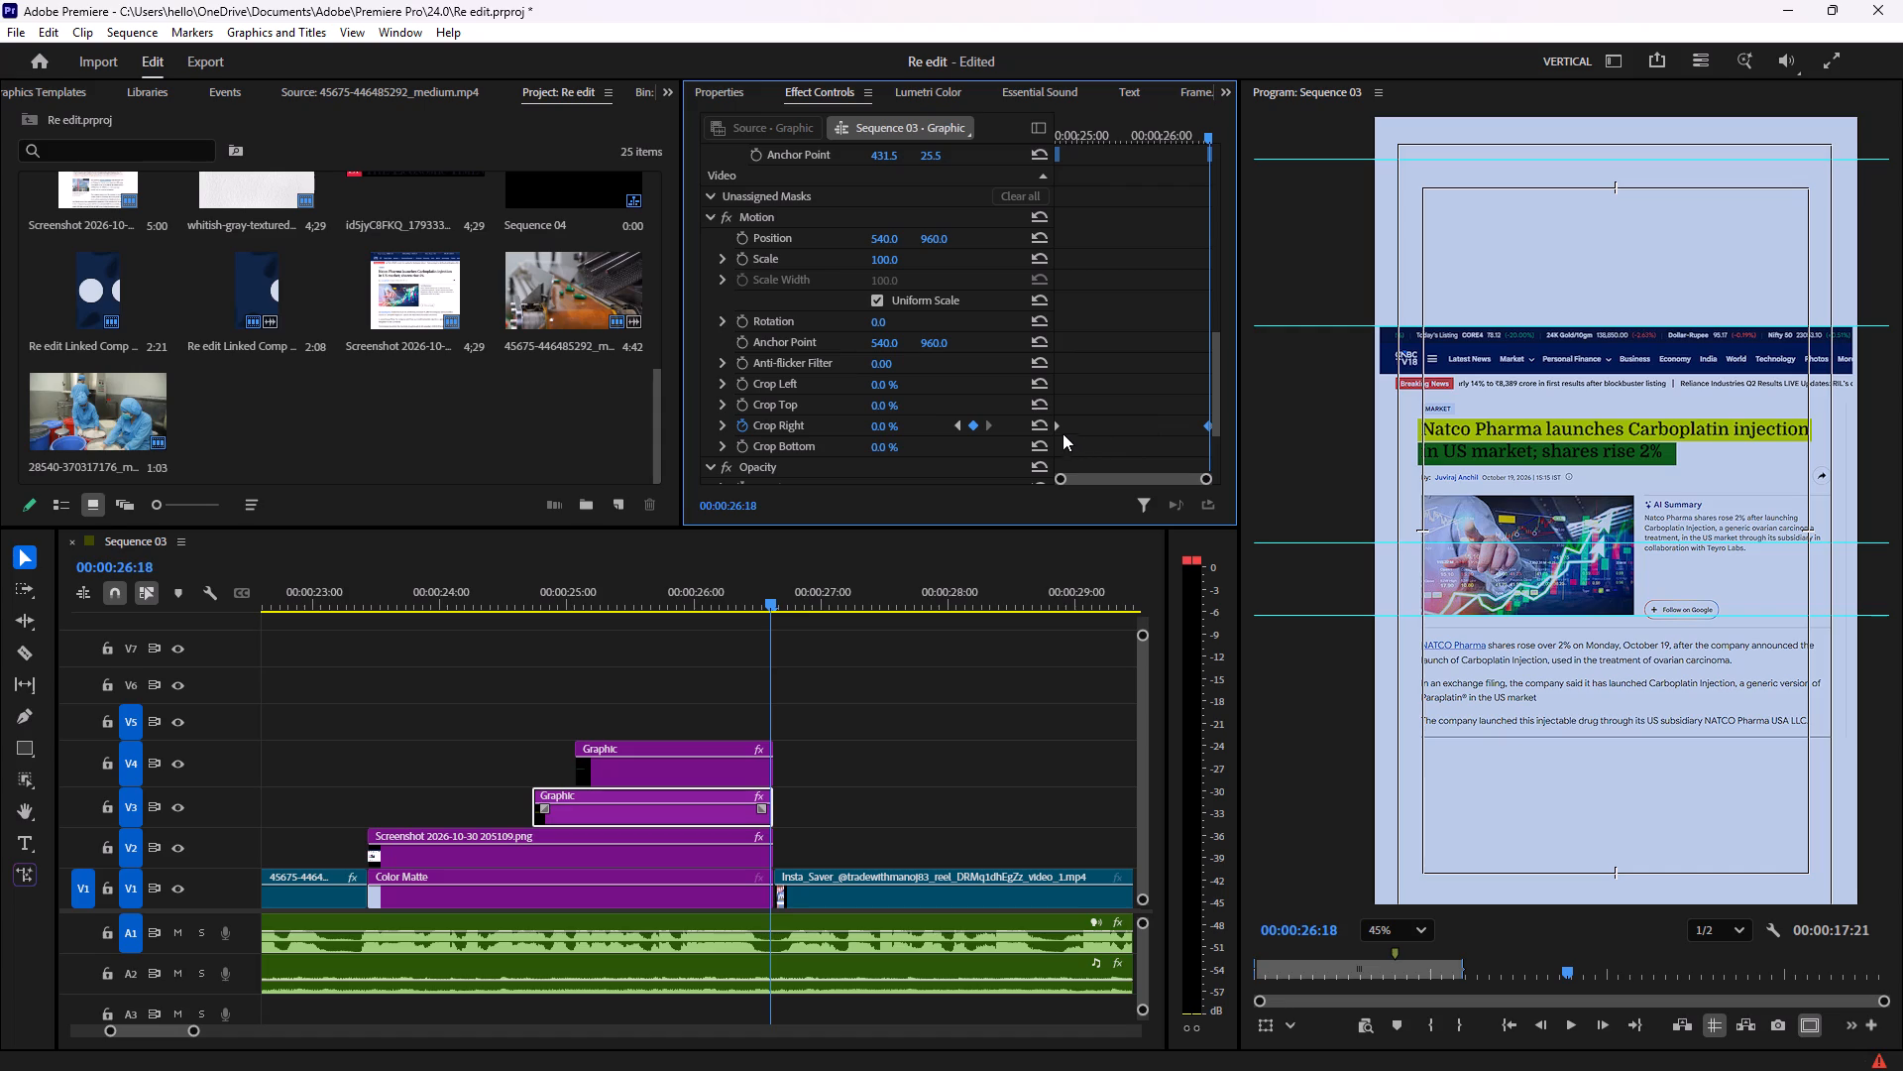
{"action": "left_click", "coordinate": [1056, 427], "text": "shift"}
{"action": "right_click", "coordinate": [1056, 427]}
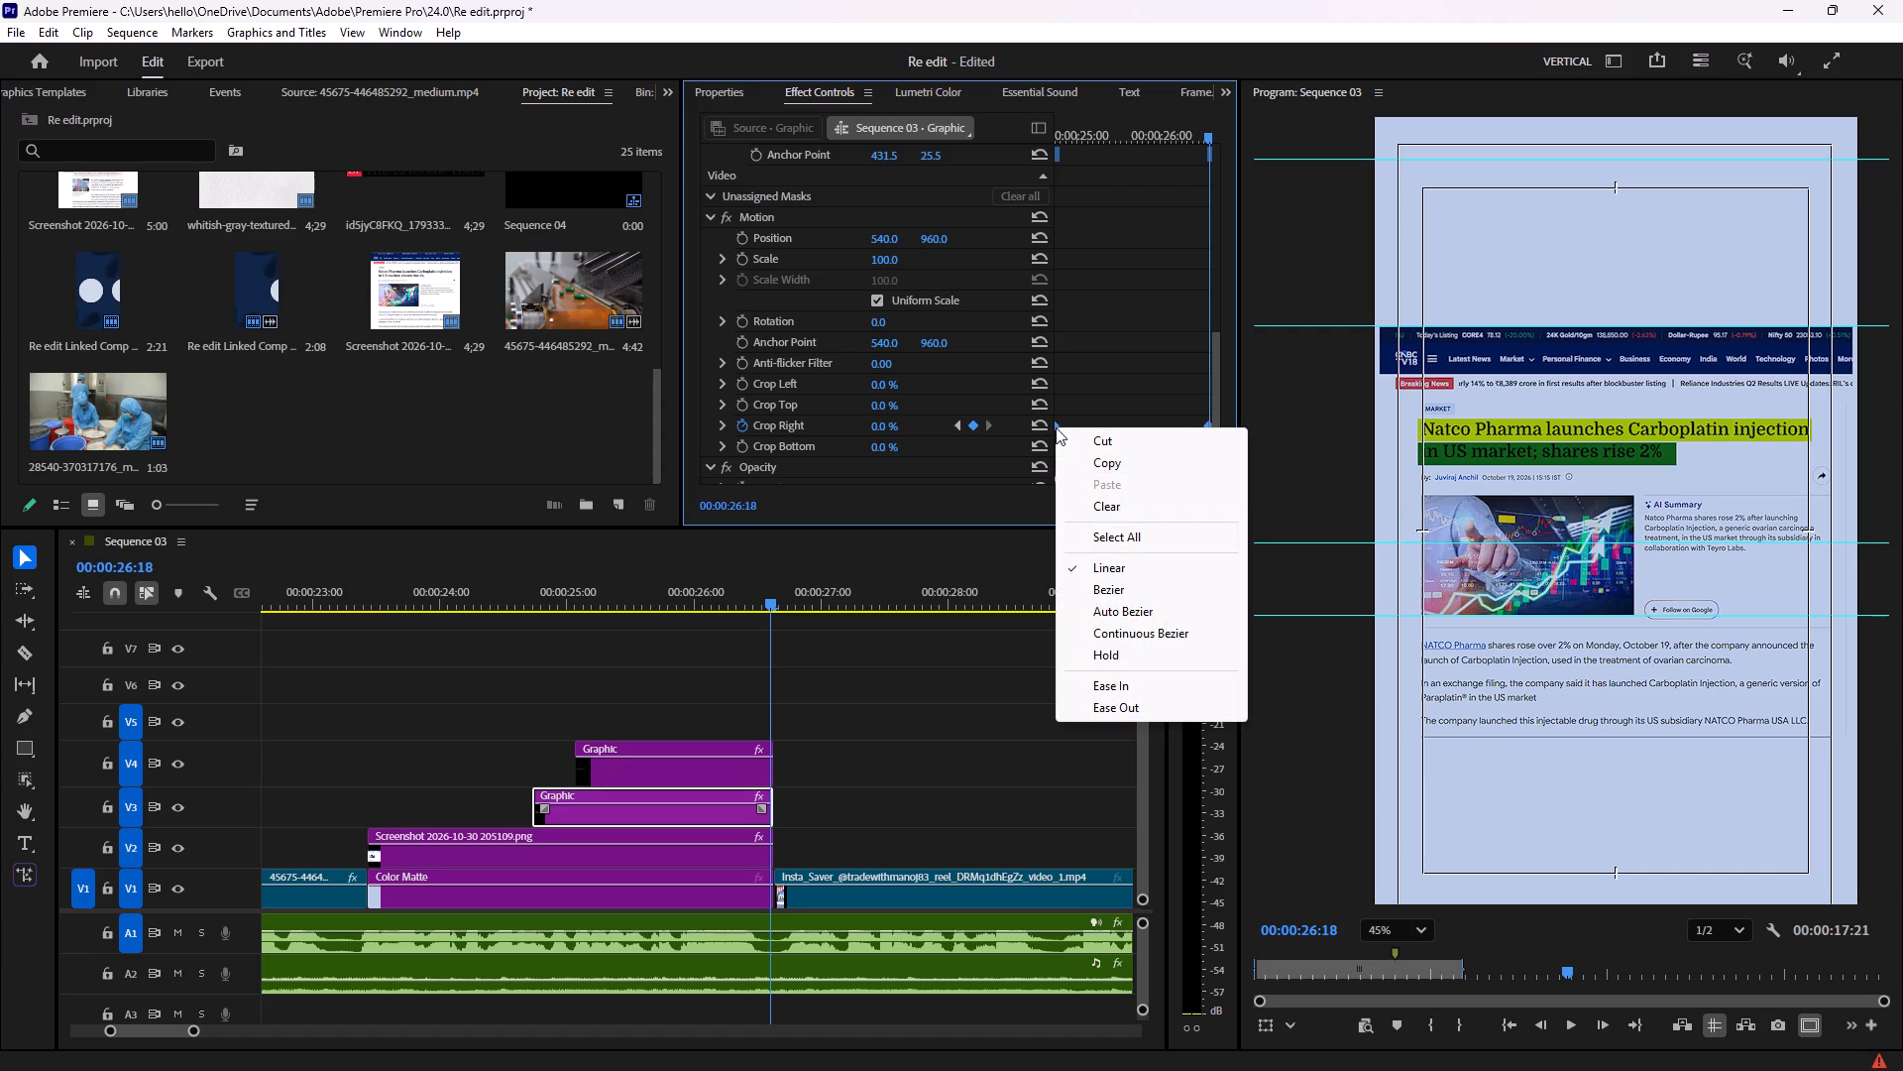
{"action": "left_click", "coordinate": [1124, 685]}
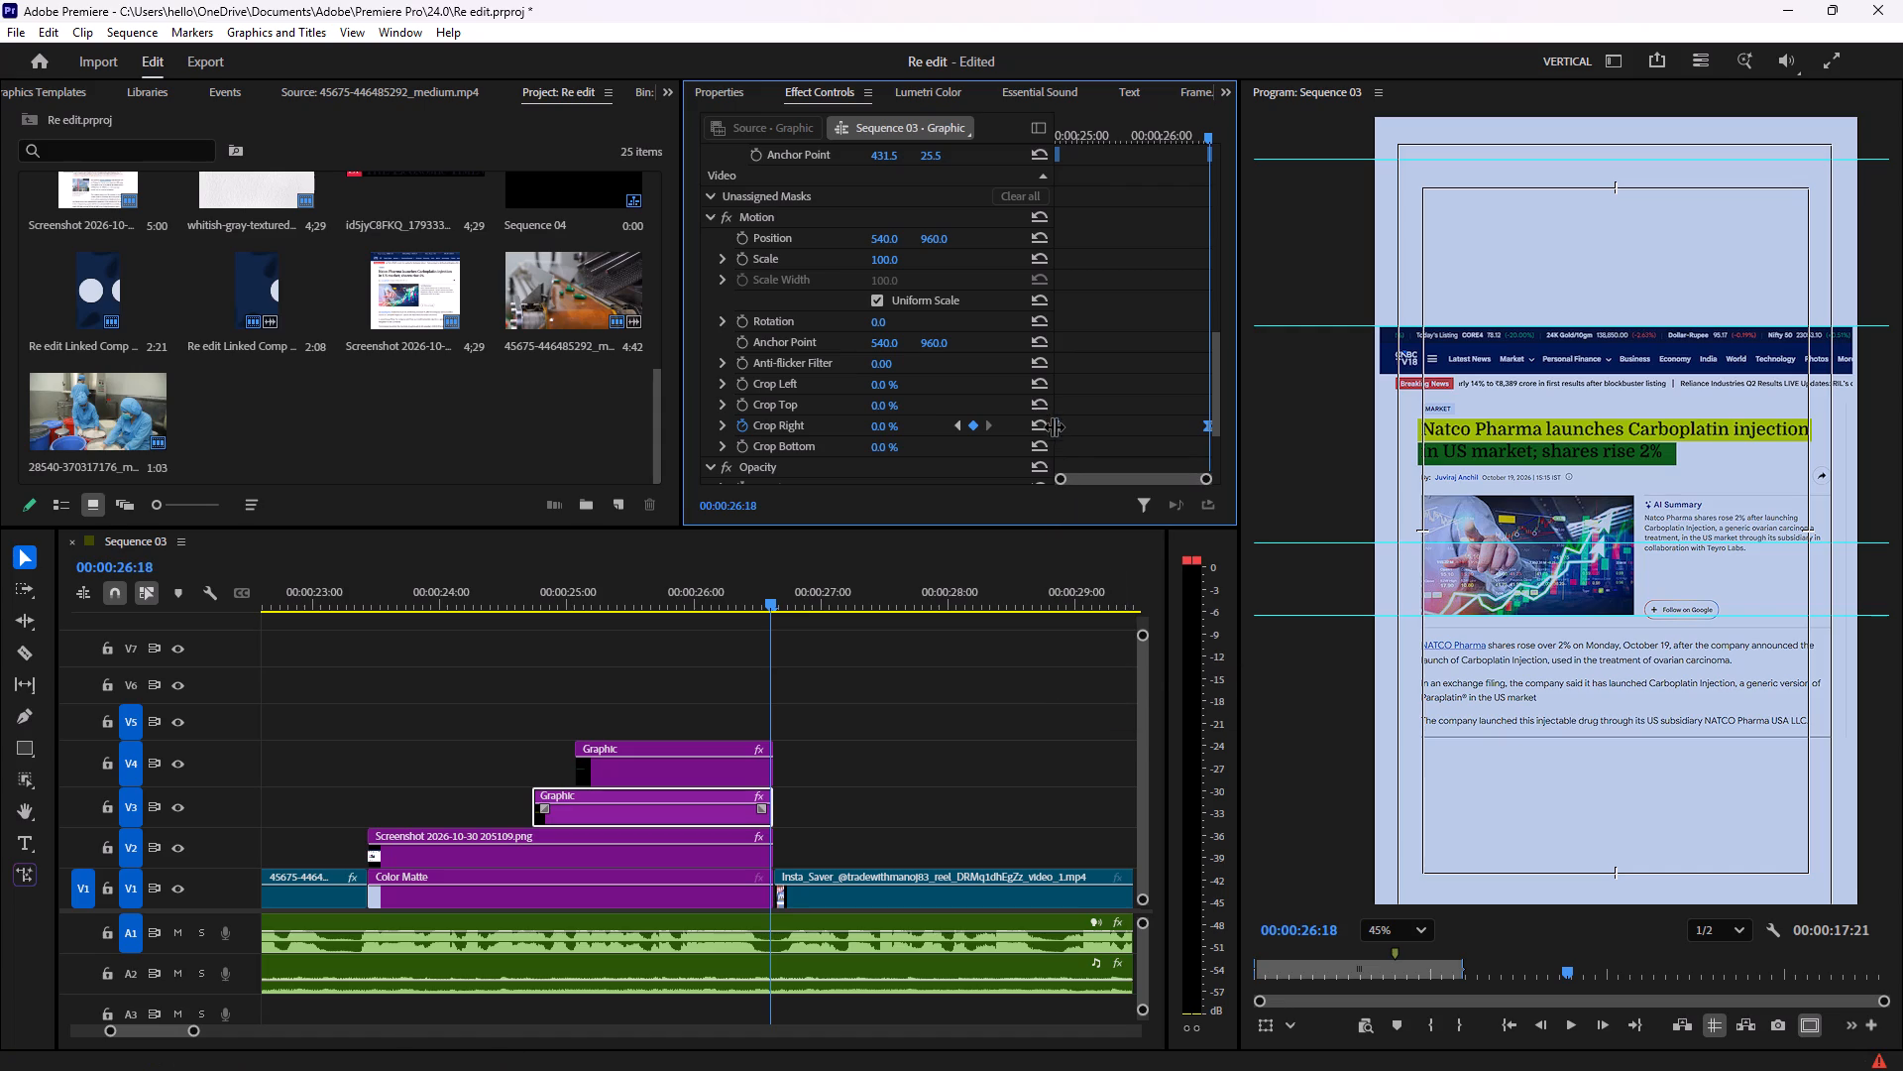
{"action": "right_click", "coordinate": [1056, 429]}
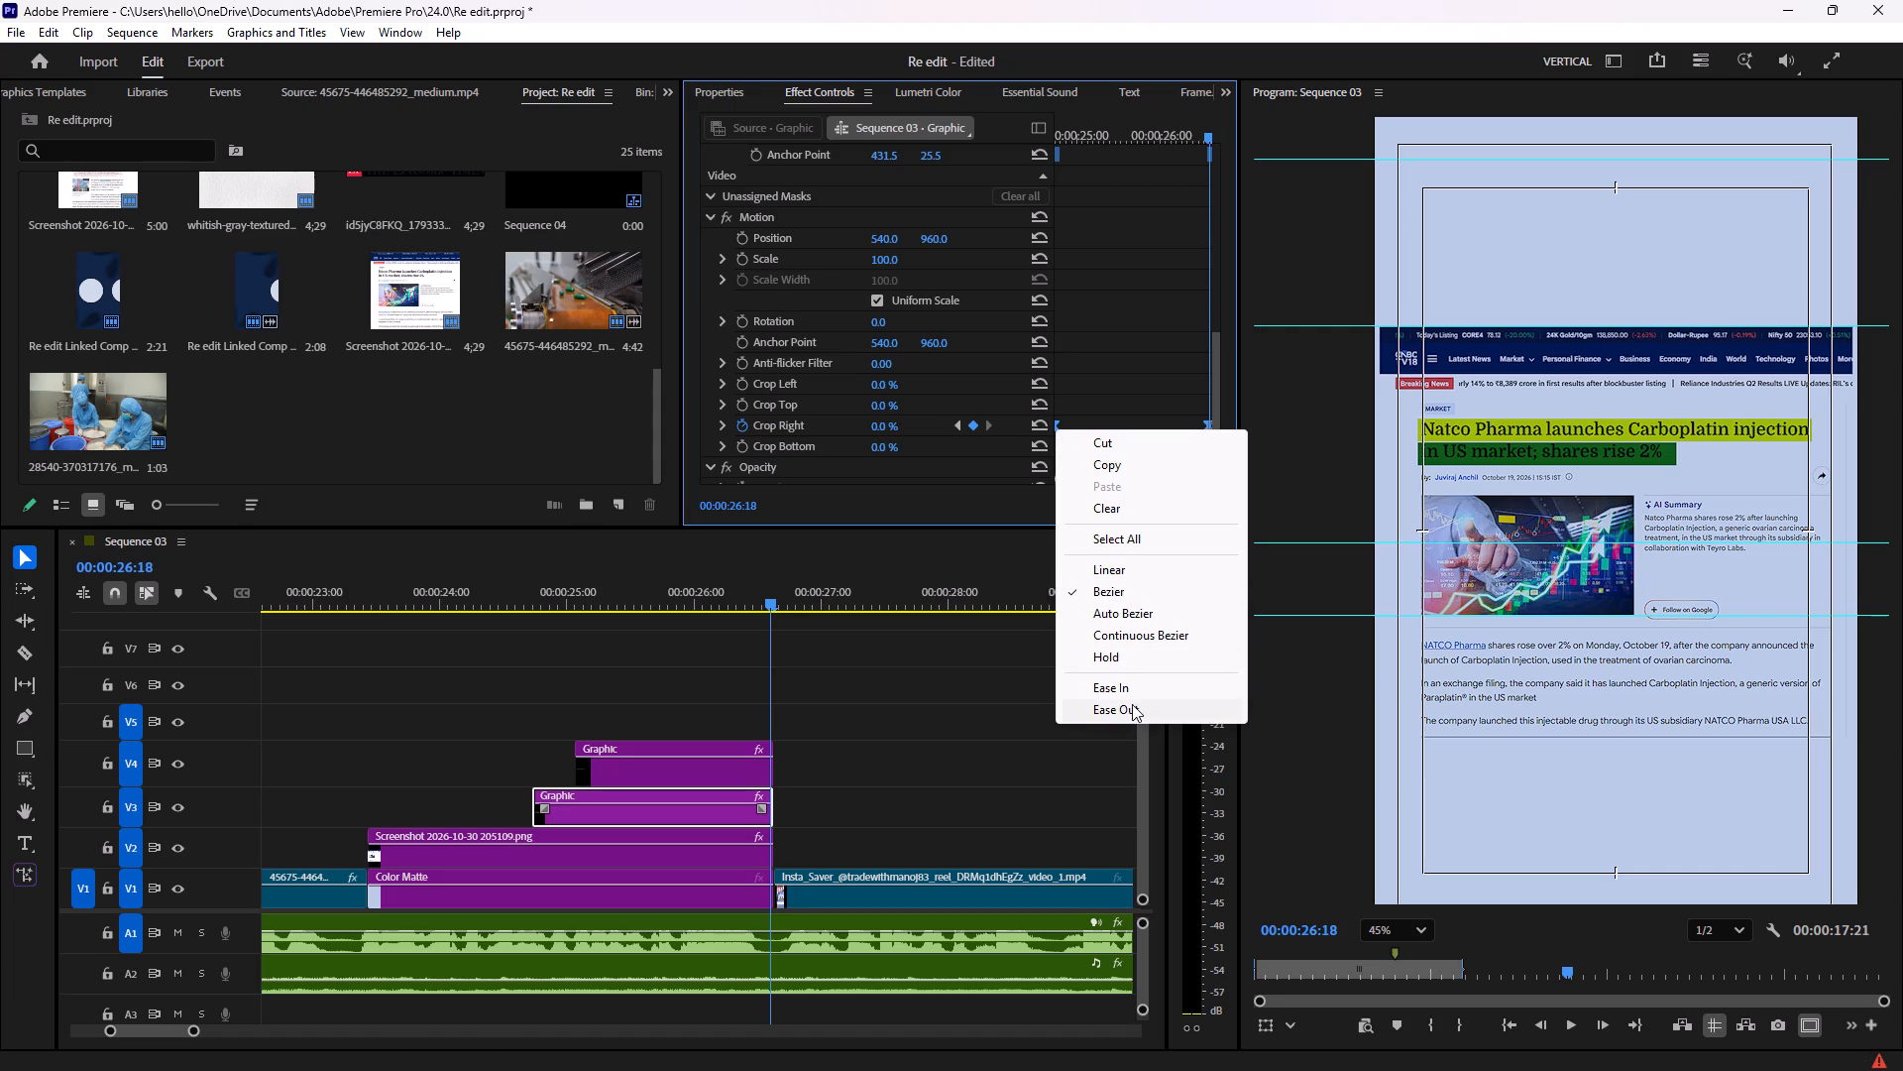
{"action": "left_click", "coordinate": [1132, 704]}
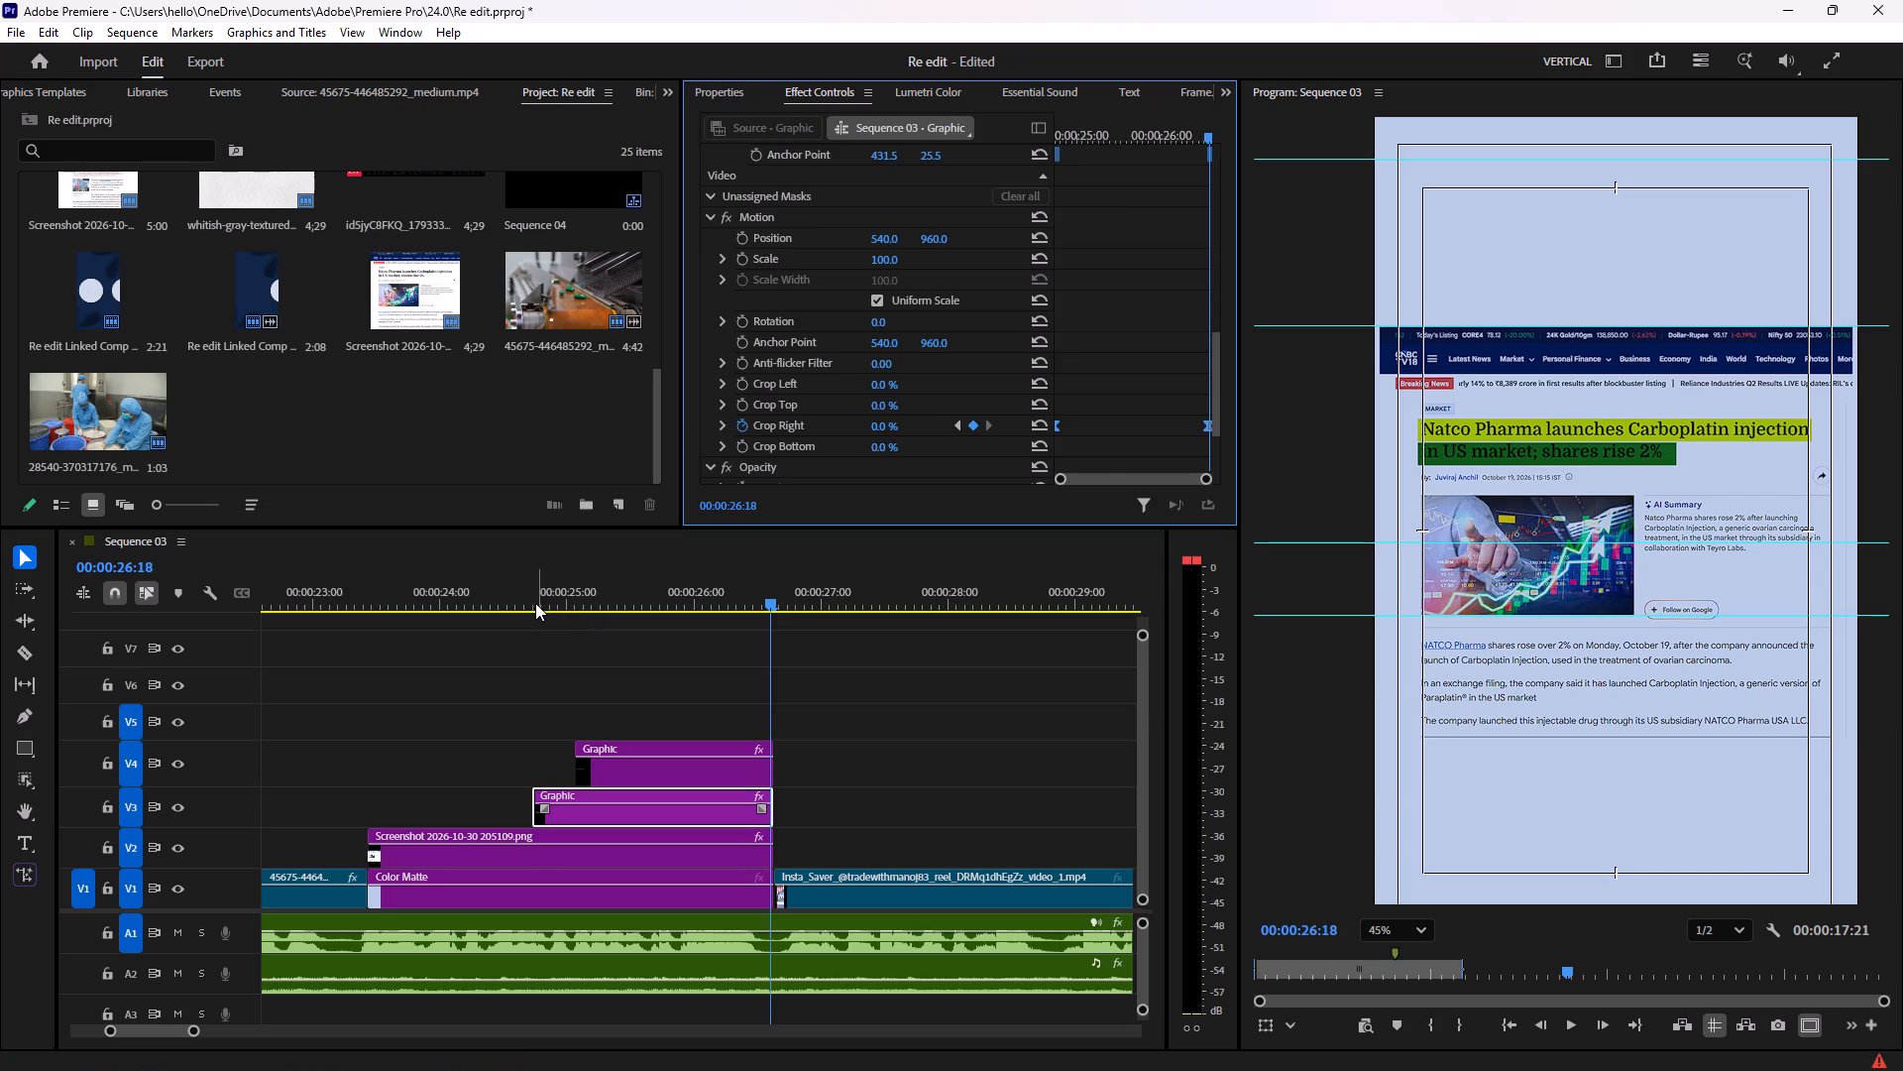
Play back and scrub through the yellow highlight's crop reveal to check its timing over the headline.
{"action": "left_click", "coordinate": [525, 602]}
{"action": "key", "text": "space"}
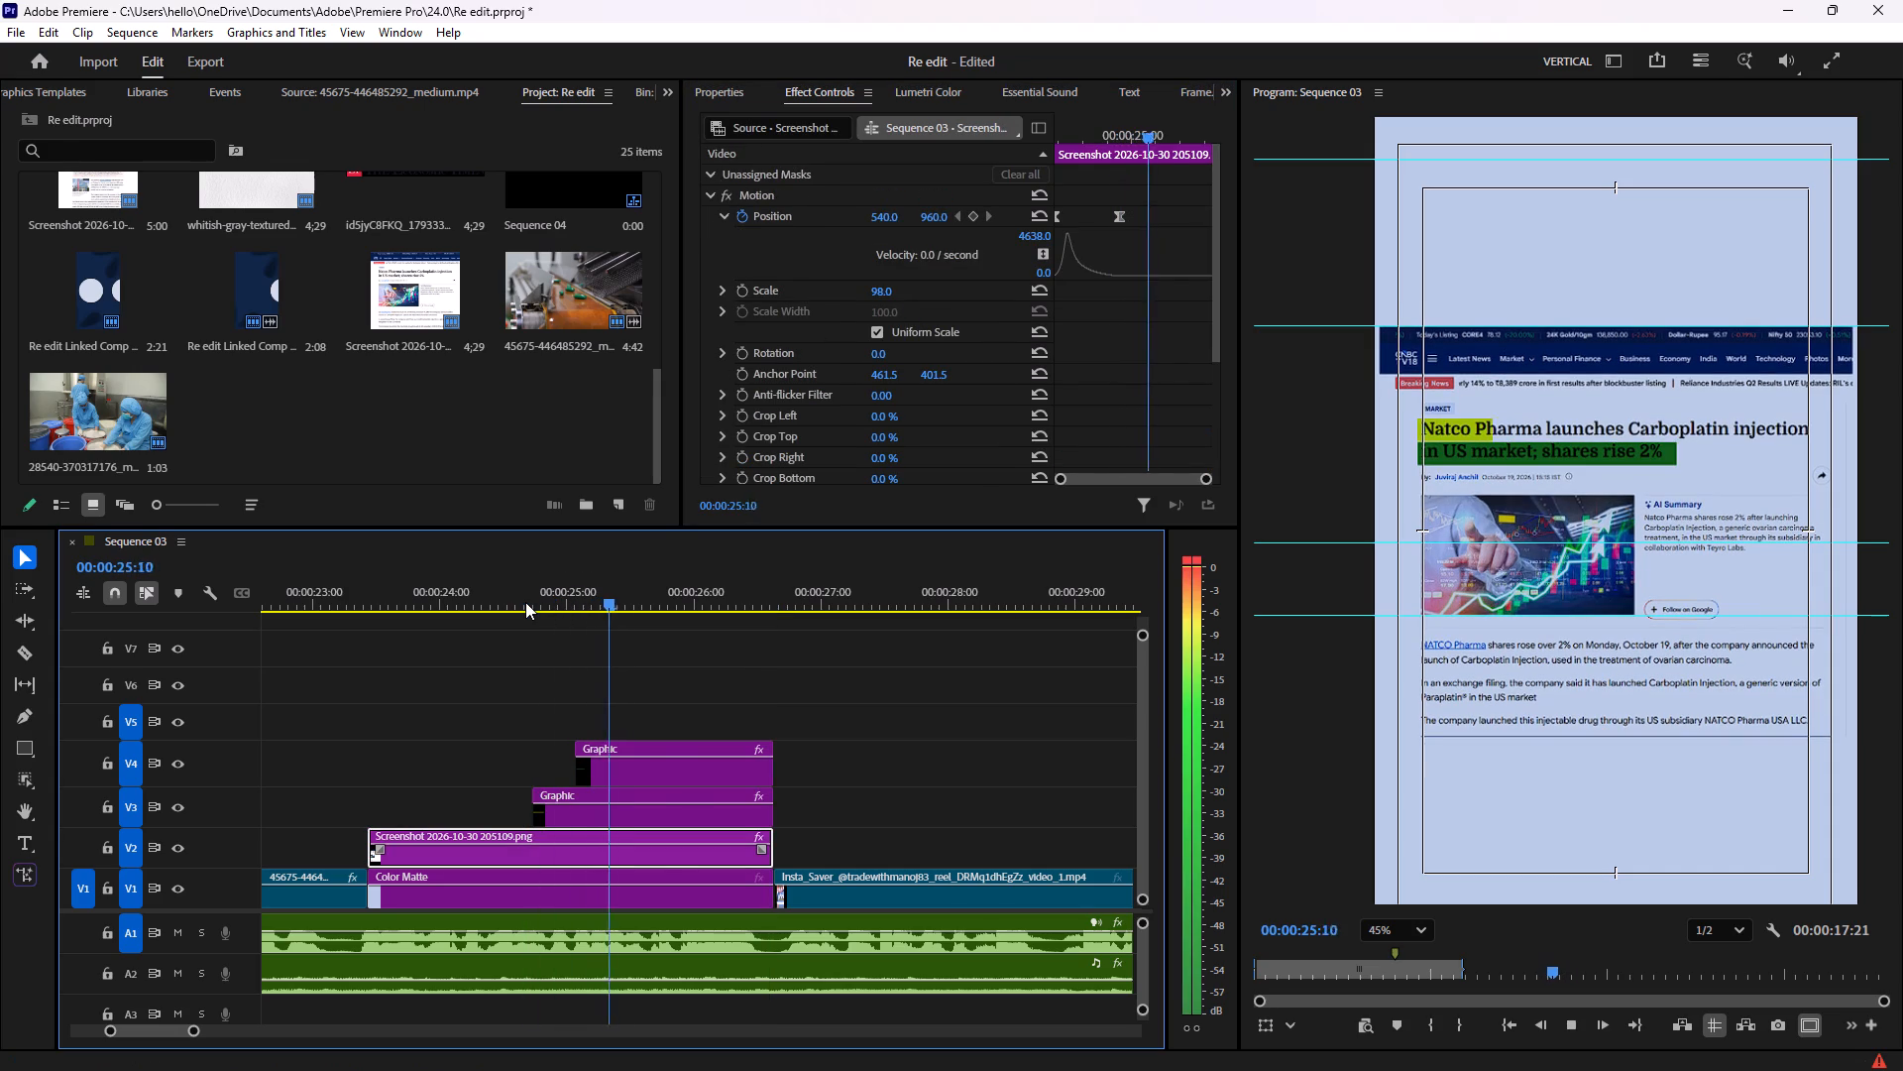
{"action": "key", "text": "space"}
{"action": "key", "text": "space"}
{"action": "key", "text": "space"}
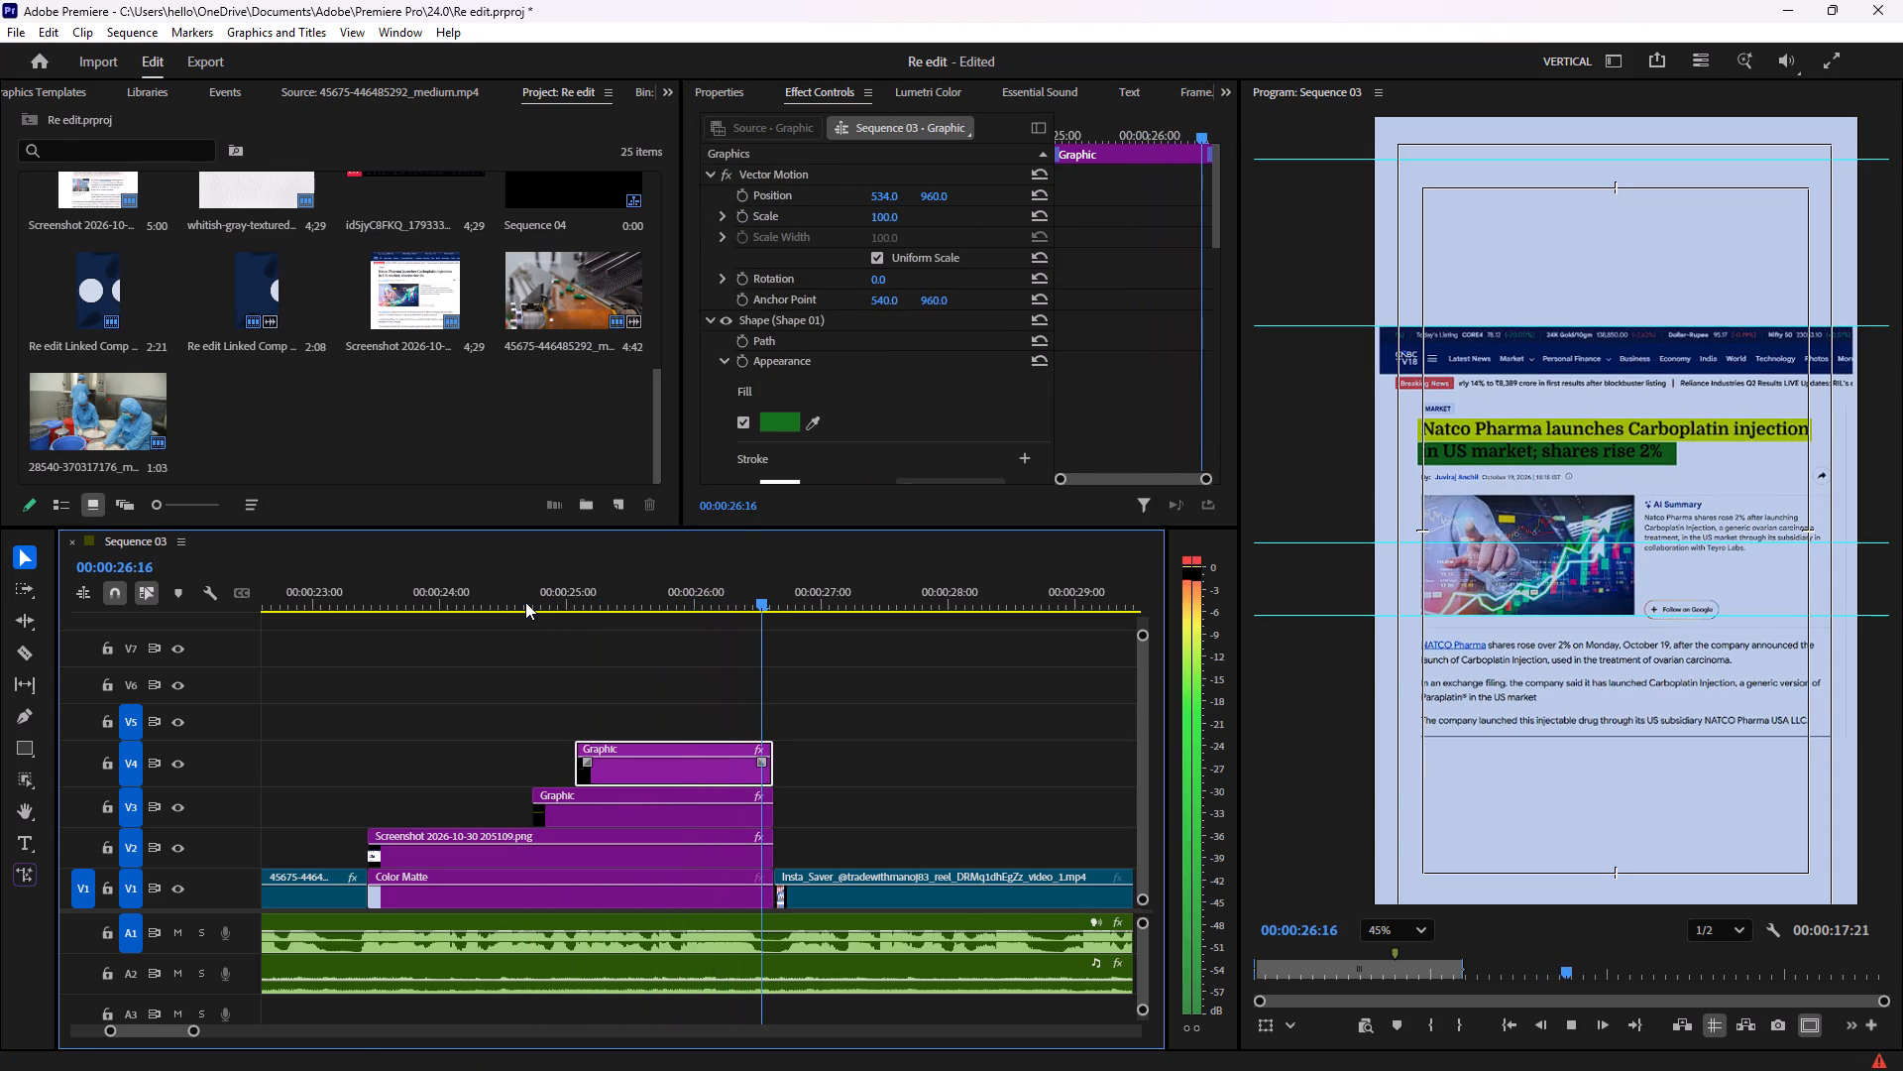
{"action": "left_click_drag", "start_coordinate": [759, 602], "coordinate": [646, 610]}
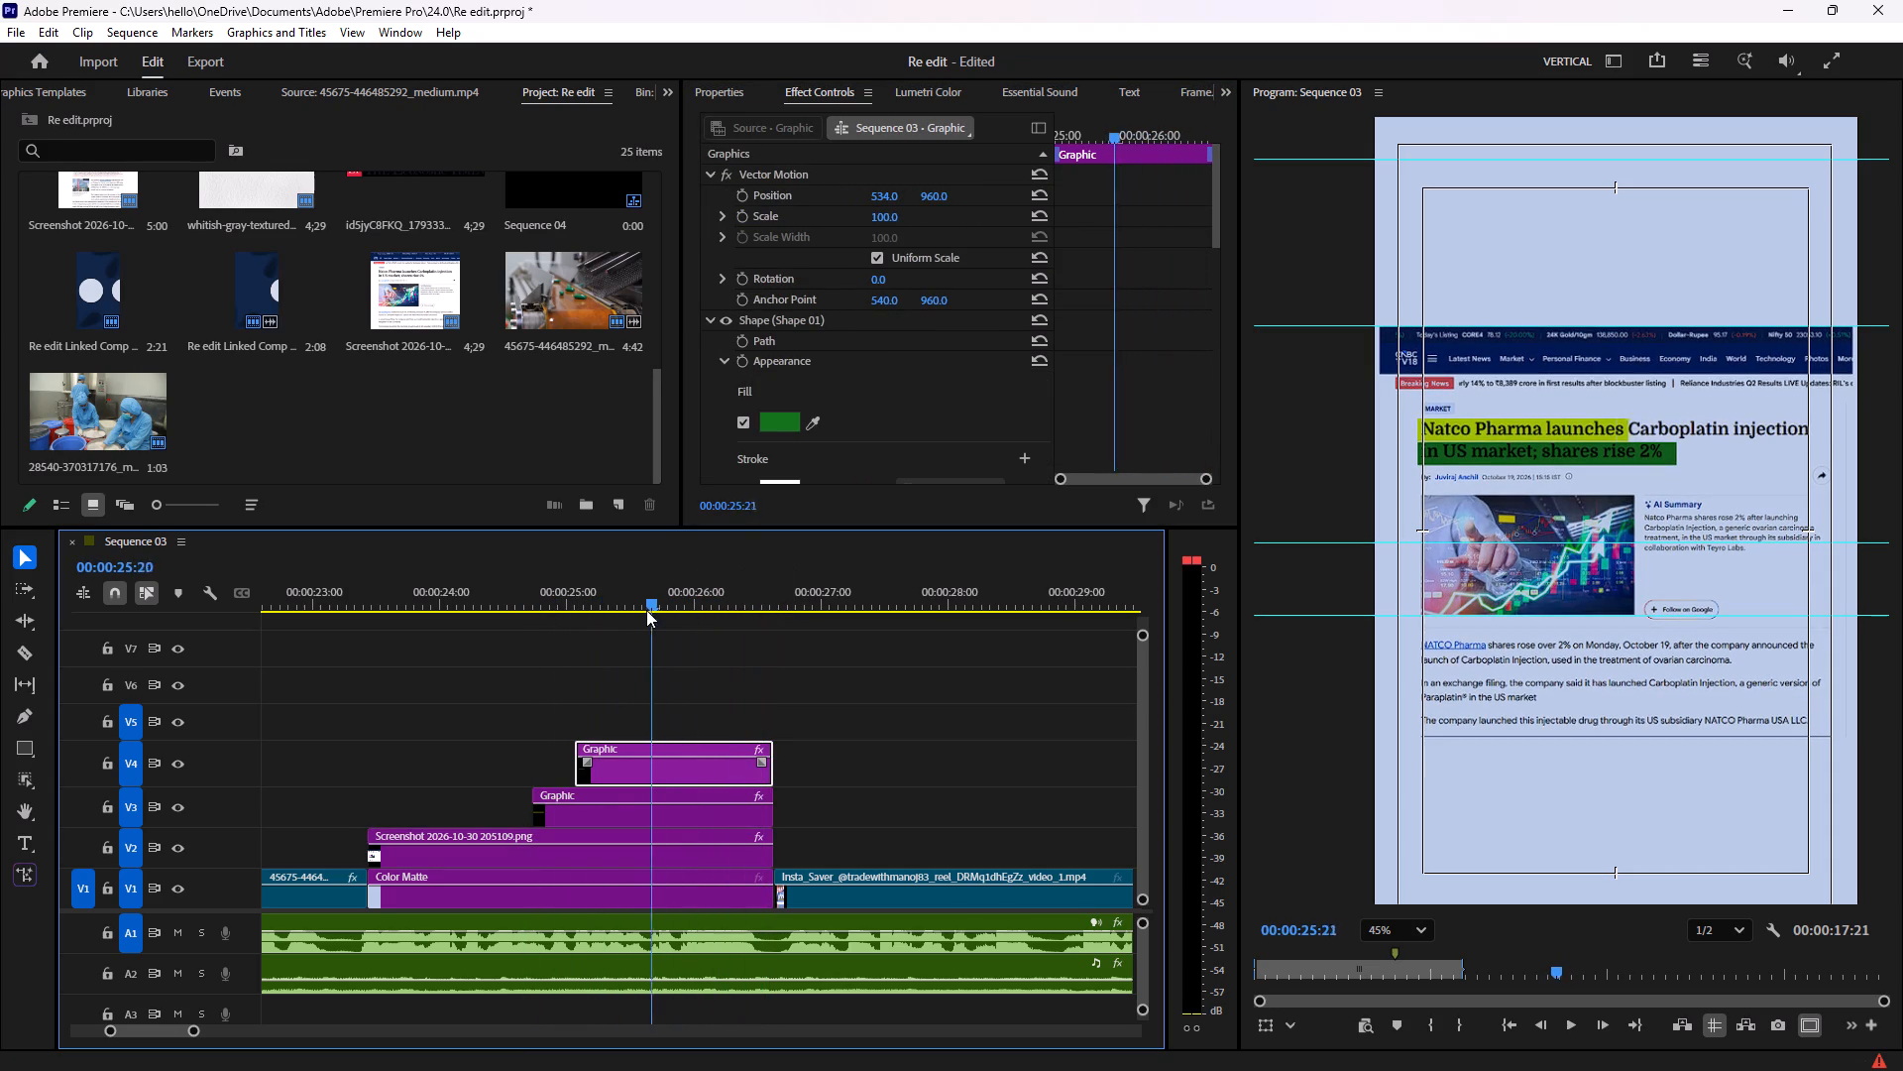
{"action": "left_click_drag", "start_coordinate": [646, 610], "coordinate": [625, 611]}
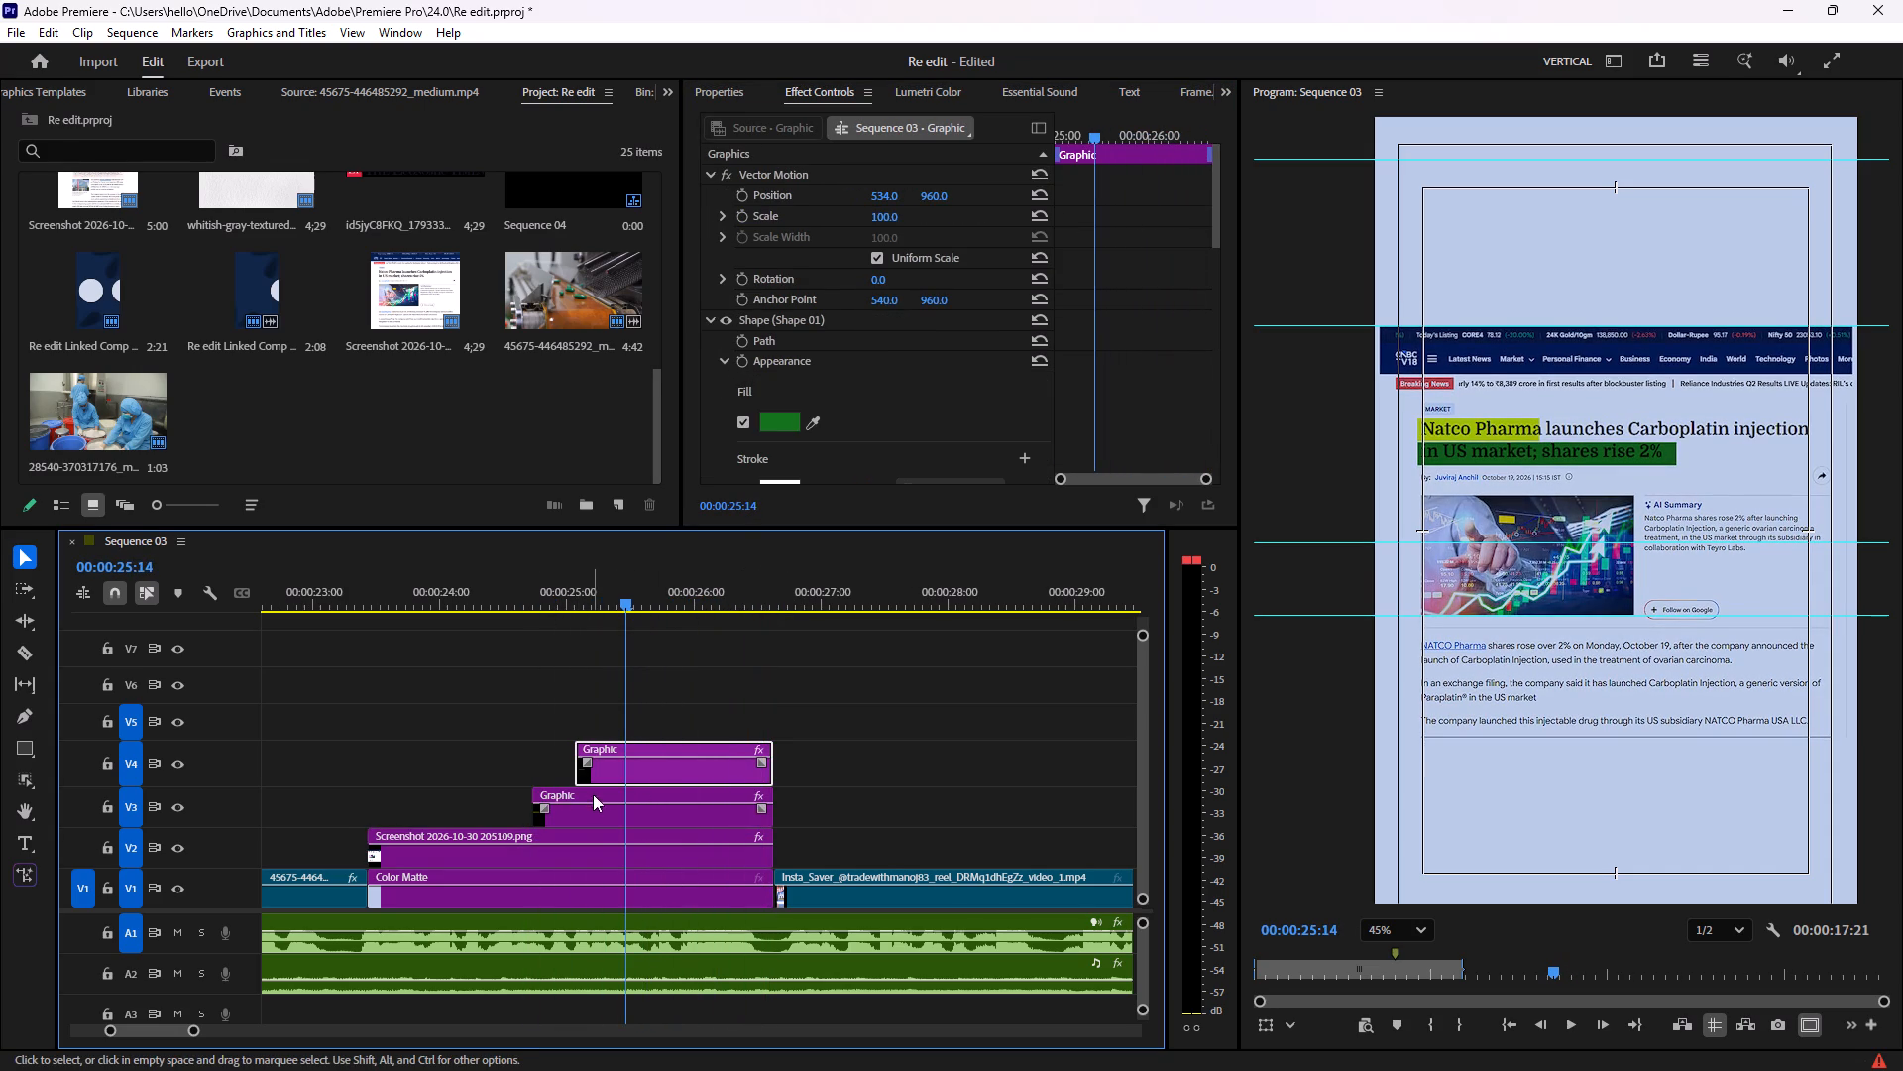
Select the yellow V3 graphic and search the effects for "rou".
{"action": "left_click", "coordinate": [593, 798]}
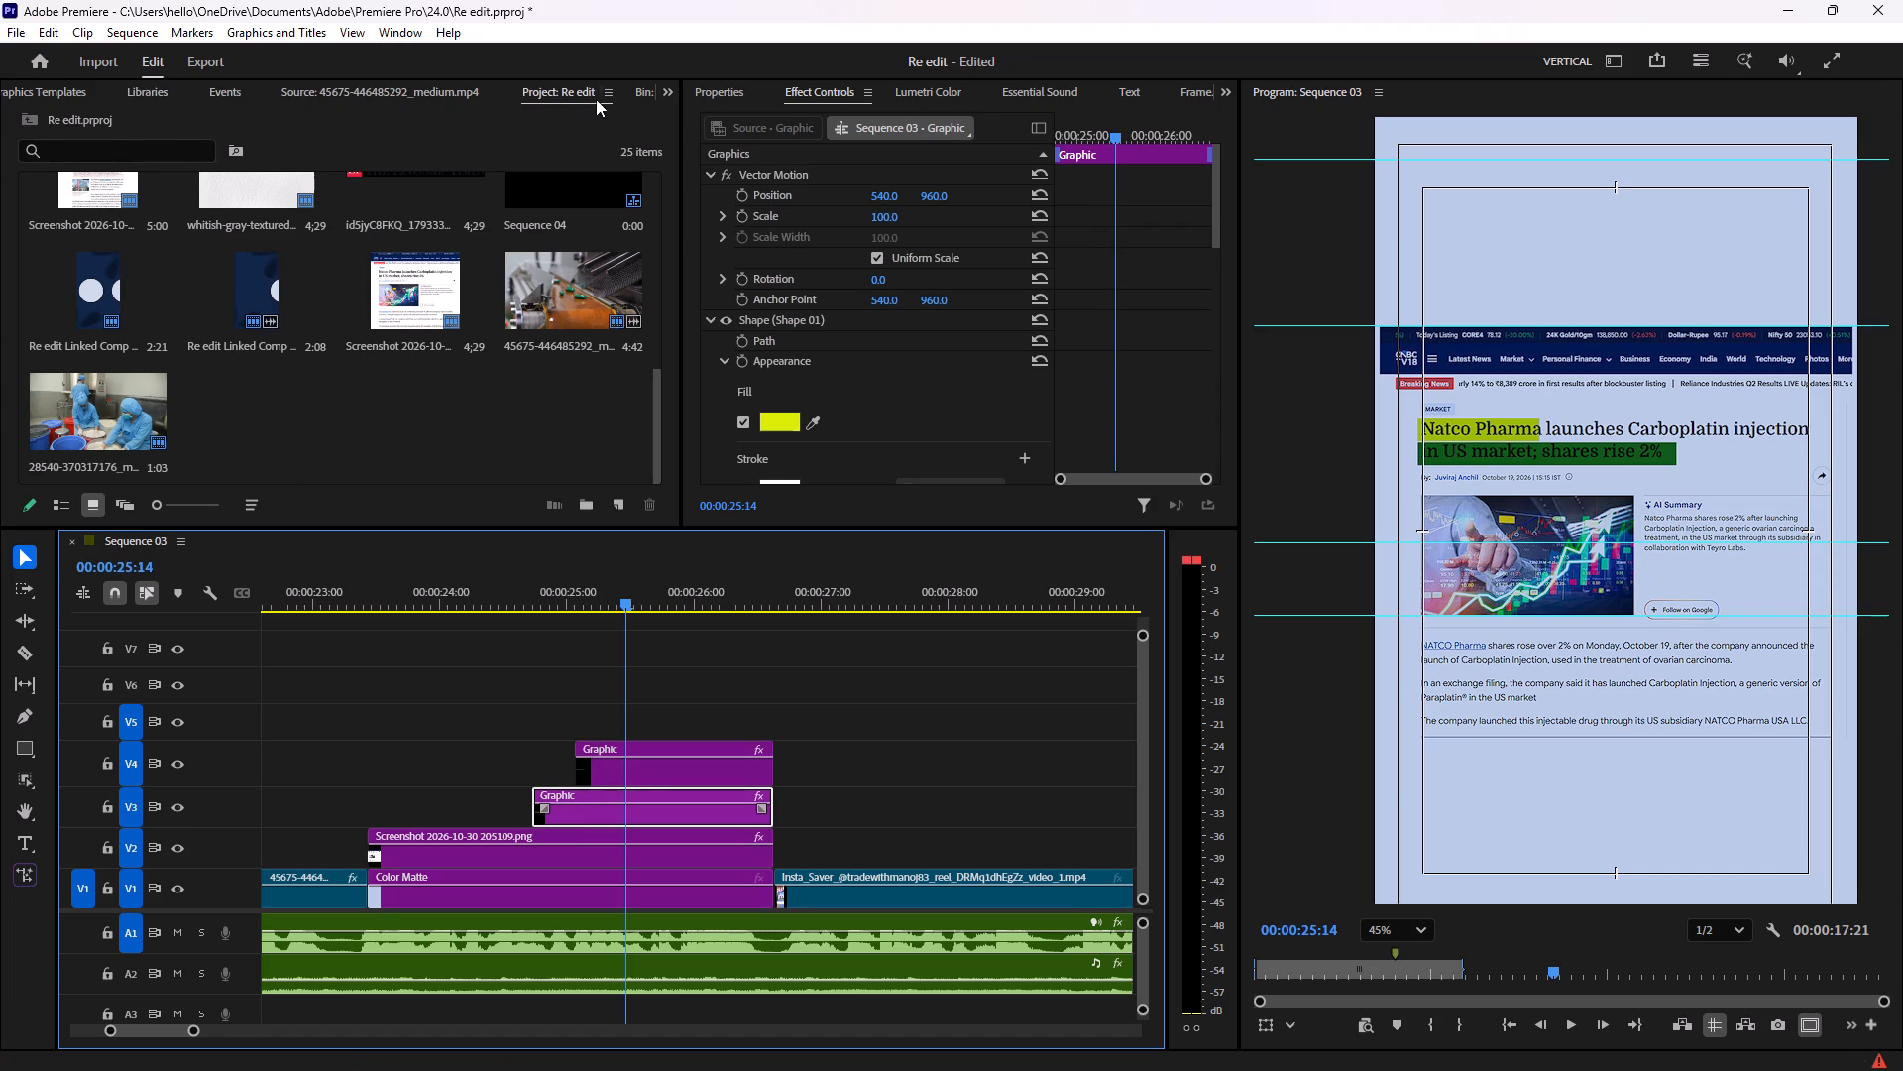
{"action": "left_click", "coordinate": [667, 97]}
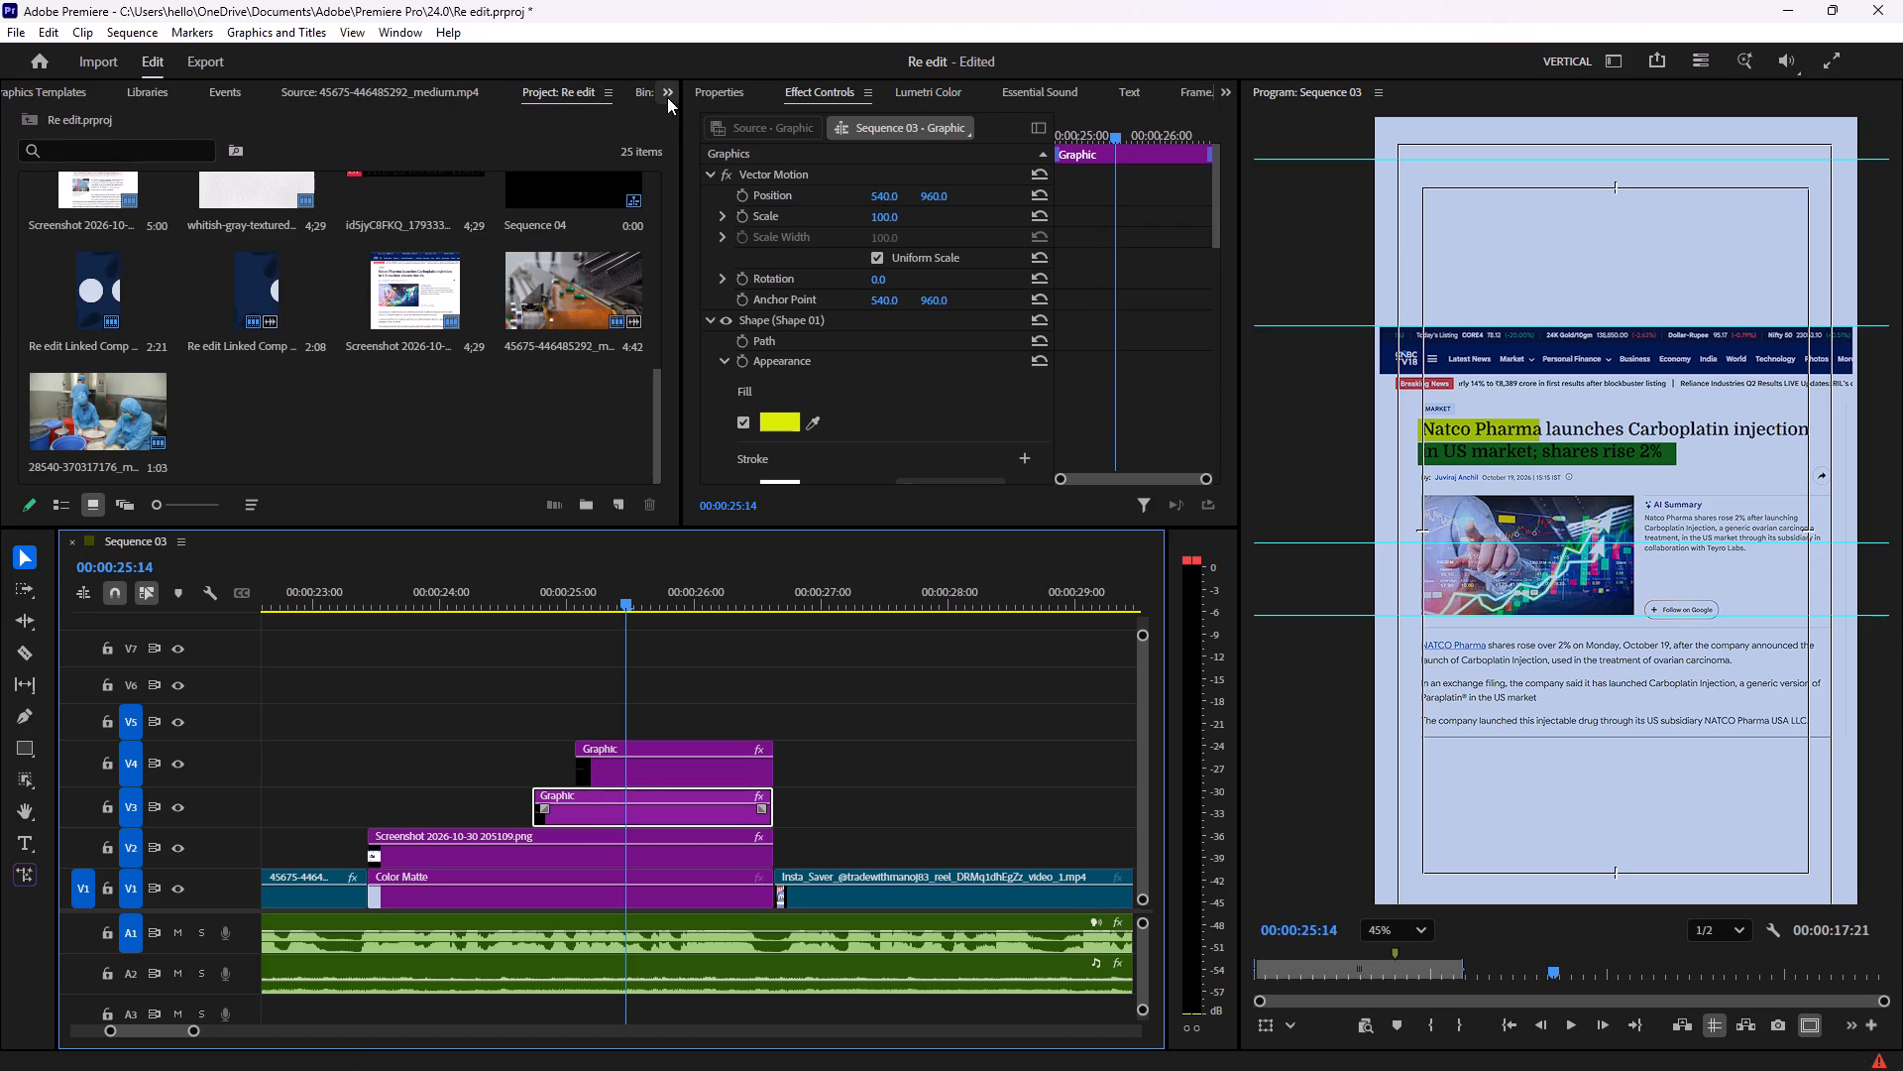
{"action": "left_click", "coordinate": [677, 113]}
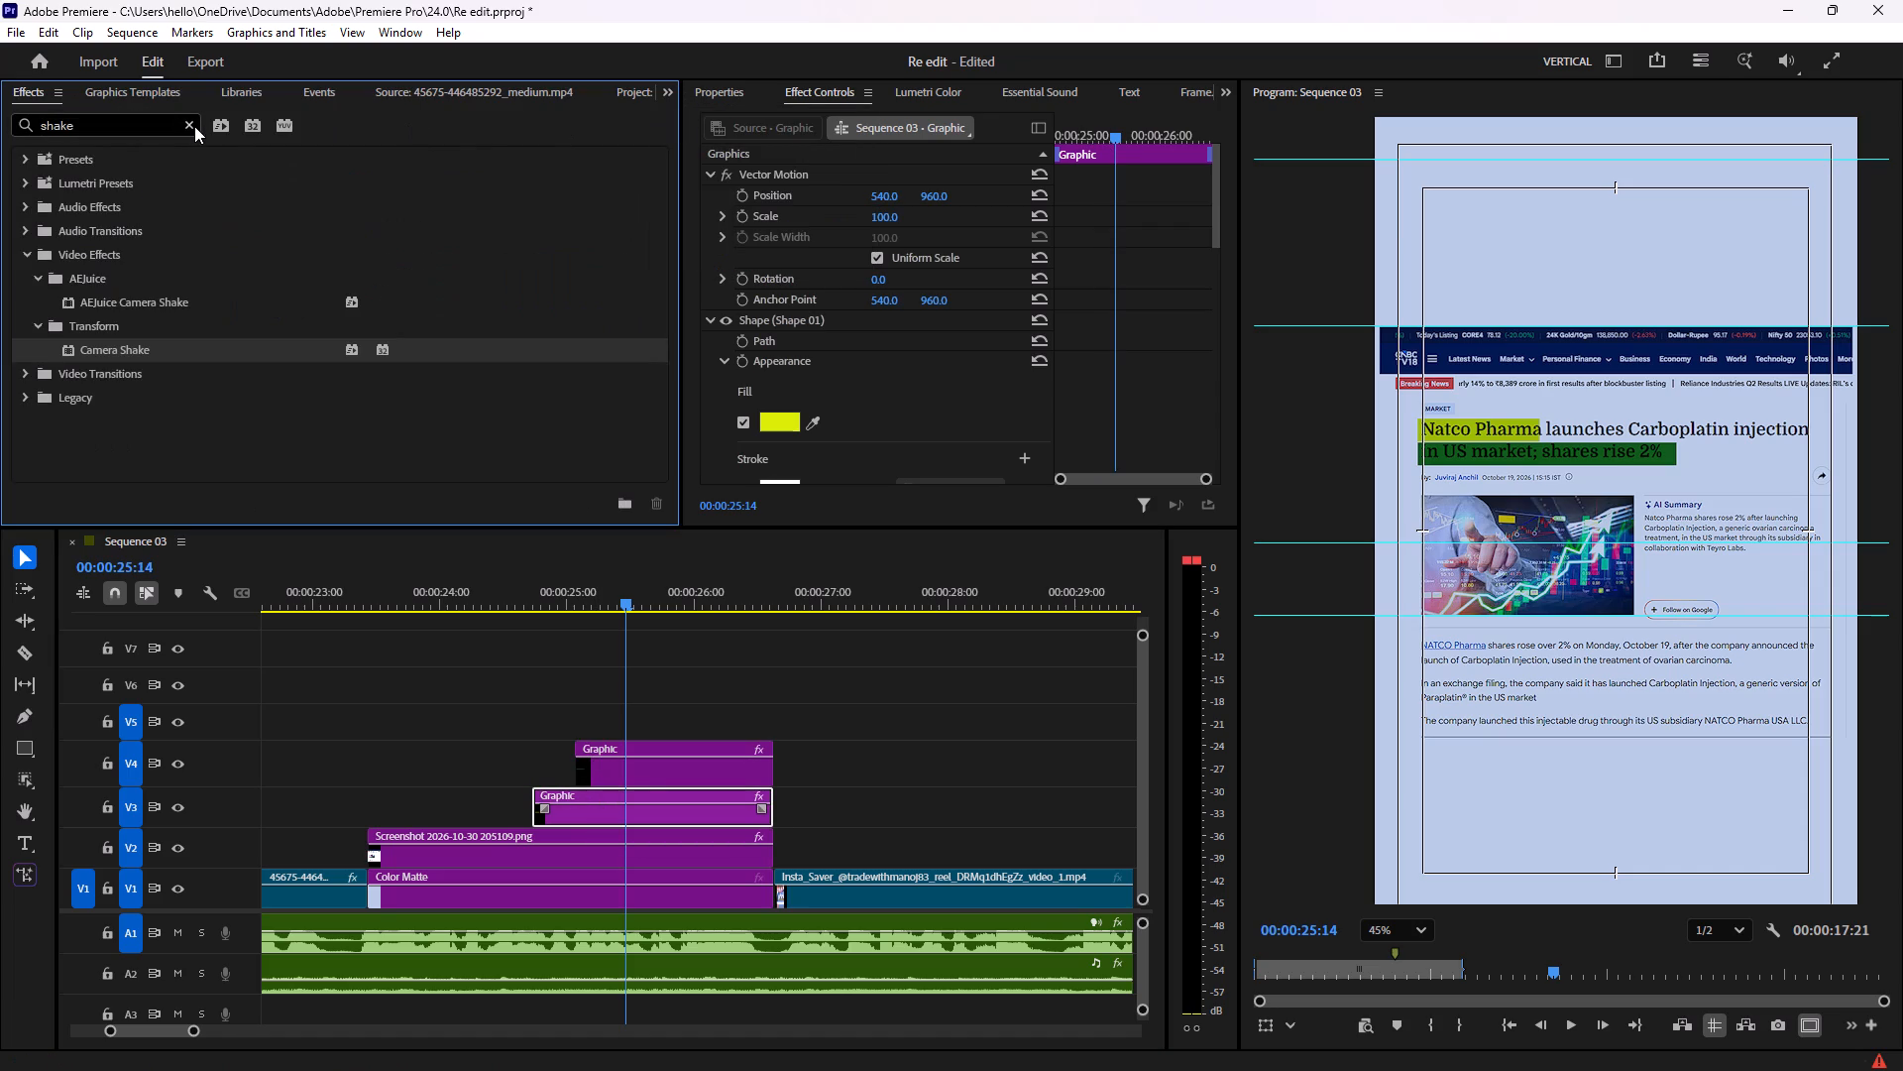
{"action": "left_click", "coordinate": [194, 126]}
{"action": "left_click", "coordinate": [102, 126]}
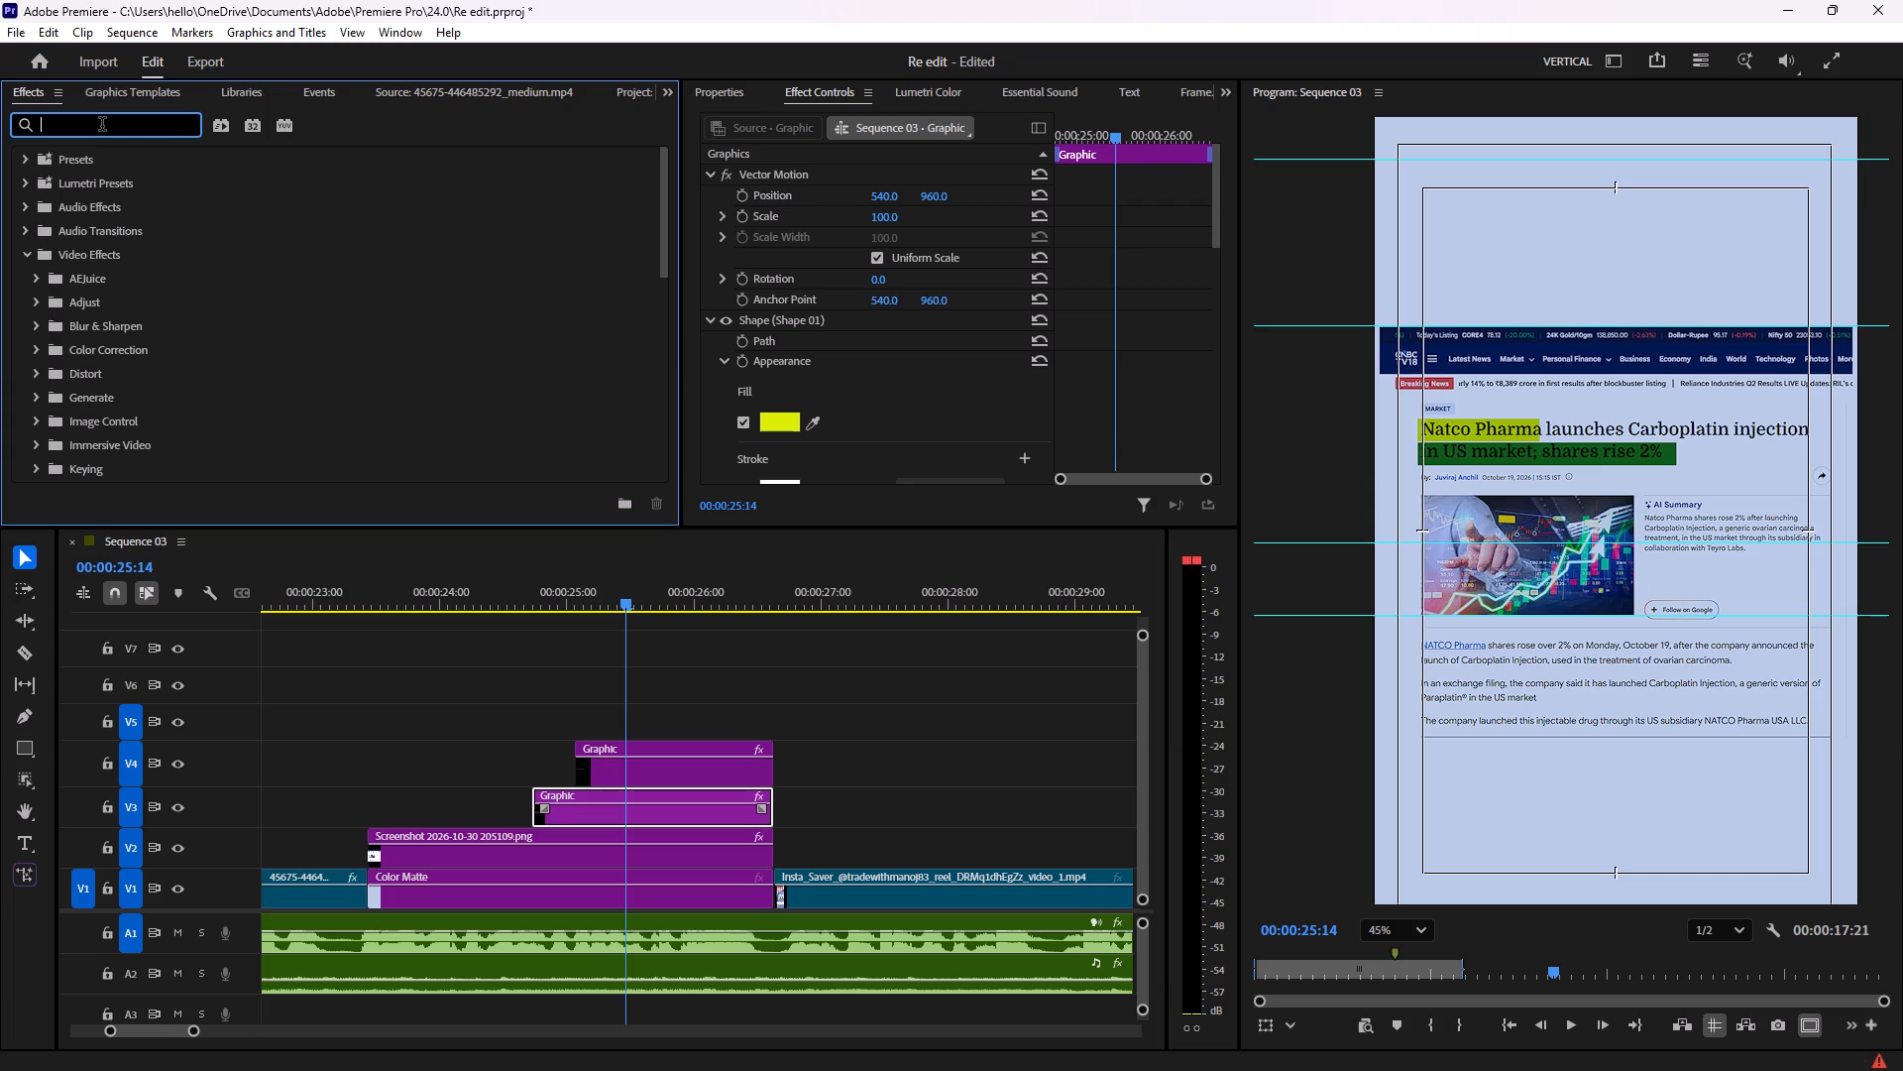
{"action": "type", "text": "rou"}
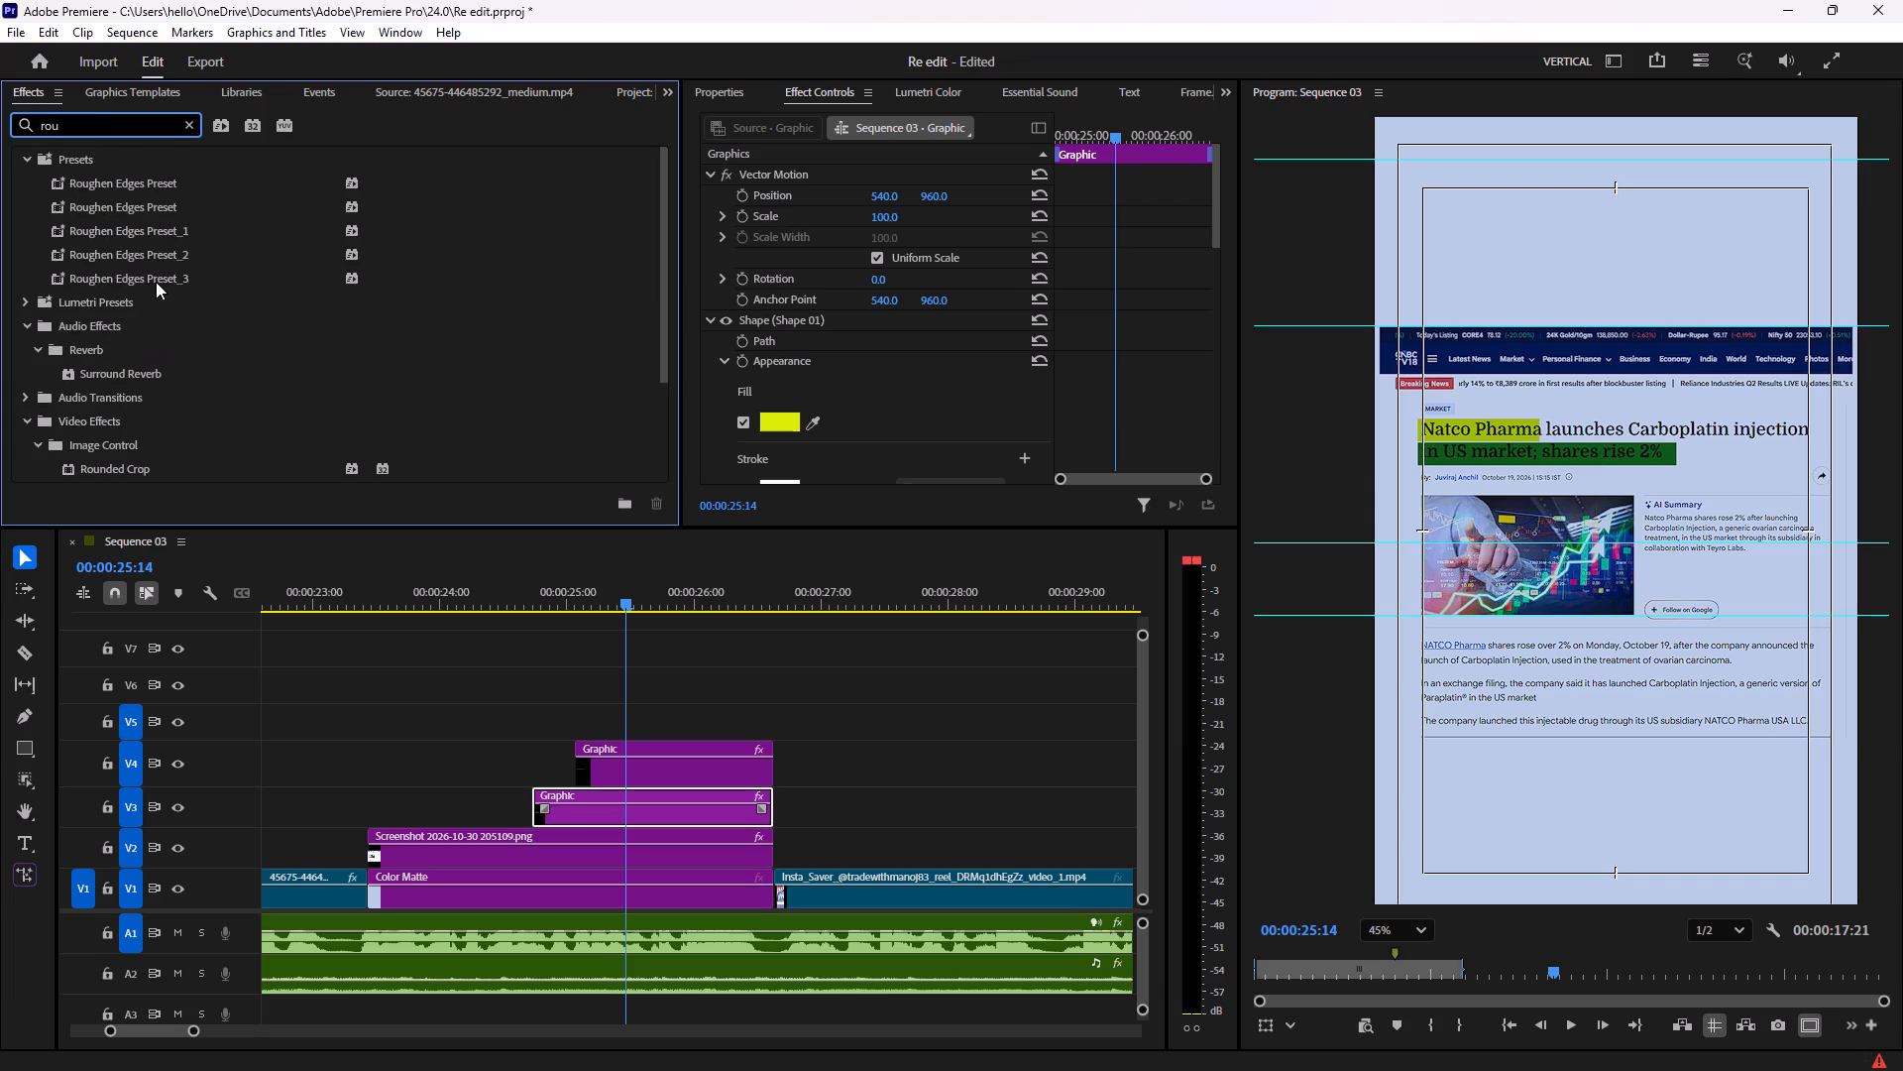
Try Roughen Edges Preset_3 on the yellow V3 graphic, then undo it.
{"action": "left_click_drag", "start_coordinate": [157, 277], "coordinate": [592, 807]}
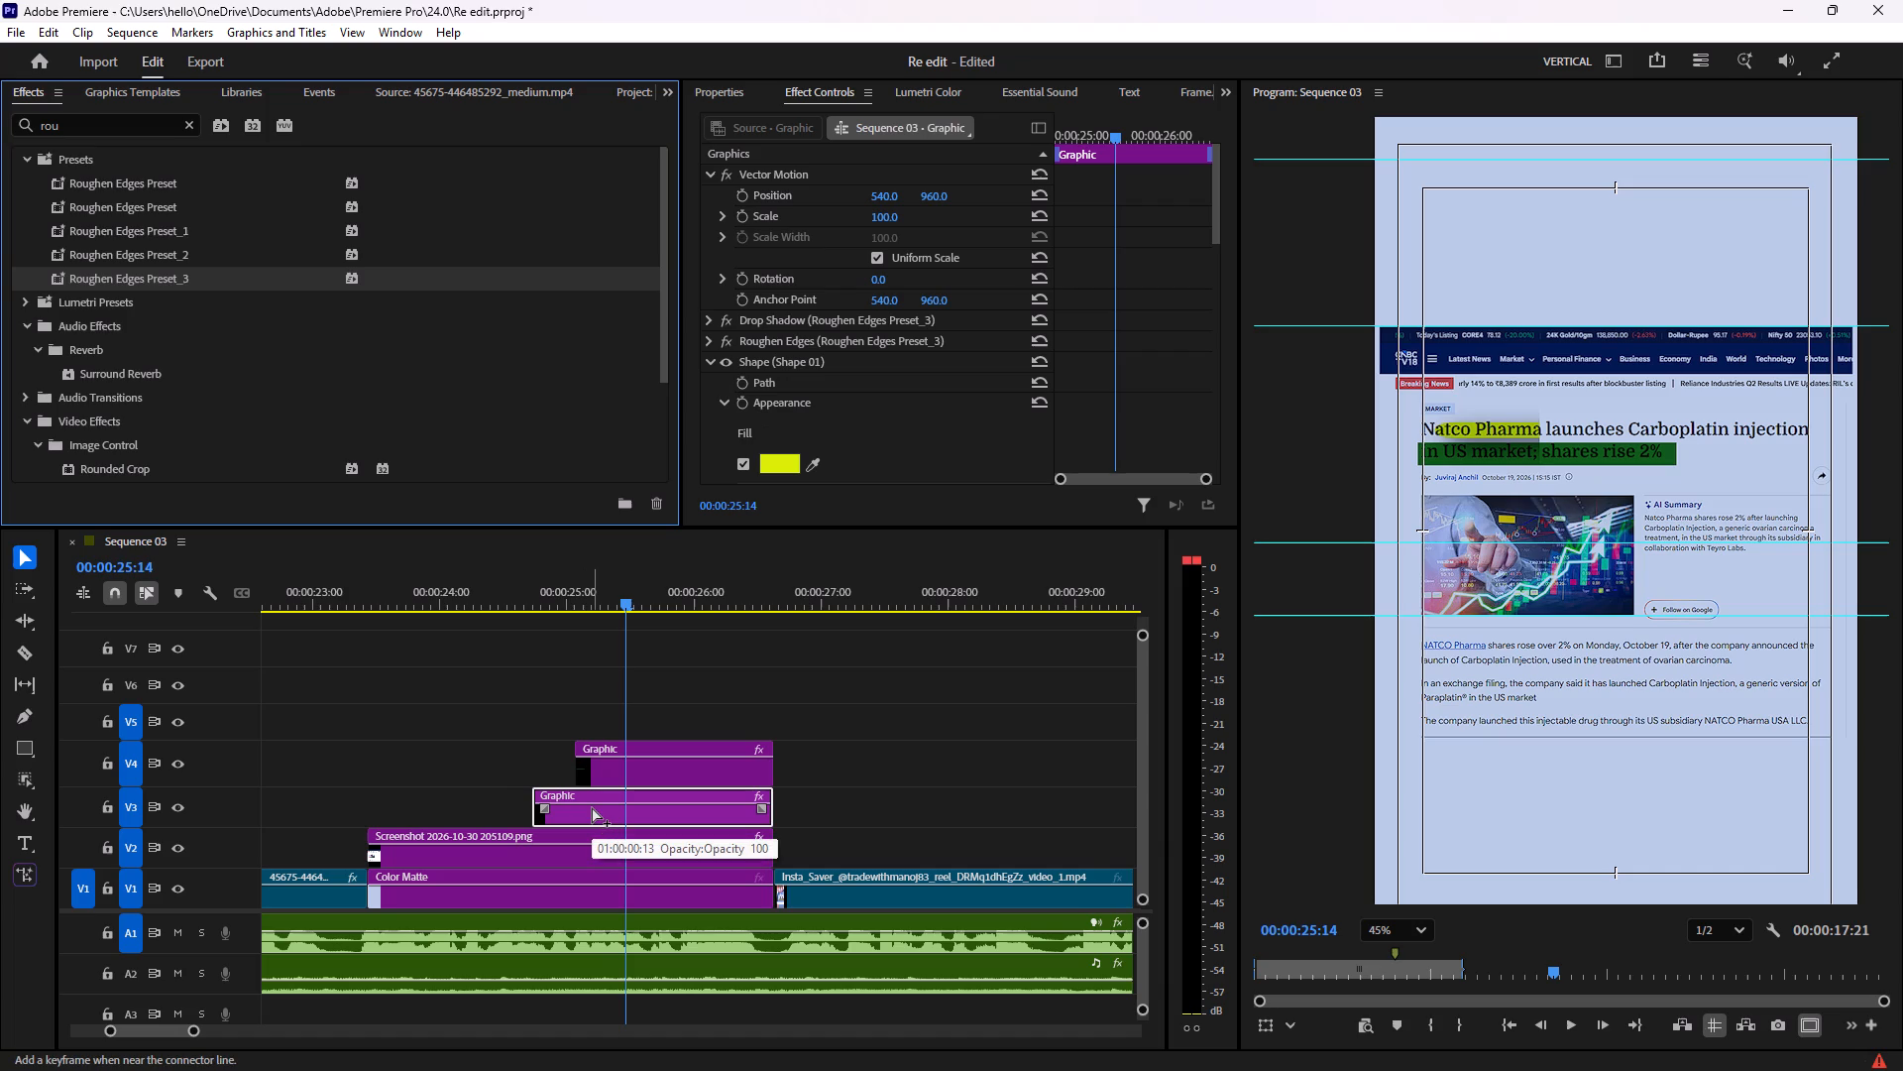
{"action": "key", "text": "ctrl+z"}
Apply Roughen Edges Preset_2 to the yellow V3 graphic and set its Border to 17.
{"action": "left_click", "coordinate": [176, 249]}
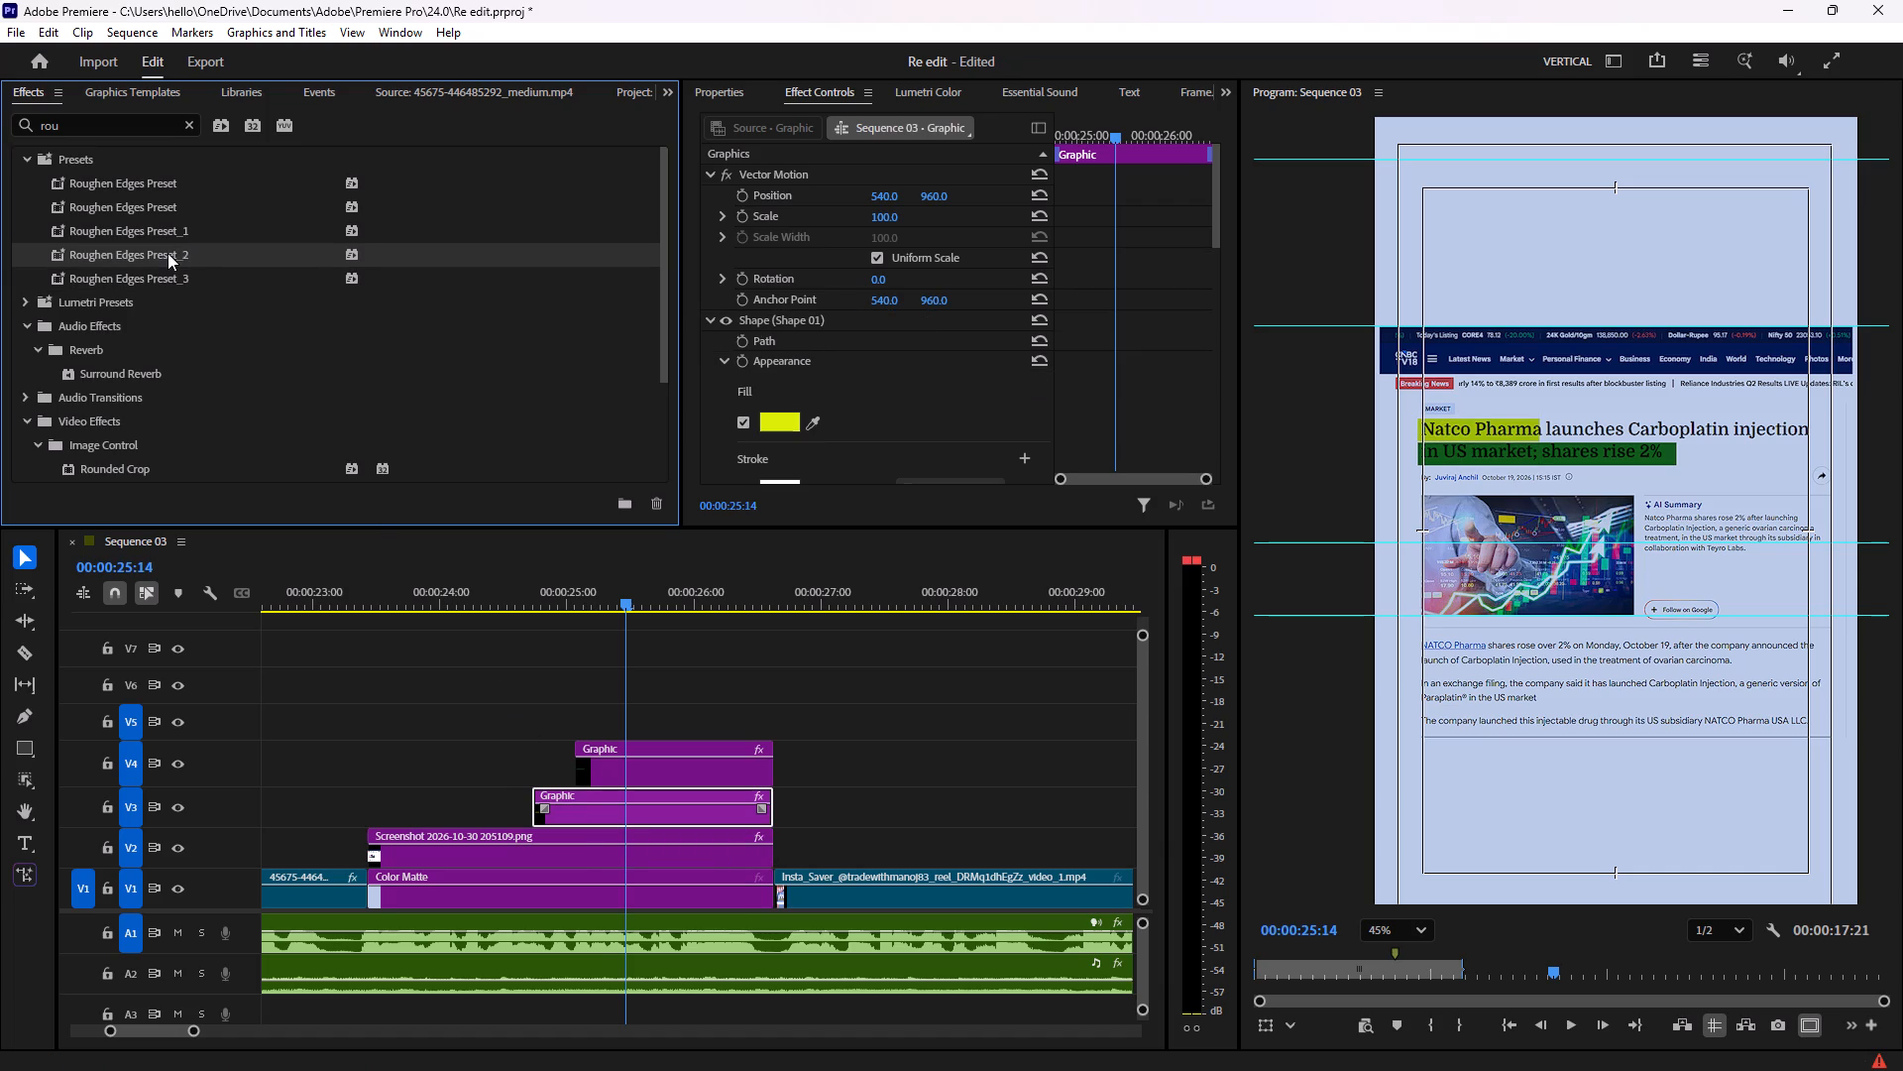
{"action": "left_click_drag", "start_coordinate": [166, 254], "coordinate": [603, 803]}
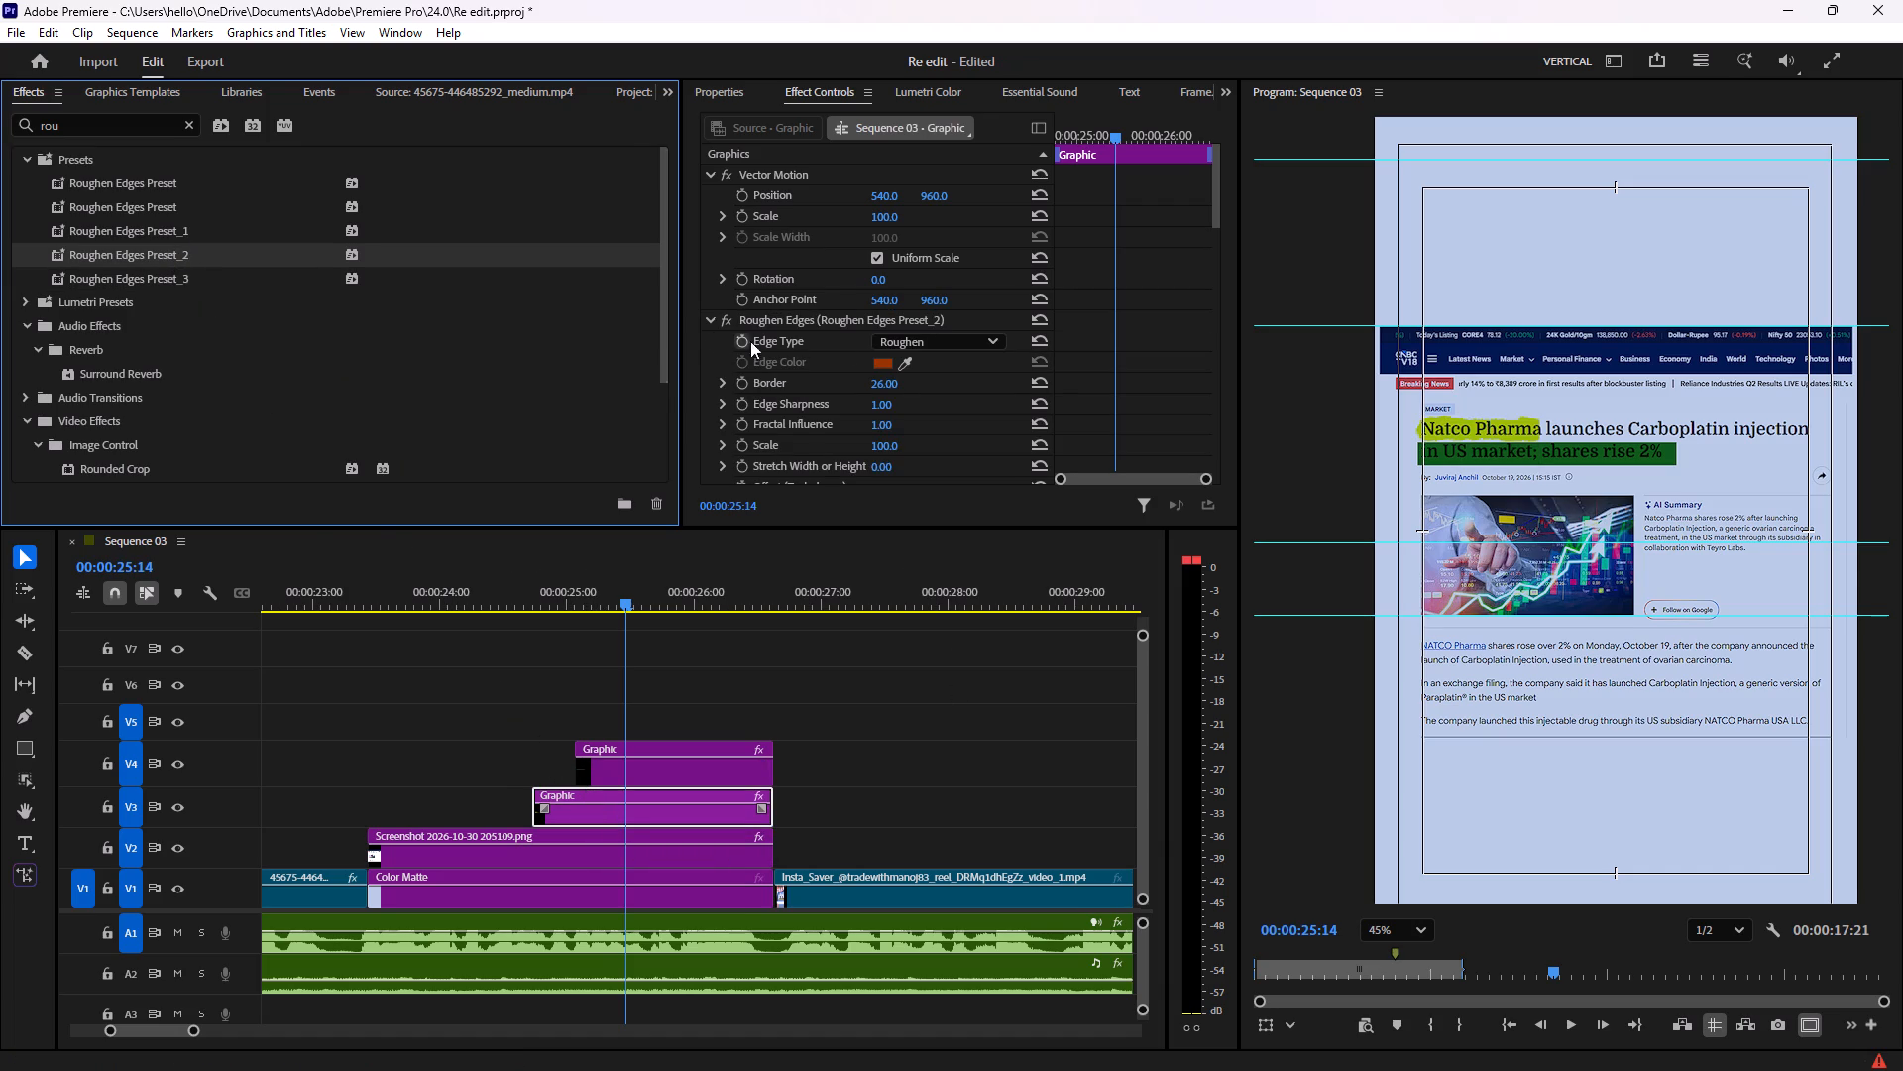
{"action": "scroll", "coordinate": [839, 285], "scroll_direction": "down", "scroll_amount": 6}
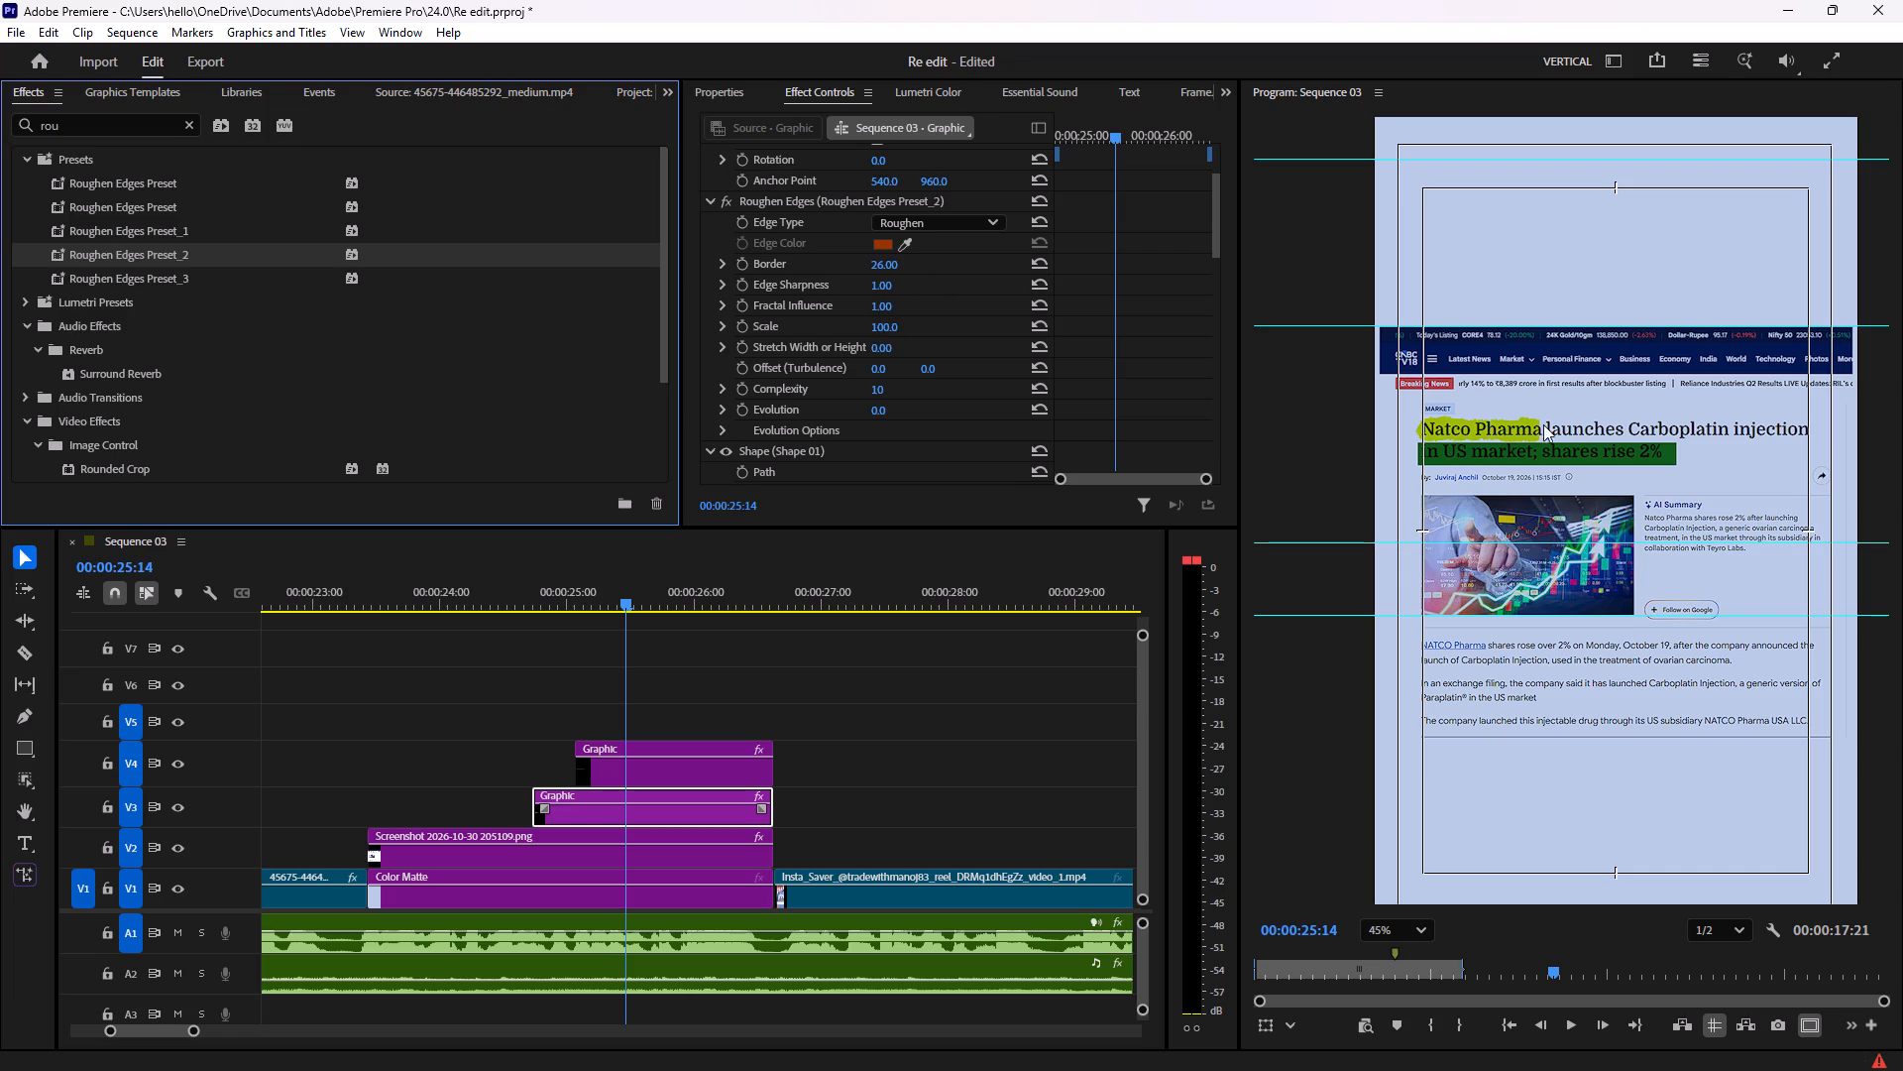
{"action": "left_click_drag", "start_coordinate": [880, 267], "coordinate": [871, 267]}
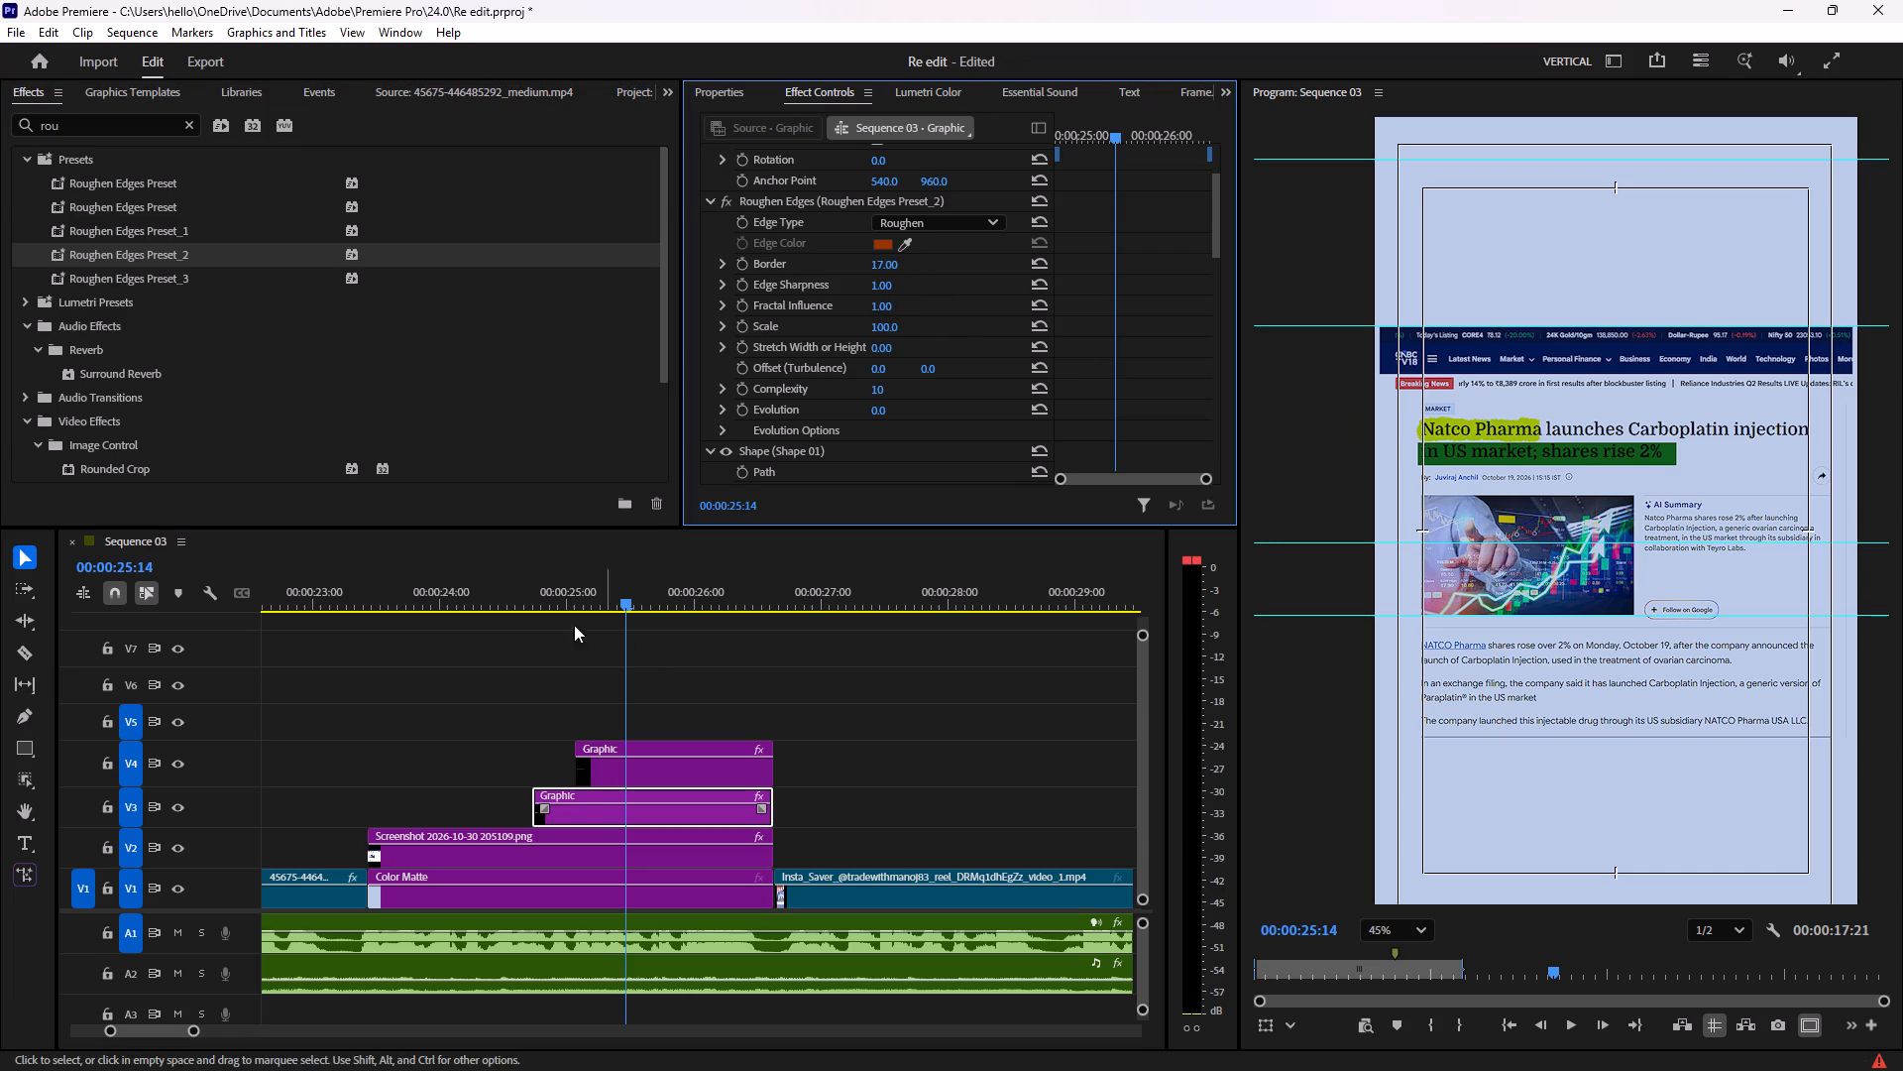
Play back the news screenshot section repeatedly to check the roughened yellow highlight's look and reveal over the headline.
{"action": "left_click_drag", "start_coordinate": [624, 596], "coordinate": [573, 597]}
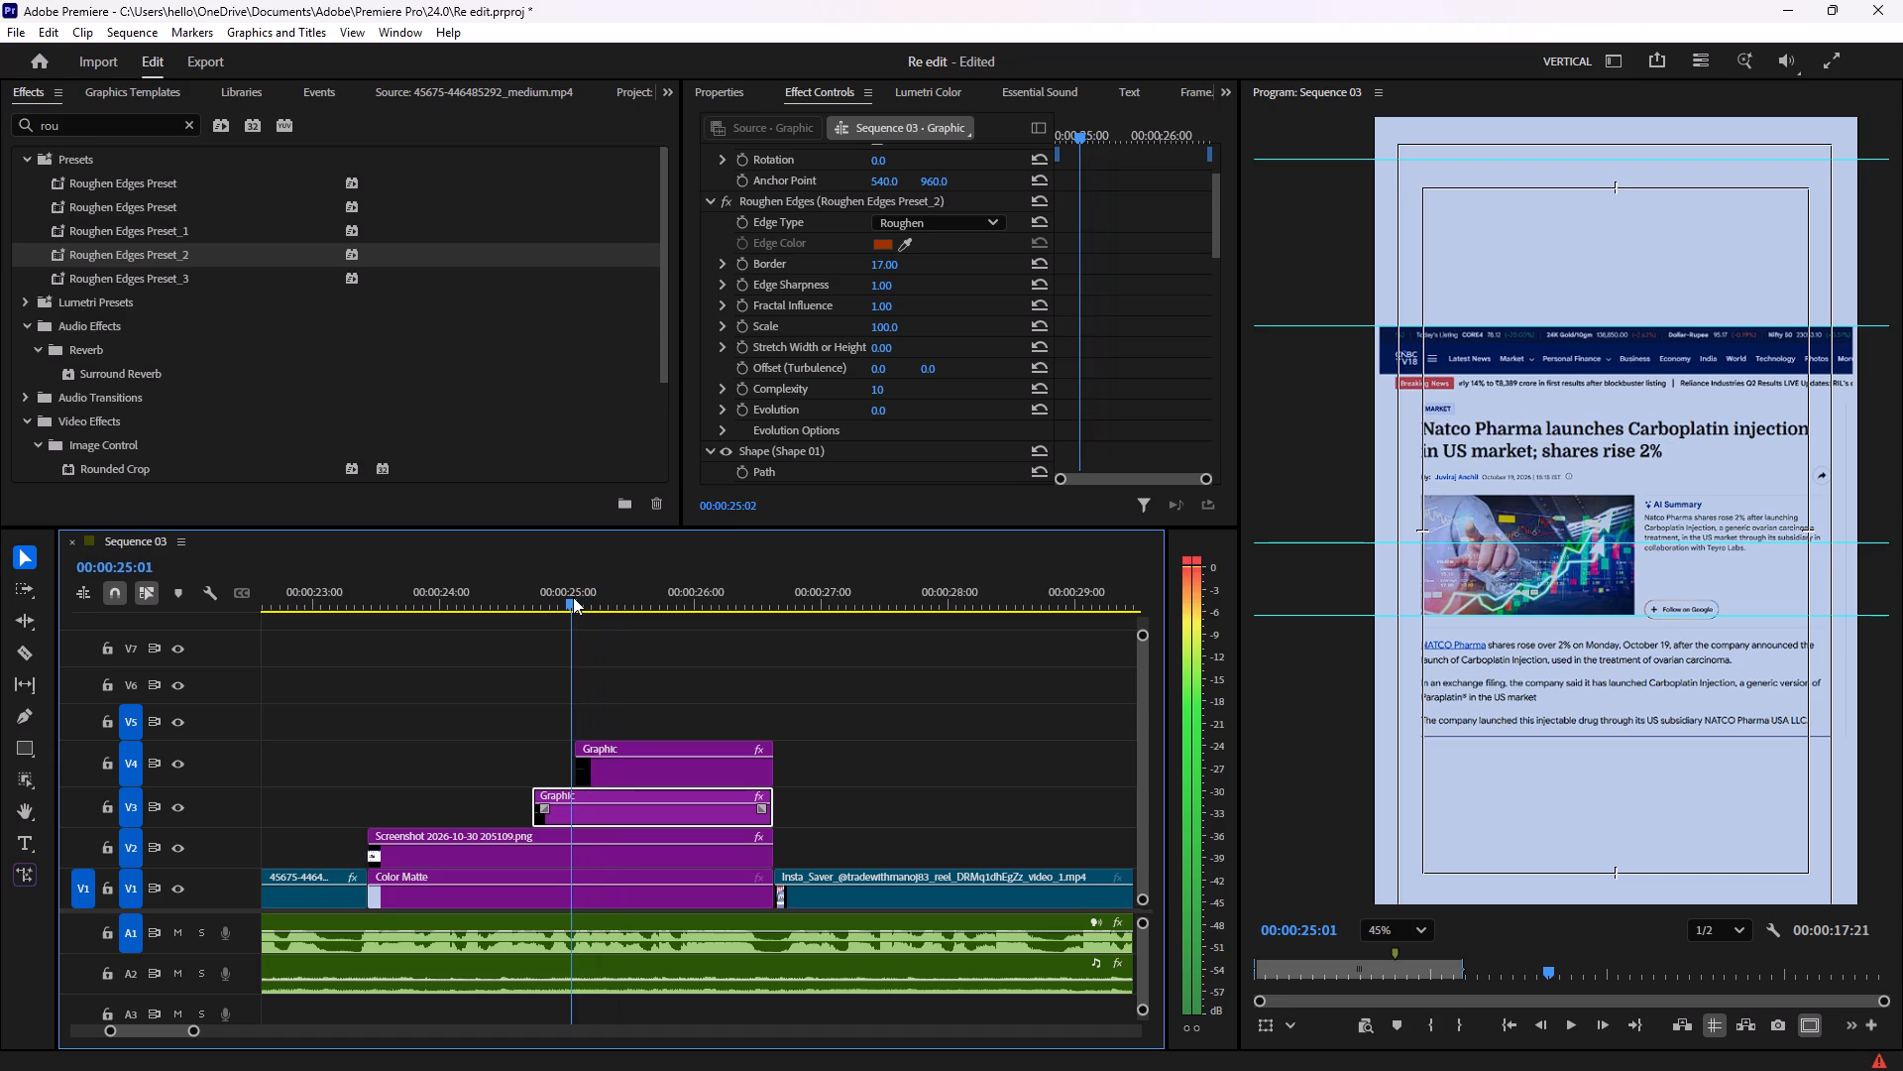
{"action": "left_click_drag", "start_coordinate": [573, 597], "coordinate": [523, 597]}
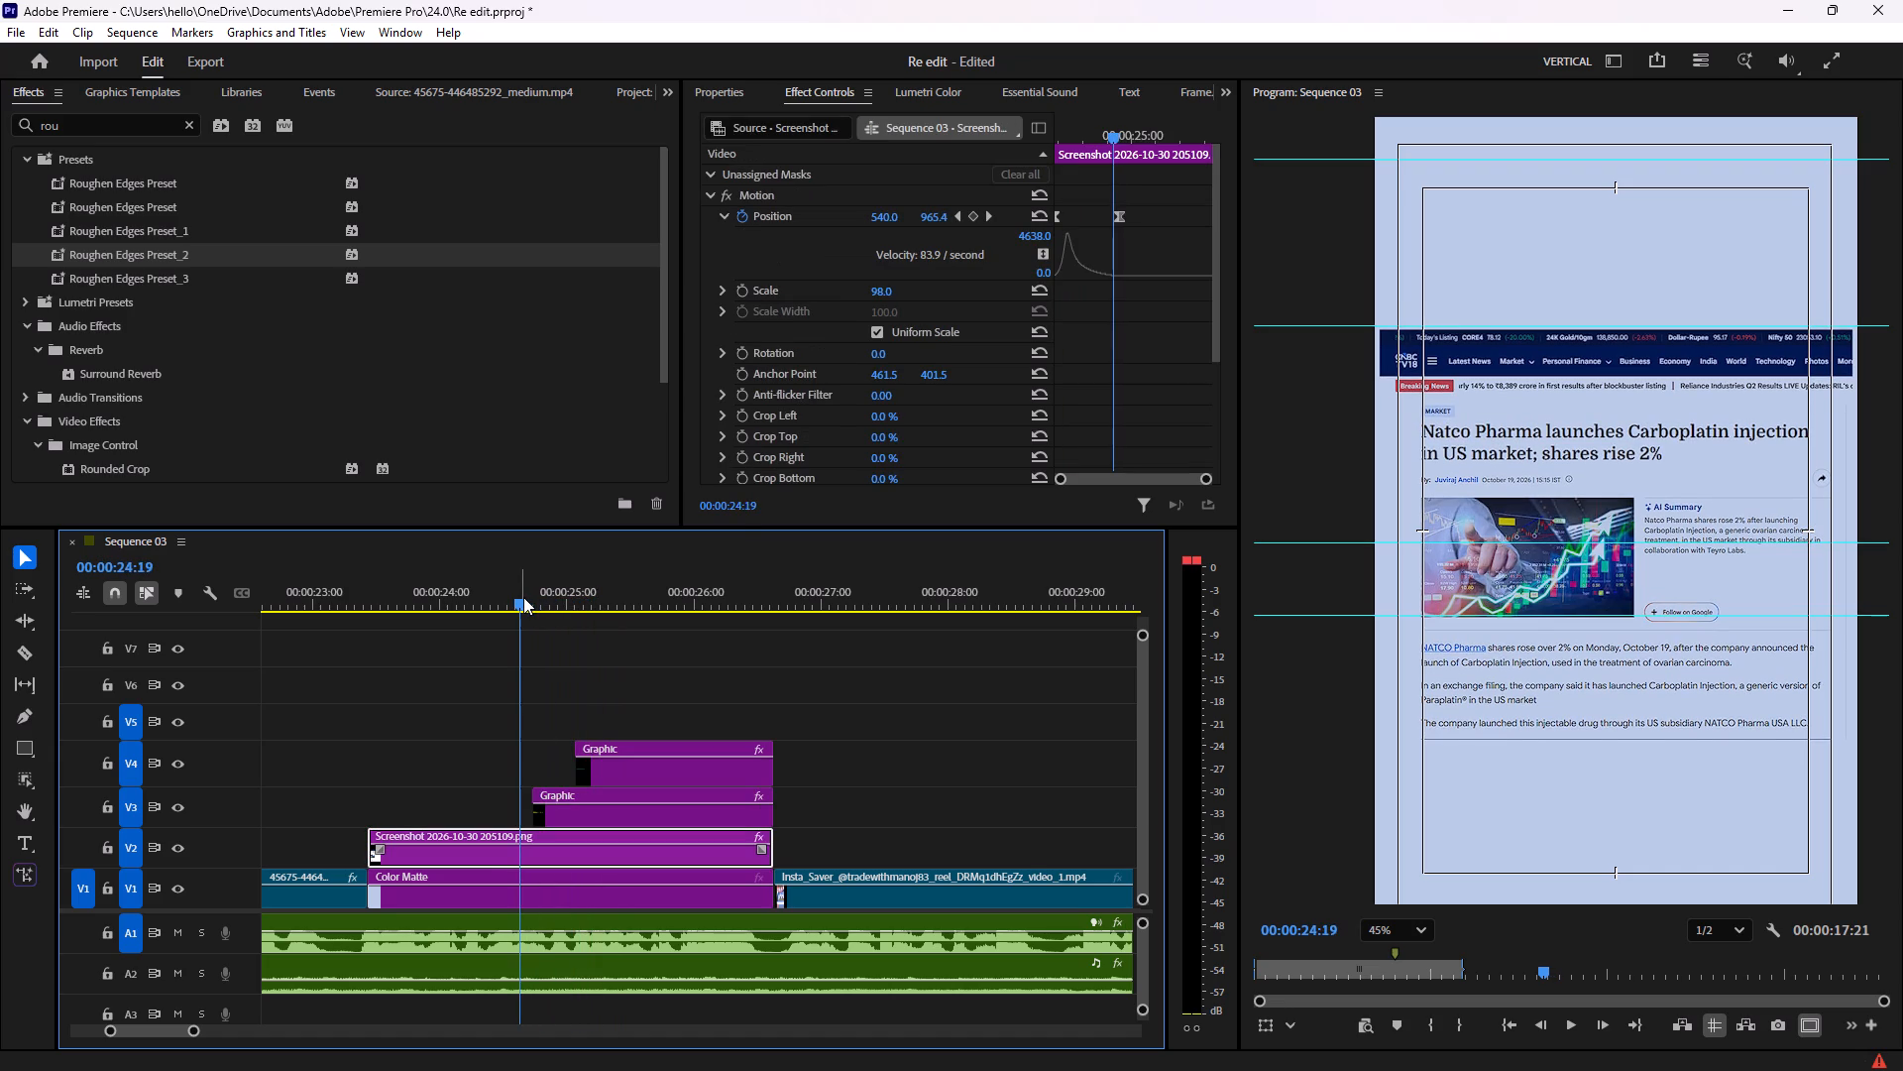
{"action": "key", "text": "space"}
{"action": "key", "text": "space"}
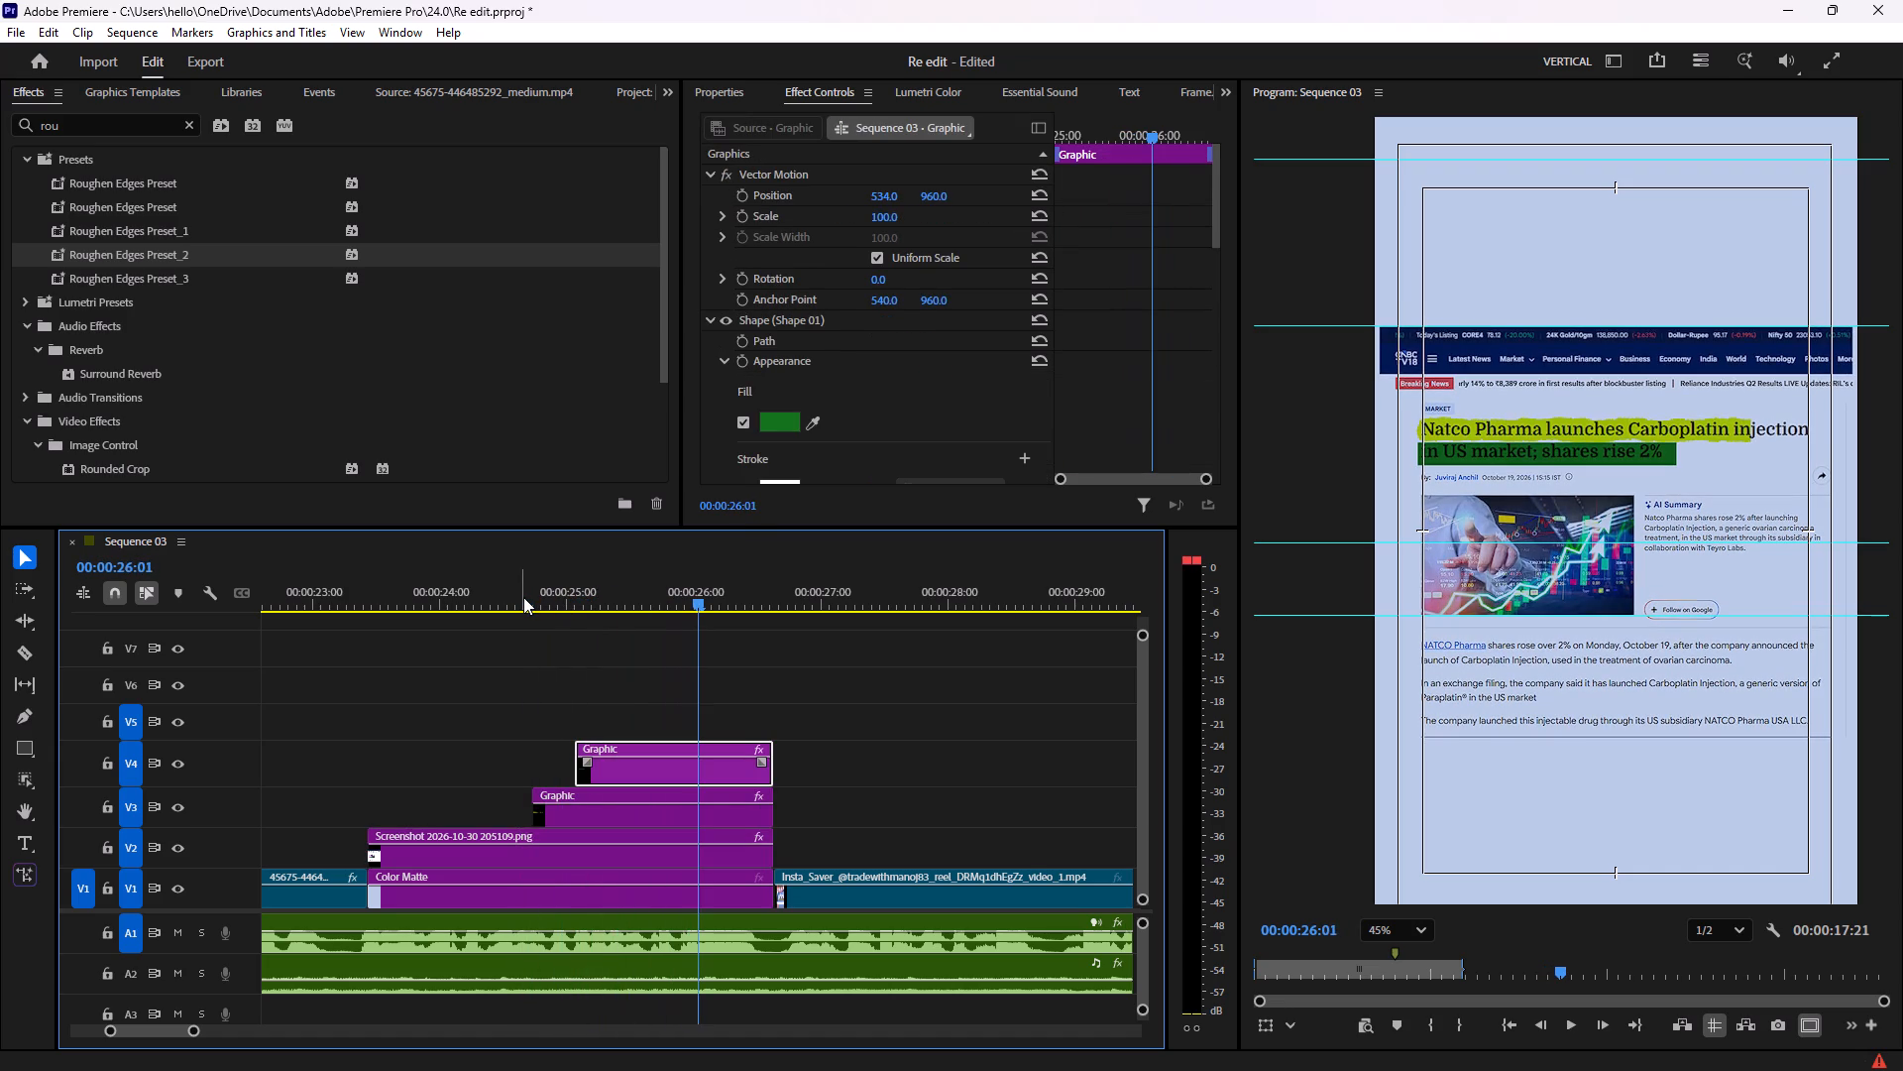
{"action": "key", "text": "space"}
{"action": "key", "text": "space"}
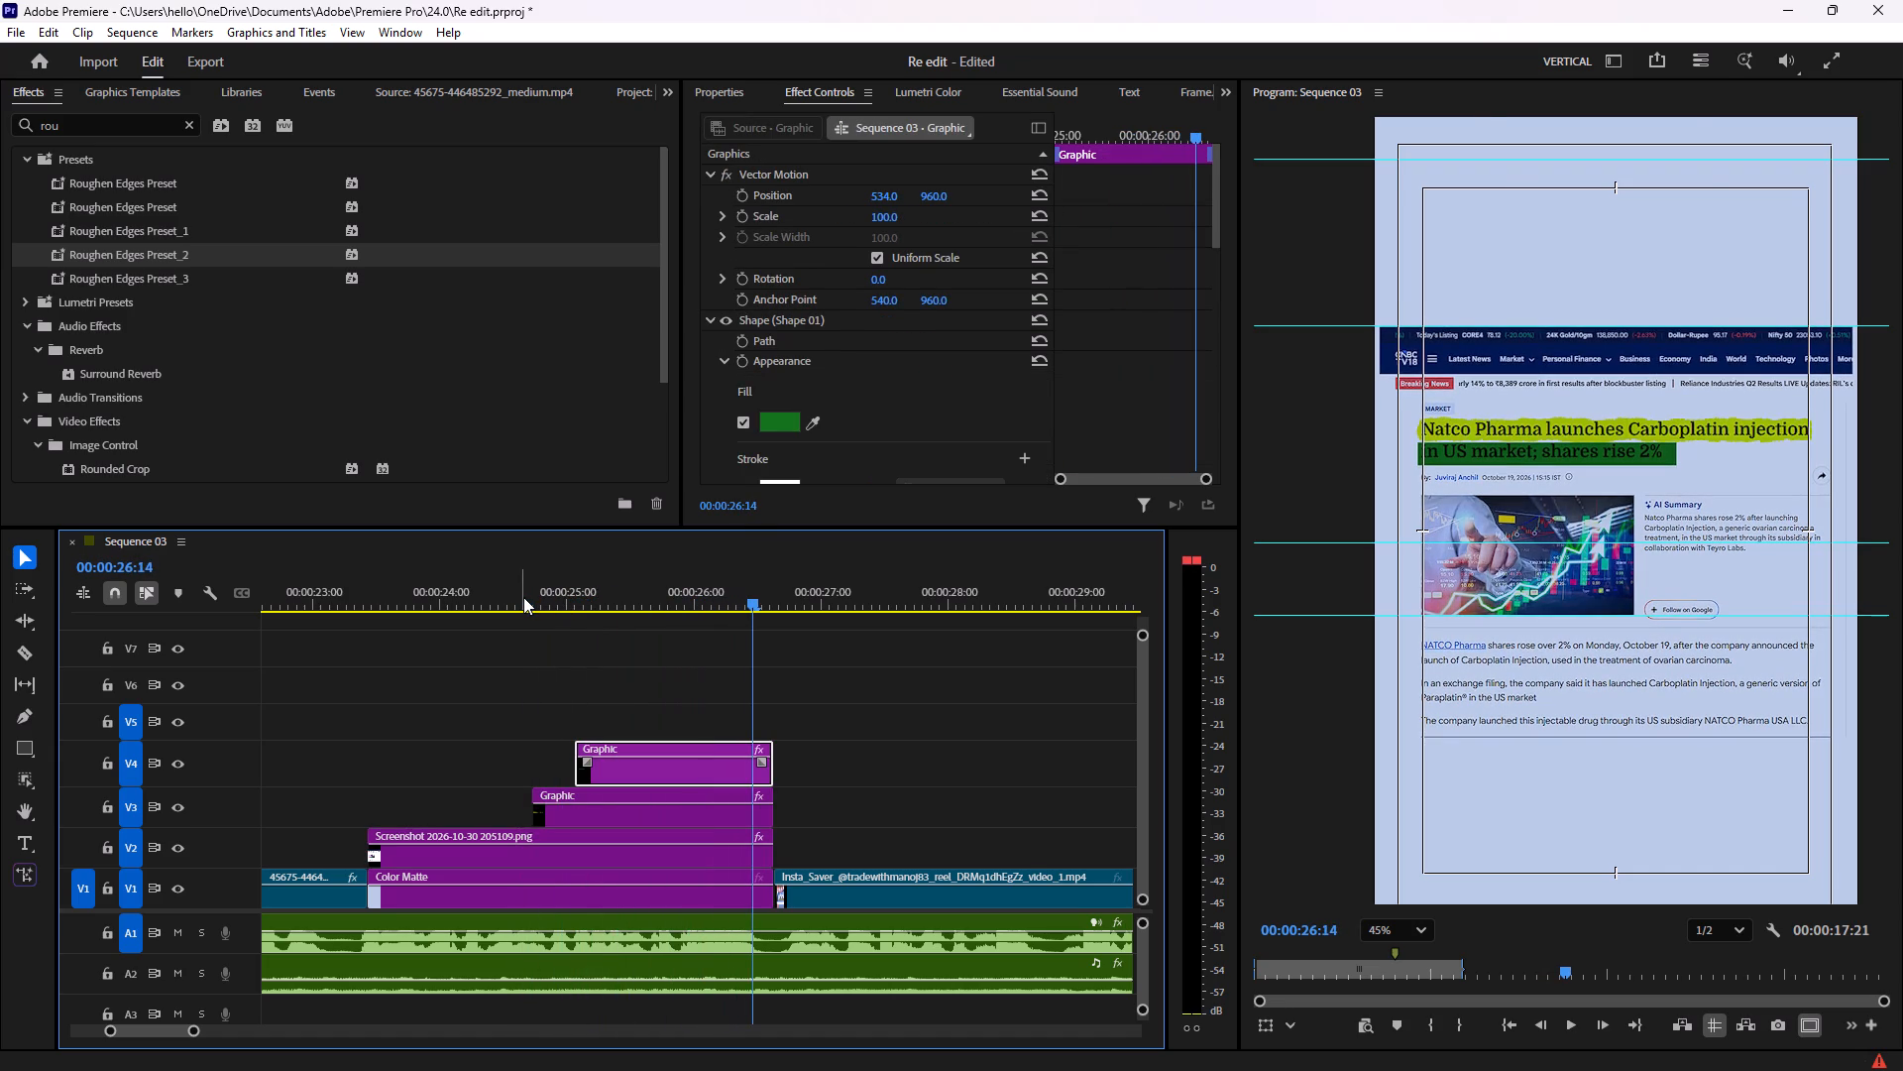
{"action": "key", "text": "space"}
{"action": "key", "text": "space"}
{"action": "left_click", "coordinate": [555, 610]}
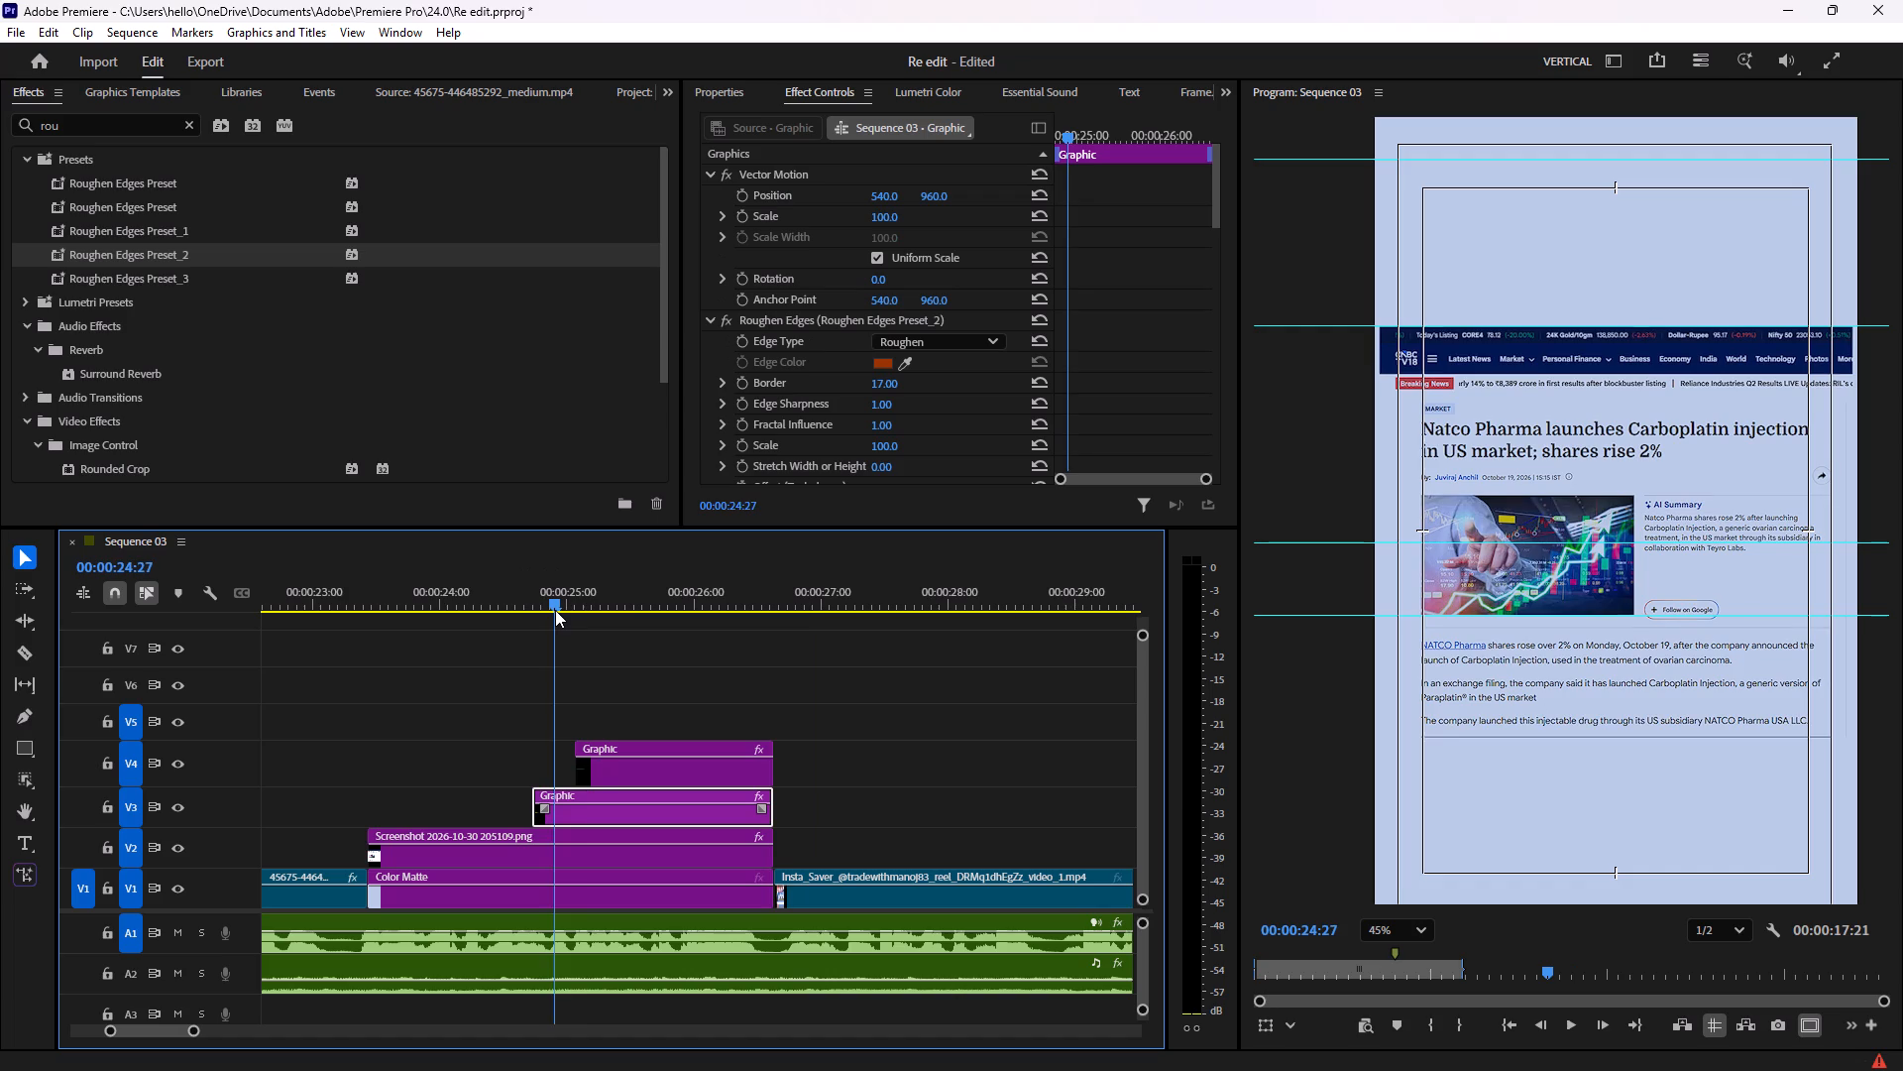
{"action": "key", "text": "space"}
{"action": "key", "text": "space"}
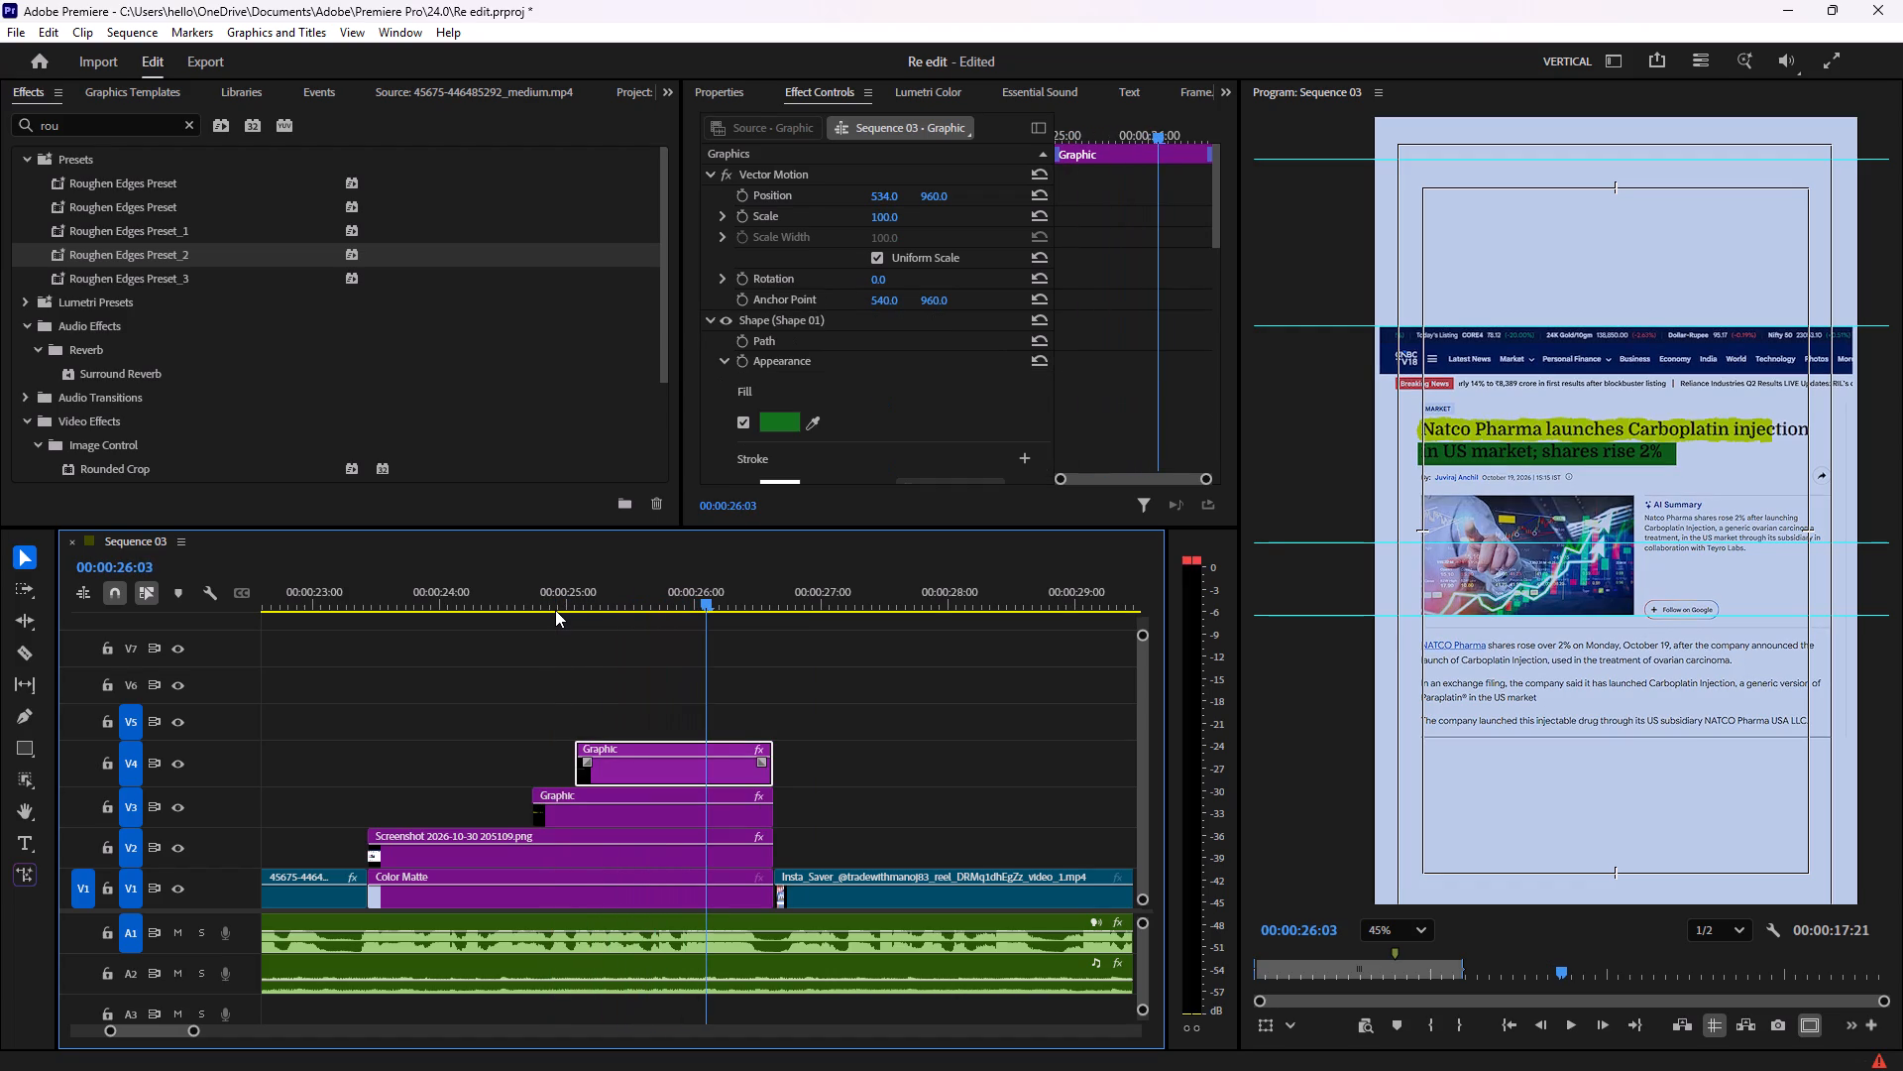
{"action": "left_click", "coordinate": [493, 603]}
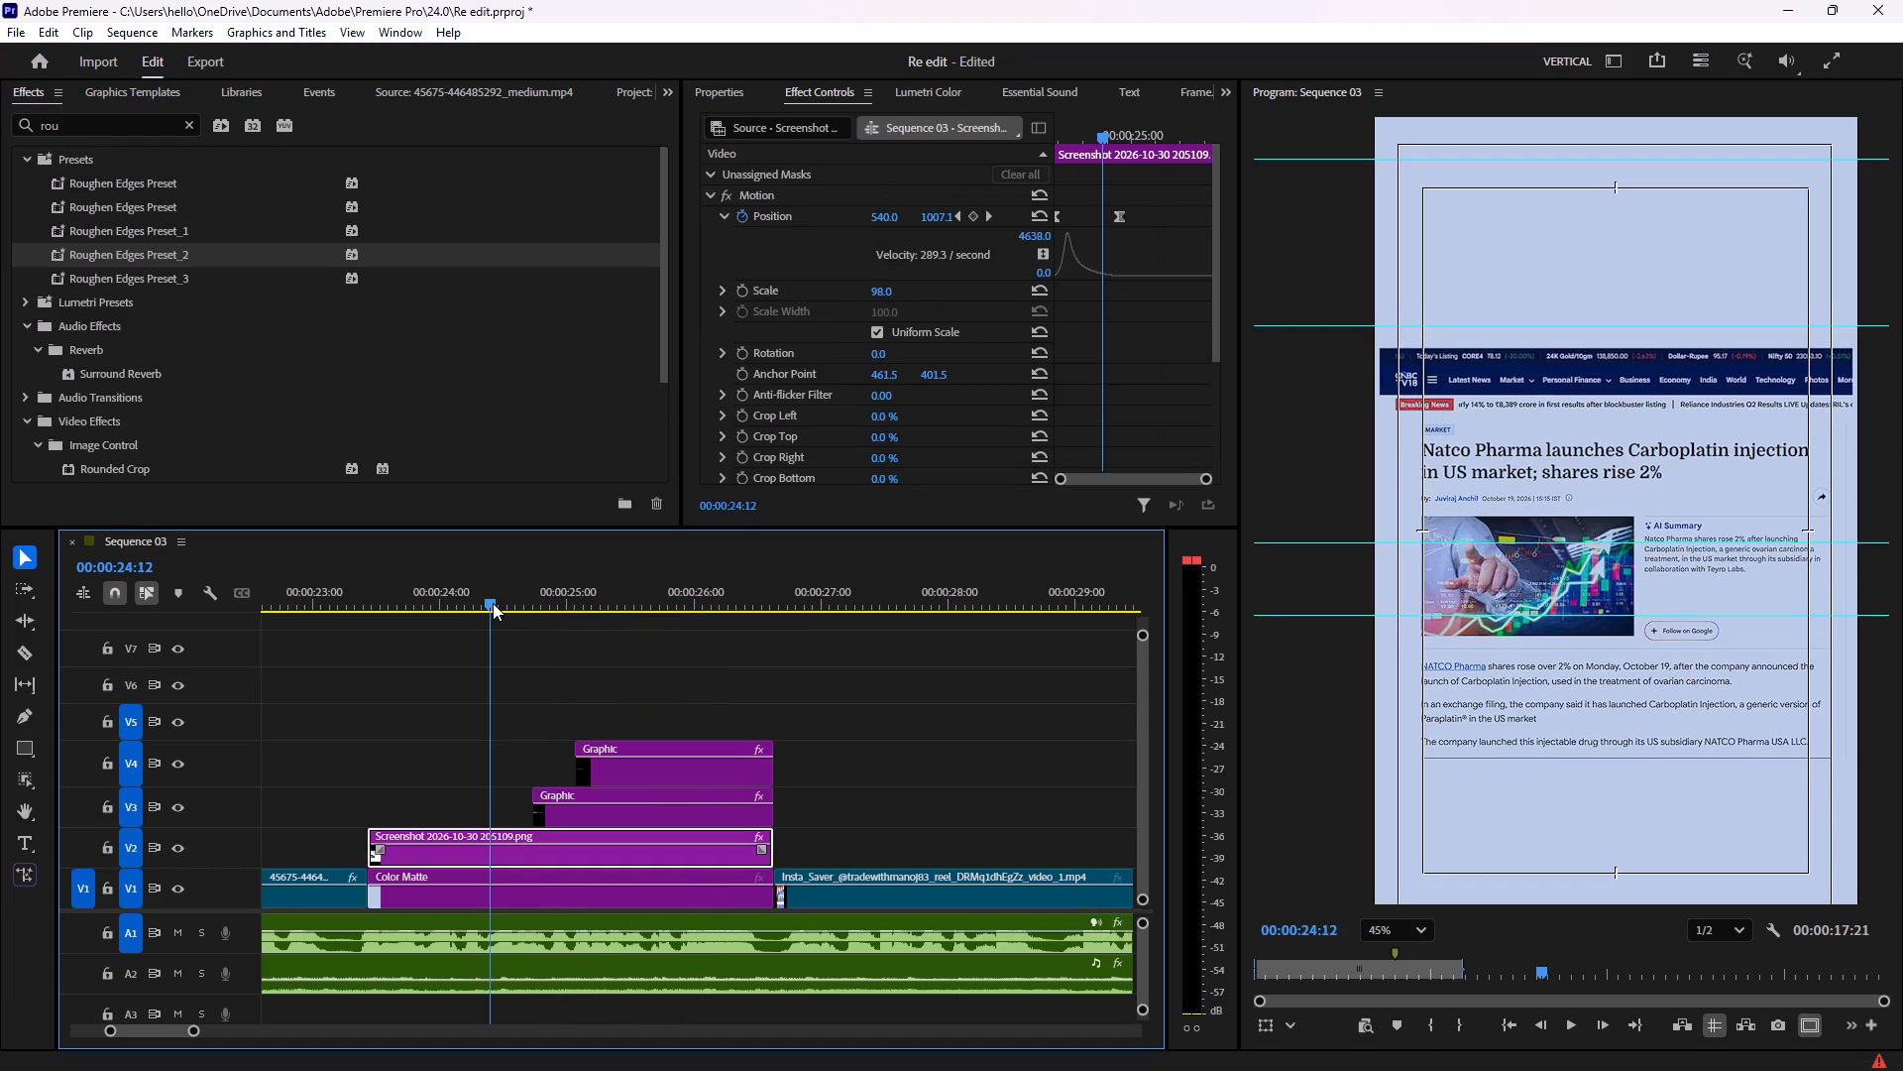
{"action": "key", "text": "space"}
{"action": "key", "text": "space"}
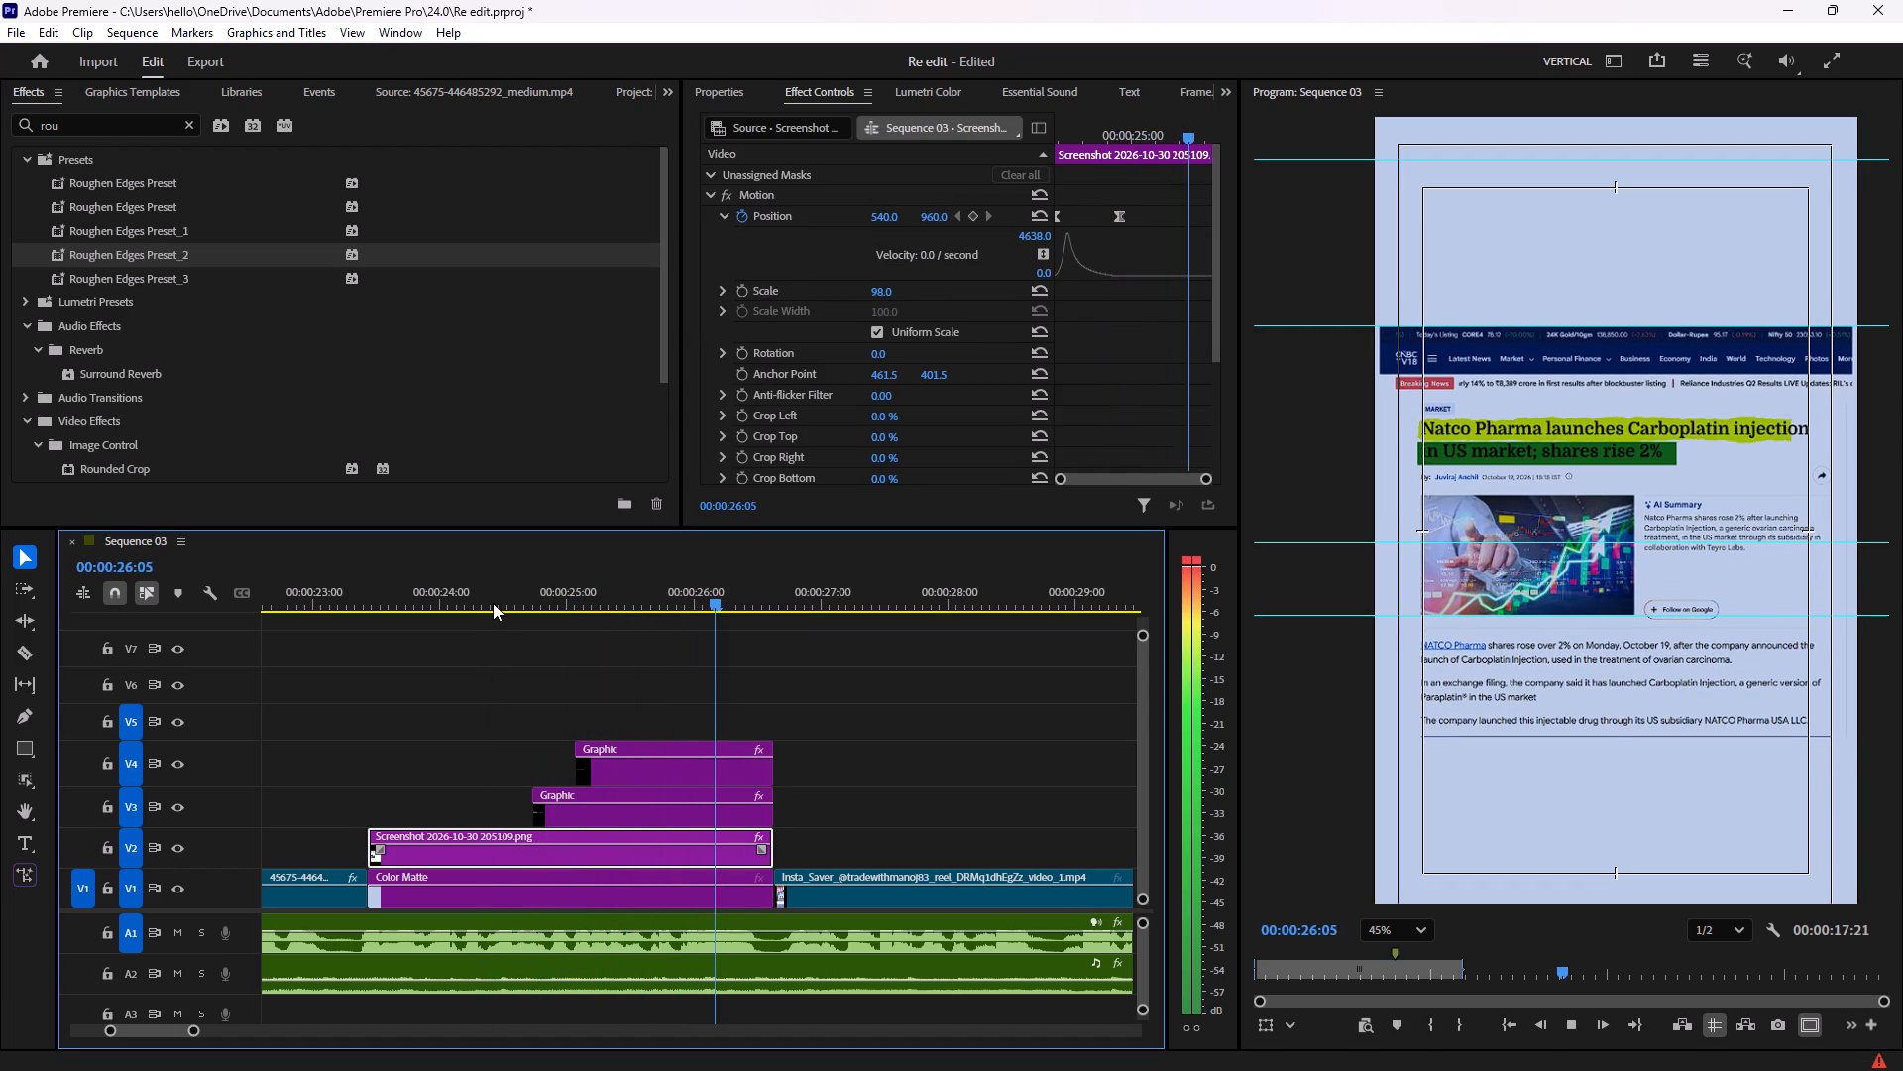
{"action": "left_click", "coordinate": [360, 603]}
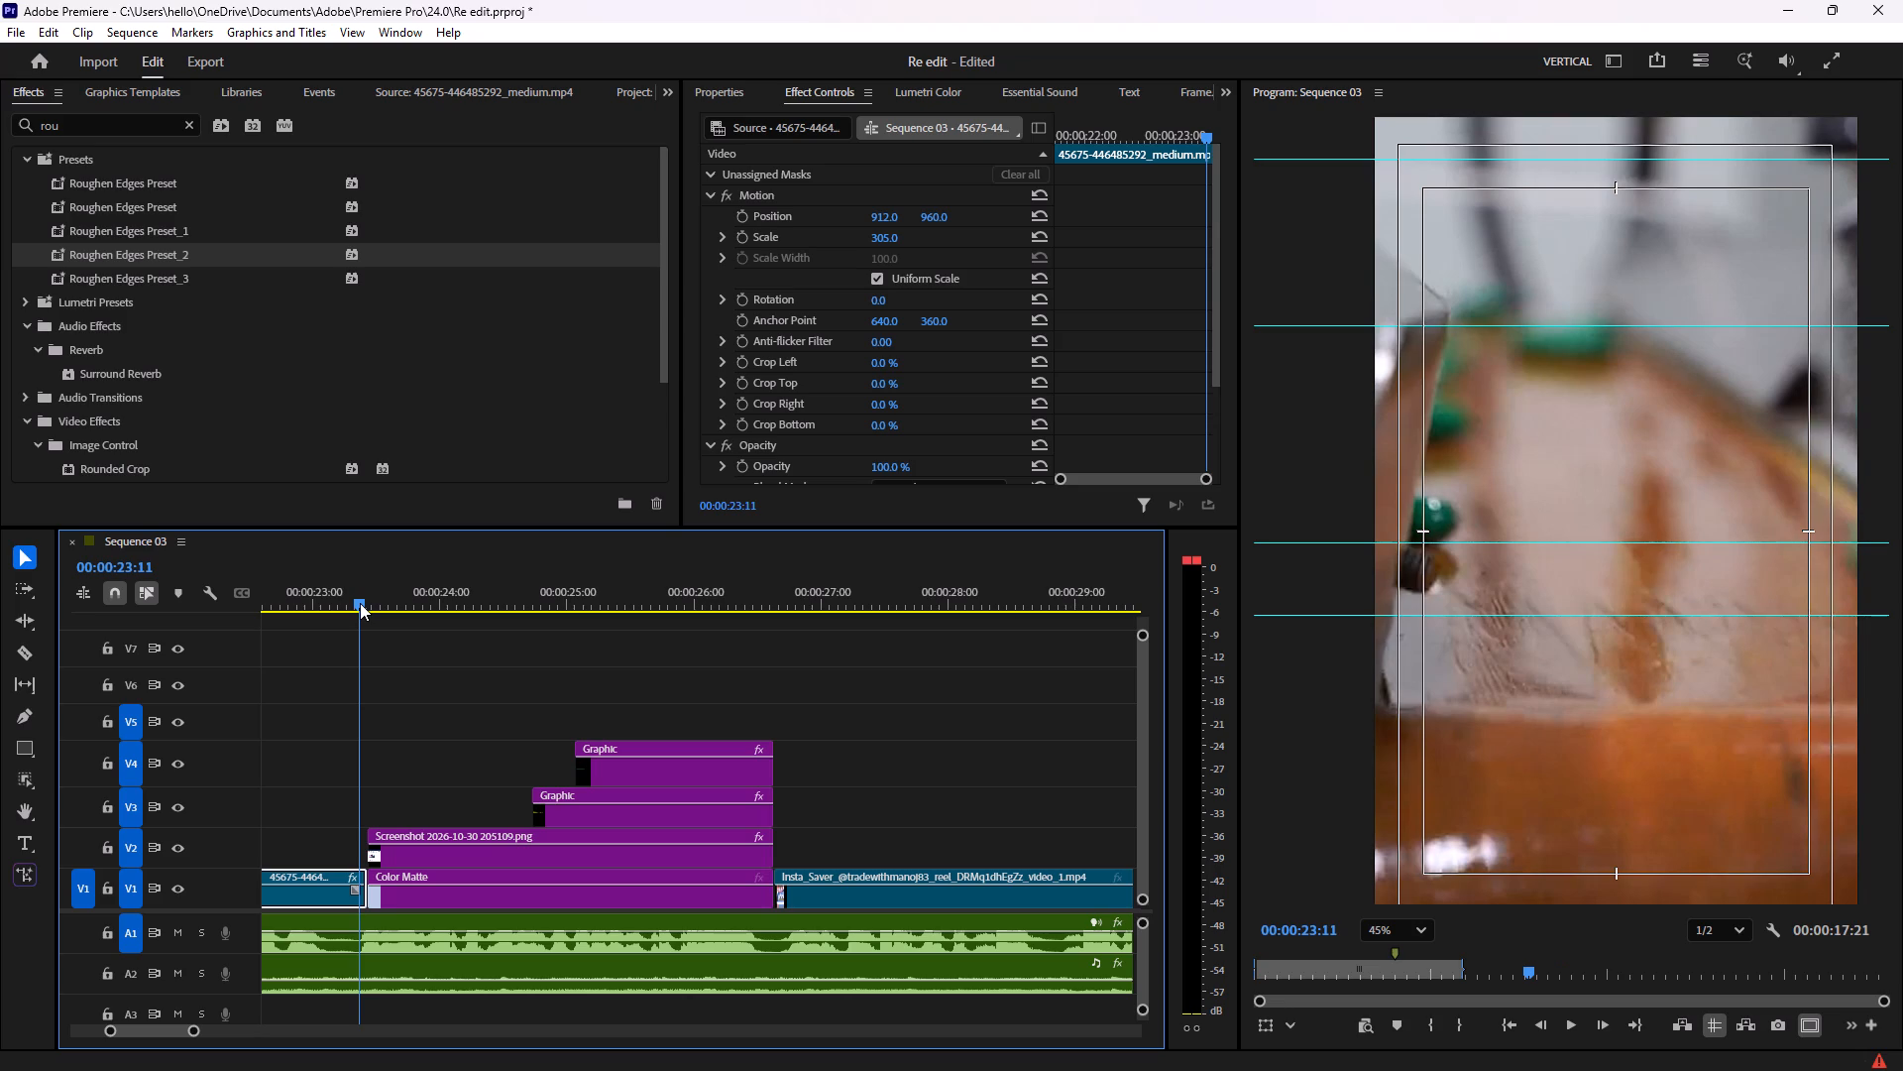
{"action": "key", "text": "space"}
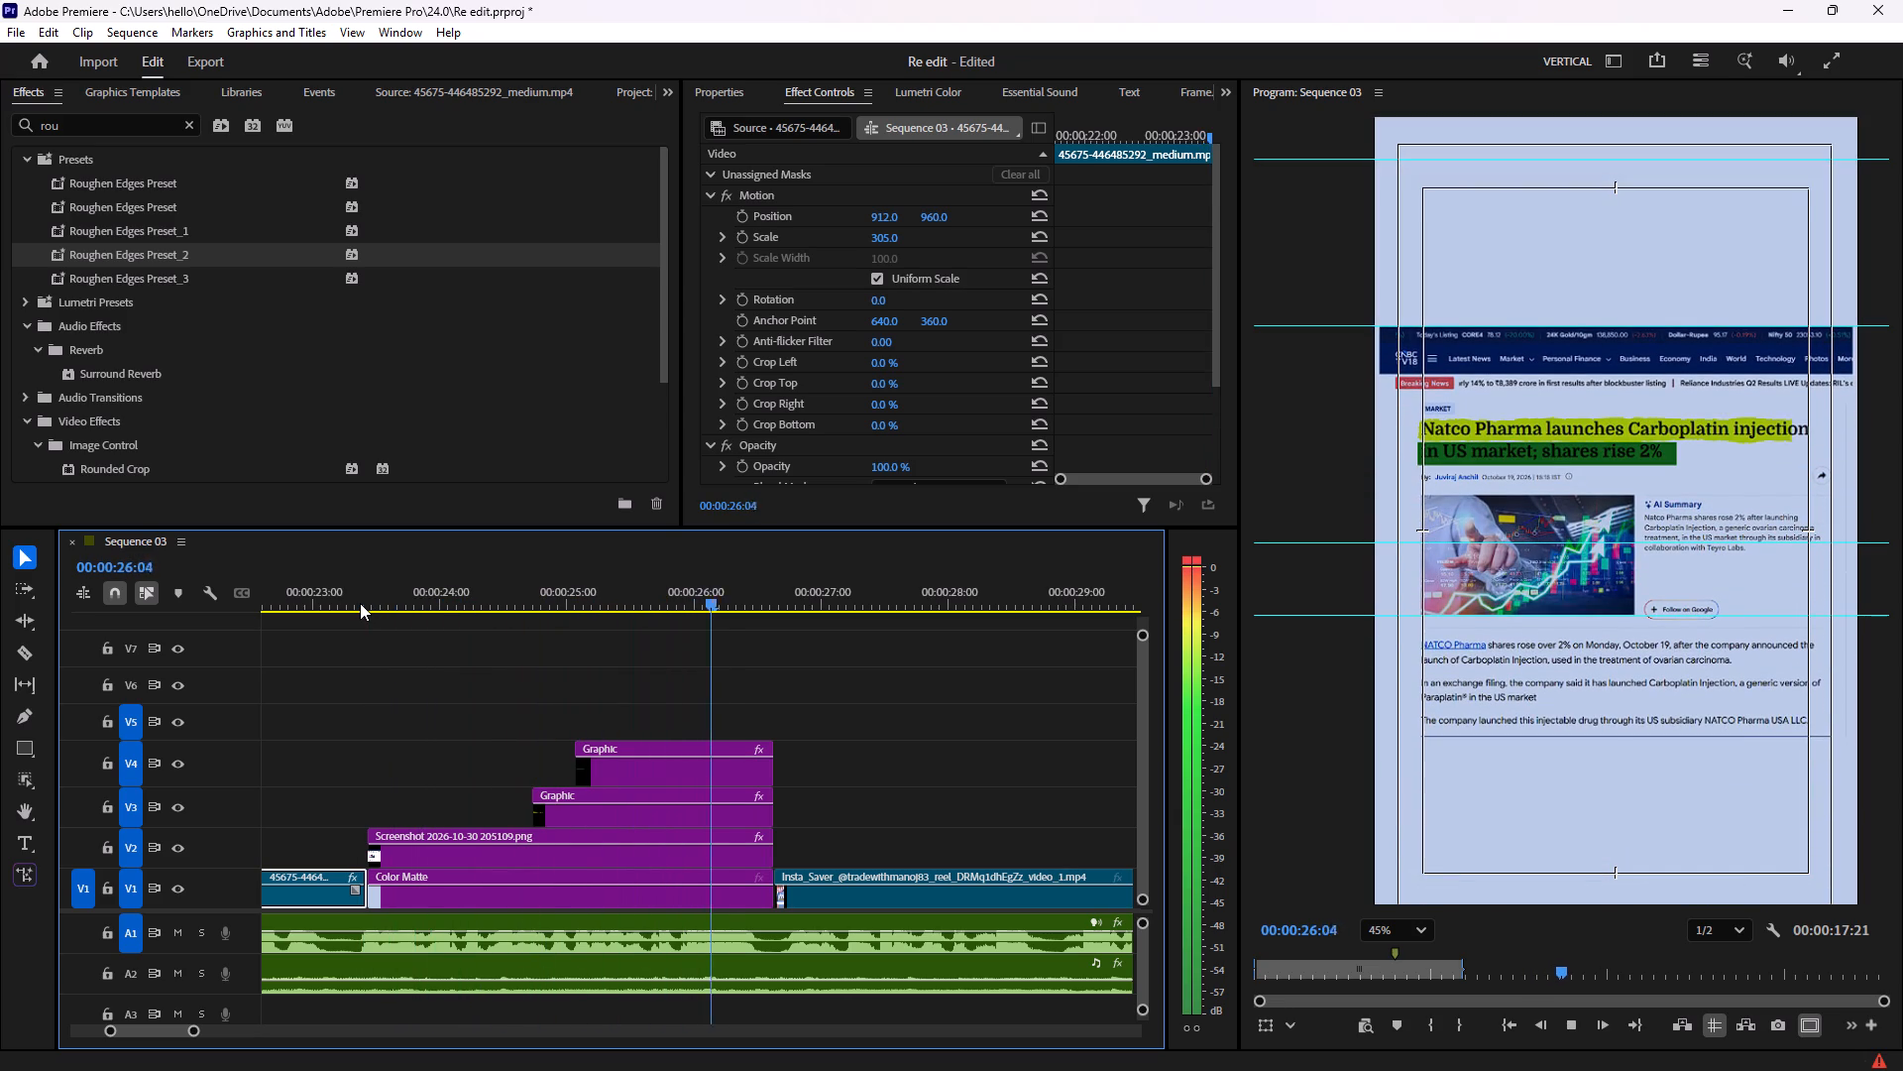
{"action": "key", "text": "space"}
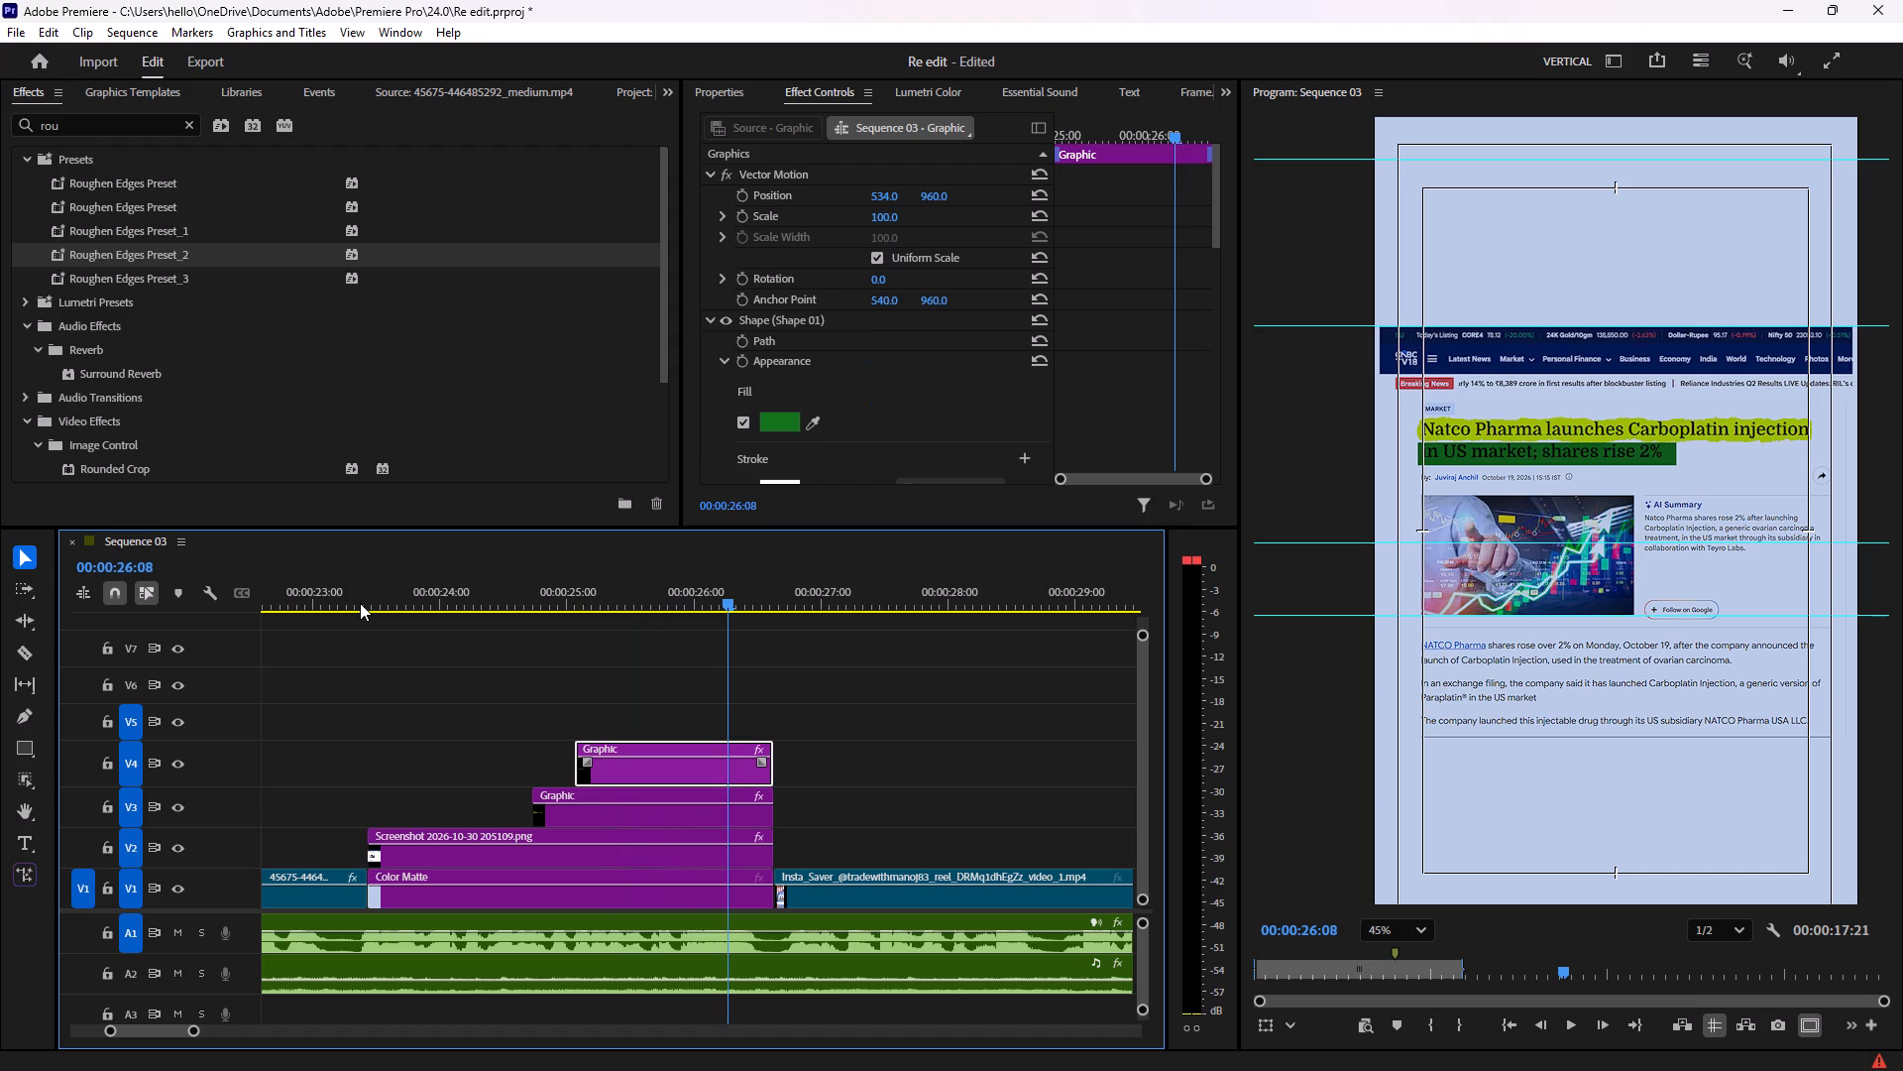
Copy the Roughen Edges effect from the yellow V3 graphic and paste it onto the green V4 graphic.
{"action": "scroll", "coordinate": [744, 432], "scroll_direction": "down", "scroll_amount": 1}
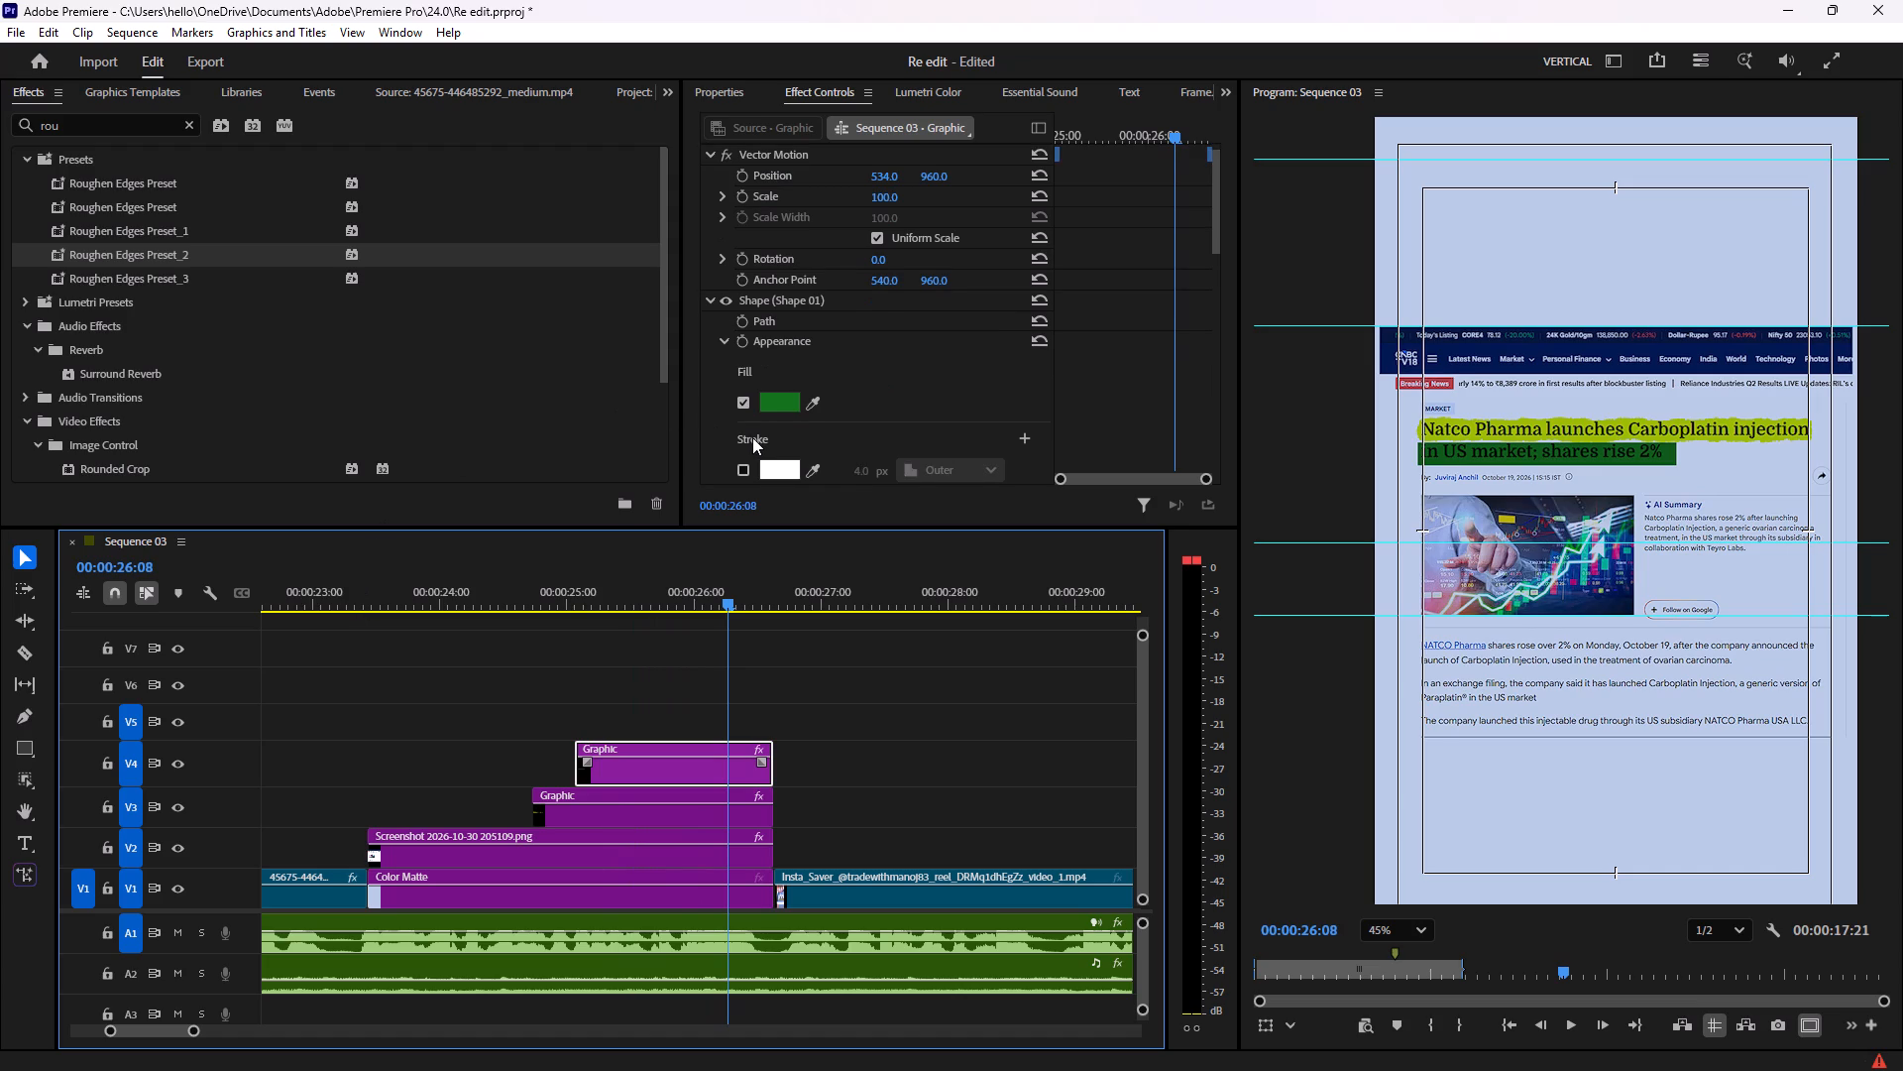
{"action": "scroll", "coordinate": [752, 437], "scroll_direction": "down", "scroll_amount": 17}
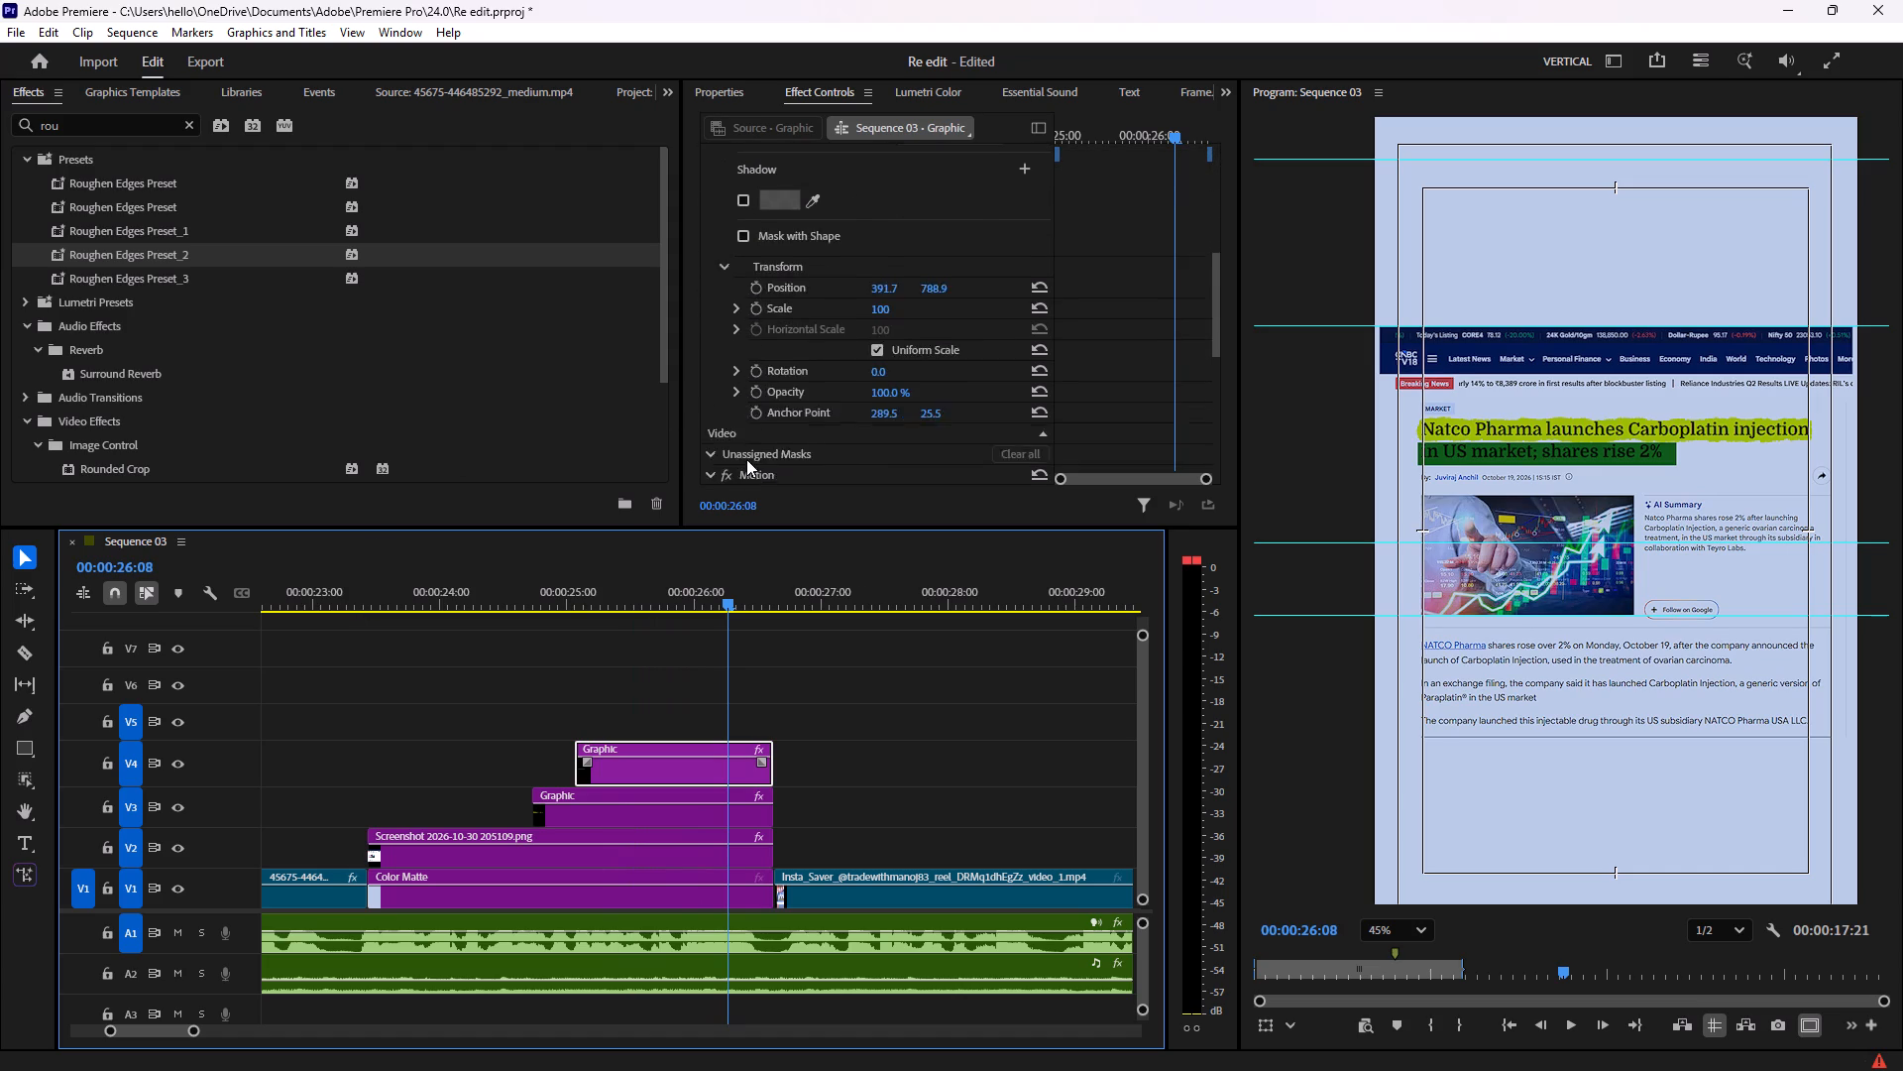
{"action": "scroll", "coordinate": [746, 459], "scroll_direction": "down", "scroll_amount": 3}
{"action": "left_click", "coordinate": [552, 607]}
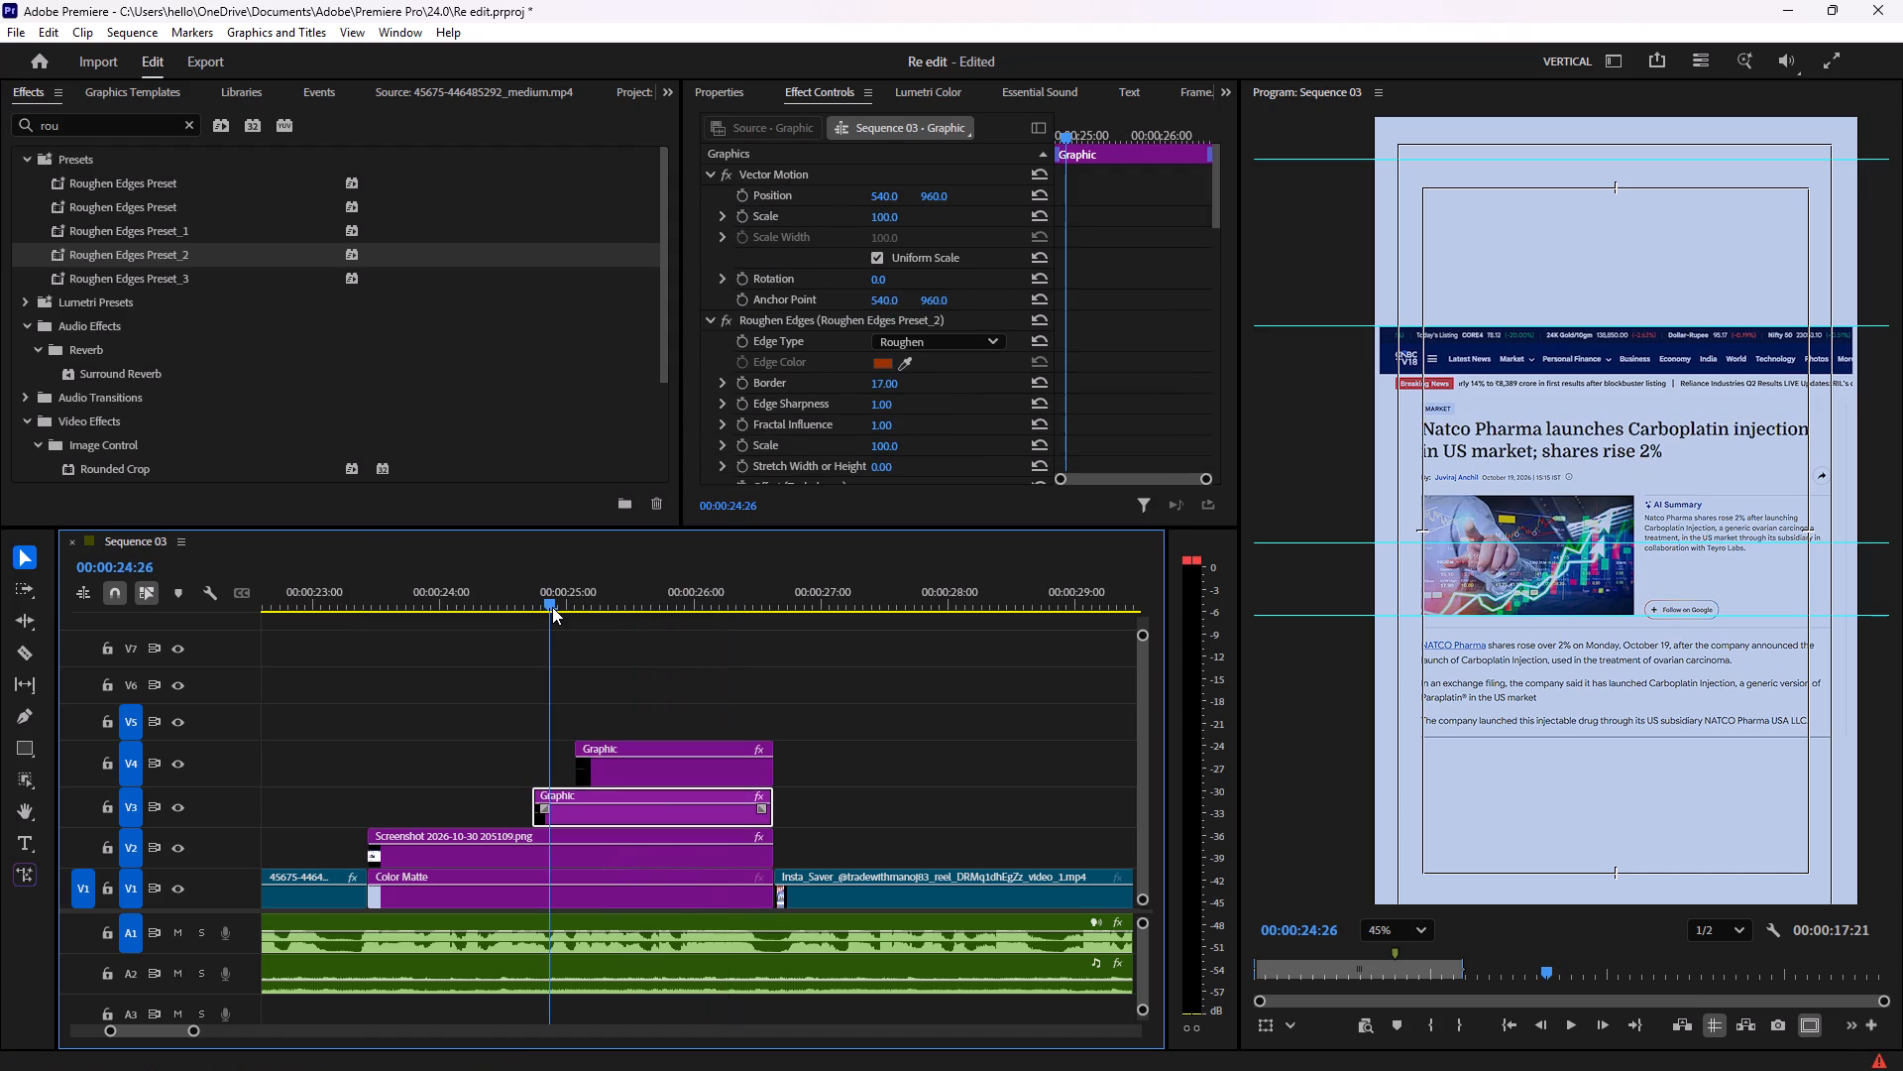
{"action": "right_click", "coordinate": [786, 319]}
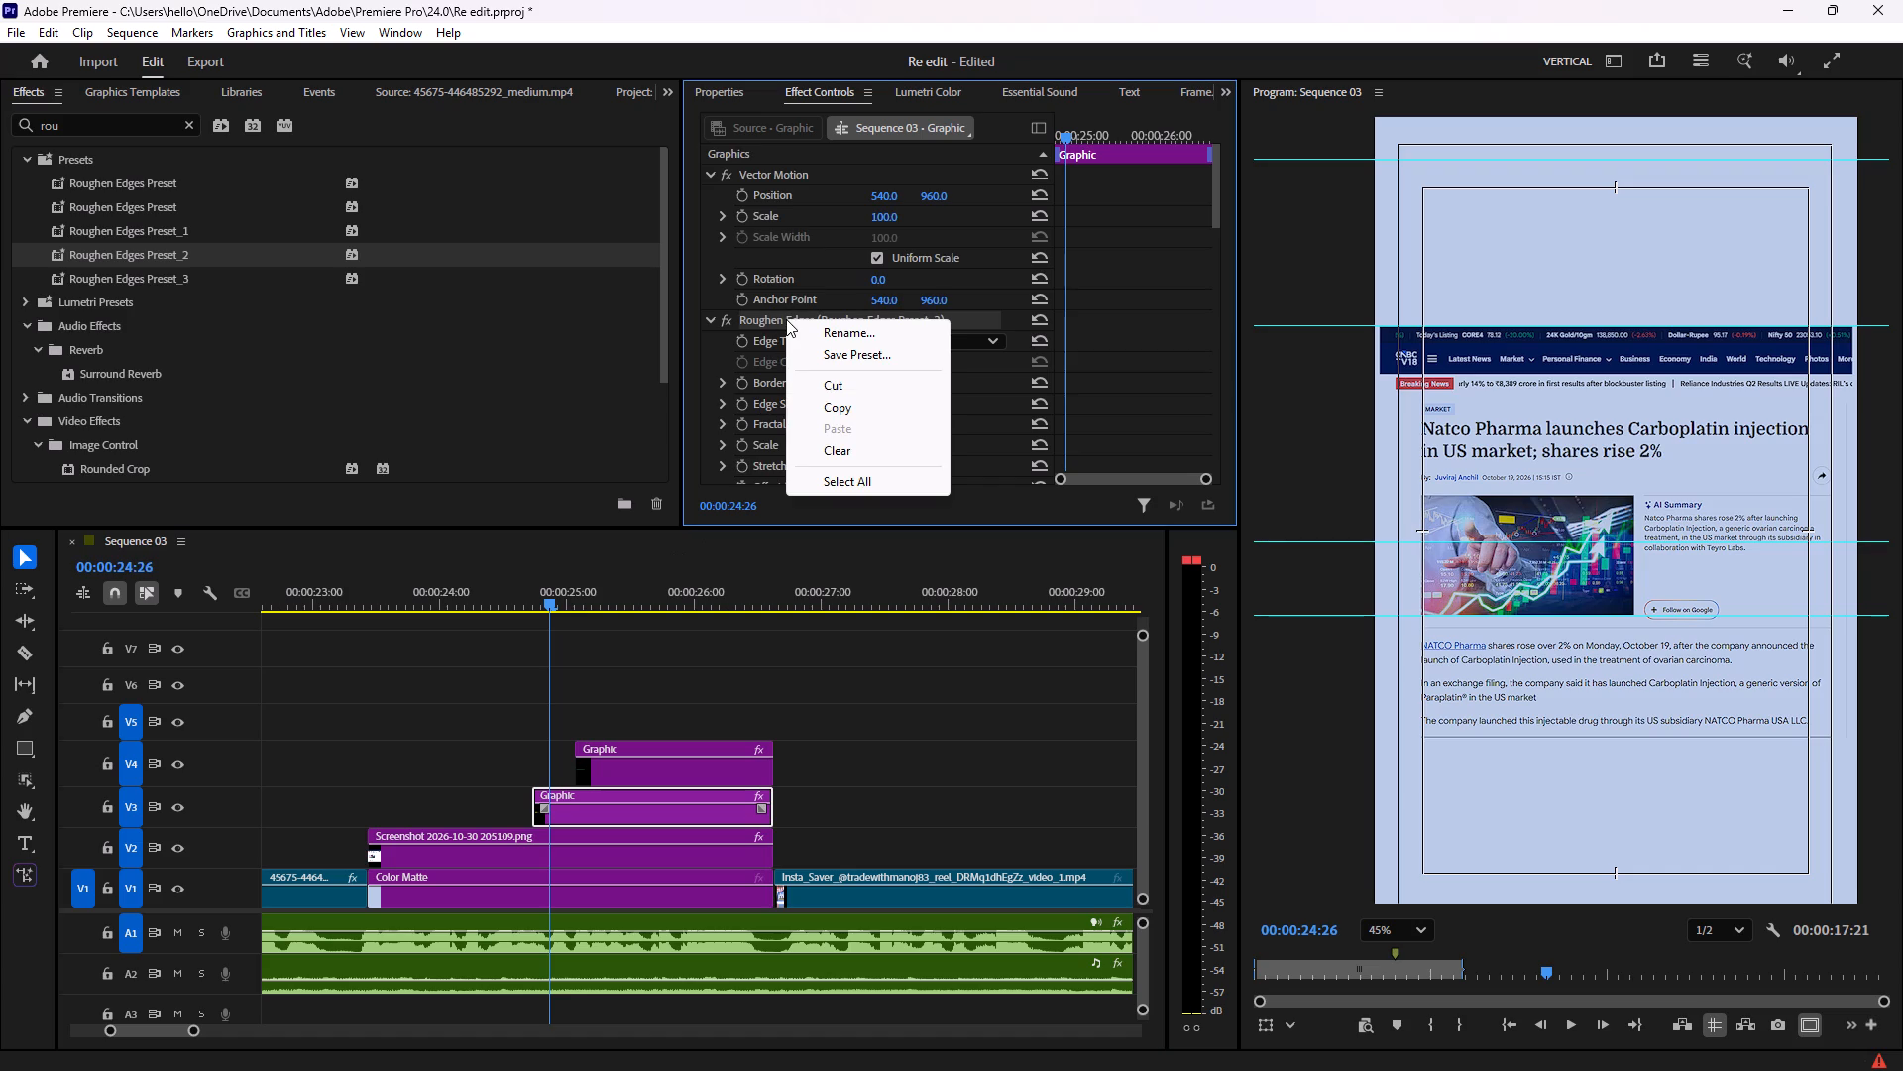
{"action": "left_click", "coordinate": [843, 413]}
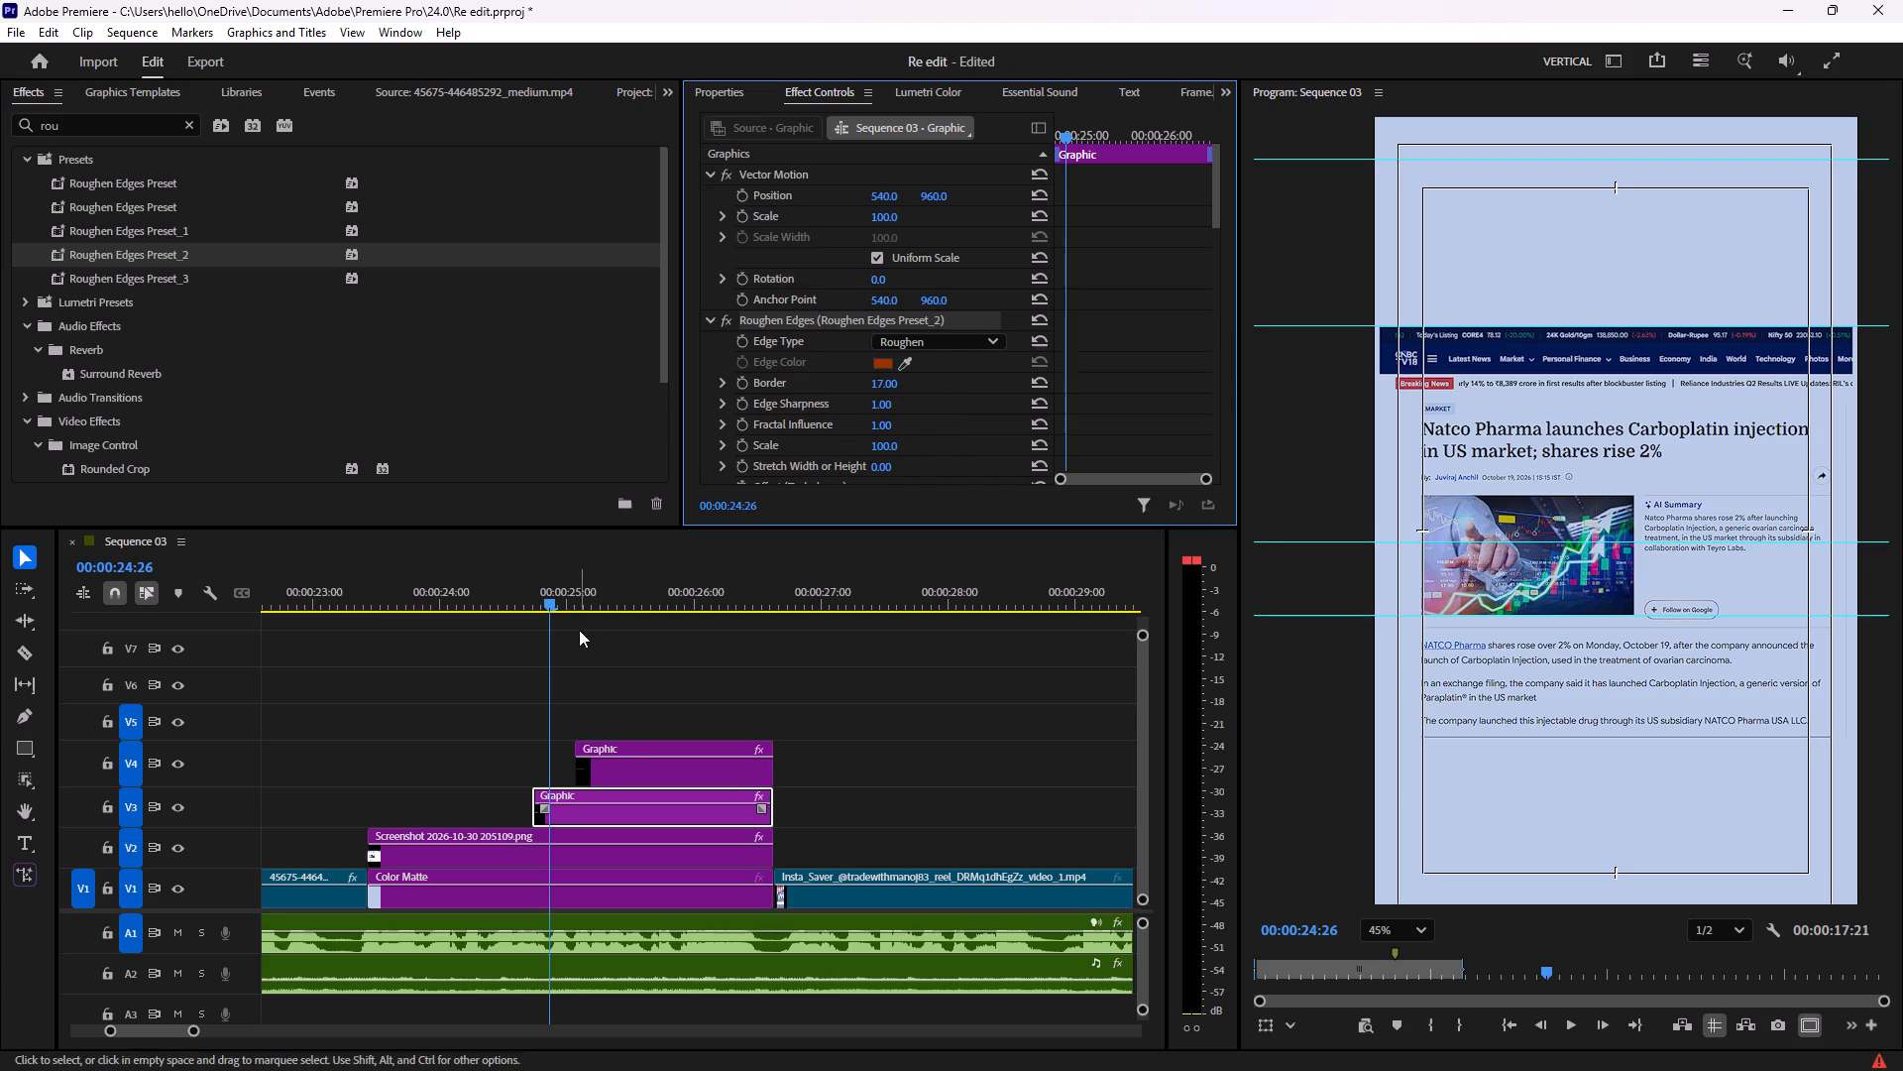
{"action": "left_click", "coordinate": [631, 583]}
{"action": "left_click", "coordinate": [625, 740]}
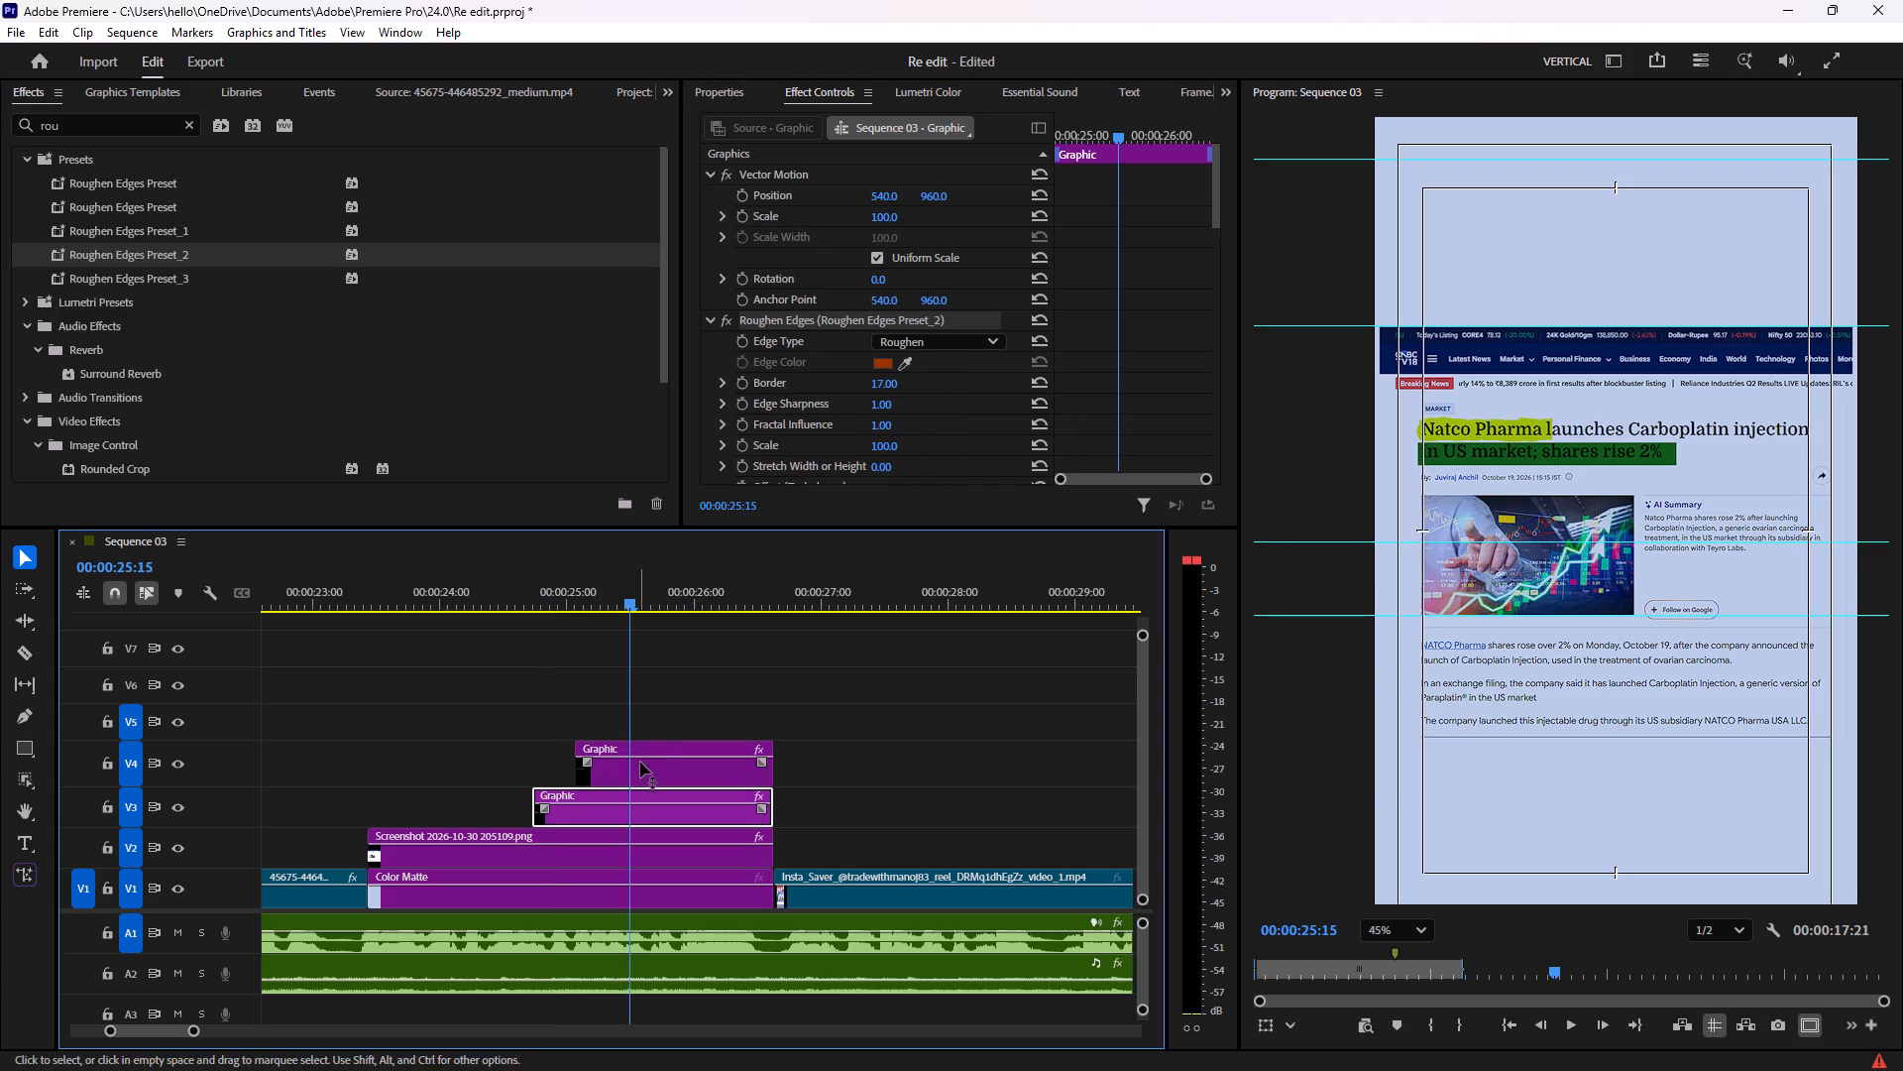
{"action": "left_click", "coordinate": [648, 744]}
{"action": "key", "text": "ctrl+v"}
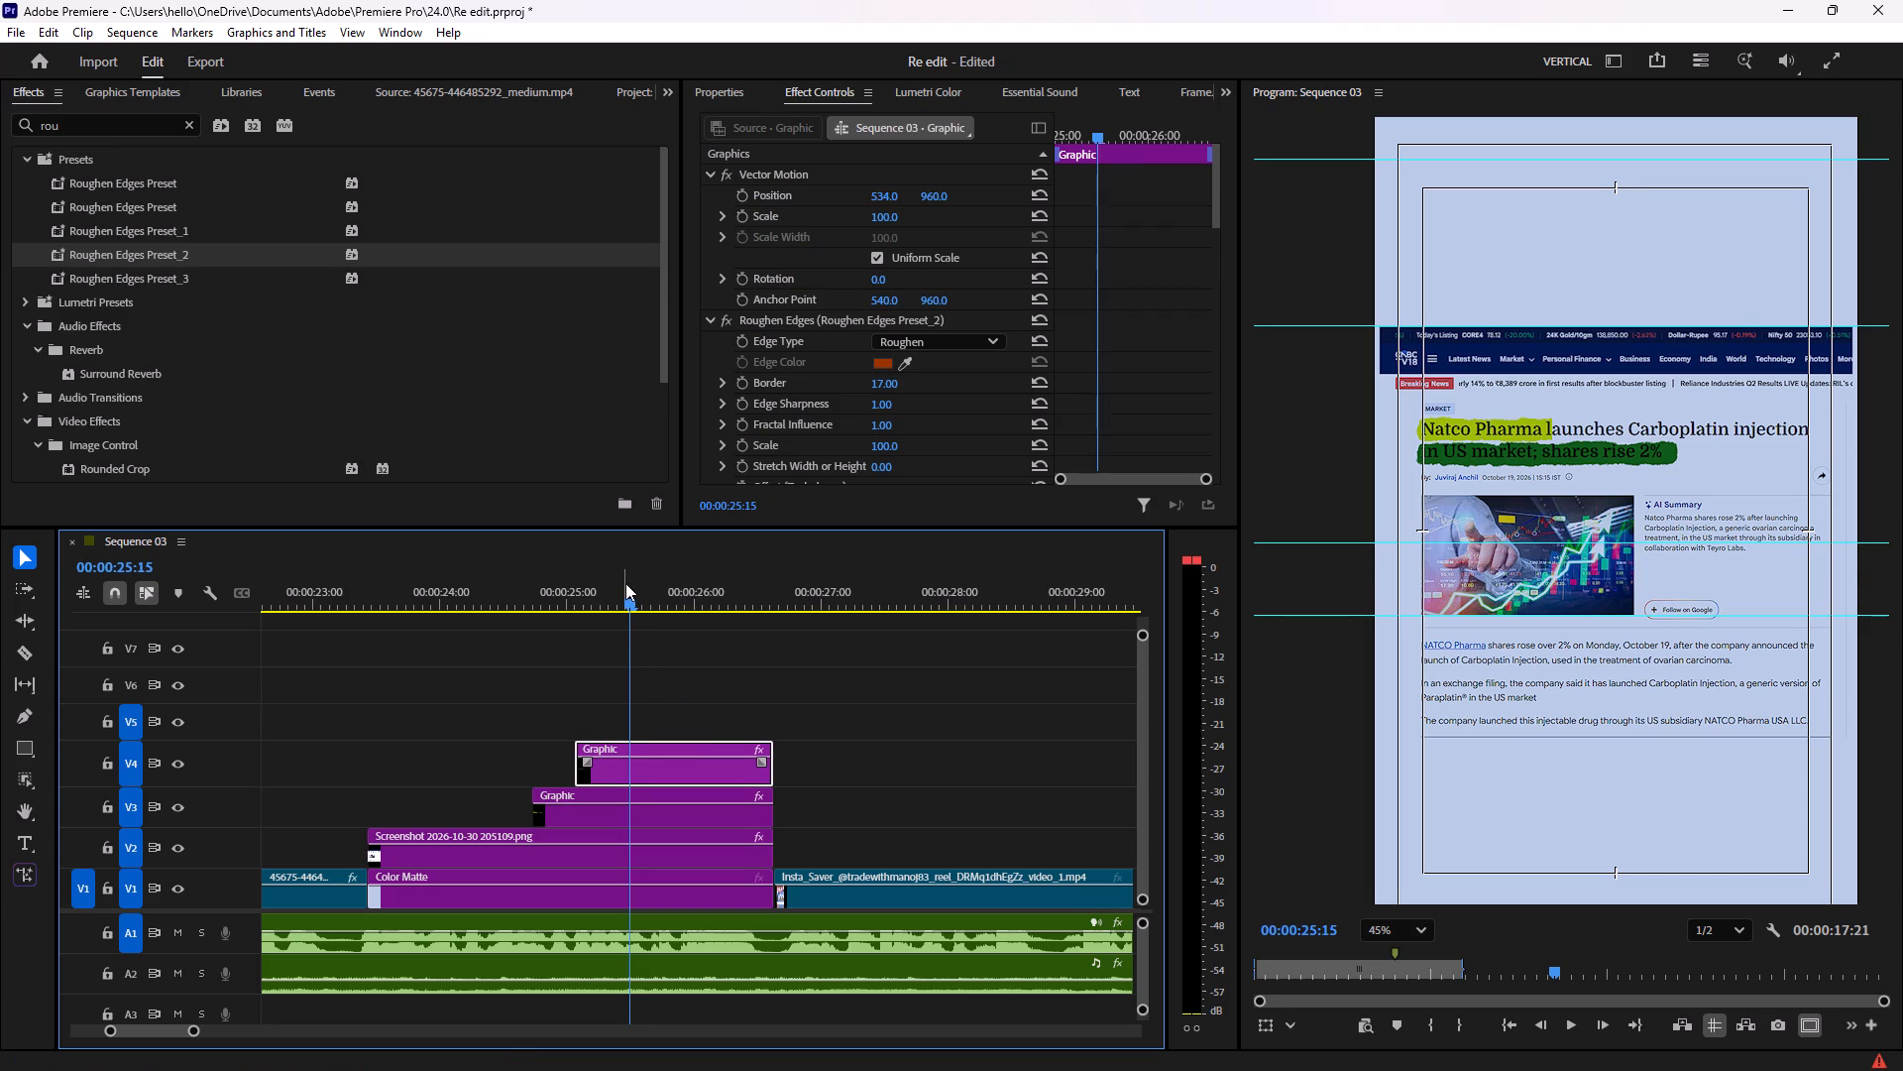
At the yellow V3 graphic's start, 00:00:24:22, add a Roughen Edges Scale keyframe at 100.
{"action": "left_click_drag", "start_coordinate": [629, 600], "coordinate": [627, 604]}
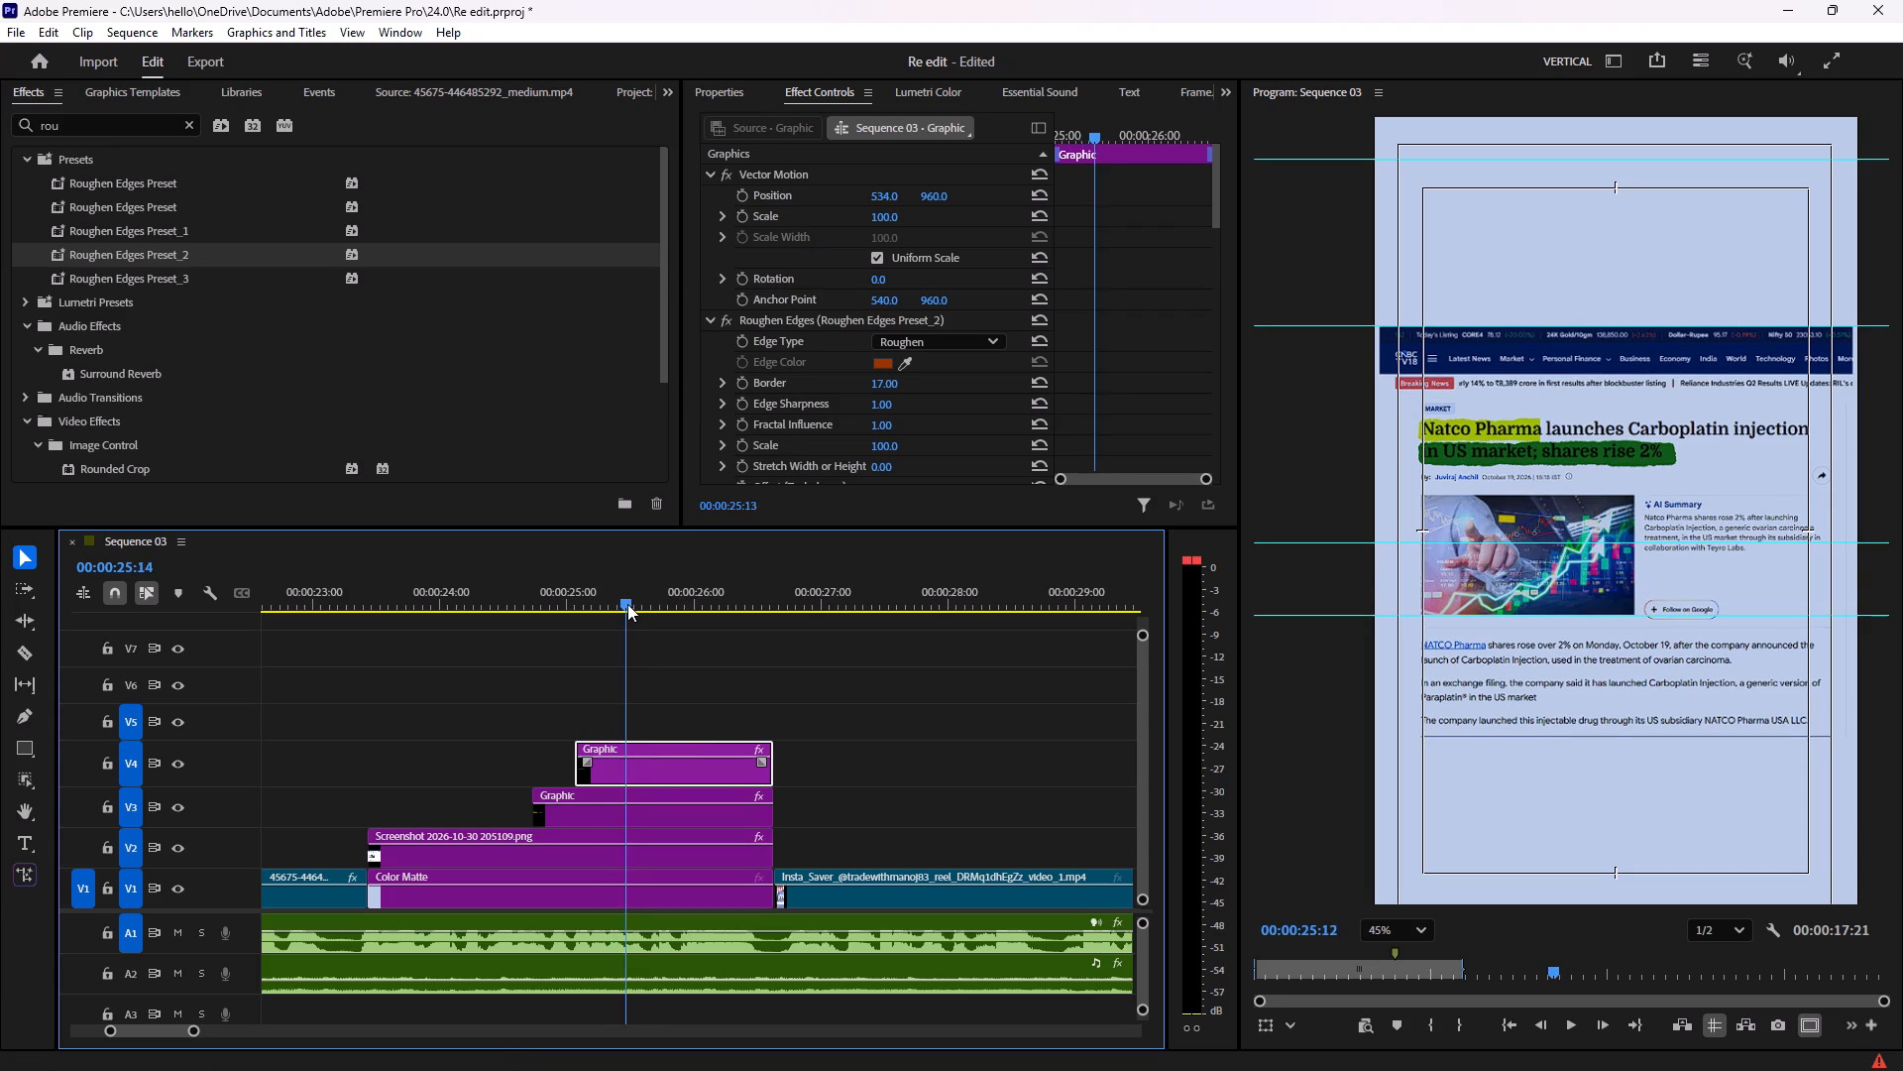
{"action": "left_click_drag", "start_coordinate": [627, 604], "coordinate": [660, 608]}
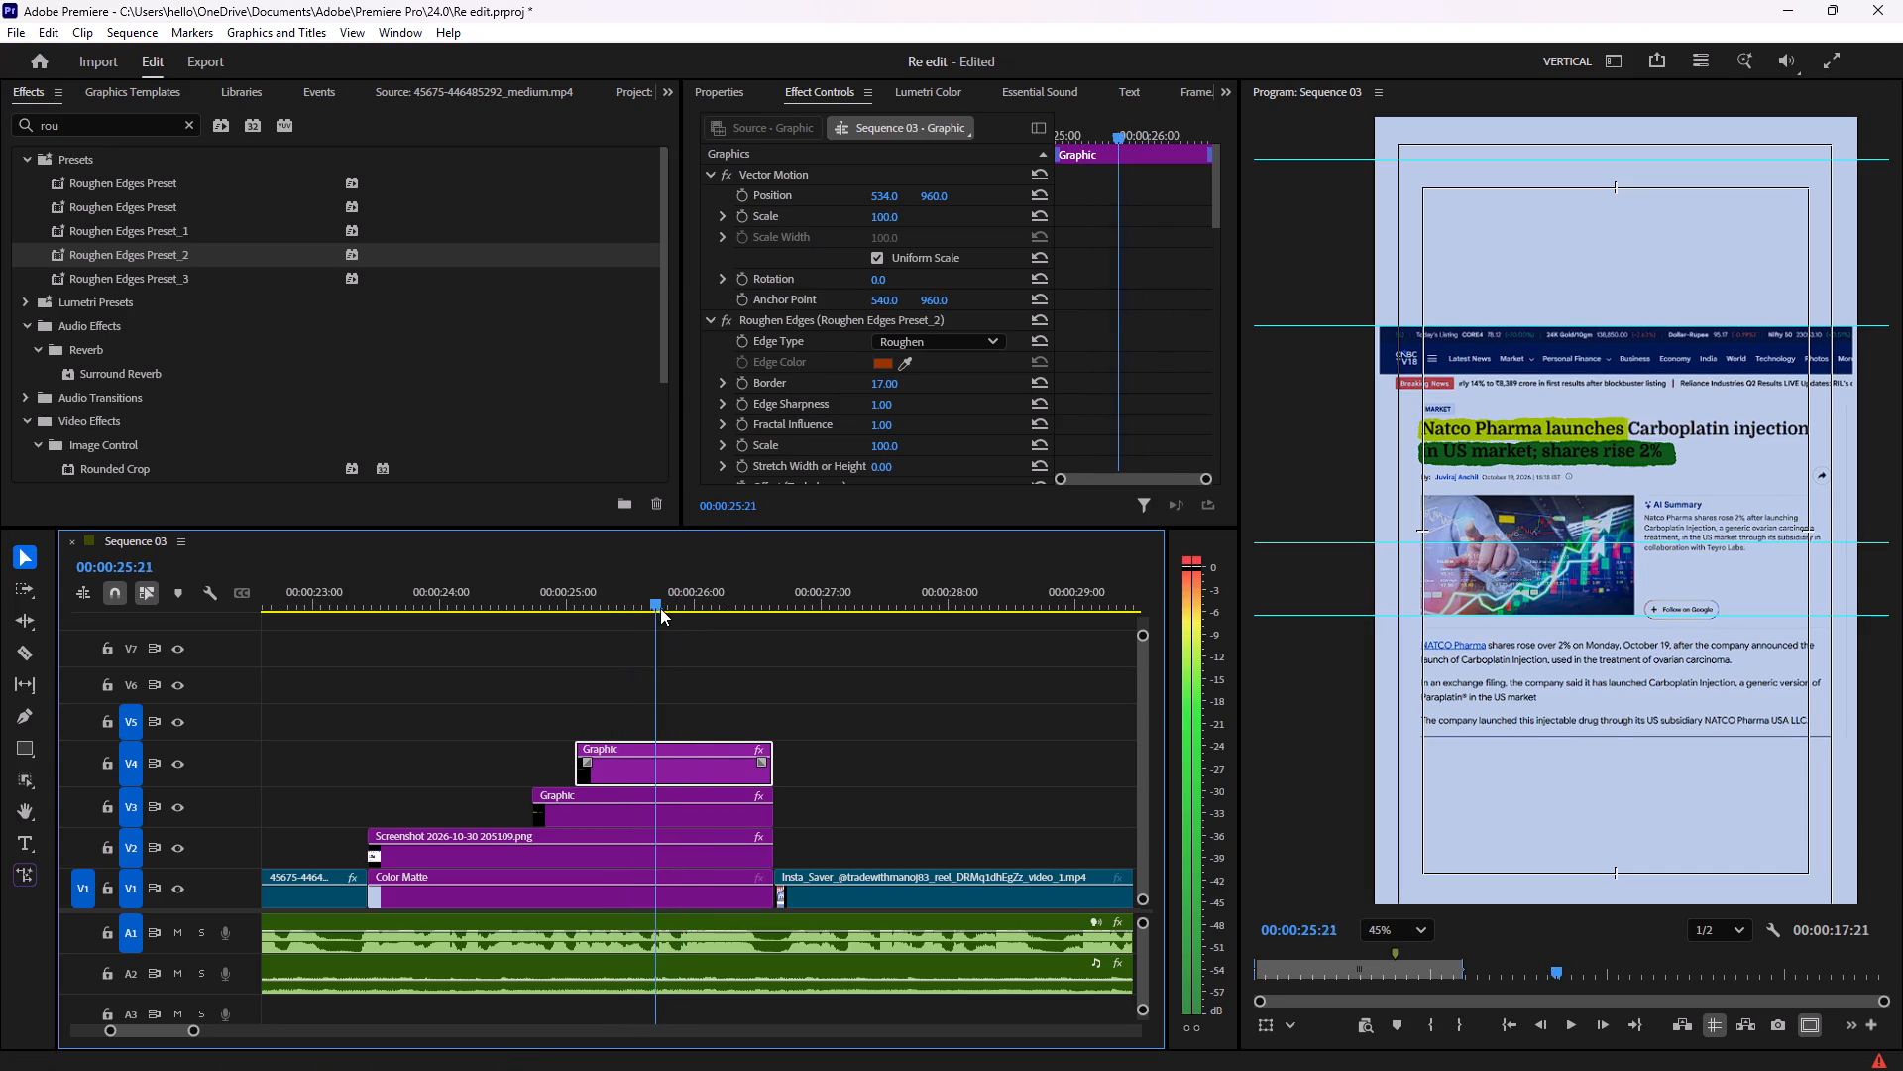
{"action": "left_click_drag", "start_coordinate": [660, 608], "coordinate": [533, 626]}
{"action": "left_click", "coordinate": [579, 804]}
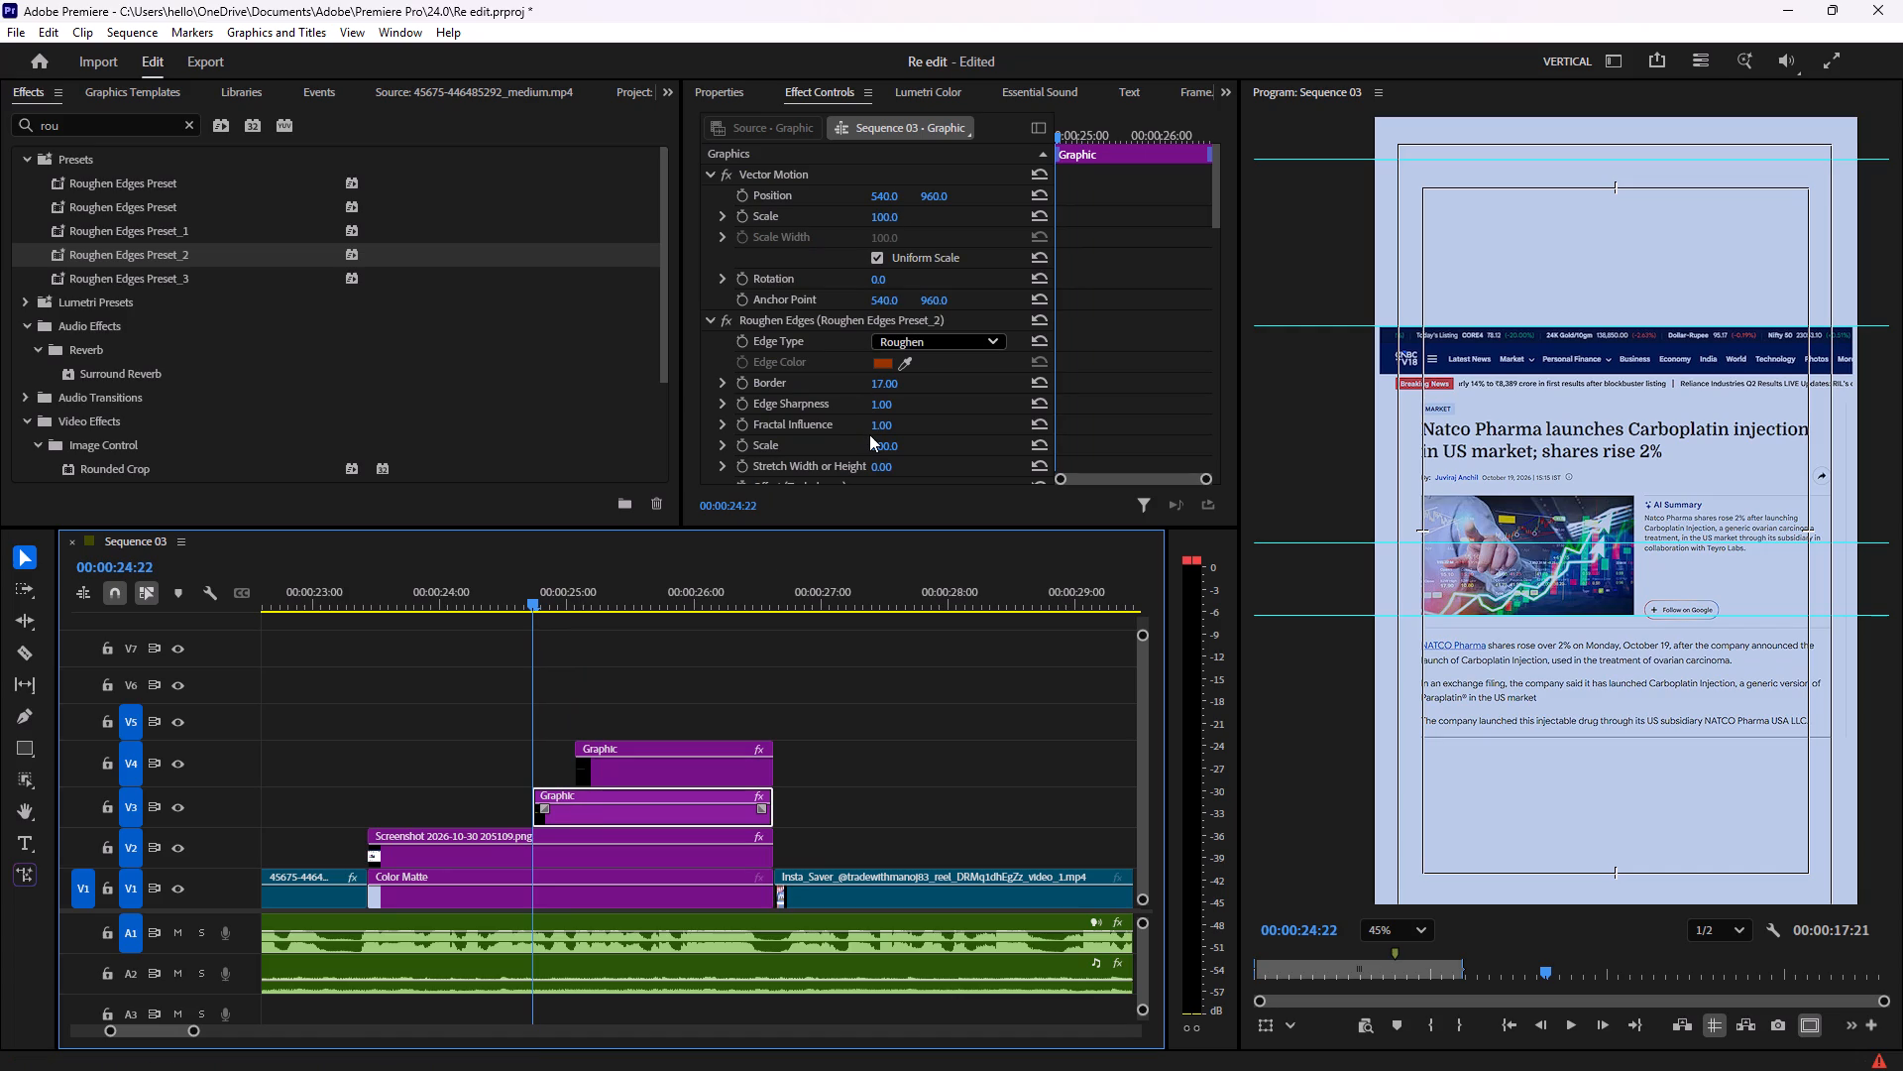
{"action": "left_click", "coordinate": [739, 443]}
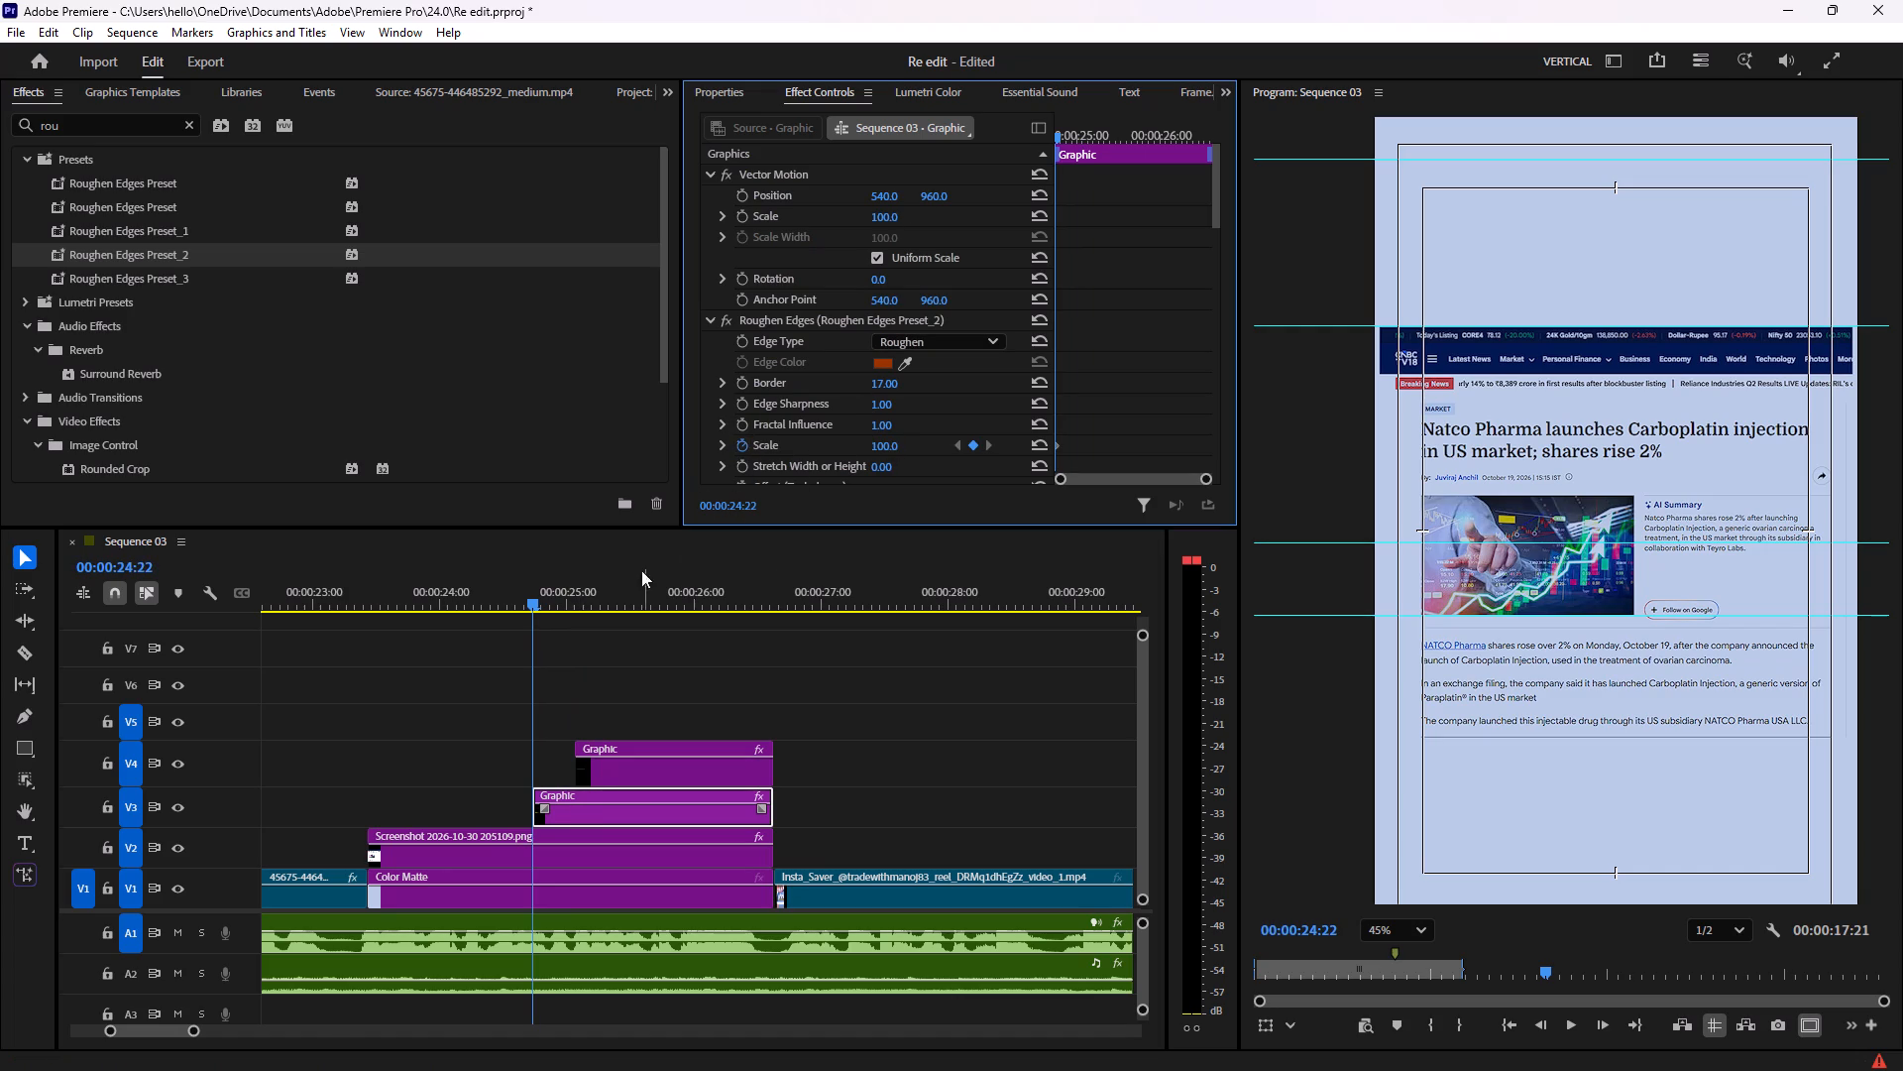
At 00:00:26:17, near the end of the yellow V3 graphic, add a Roughen Edges Scale keyframe at 133.
{"action": "left_click_drag", "start_coordinate": [532, 599], "coordinate": [600, 599]}
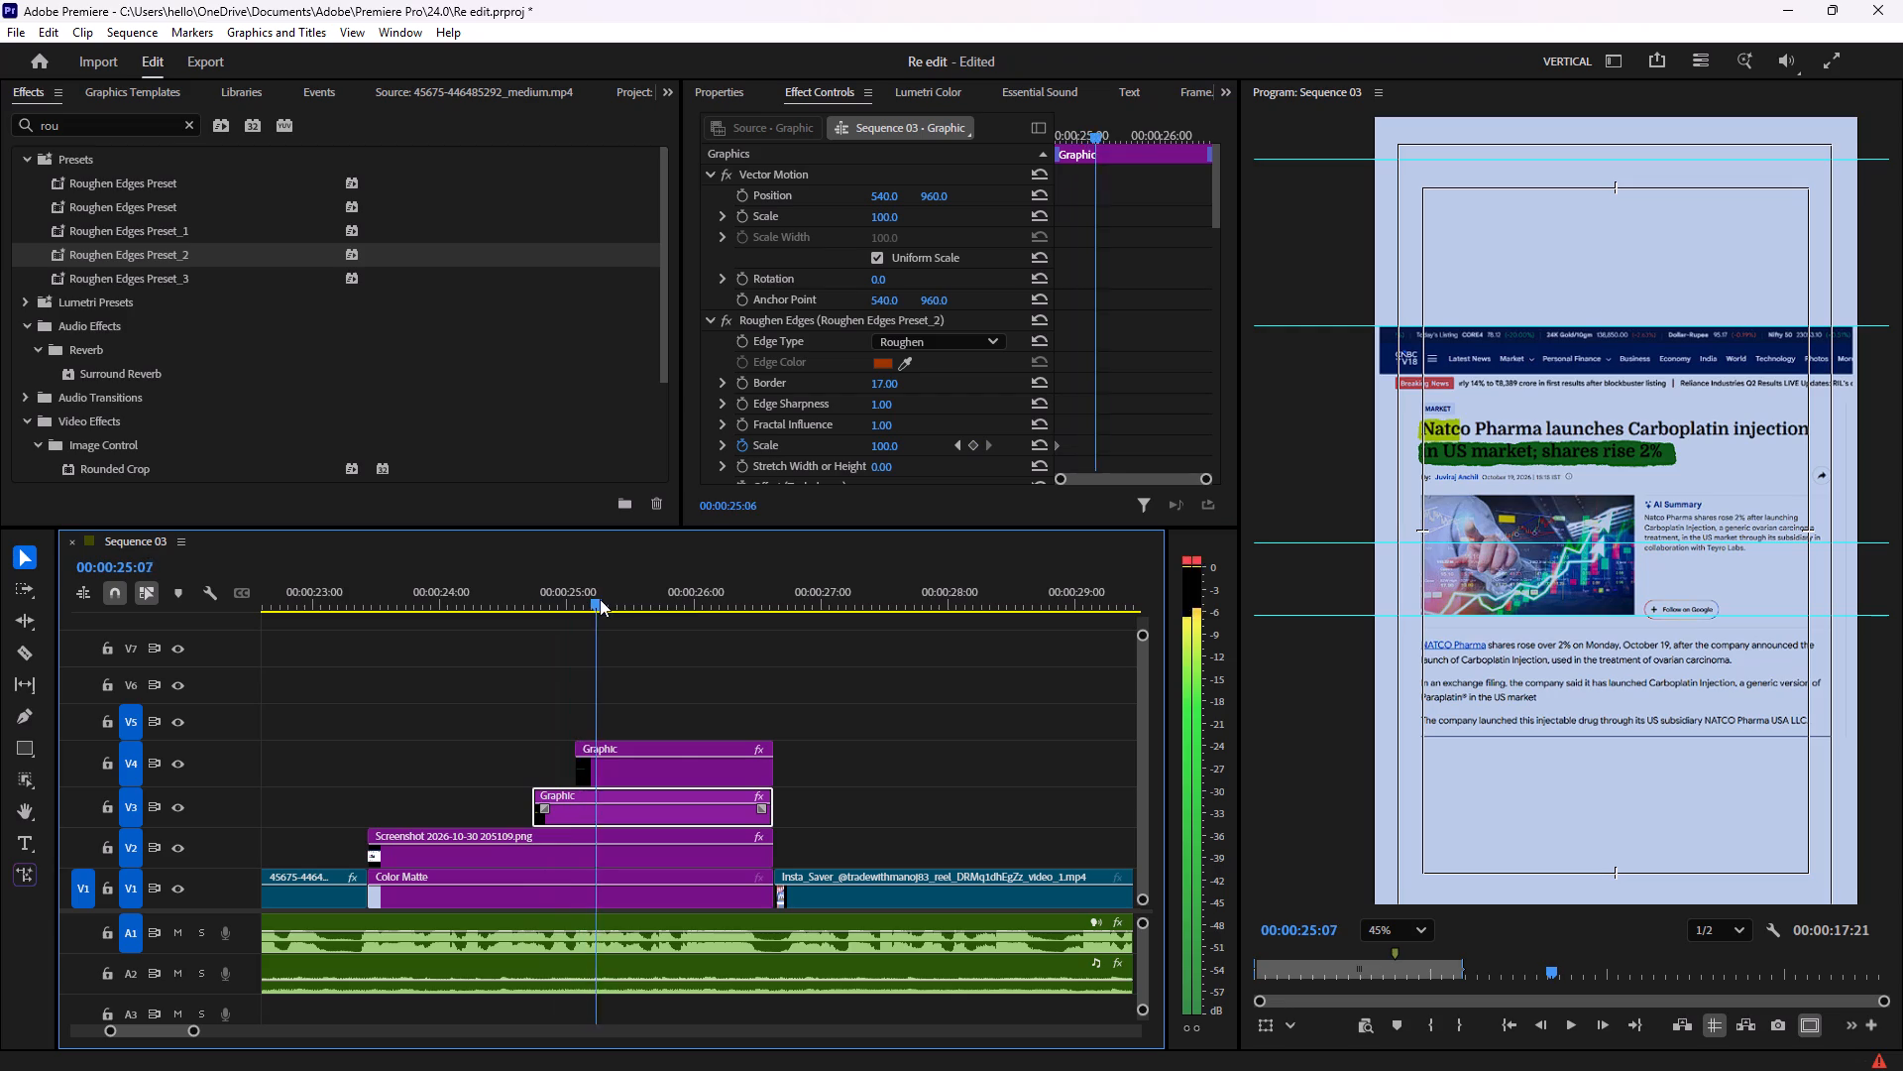
{"action": "left_click_drag", "start_coordinate": [600, 599], "coordinate": [747, 608]}
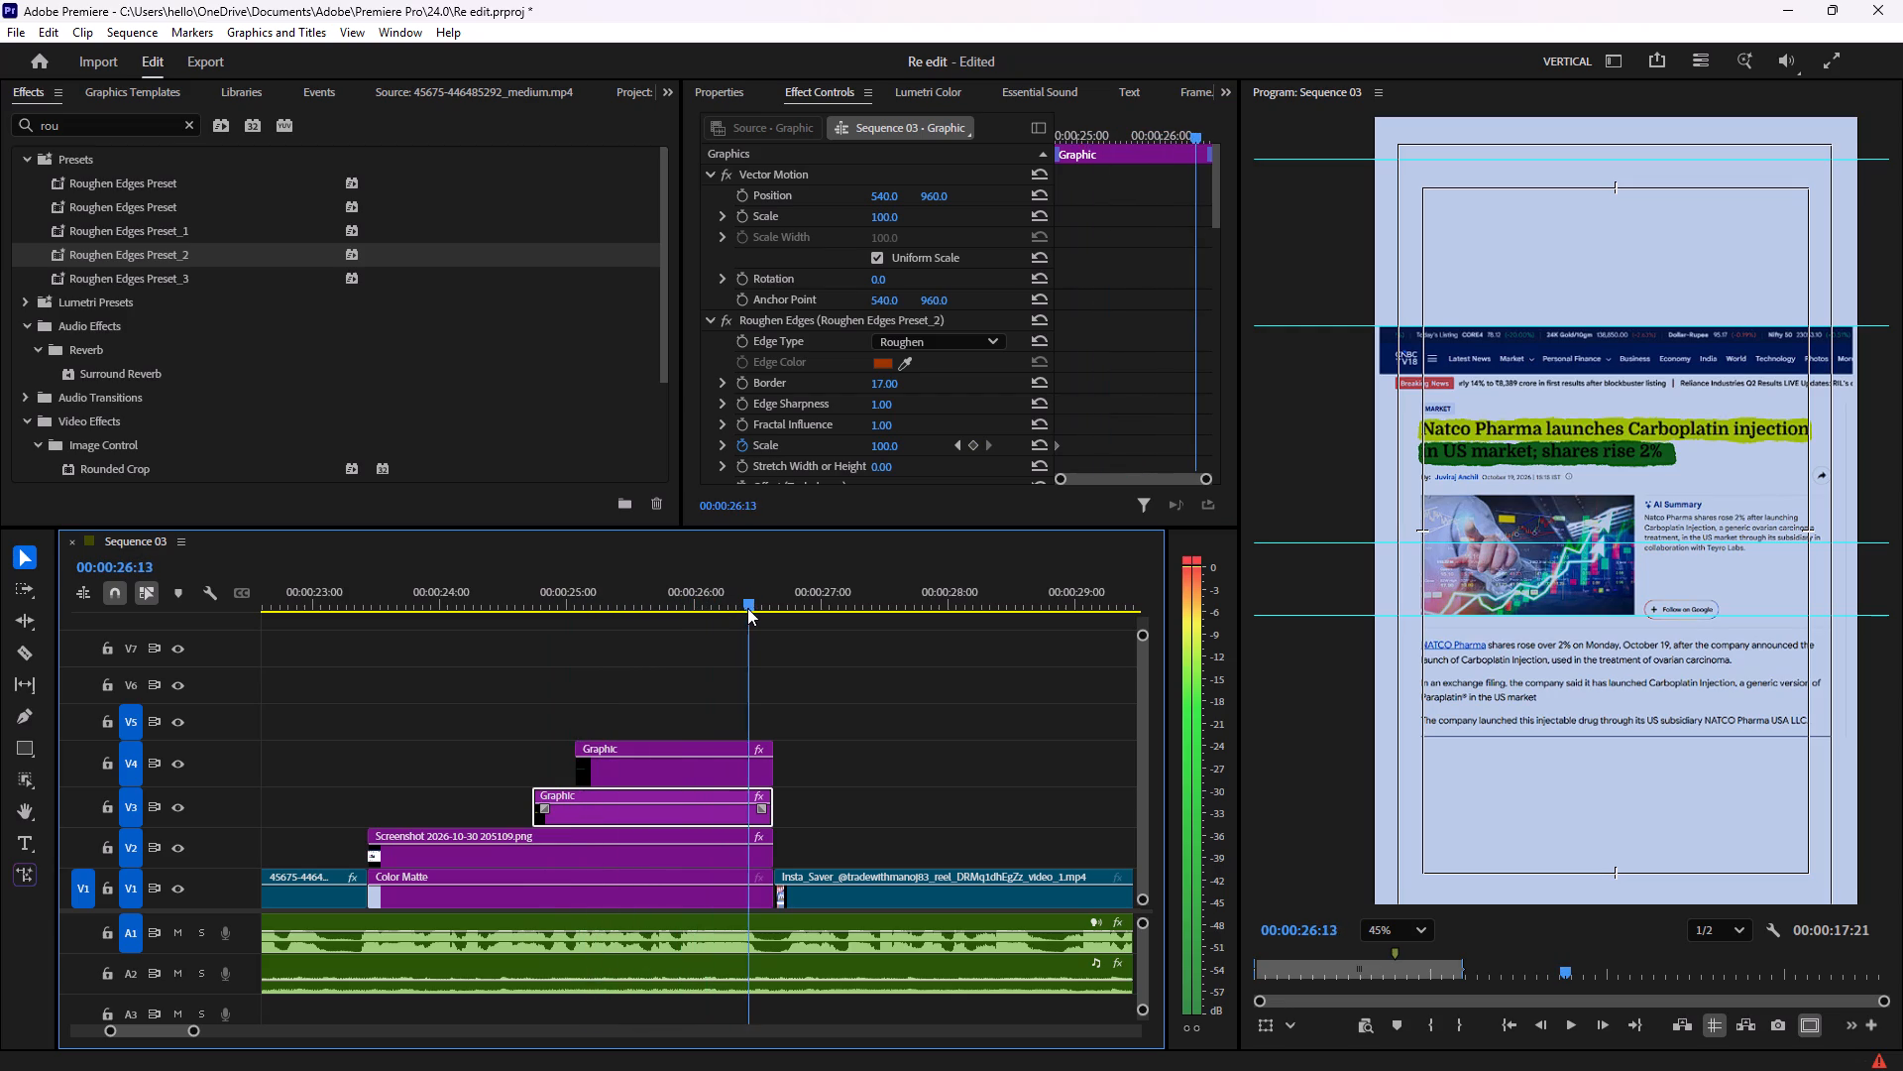
{"action": "left_click_drag", "start_coordinate": [747, 608], "coordinate": [765, 606]}
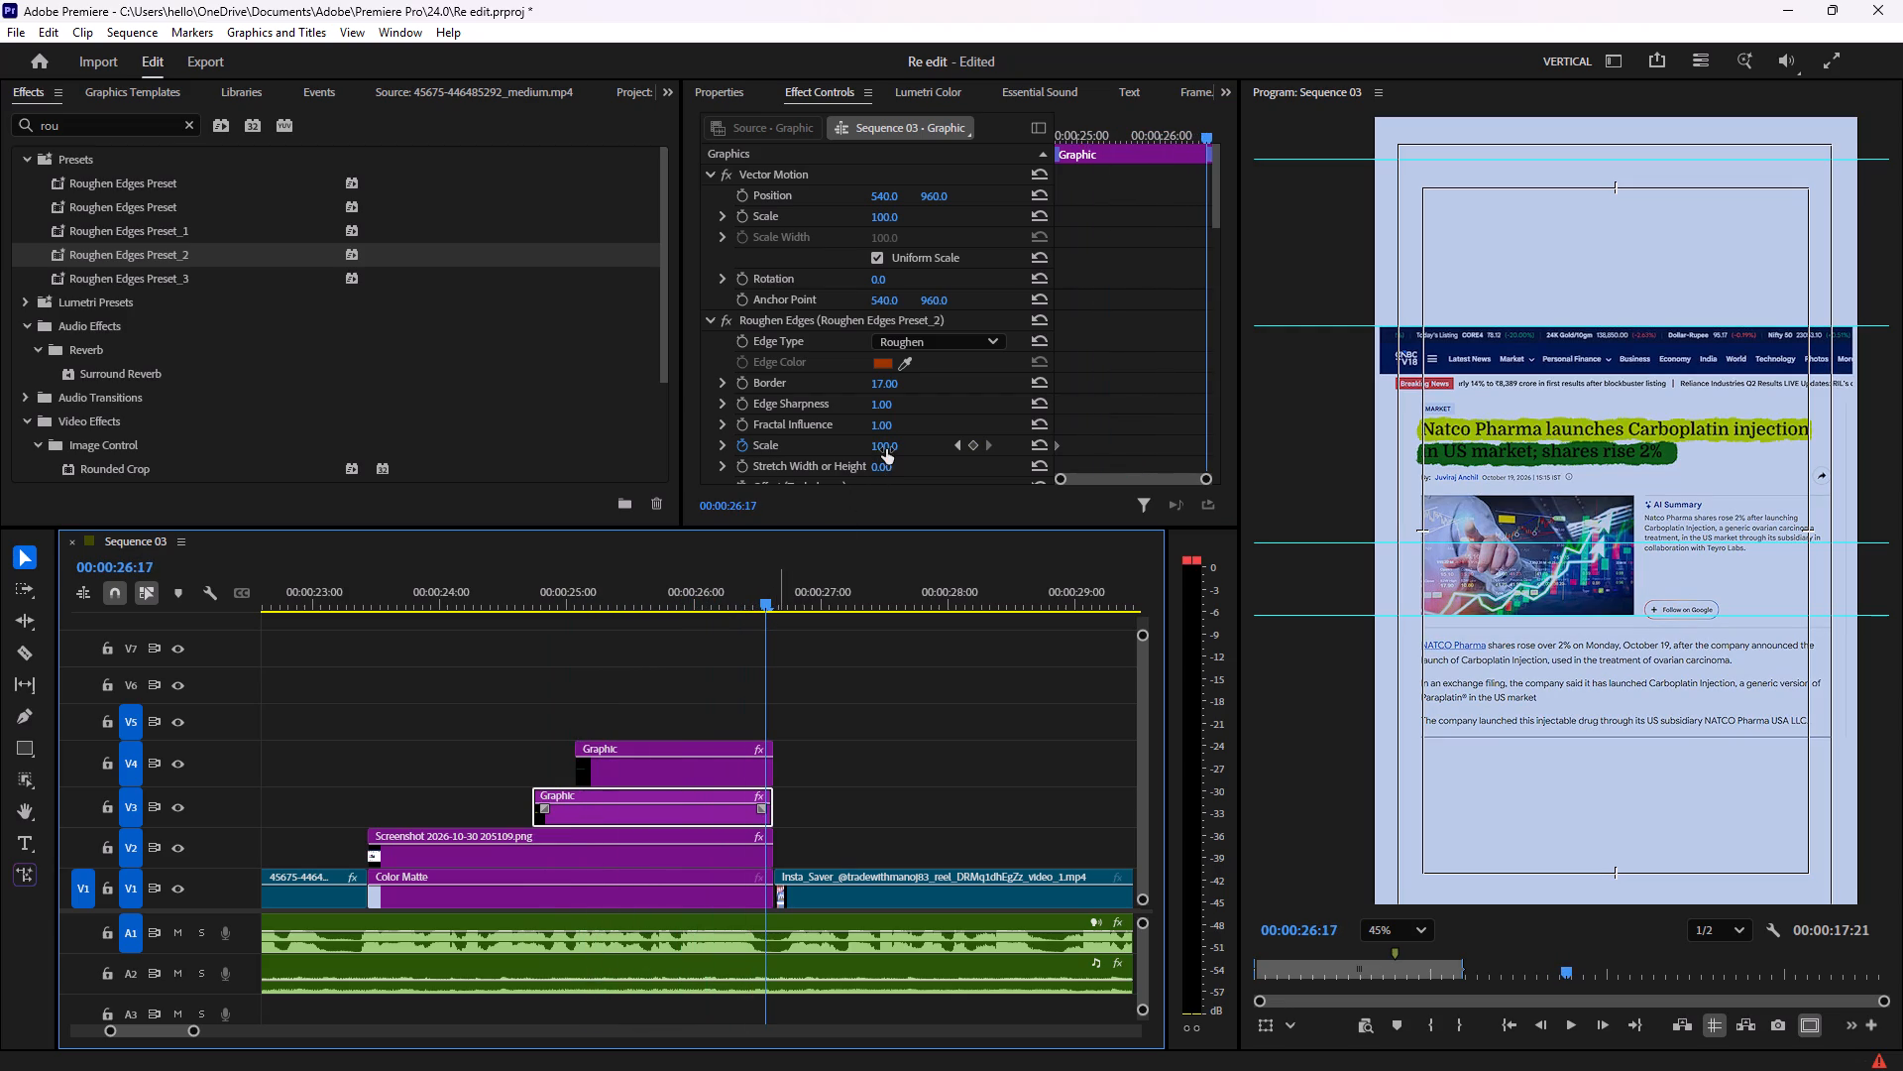
{"action": "left_click_drag", "start_coordinate": [886, 449], "coordinate": [910, 448]}
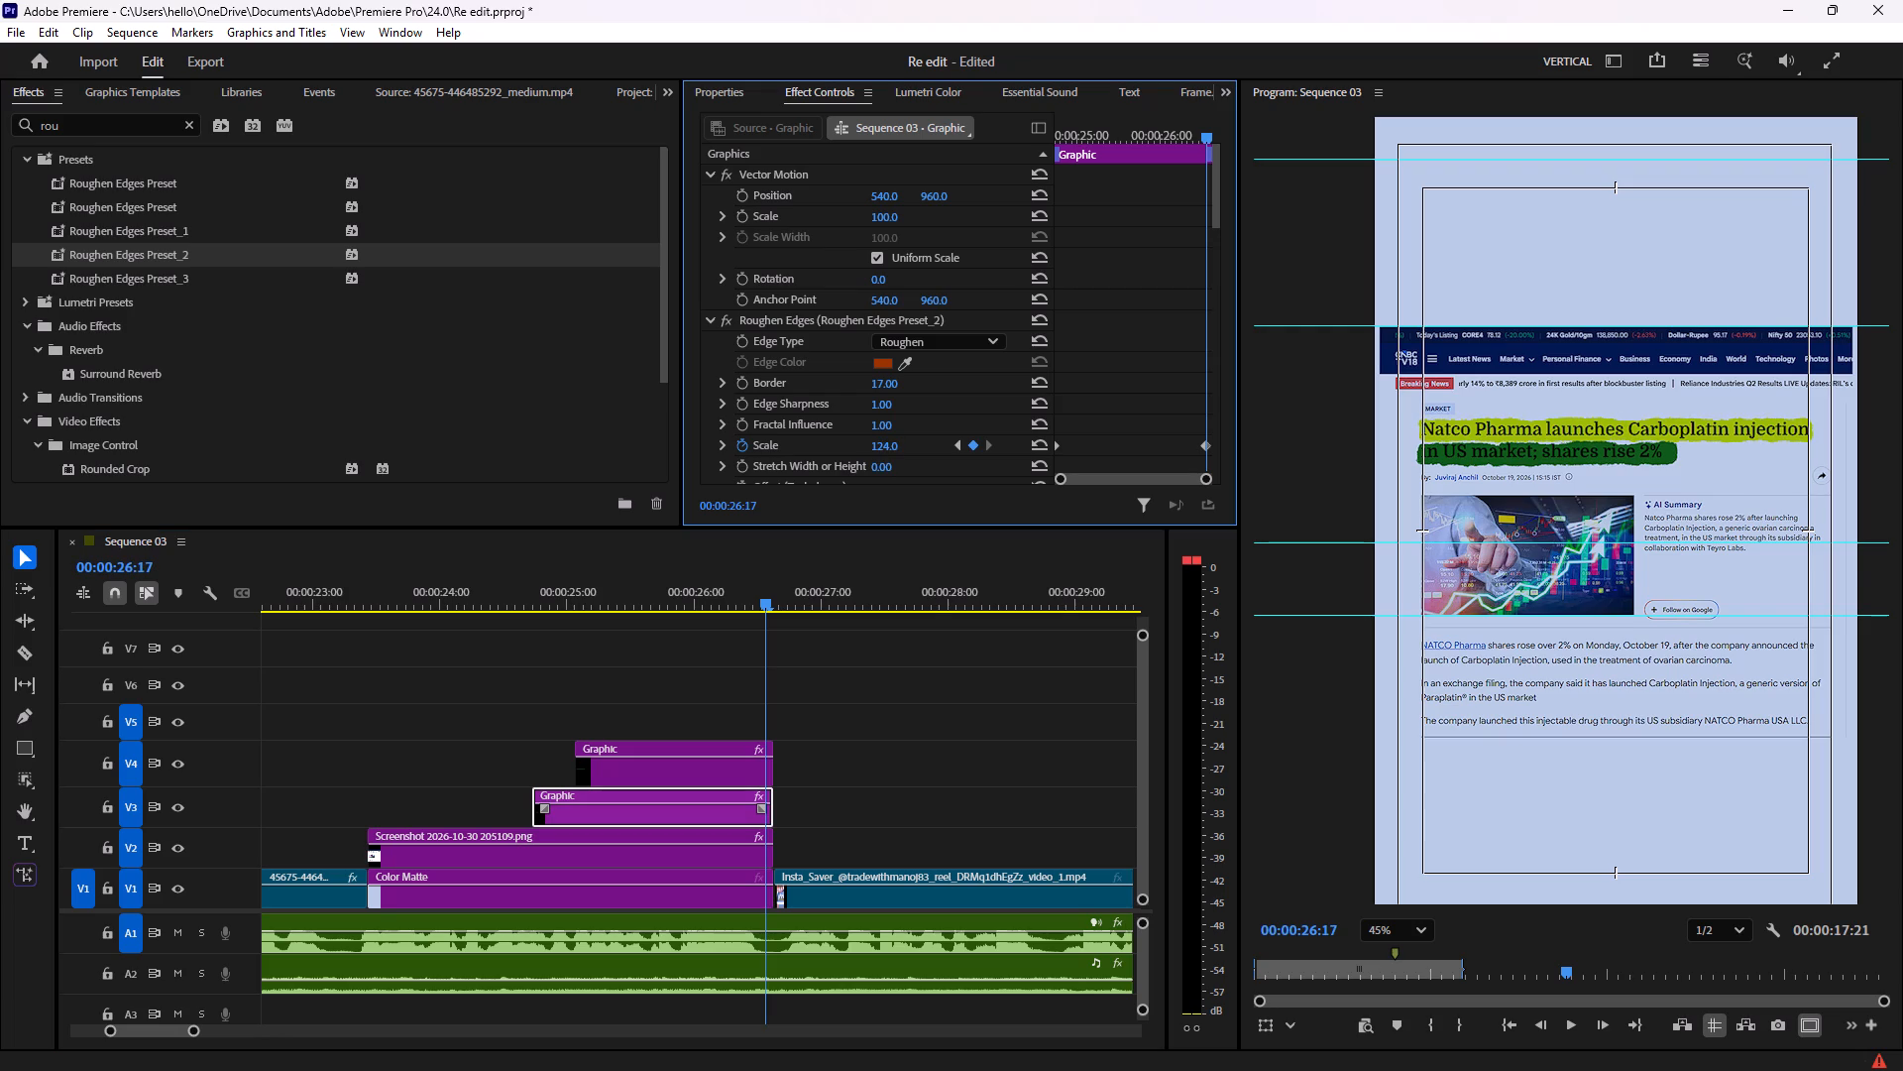
{"action": "left_click_drag", "start_coordinate": [910, 448], "coordinate": [919, 448]}
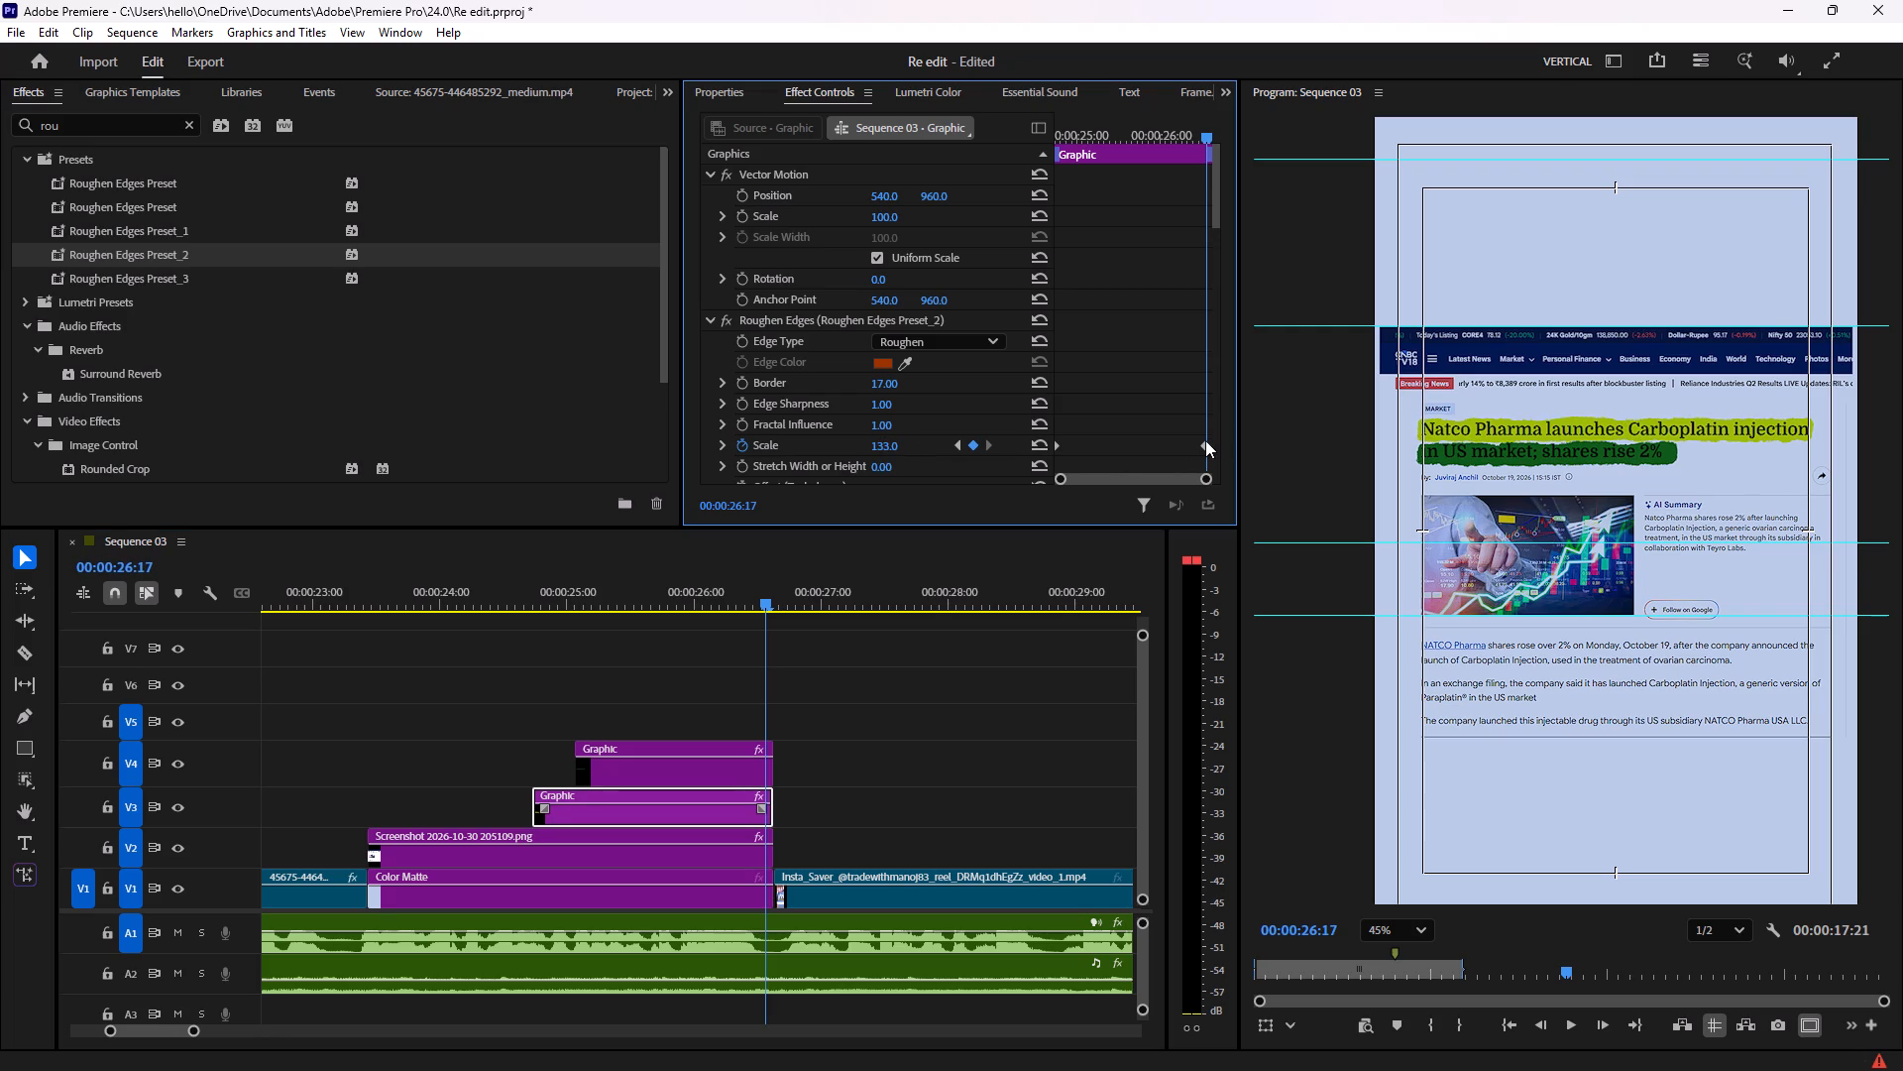
Apply Ease In and Ease Out to both Roughen Edges Scale keyframes of the yellow V3 graphic.
{"action": "left_click", "coordinate": [1205, 440]}
{"action": "left_click", "coordinate": [1057, 445], "text": "shift"}
{"action": "right_click", "coordinate": [1057, 445]}
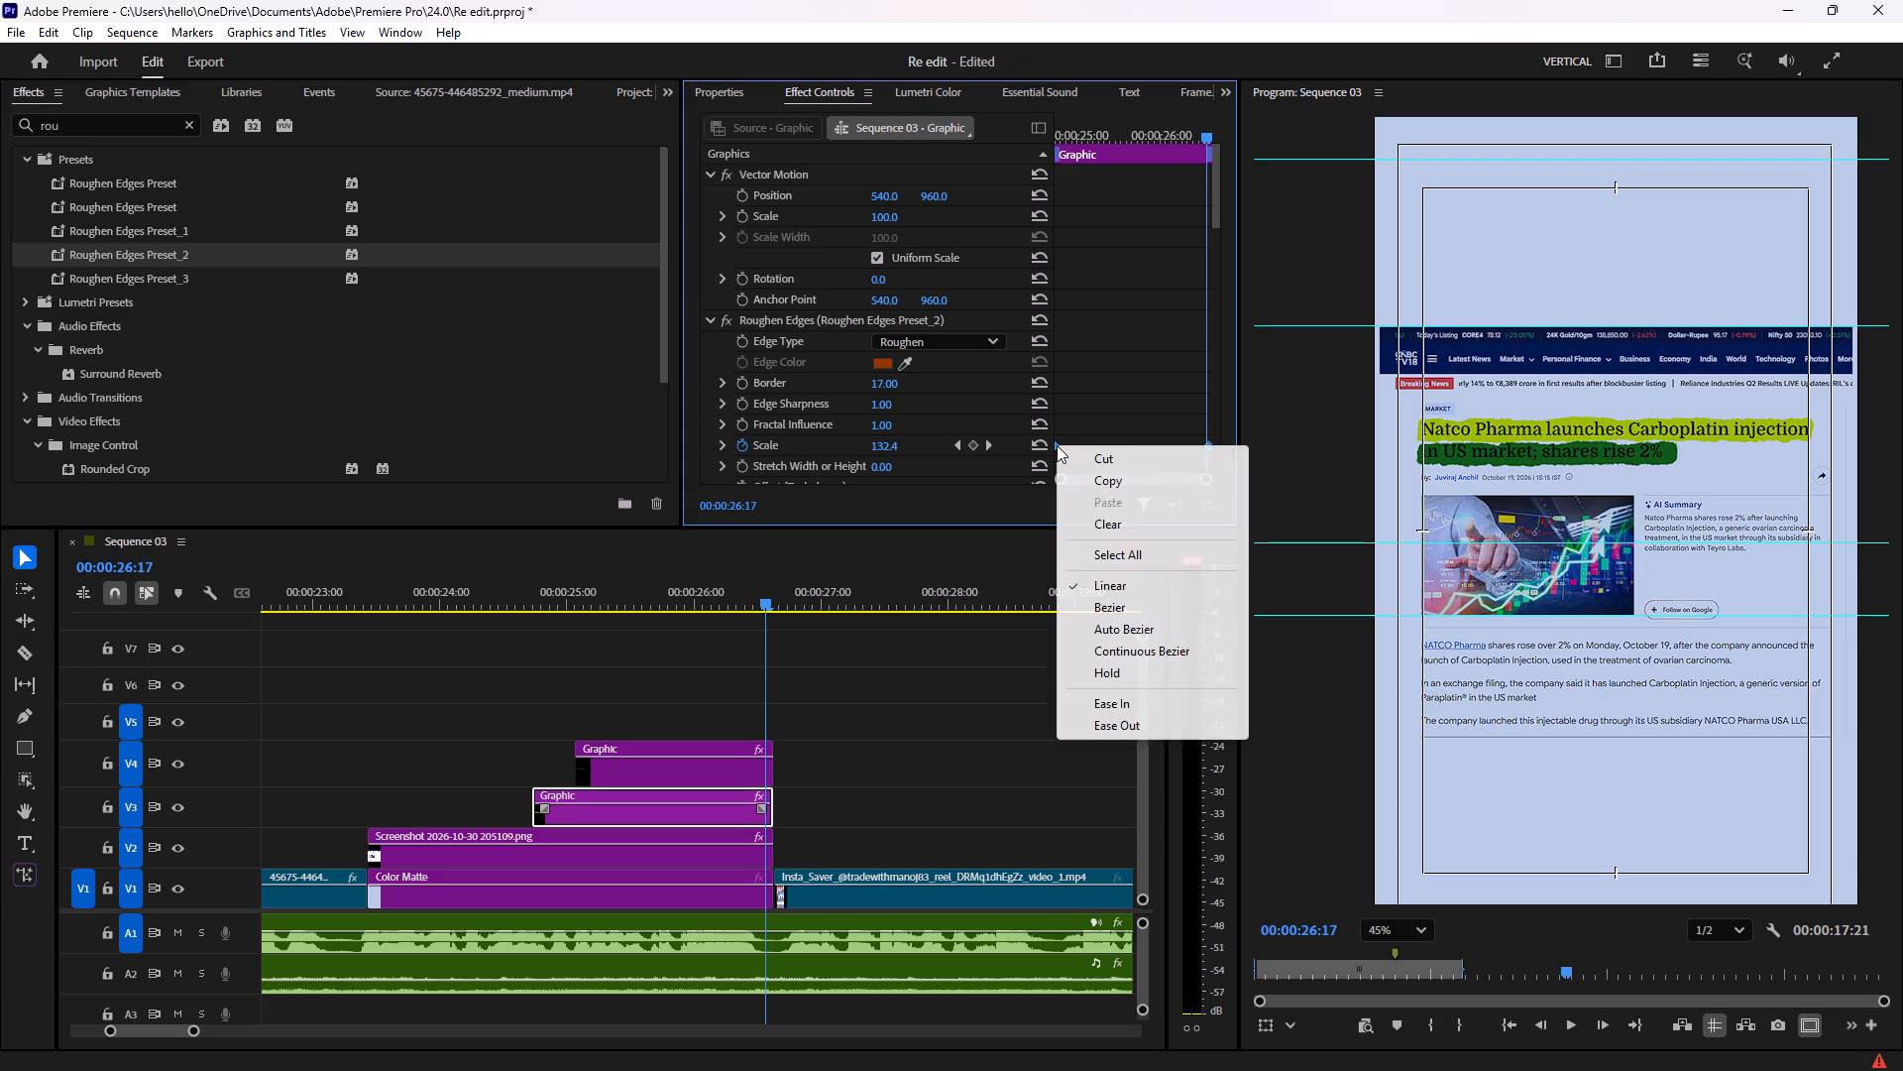
{"action": "left_click", "coordinate": [1091, 699]}
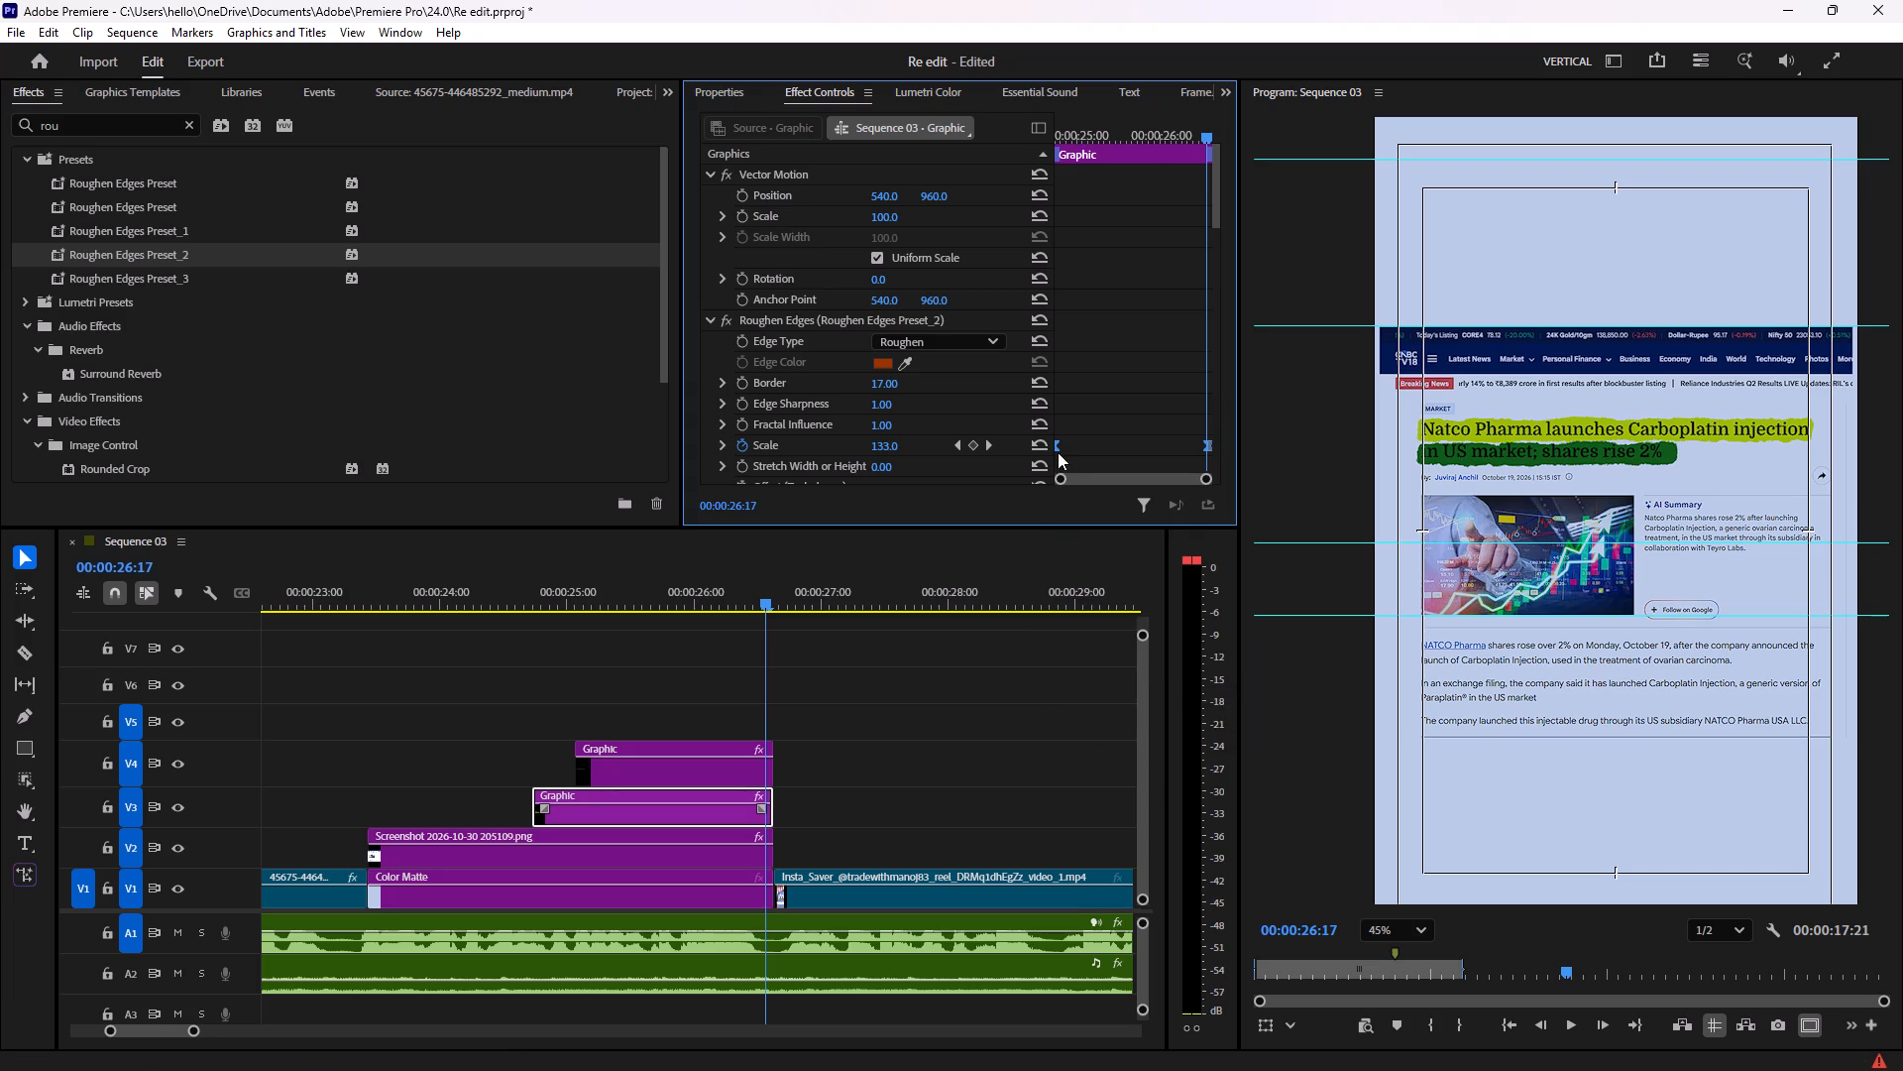
{"action": "right_click", "coordinate": [1058, 445]}
{"action": "left_click", "coordinate": [1125, 725]}
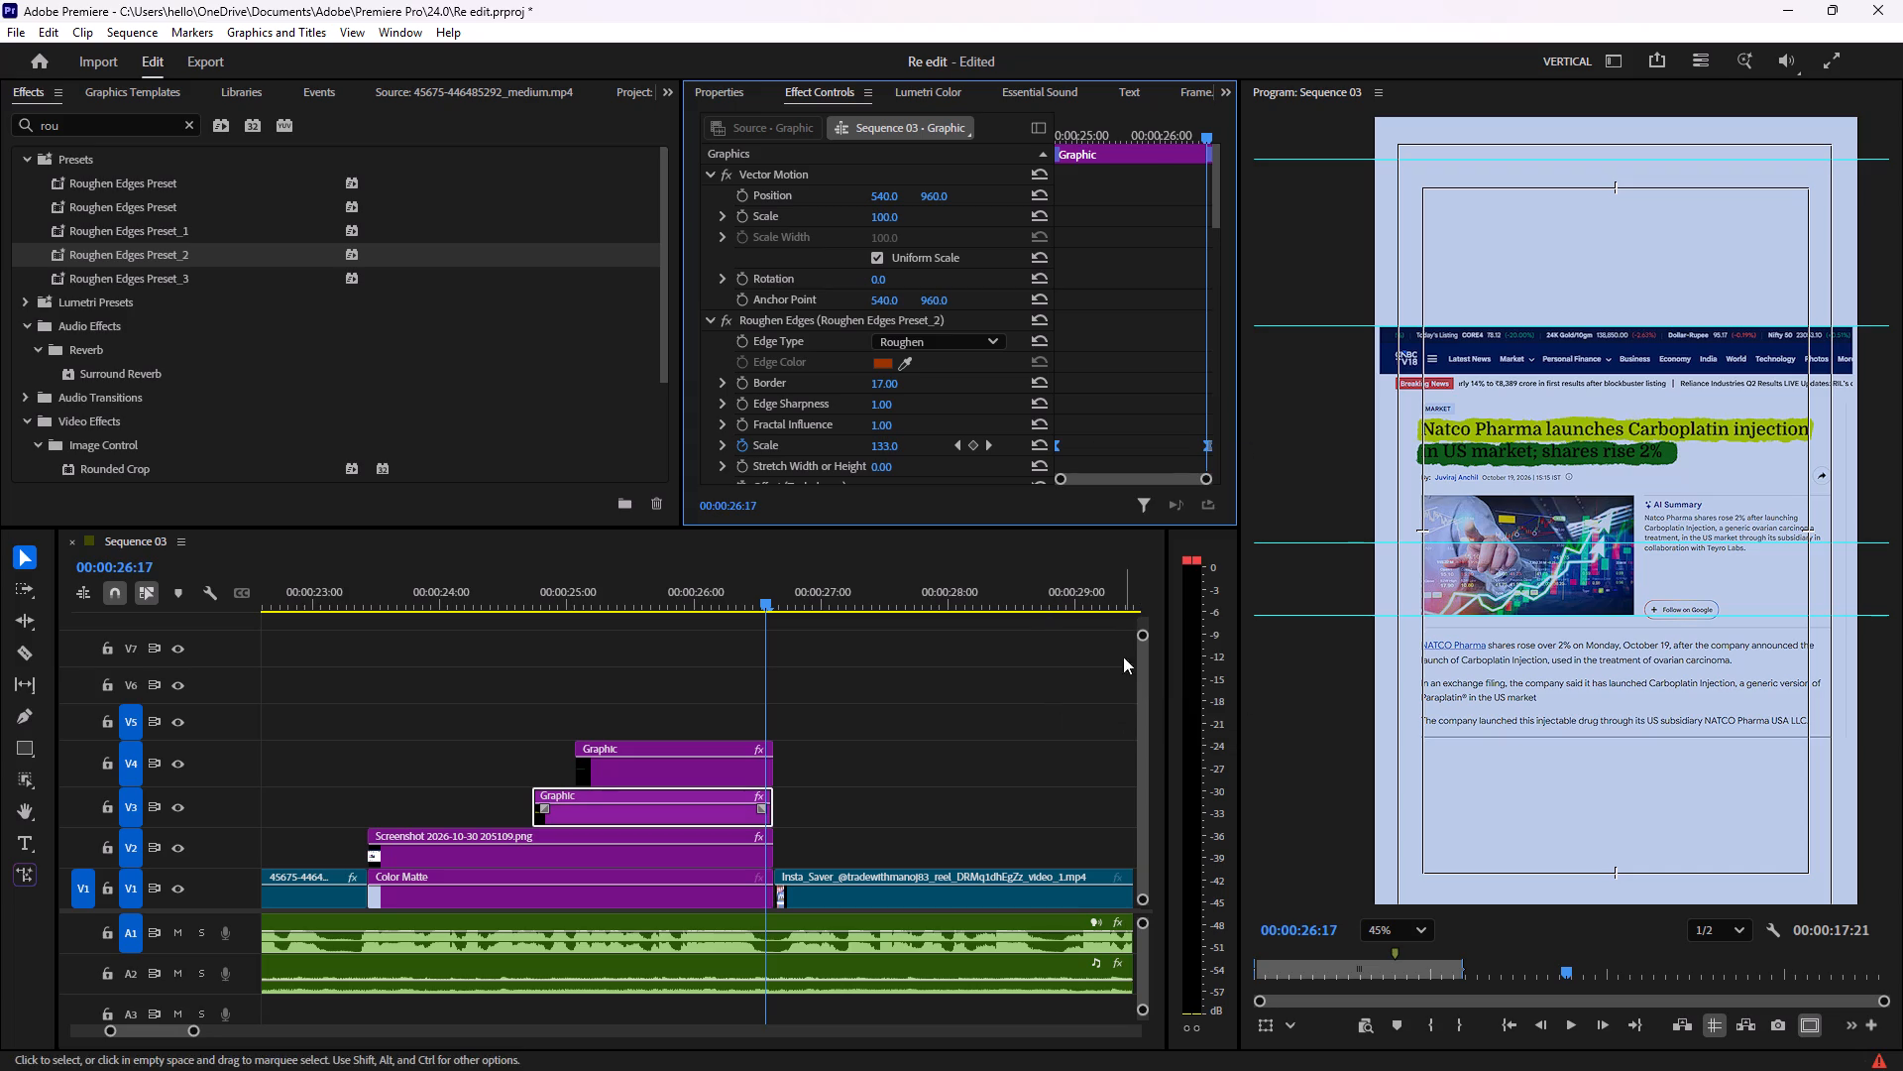
Scrub and play back the news screenshot section repeatedly to check the yellow highlight's animated rough edges.
{"action": "left_click_drag", "start_coordinate": [1208, 137], "coordinate": [1160, 146]}
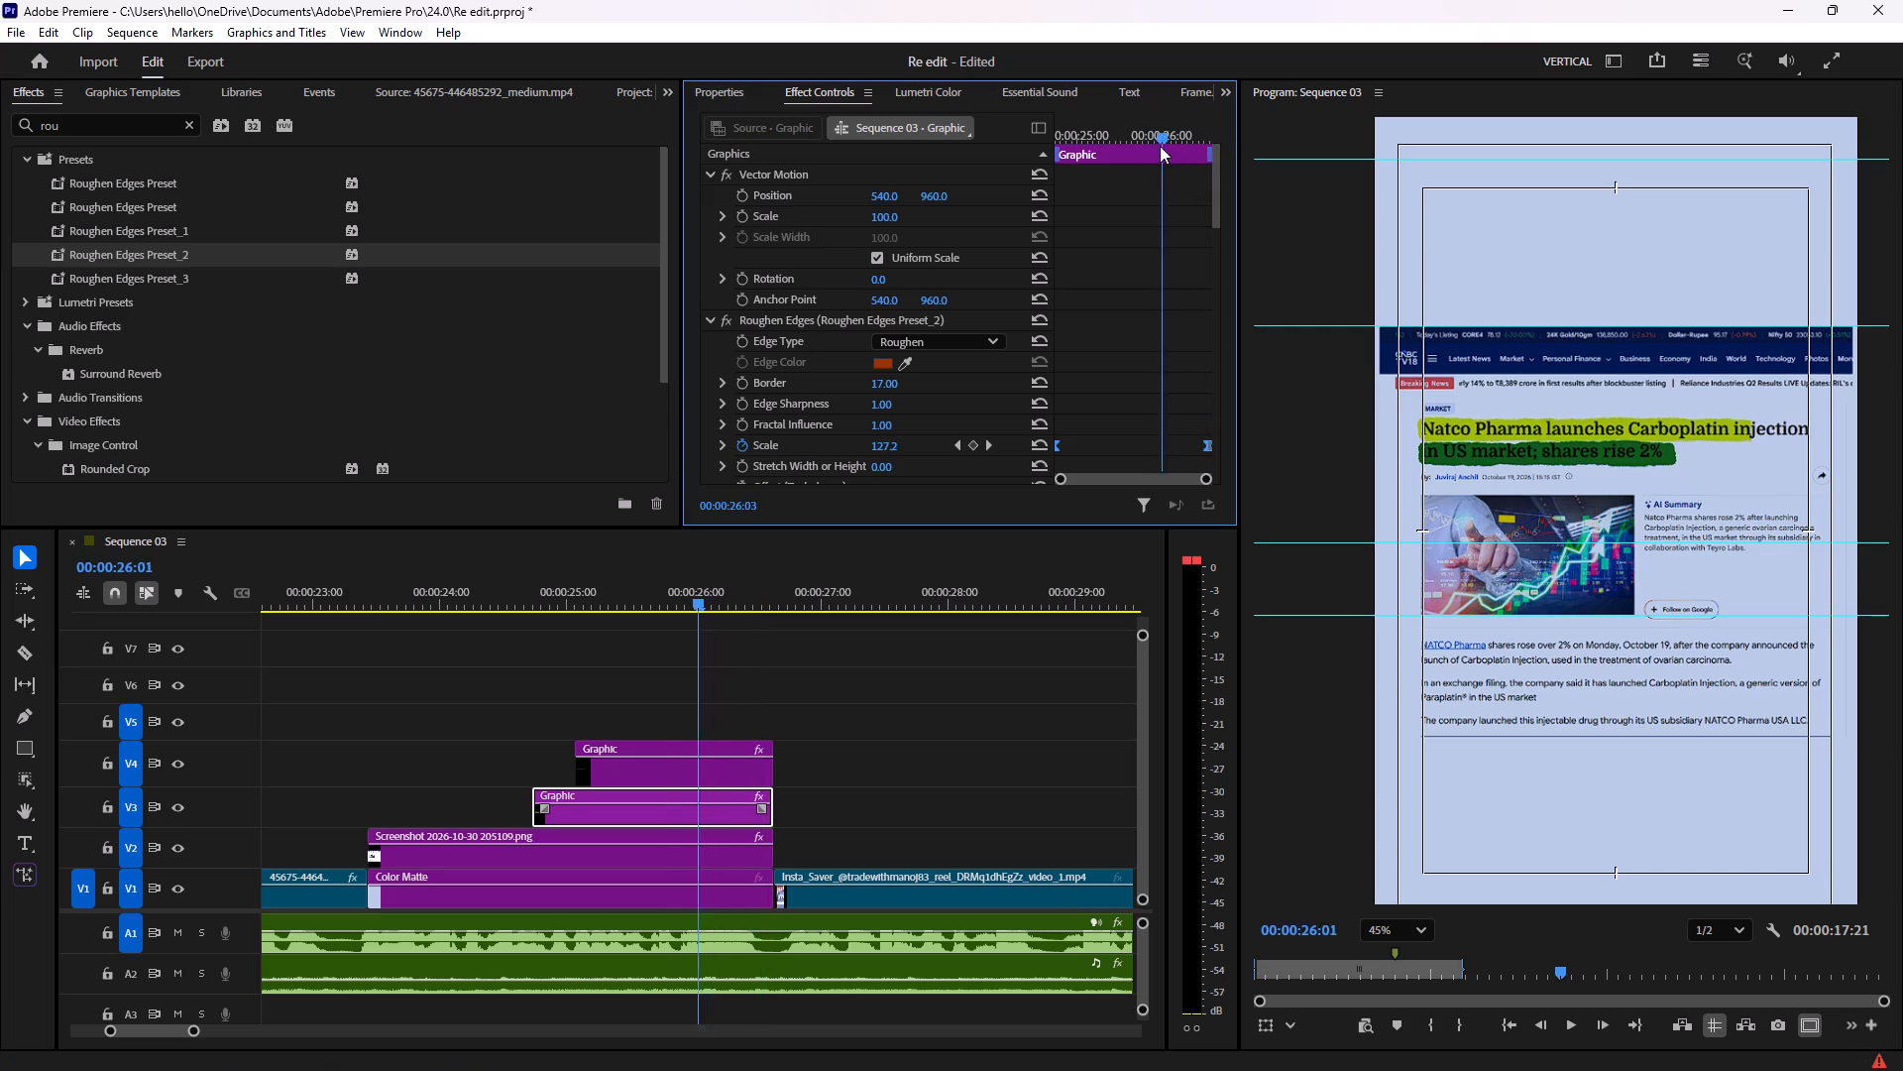
{"action": "left_click_drag", "start_coordinate": [1160, 146], "coordinate": [1003, 156]}
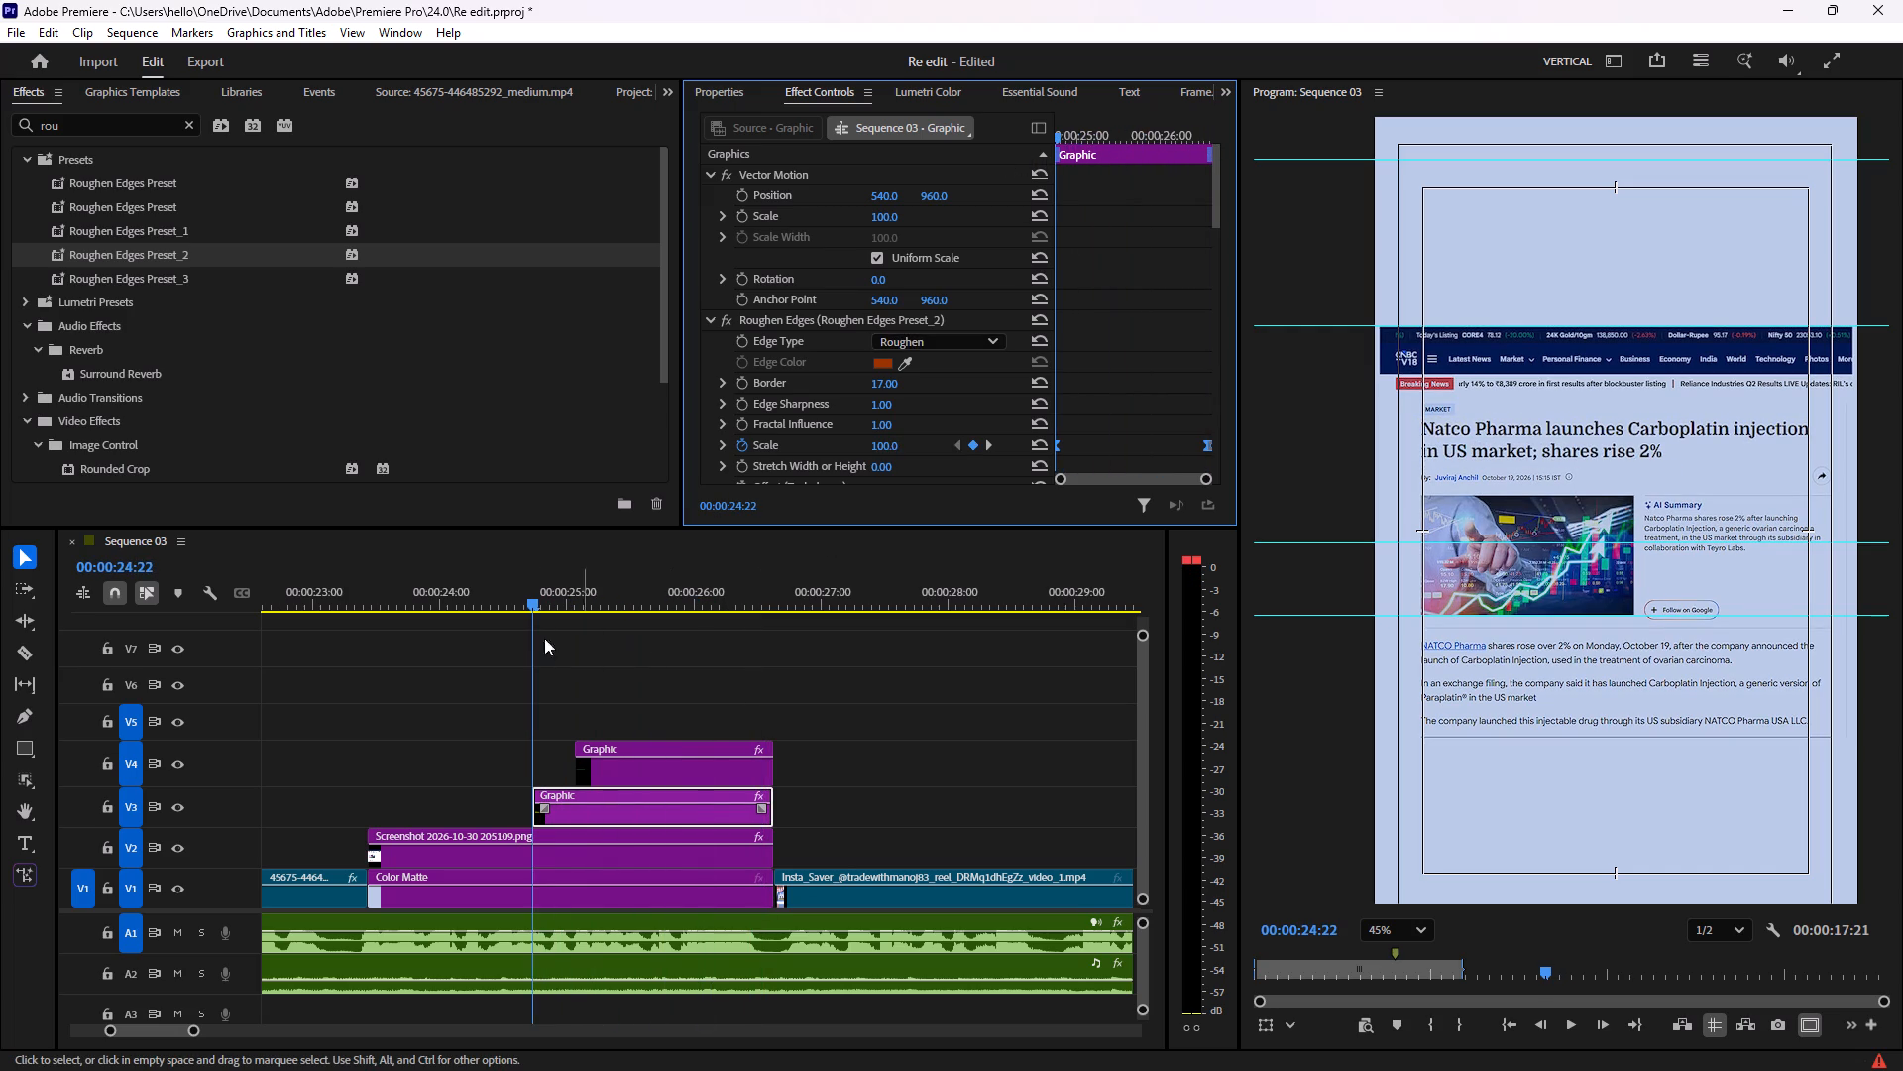
{"action": "left_click", "coordinate": [493, 618]}
{"action": "left_click", "coordinate": [473, 604]}
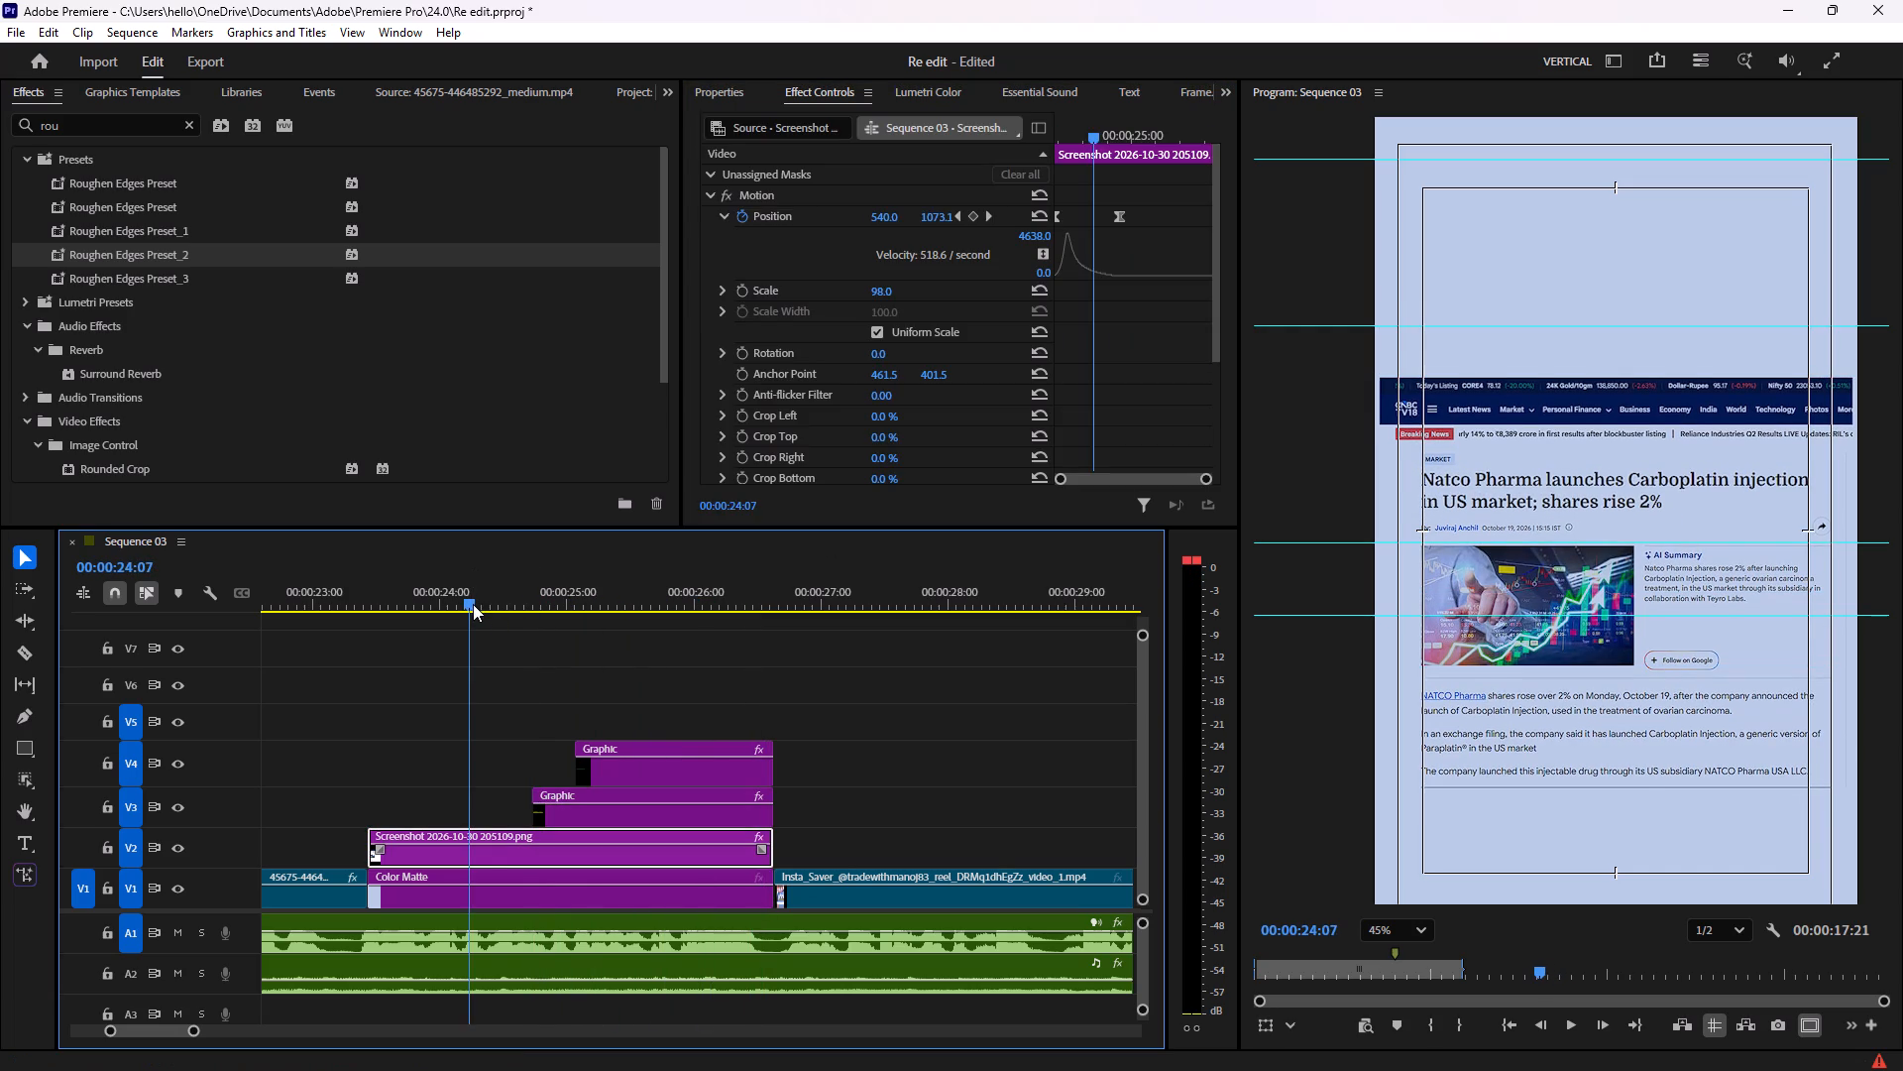
{"action": "key", "text": "space"}
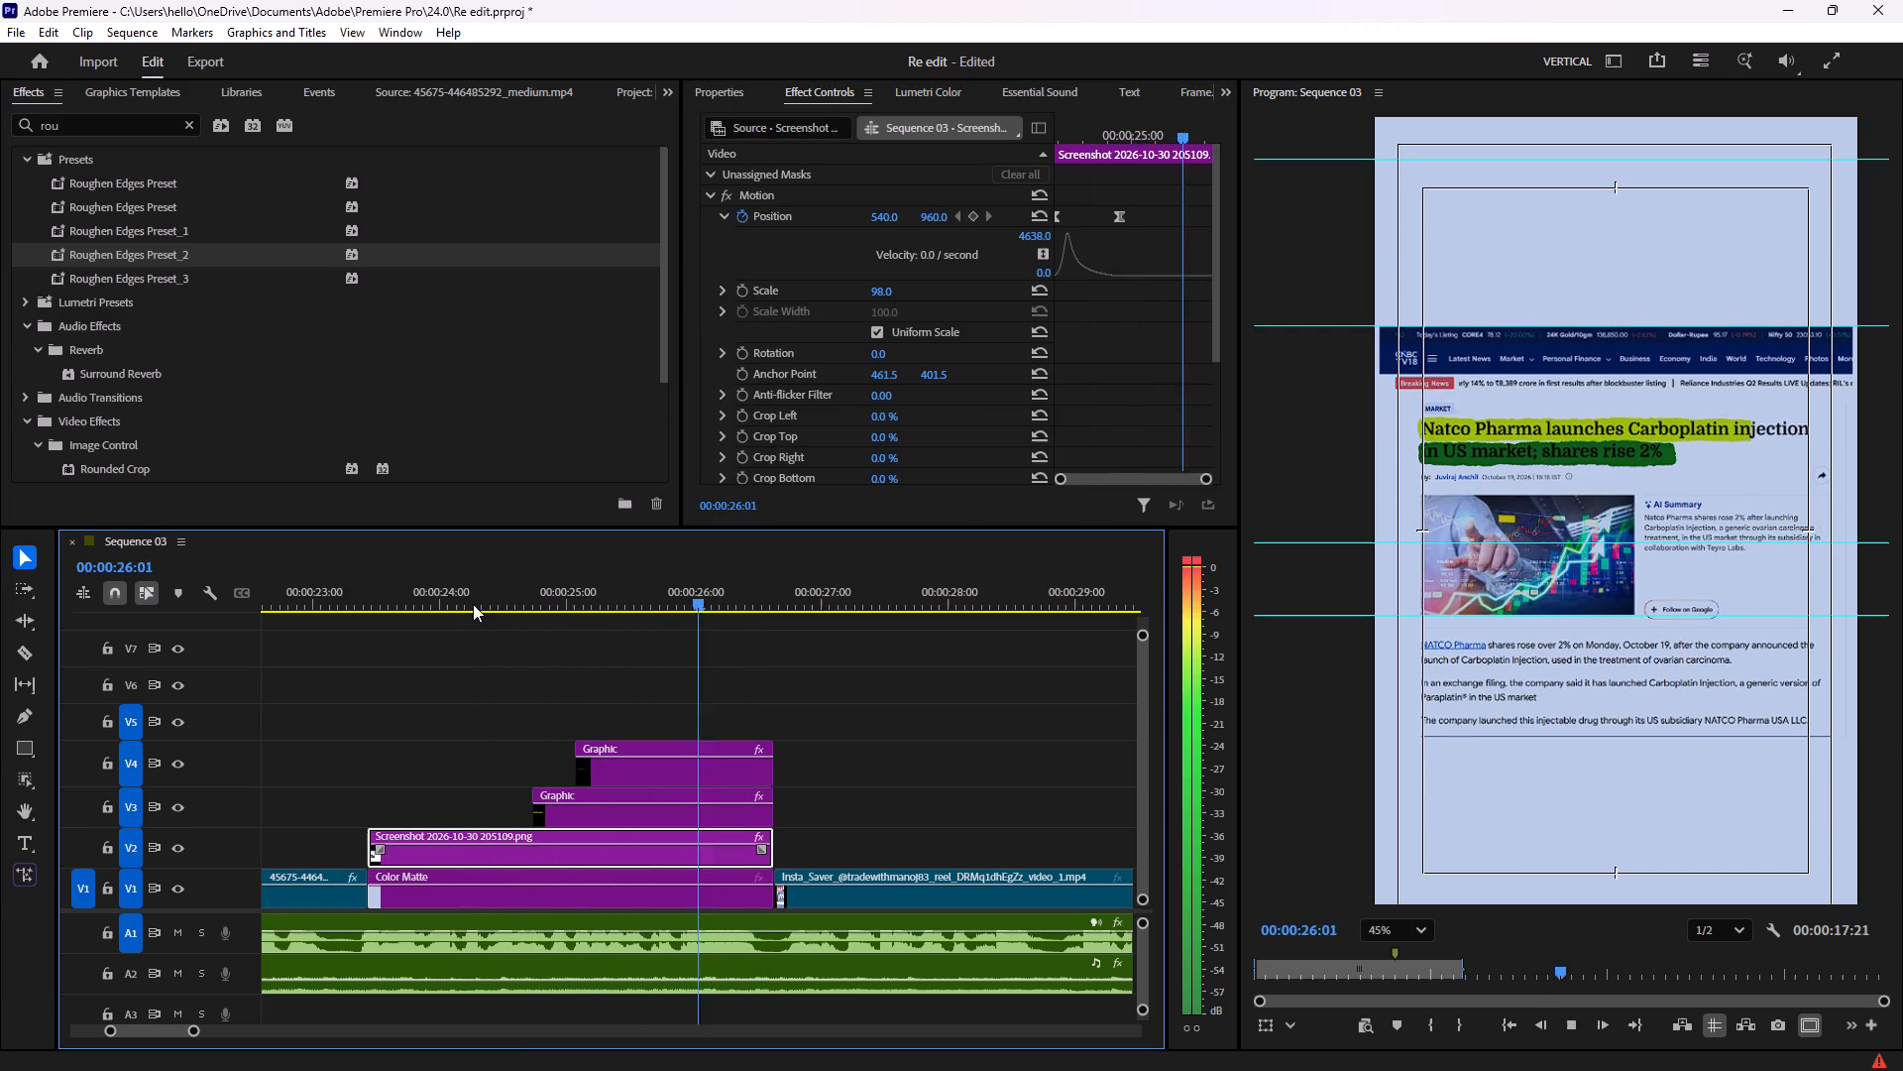
{"action": "key", "text": "space"}
{"action": "left_click", "coordinate": [473, 604]}
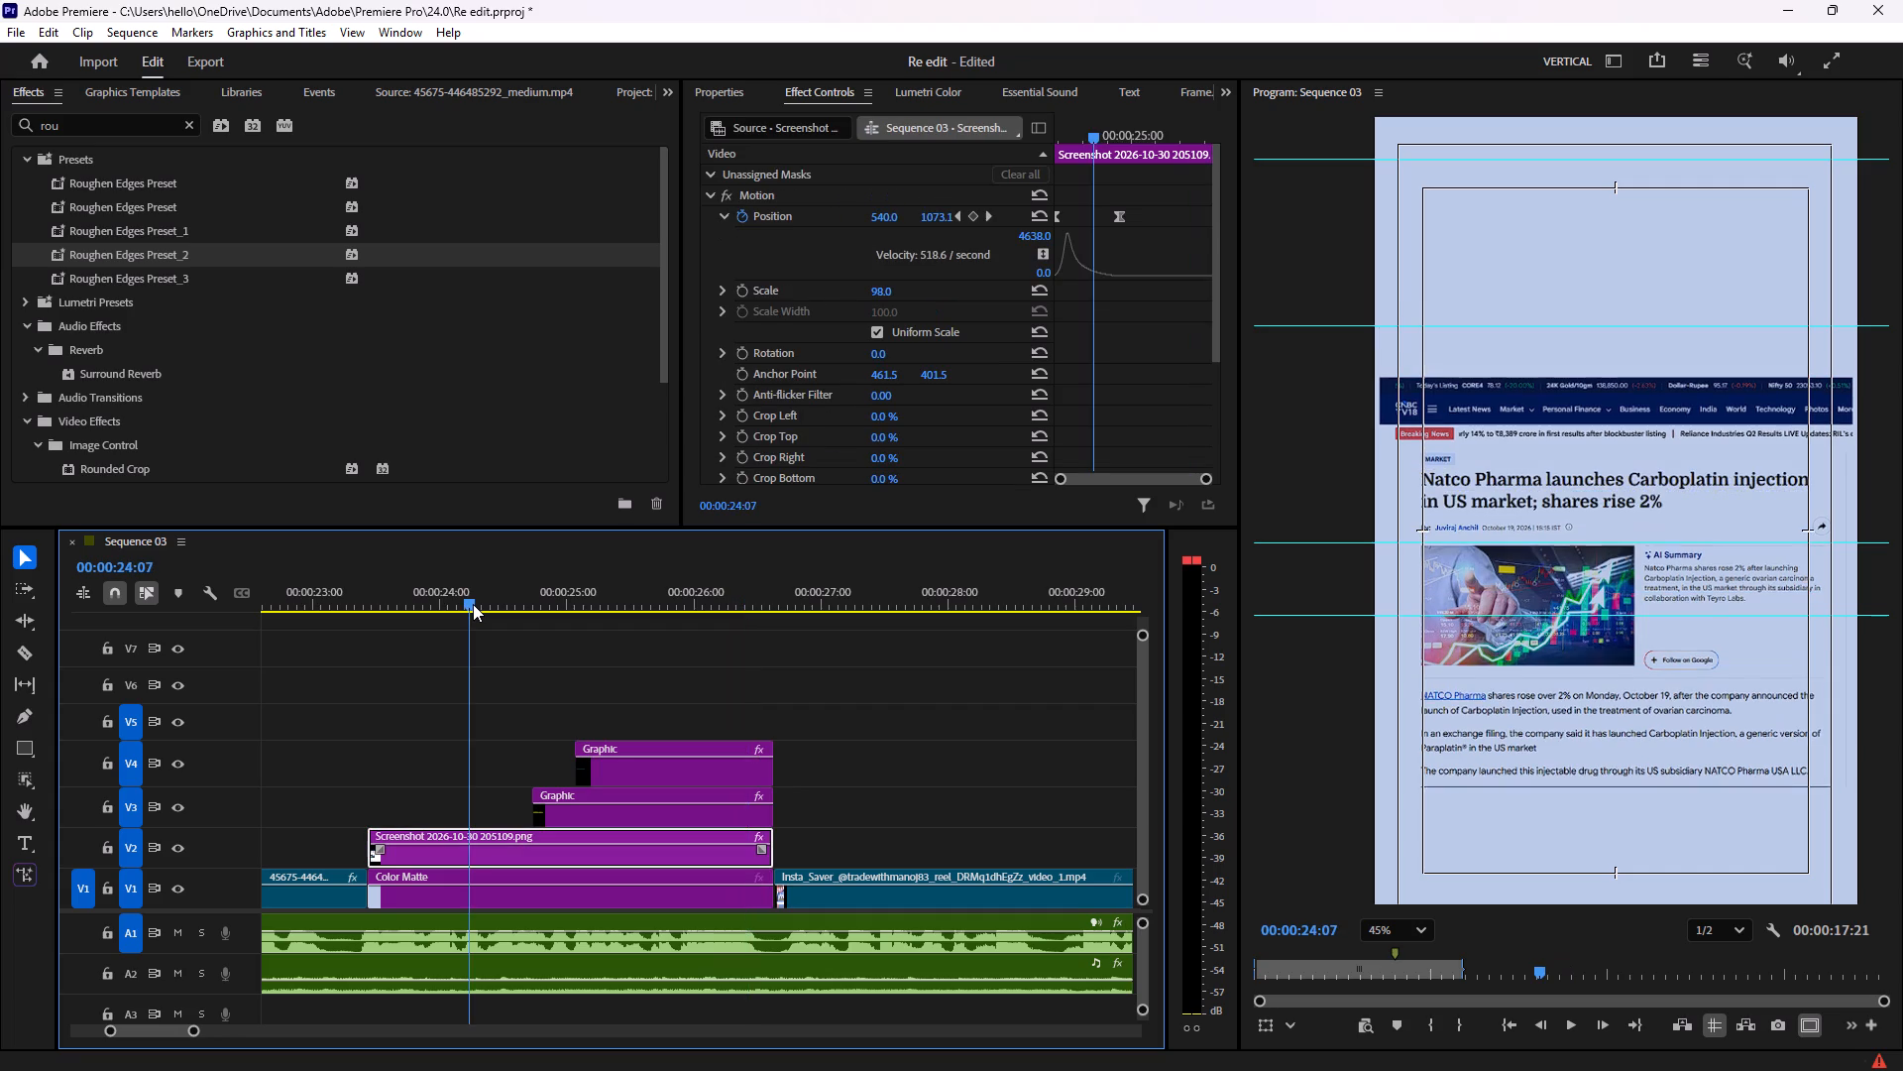
{"action": "key", "text": "space"}
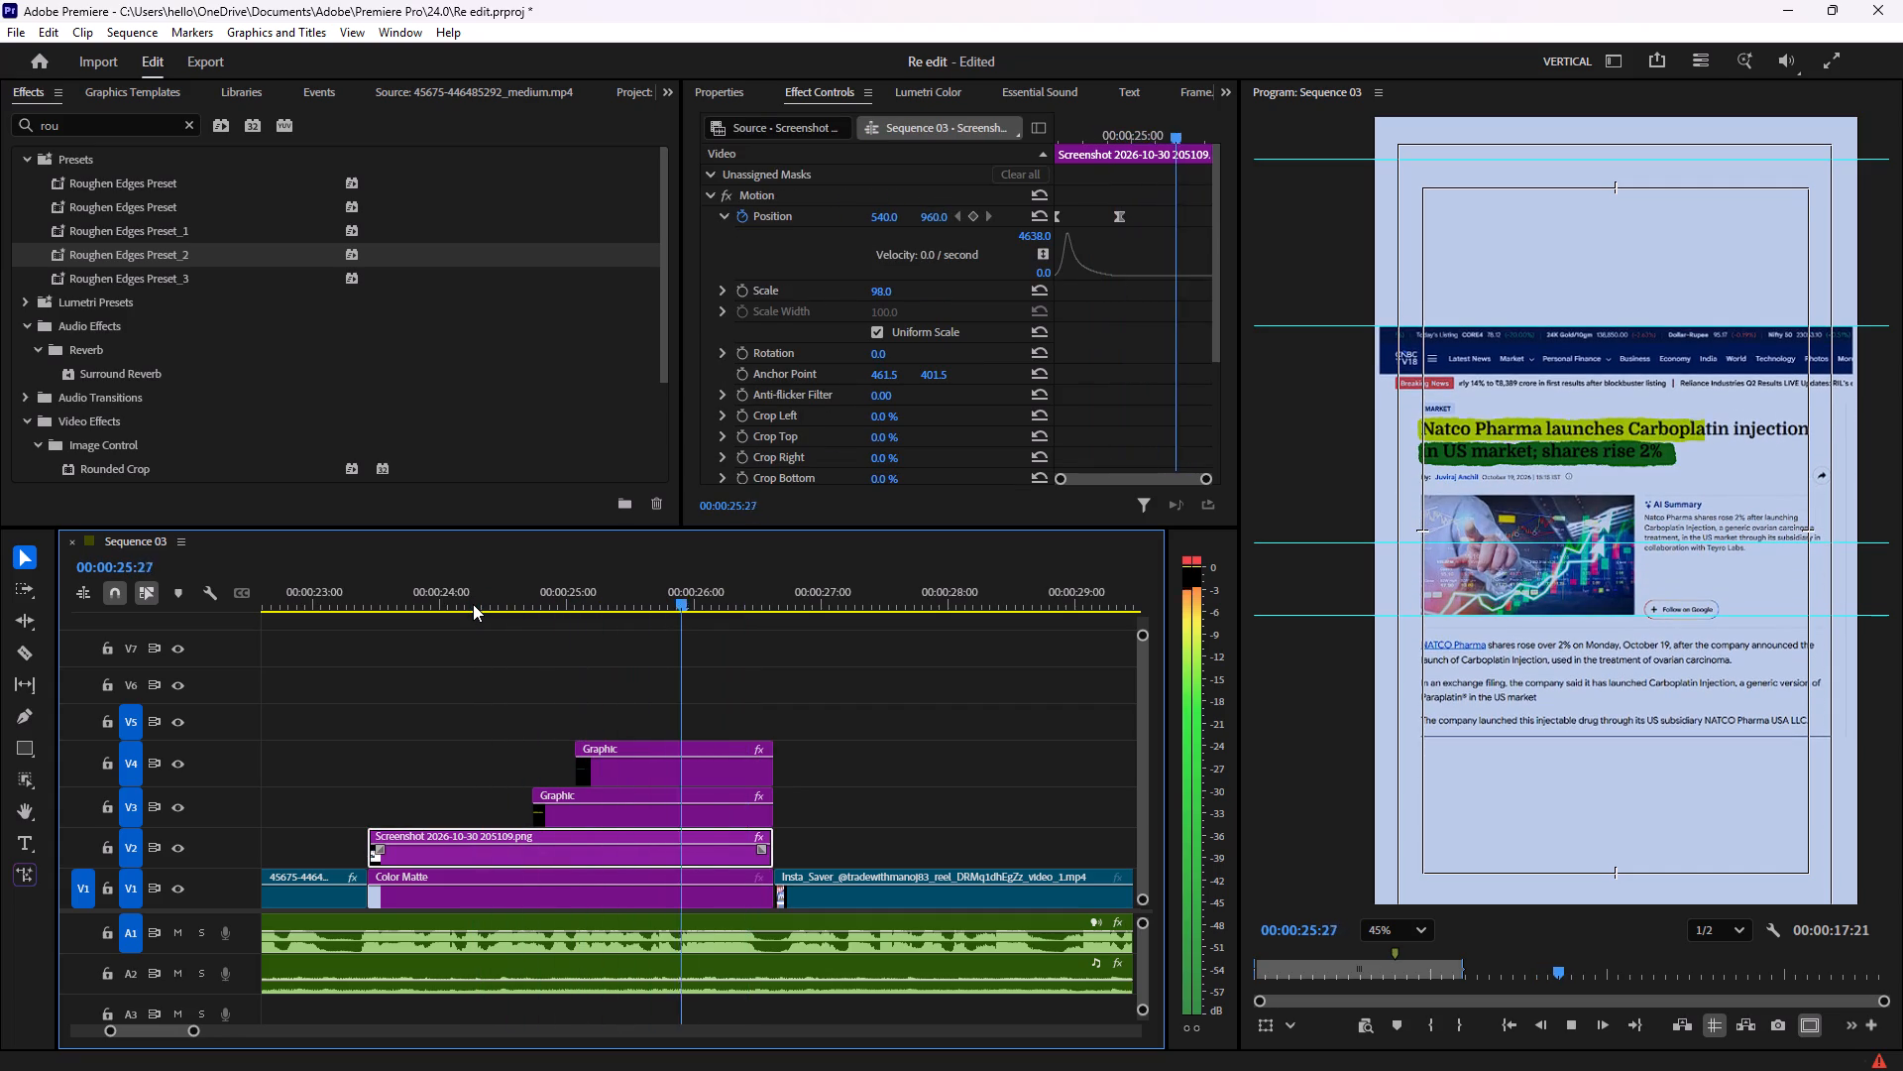
{"action": "key", "text": "space"}
{"action": "key", "text": "space"}
{"action": "key", "text": "space"}
{"action": "key", "text": "space"}
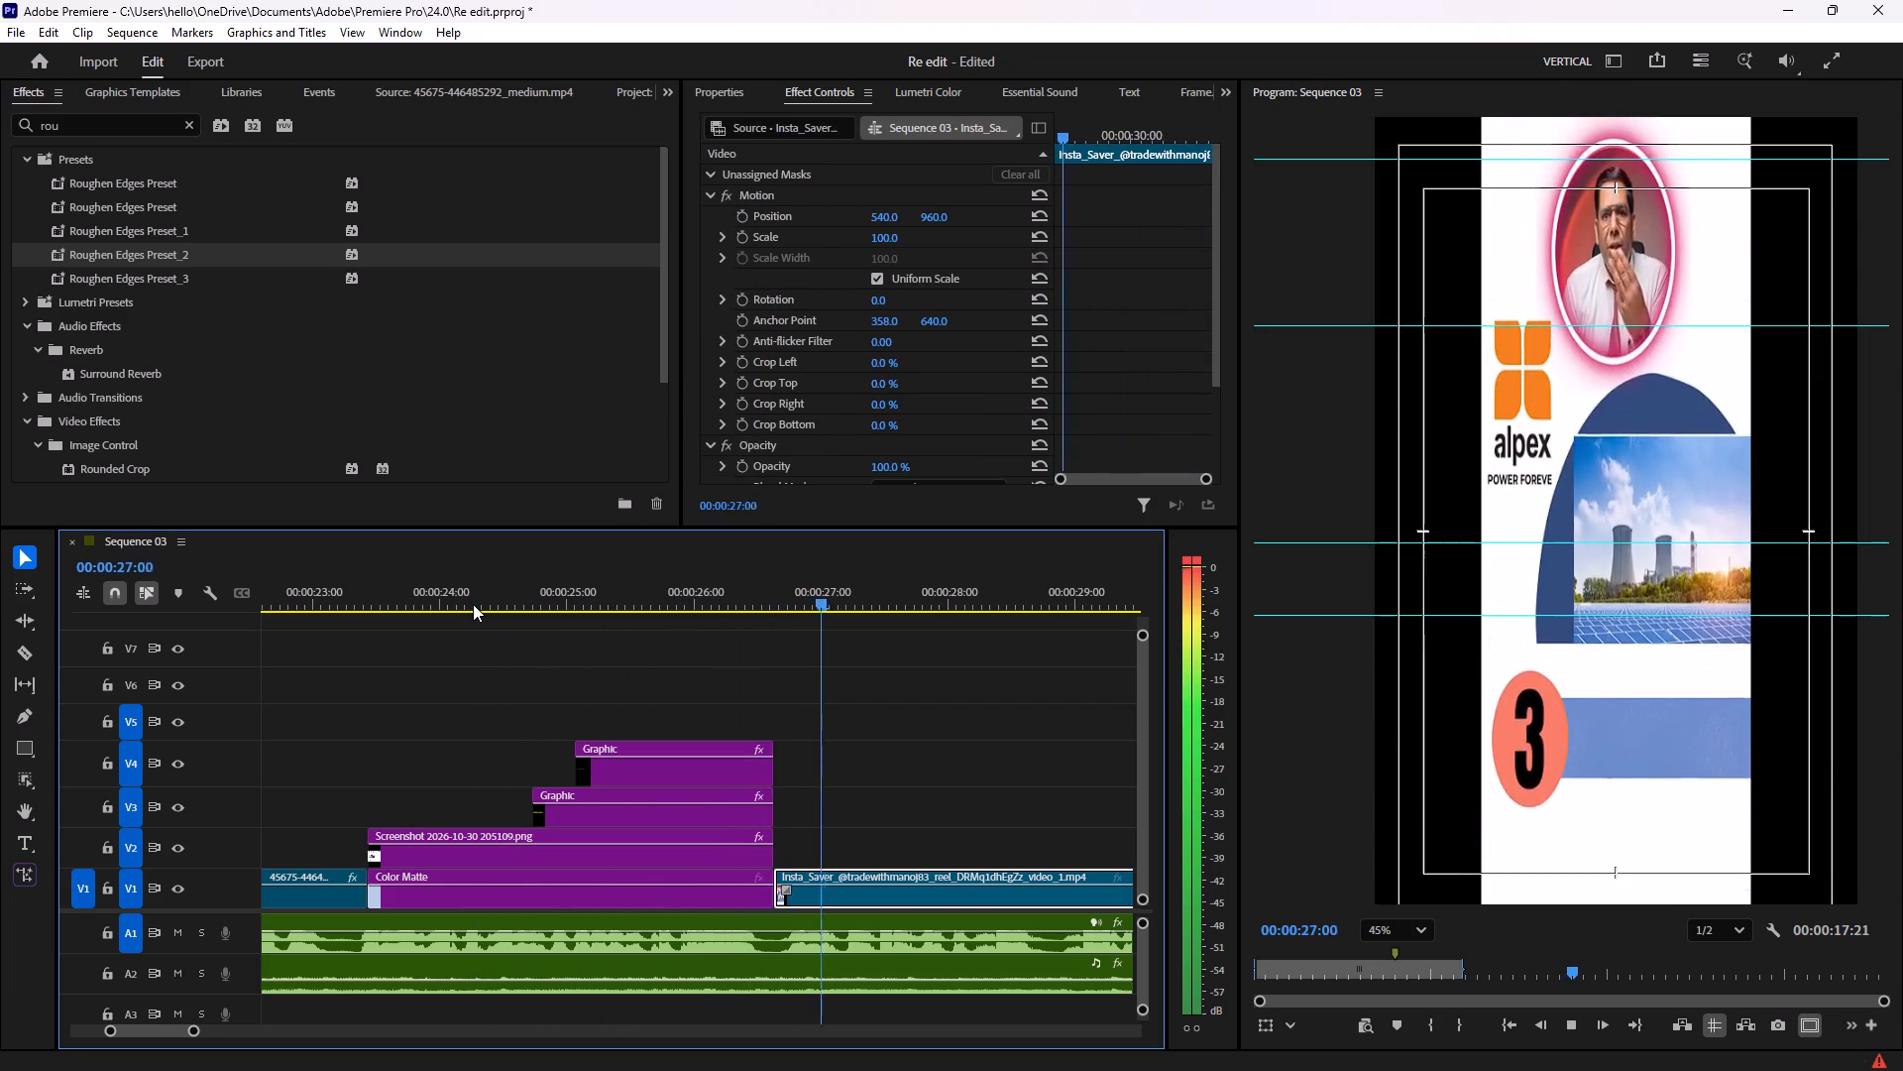
{"action": "left_click", "coordinate": [473, 604]}
{"action": "key", "text": "space"}
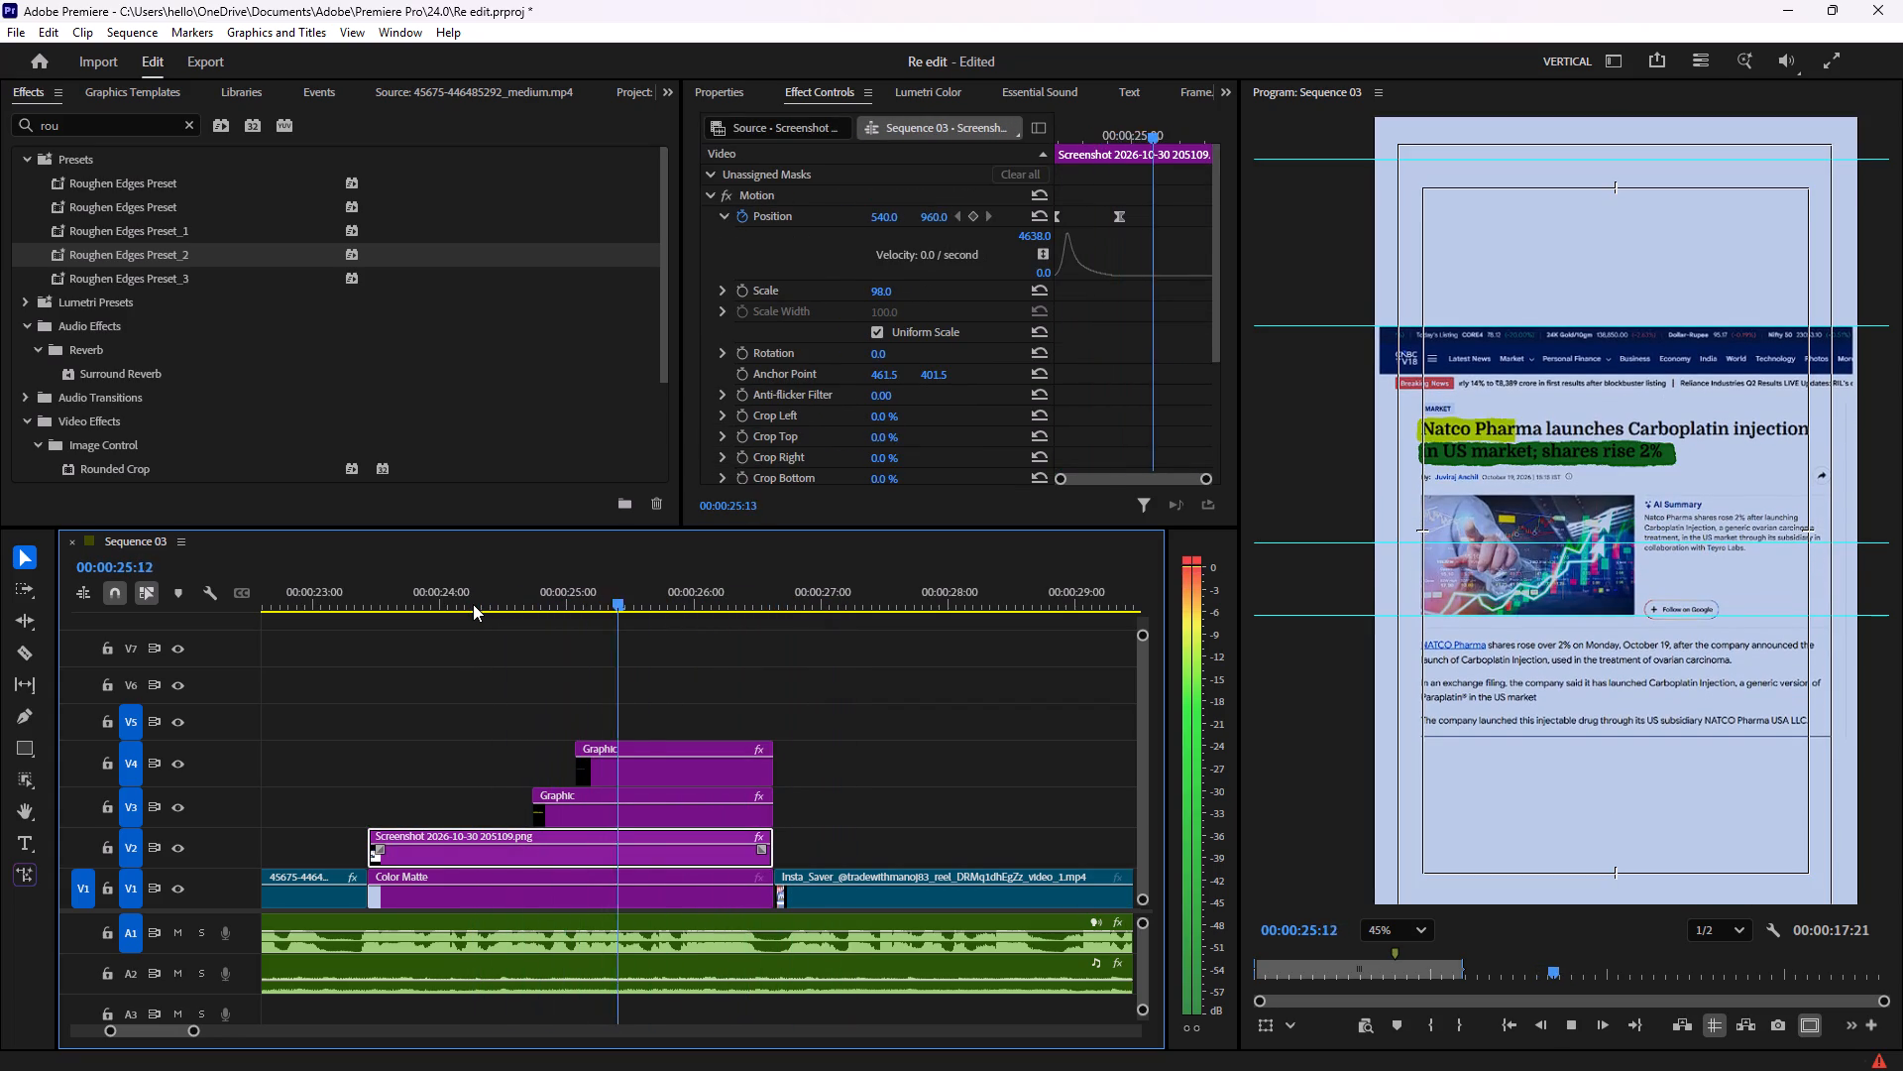
{"action": "key", "text": "space"}
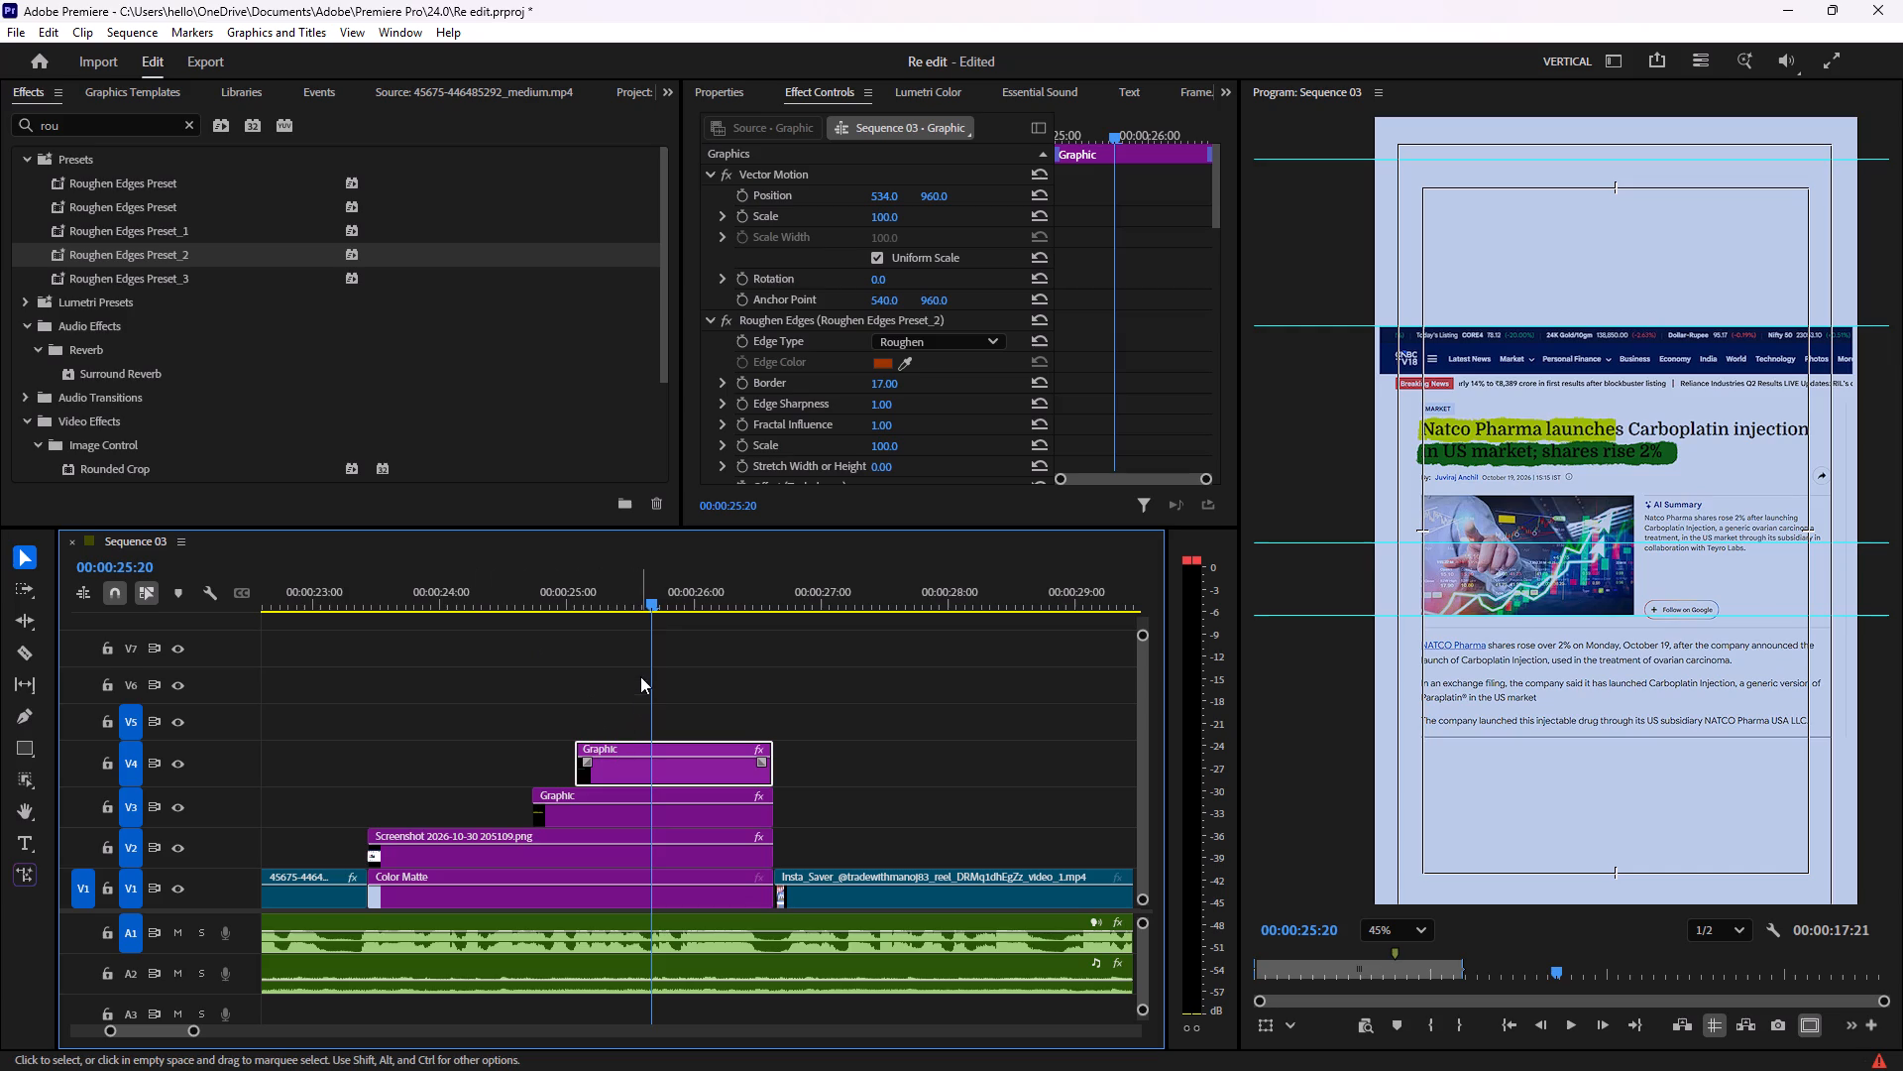
At the green V4 graphic's start, 00:00:25:02, add a Motion Crop Right keyframe at 100%.
{"action": "left_click", "coordinate": [655, 751]}
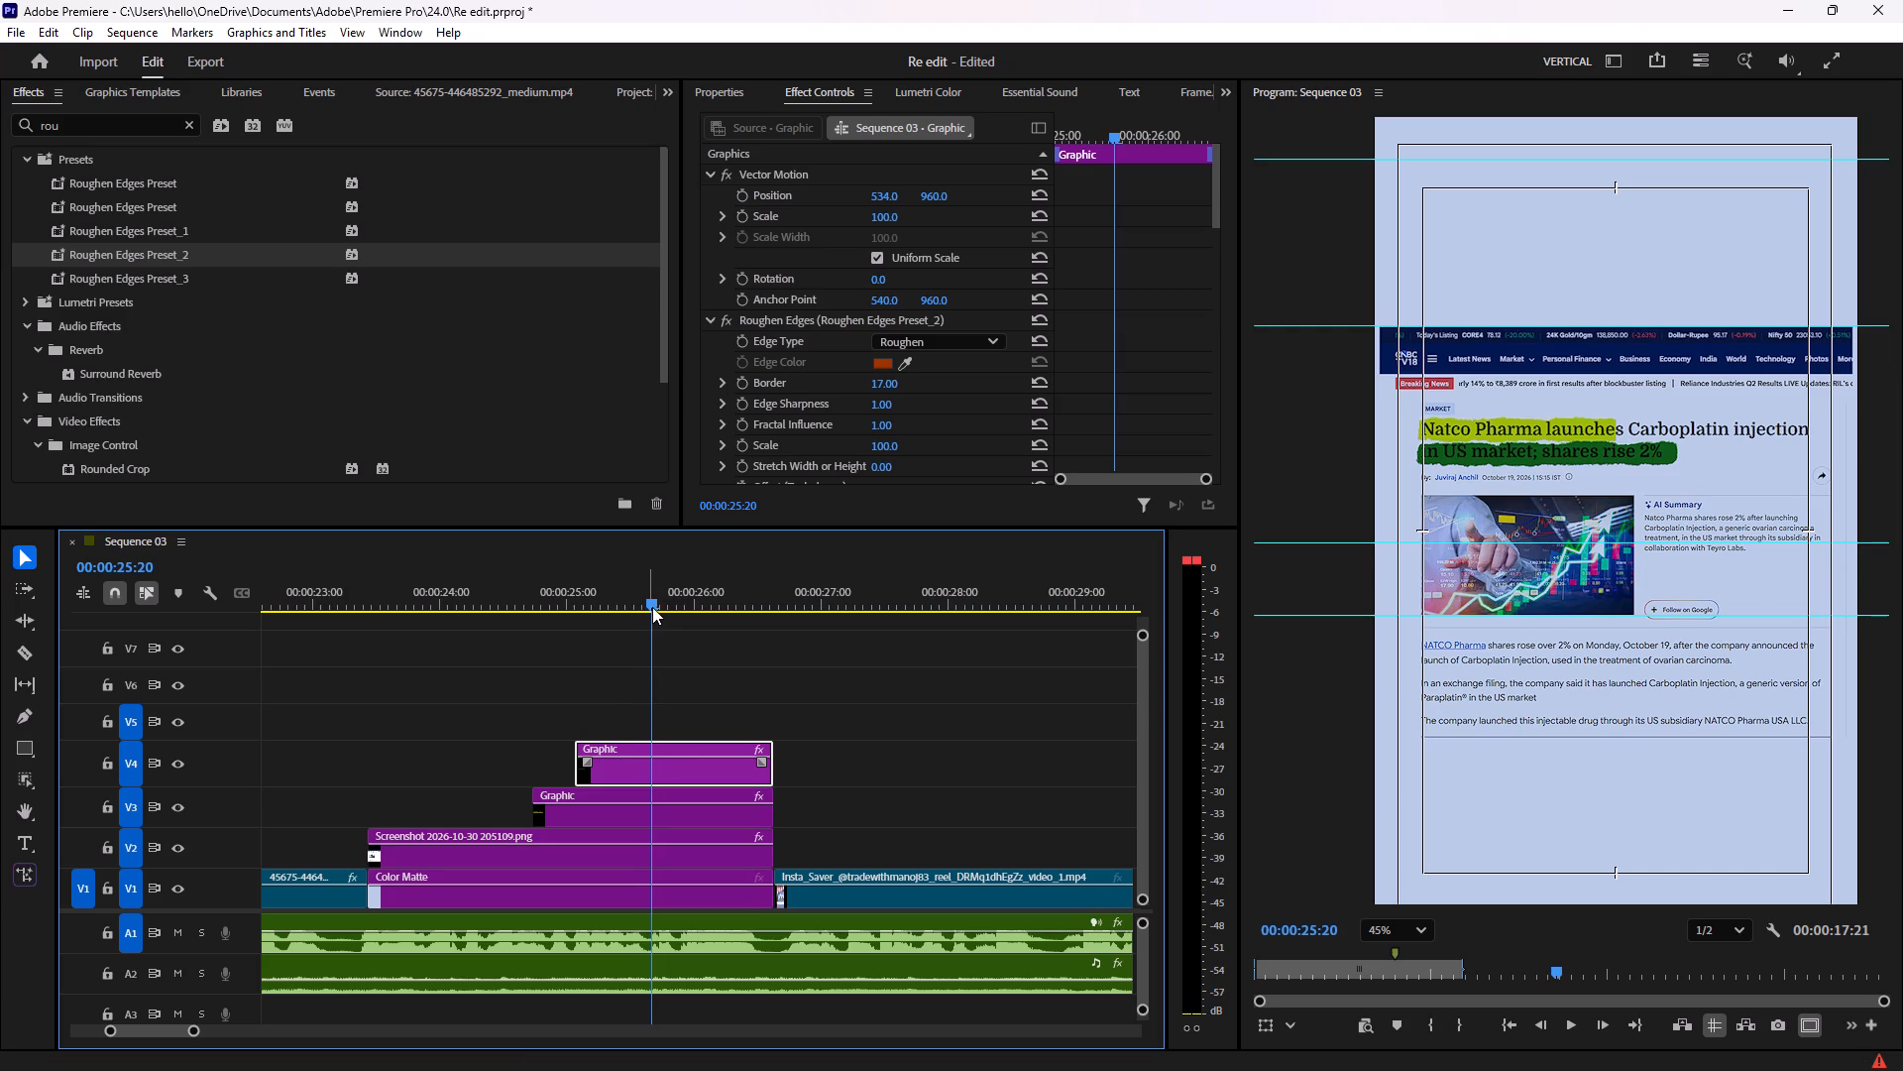
{"action": "left_click_drag", "start_coordinate": [652, 606], "coordinate": [572, 628]}
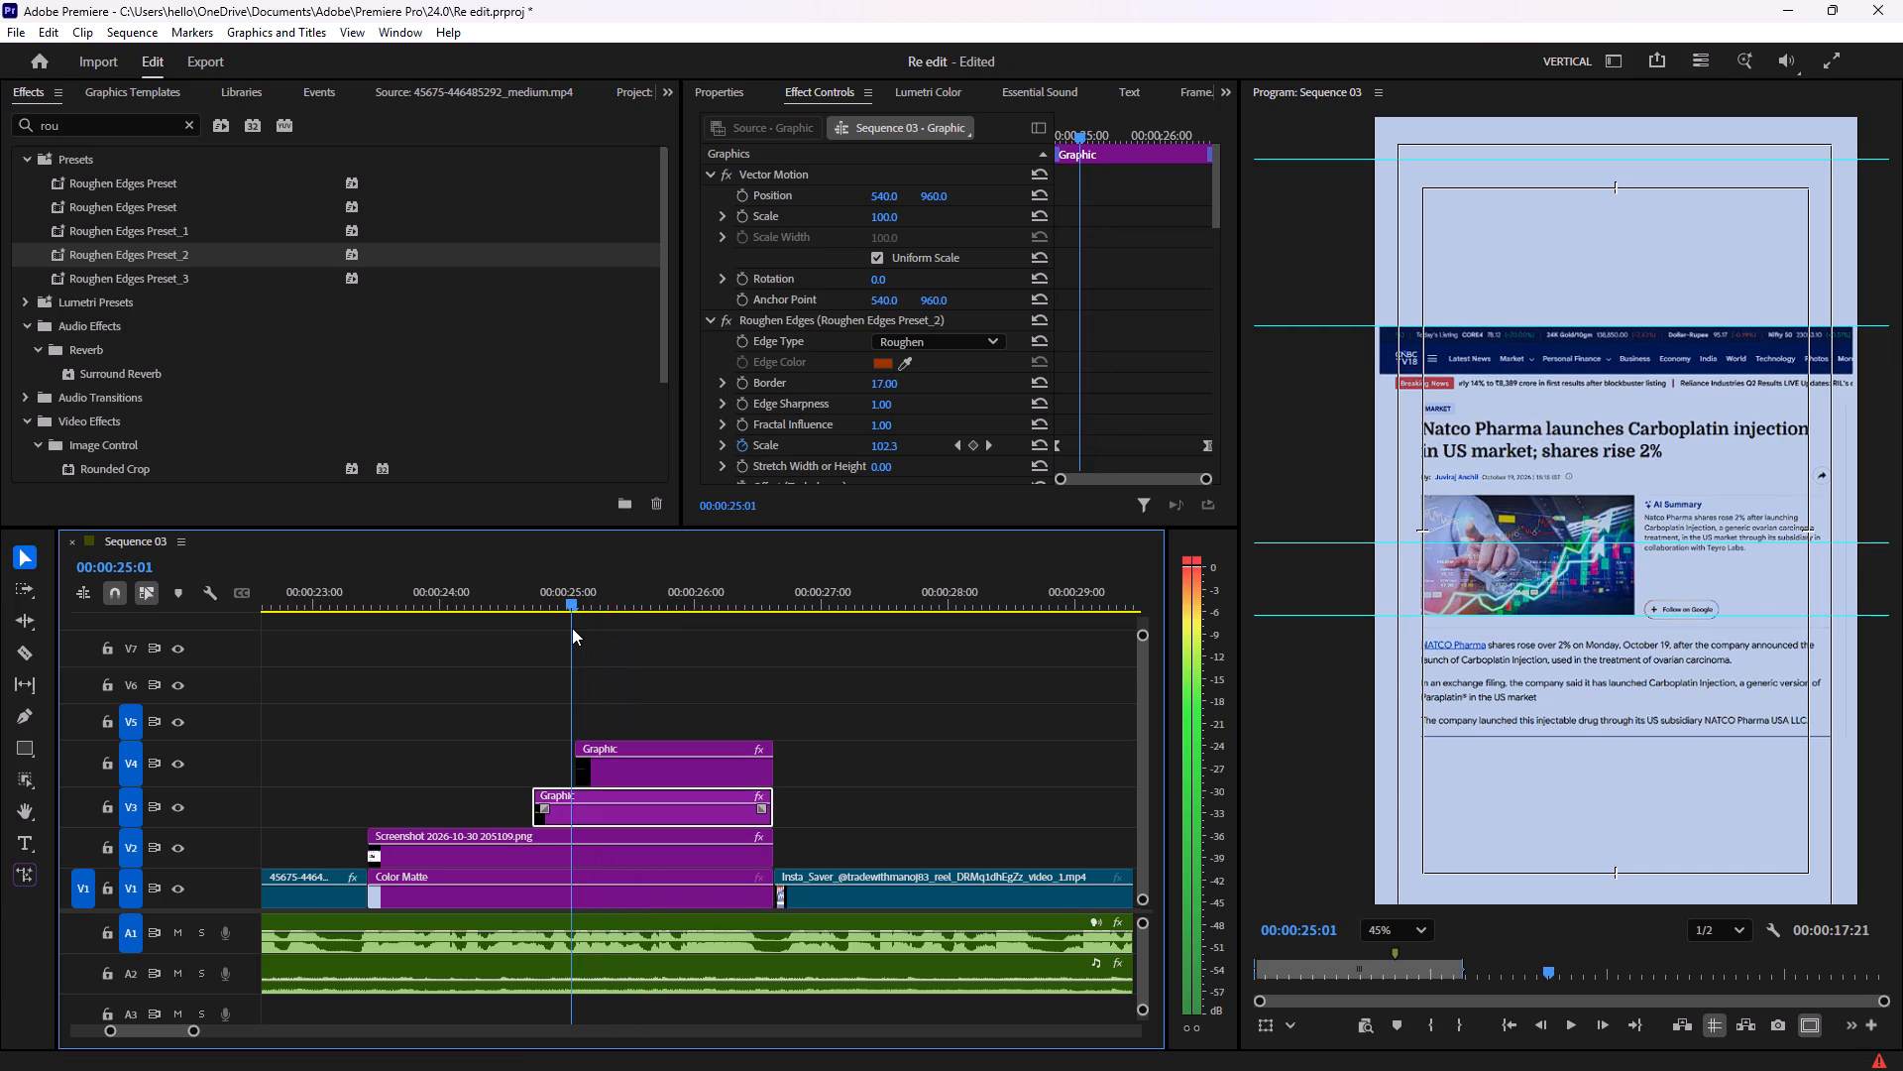
{"action": "left_click_drag", "start_coordinate": [572, 628], "coordinate": [581, 628]}
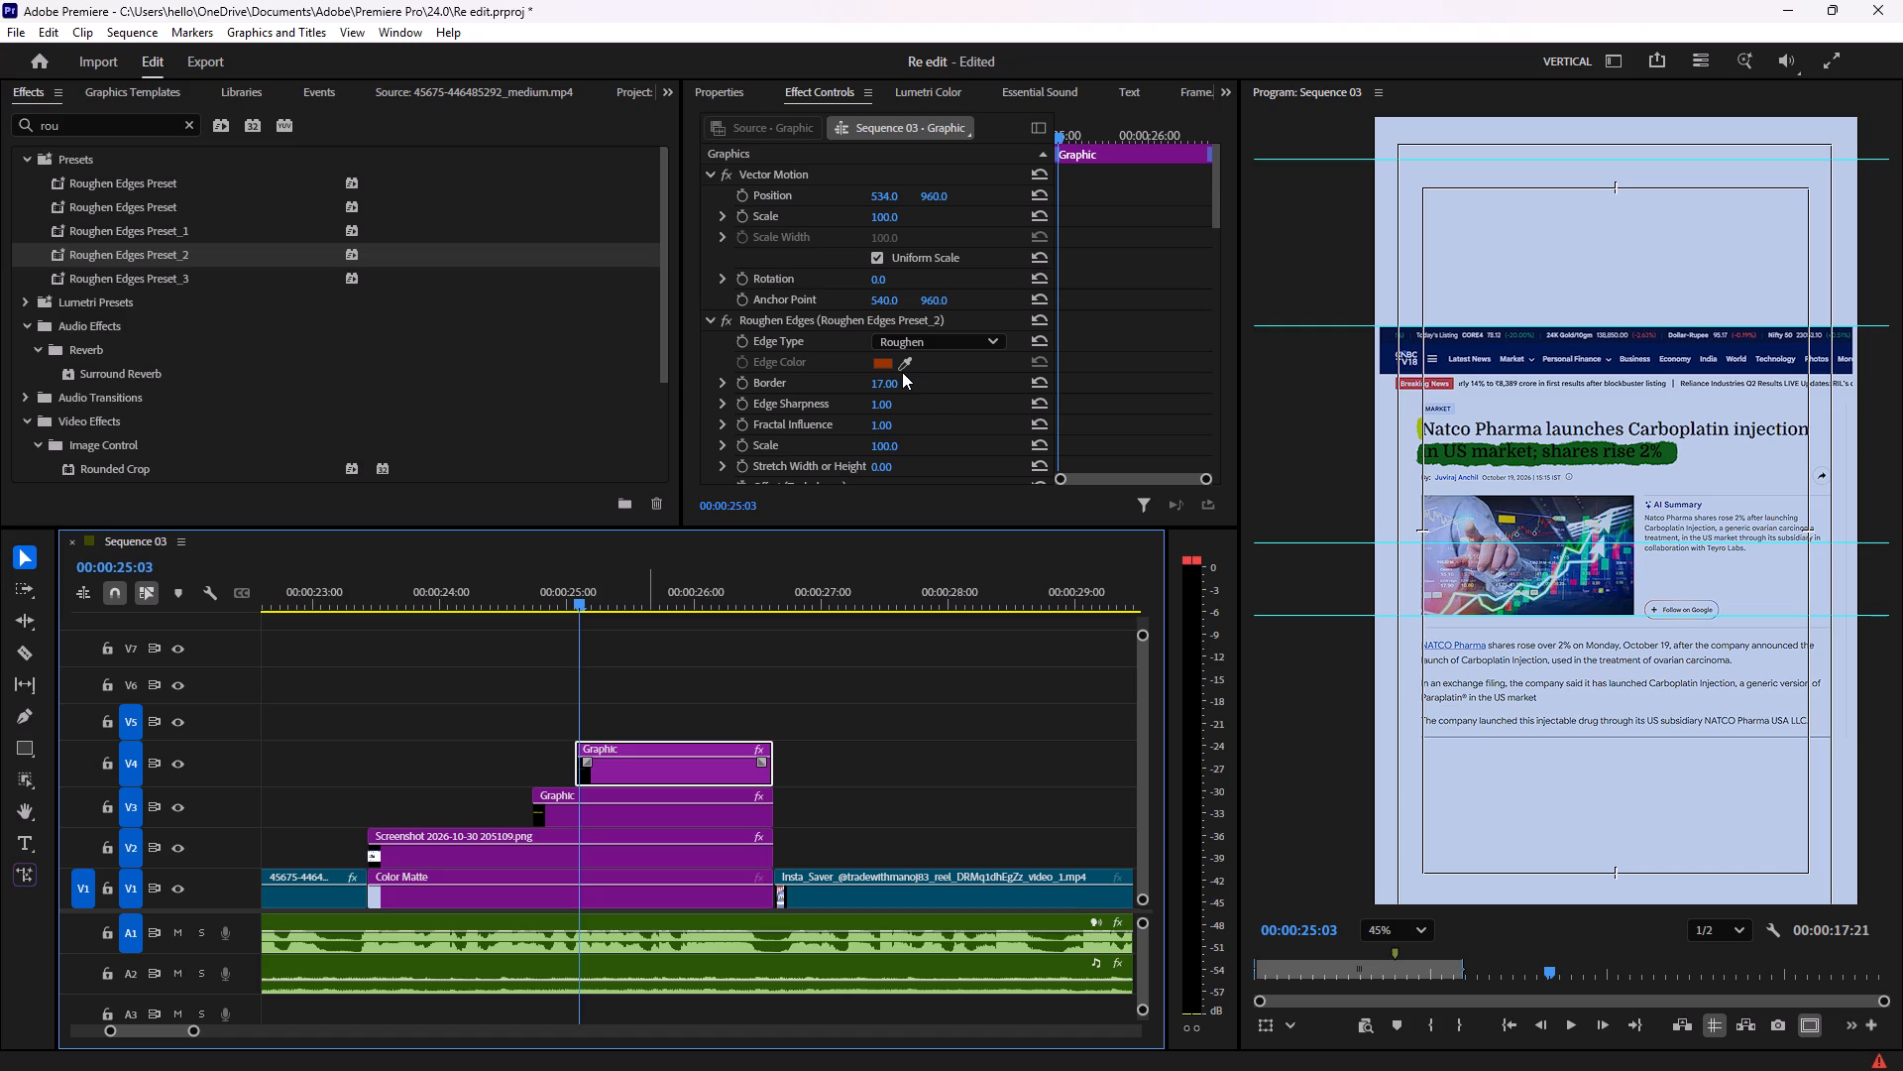
{"action": "scroll", "coordinate": [938, 436], "scroll_direction": "down", "scroll_amount": 2}
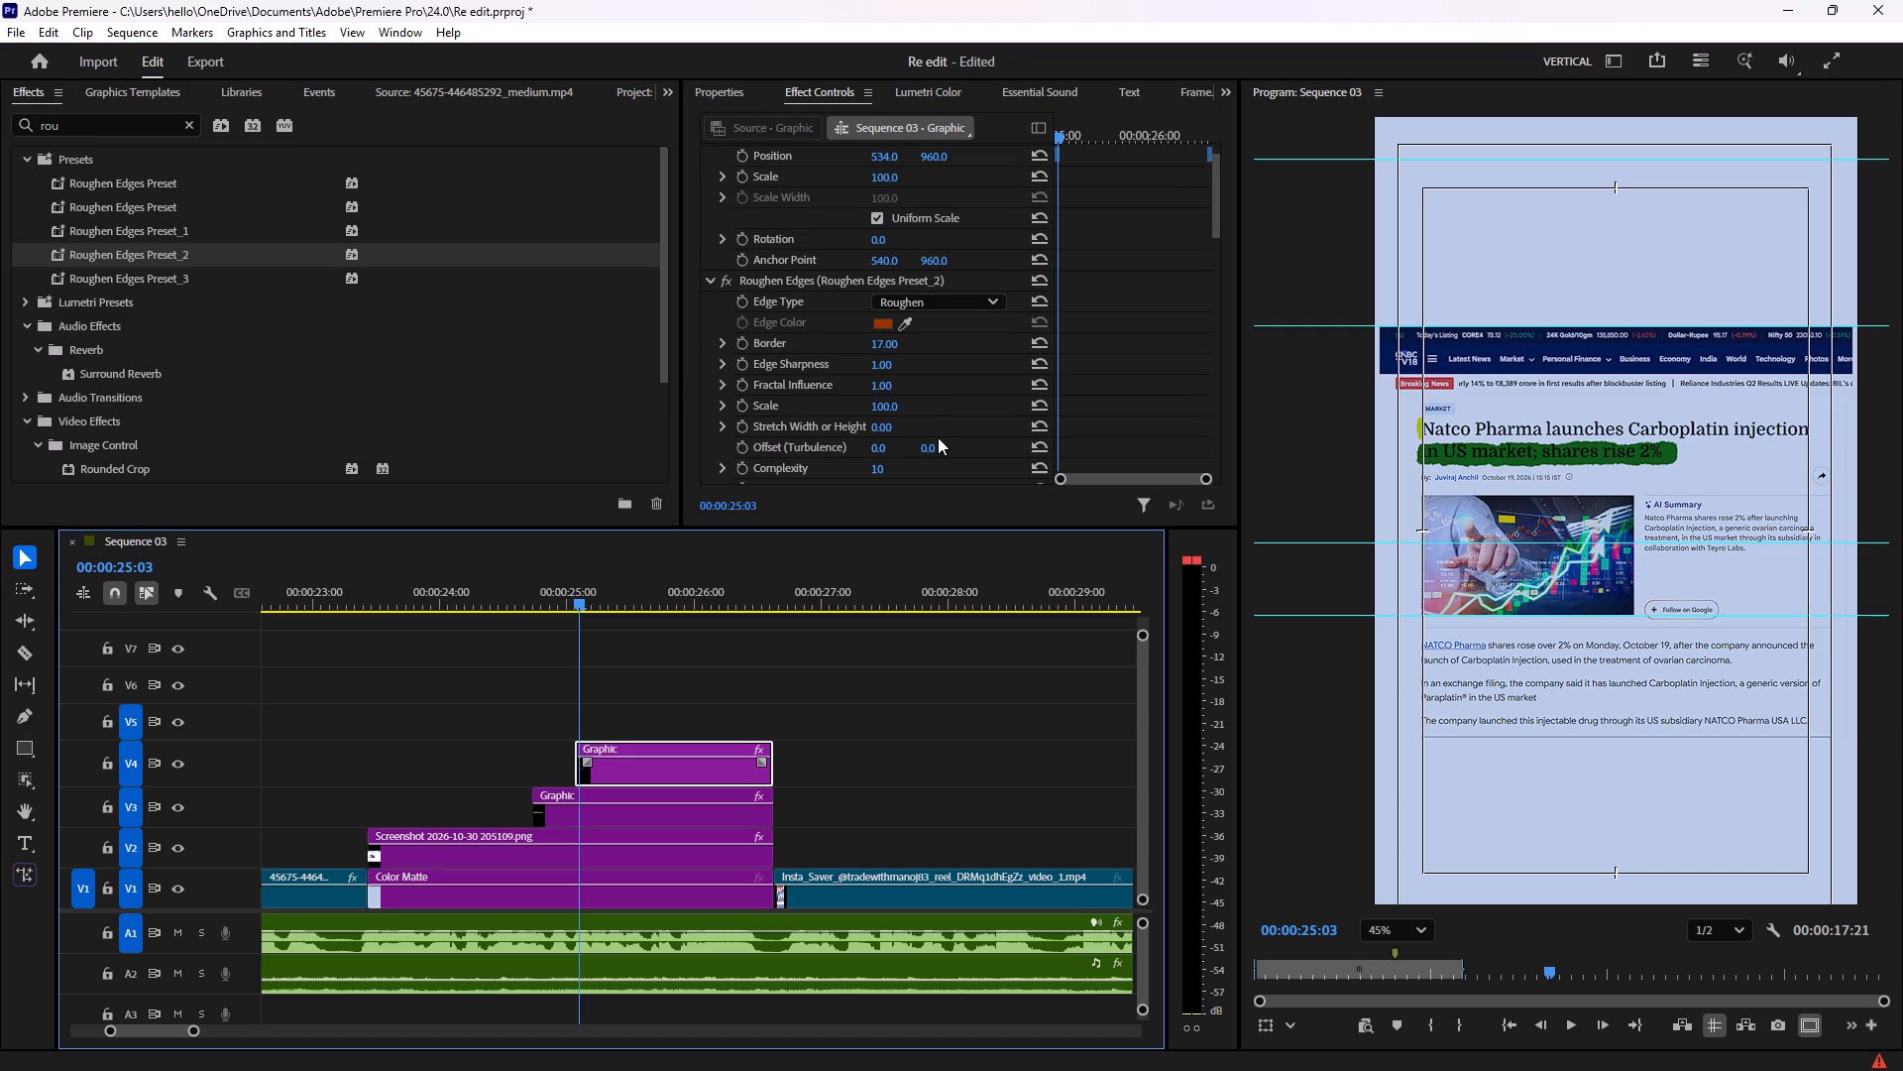
{"action": "scroll", "coordinate": [938, 437], "scroll_direction": "down", "scroll_amount": 14}
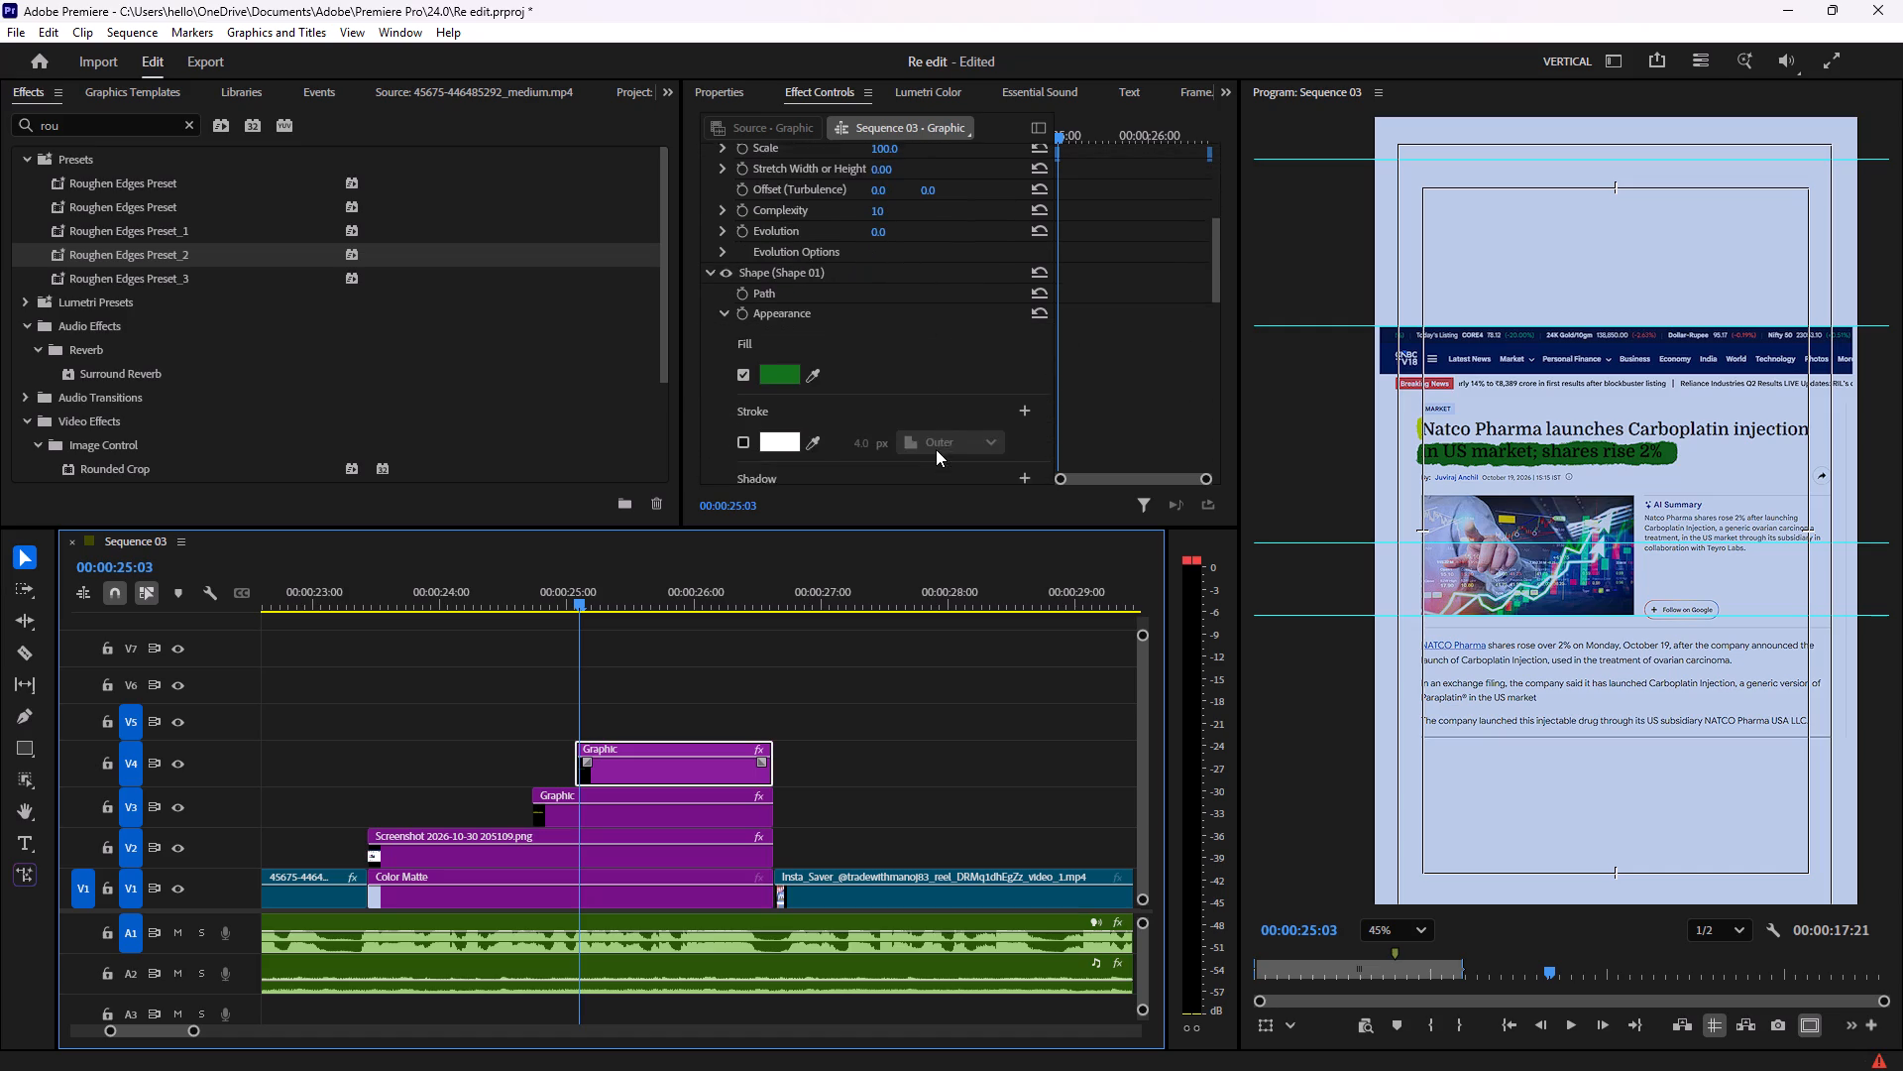
{"action": "scroll", "coordinate": [936, 449], "scroll_direction": "down", "scroll_amount": 18}
{"action": "scroll", "coordinate": [932, 454], "scroll_direction": "down", "scroll_amount": 6}
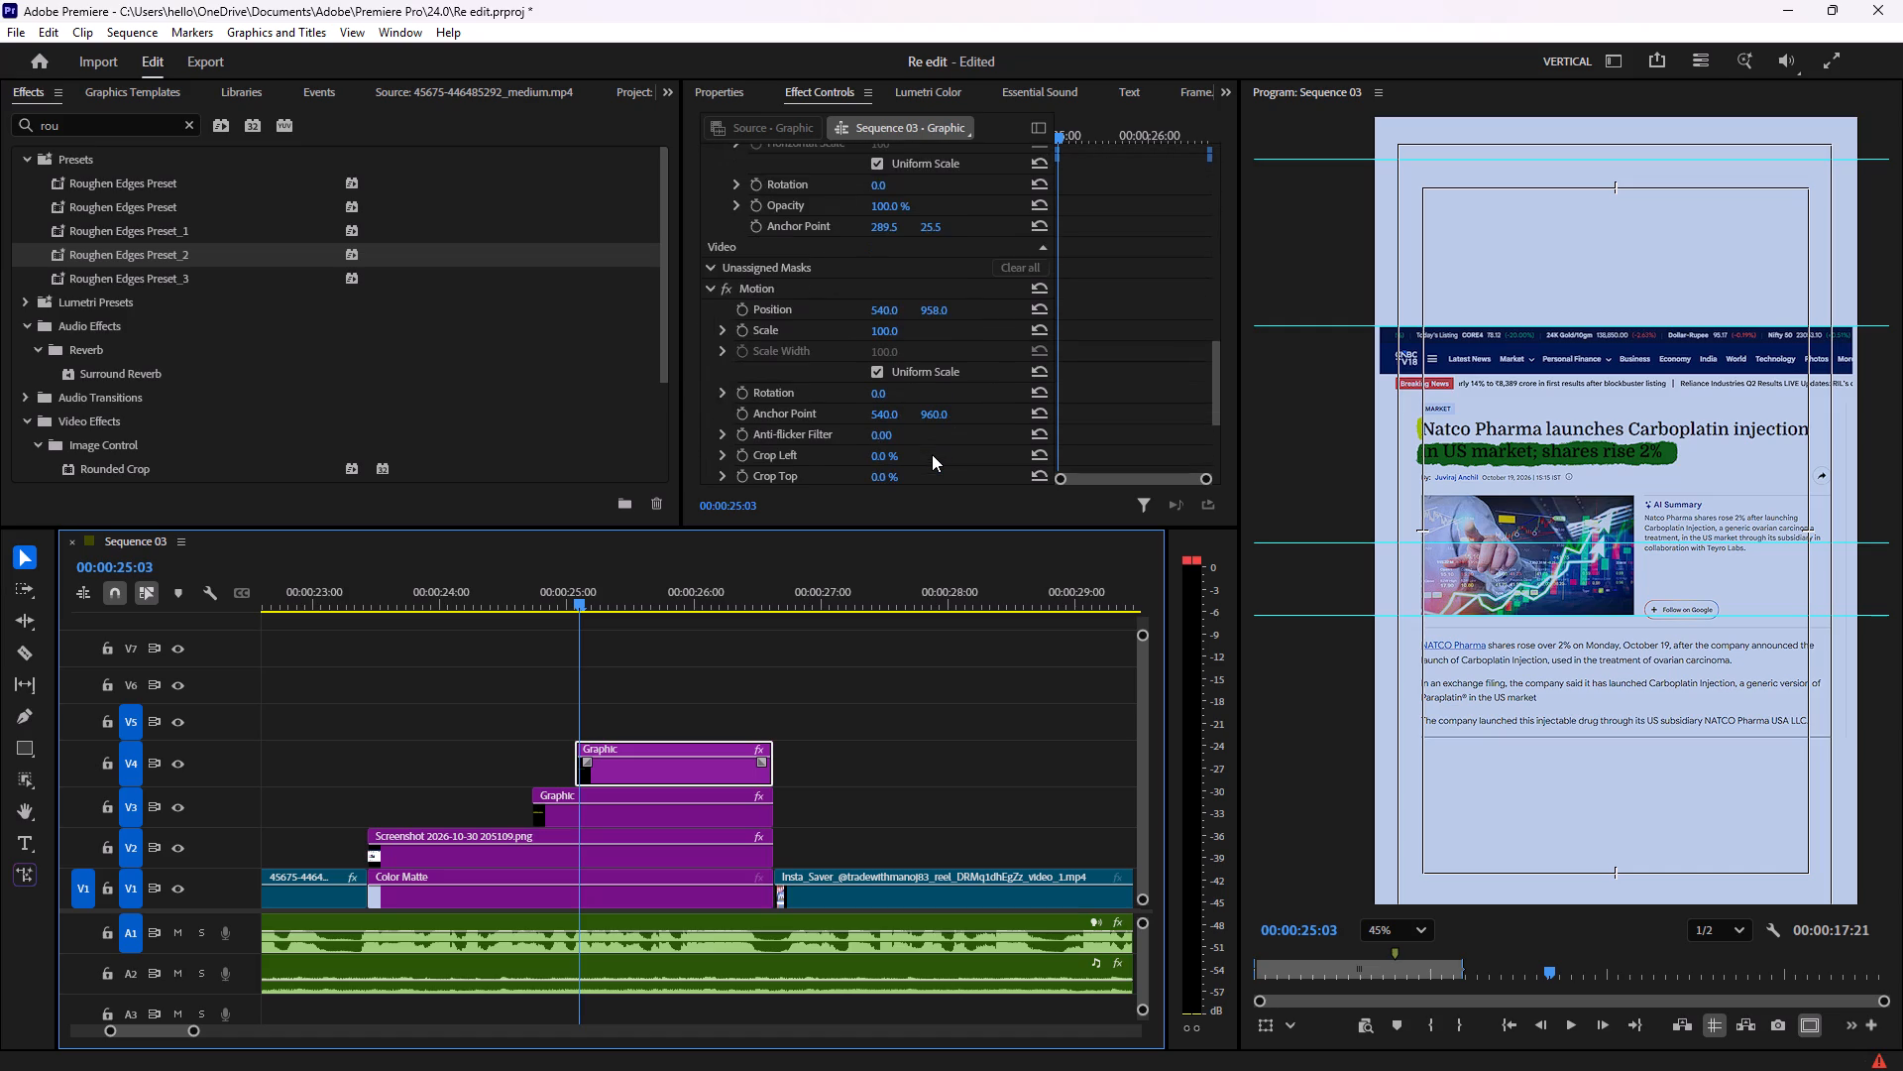
{"action": "scroll", "coordinate": [932, 454], "scroll_direction": "down", "scroll_amount": 6}
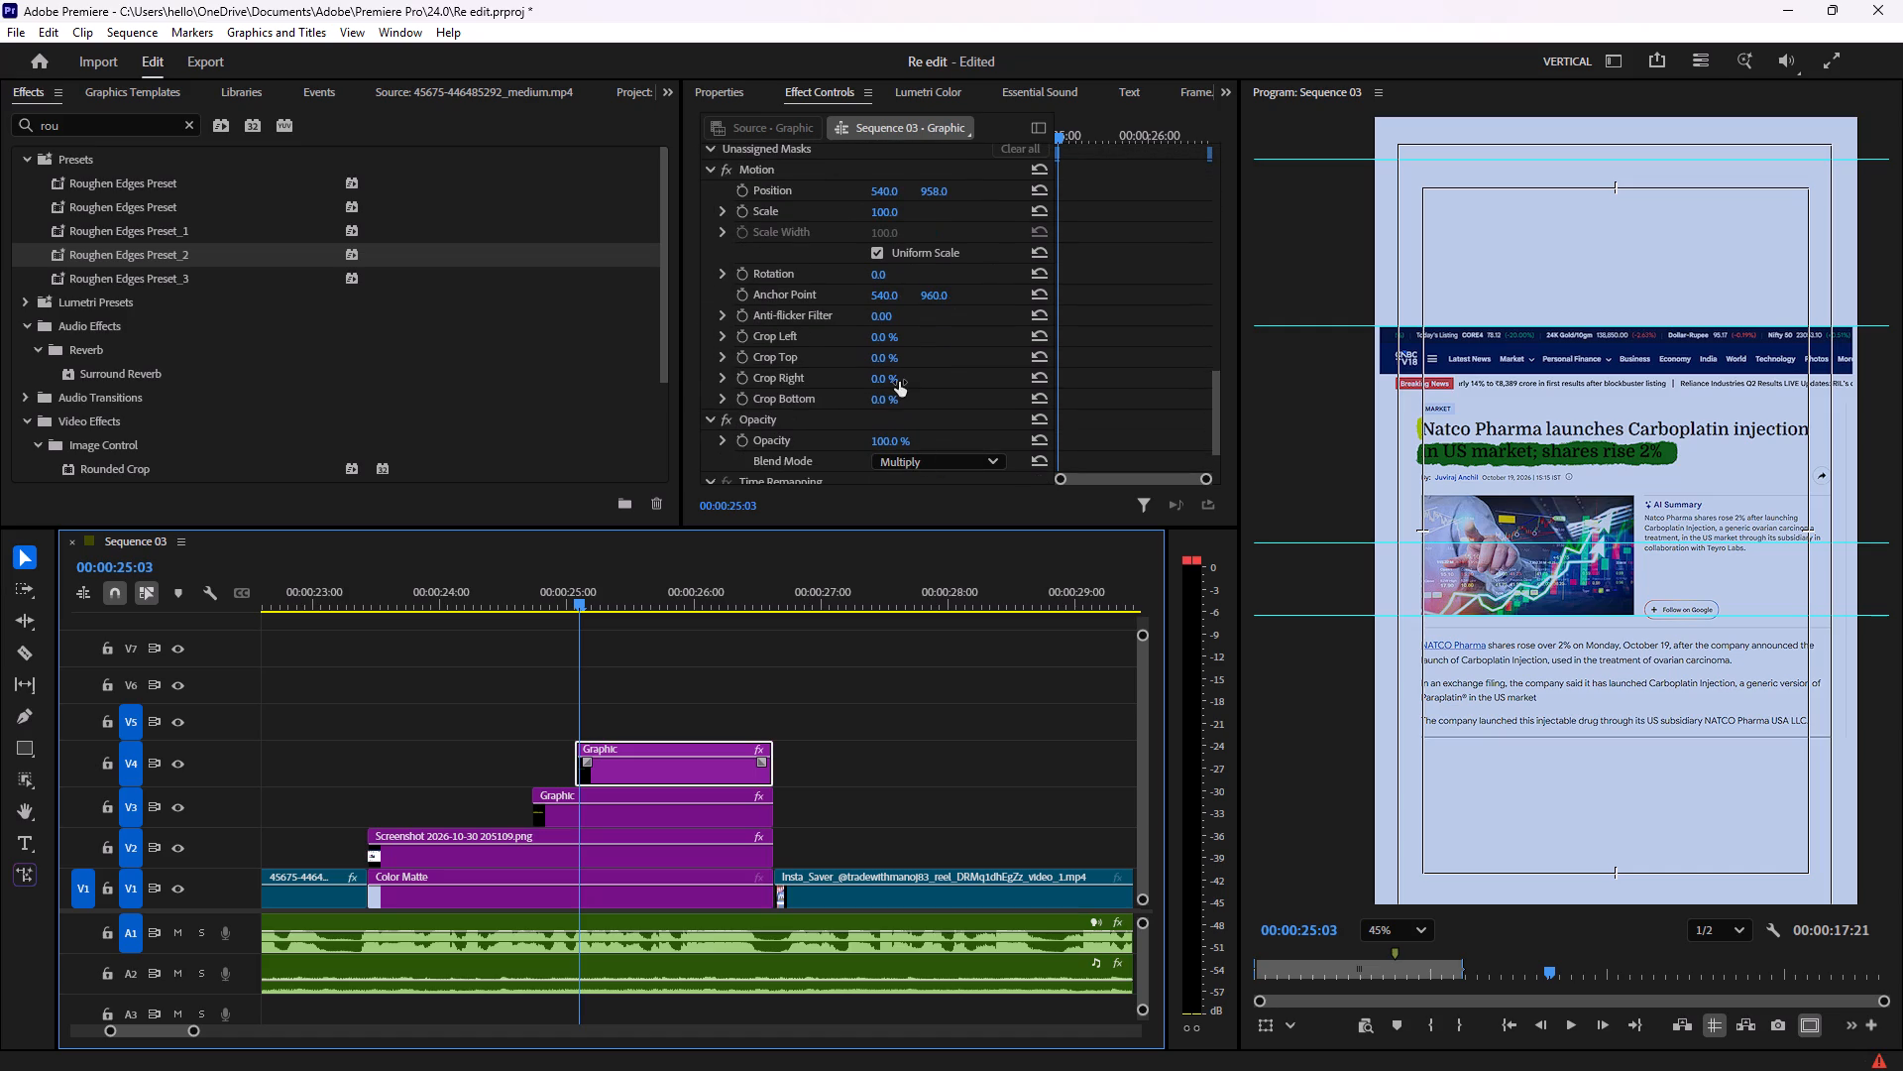
{"action": "left_click_drag", "start_coordinate": [890, 382], "coordinate": [1146, 382]}
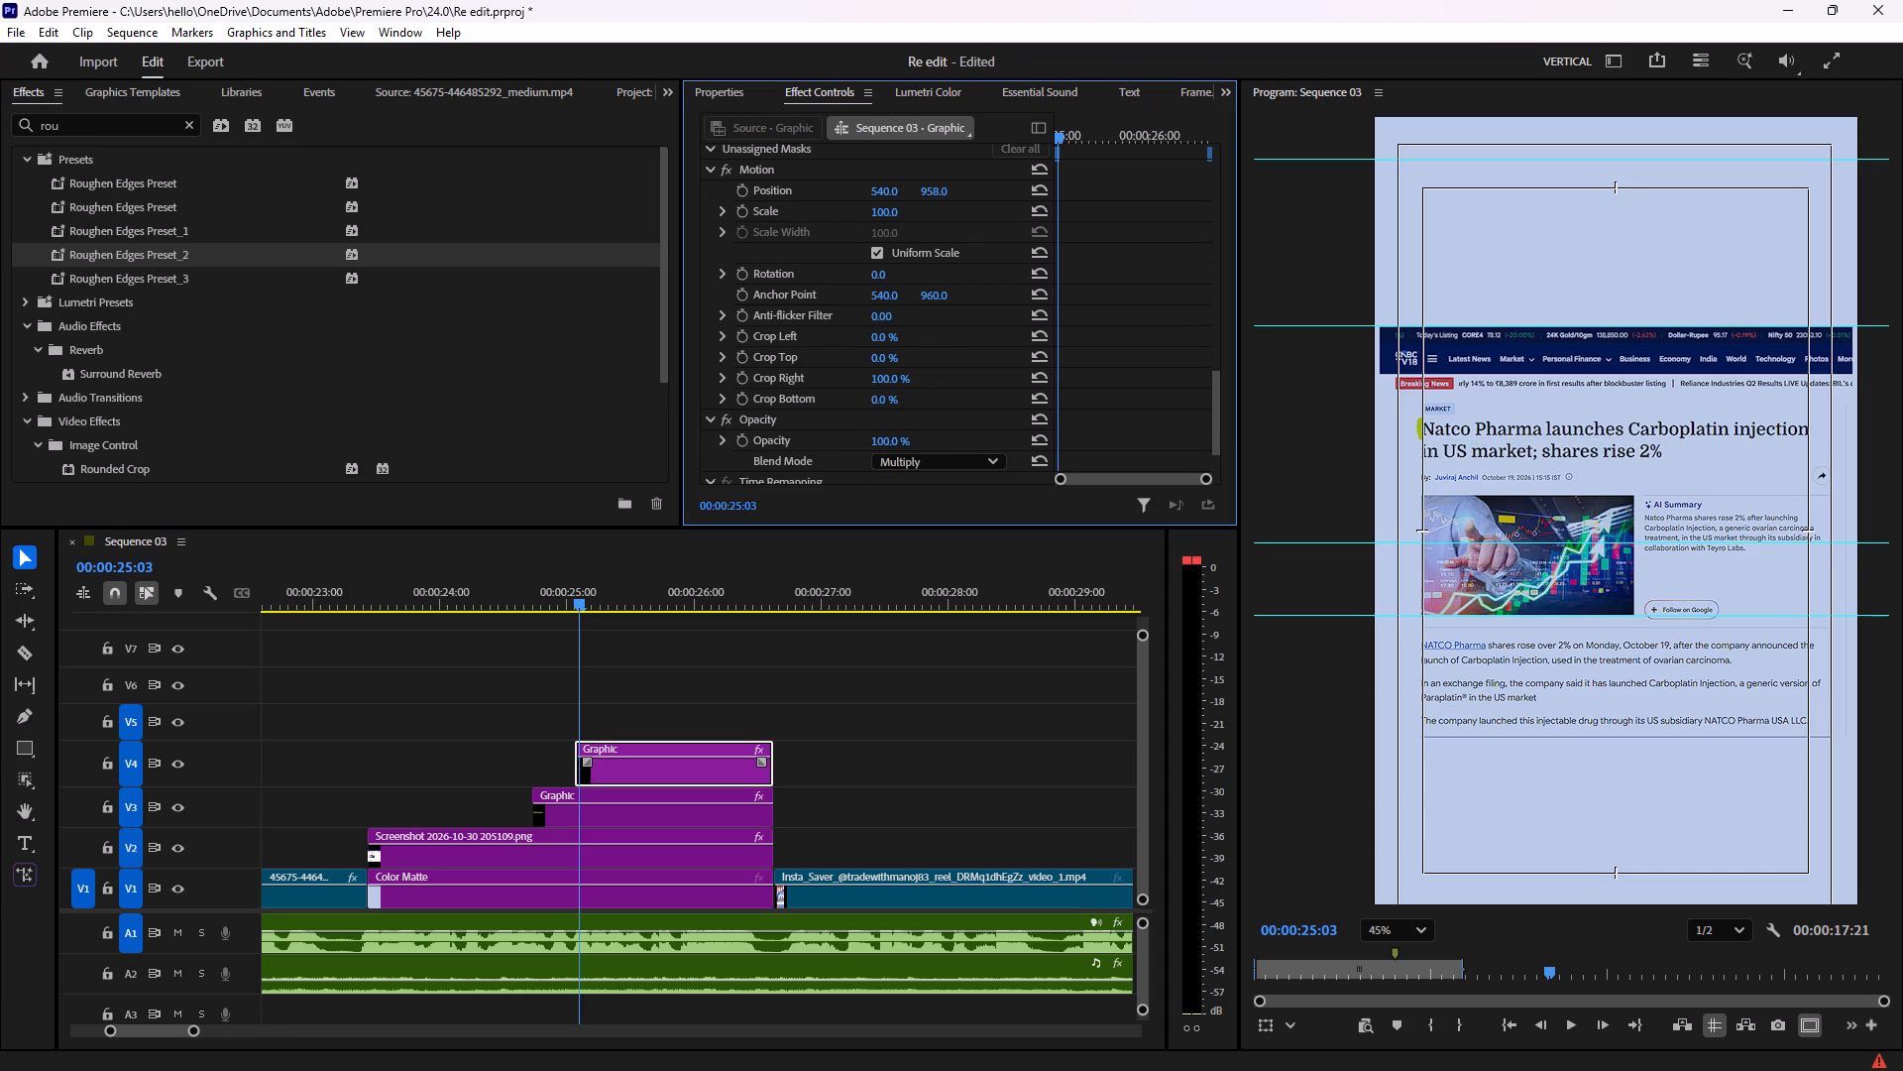
{"action": "left_click_drag", "start_coordinate": [1146, 382], "coordinate": [1157, 382]}
{"action": "left_click", "coordinate": [579, 603]}
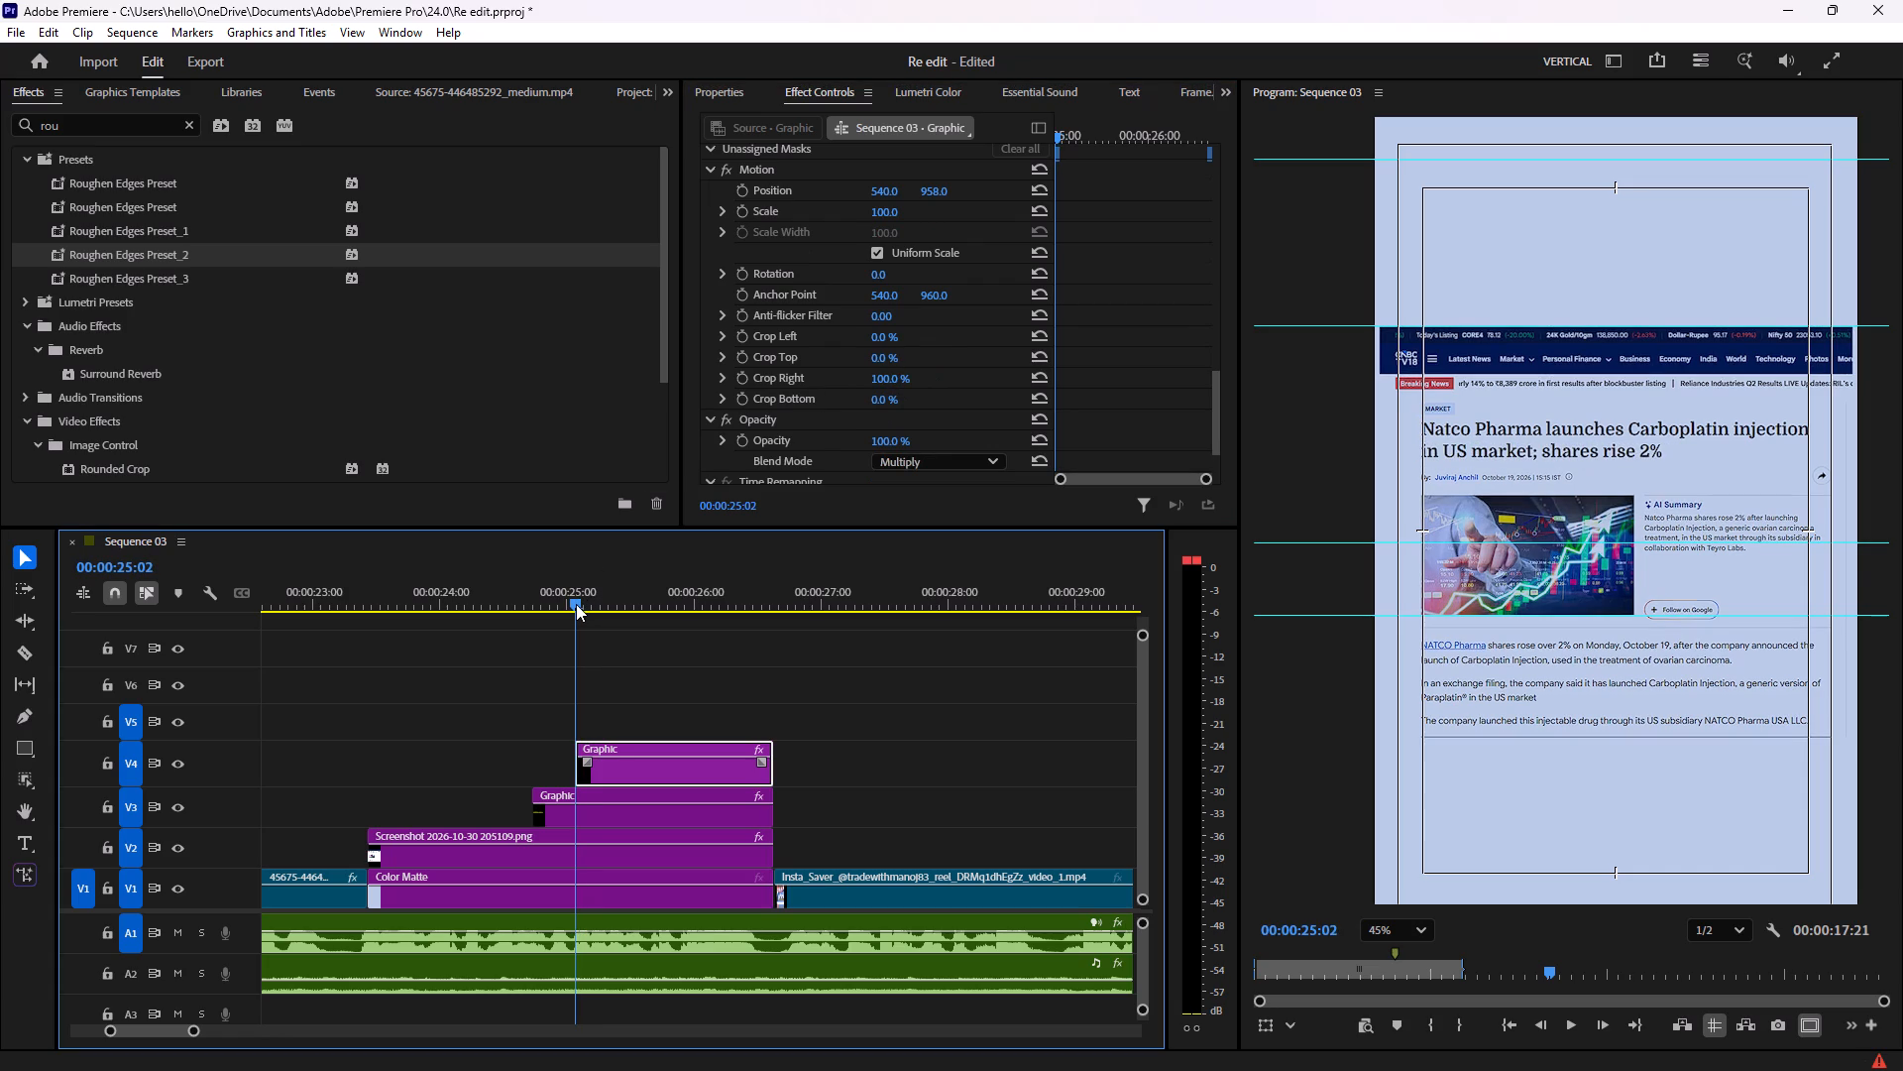
{"action": "left_click", "coordinate": [742, 380]}
At the green V4 graphic's end, 00:00:26:18, add a Crop Right keyframe at 0%.
{"action": "left_click_drag", "start_coordinate": [575, 607], "coordinate": [617, 607]}
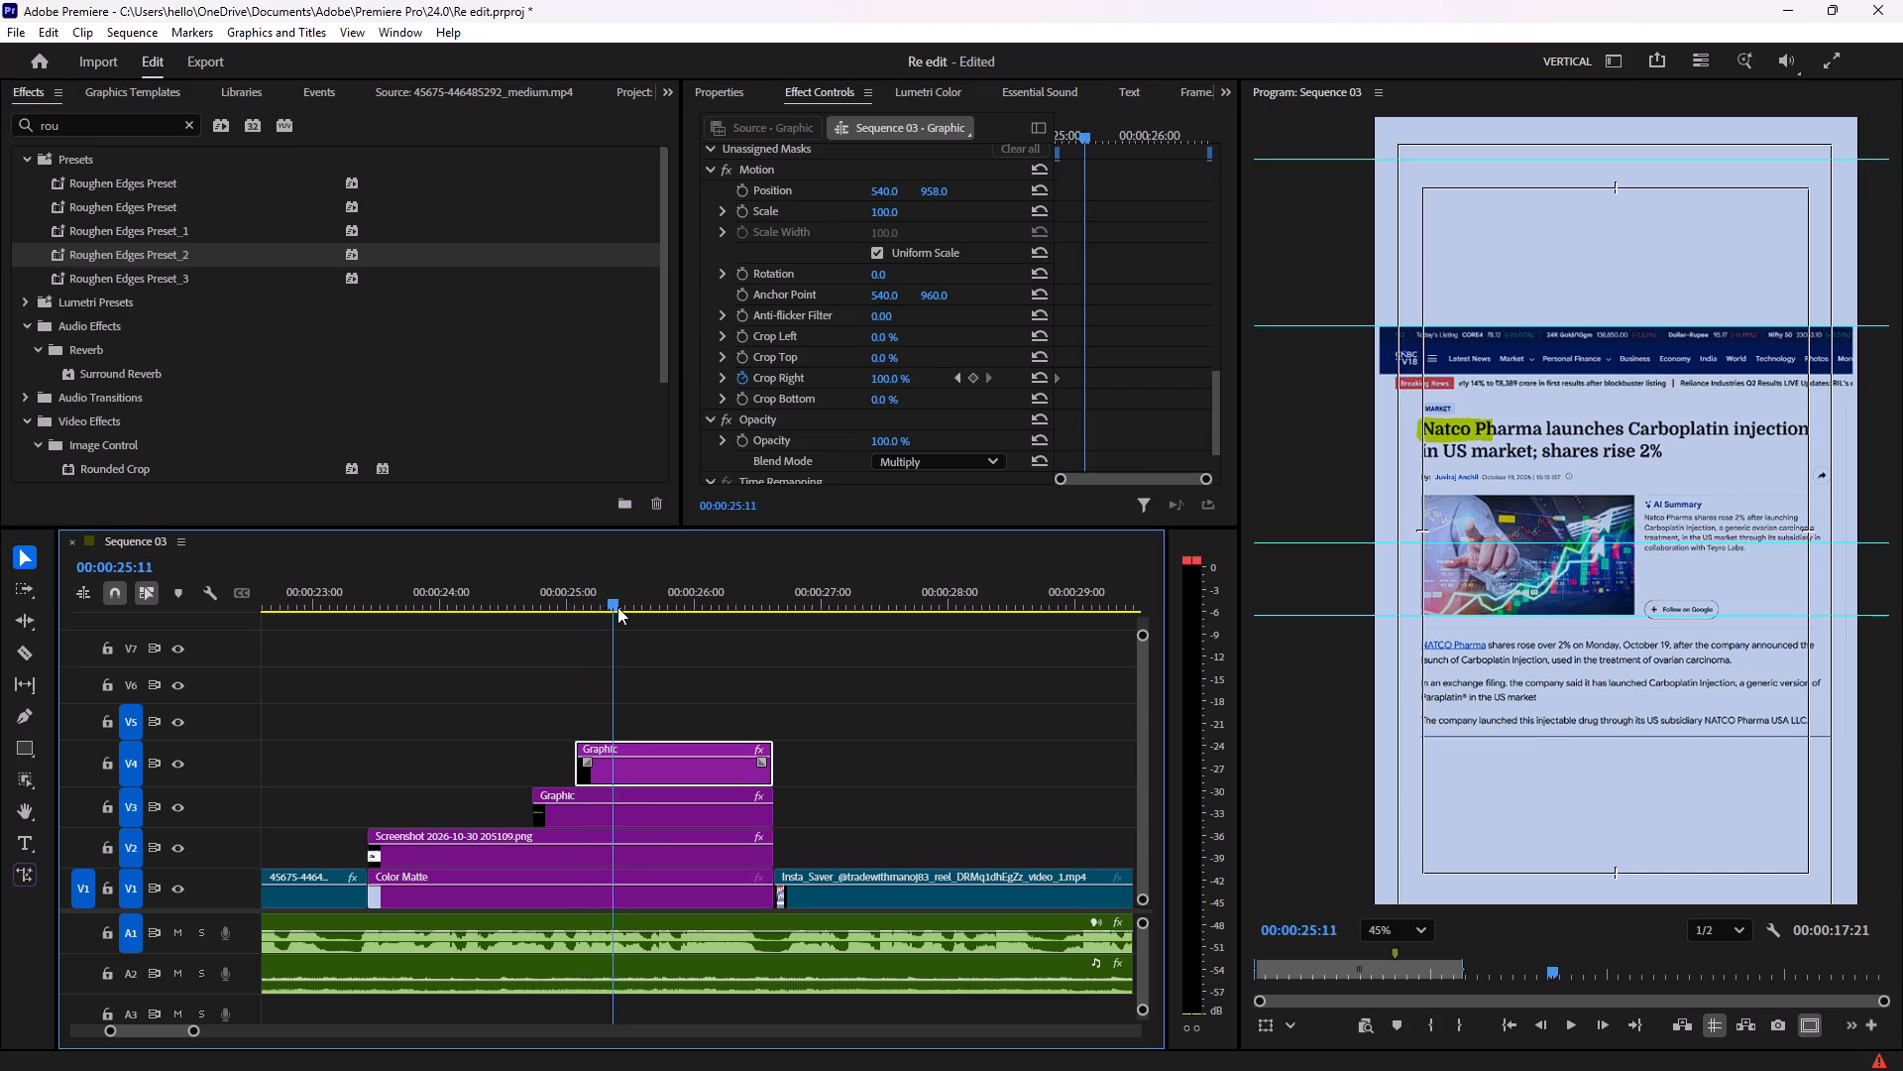
{"action": "left_click_drag", "start_coordinate": [617, 607], "coordinate": [739, 607]}
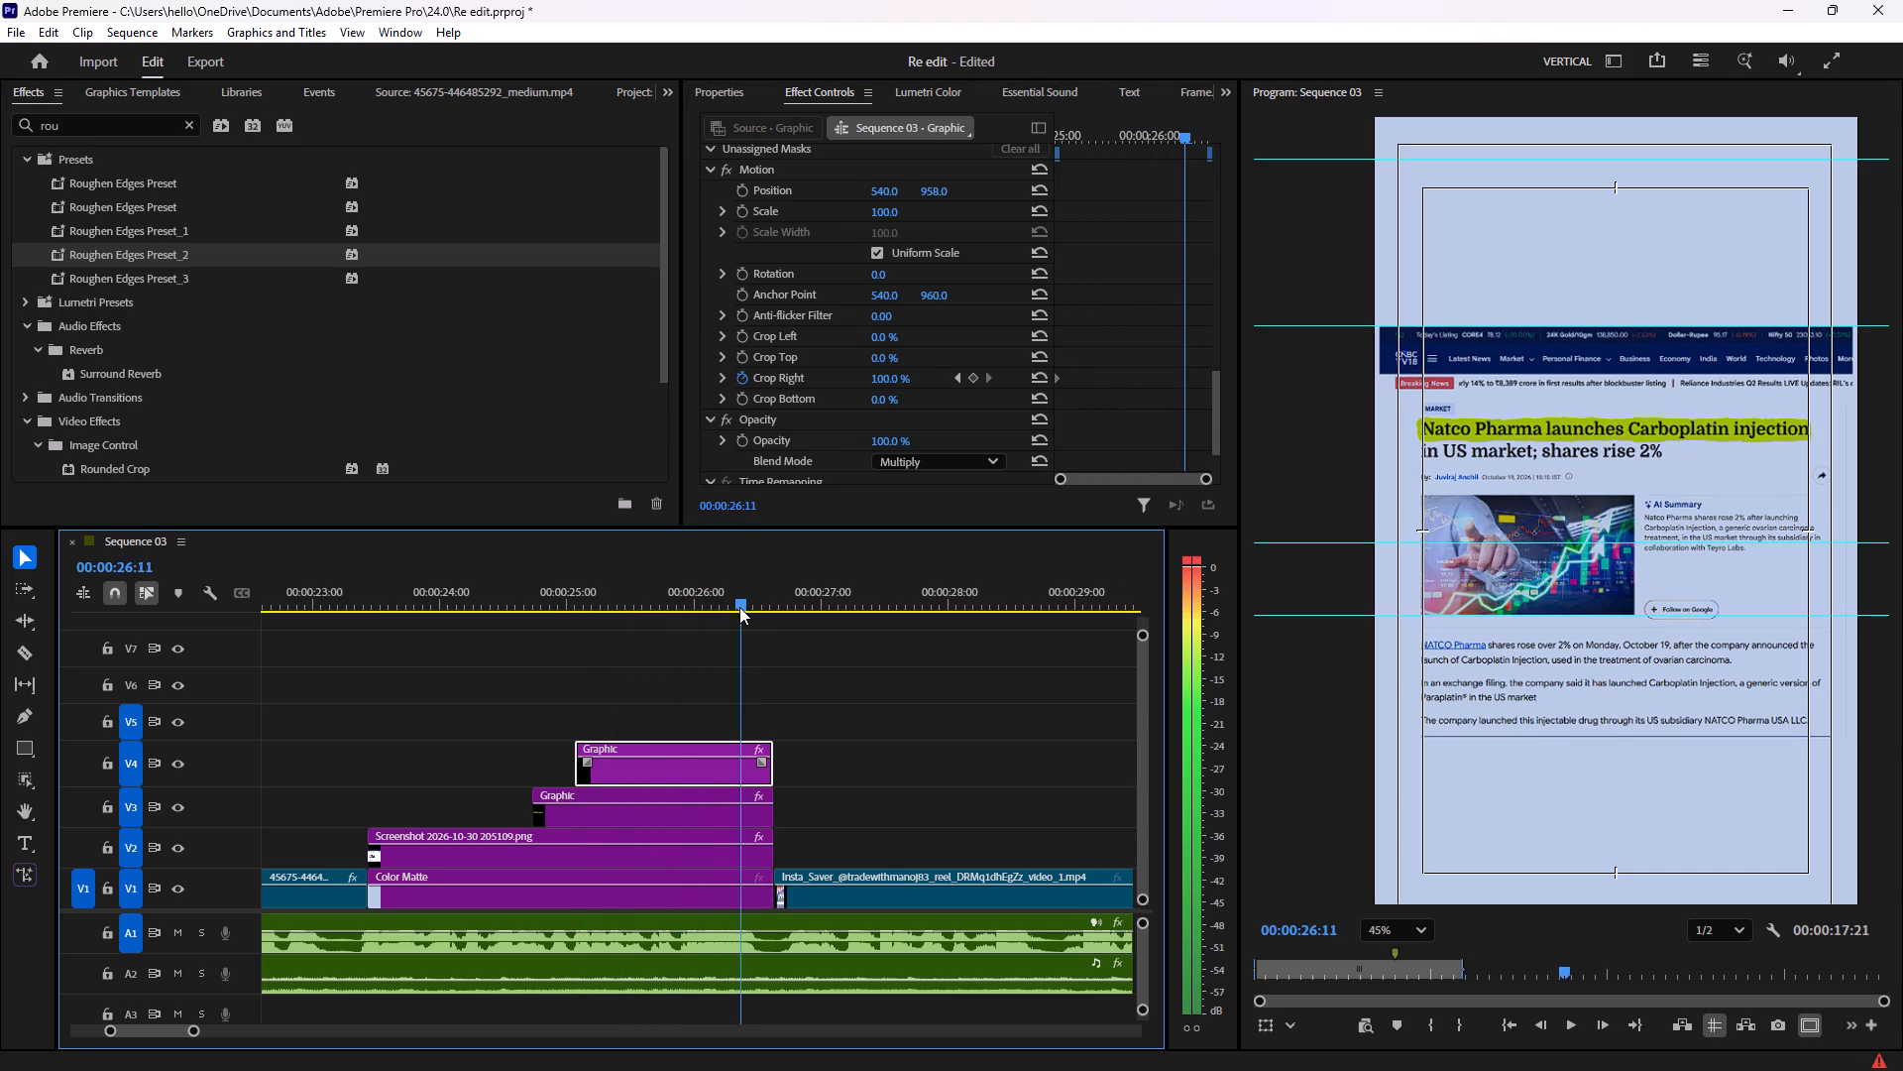
{"action": "left_click_drag", "start_coordinate": [739, 607], "coordinate": [755, 607]}
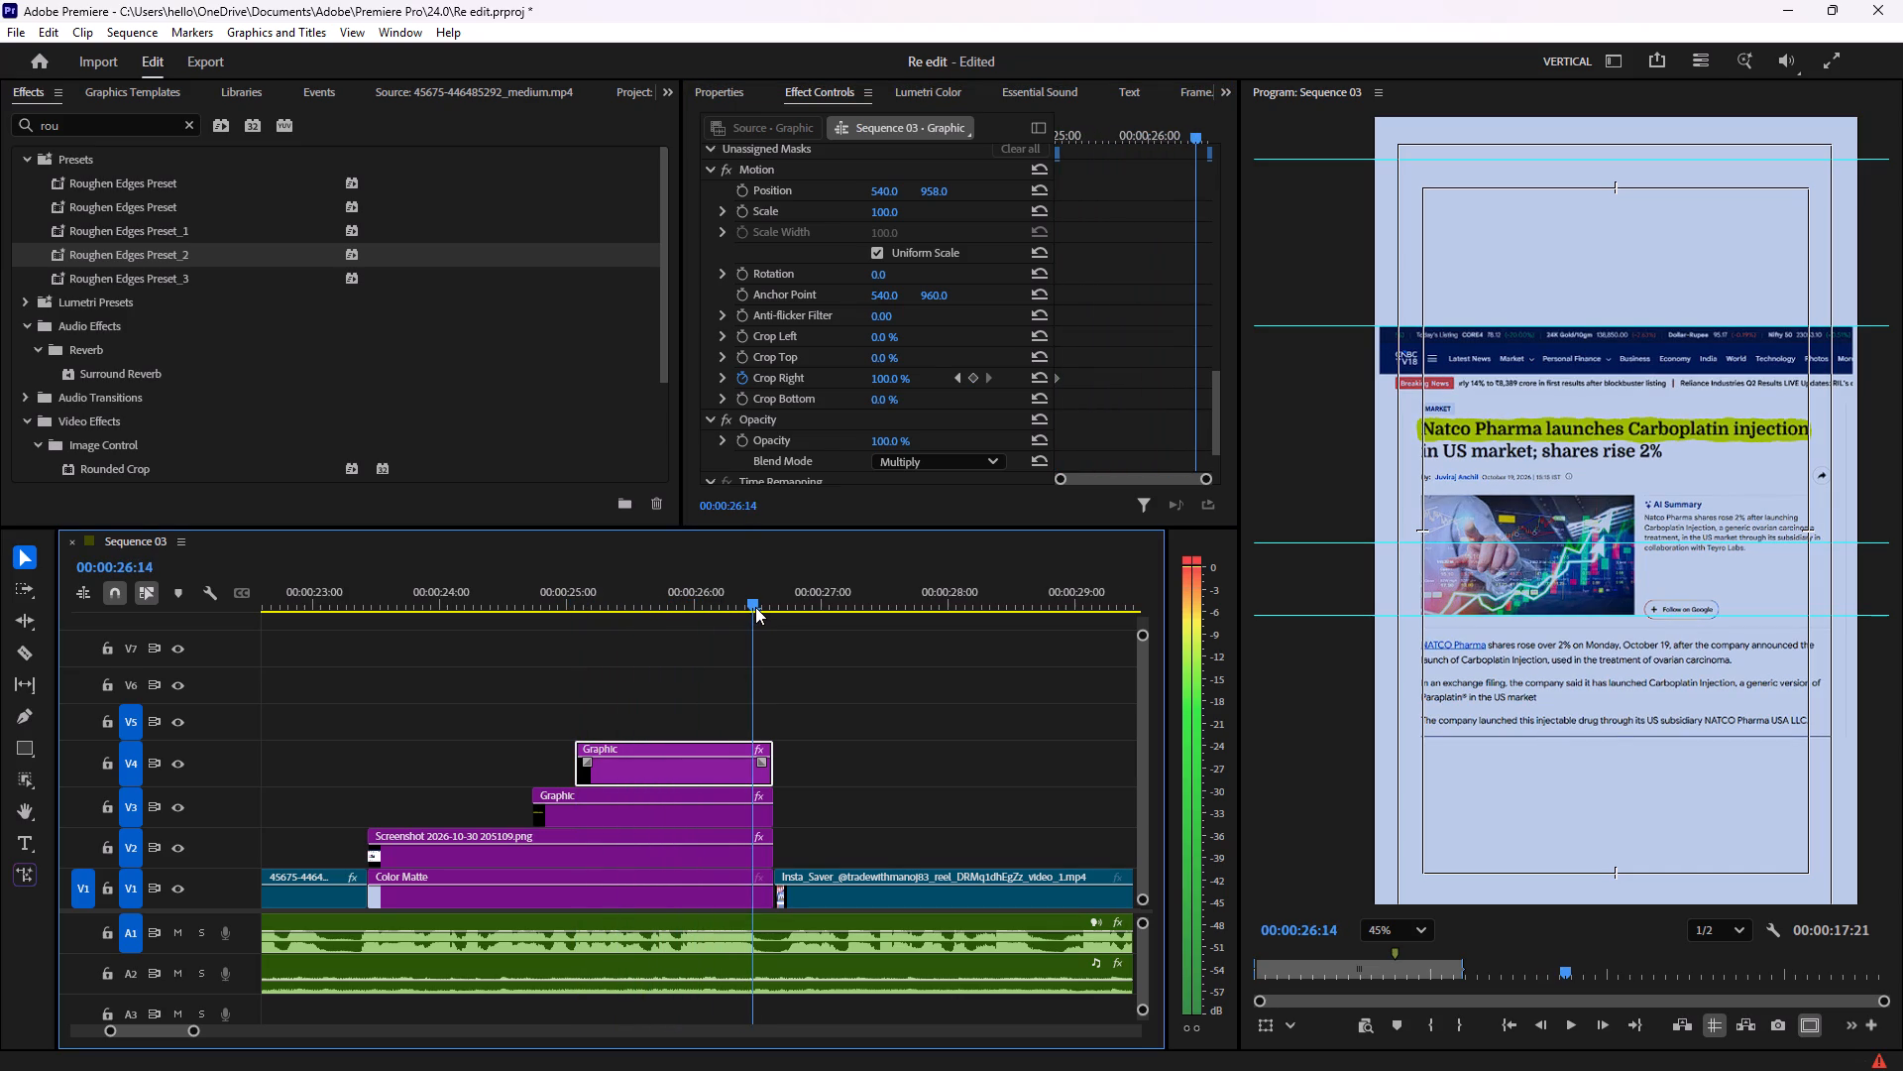
{"action": "left_click_drag", "start_coordinate": [755, 607], "coordinate": [770, 606]}
{"action": "left_click_drag", "start_coordinate": [887, 377], "coordinate": [886, 377]}
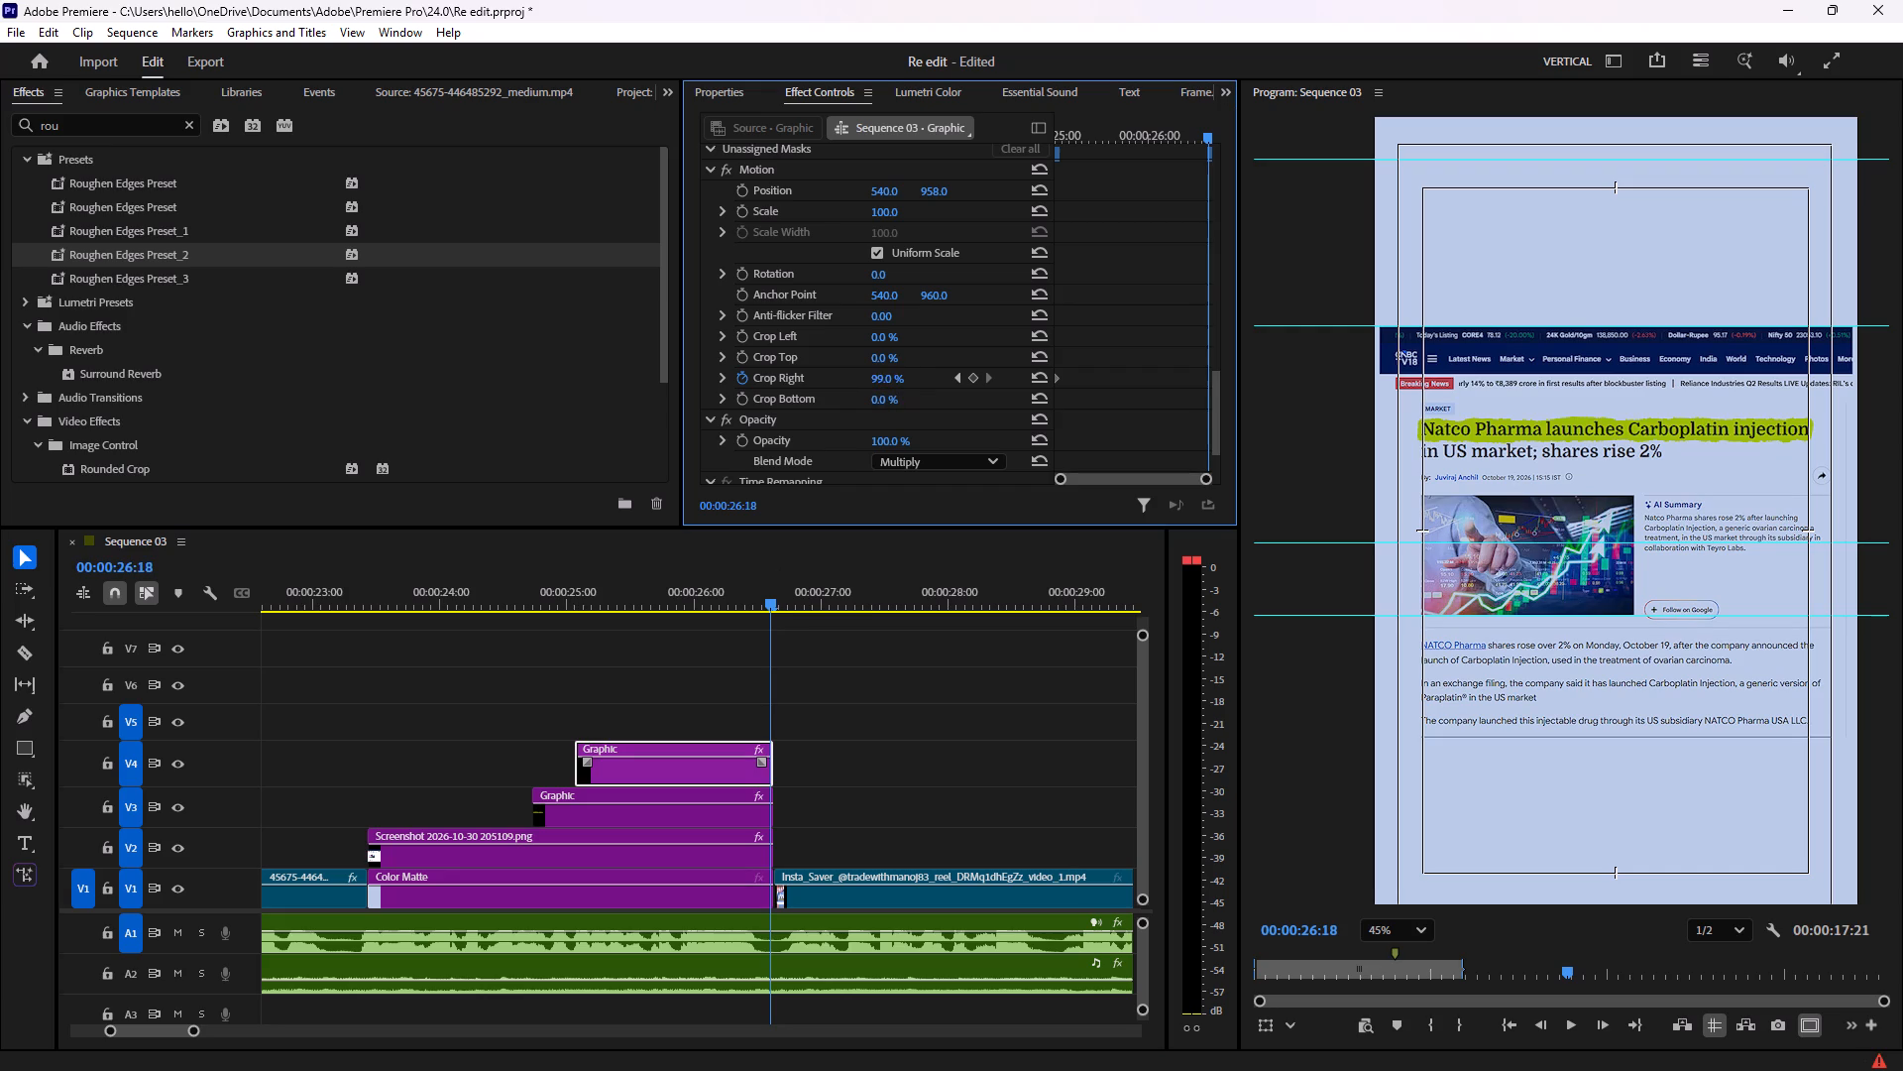
{"action": "left_click_drag", "start_coordinate": [886, 377], "coordinate": [717, 378]}
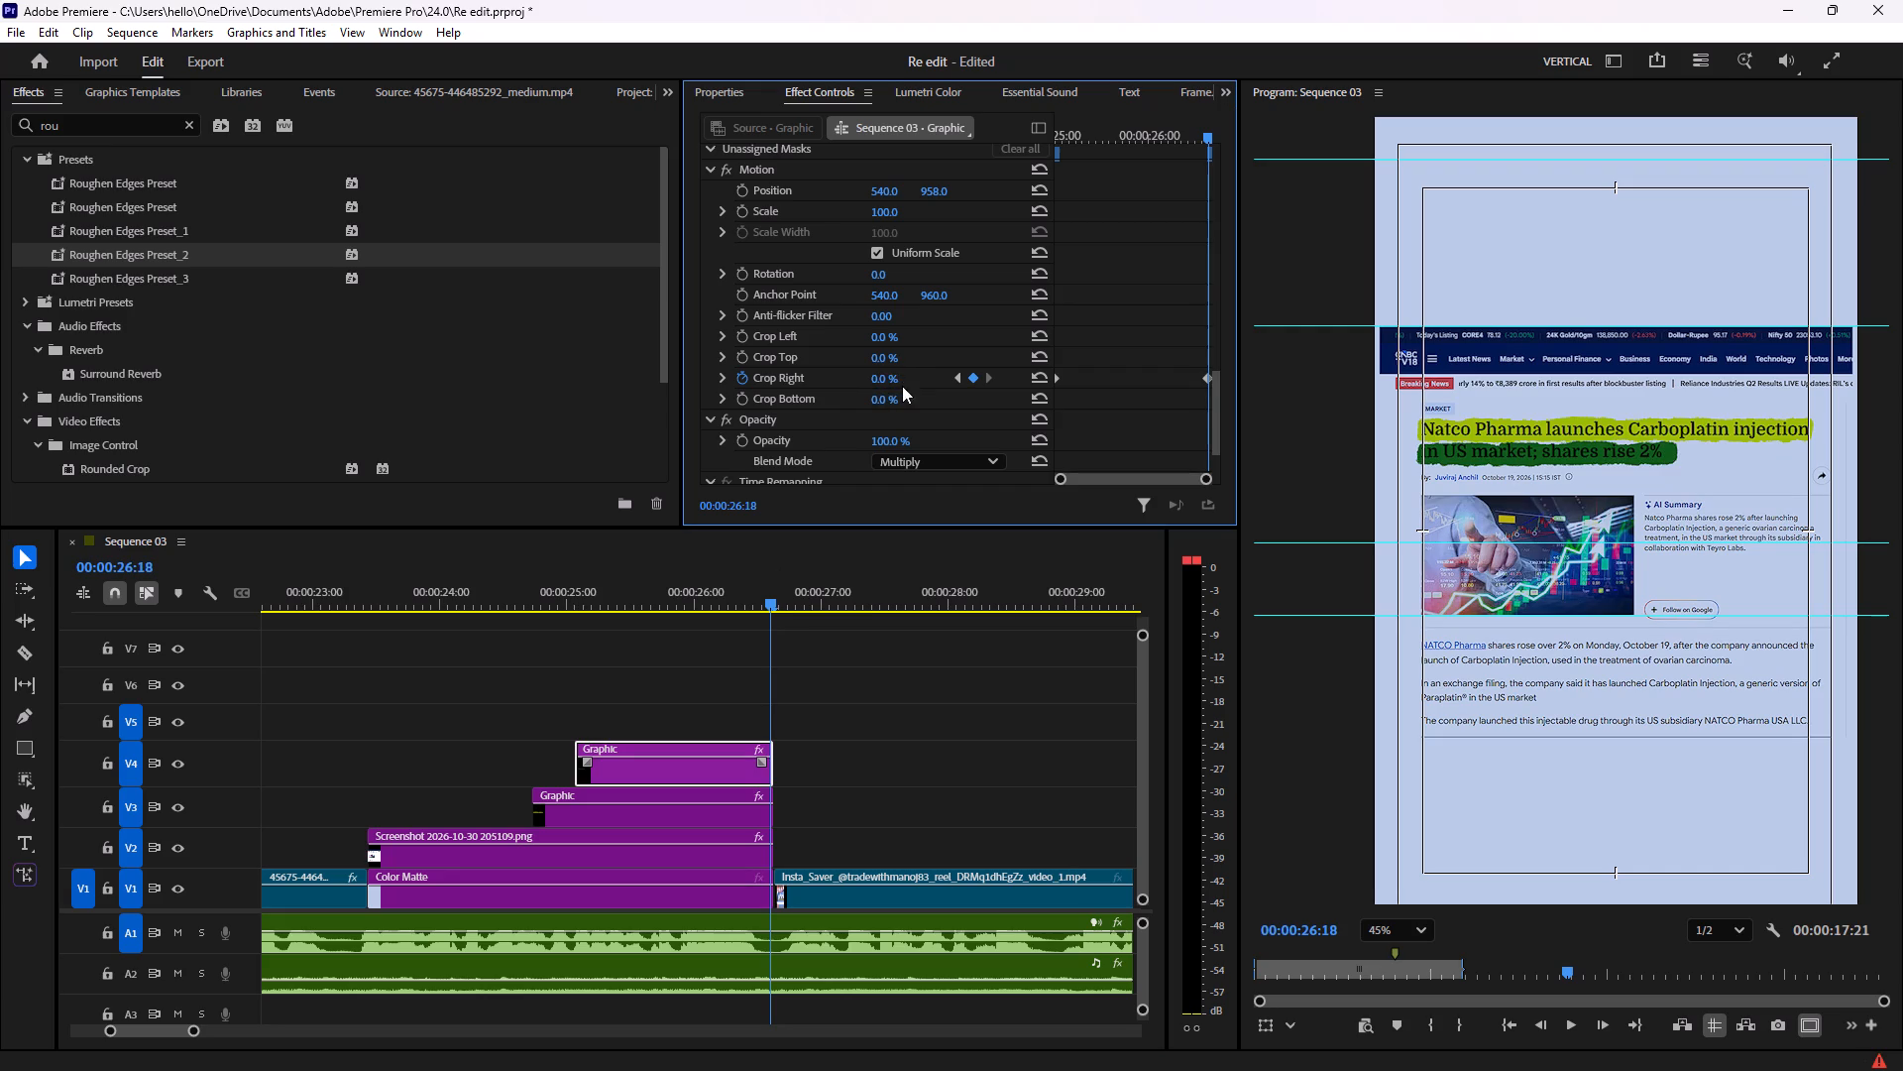
Scrub and play back the news screenshot section repeatedly to check the timing and edges of the yellow and green highlights.
{"action": "left_click_drag", "start_coordinate": [775, 600], "coordinate": [618, 600]}
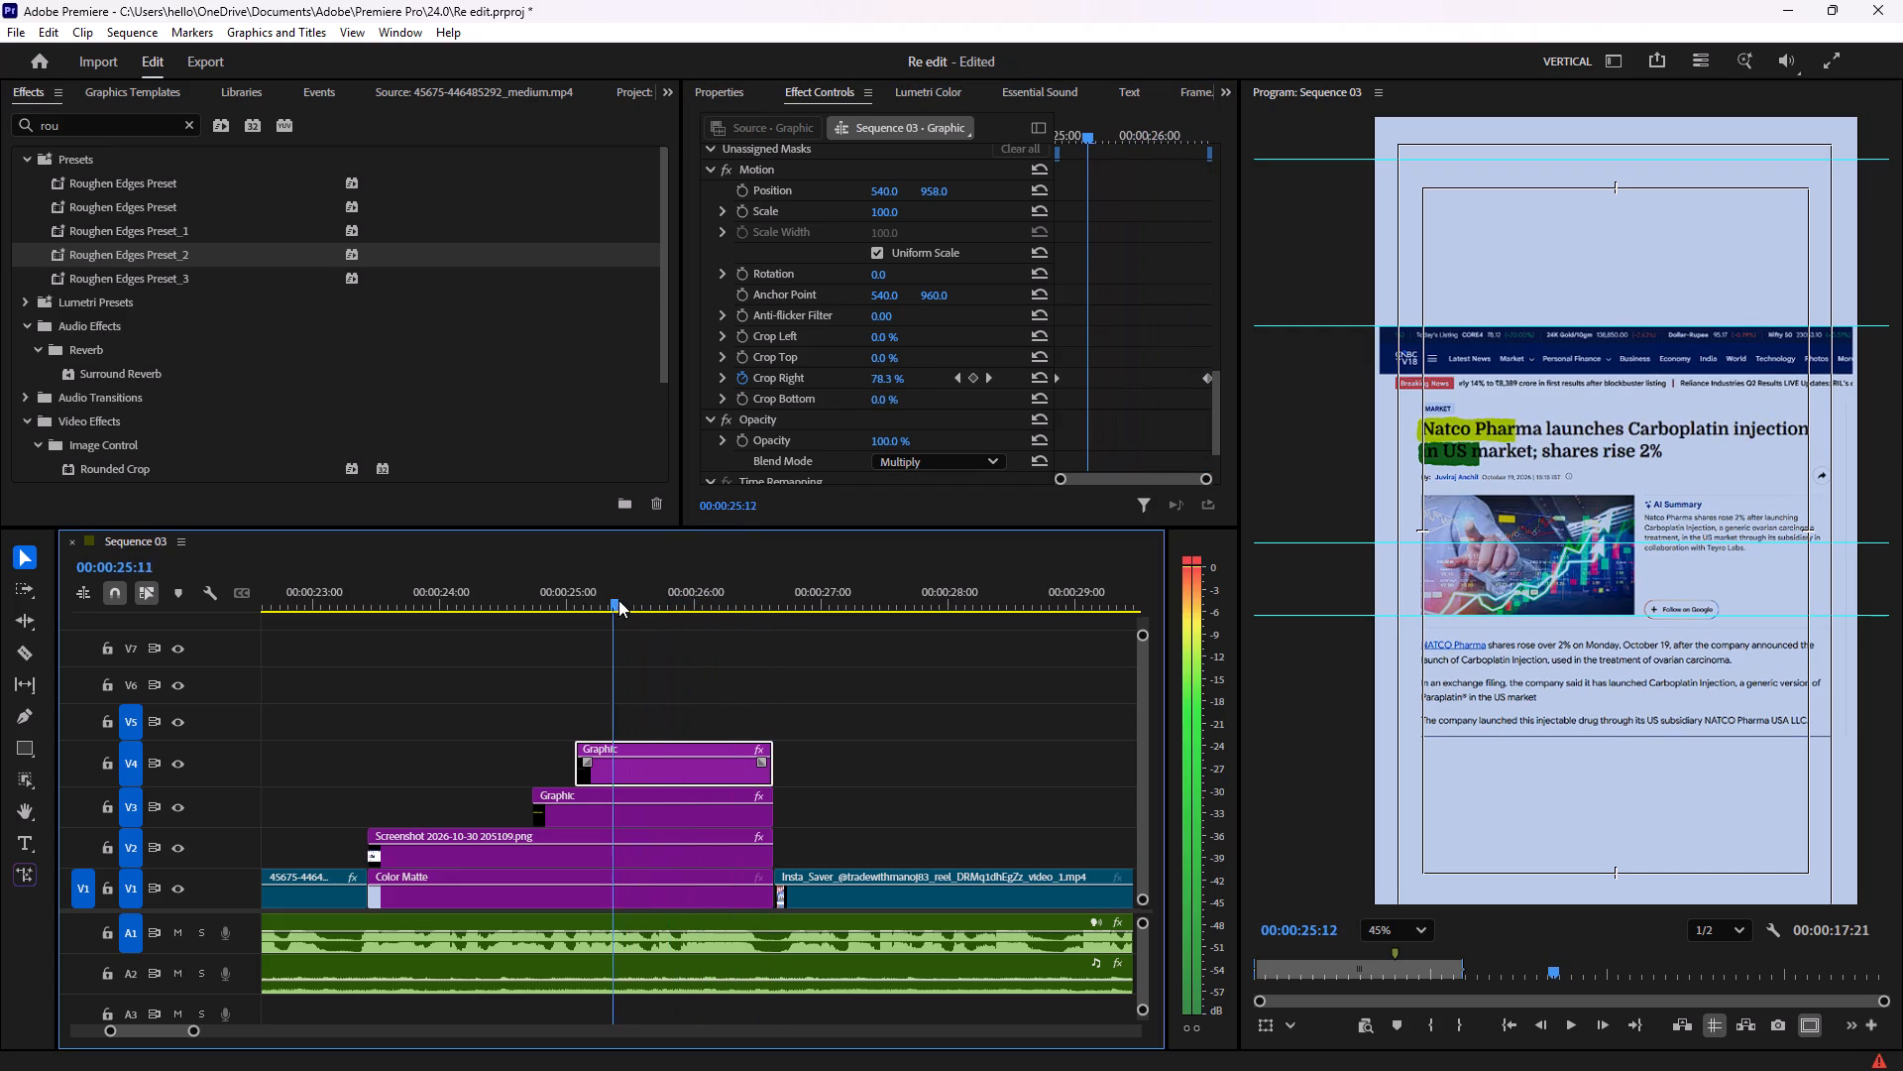
{"action": "left_click_drag", "start_coordinate": [618, 600], "coordinate": [570, 600]}
{"action": "key", "text": "space"}
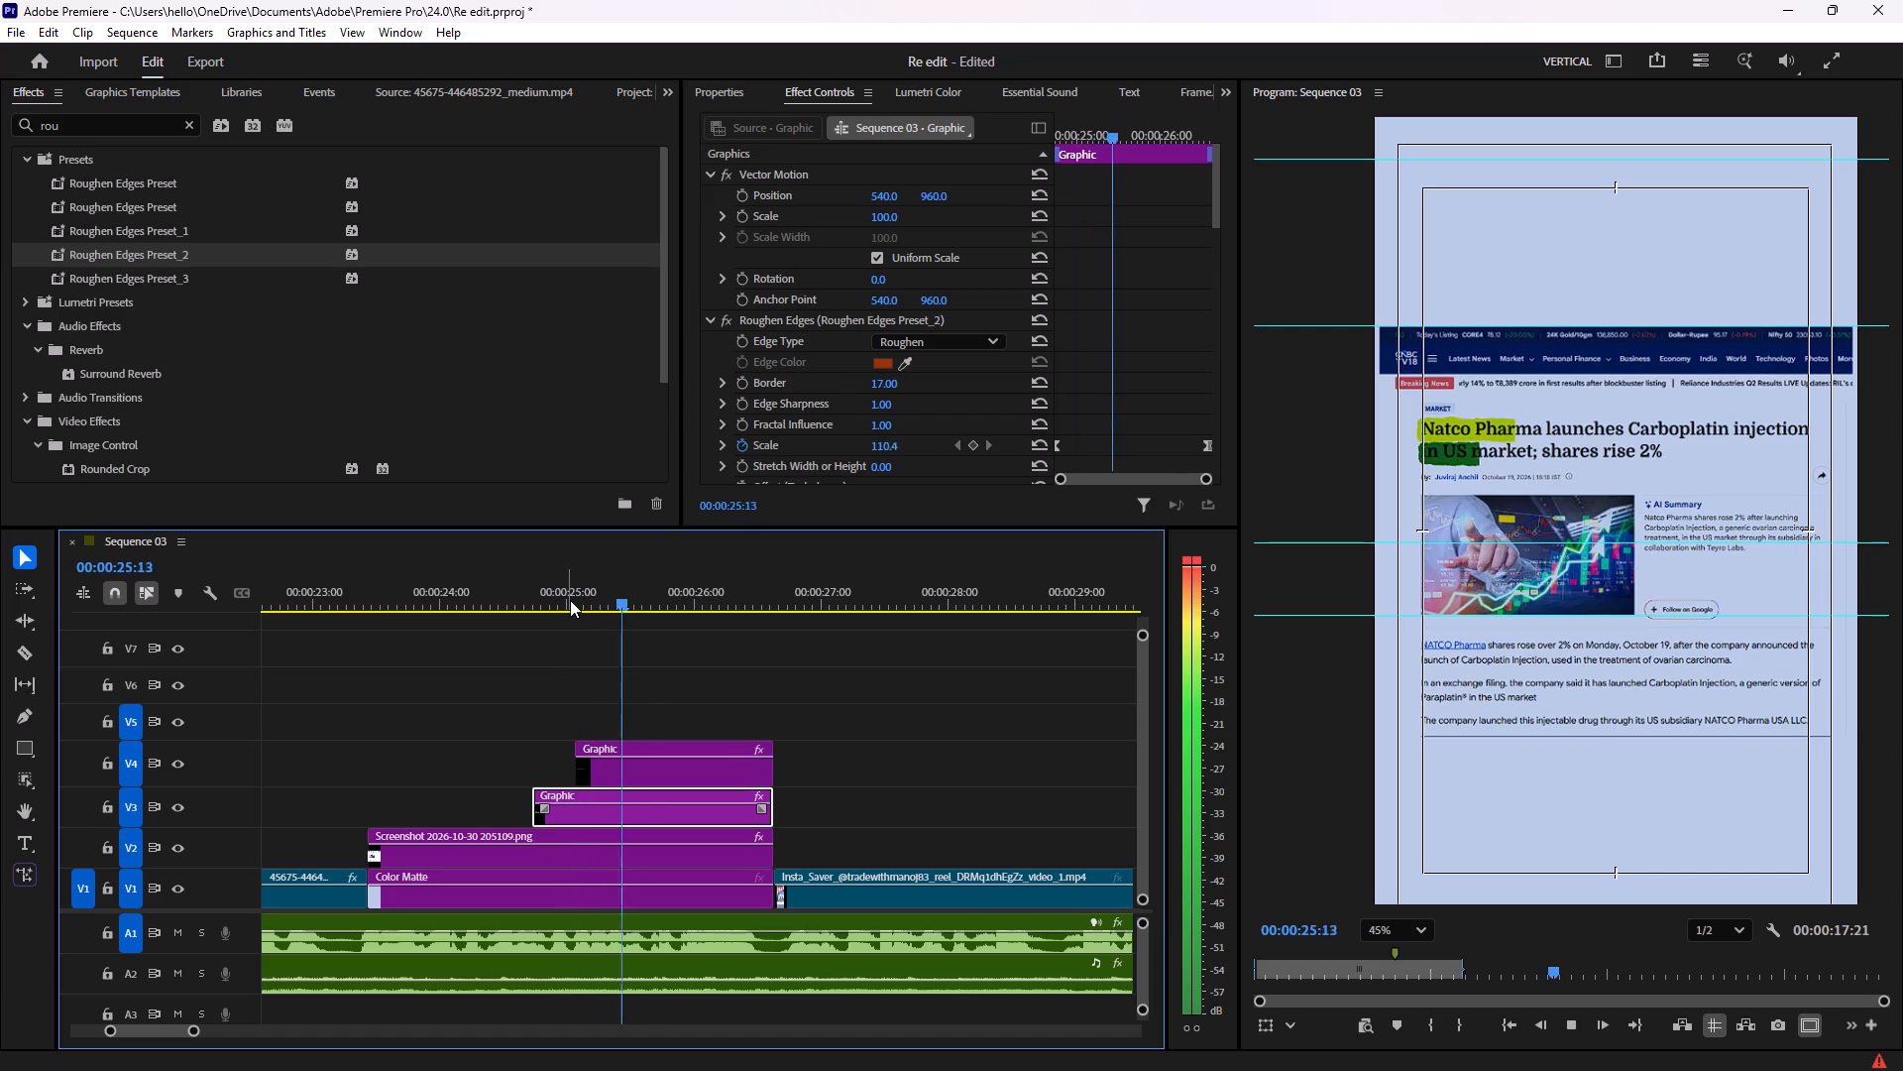
{"action": "key", "text": "space"}
{"action": "left_click", "coordinate": [509, 608]}
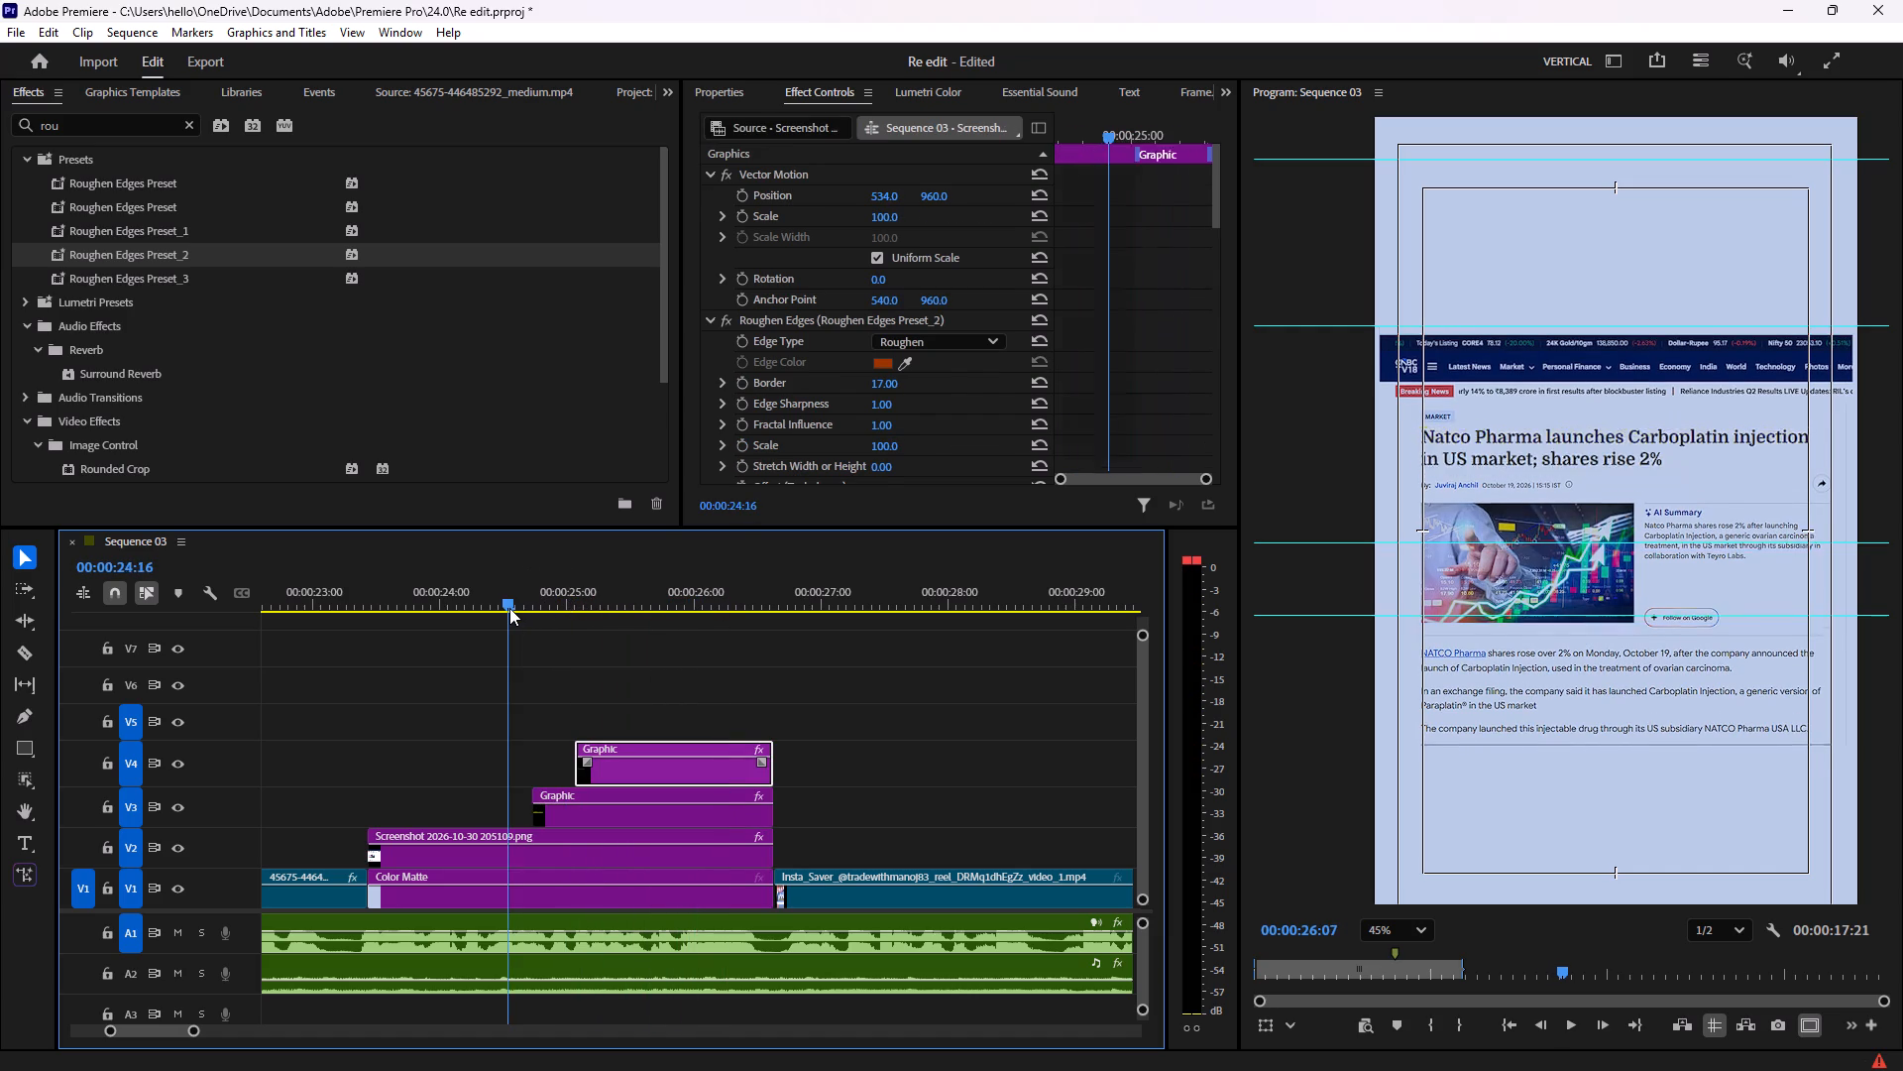
{"action": "key", "text": "space"}
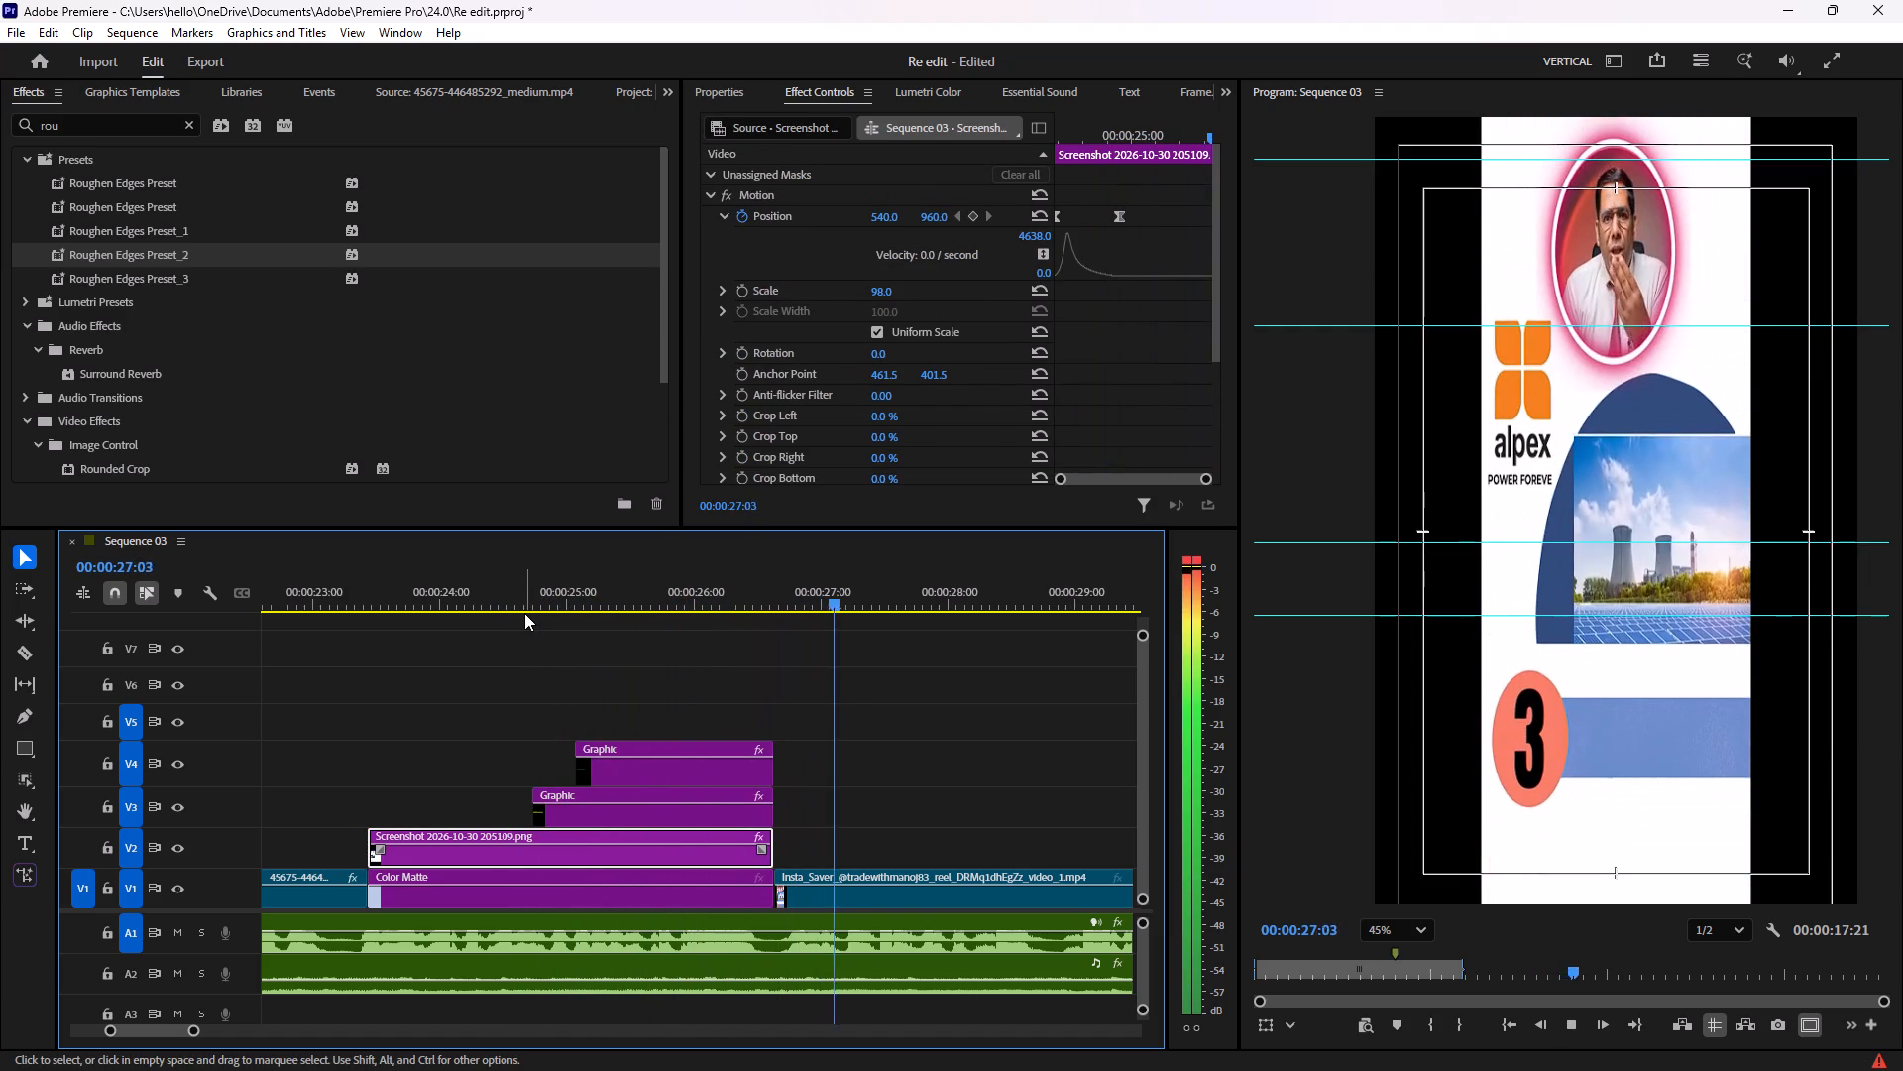
{"action": "left_click", "coordinate": [495, 597]}
{"action": "key", "text": "space"}
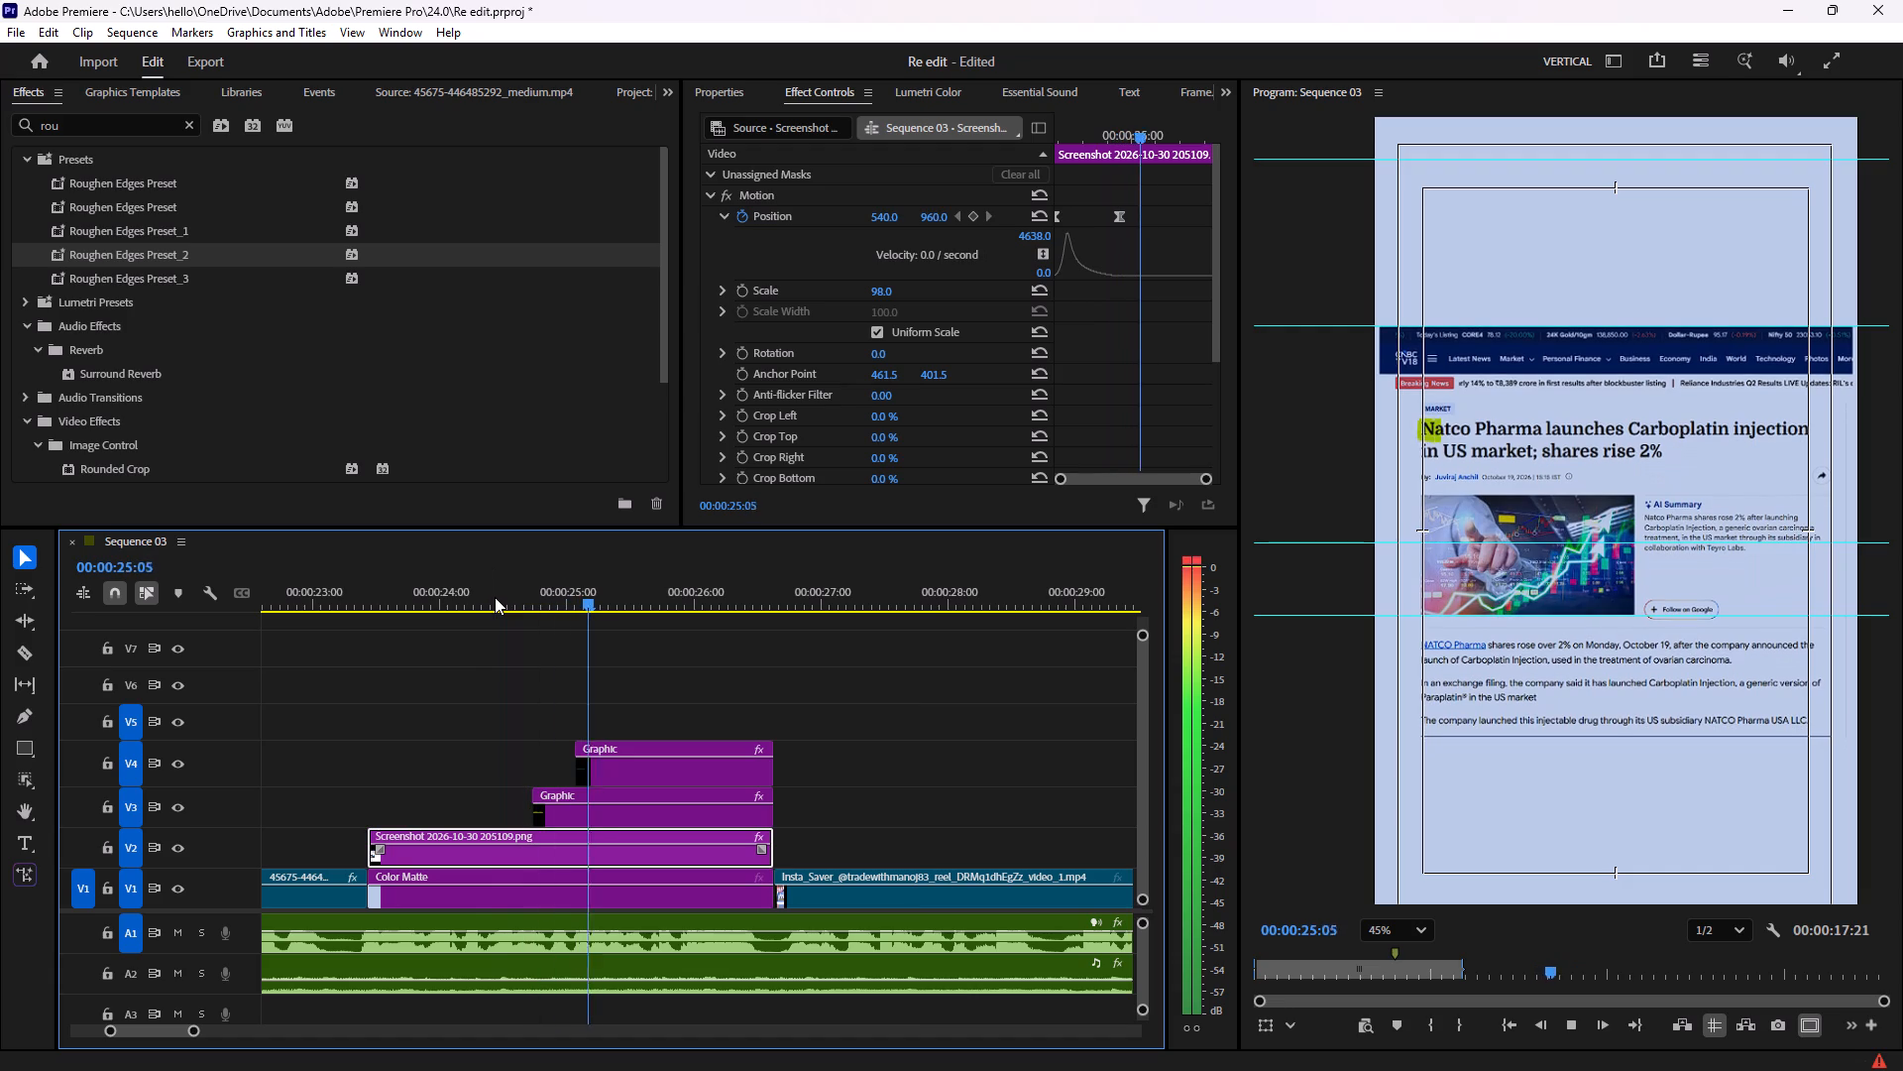
{"action": "key", "text": "space"}
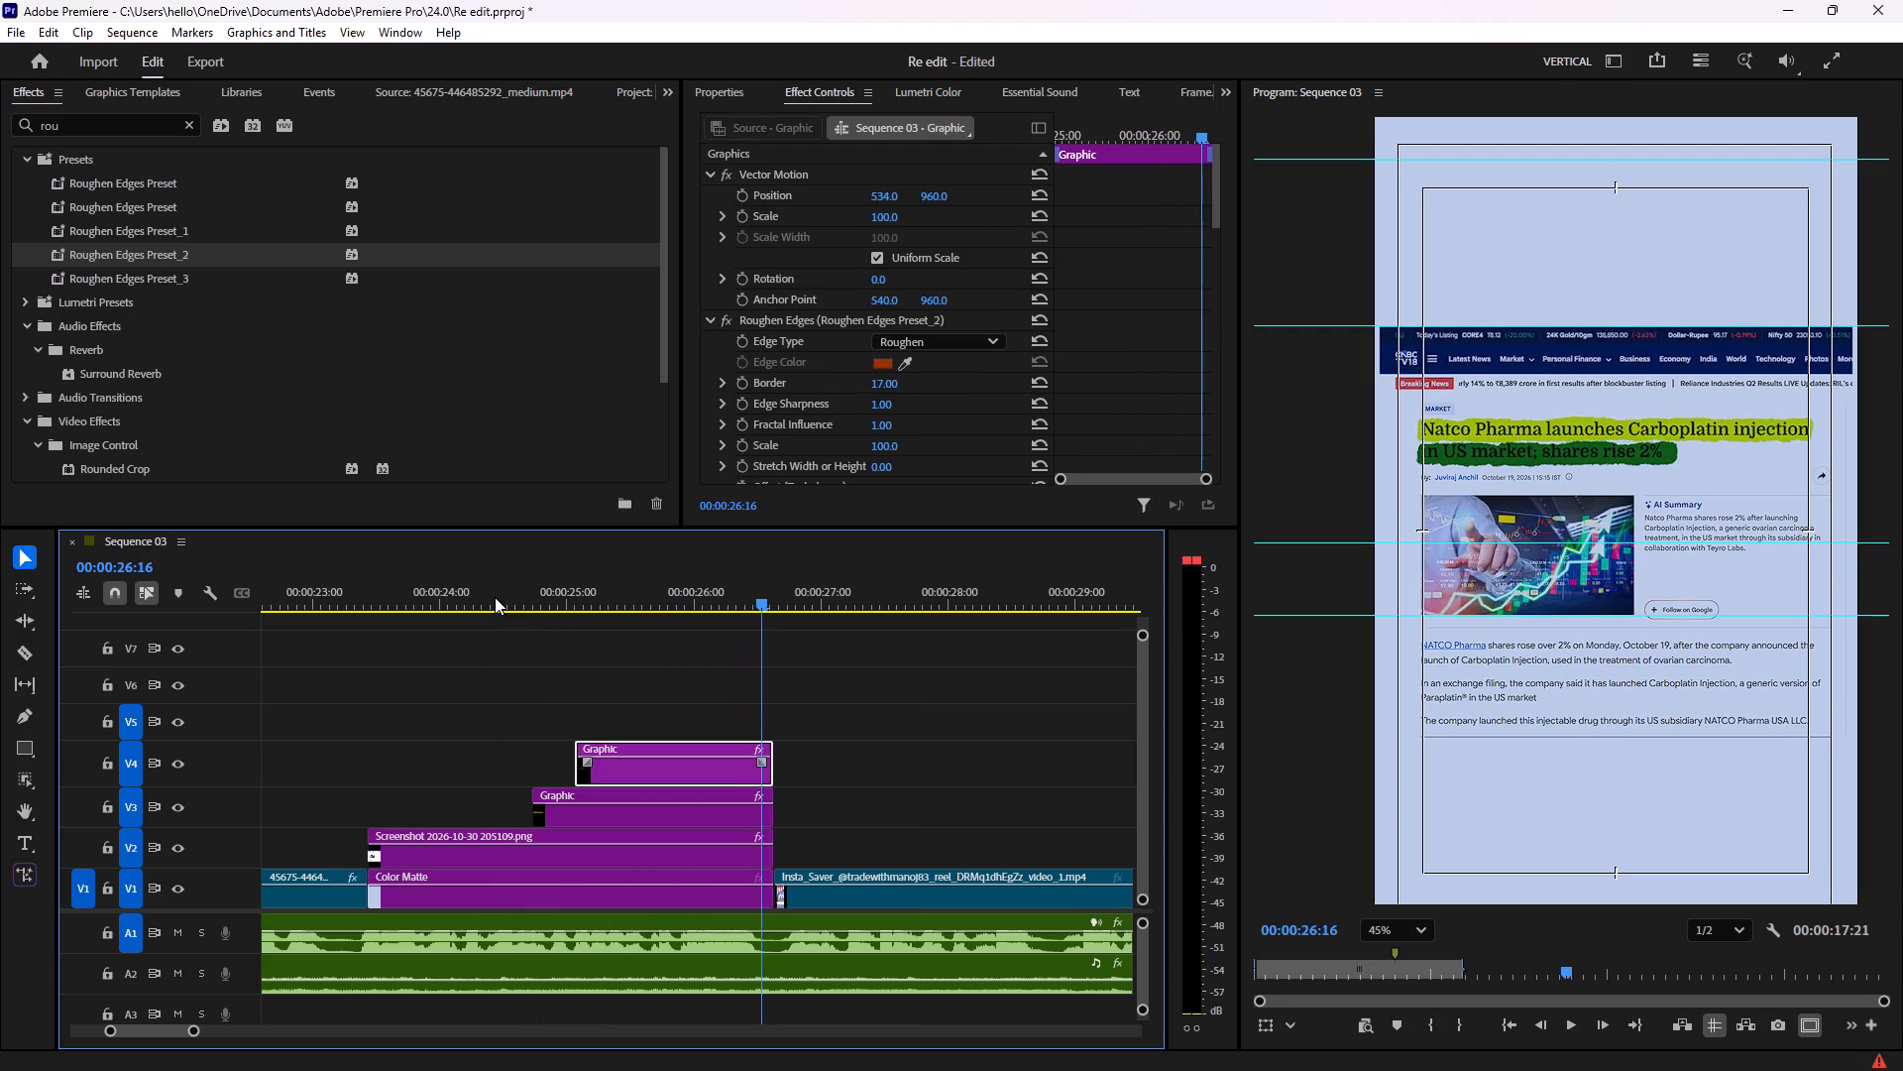
{"action": "left_click", "coordinate": [393, 602]}
{"action": "key", "text": "space"}
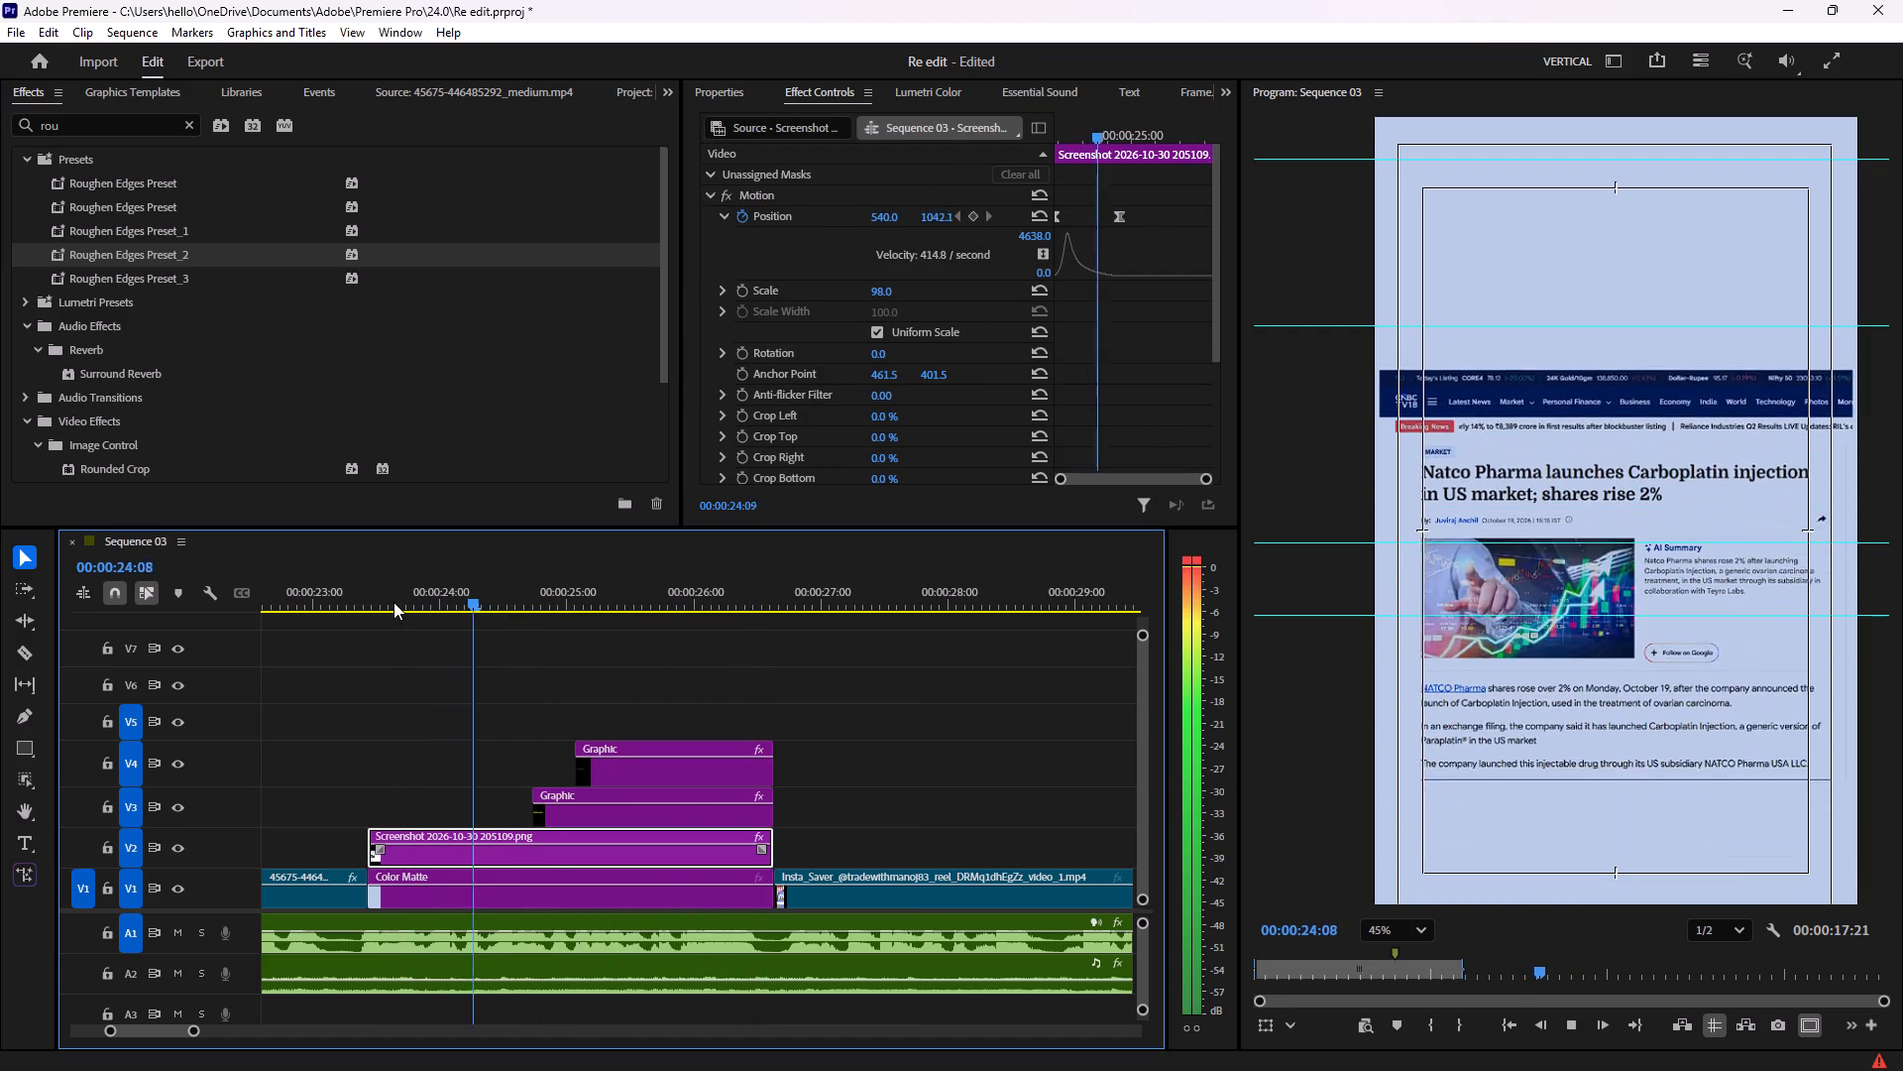
{"action": "left_click", "coordinate": [389, 598]}
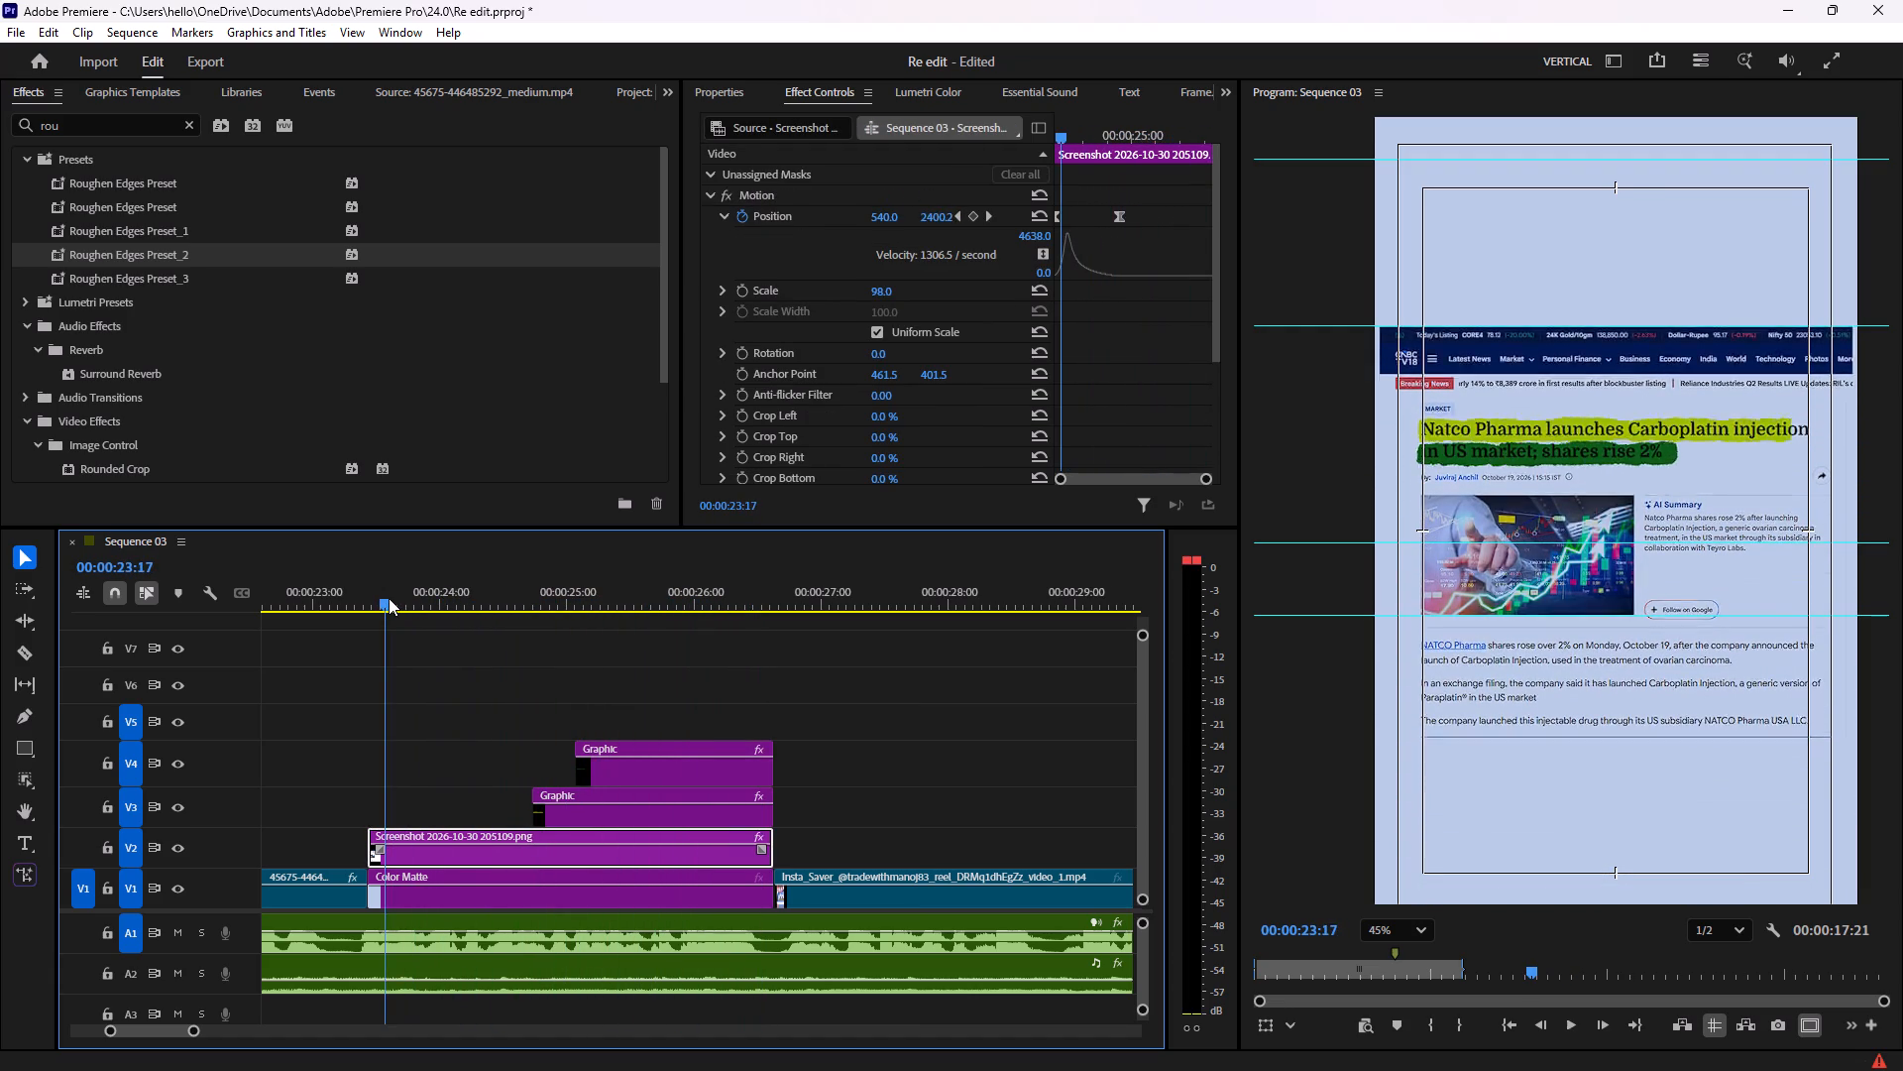
{"action": "key", "text": "space"}
{"action": "key", "text": "space"}
{"action": "key", "text": "space"}
{"action": "key", "text": "space"}
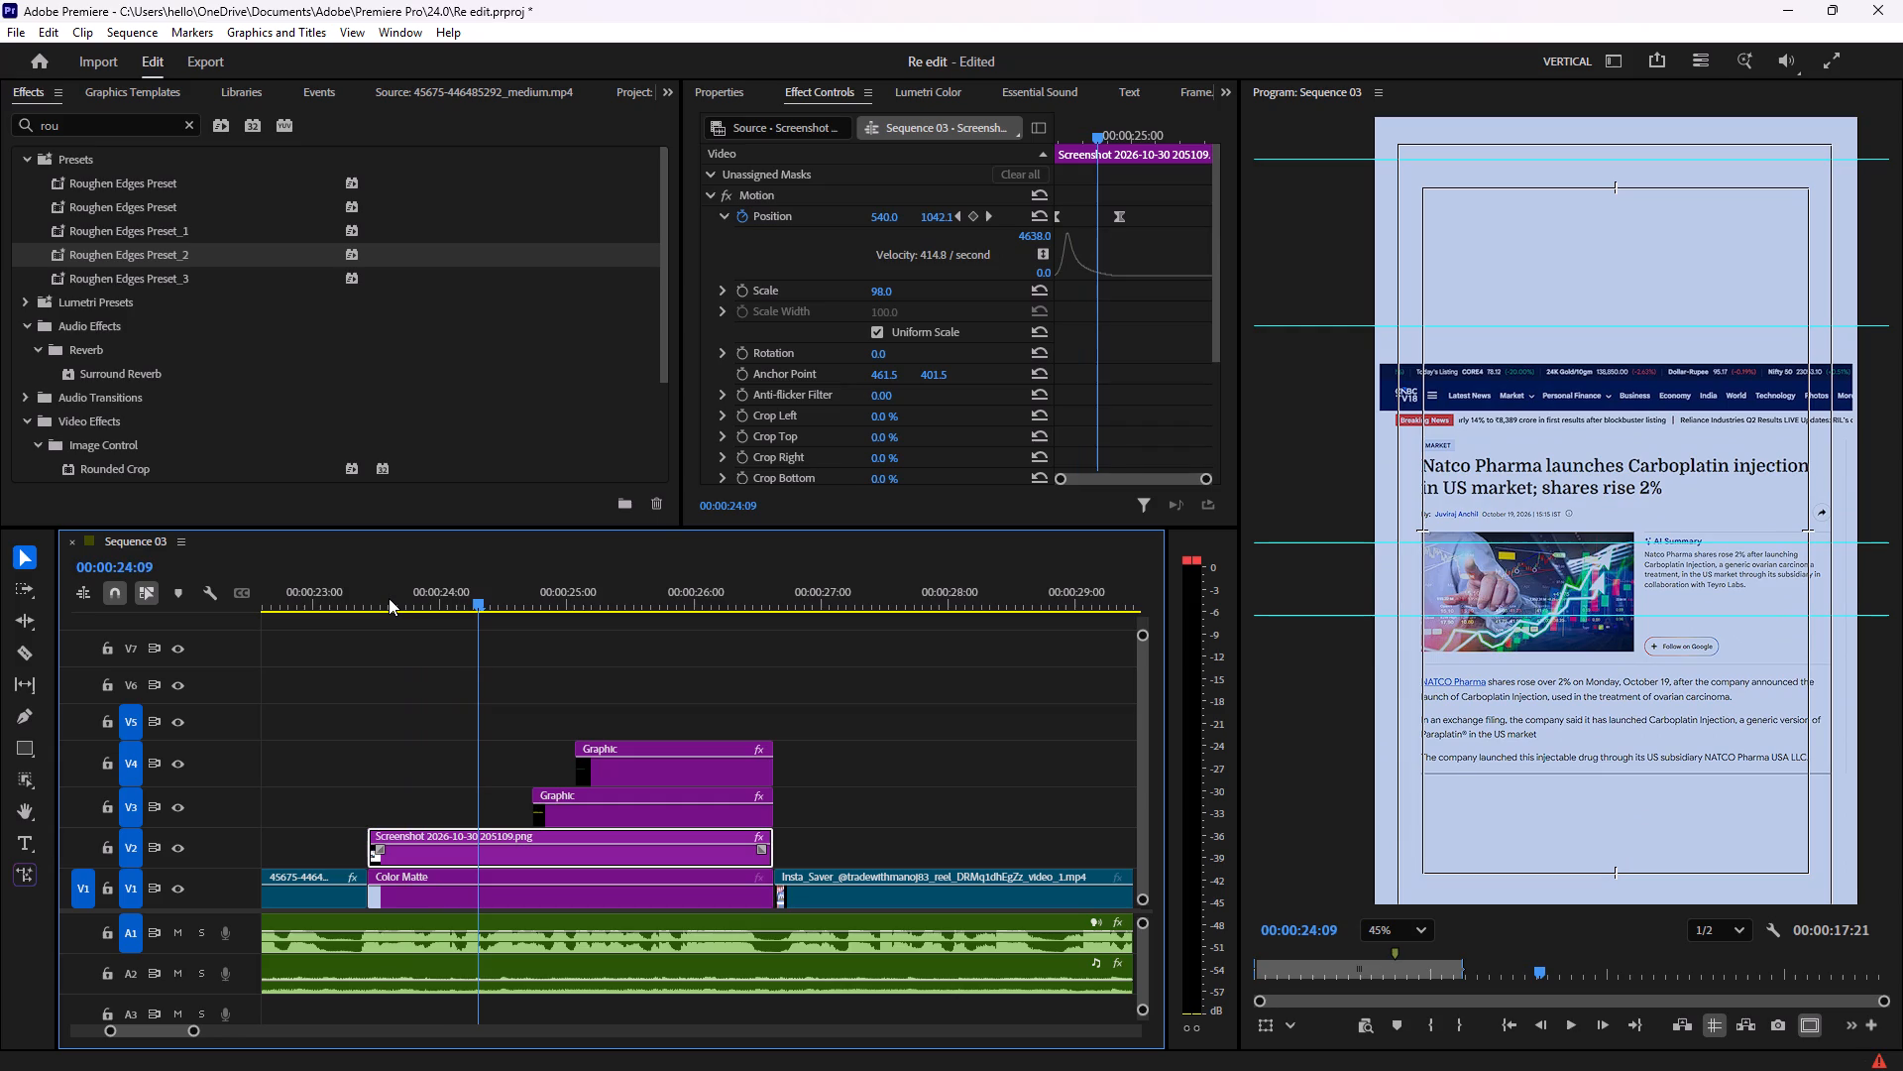
{"action": "left_click_drag", "start_coordinate": [475, 604], "coordinate": [502, 604]}
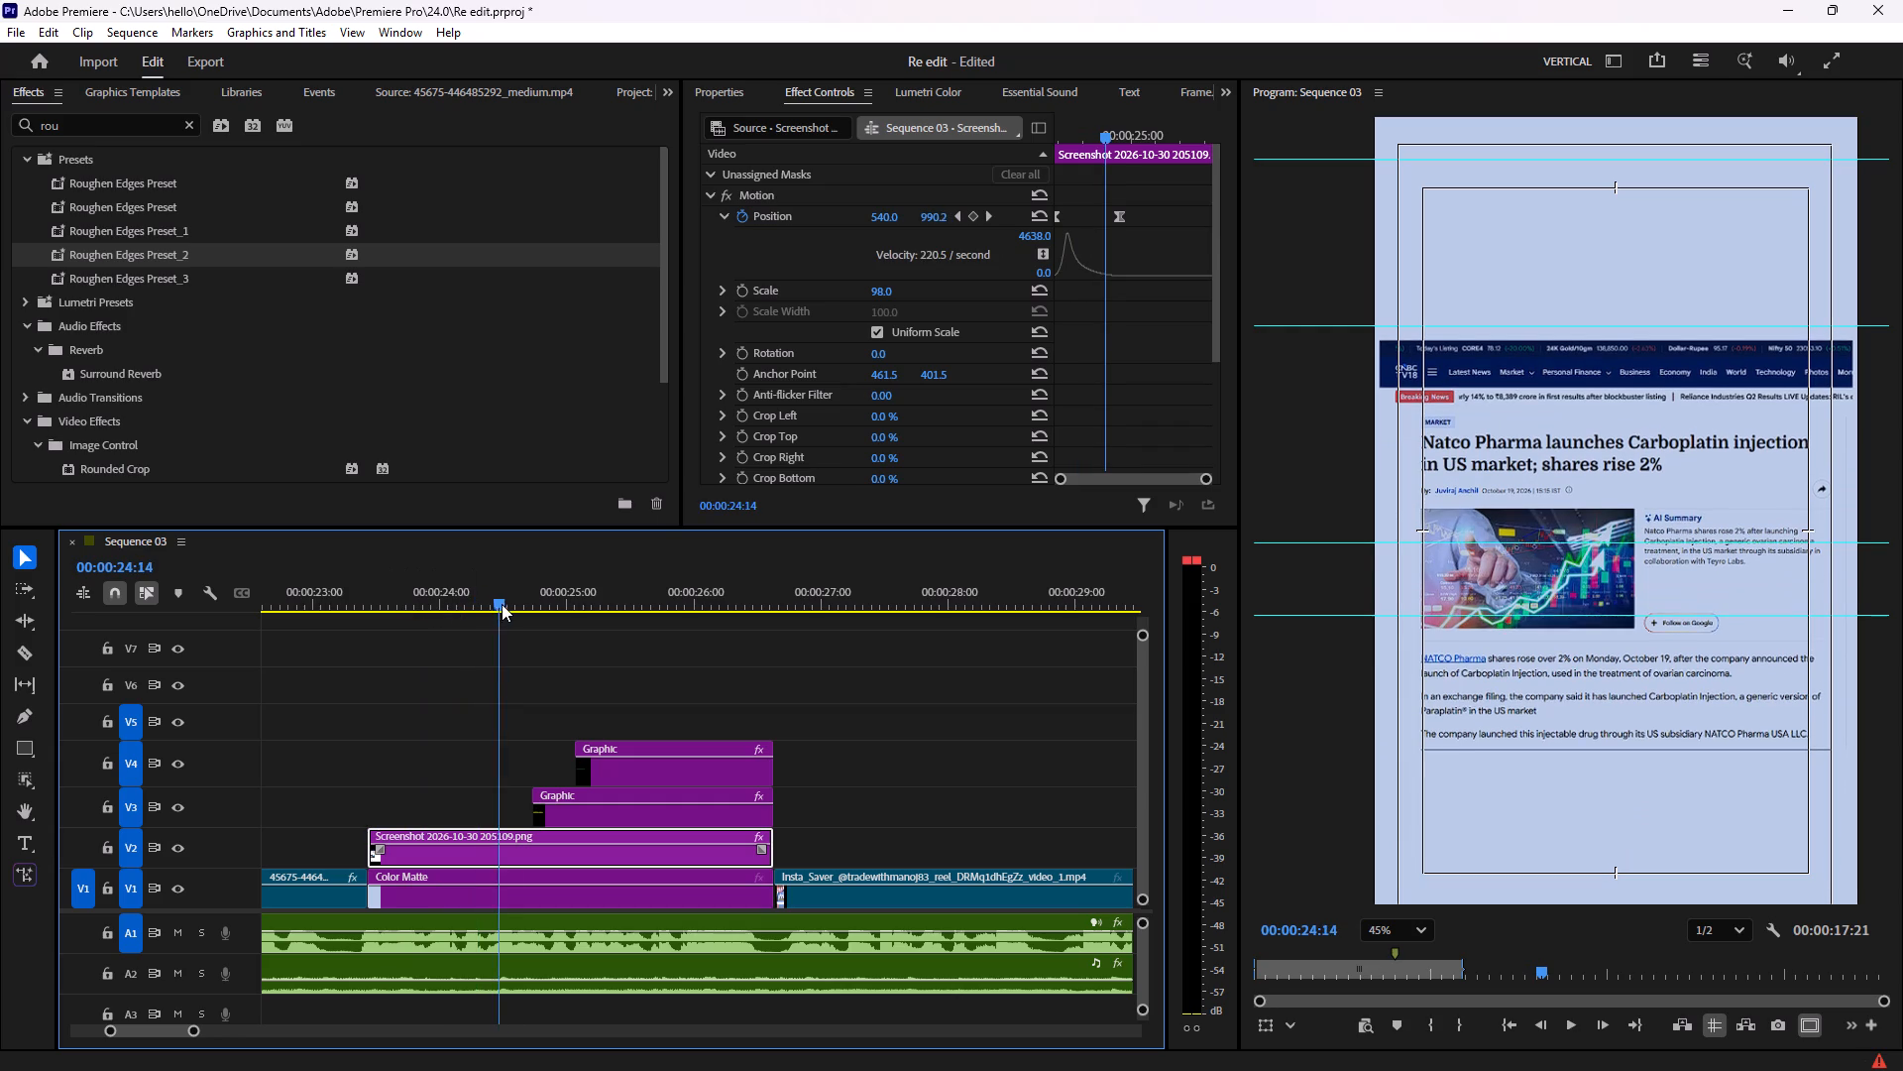
{"action": "left_click_drag", "start_coordinate": [502, 604], "coordinate": [581, 608]}
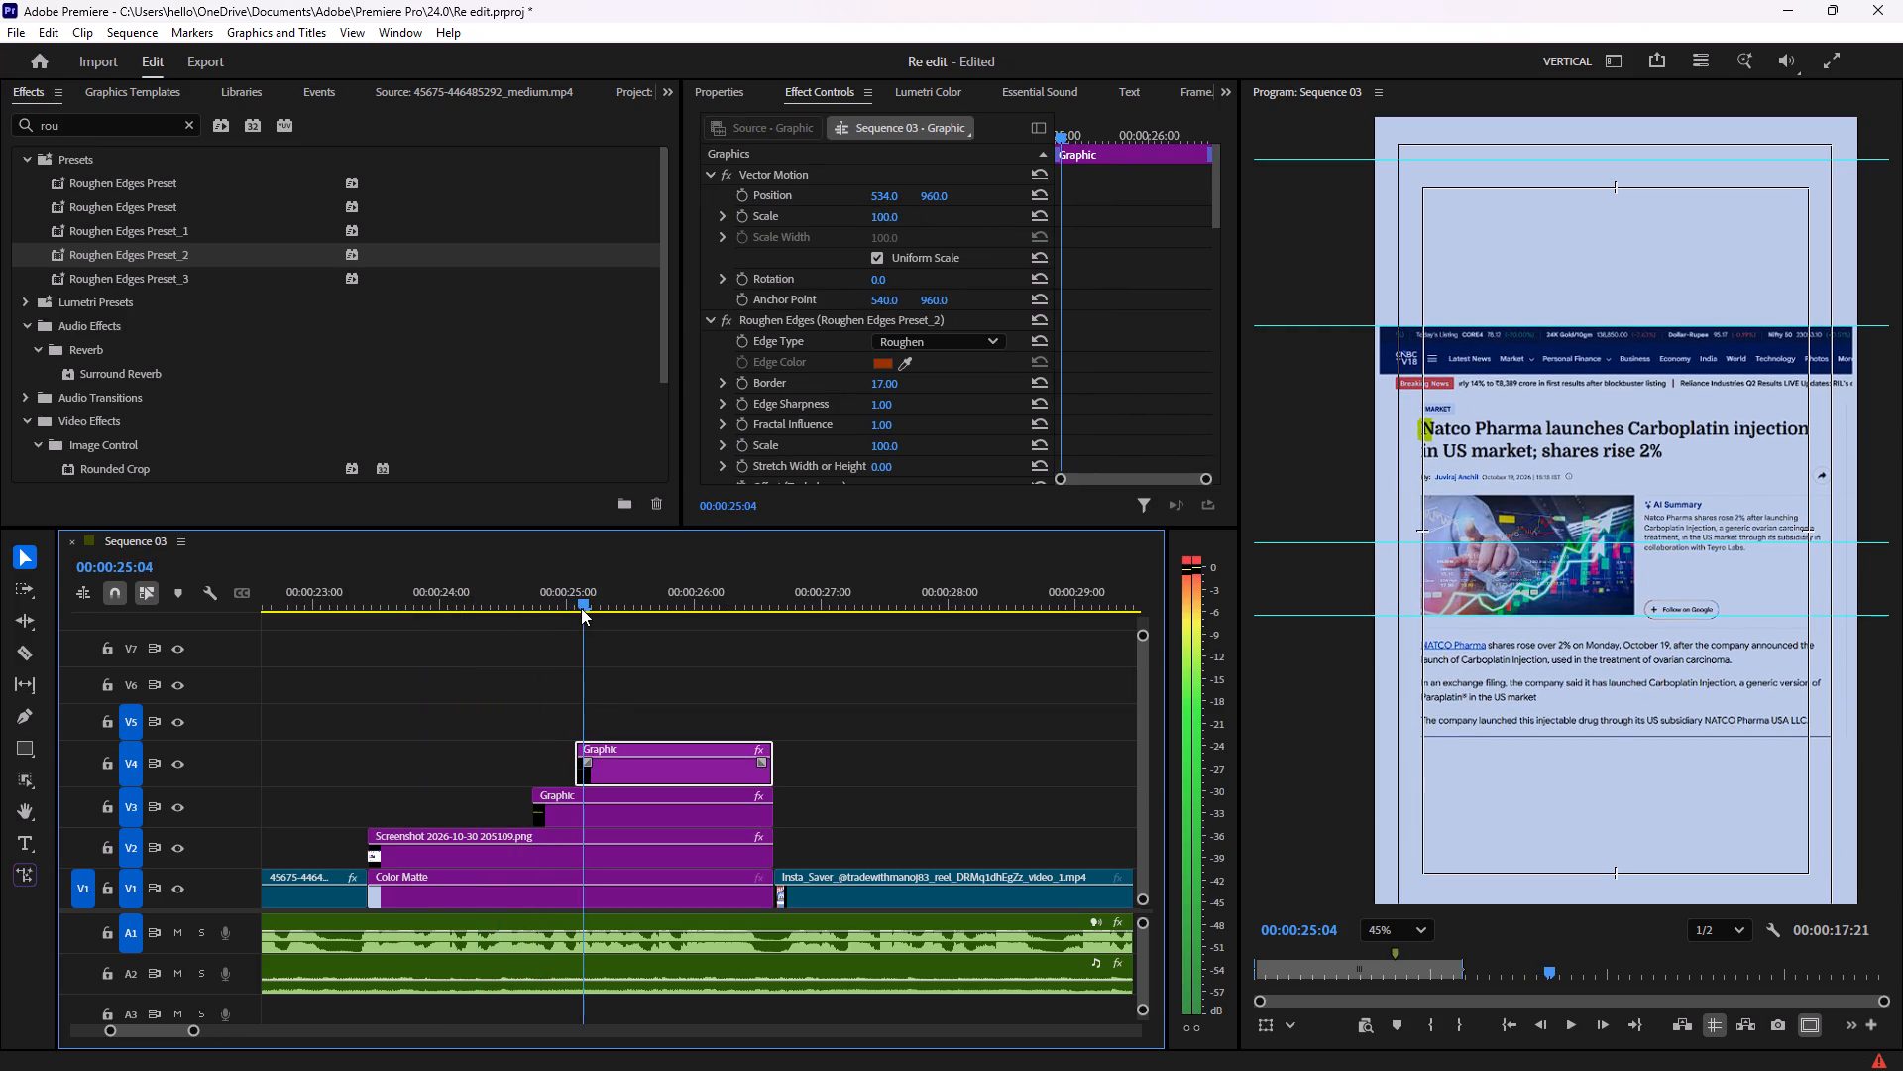
{"action": "left_click_drag", "start_coordinate": [581, 608], "coordinate": [586, 621]}
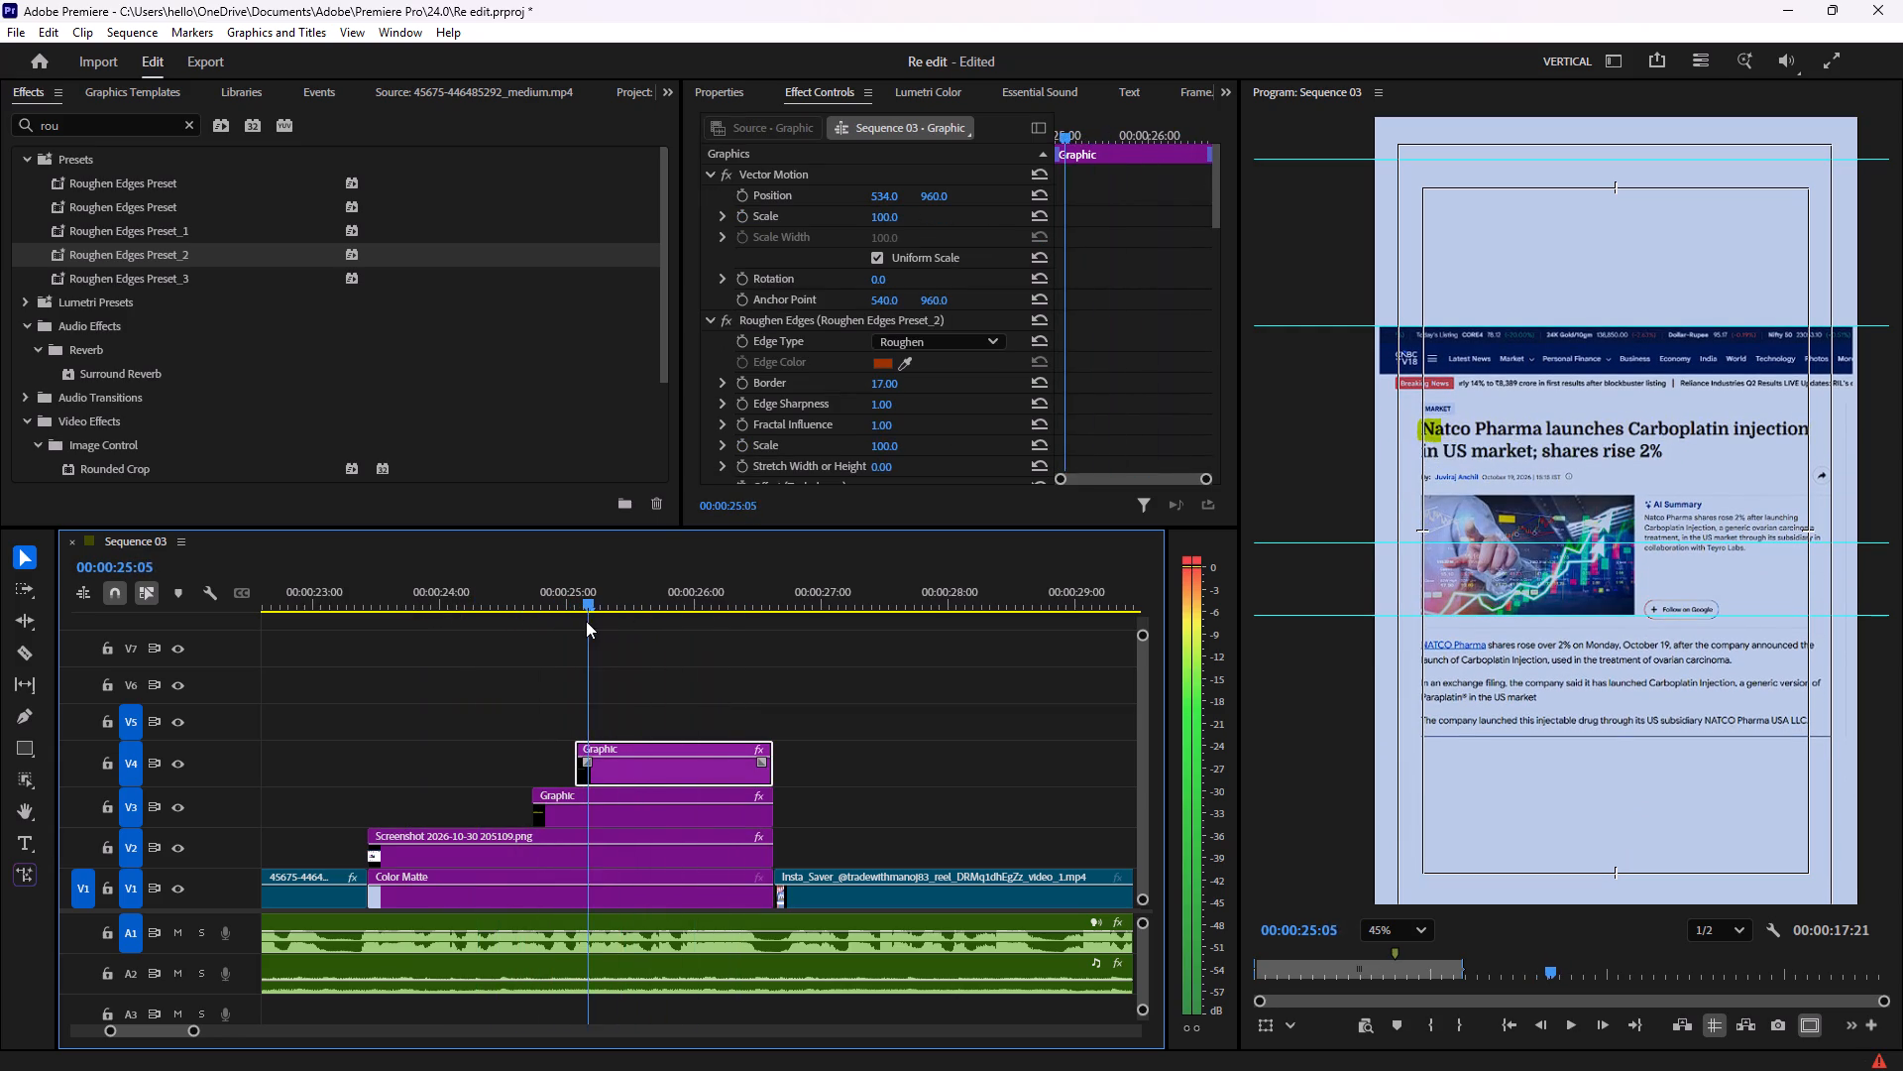
{"action": "left_click_drag", "start_coordinate": [586, 621], "coordinate": [730, 626]}
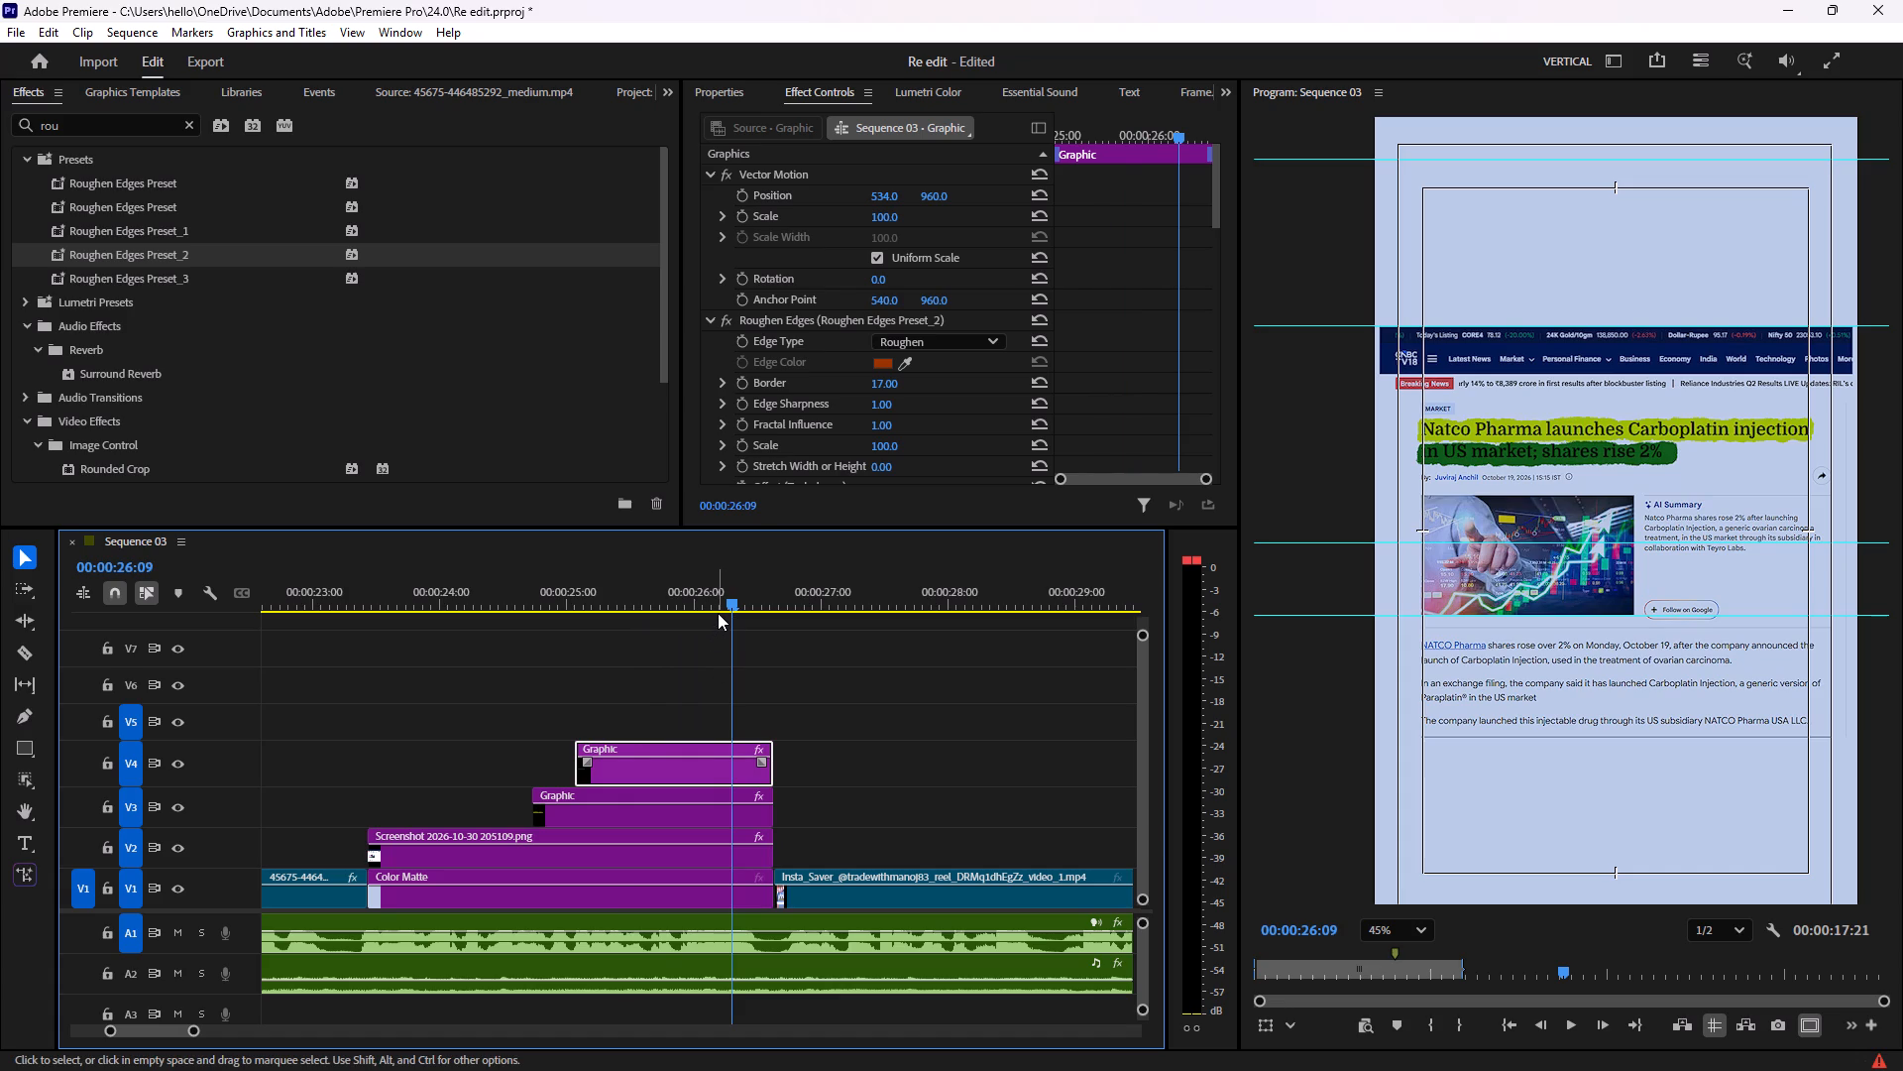
{"action": "left_click", "coordinate": [557, 597]}
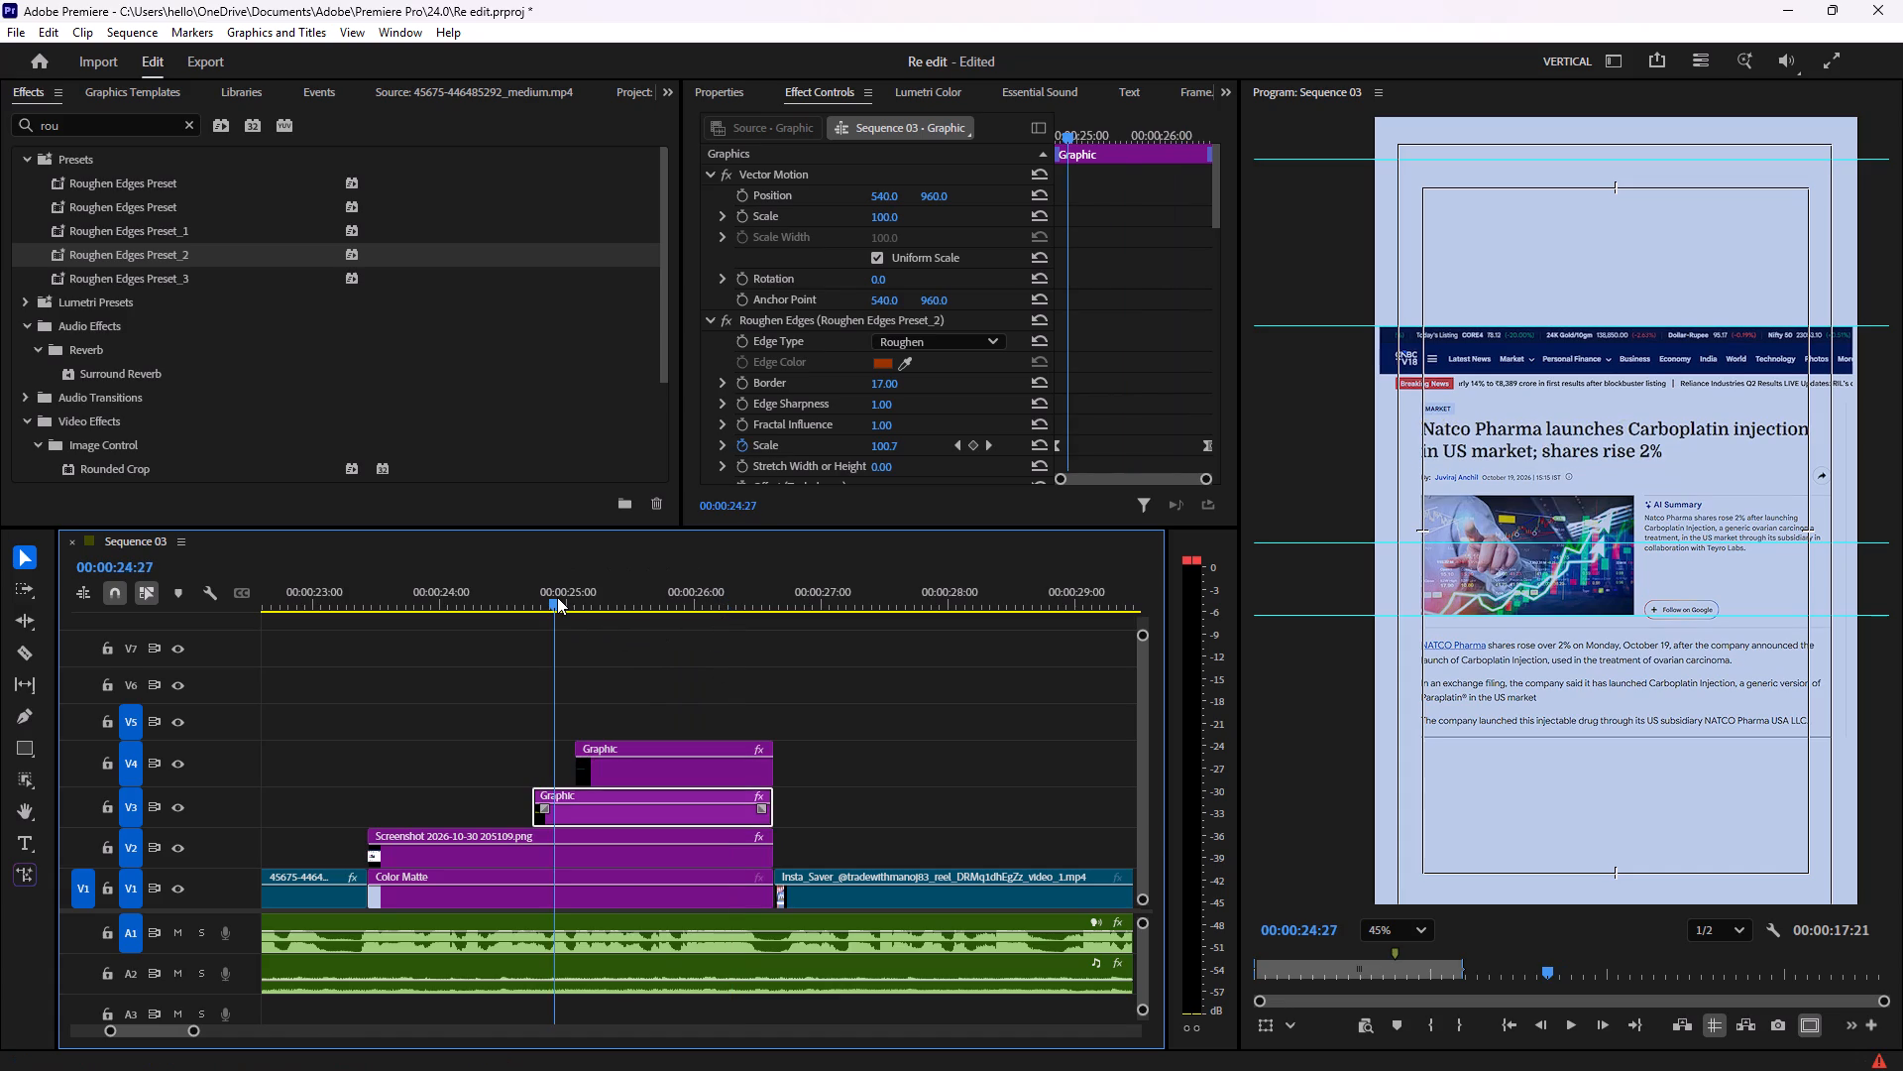
{"action": "key", "text": "space"}
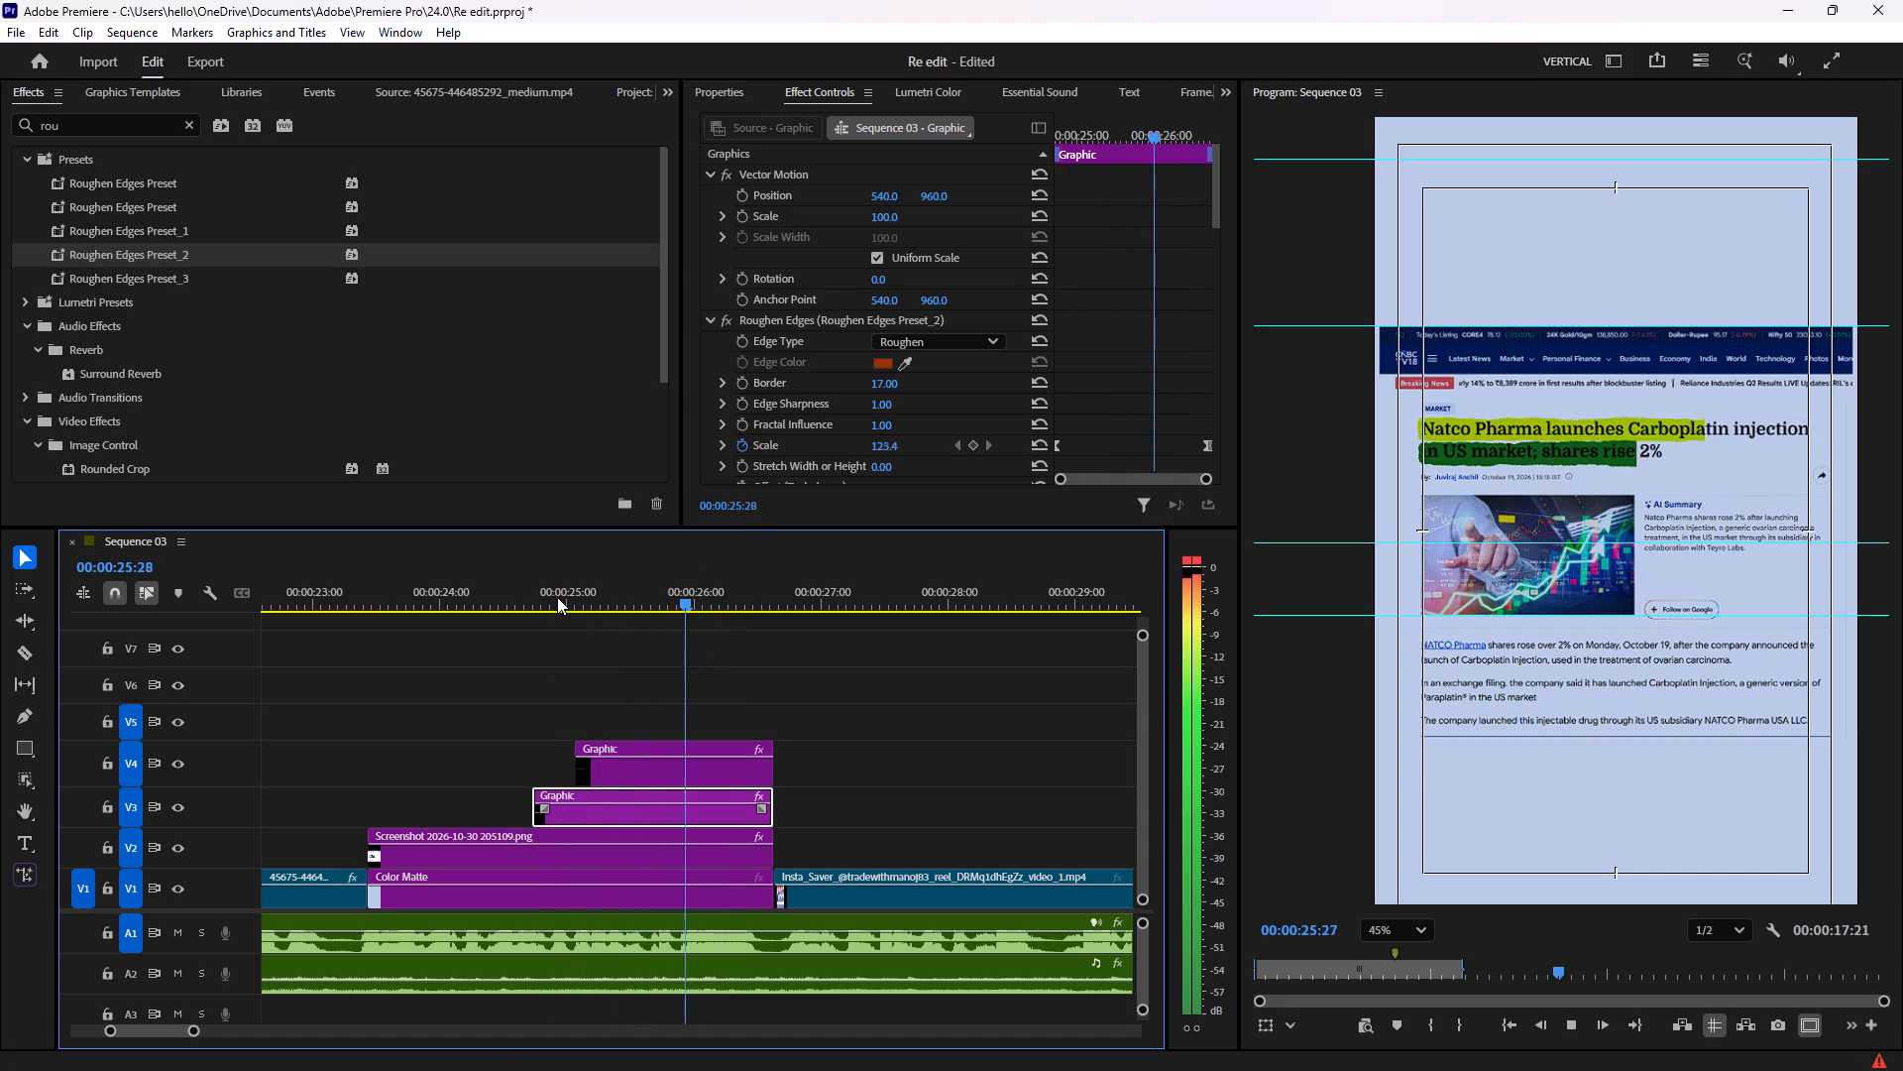
{"action": "key", "text": "space"}
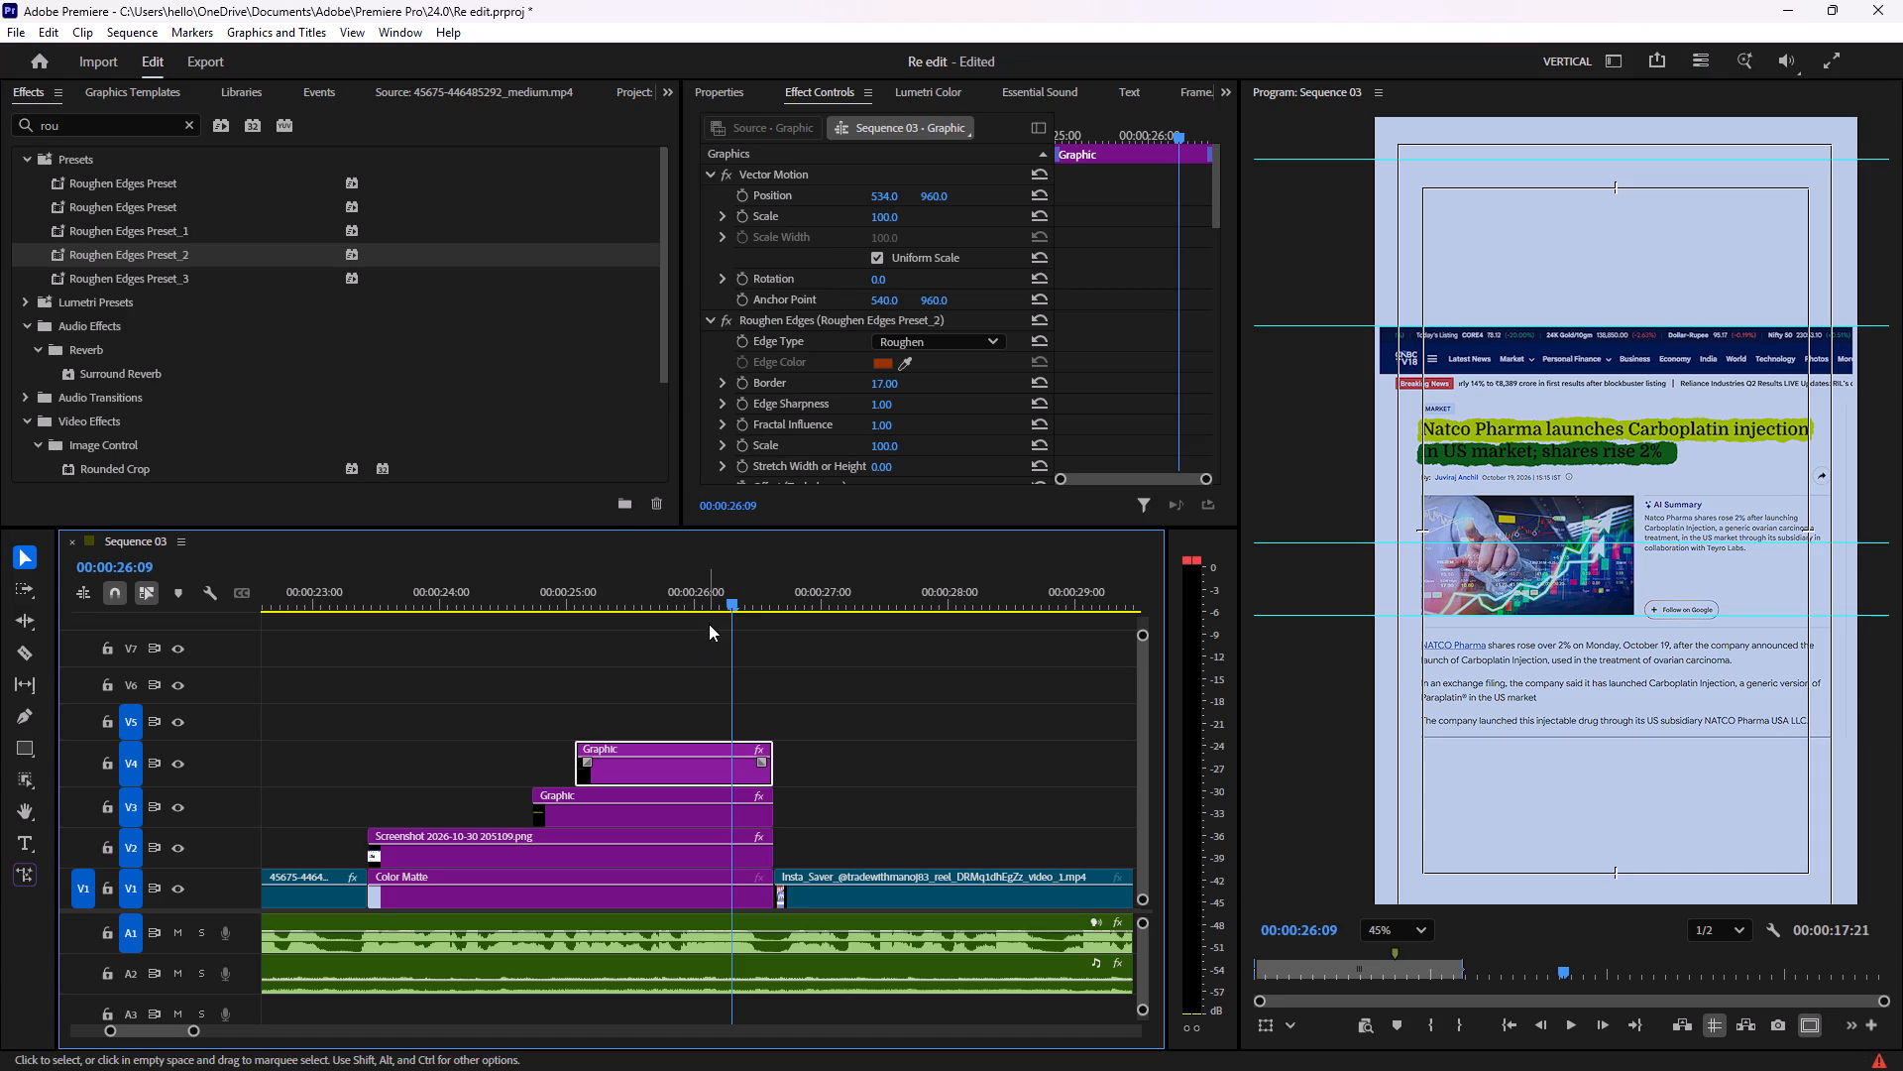
Keyframe the green V4 graphic's Roughen Edges Scale at 100 at 00:00:25:02 and at 155 at 00:00:26:18.
{"action": "left_click_drag", "start_coordinate": [725, 597], "coordinate": [581, 598]}
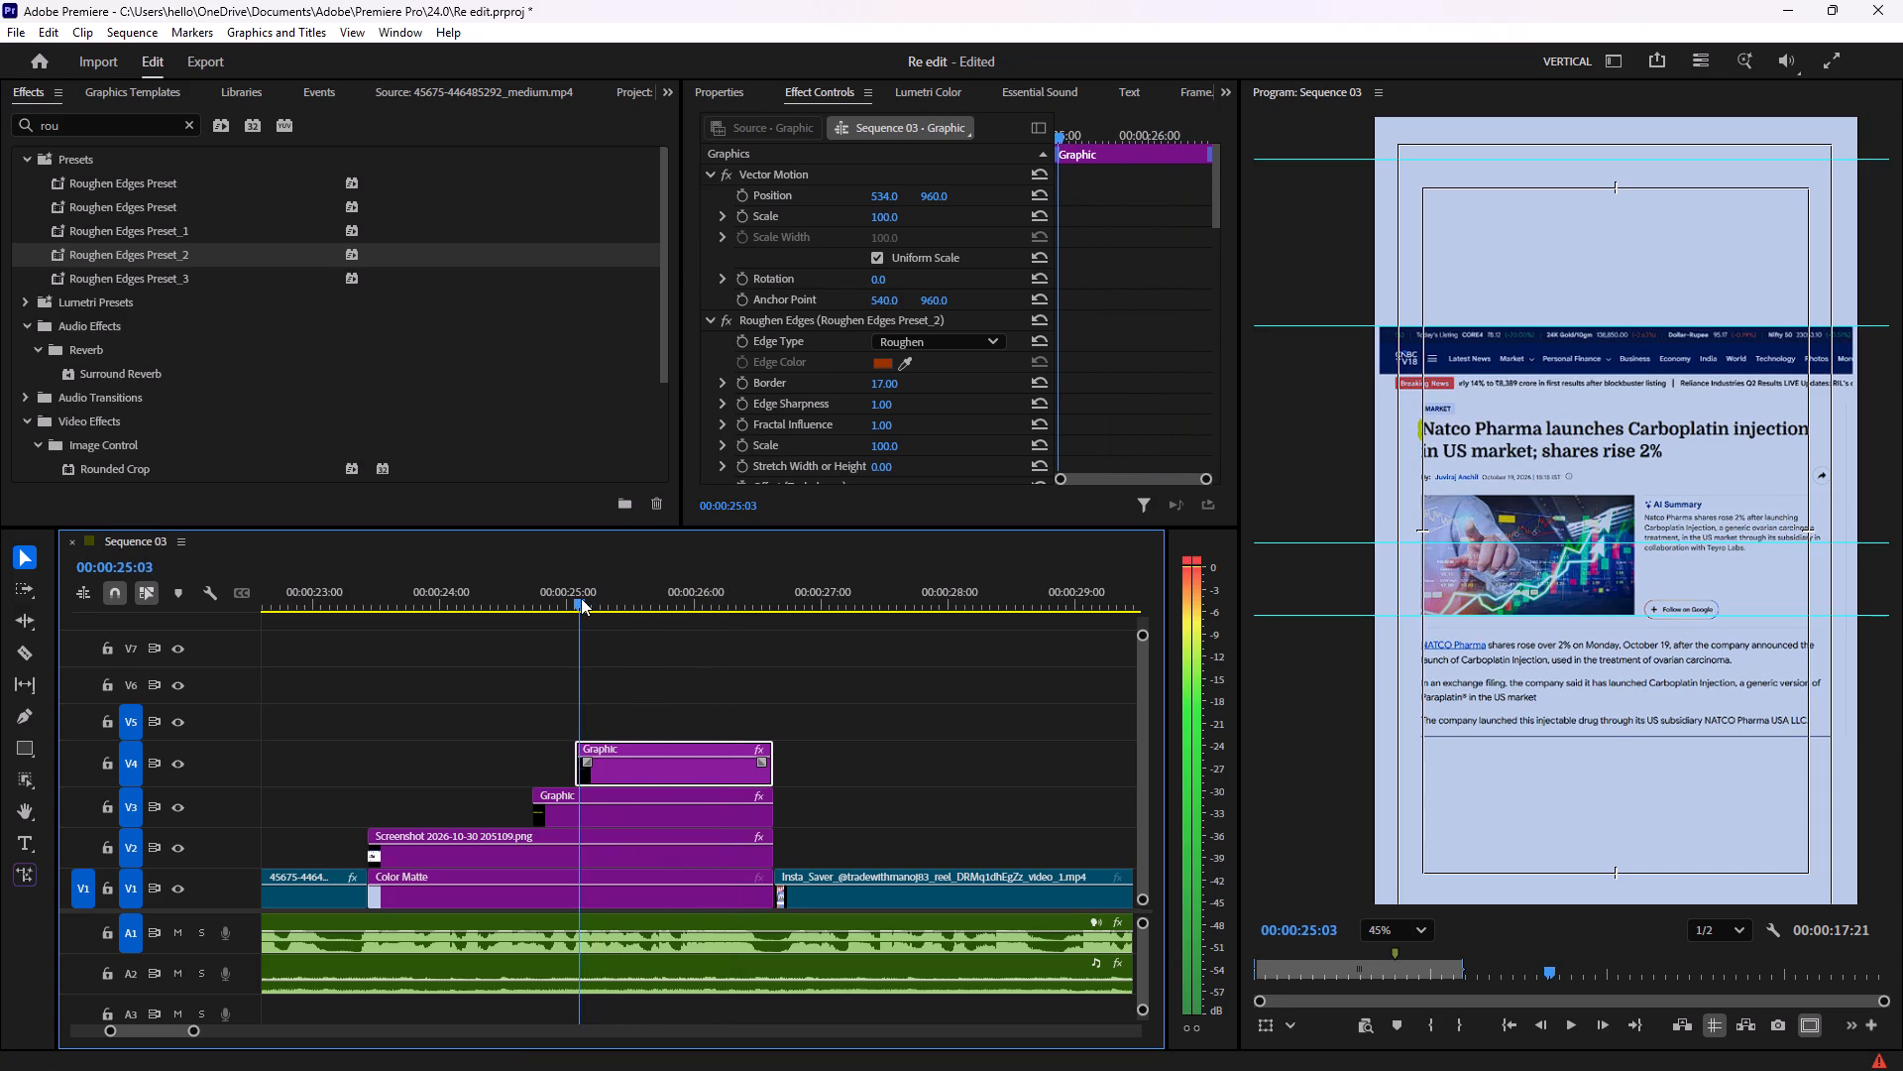
{"action": "left_click_drag", "start_coordinate": [581, 598], "coordinate": [578, 598]}
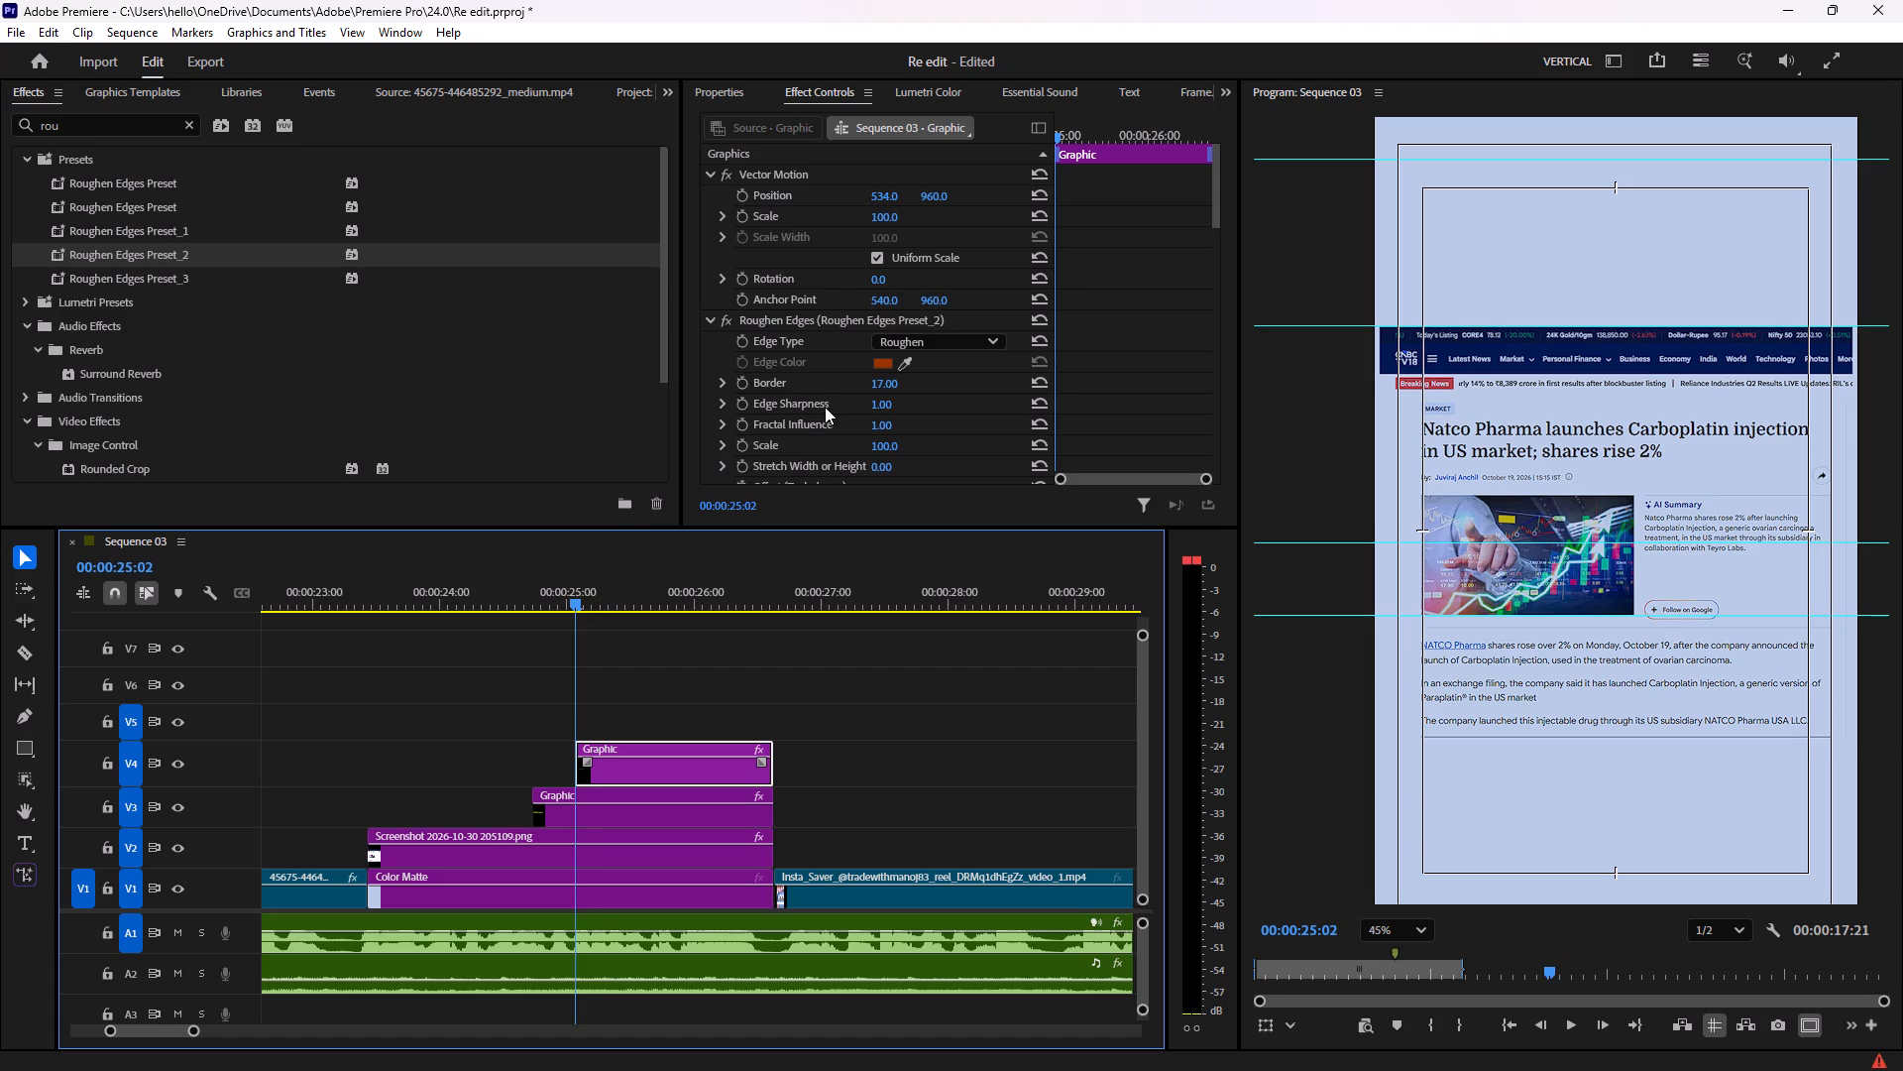
{"action": "scroll", "coordinate": [773, 427], "scroll_direction": "down", "scroll_amount": 5}
{"action": "left_click", "coordinate": [737, 348]}
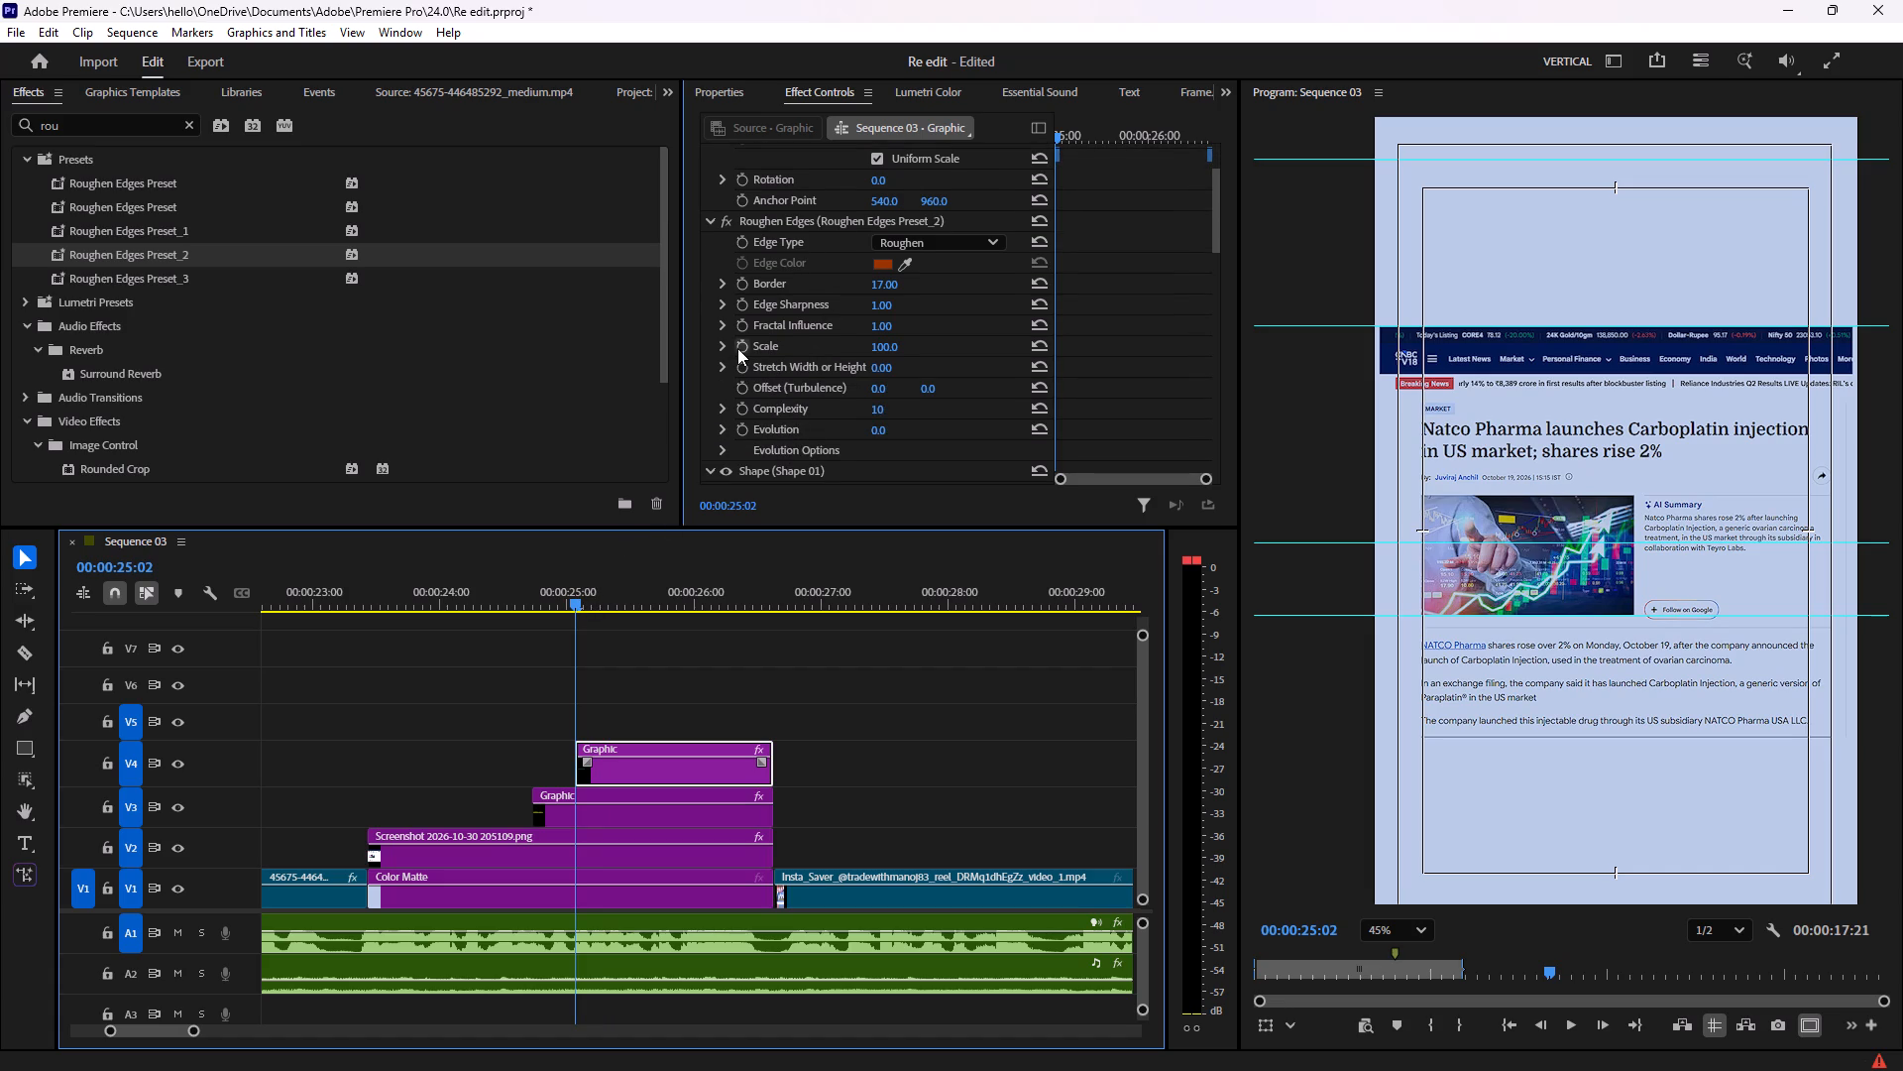
{"action": "left_click_drag", "start_coordinate": [574, 607], "coordinate": [729, 612]}
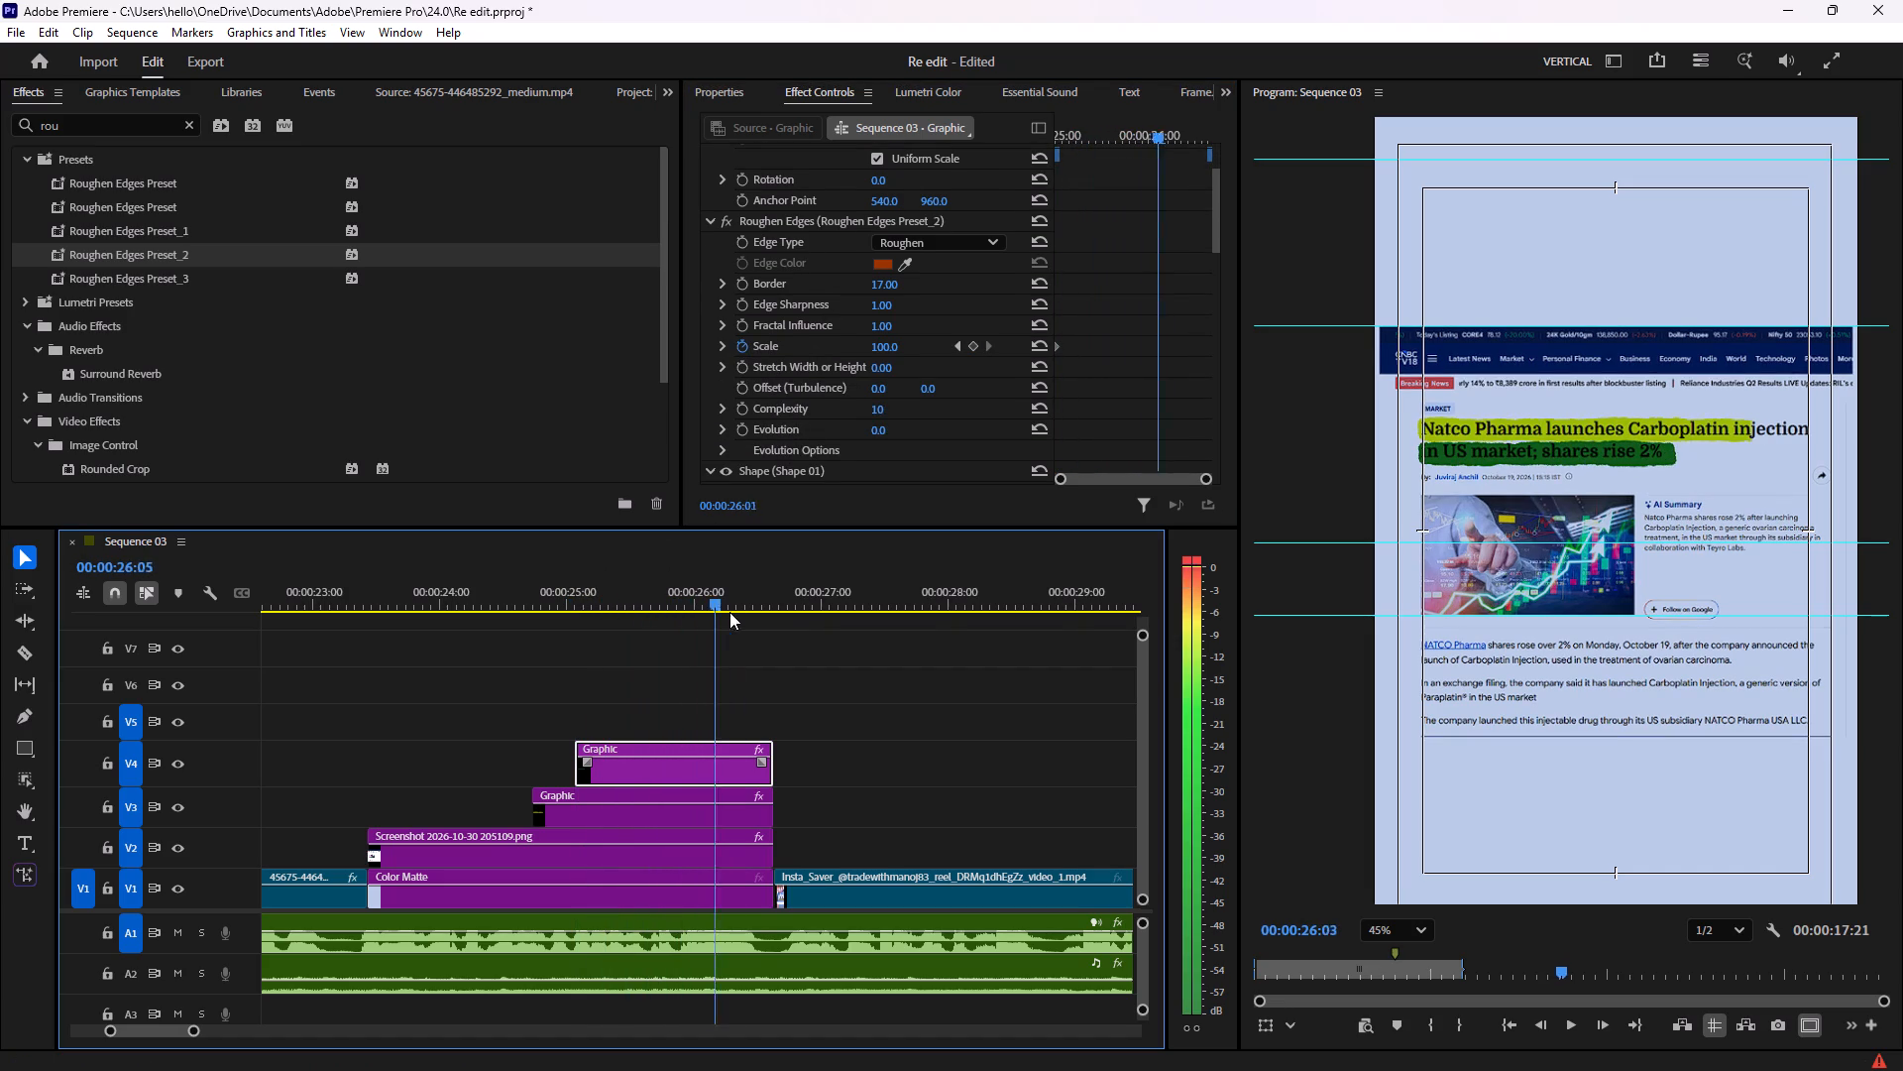
{"action": "left_click_drag", "start_coordinate": [729, 612], "coordinate": [768, 611]}
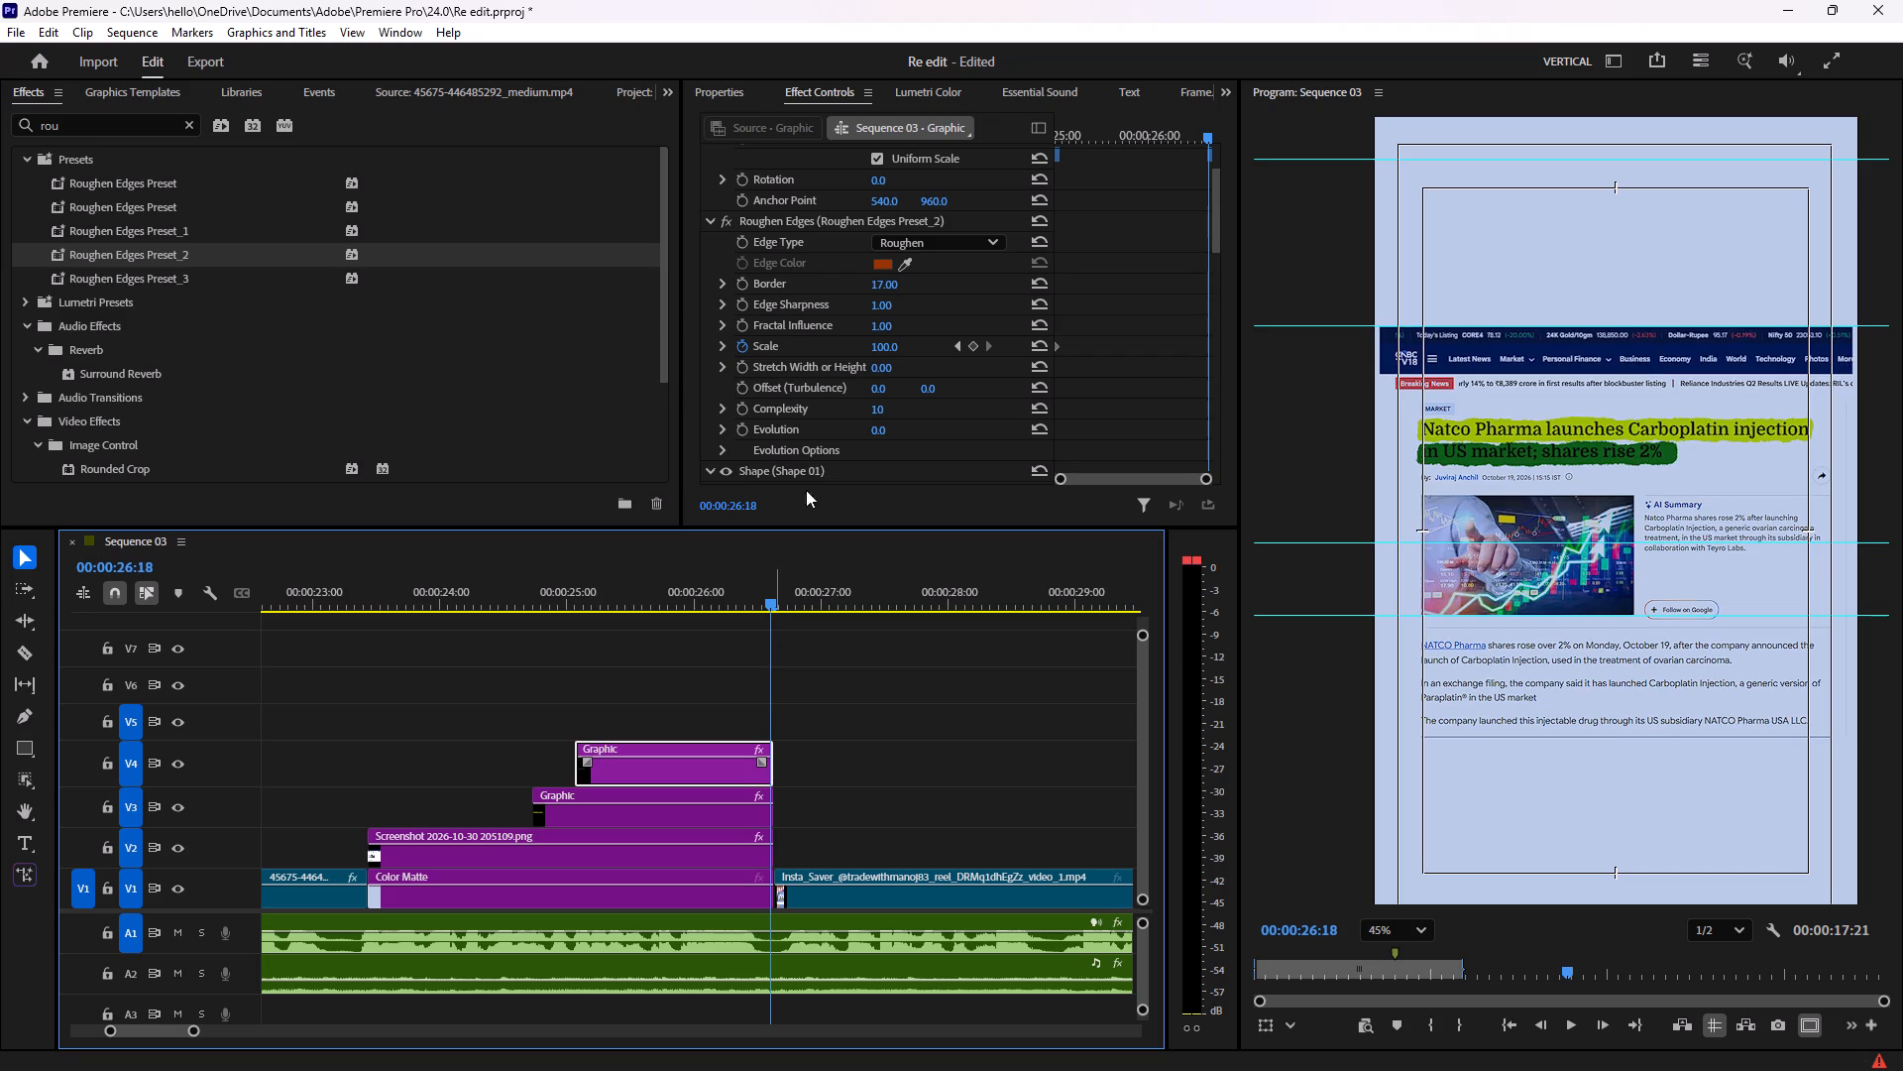
{"action": "left_click_drag", "start_coordinate": [886, 347], "coordinate": [937, 347]}
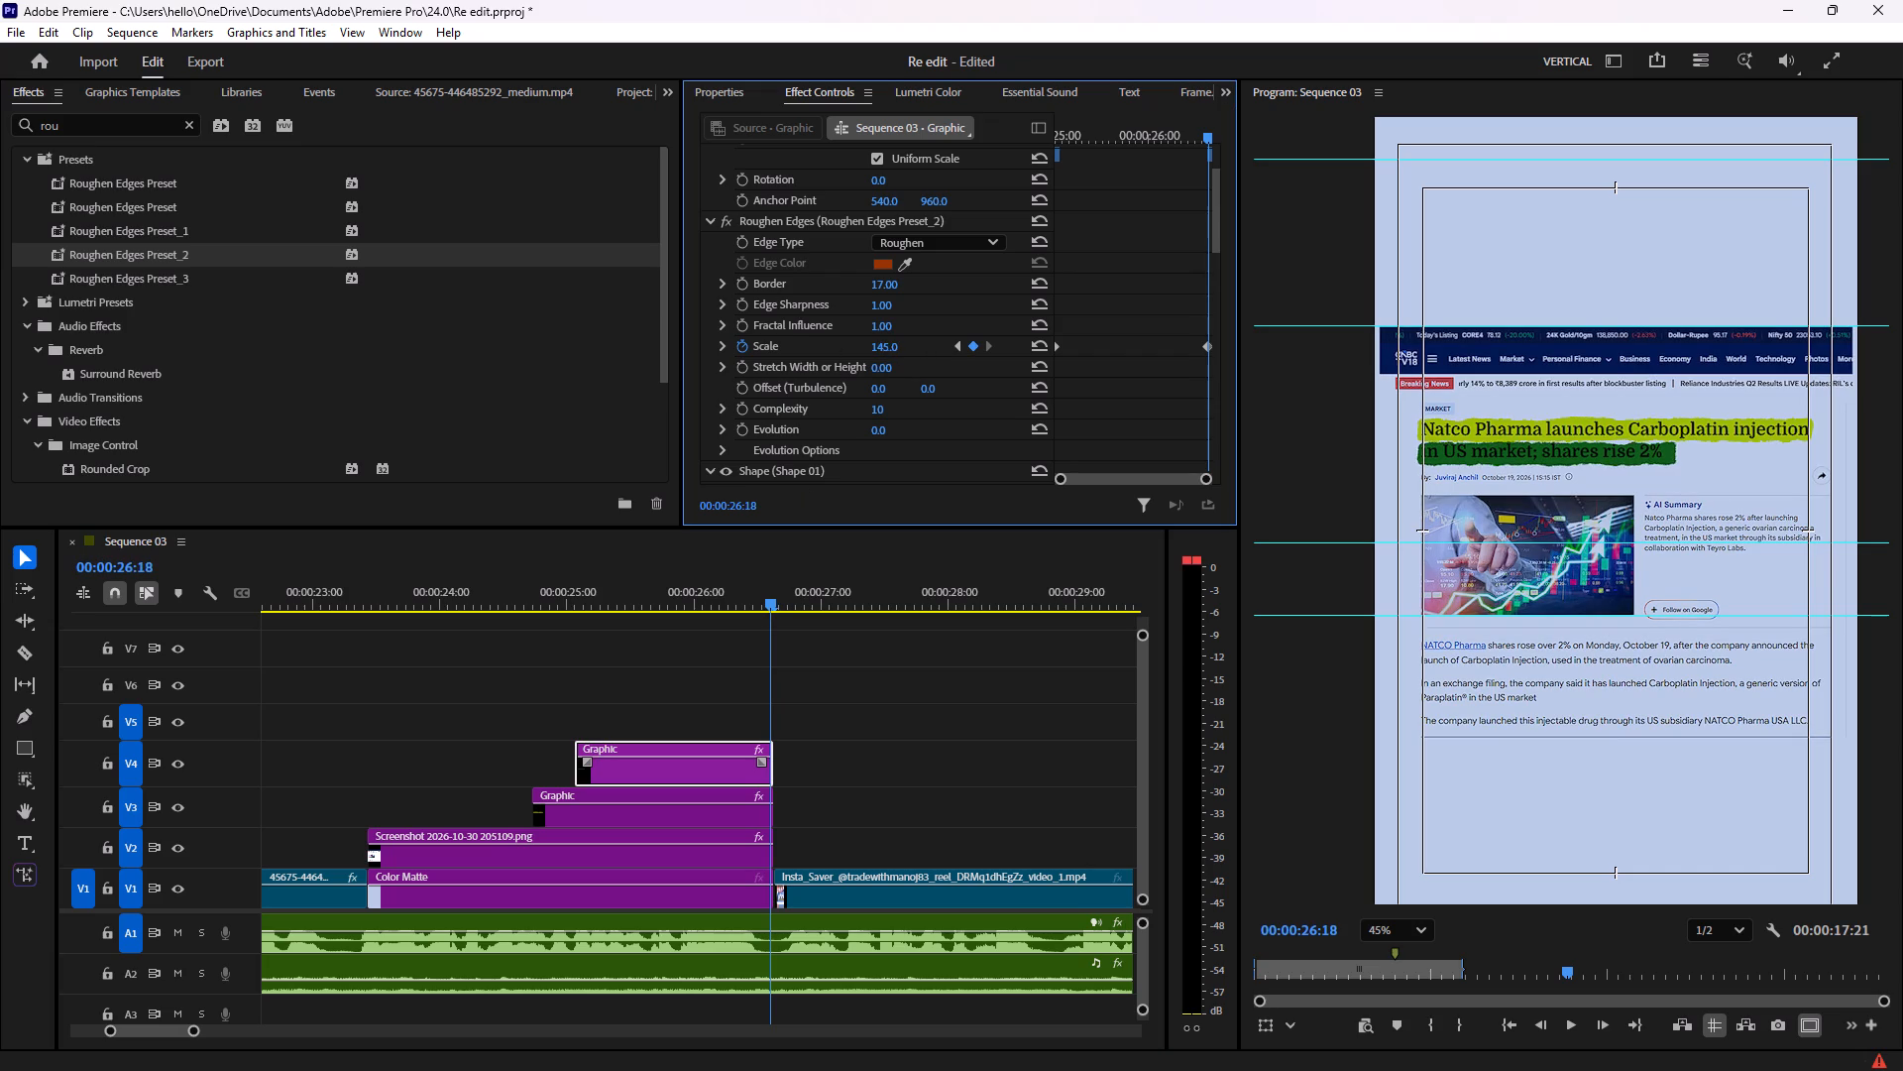
{"action": "left_click_drag", "start_coordinate": [937, 347], "coordinate": [941, 347]}
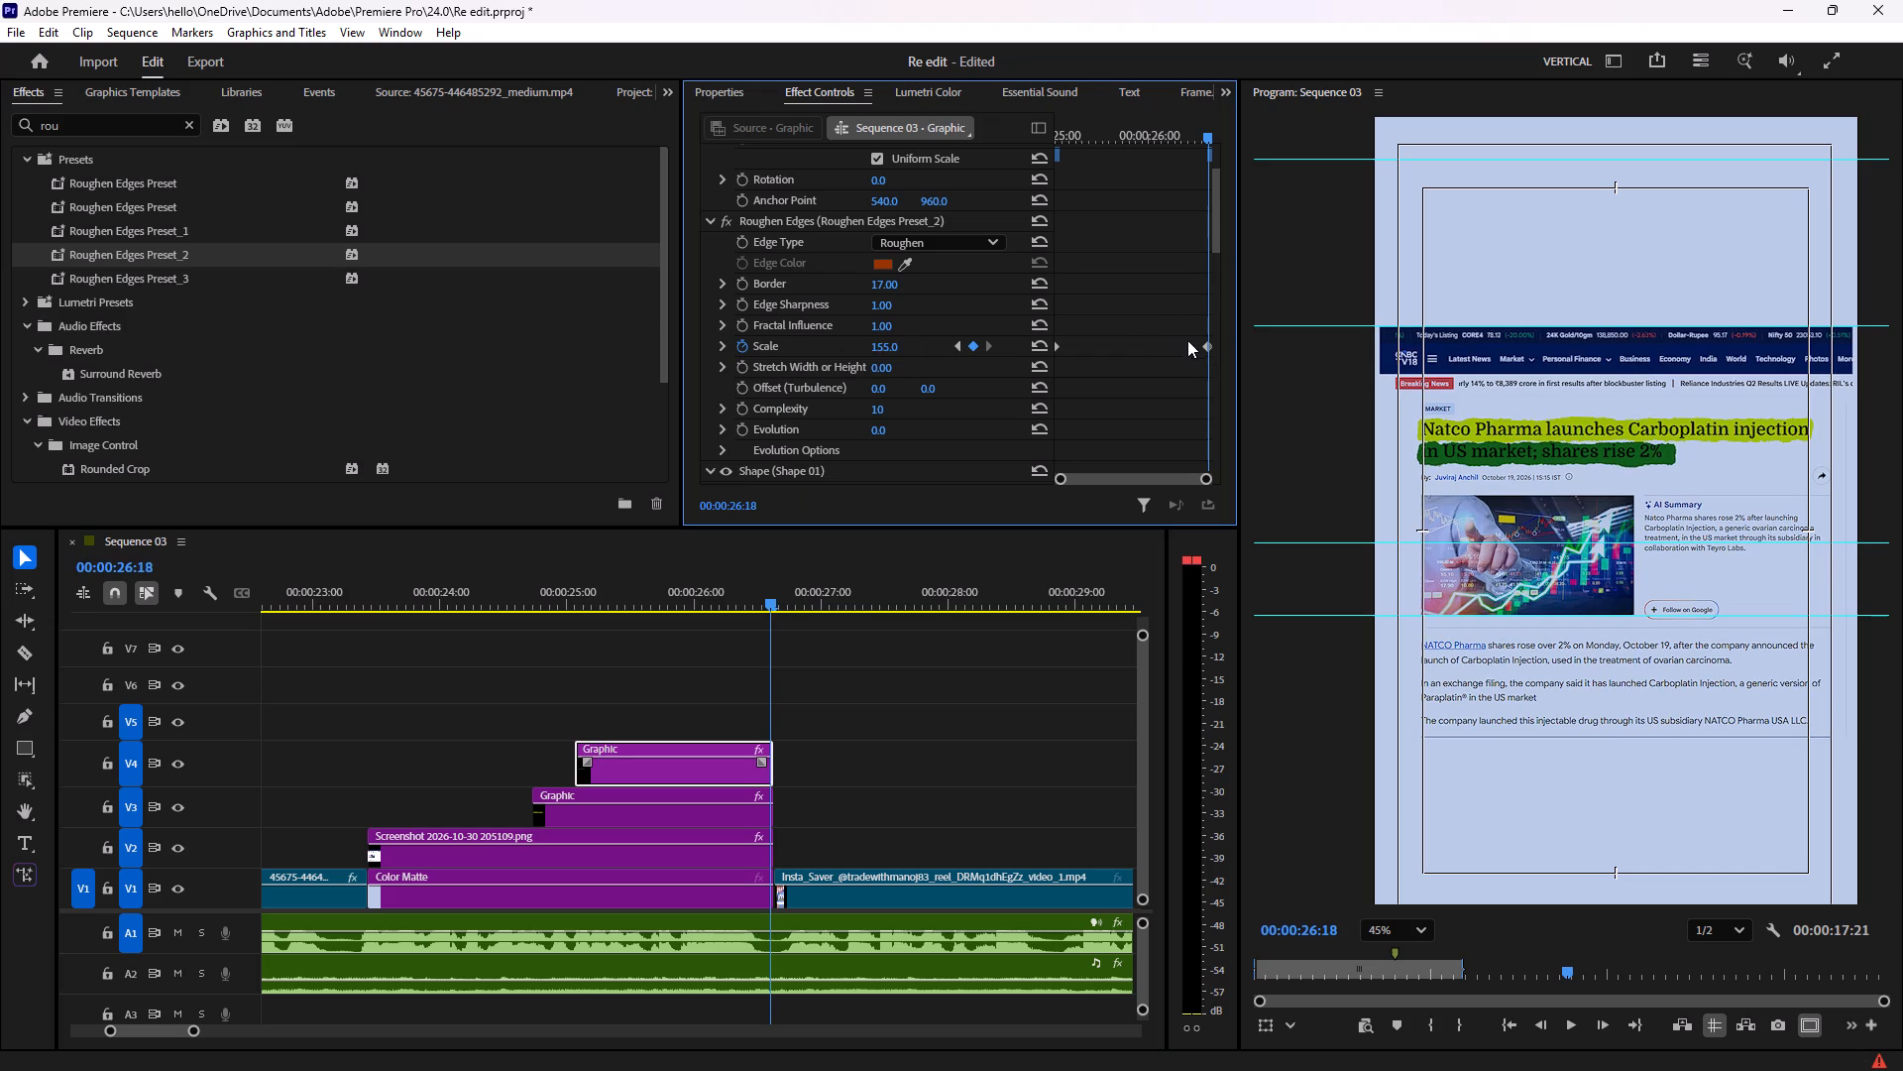
Apply Ease In and Ease Out to both Roughen Edges Scale keyframes of the green V4 graphic.
{"action": "left_click", "coordinate": [1208, 347]}
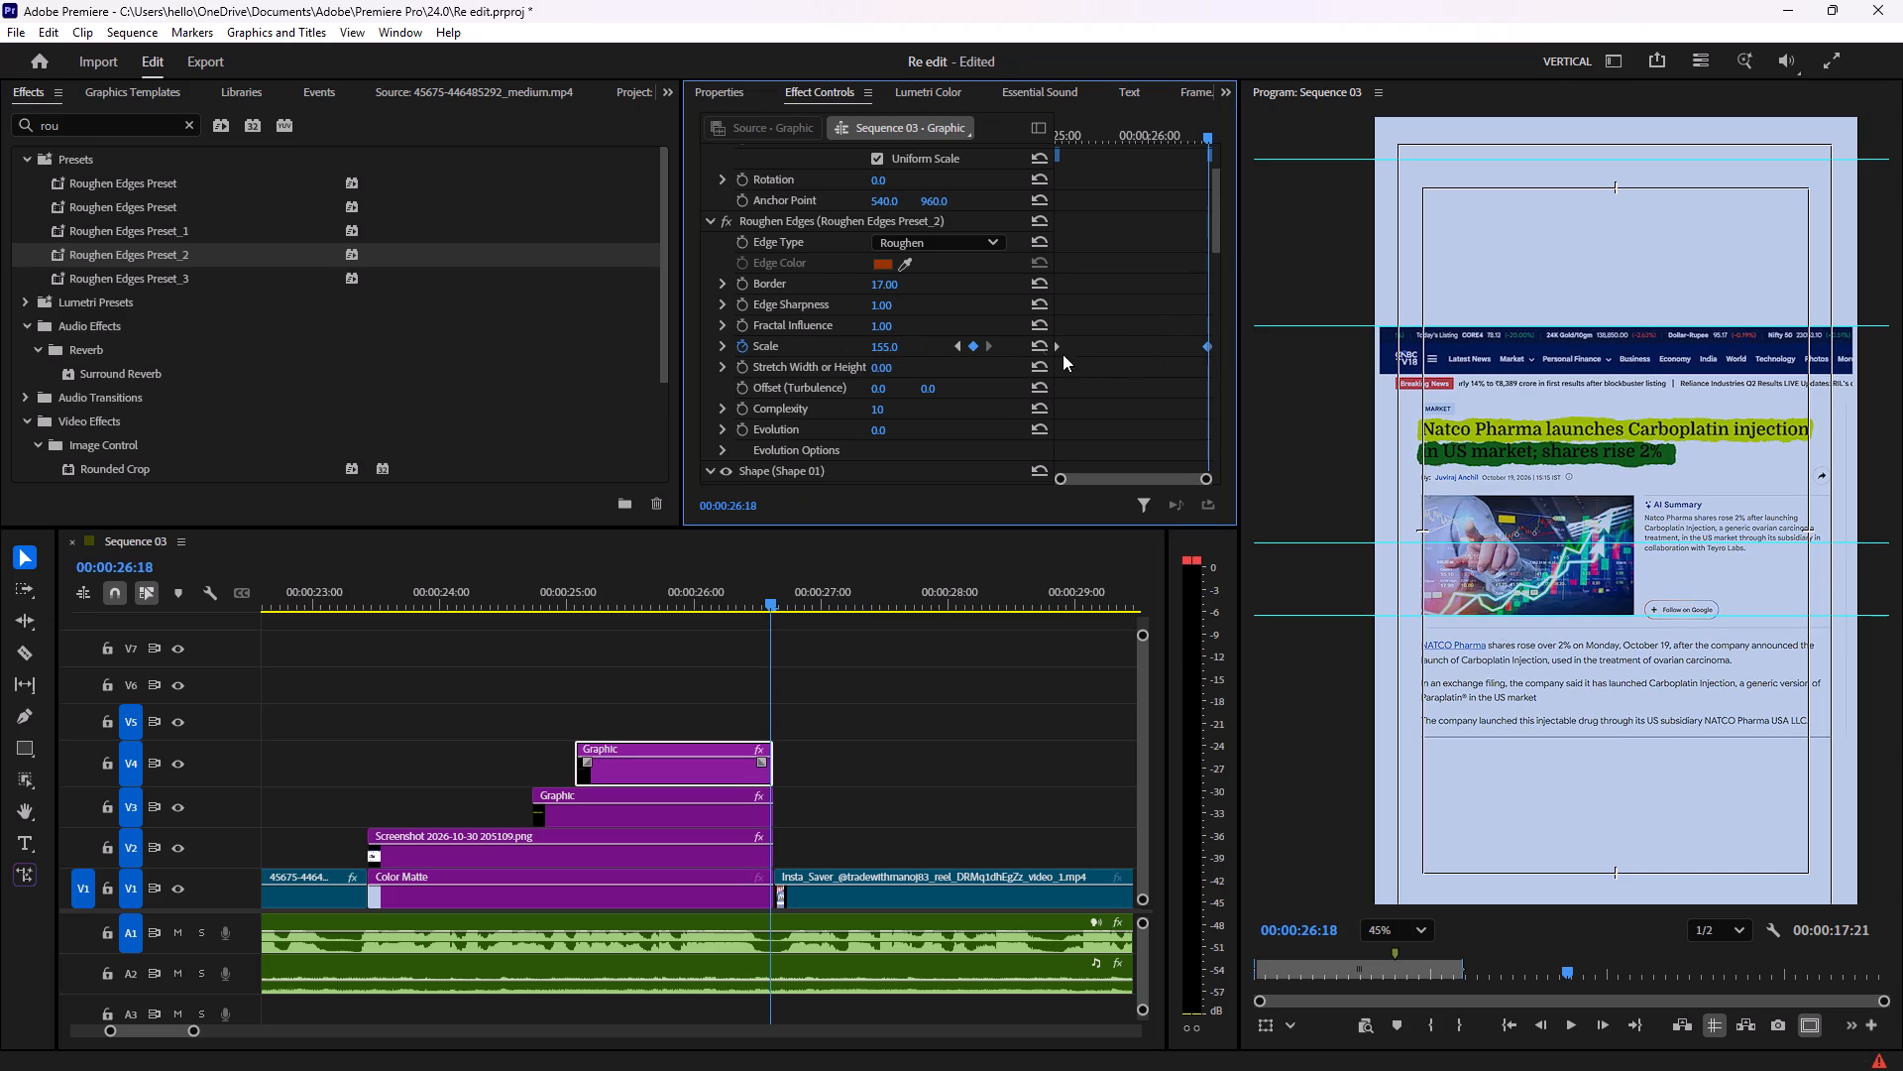
{"action": "left_click", "coordinate": [1057, 347], "text": "shift"}
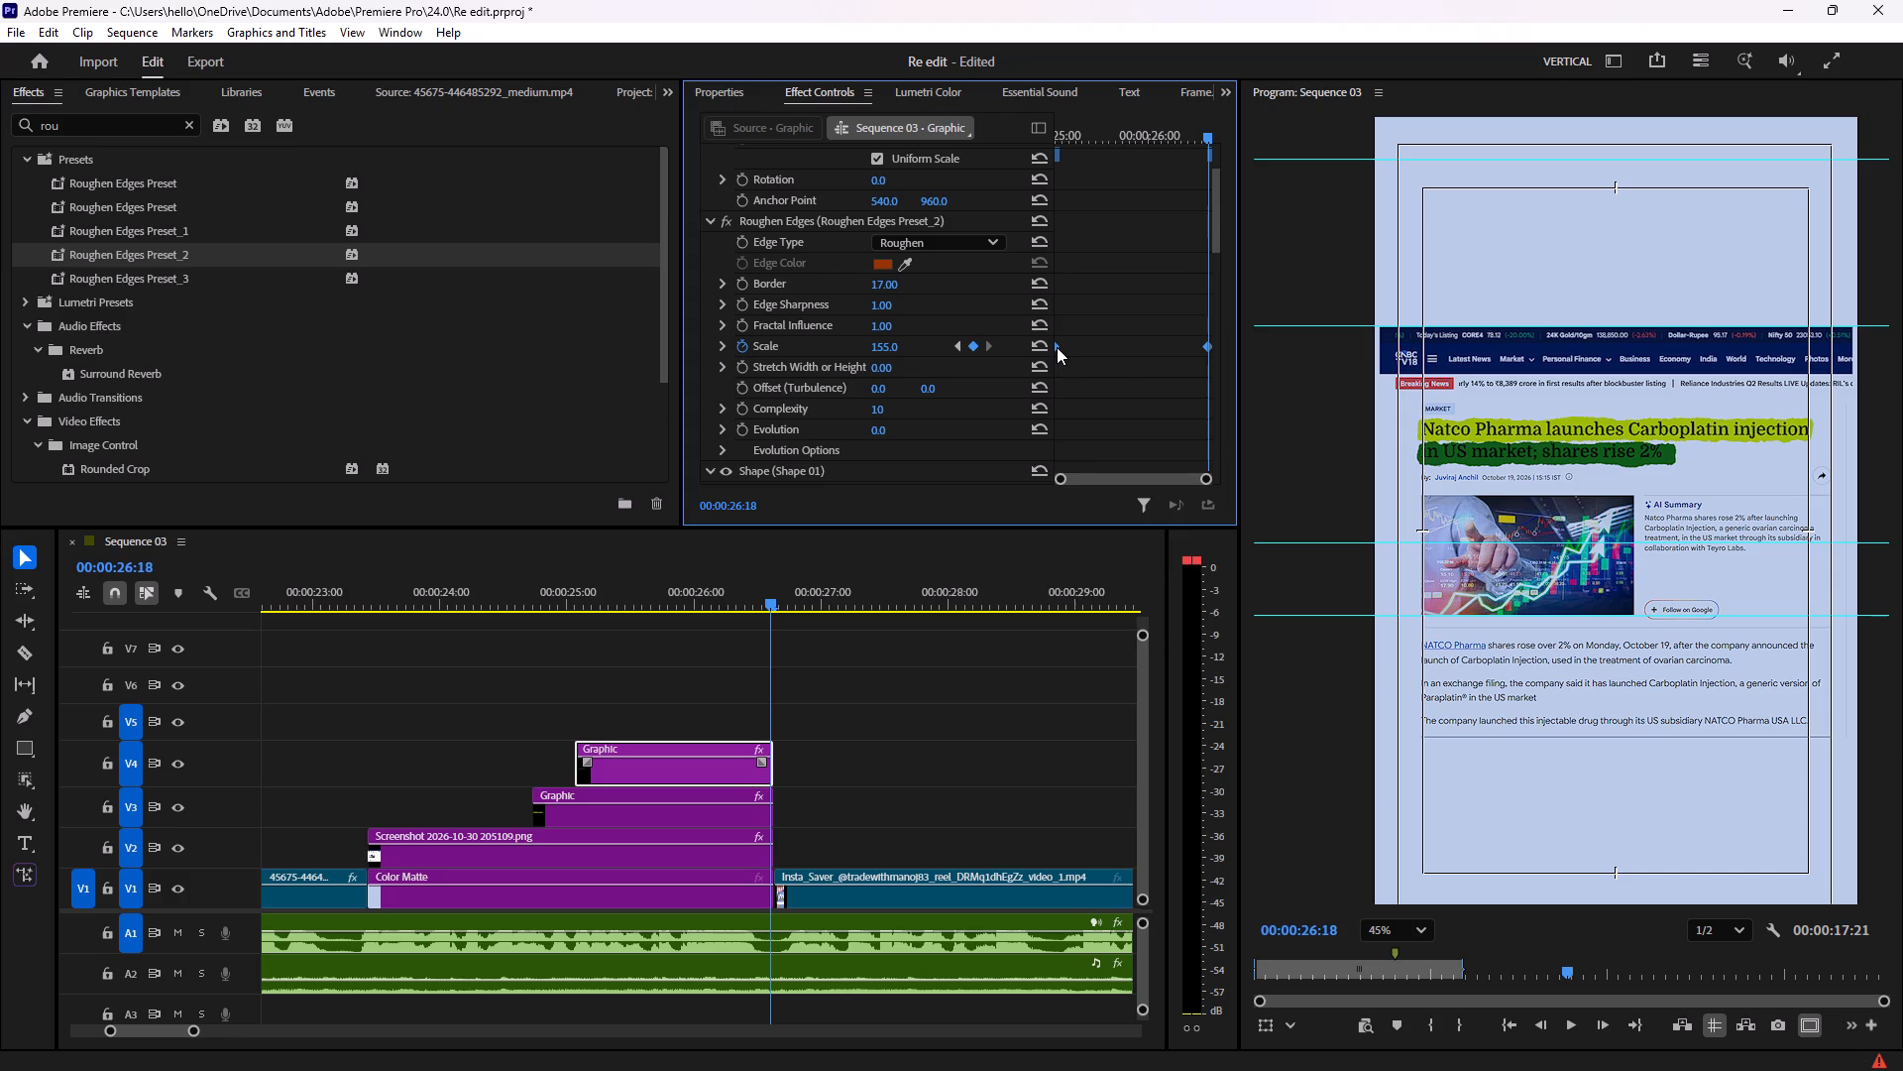
{"action": "right_click", "coordinate": [1057, 347]}
{"action": "left_click", "coordinate": [1133, 605]}
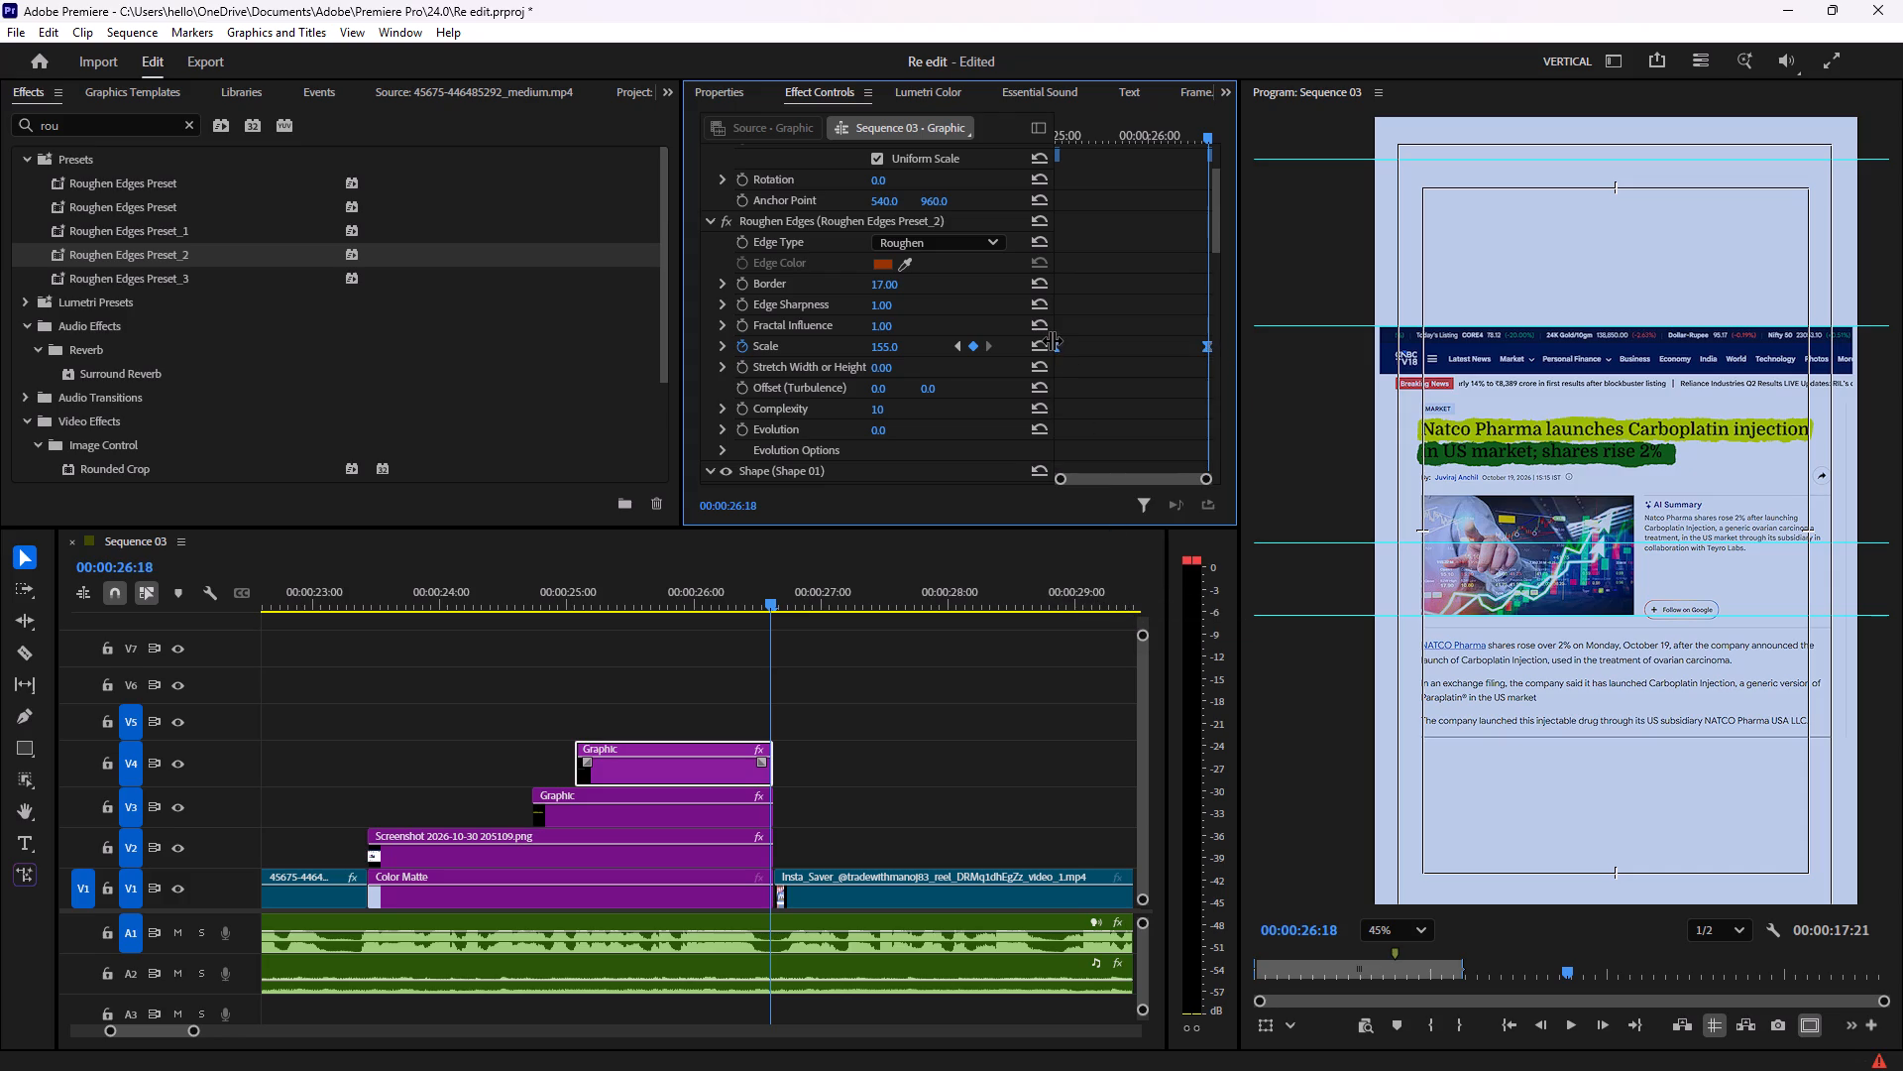
{"action": "right_click", "coordinate": [1057, 344]}
{"action": "left_click", "coordinate": [1107, 630]}
Play back the animated highlights, and the earlier footage leading into the news screenshot section.
{"action": "left_click", "coordinate": [535, 605]}
{"action": "key", "text": "space"}
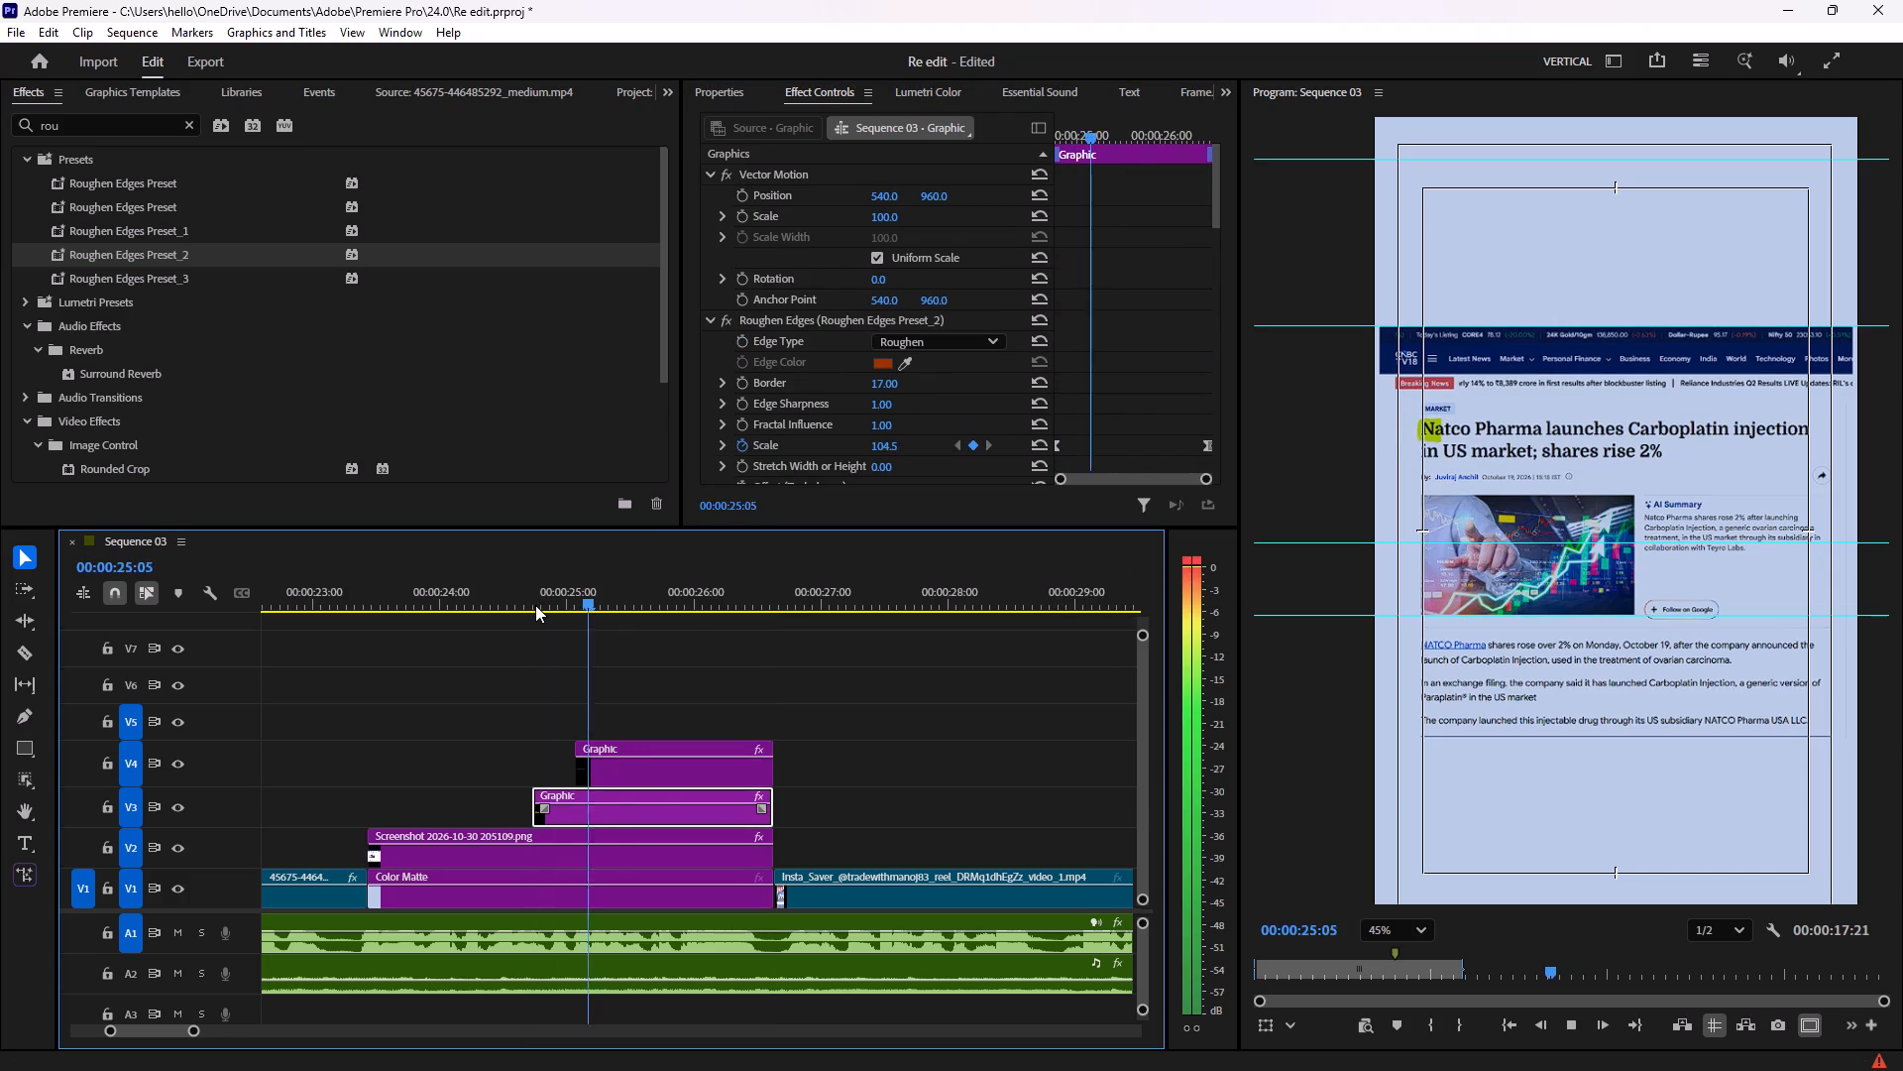
{"action": "key", "text": "space"}
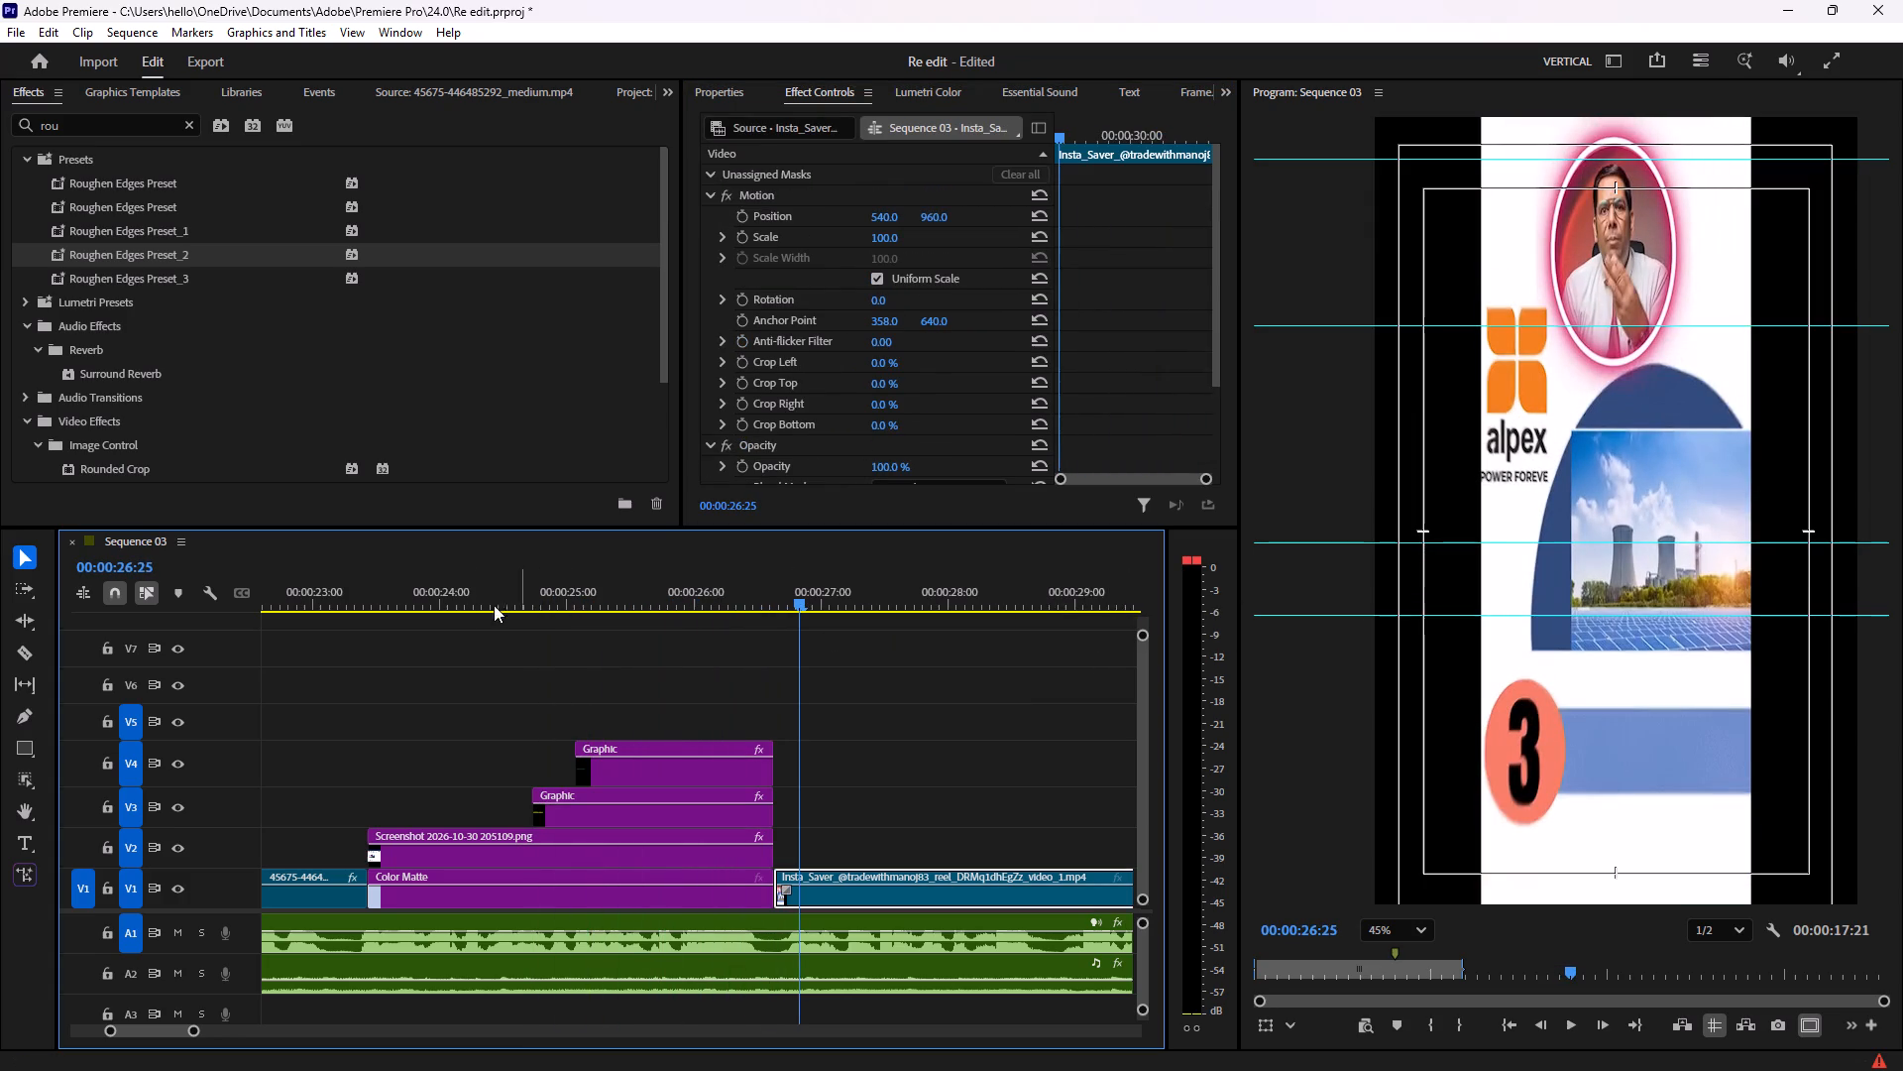
{"action": "left_click_drag", "start_coordinate": [798, 598], "coordinate": [167, 618]}
{"action": "key", "text": "space"}
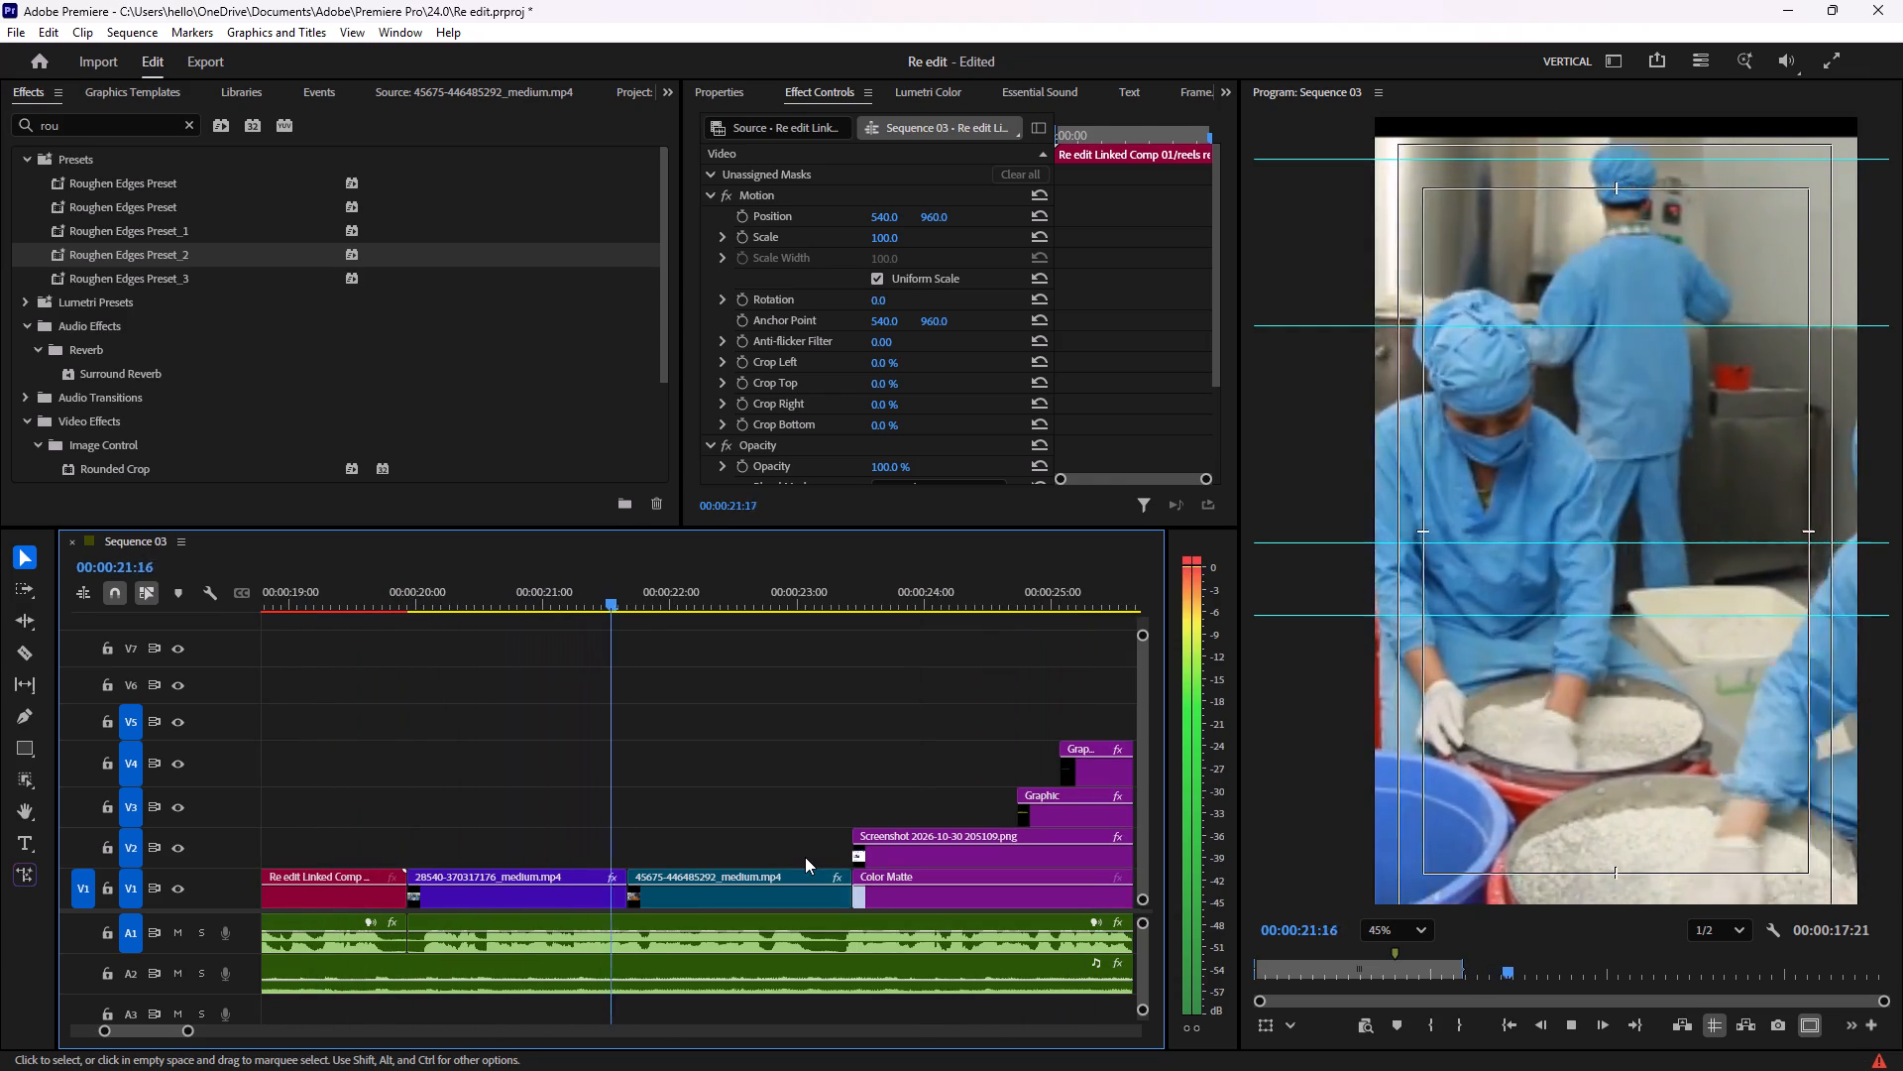
{"action": "key", "text": "space"}
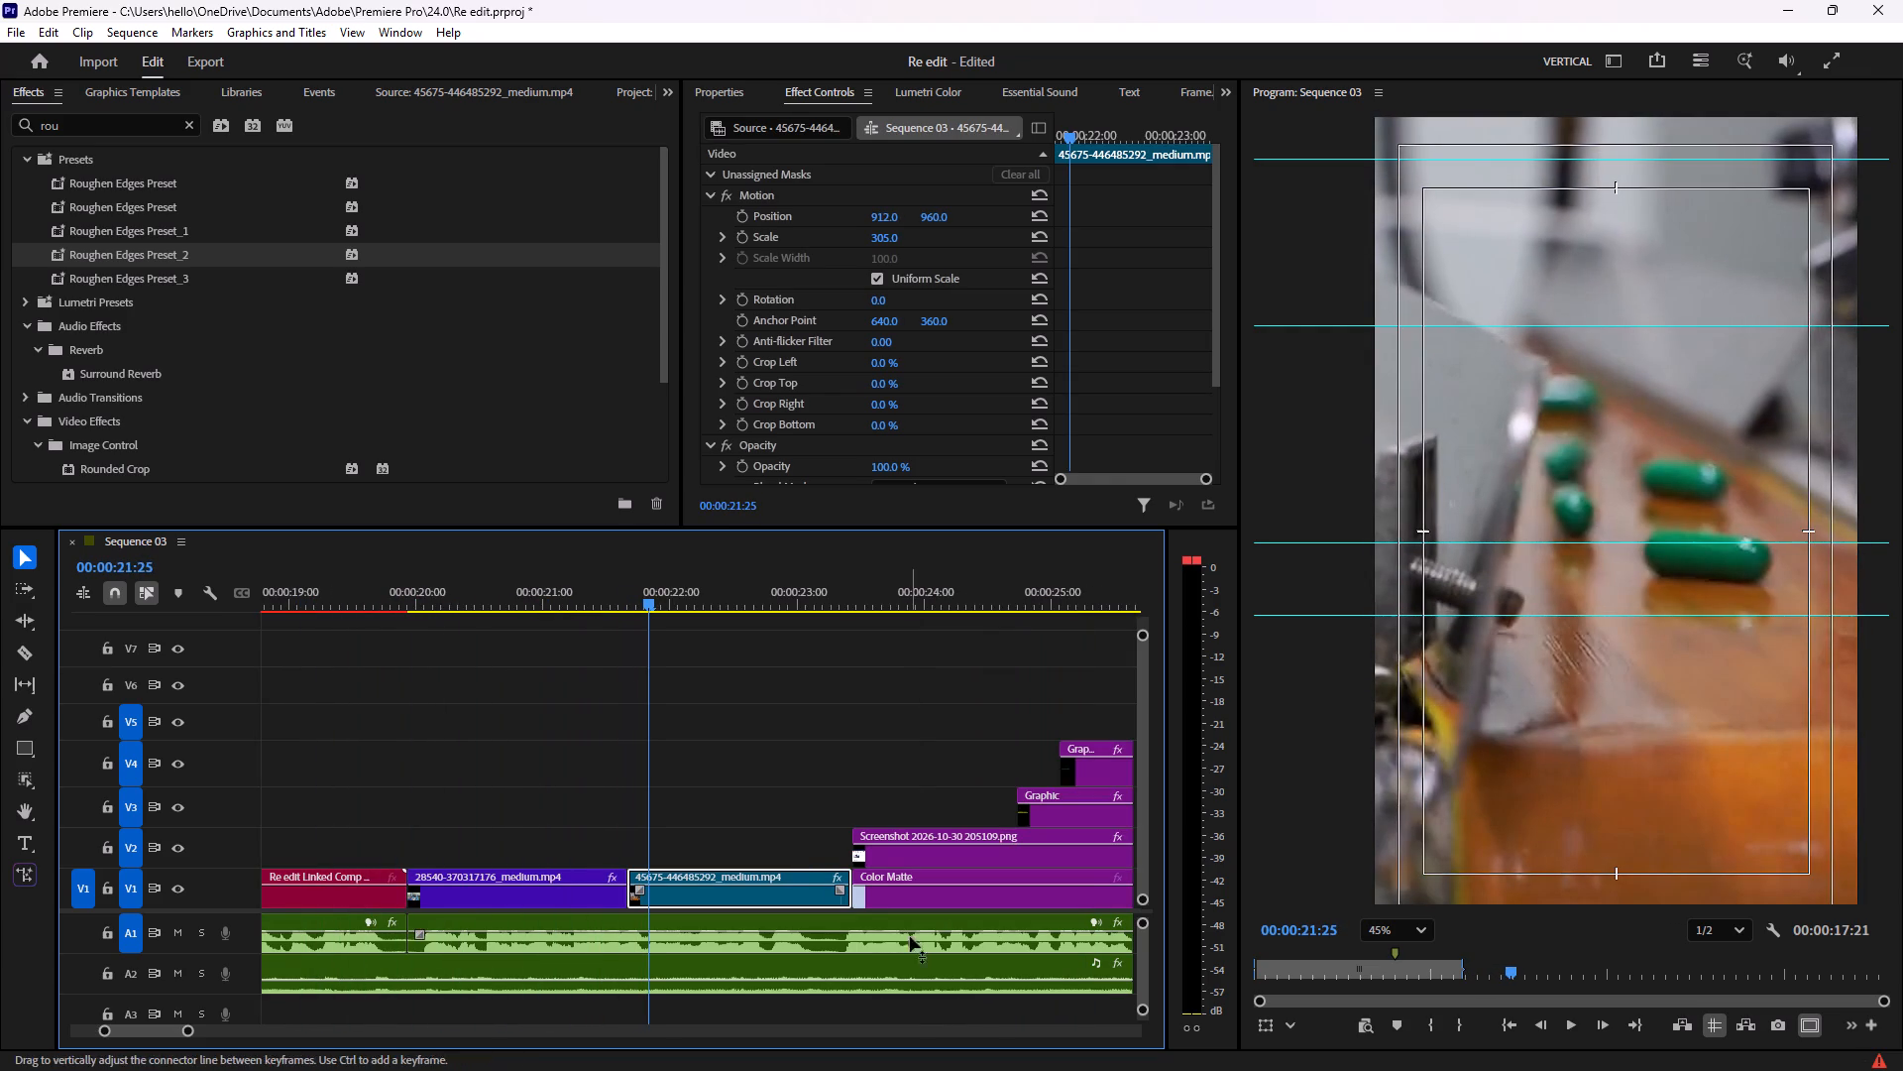
{"action": "left_click", "coordinate": [467, 602]}
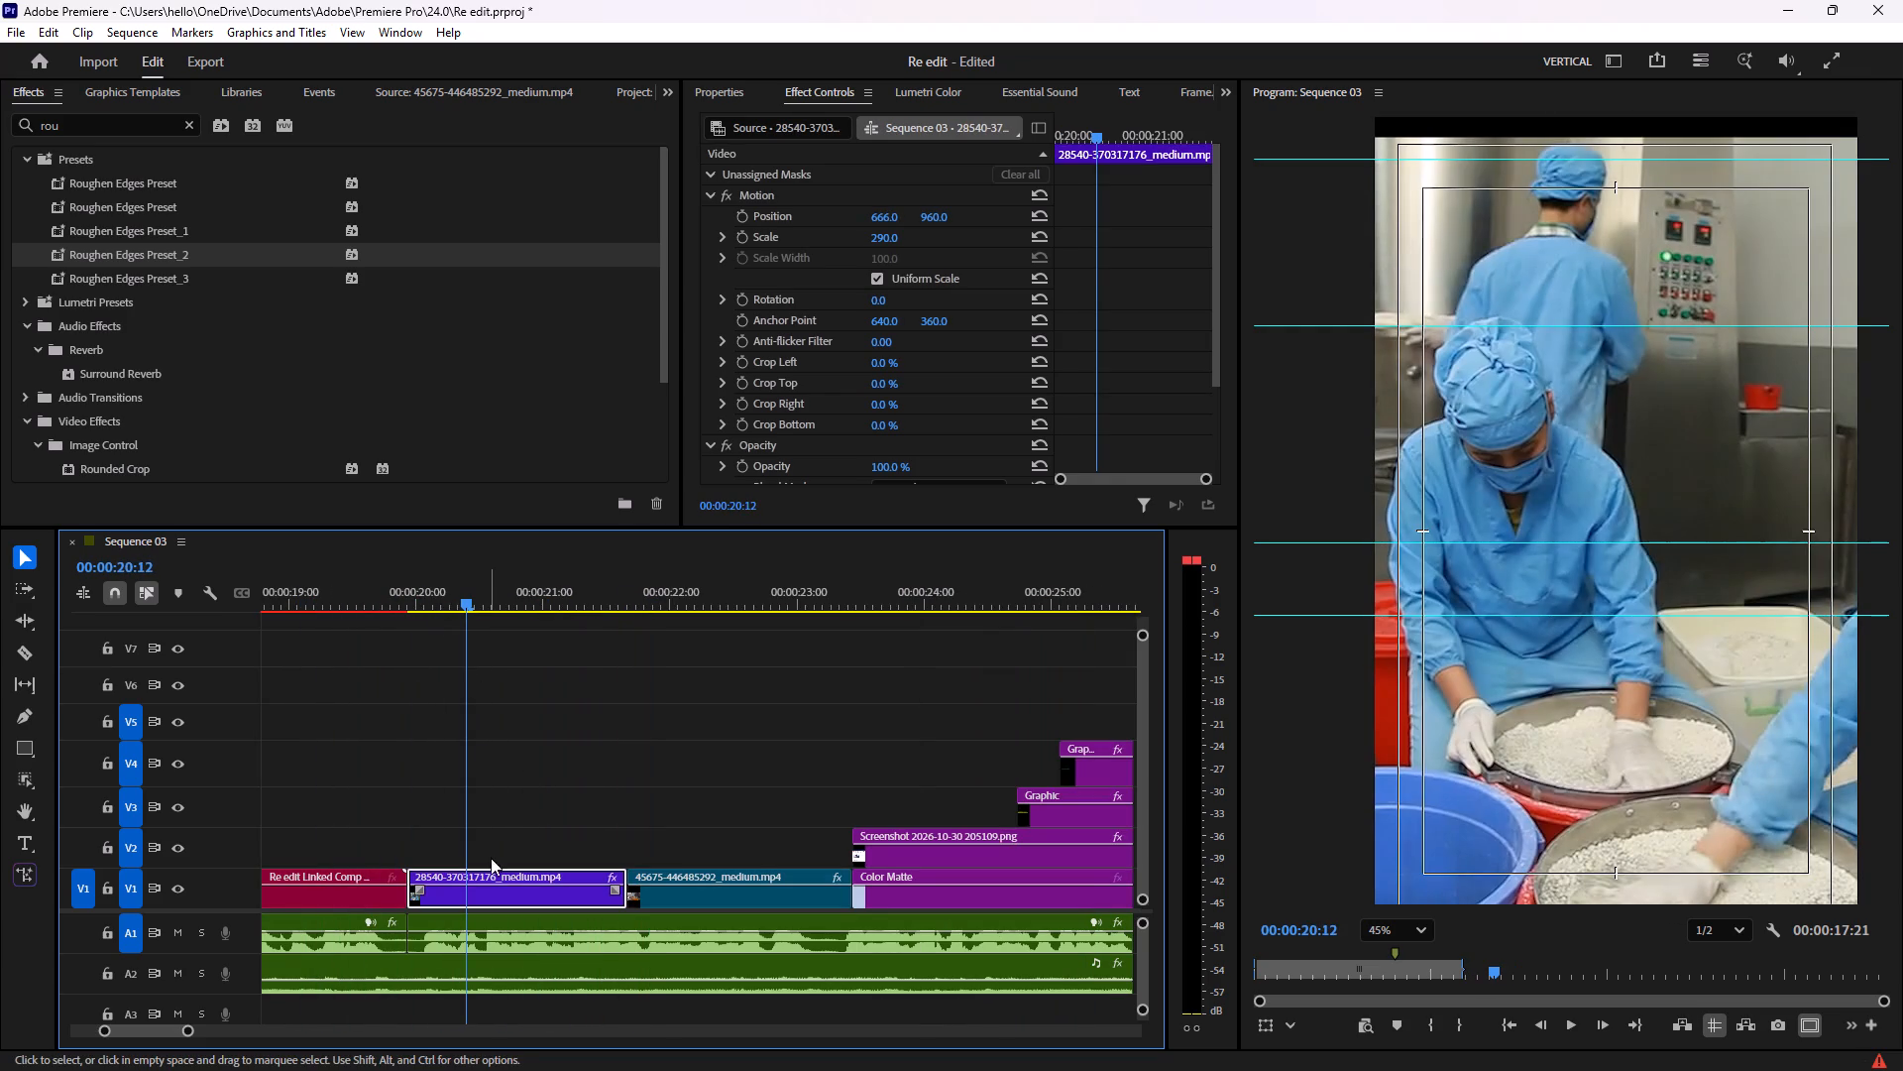
{"action": "left_click_drag", "start_coordinate": [933, 215], "coordinate": [947, 215]}
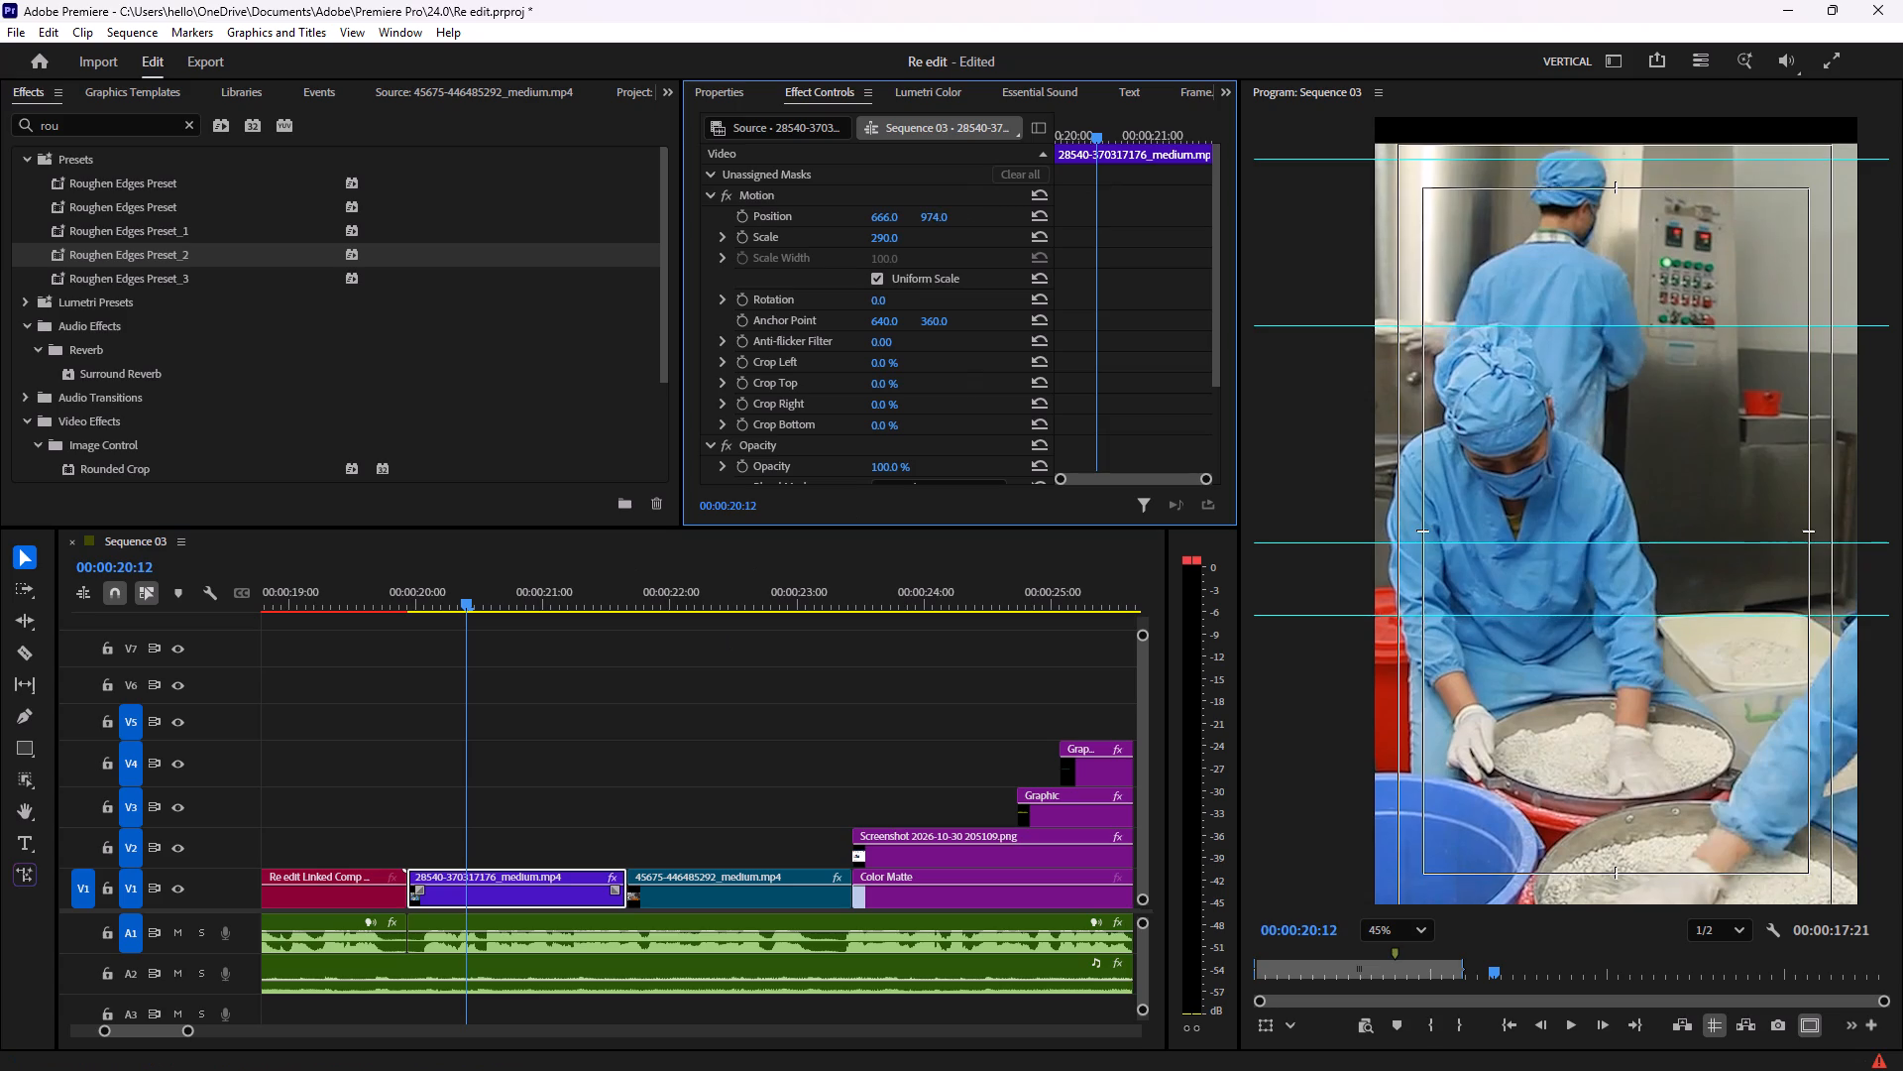
{"action": "left_click_drag", "start_coordinate": [947, 215], "coordinate": [867, 220]}
{"action": "left_click", "coordinate": [884, 236]}
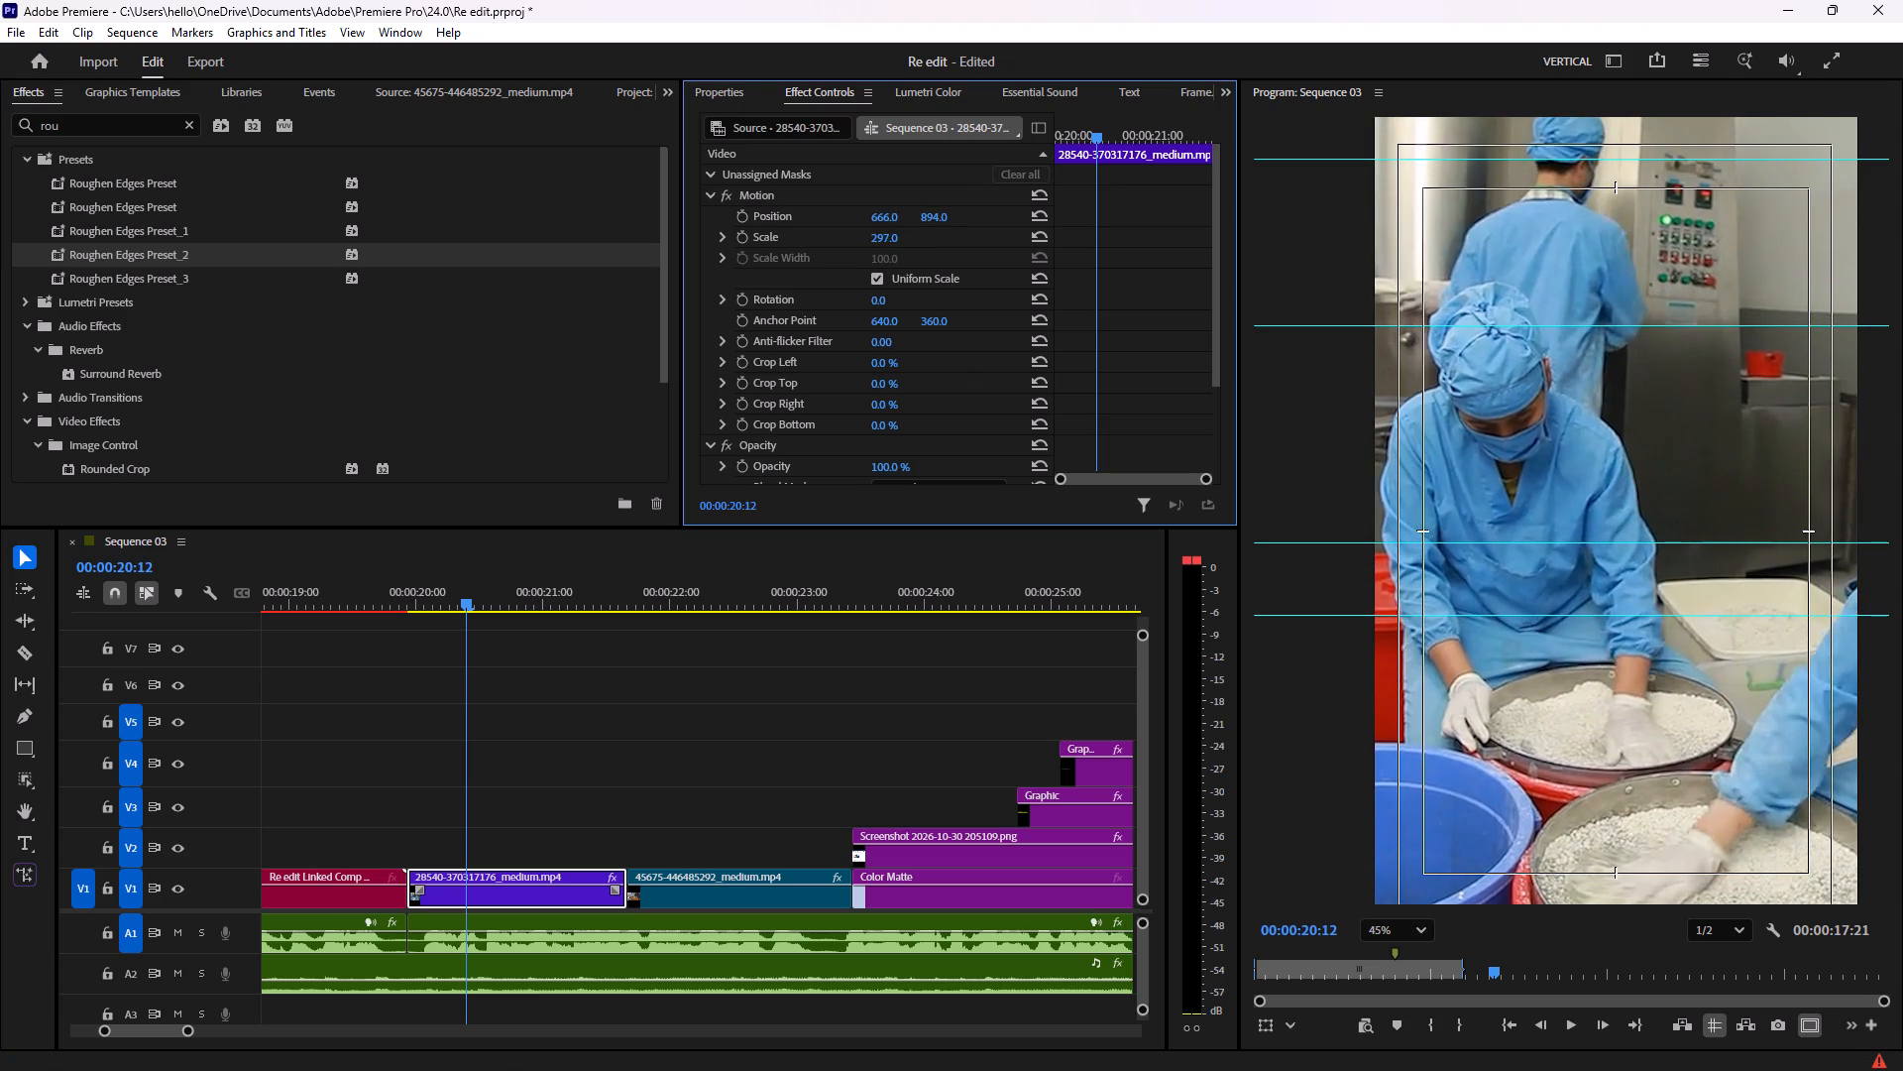
Play back the reframed V1 clip through the animated Natco news screenshot highlights and into the following Alpex Solar footage.
{"action": "key", "text": "space"}
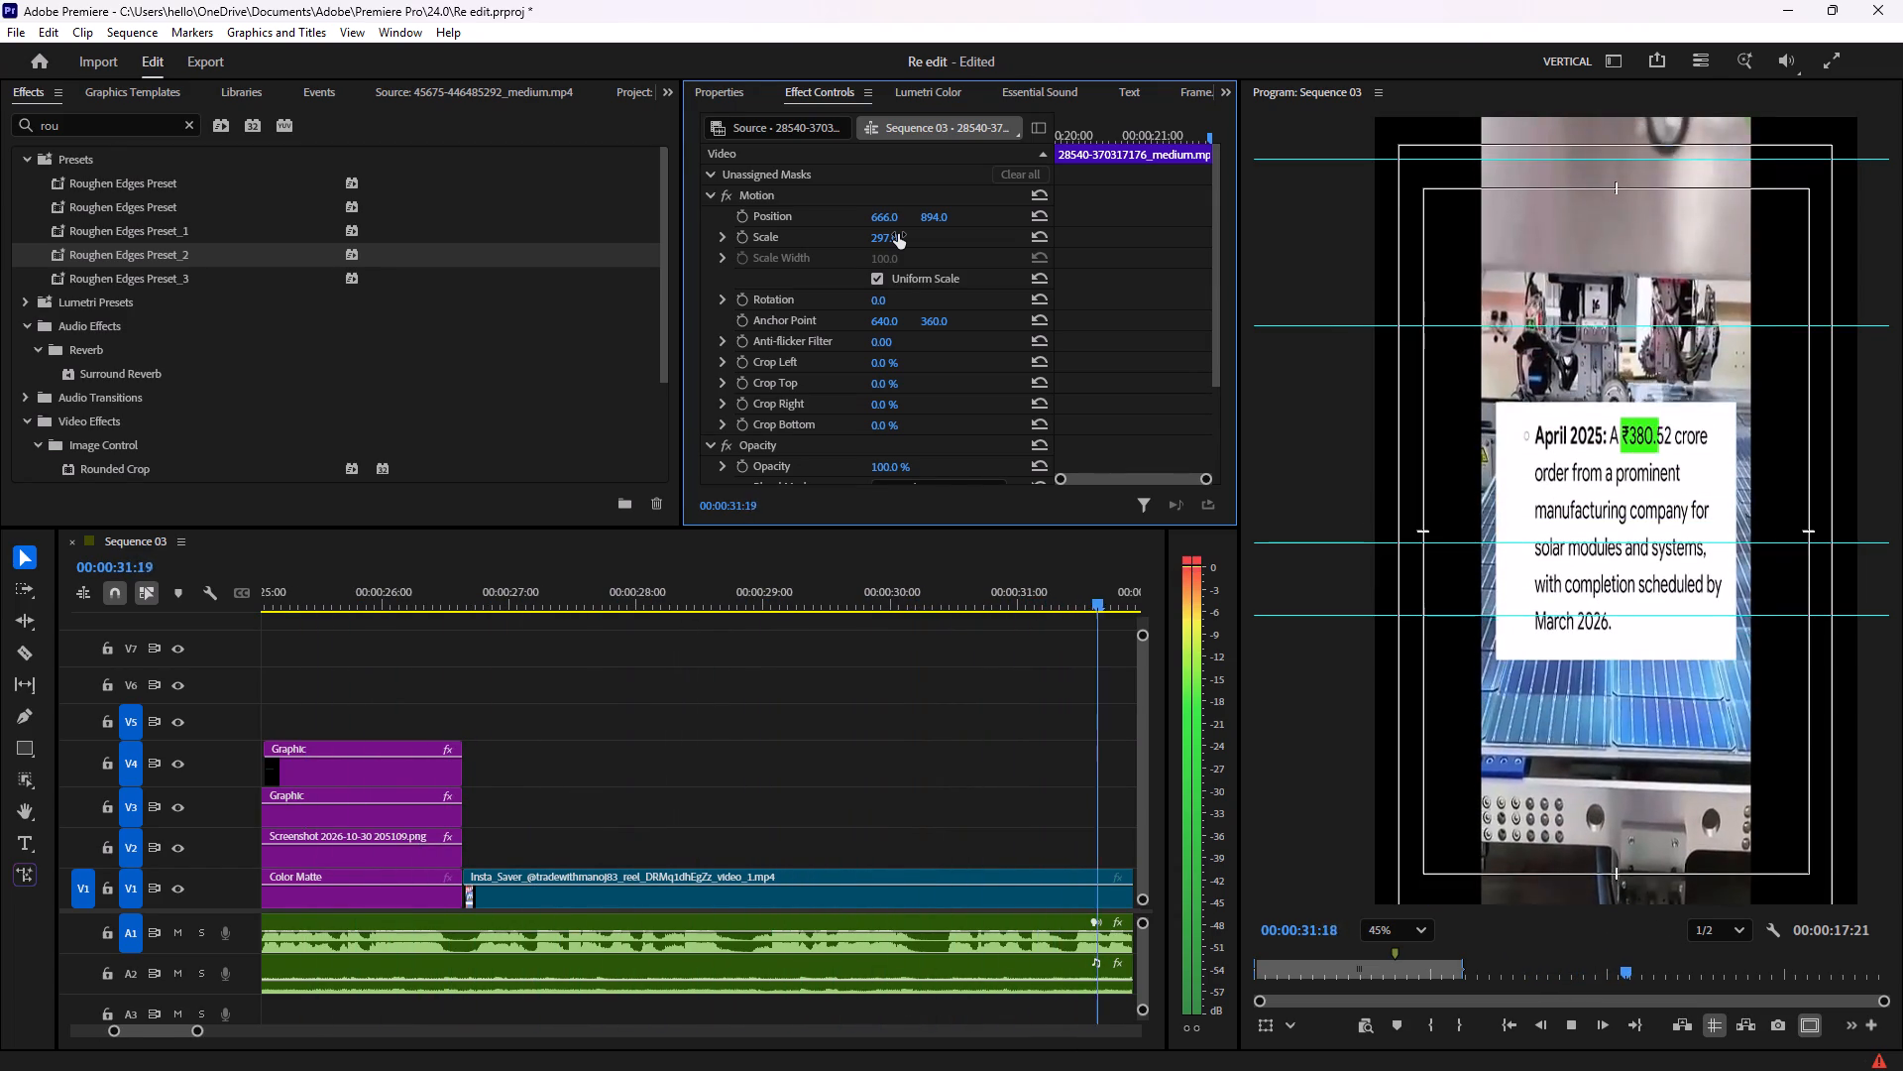
{"action": "key", "text": "space"}
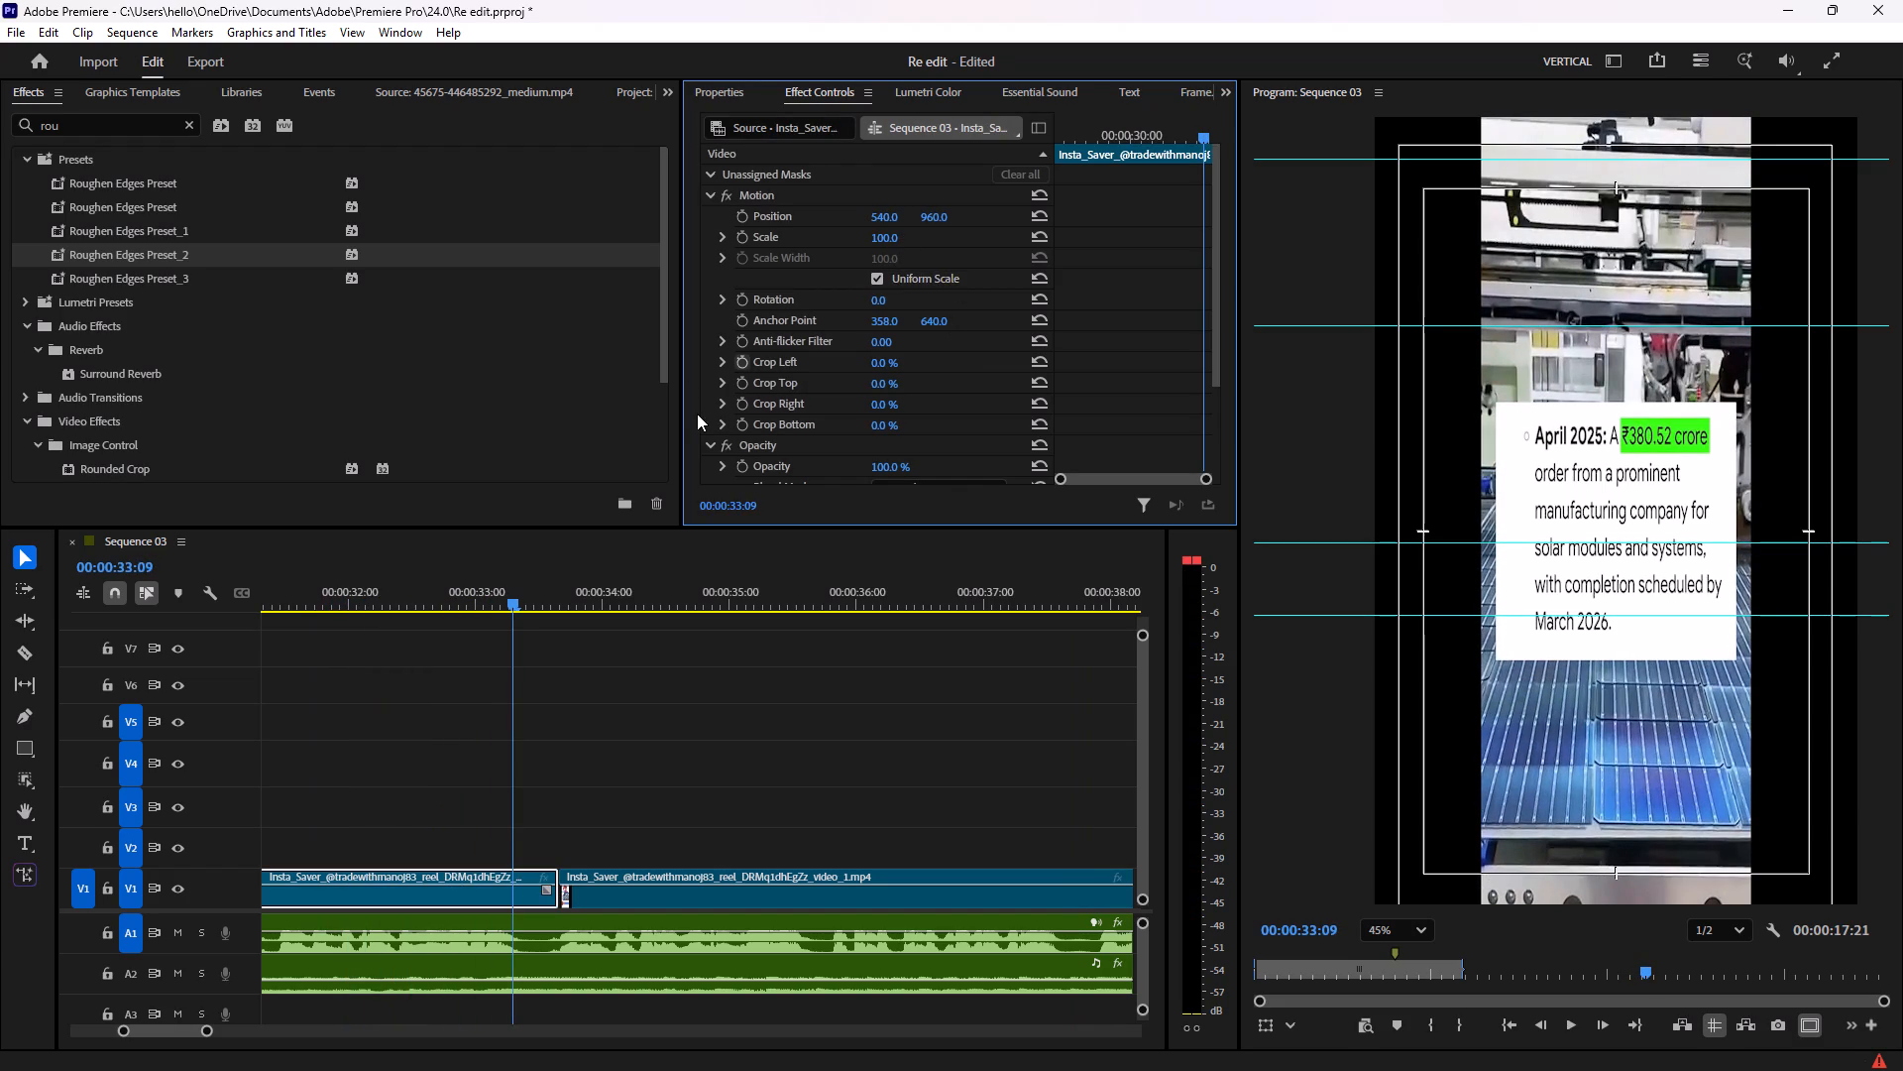
{"action": "left_click_drag", "start_coordinate": [505, 600], "coordinate": [184, 580]}
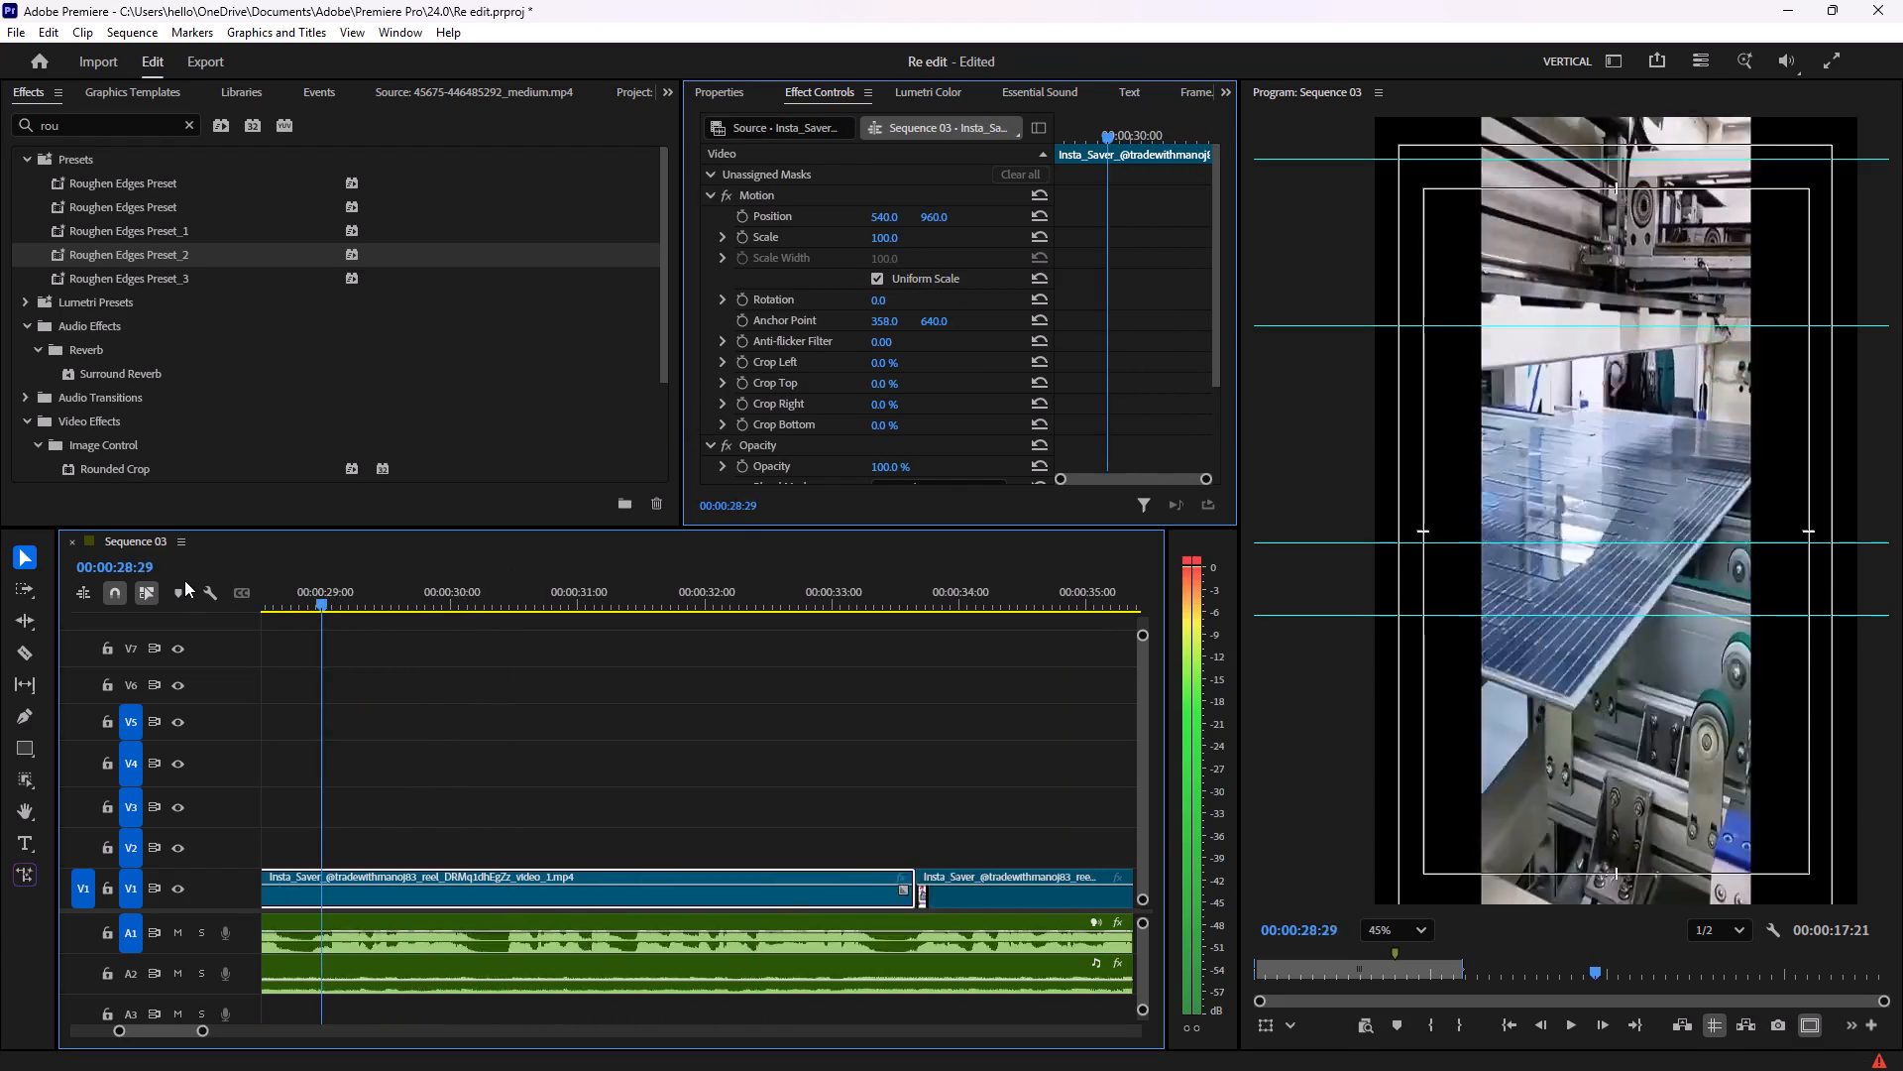
{"action": "left_click_drag", "start_coordinate": [184, 580], "coordinate": [319, 586]}
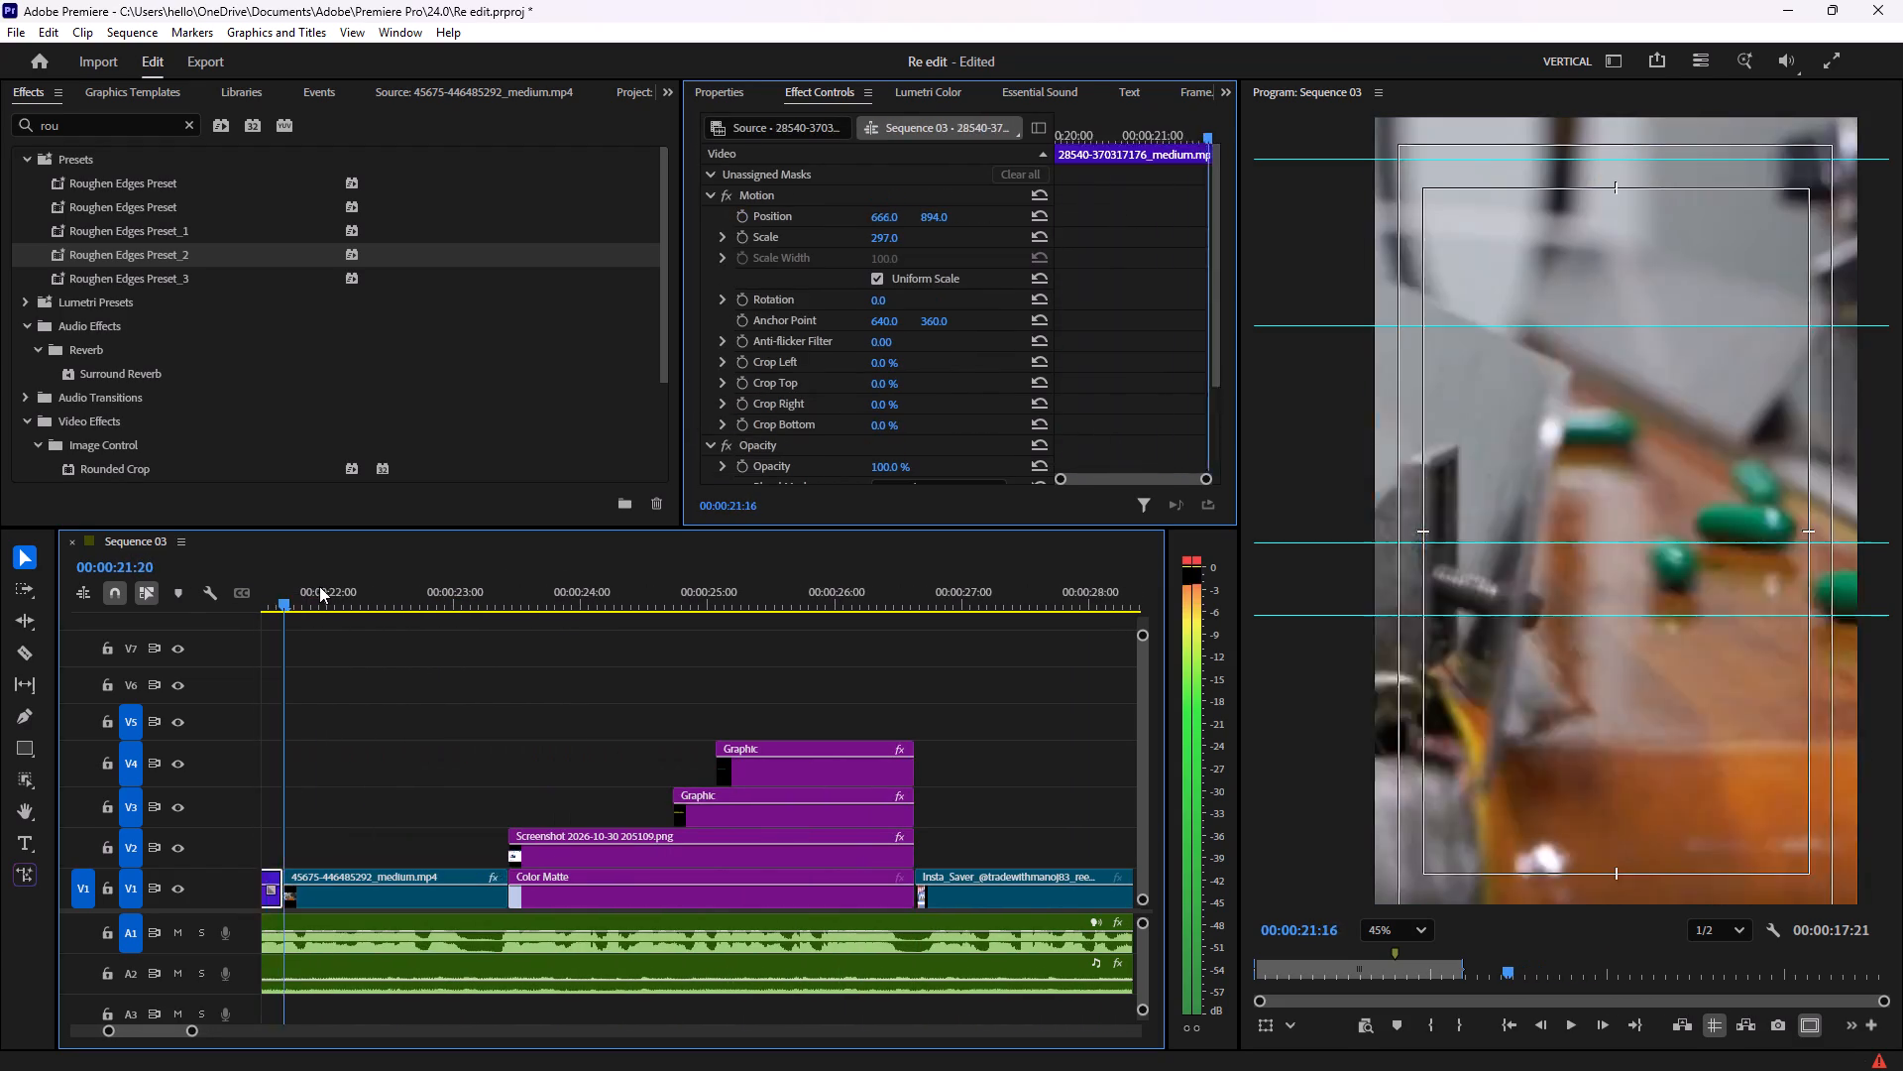
{"action": "left_click_drag", "start_coordinate": [319, 586], "coordinate": [324, 586]}
{"action": "key", "text": "space"}
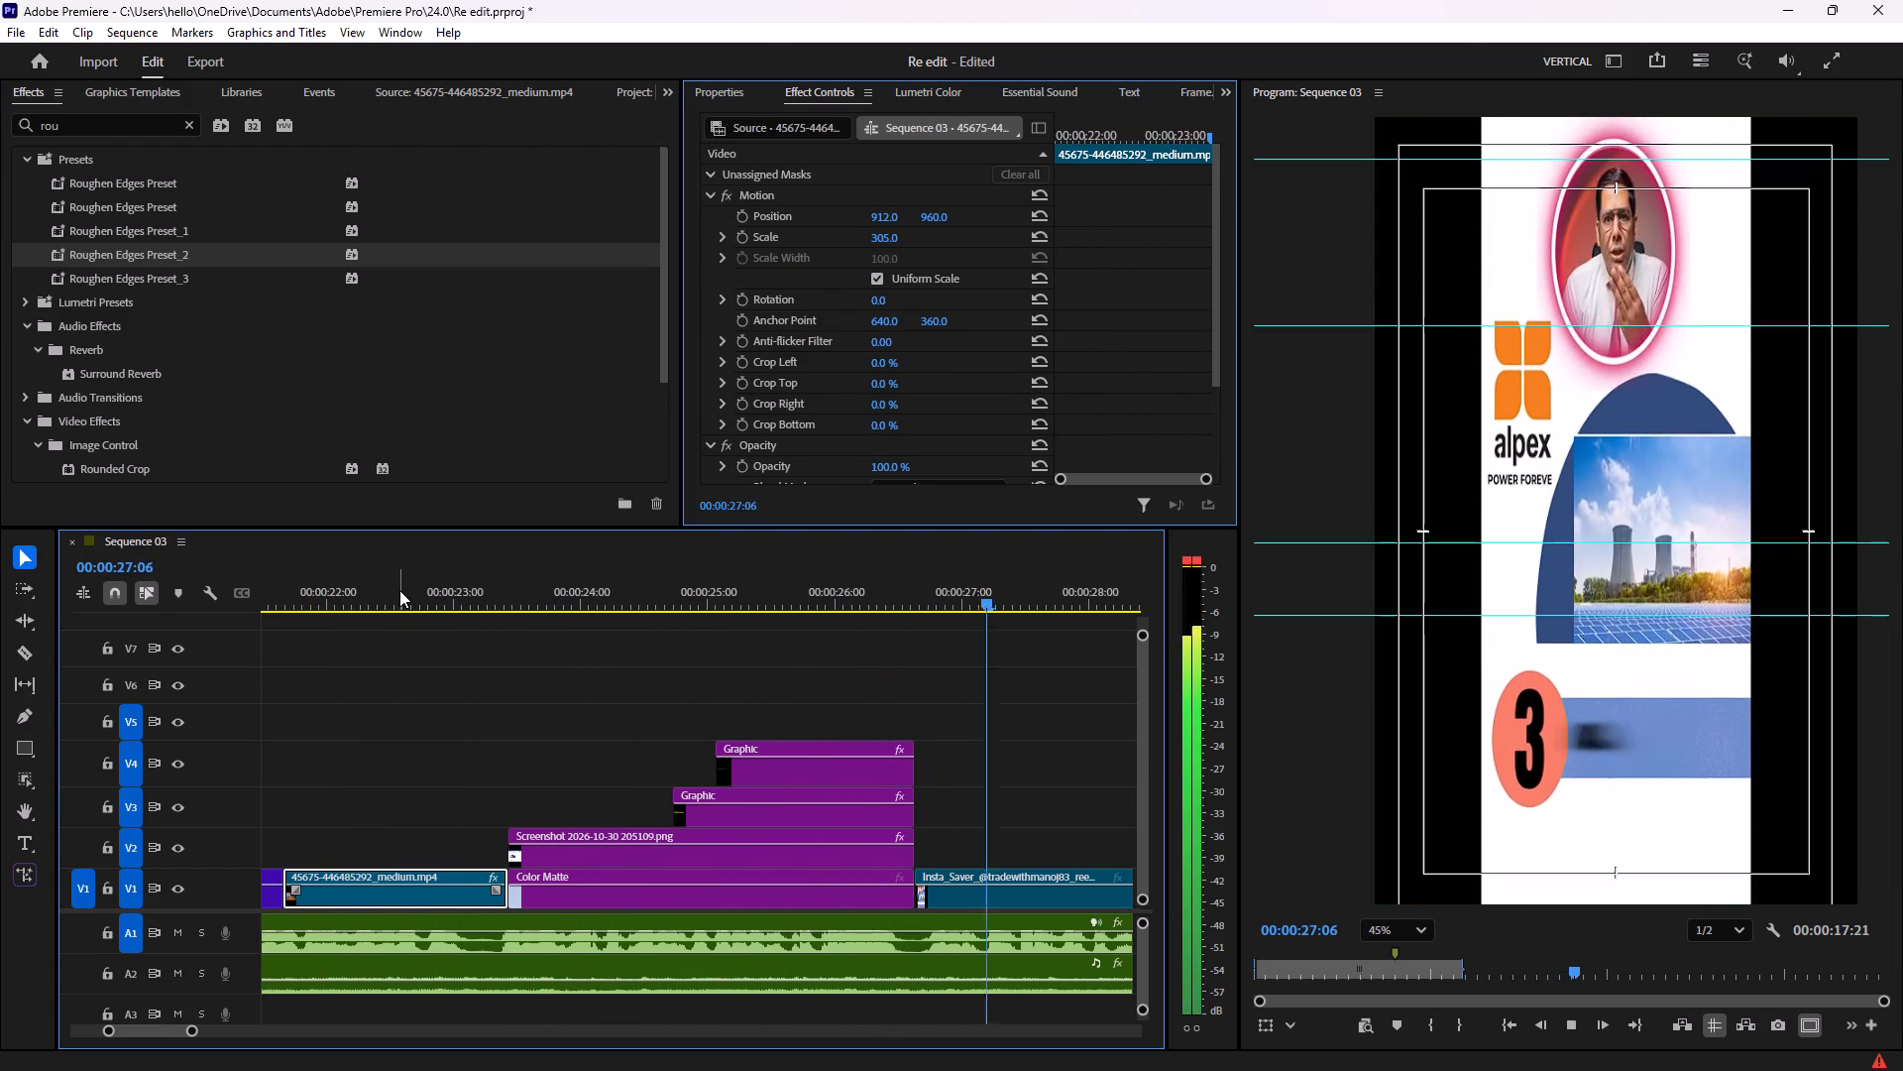
{"action": "key", "text": "space"}
{"action": "left_click", "coordinate": [399, 590]}
{"action": "key", "text": "space"}
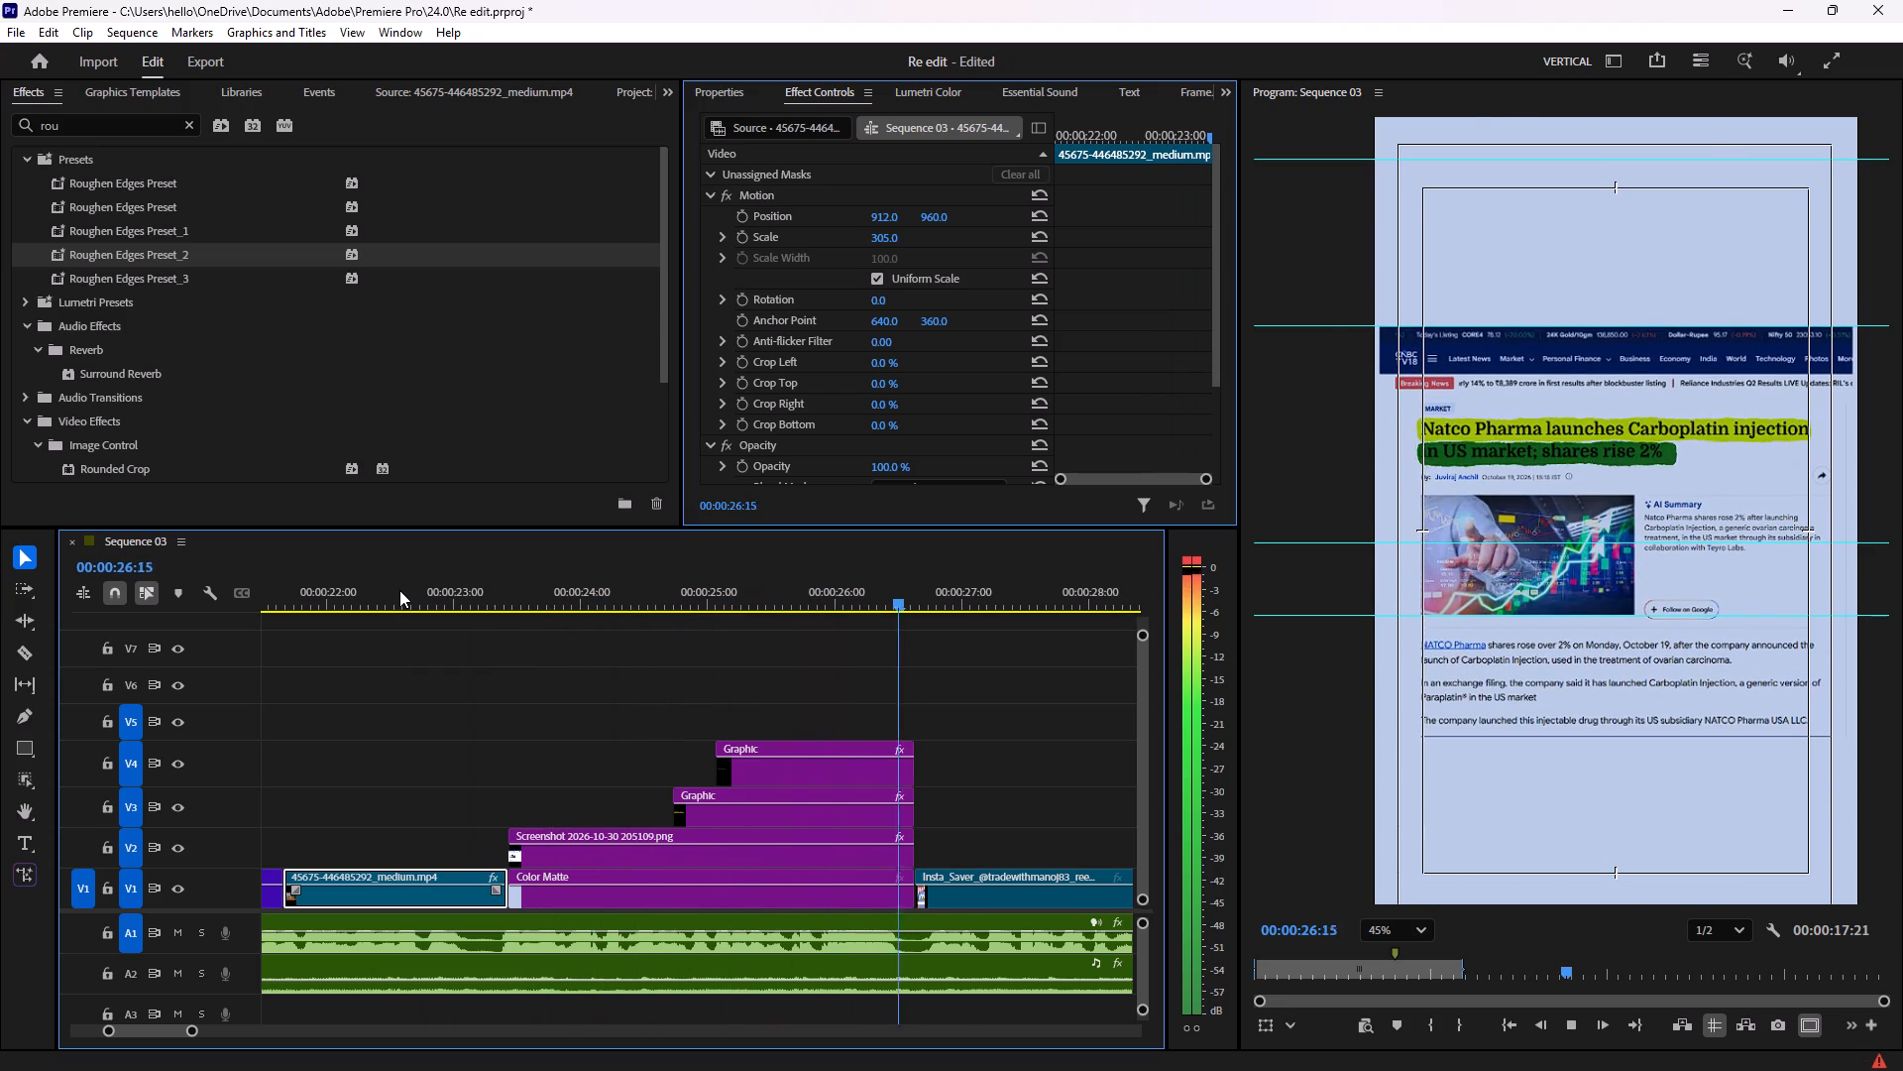
{"action": "key", "text": "space"}
{"action": "left_click", "coordinate": [578, 610]}
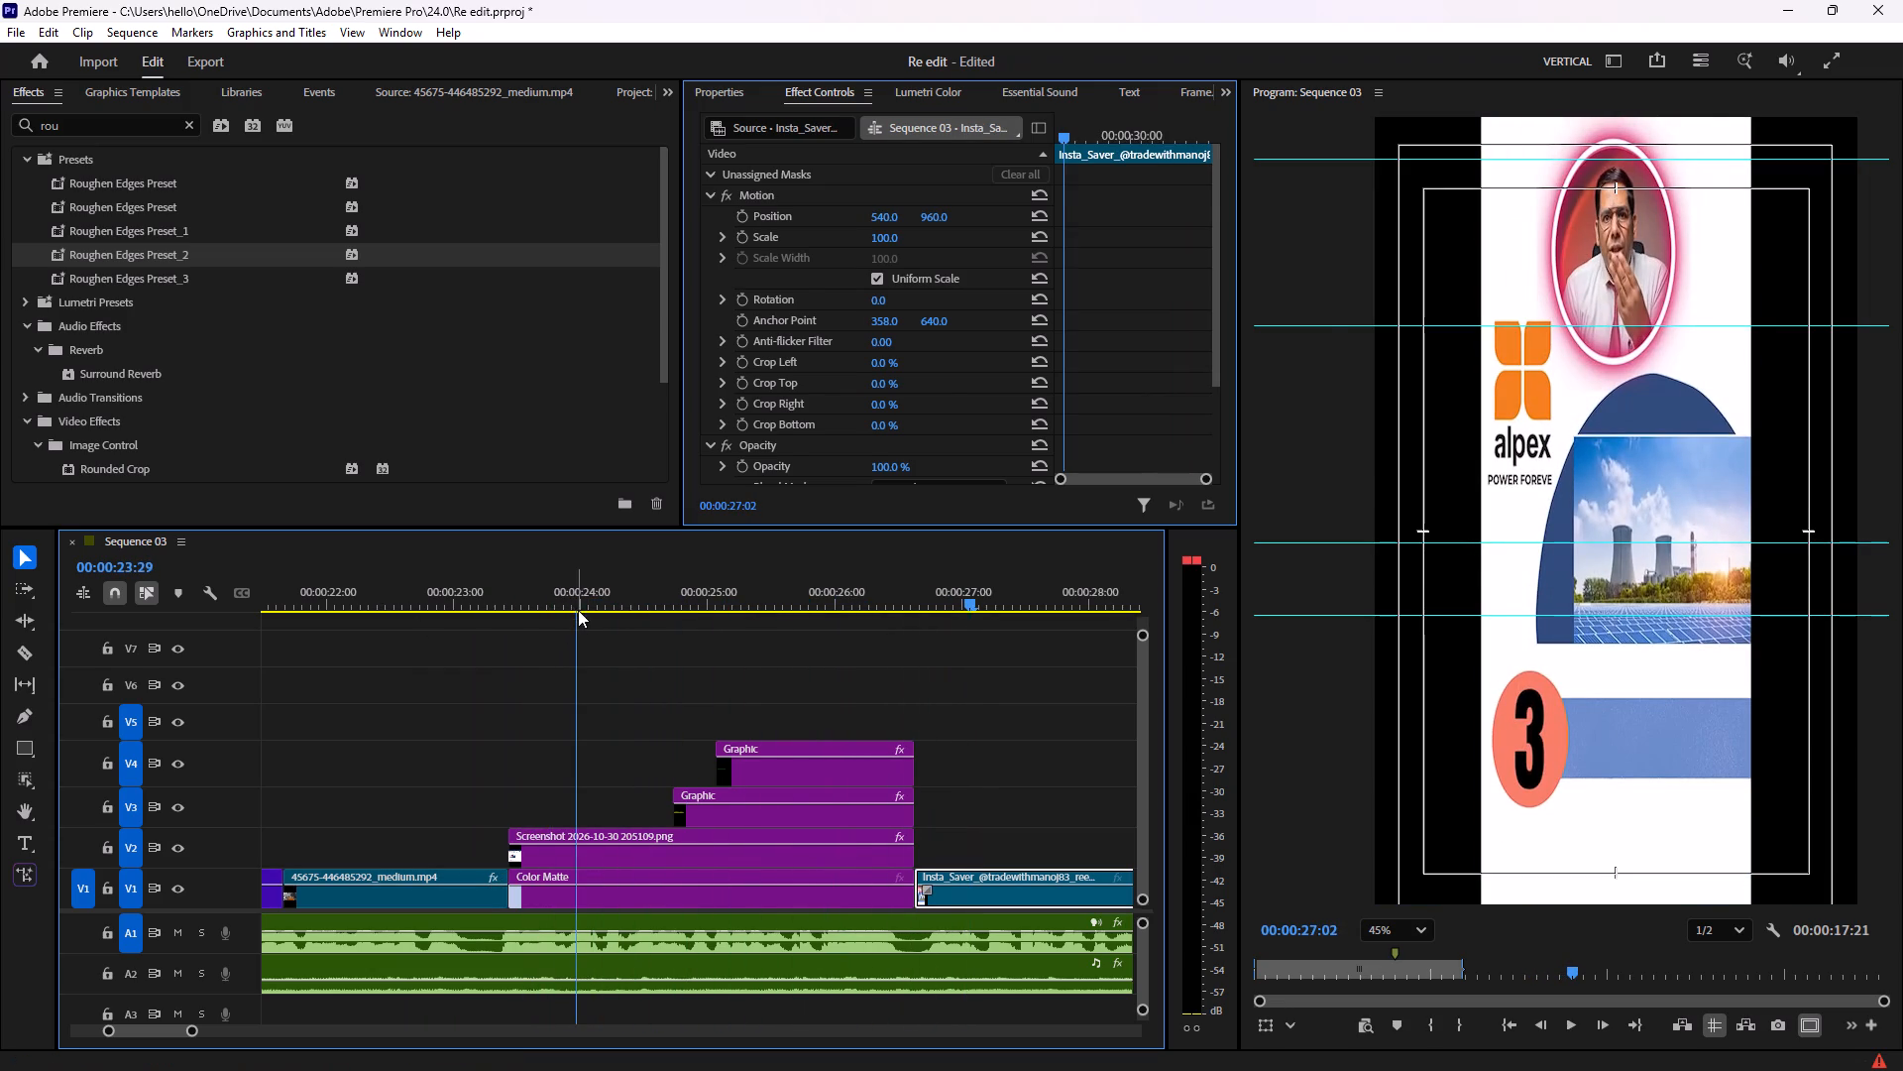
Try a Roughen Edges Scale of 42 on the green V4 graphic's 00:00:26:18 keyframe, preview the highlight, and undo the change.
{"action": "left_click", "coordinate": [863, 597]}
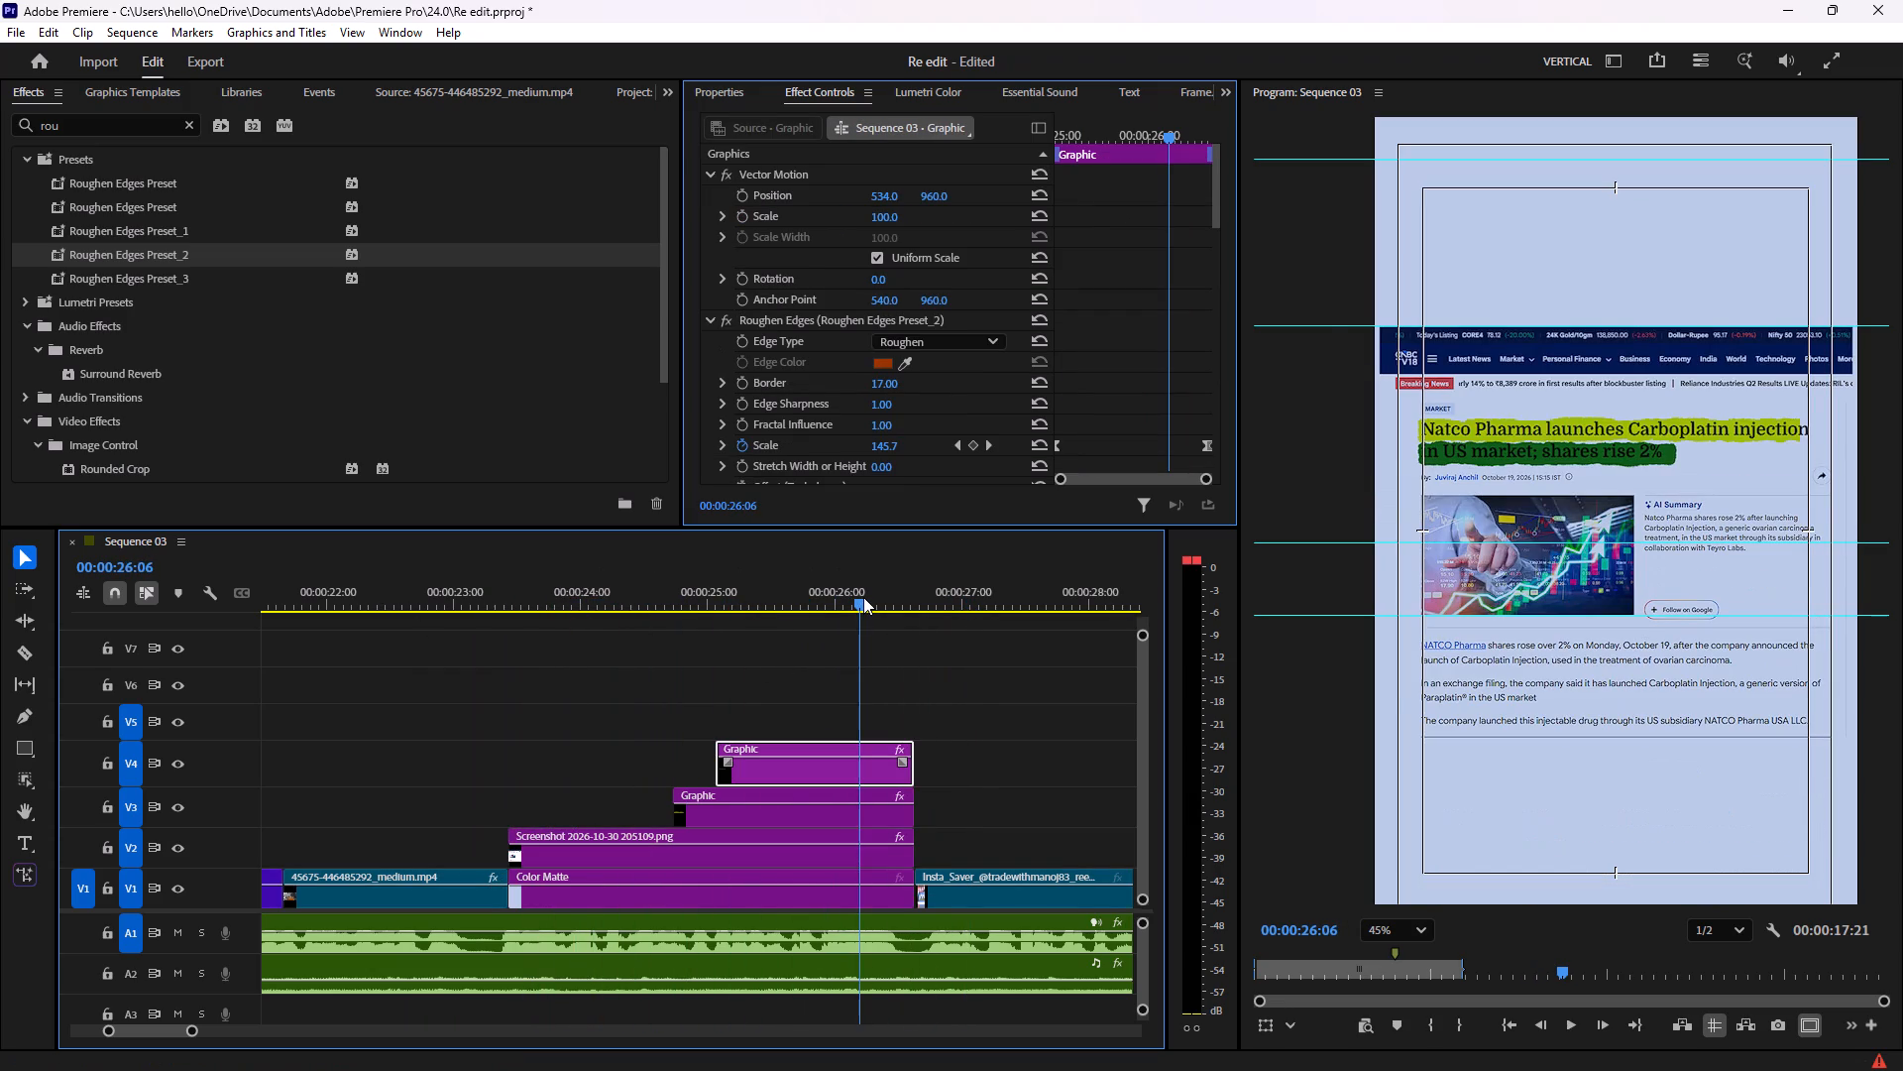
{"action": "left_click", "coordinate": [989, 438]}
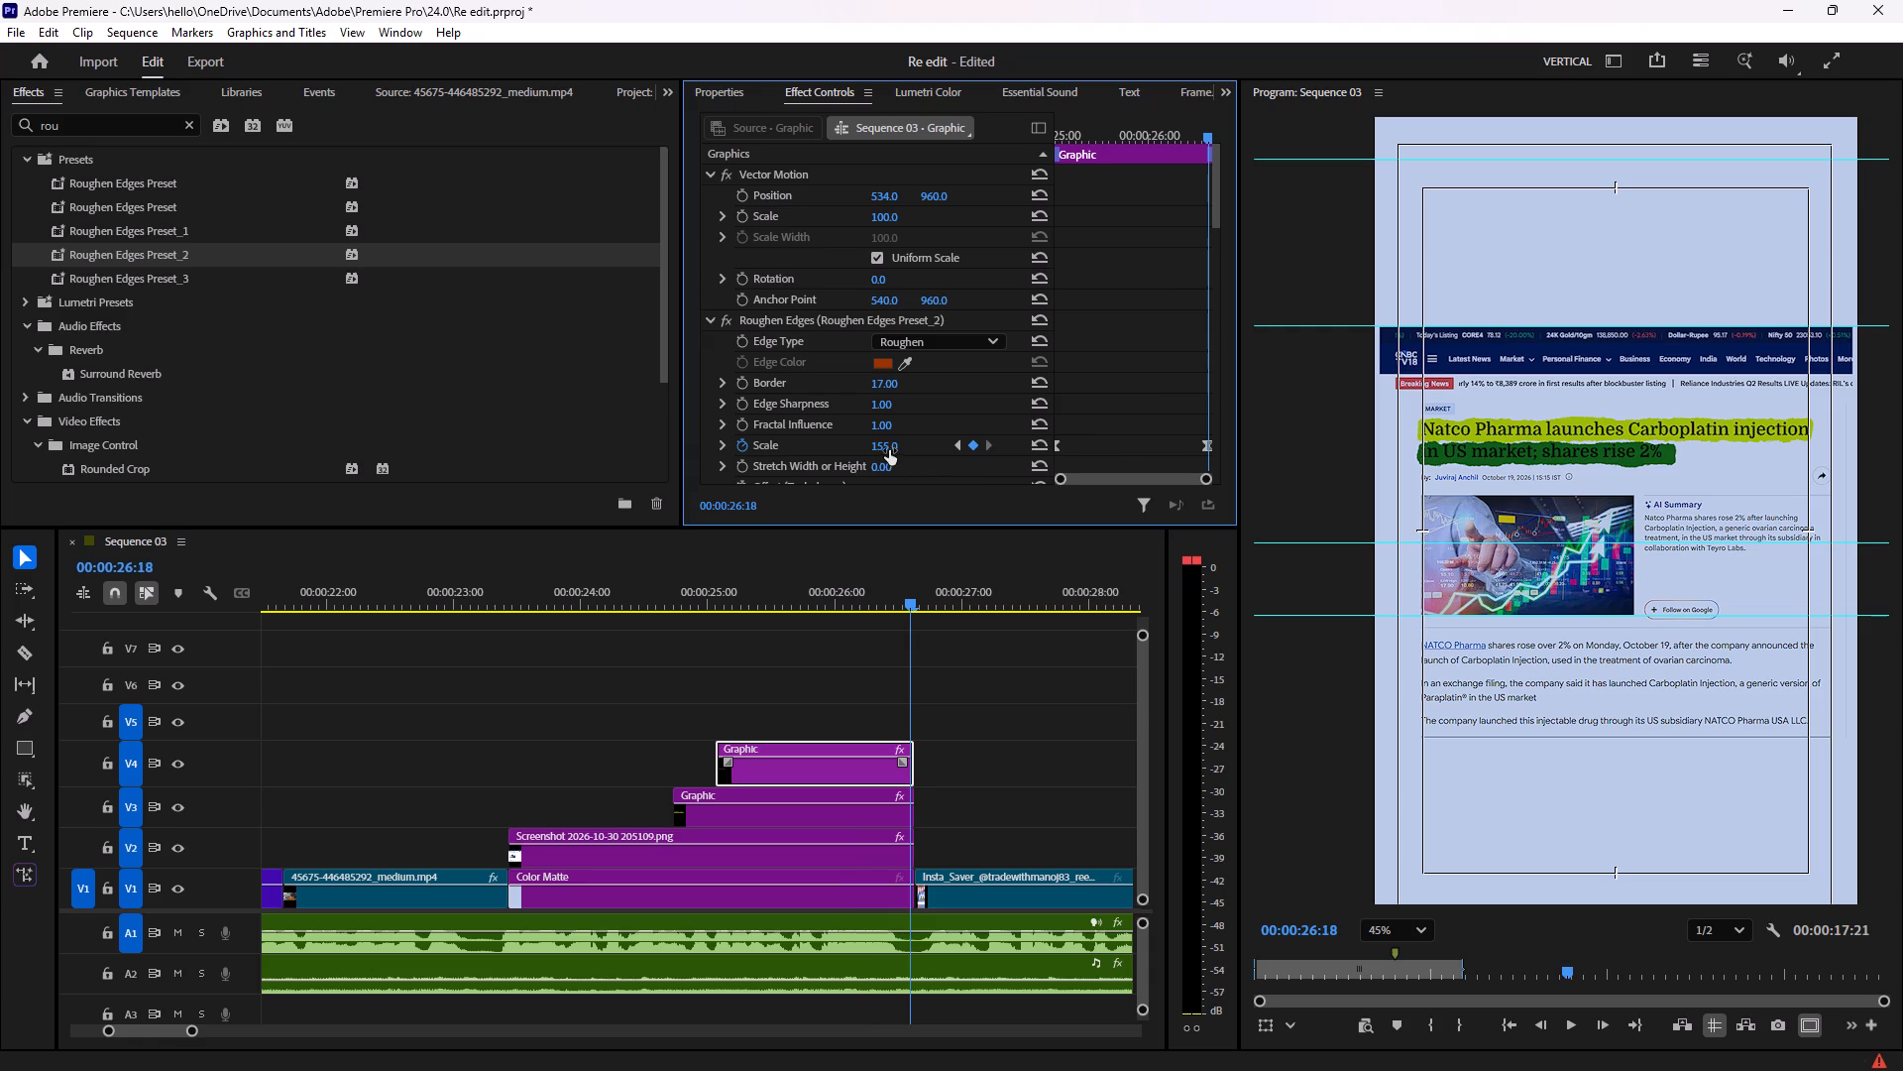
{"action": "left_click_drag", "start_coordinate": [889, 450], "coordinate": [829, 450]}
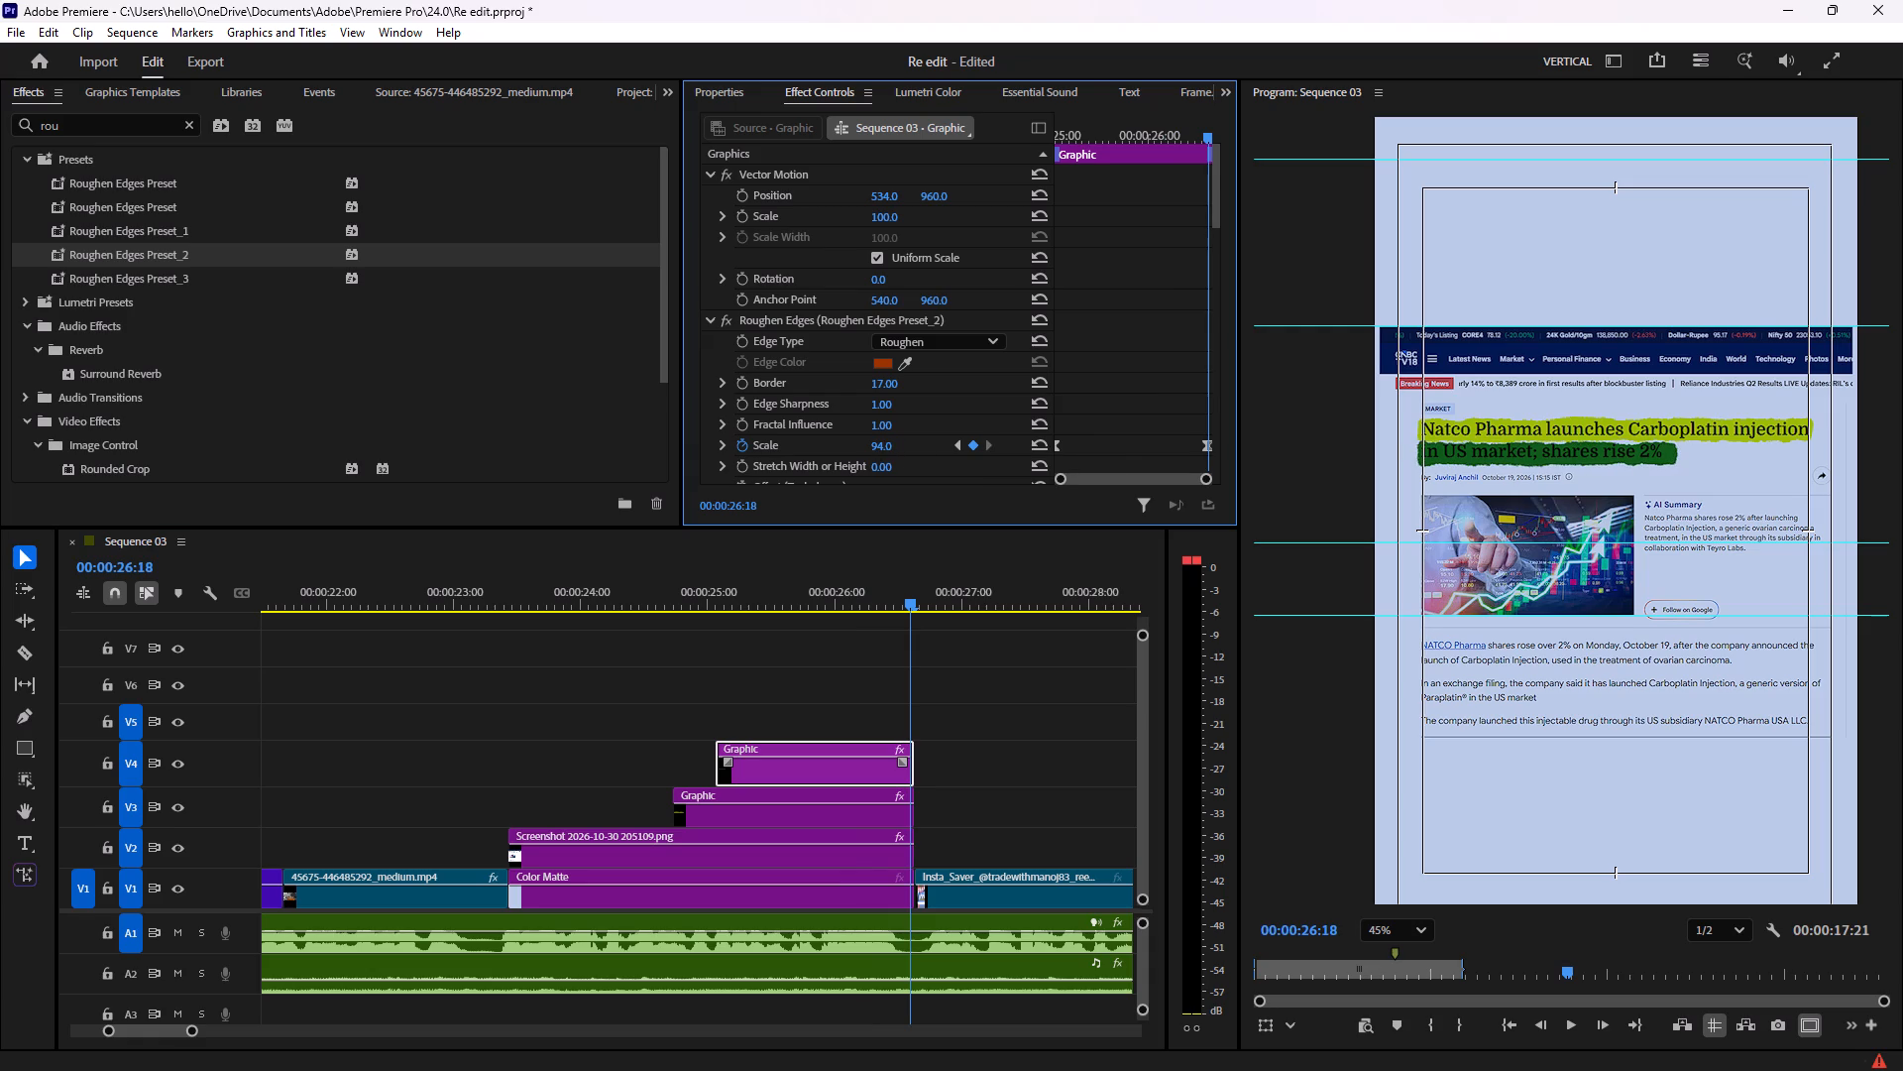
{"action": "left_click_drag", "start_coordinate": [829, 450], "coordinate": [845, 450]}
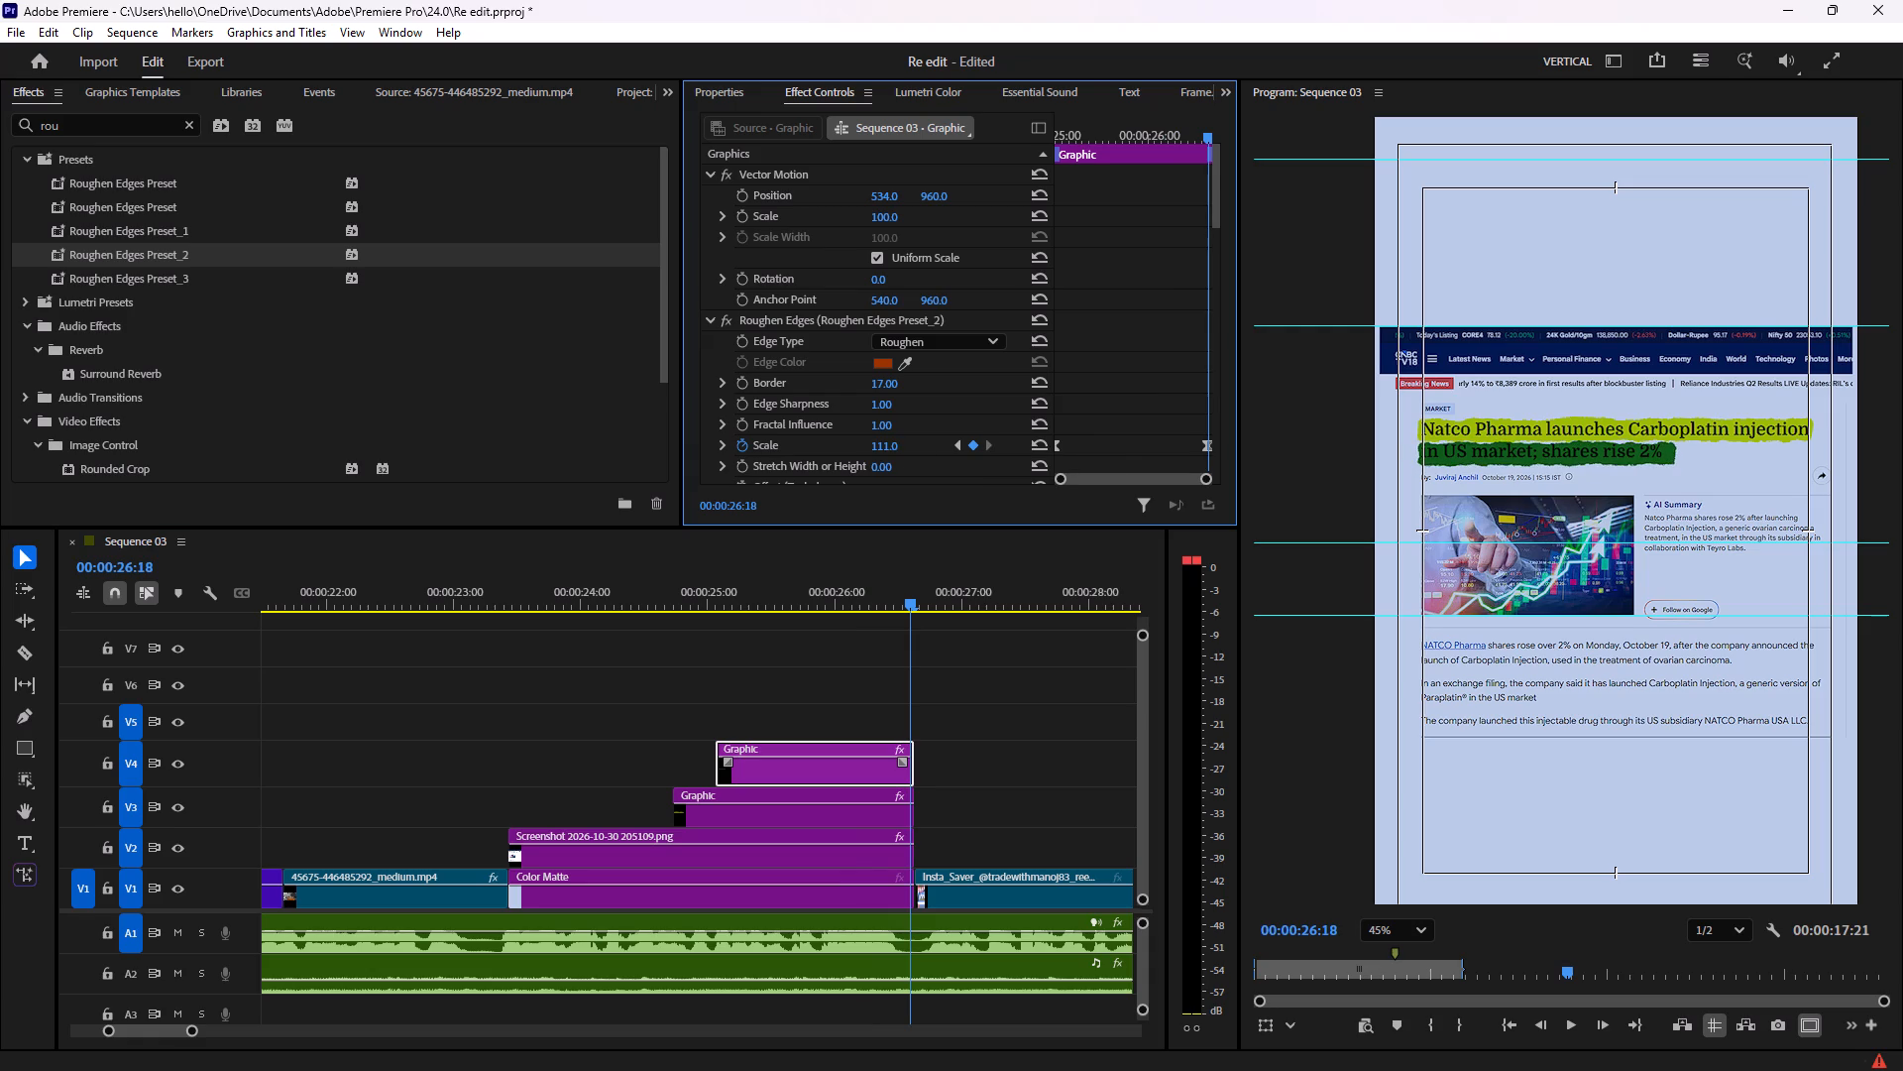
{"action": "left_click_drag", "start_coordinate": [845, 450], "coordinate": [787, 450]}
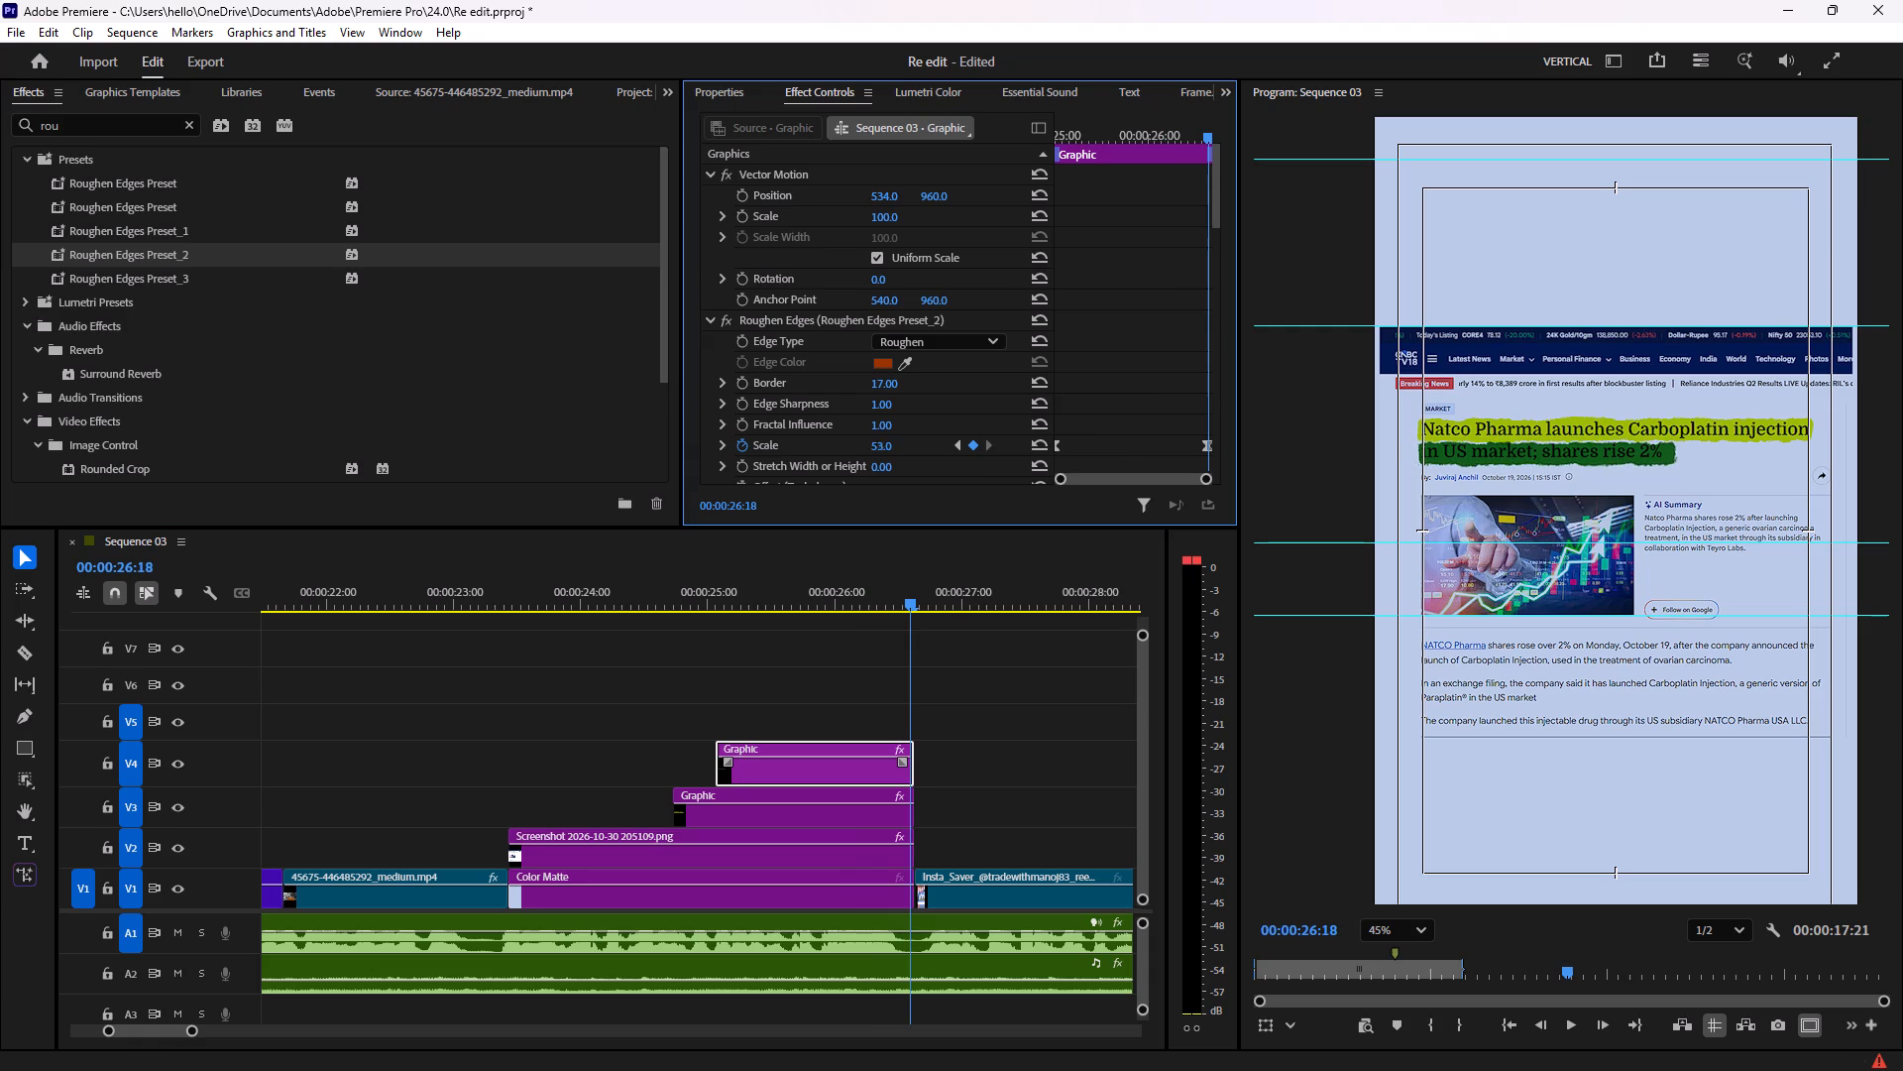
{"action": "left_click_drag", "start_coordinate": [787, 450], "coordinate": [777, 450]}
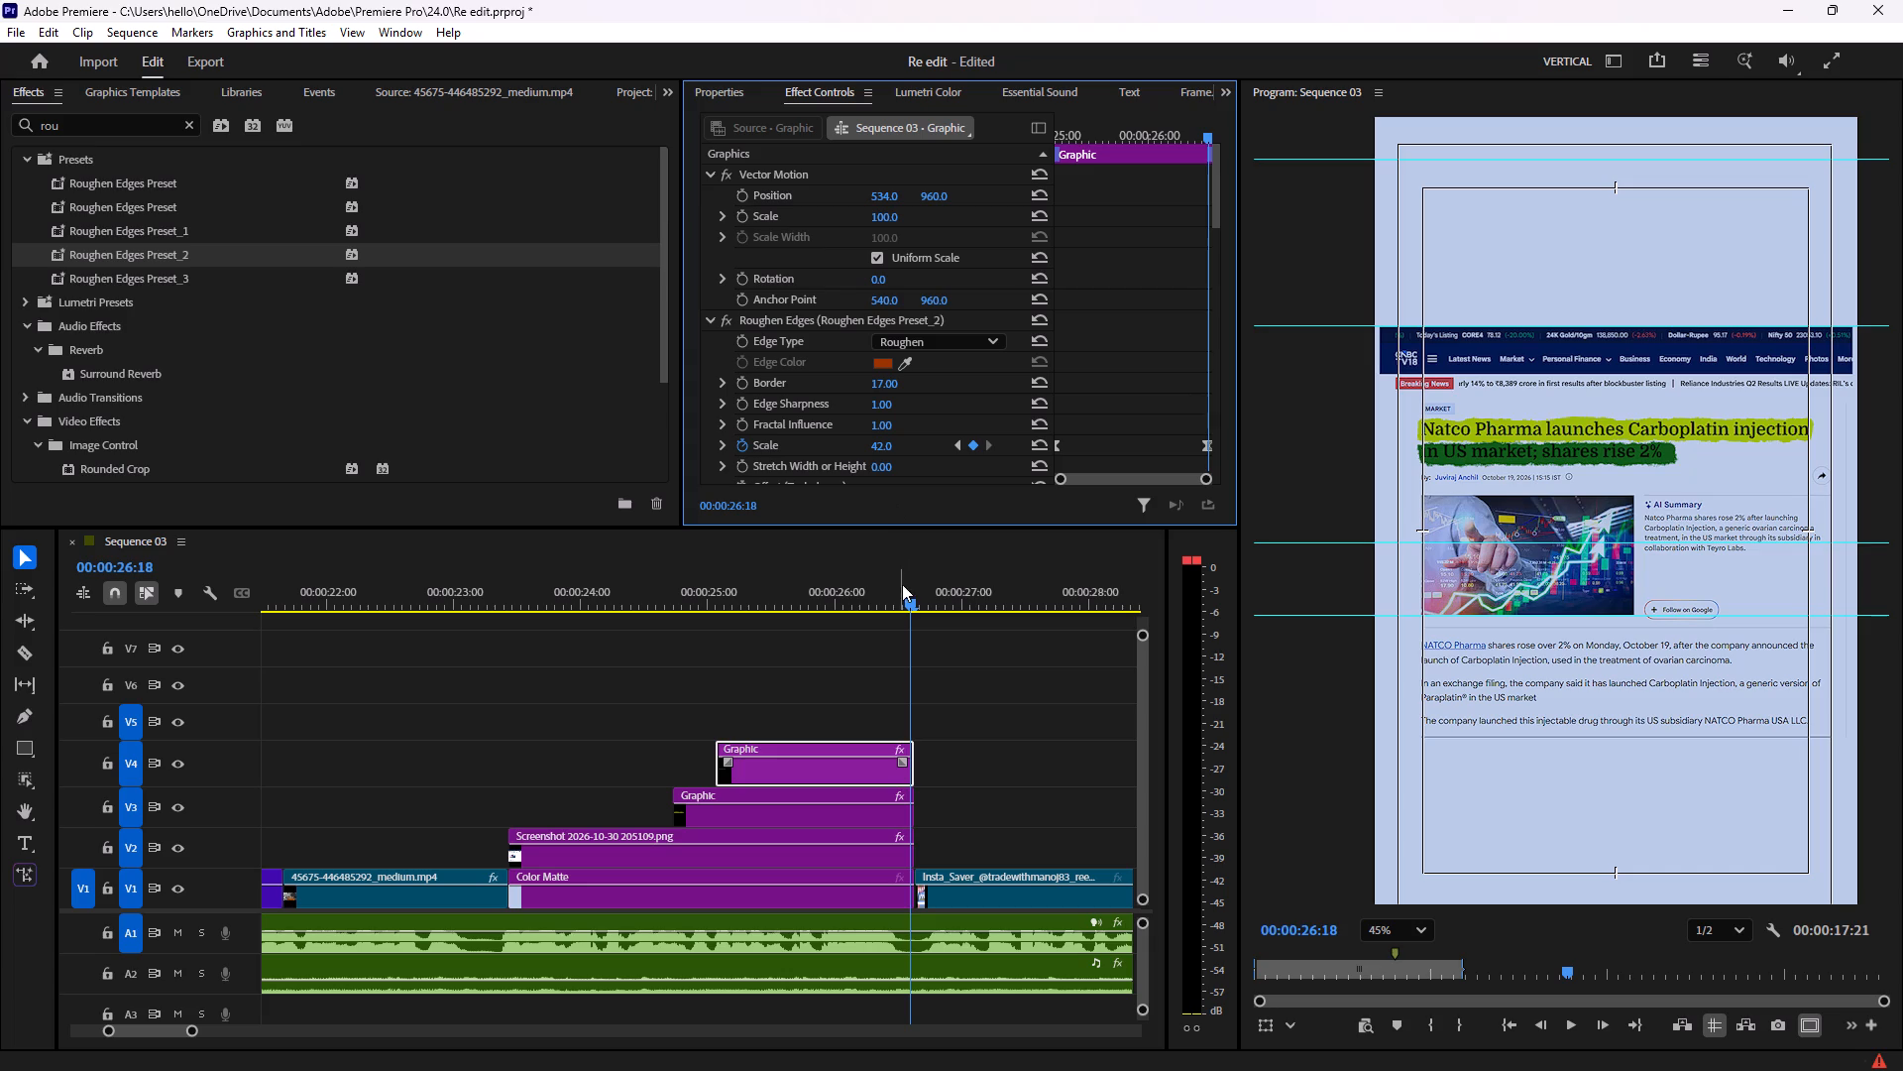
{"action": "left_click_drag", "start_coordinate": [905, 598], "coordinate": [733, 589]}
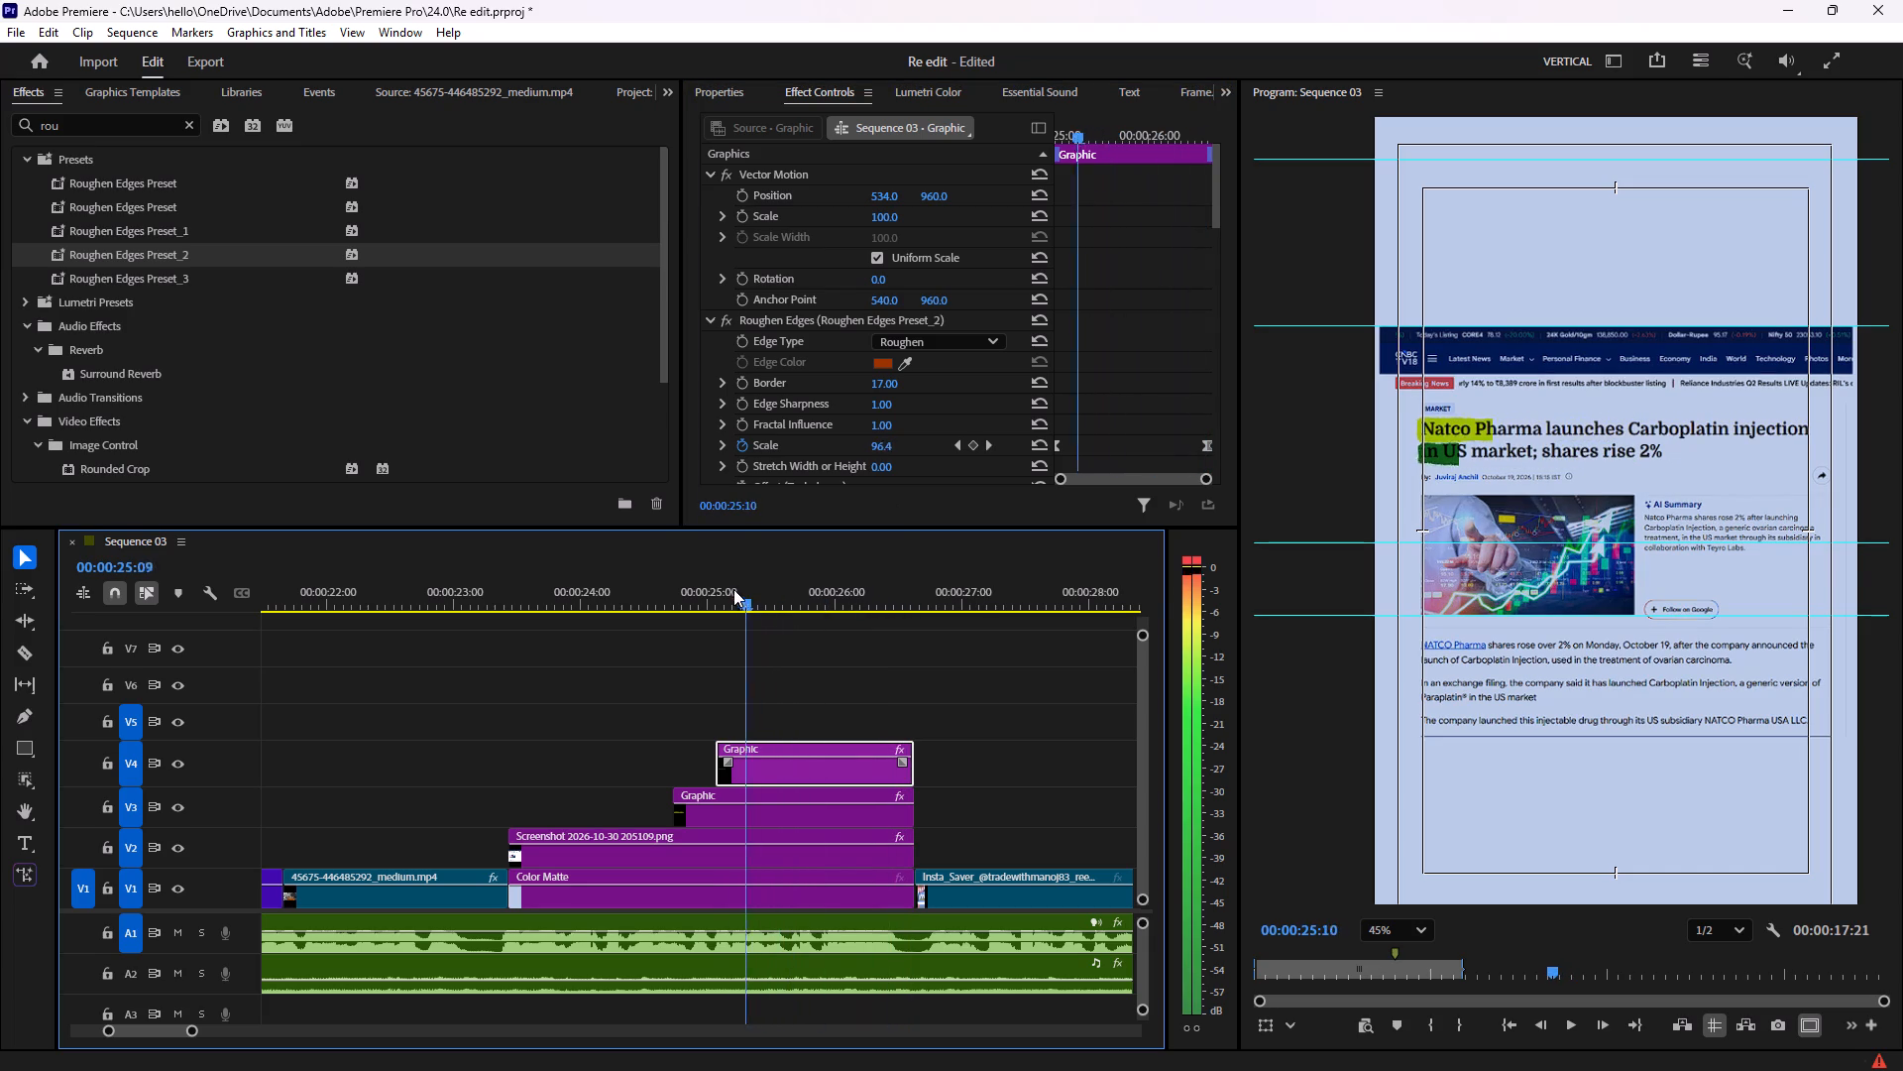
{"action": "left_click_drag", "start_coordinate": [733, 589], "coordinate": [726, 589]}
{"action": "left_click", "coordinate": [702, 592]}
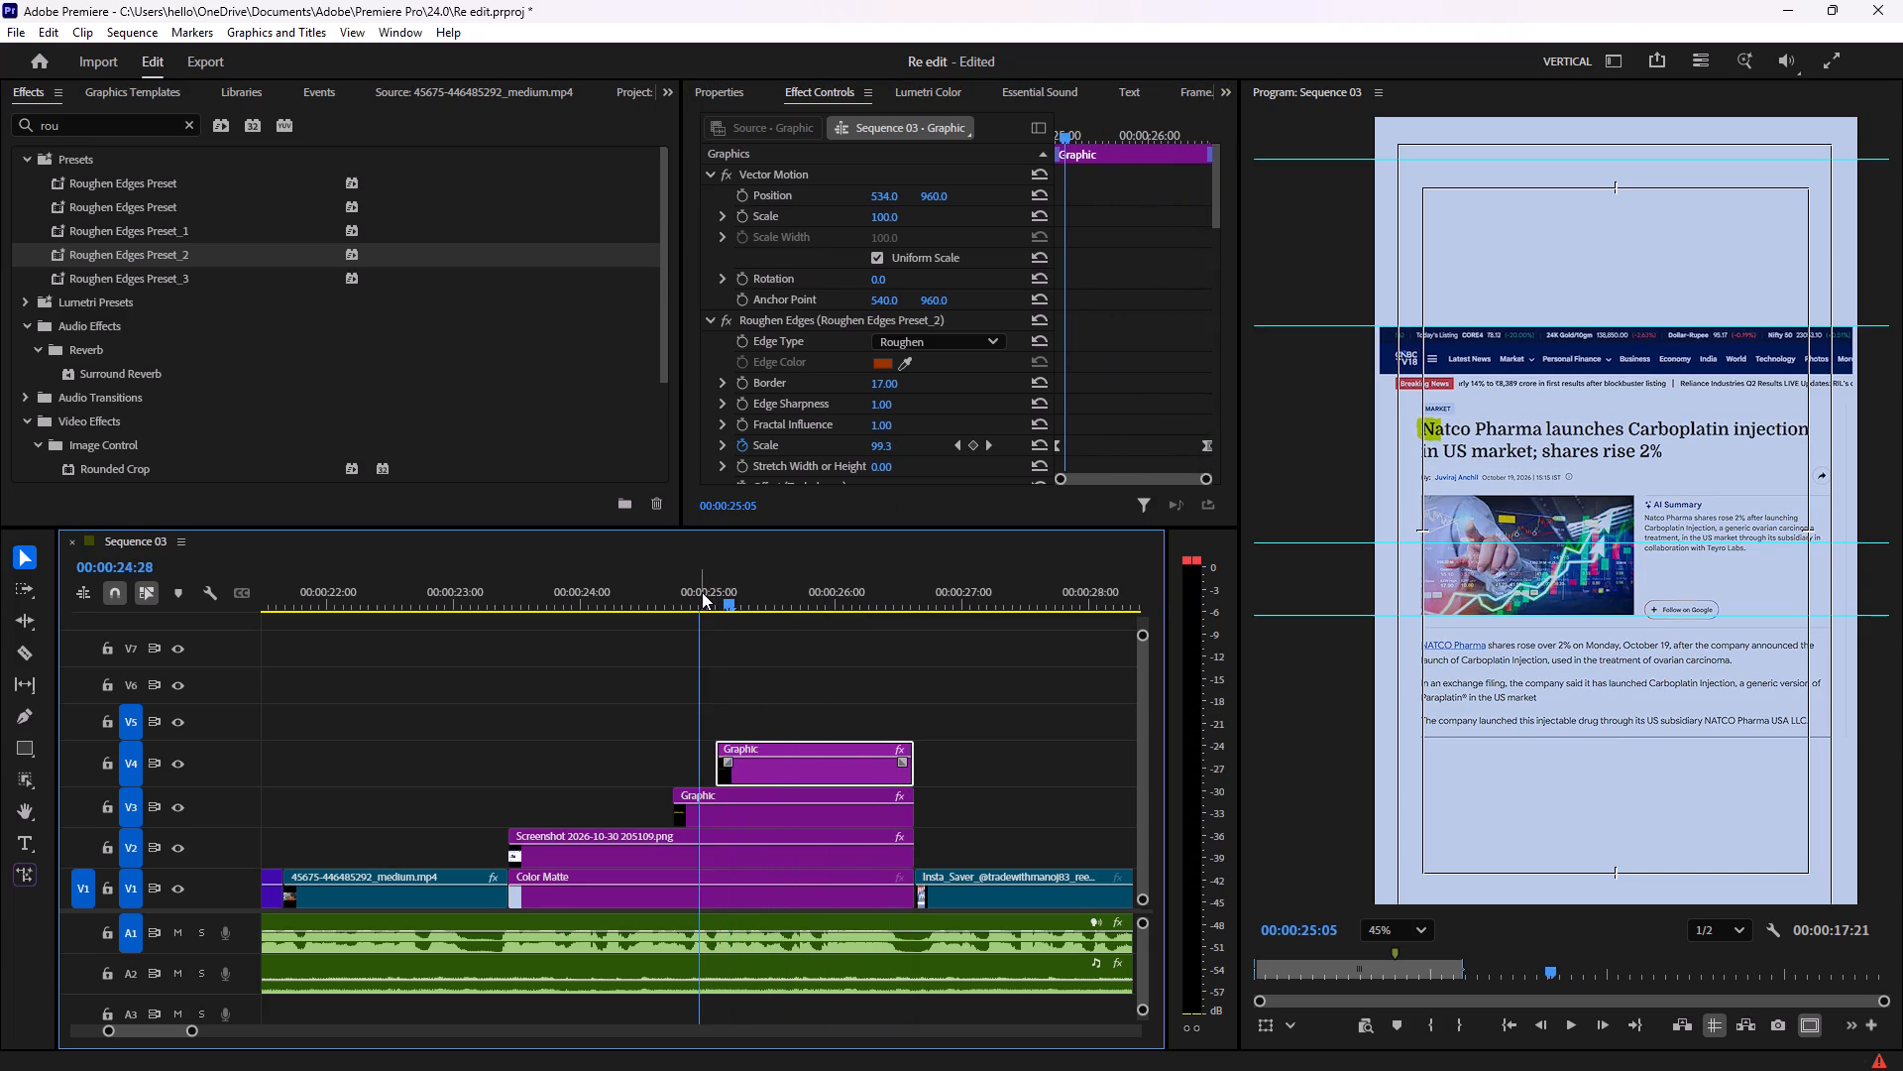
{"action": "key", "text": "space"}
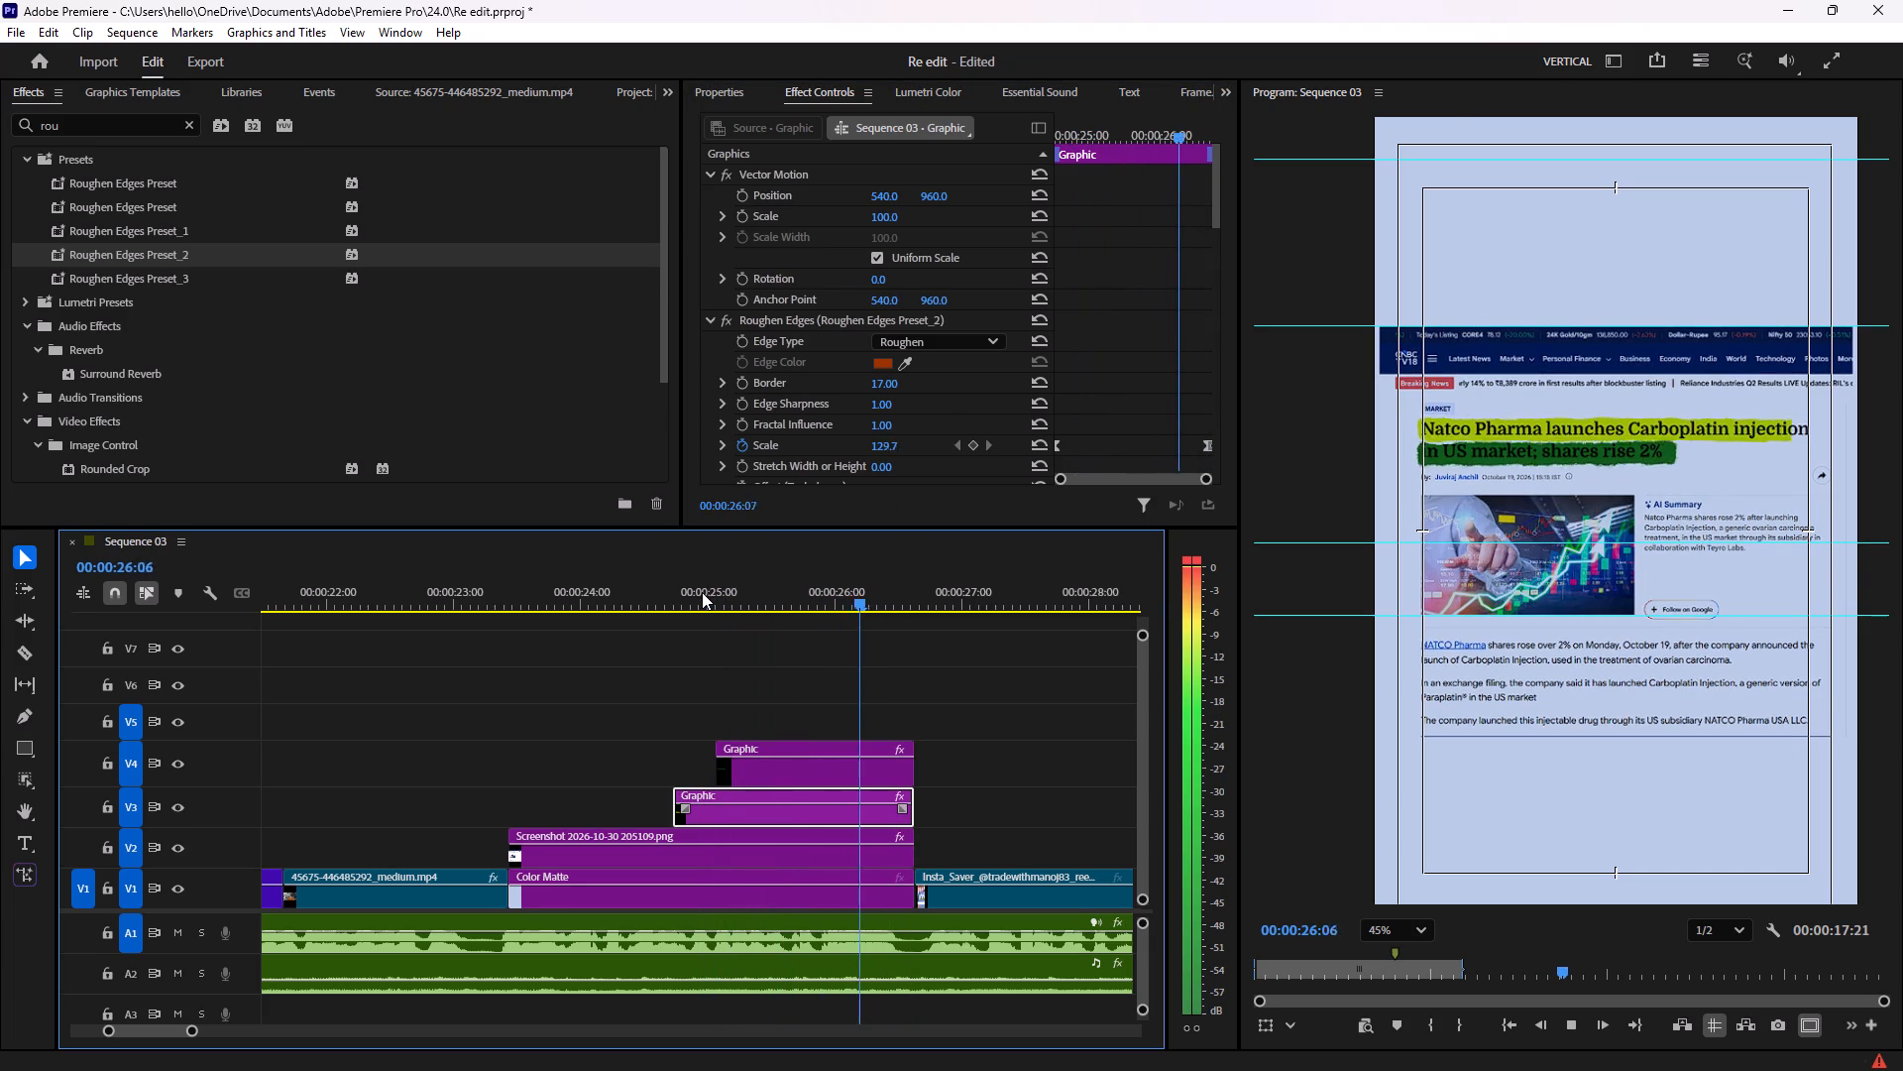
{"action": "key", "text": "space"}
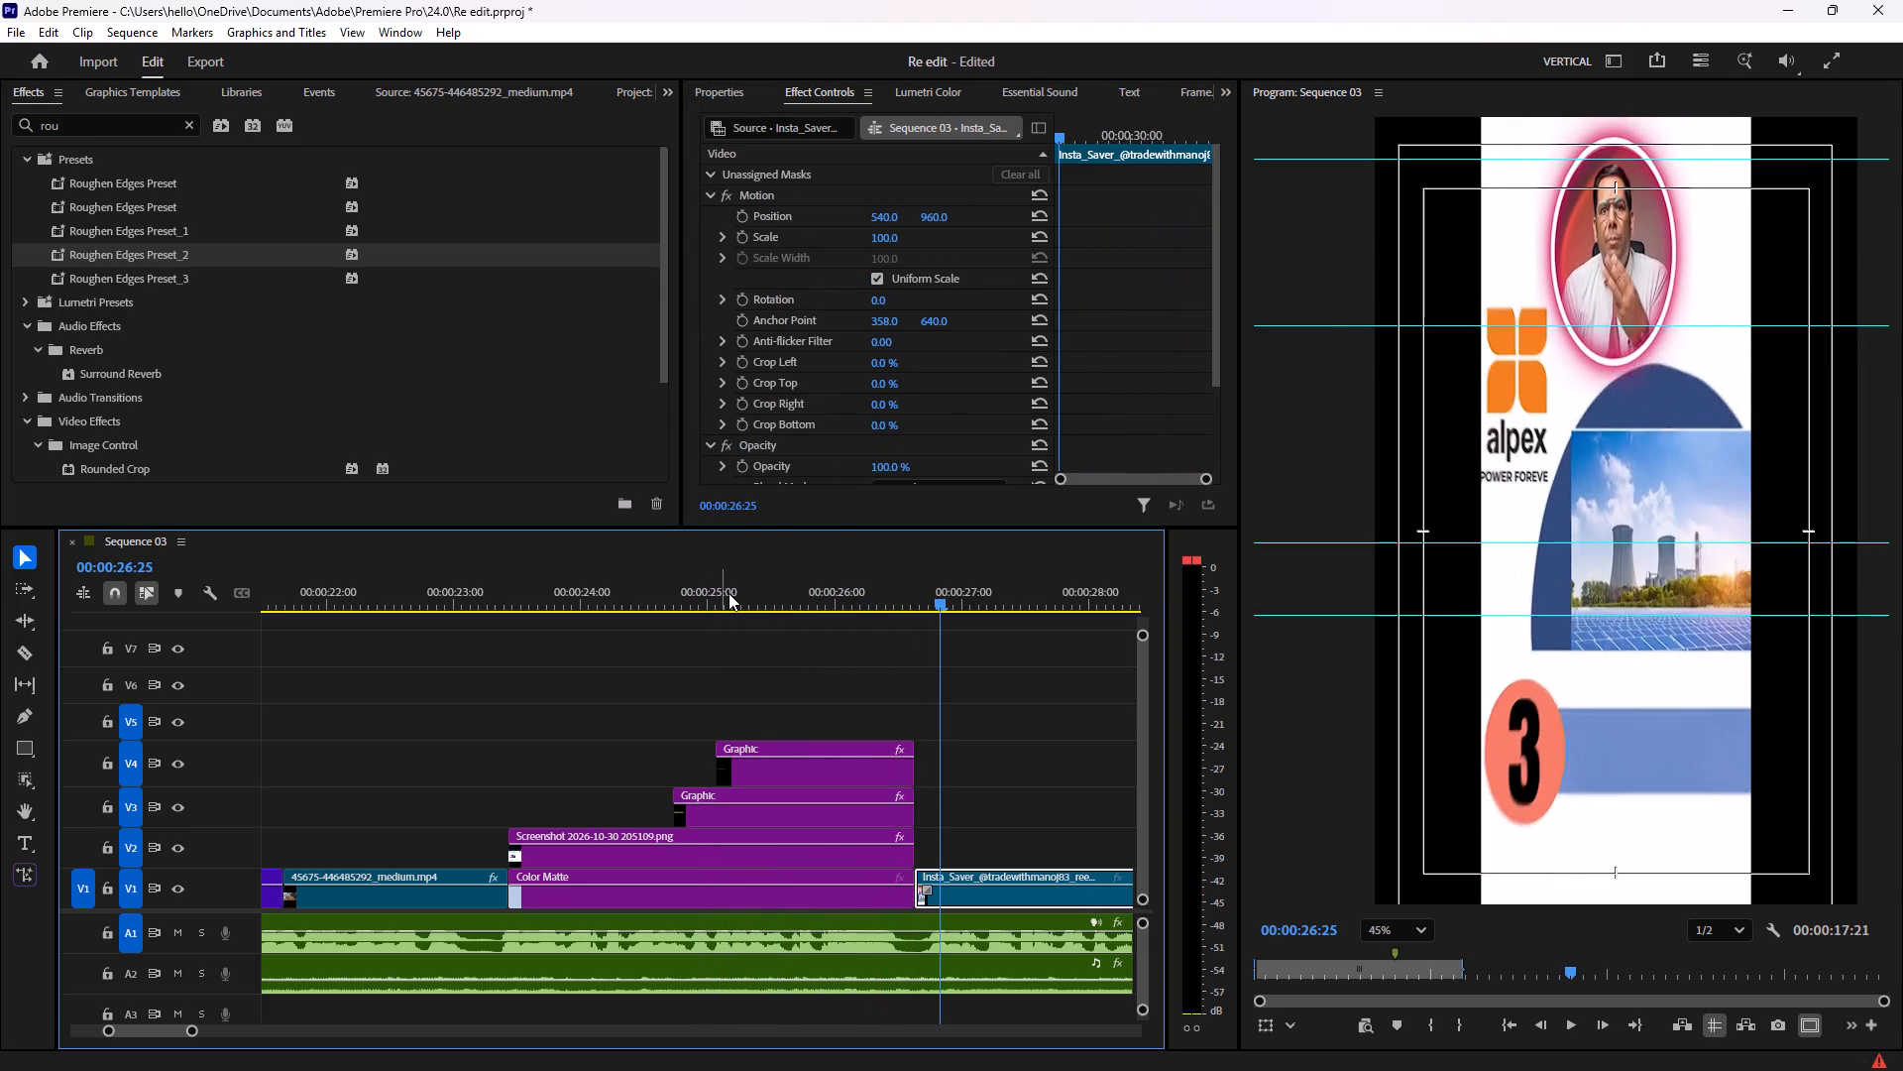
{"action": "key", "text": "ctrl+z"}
Lower the Roughen Edges Scale on the green V4 graphic's 00:00:26:18 keyframe to slightly under 117, previewing the highlight animation while adjusting.
{"action": "left_click_drag", "start_coordinate": [938, 603], "coordinate": [895, 603]}
{"action": "left_click", "coordinate": [983, 443]}
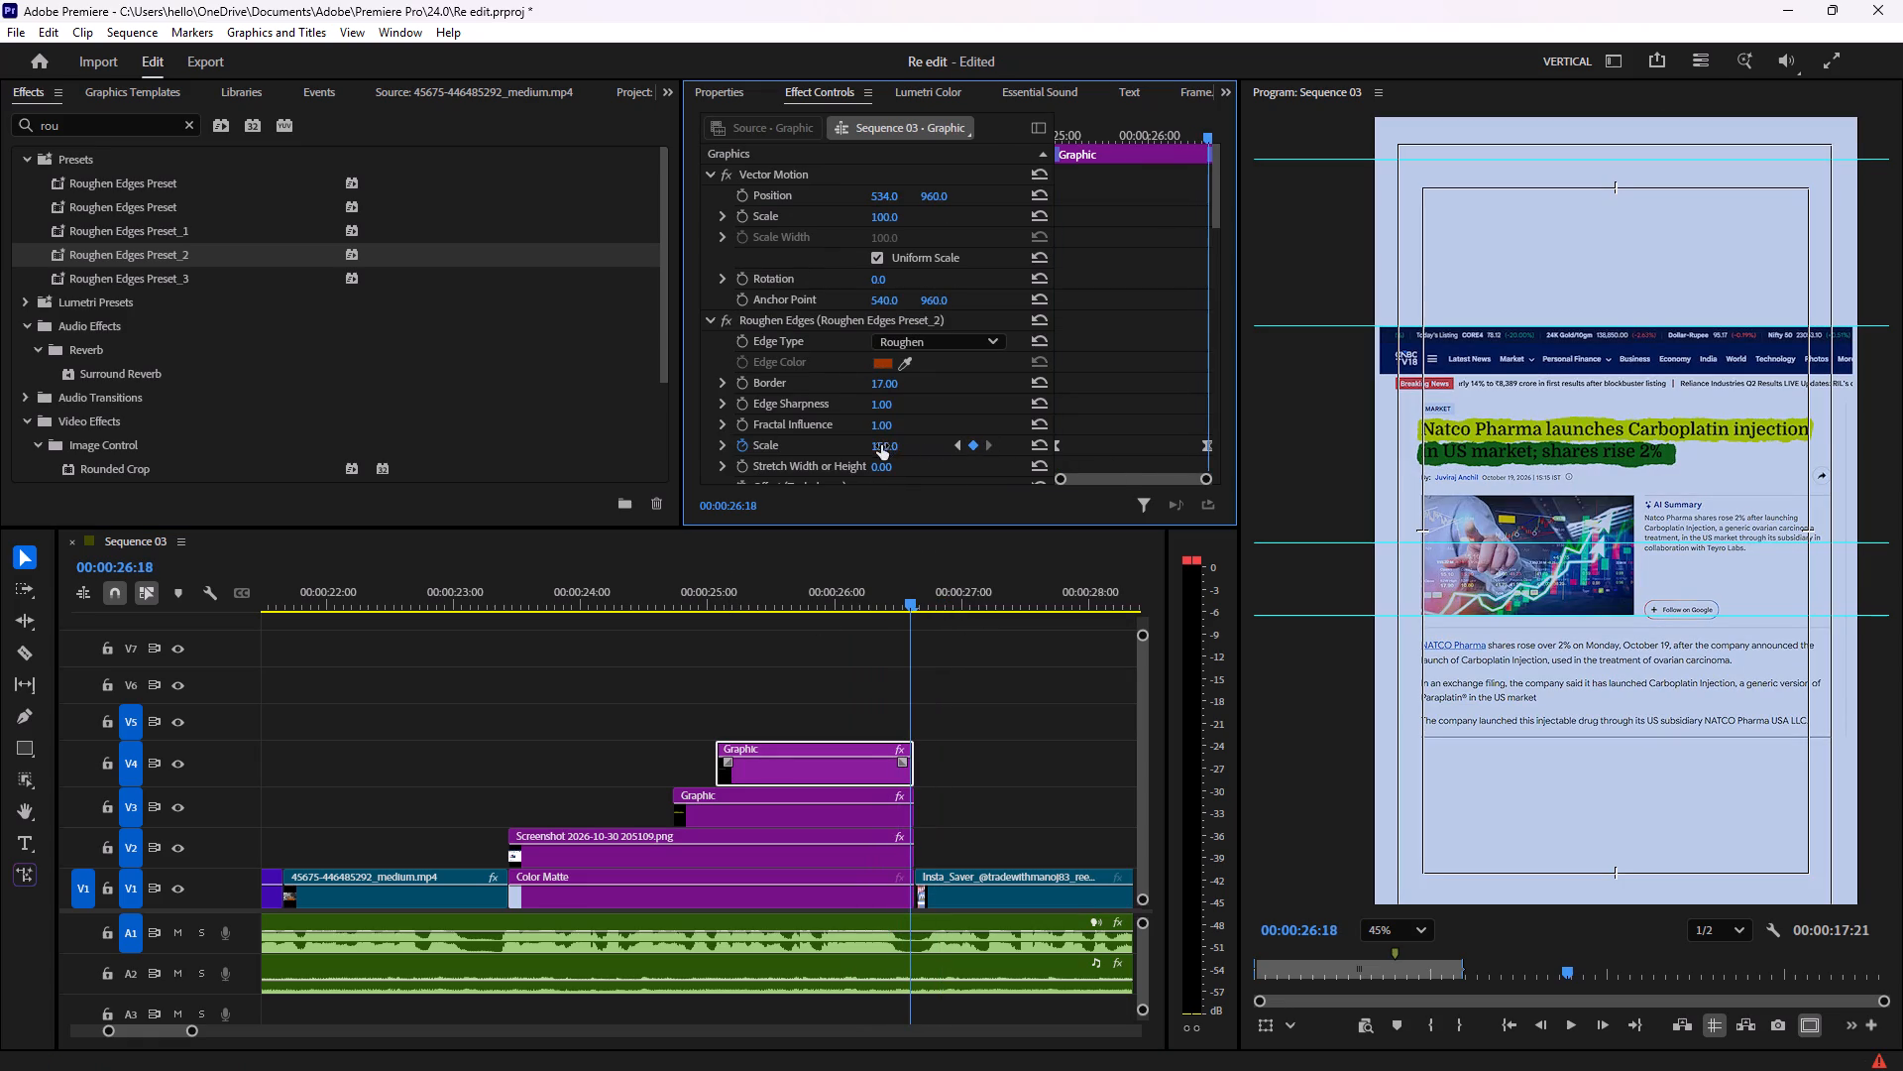
{"action": "left_click_drag", "start_coordinate": [881, 445], "coordinate": [850, 445]}
{"action": "left_click", "coordinate": [724, 591]}
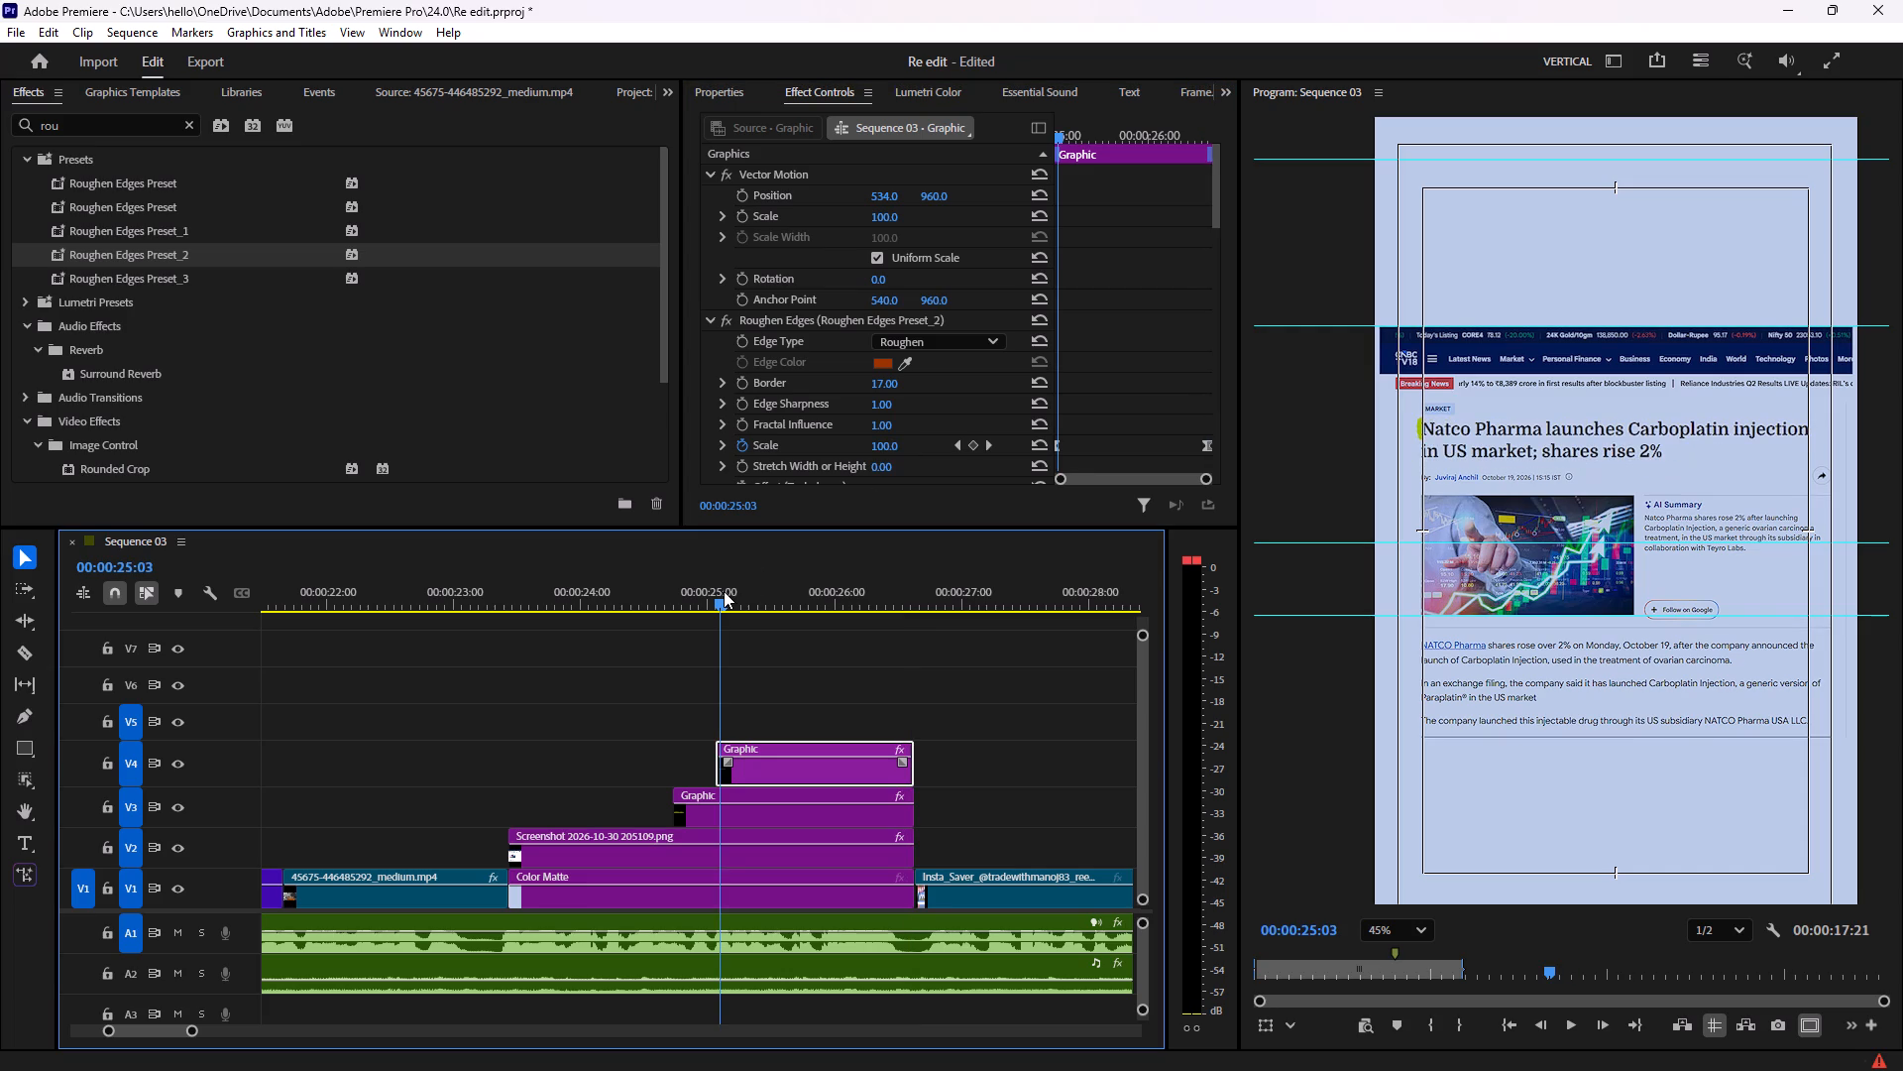
{"action": "key", "text": "space"}
{"action": "key", "text": "space"}
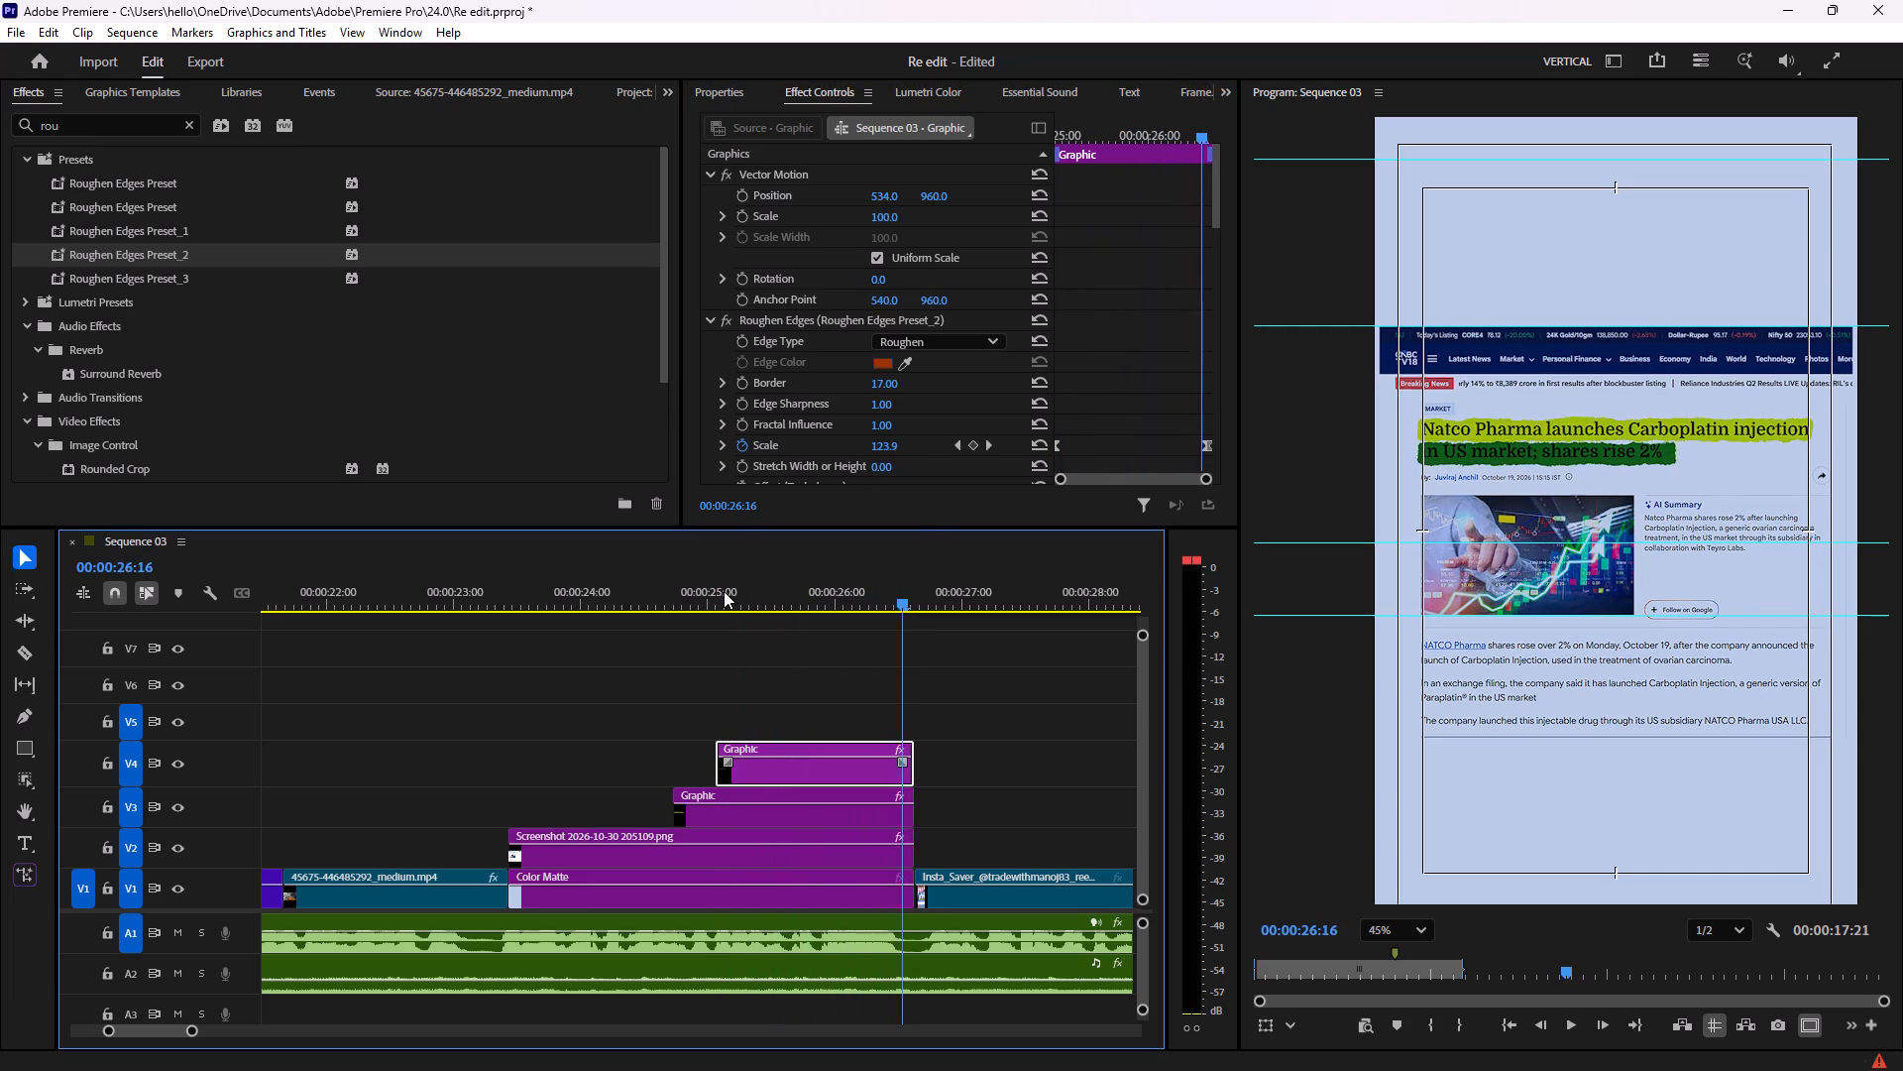
{"action": "left_click", "coordinate": [983, 440]}
{"action": "left_click_drag", "start_coordinate": [890, 443], "coordinate": [882, 443]}
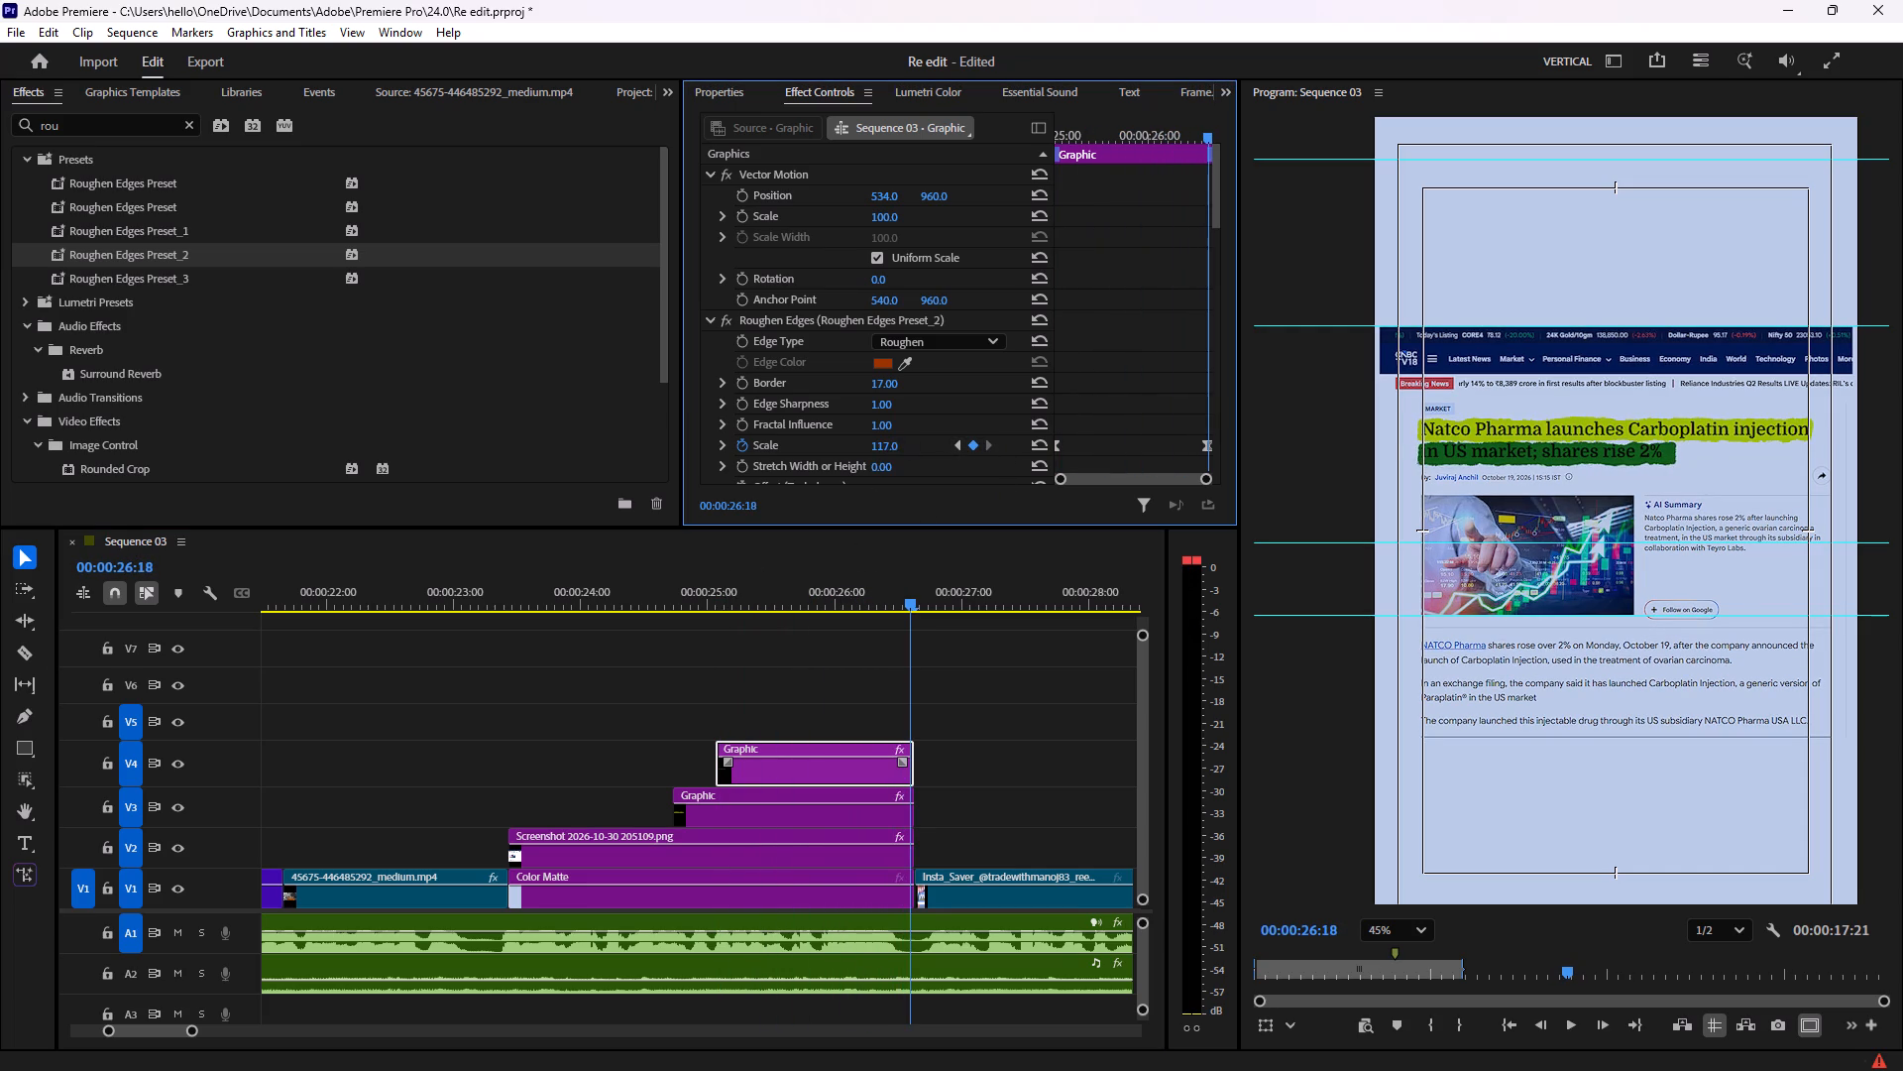
{"action": "left_click_drag", "start_coordinate": [882, 443], "coordinate": [879, 443]}
Play back the news screenshot section with its adjusted green highlight, including the transitions from and into the neighbouring footage.
{"action": "left_click", "coordinate": [681, 608]}
{"action": "key", "text": "space"}
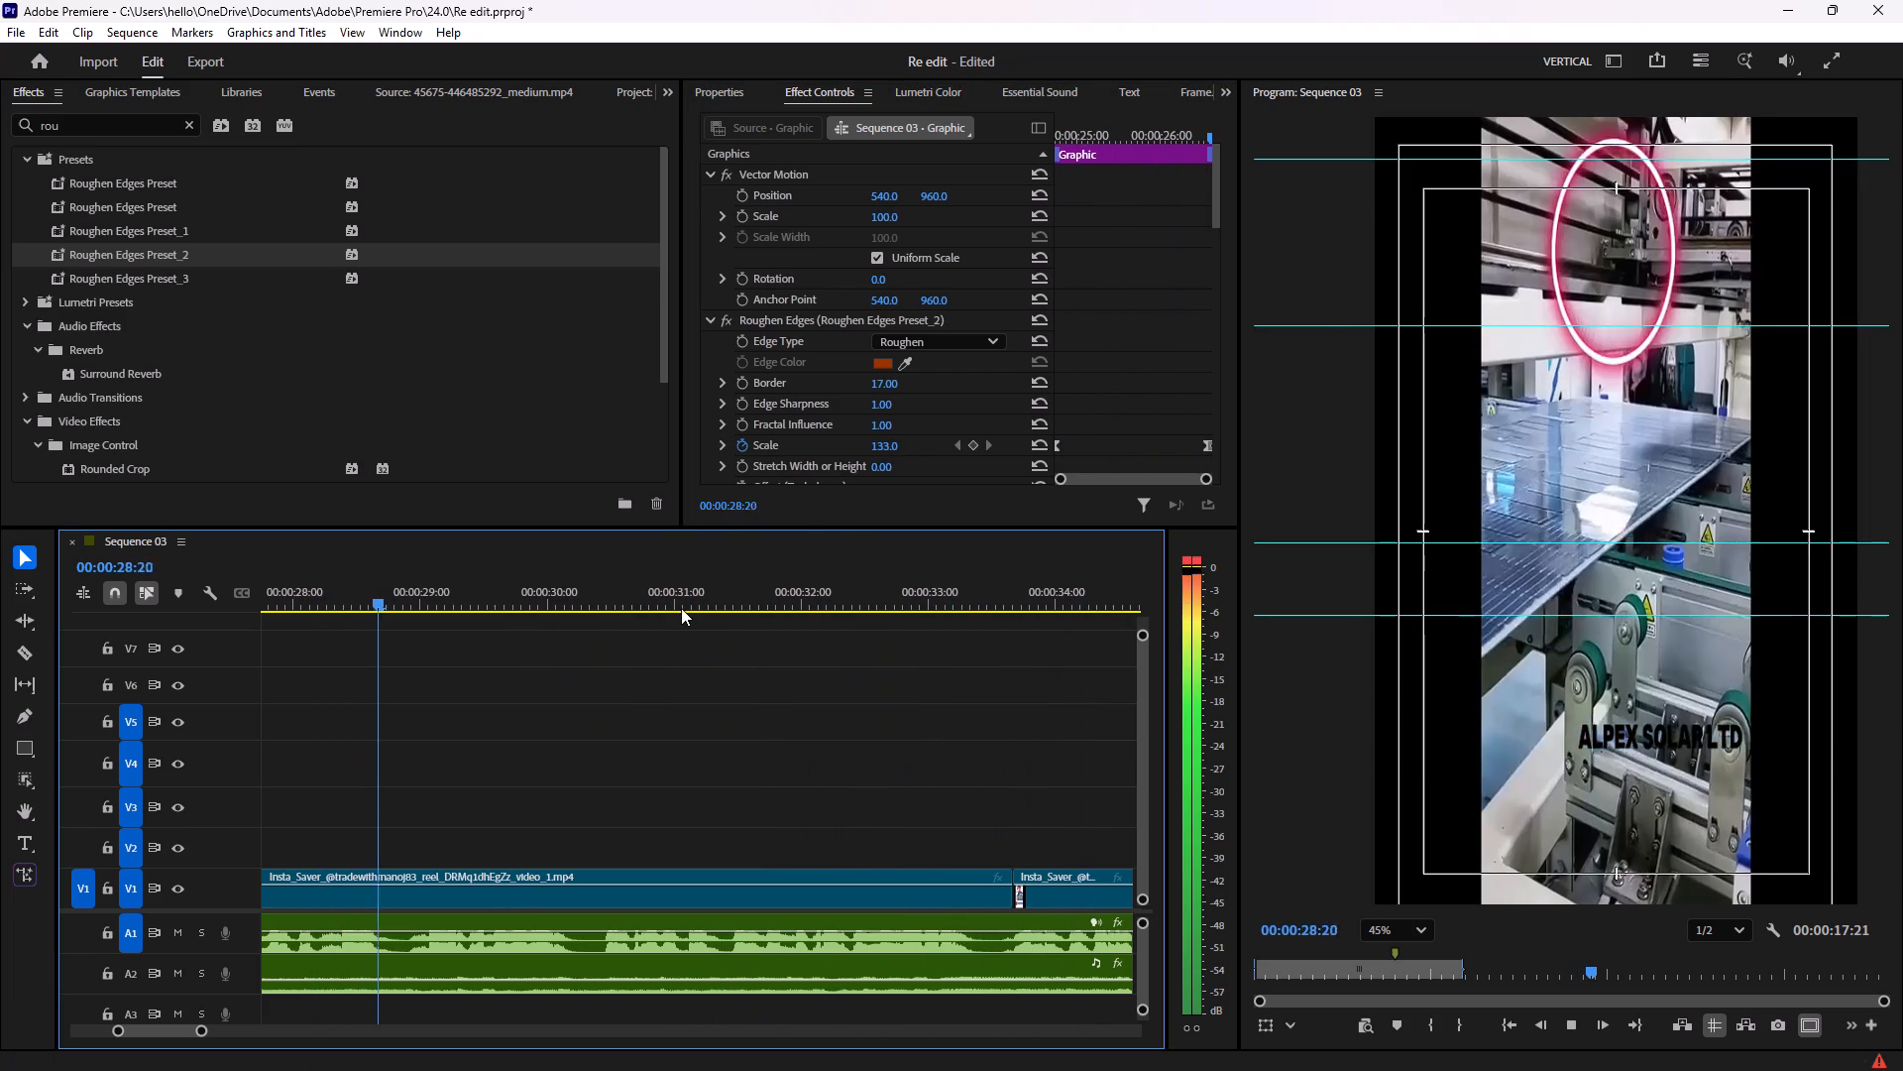
{"action": "key", "text": "space"}
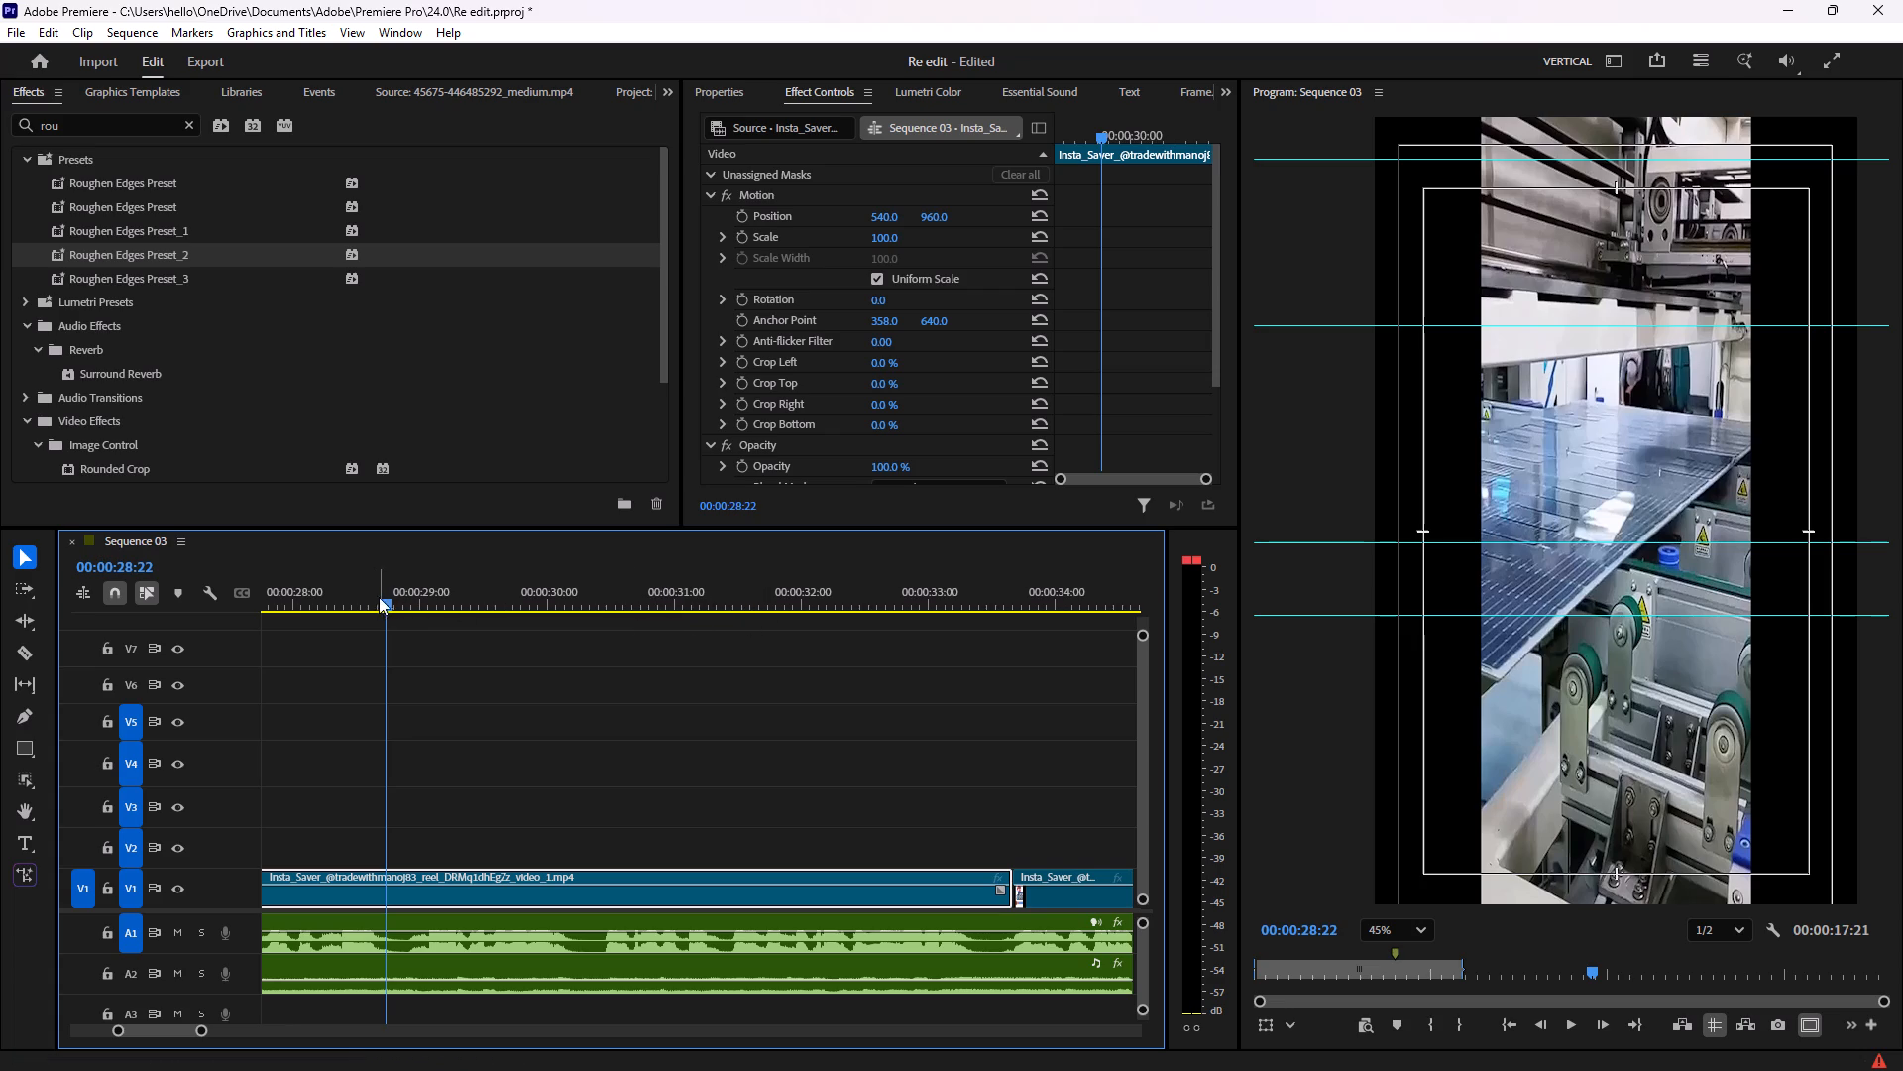
{"action": "left_click_drag", "start_coordinate": [387, 601], "coordinate": [317, 600]}
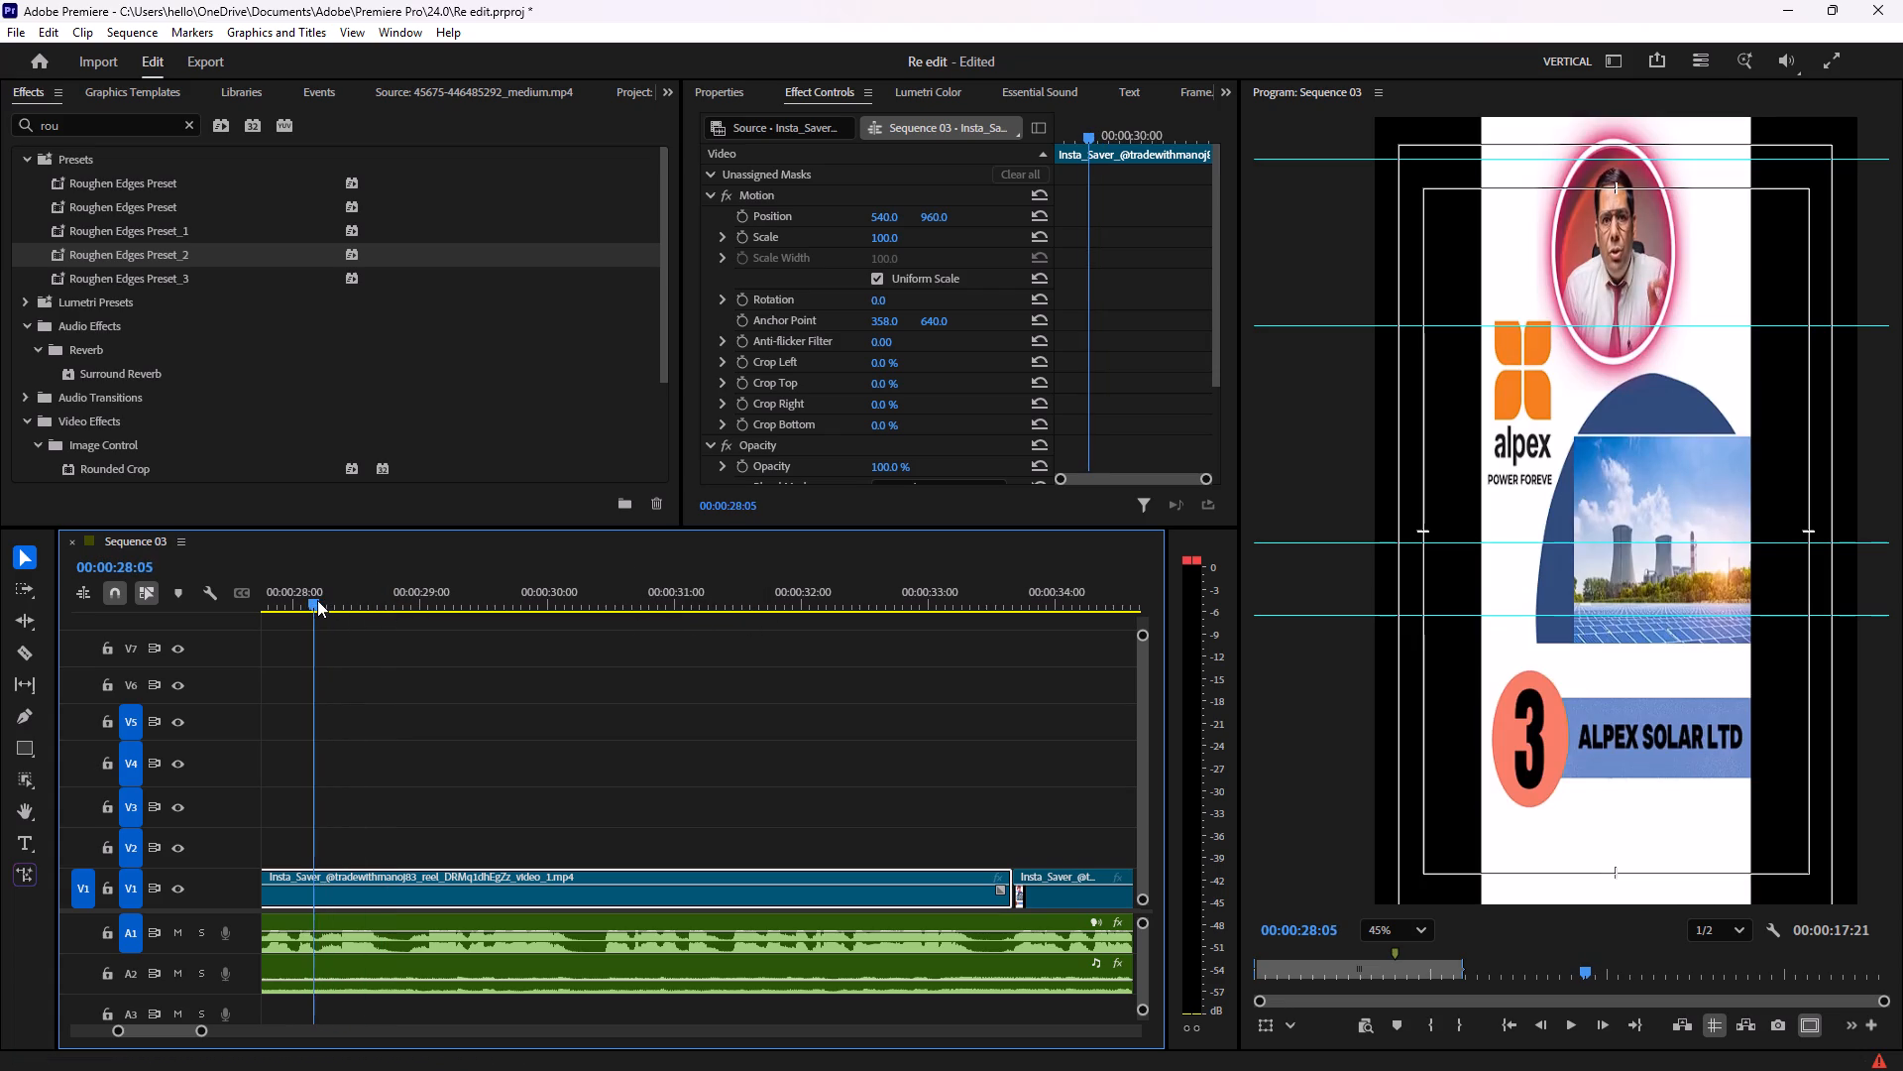
{"action": "left_click_drag", "start_coordinate": [317, 600], "coordinate": [223, 598]}
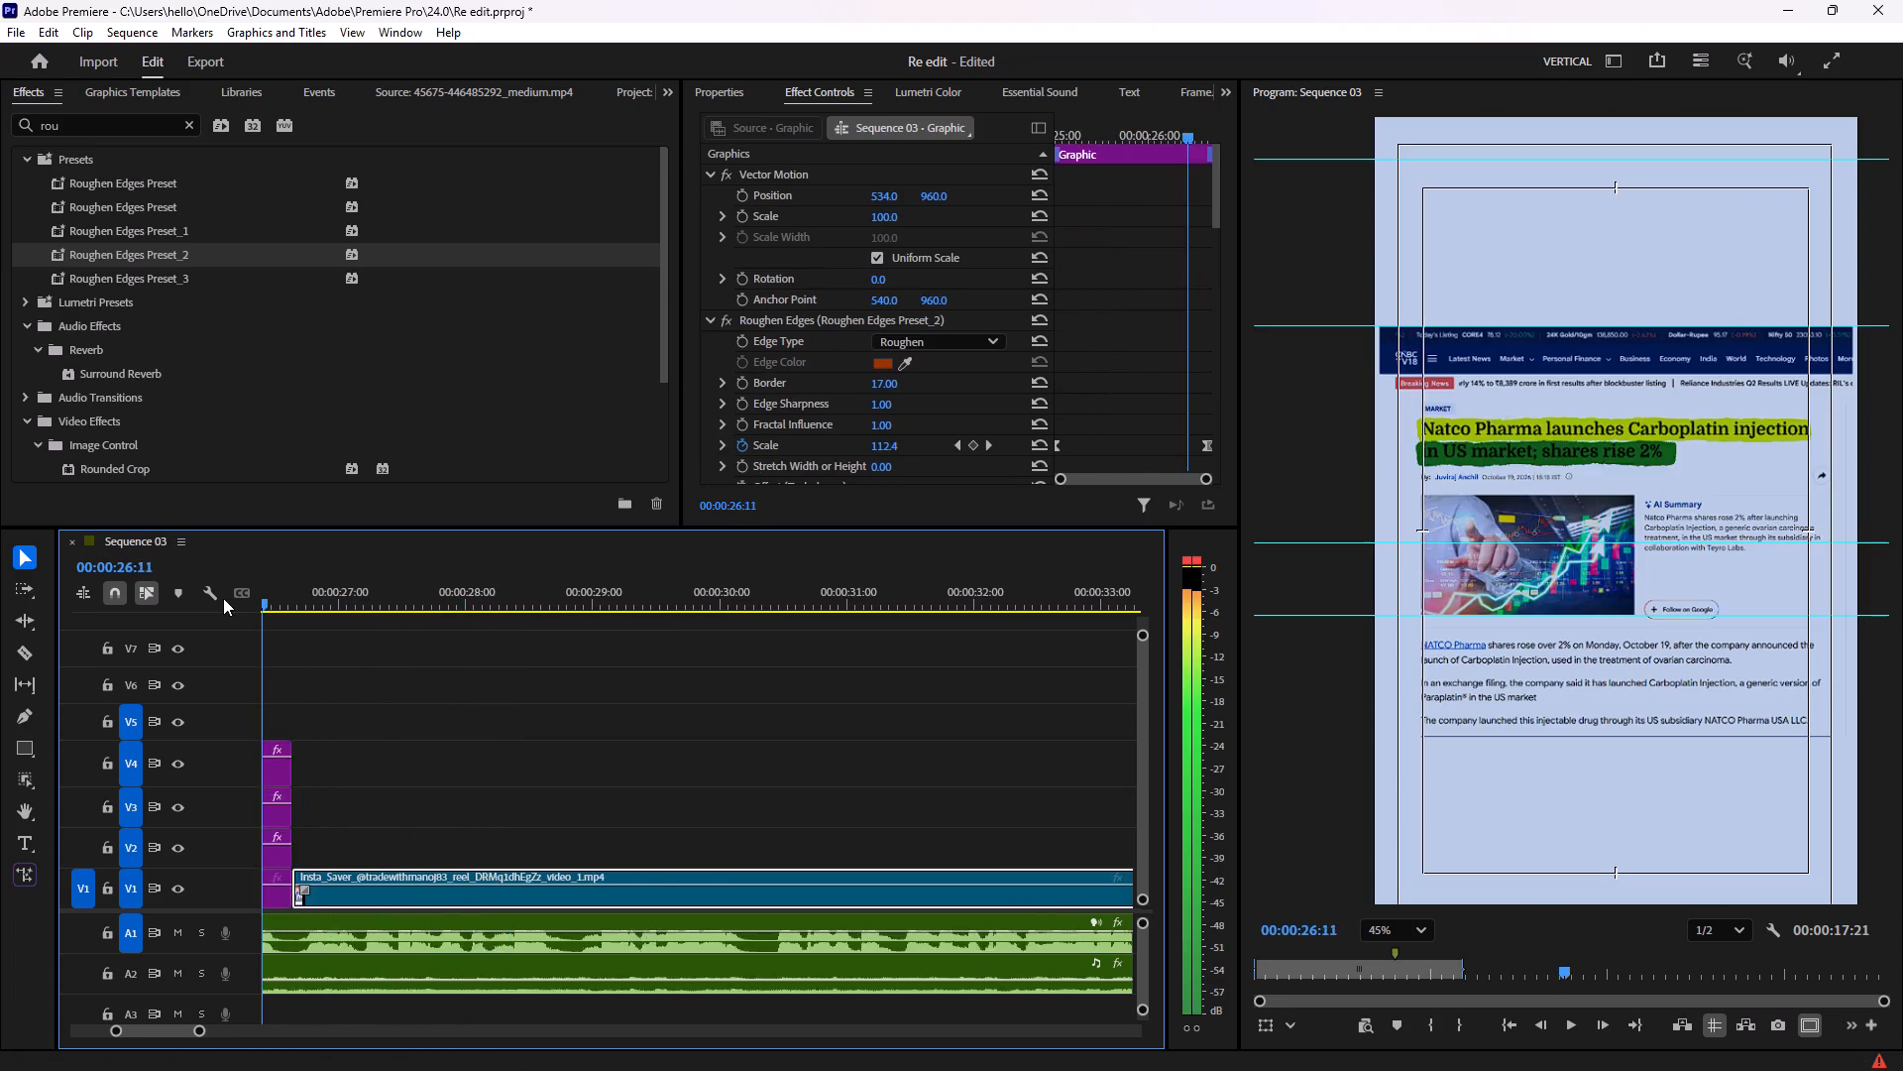
{"action": "left_click_drag", "start_coordinate": [223, 598], "coordinate": [226, 603]}
{"action": "key", "text": "space"}
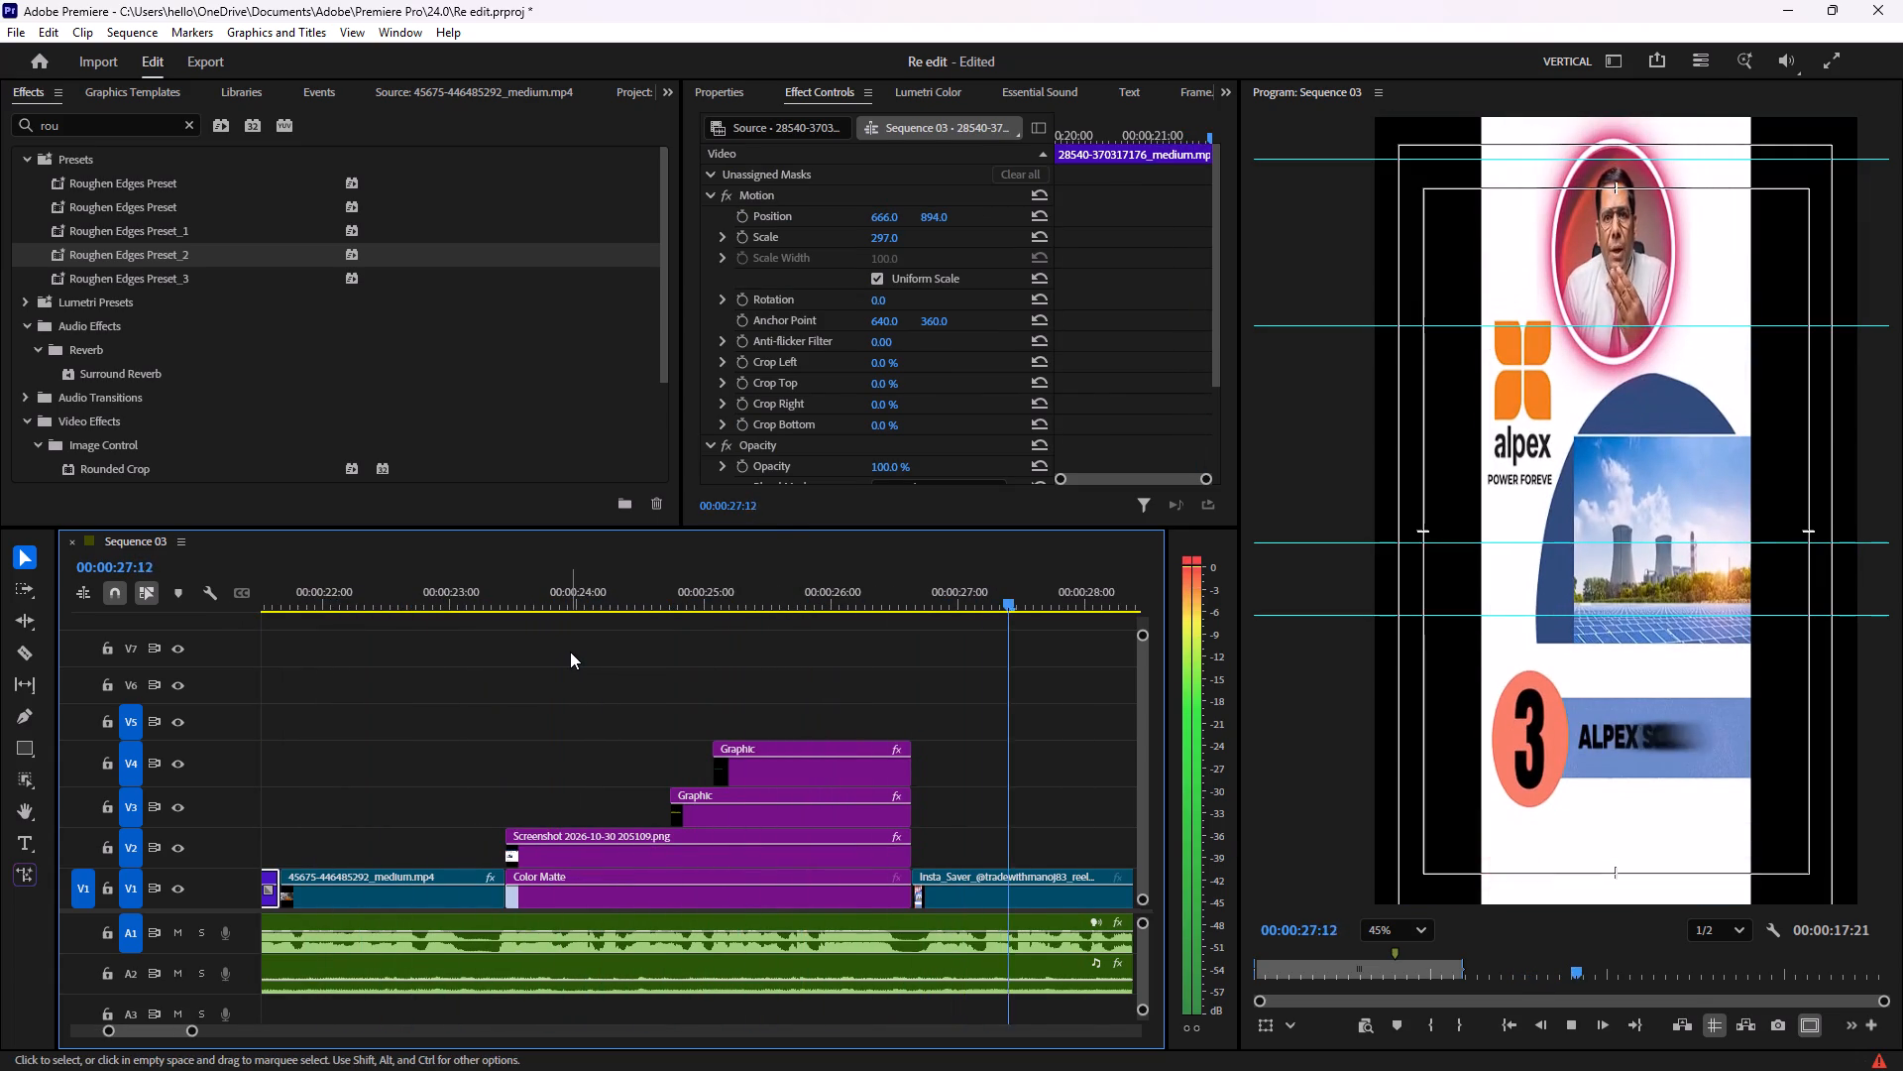
{"action": "left_click", "coordinate": [570, 652]}
{"action": "key", "text": "space"}
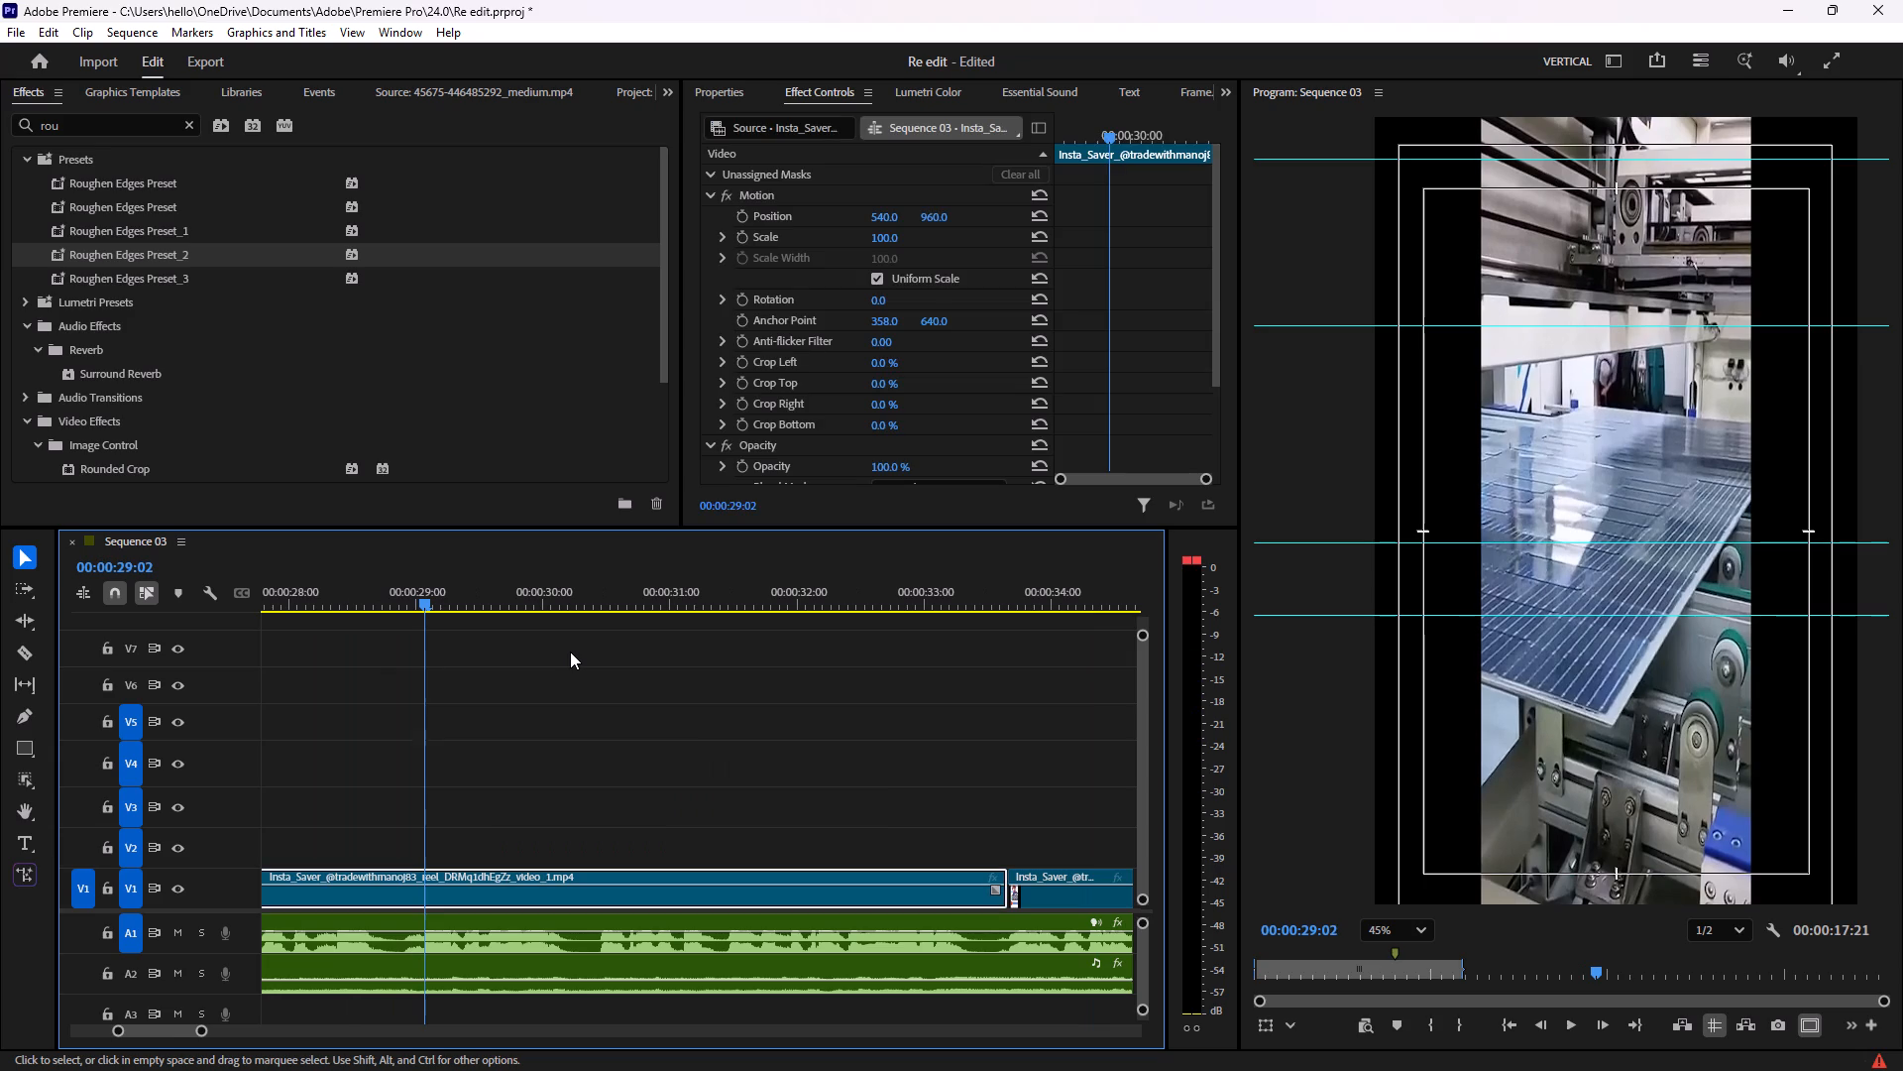
Save the Re edit project.
{"action": "key", "text": "ctrl+s"}
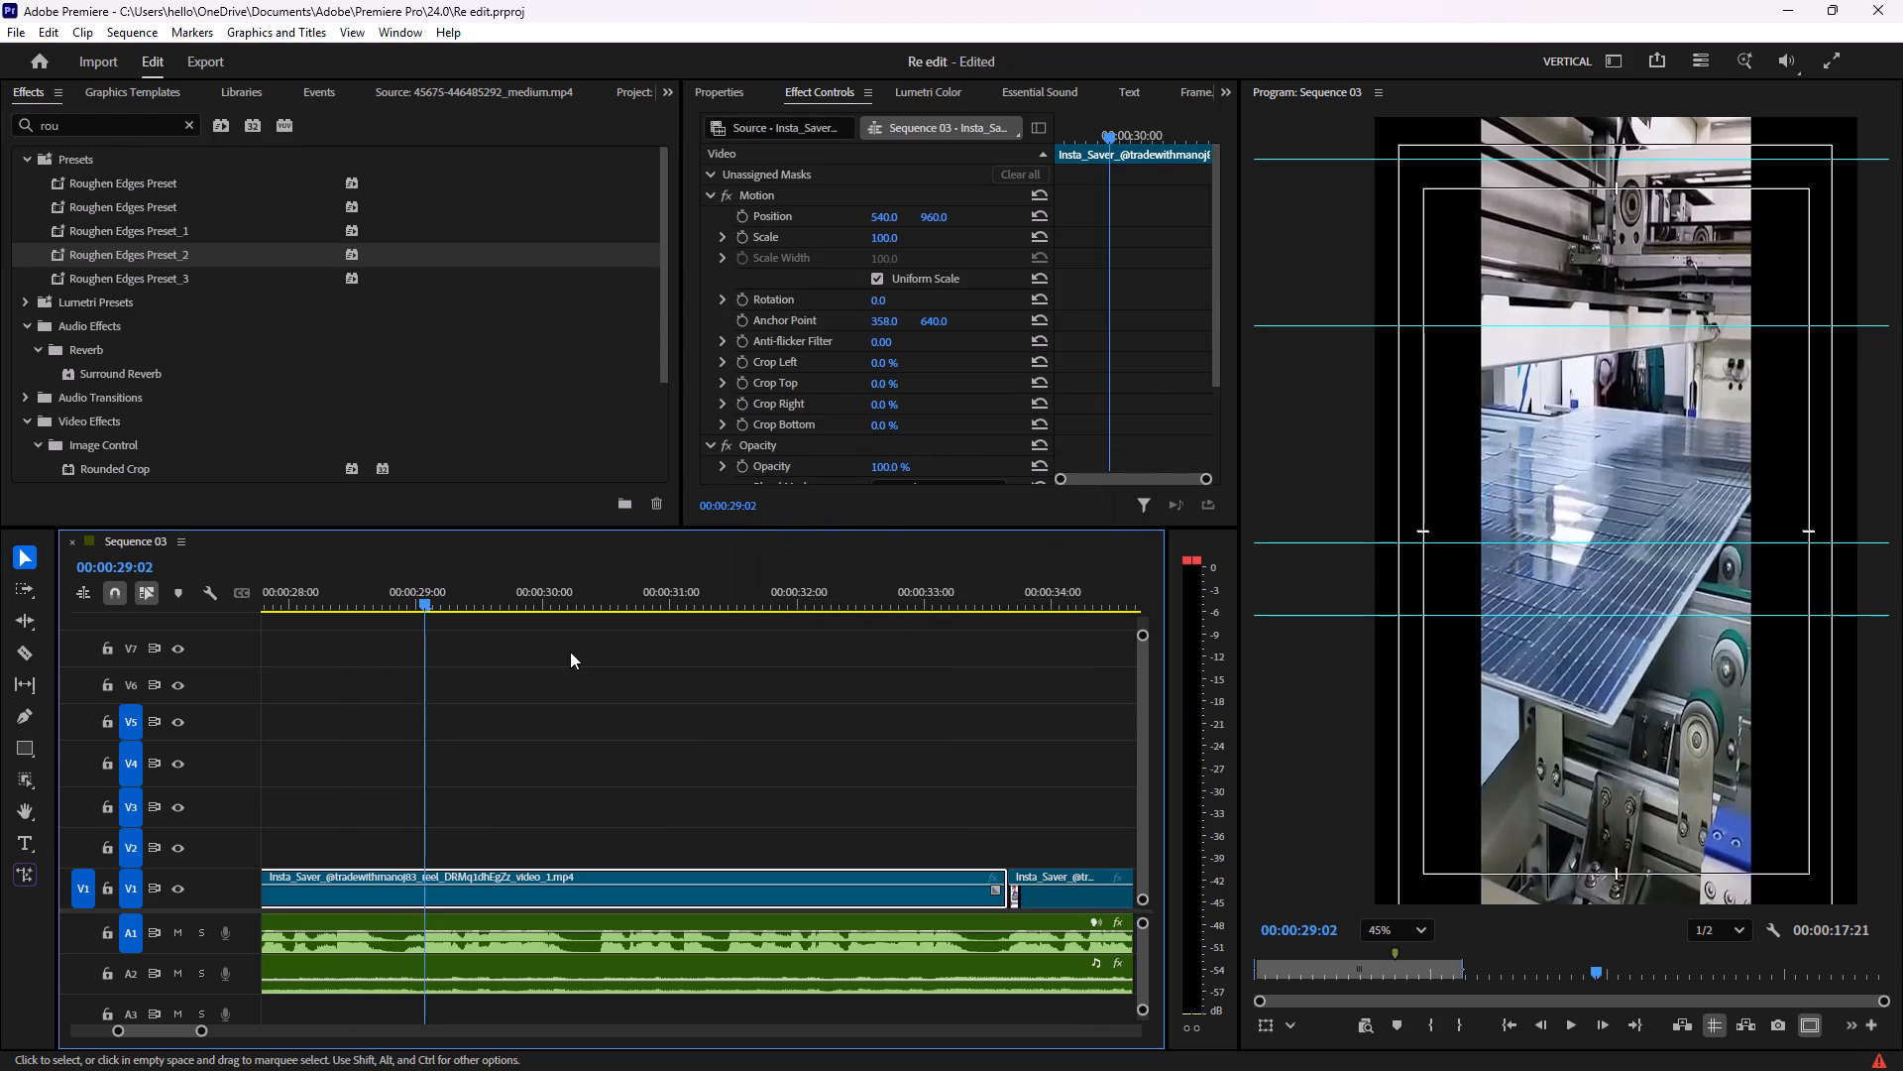
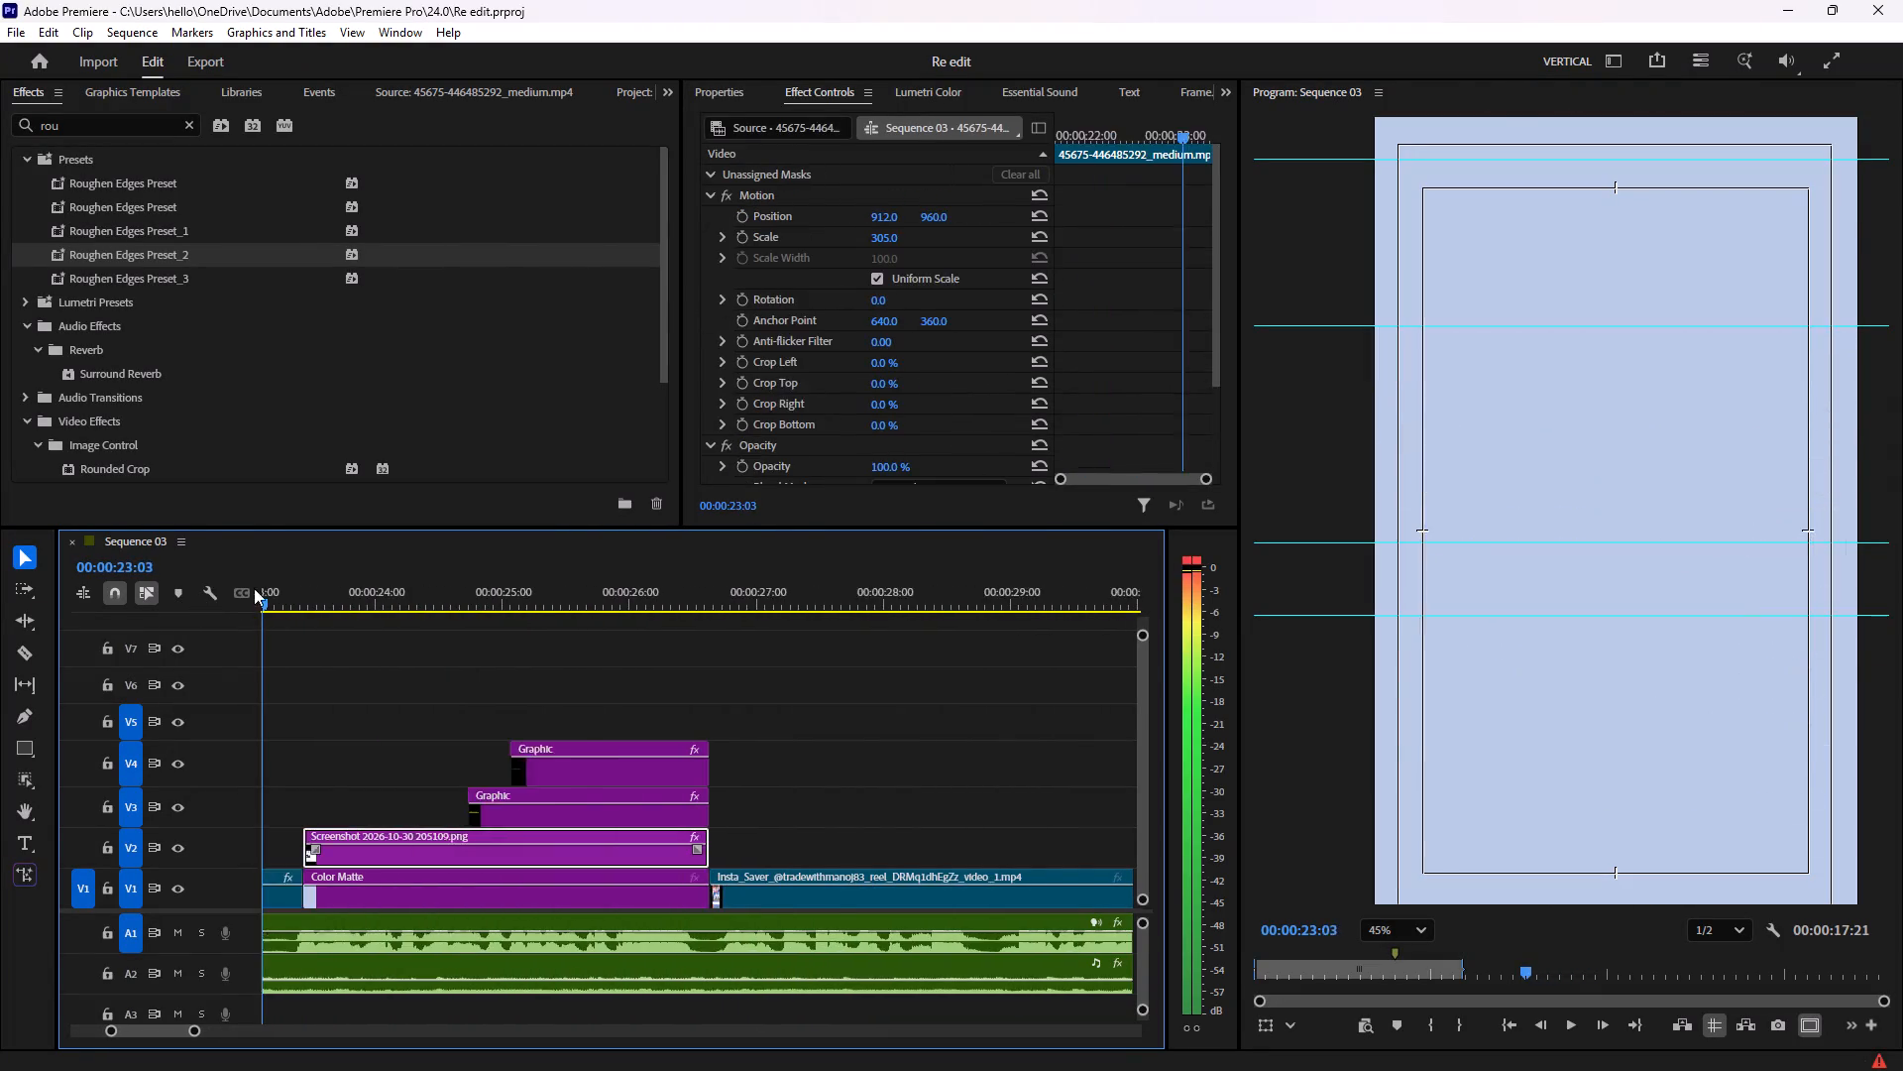
Play back Sequence 03 to review the news screenshot section, the footage following it and the factory footage before it.
{"action": "key", "text": "space"}
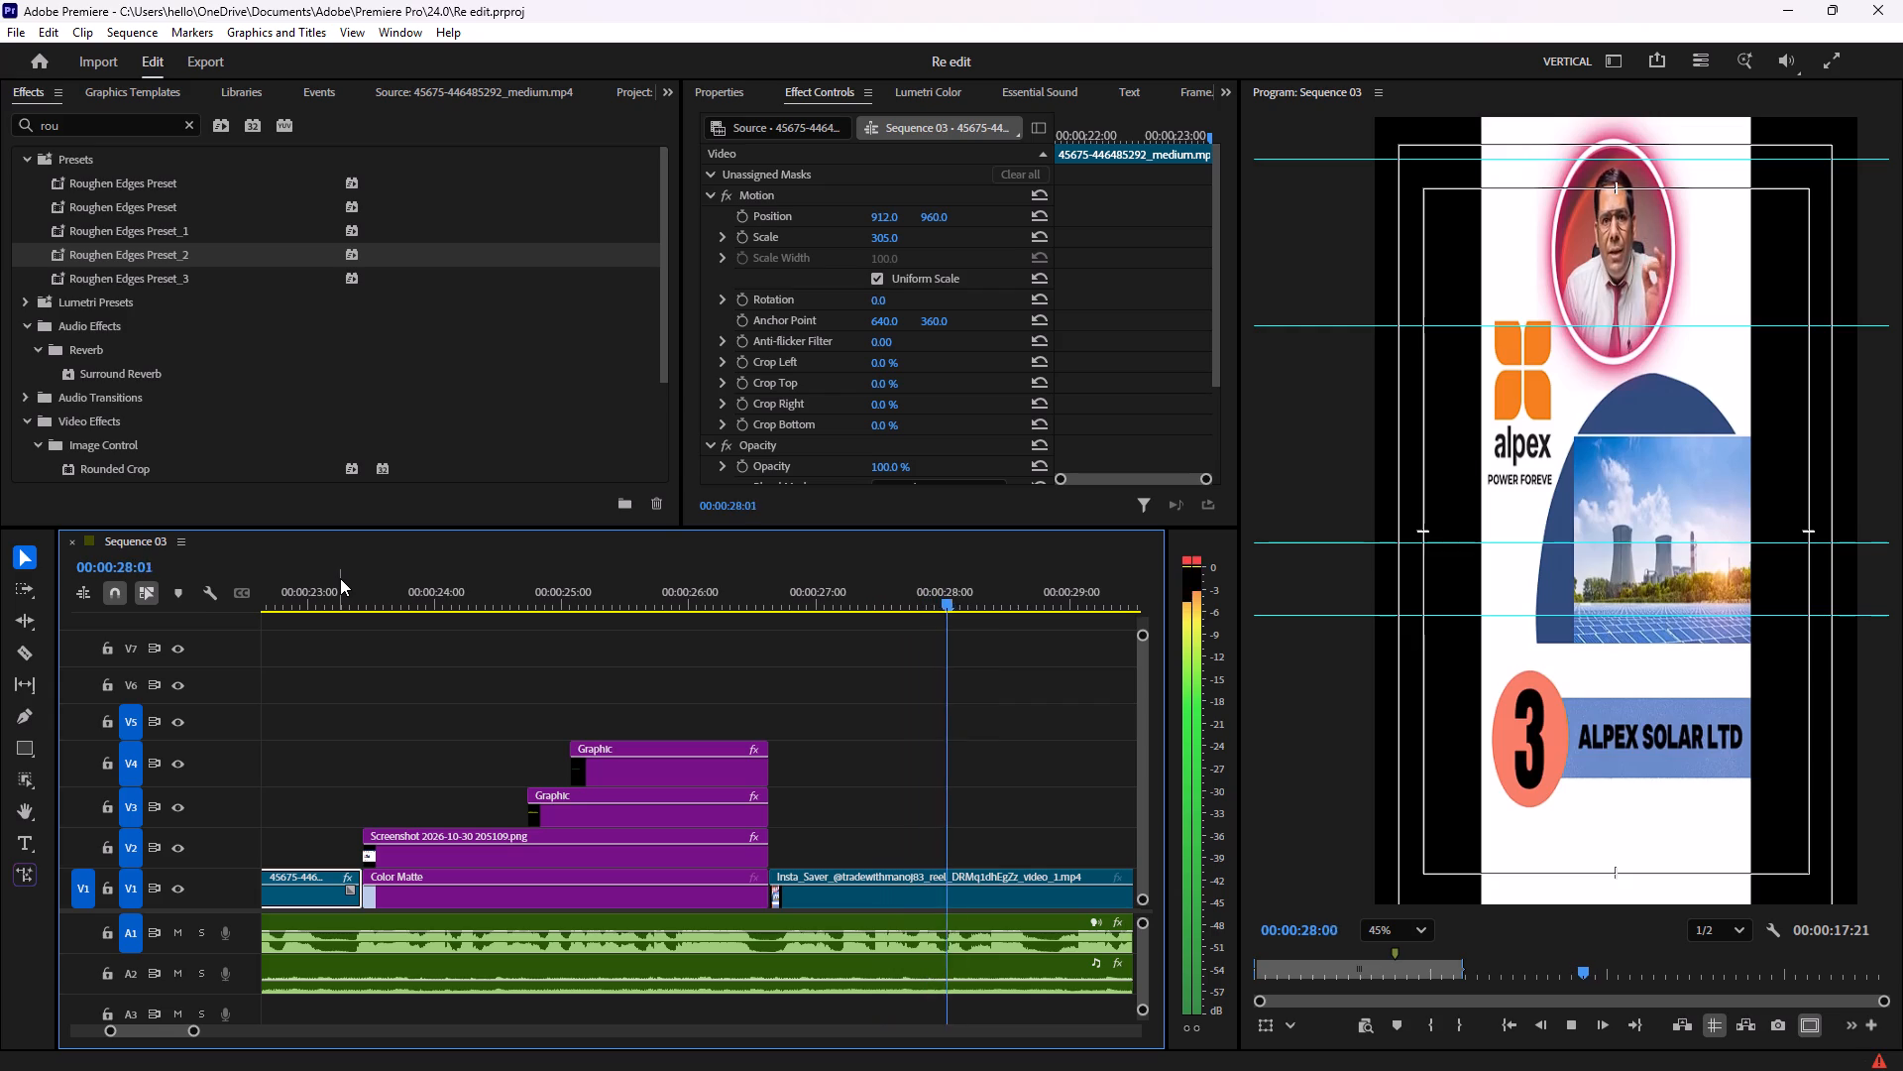
{"action": "key", "text": "space"}
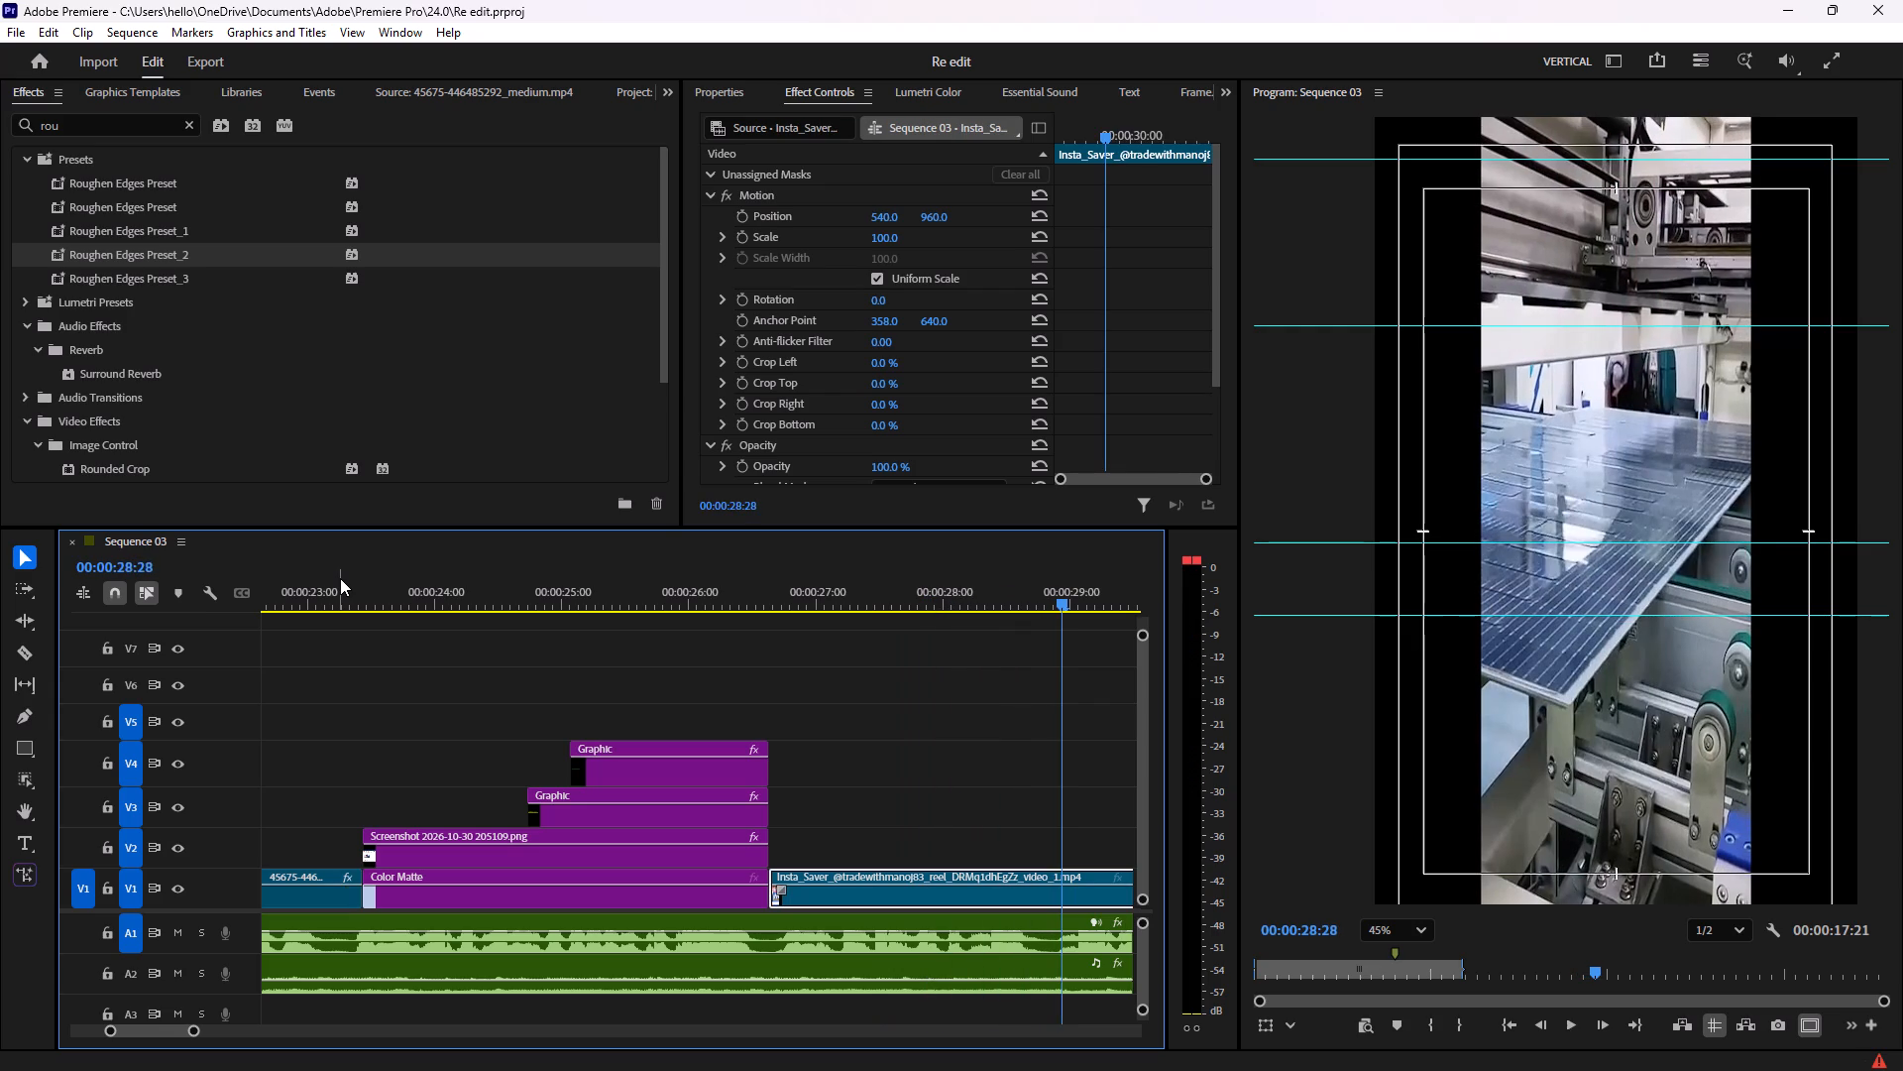
{"action": "key", "text": "space"}
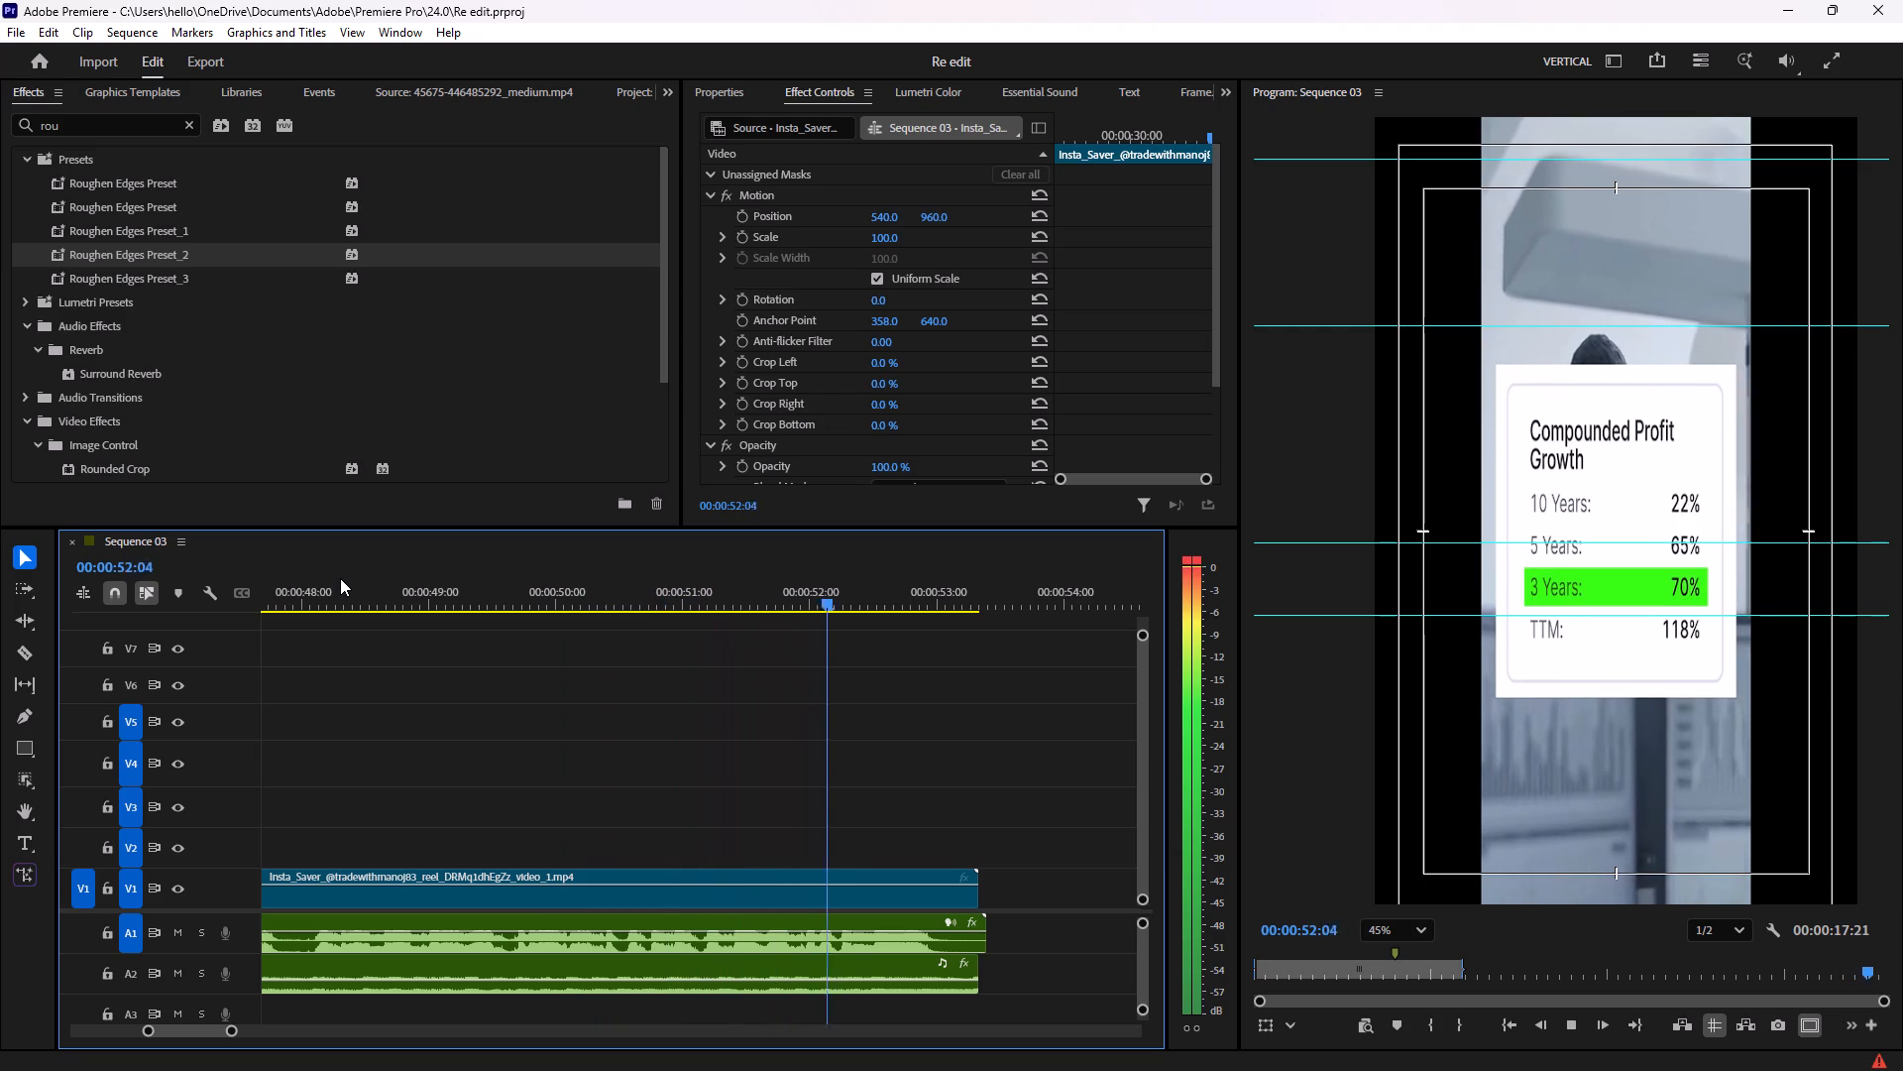
{"action": "key", "text": "space"}
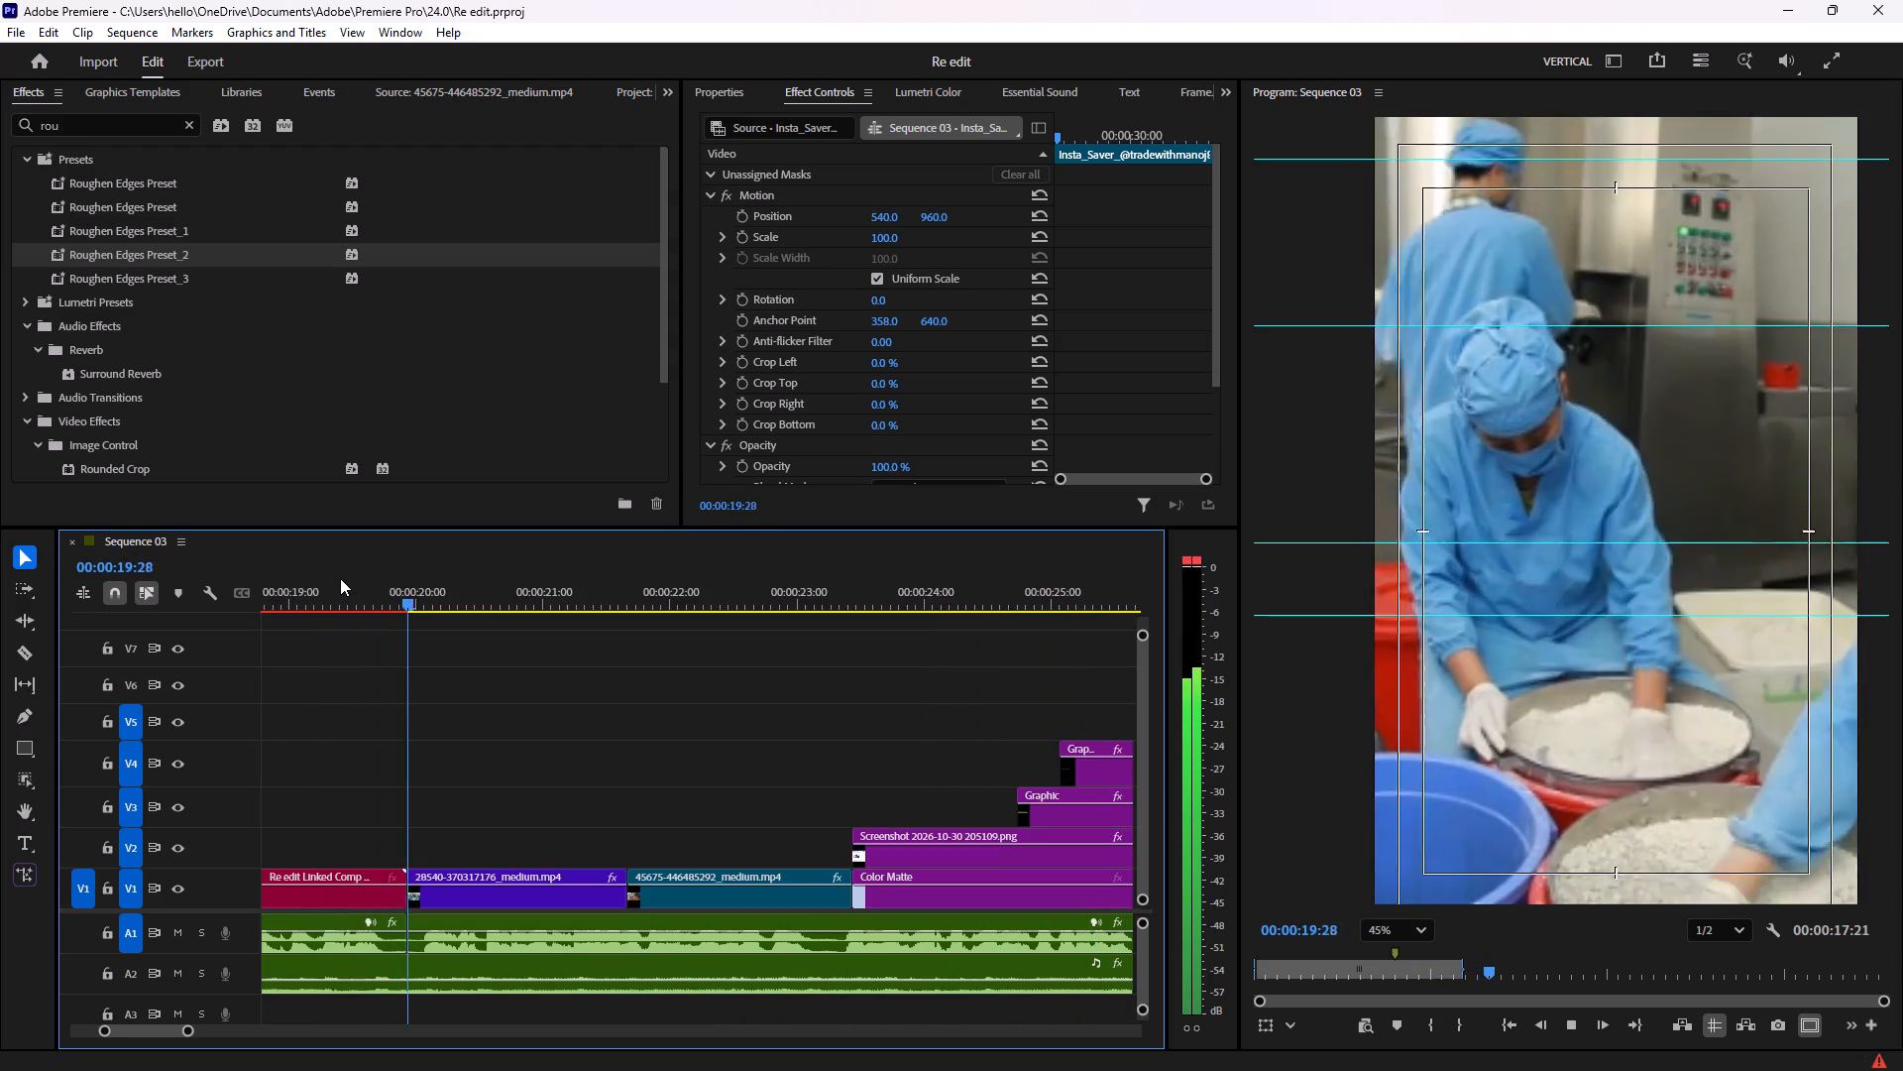
{"action": "key", "text": "space"}
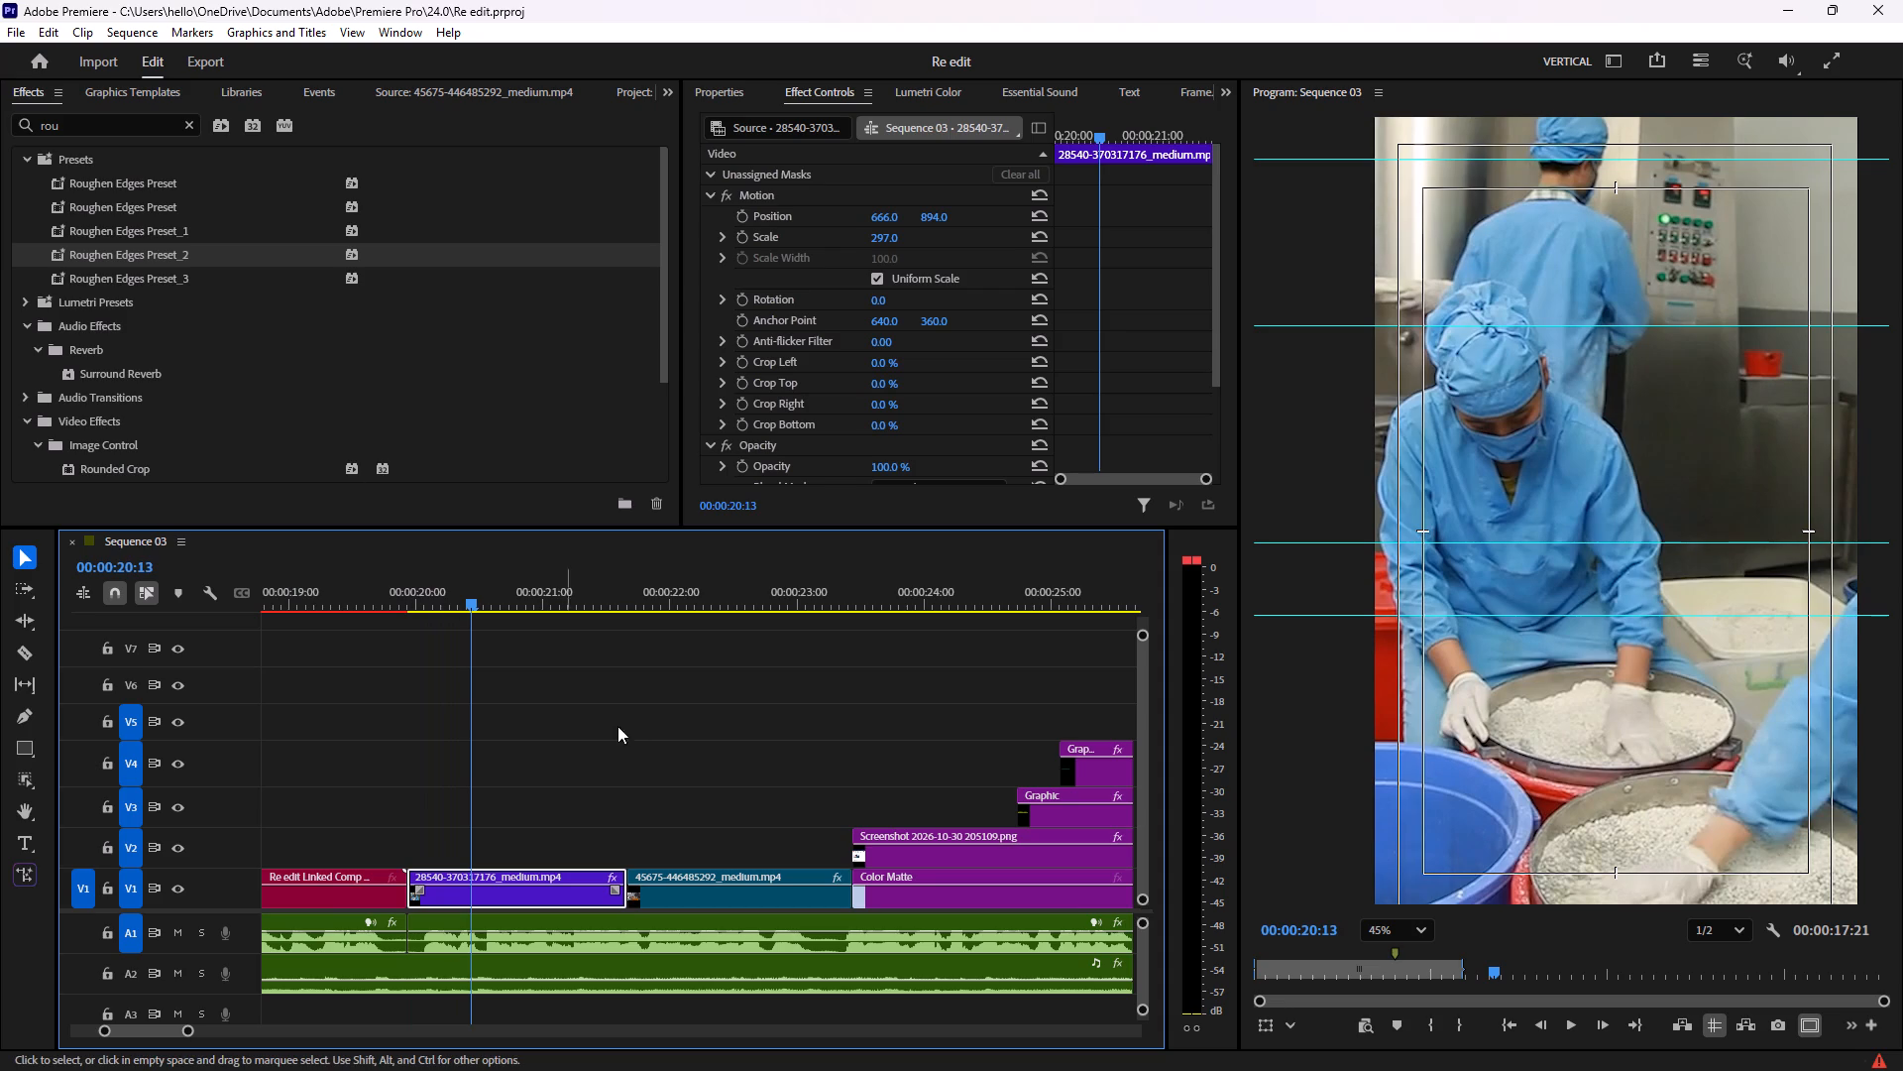
Move the yellow and green highlight graphics up one track each, onto V4 and V5, leaving V3 free above the news screenshot.
{"action": "scroll", "coordinate": [1013, 702], "scroll_direction": "down", "scroll_amount": 11}
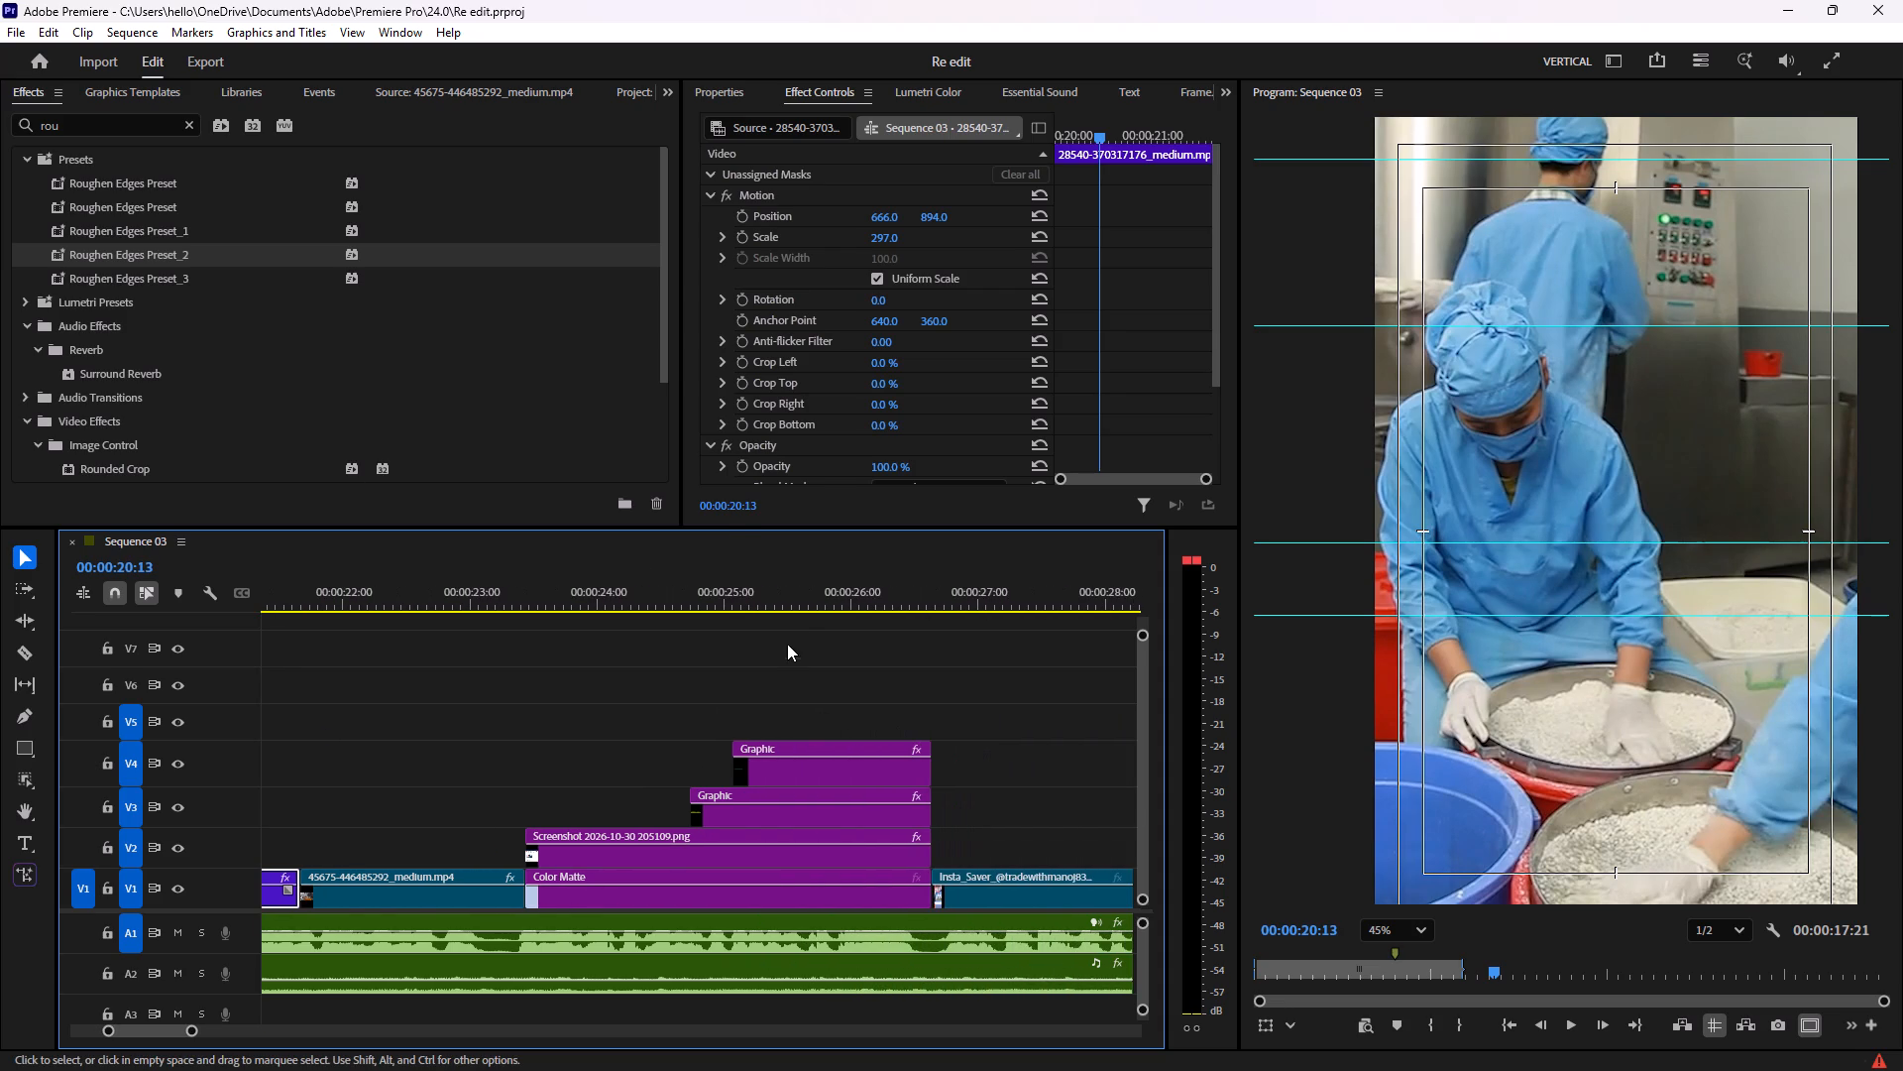
{"action": "left_click", "coordinate": [799, 608]}
{"action": "left_click_drag", "start_coordinate": [679, 691], "coordinate": [769, 802]}
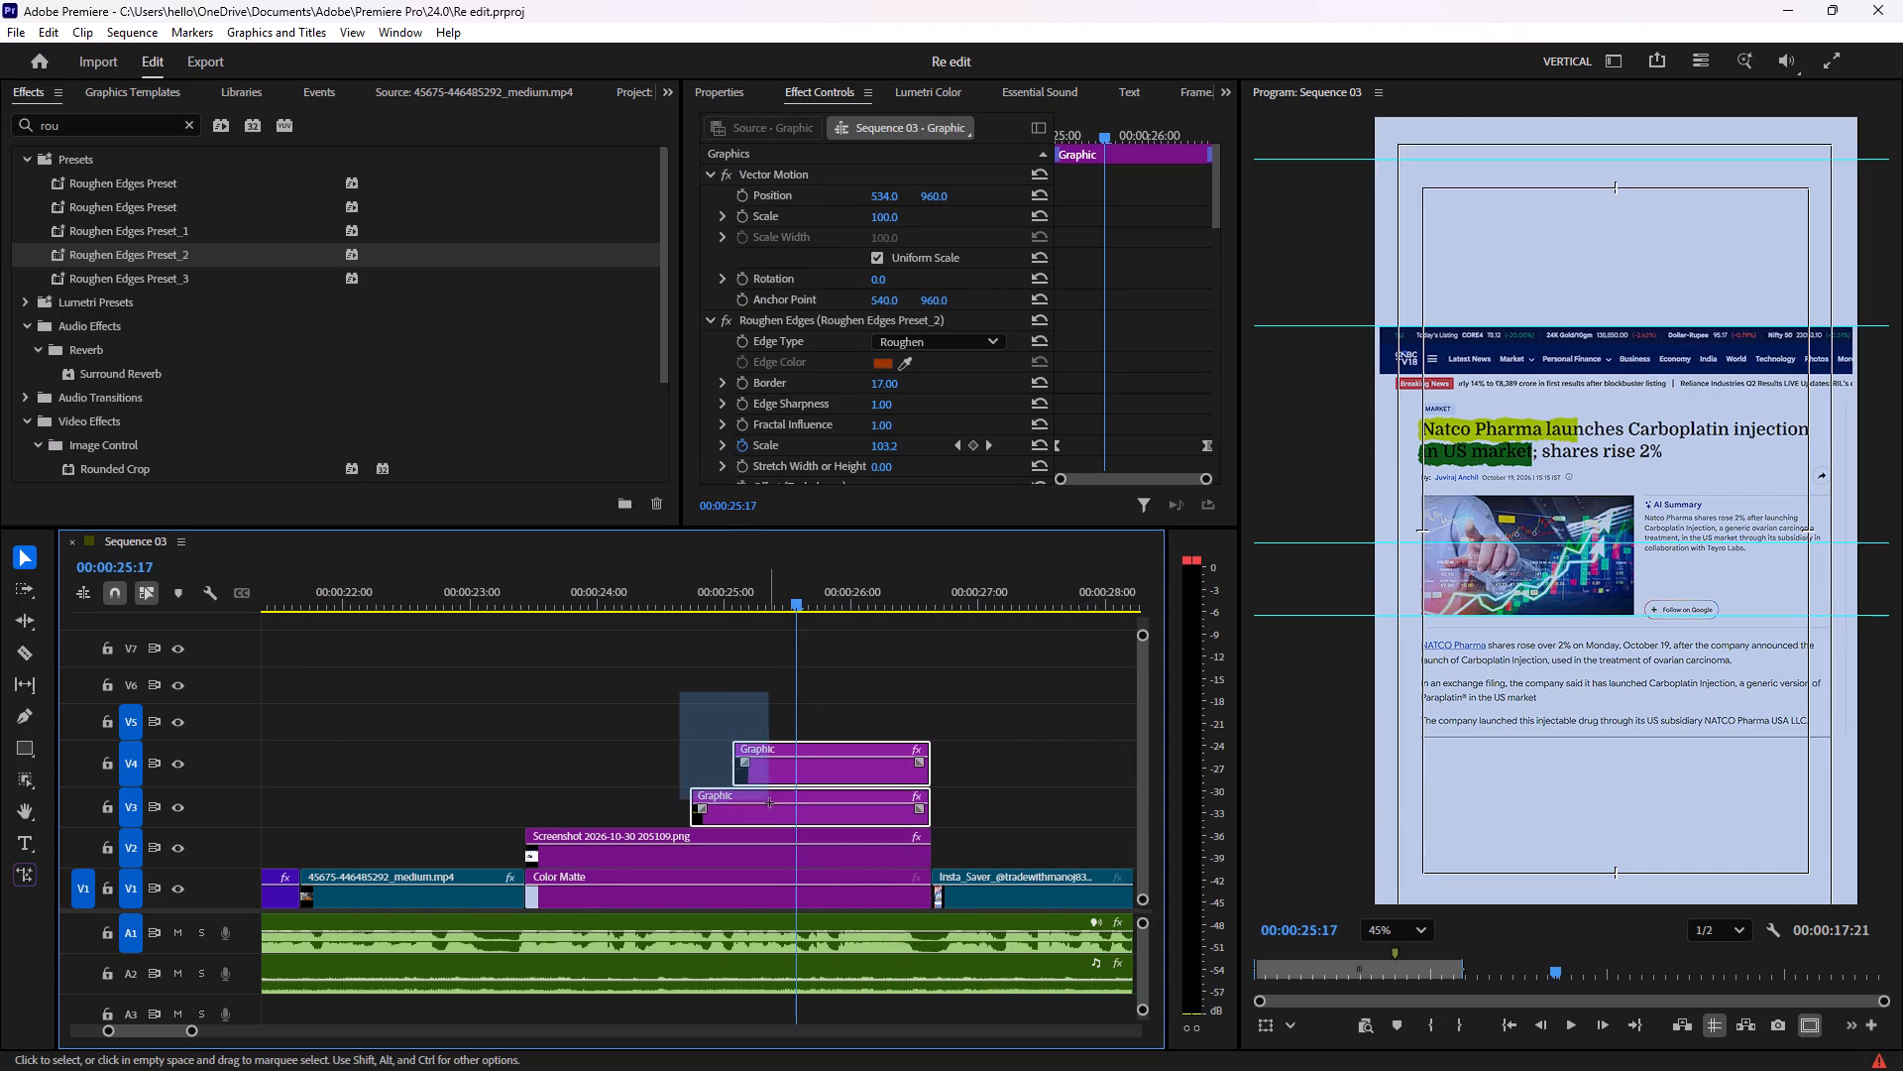
{"action": "left_click_drag", "start_coordinate": [769, 802], "coordinate": [770, 809]}
{"action": "left_click_drag", "start_coordinate": [793, 752], "coordinate": [793, 688]}
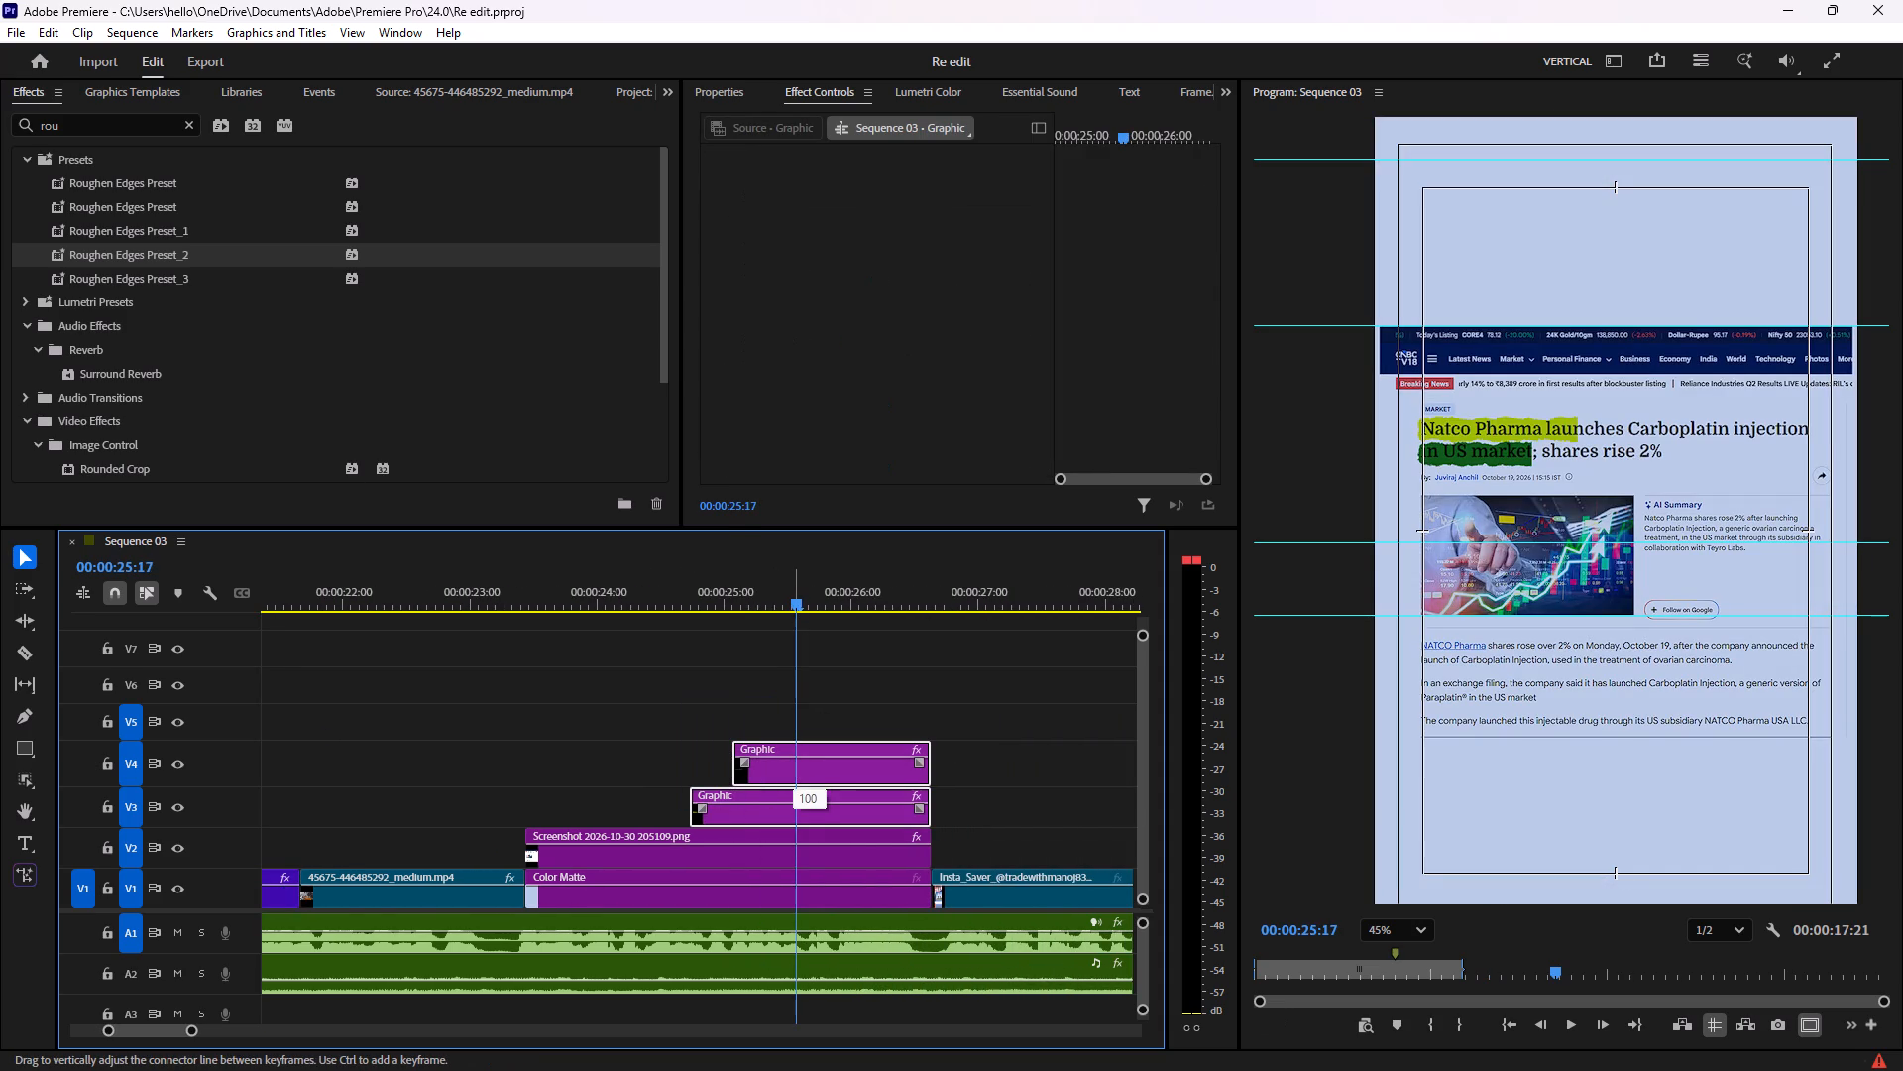
{"action": "left_click_drag", "start_coordinate": [793, 688], "coordinate": [793, 670]}
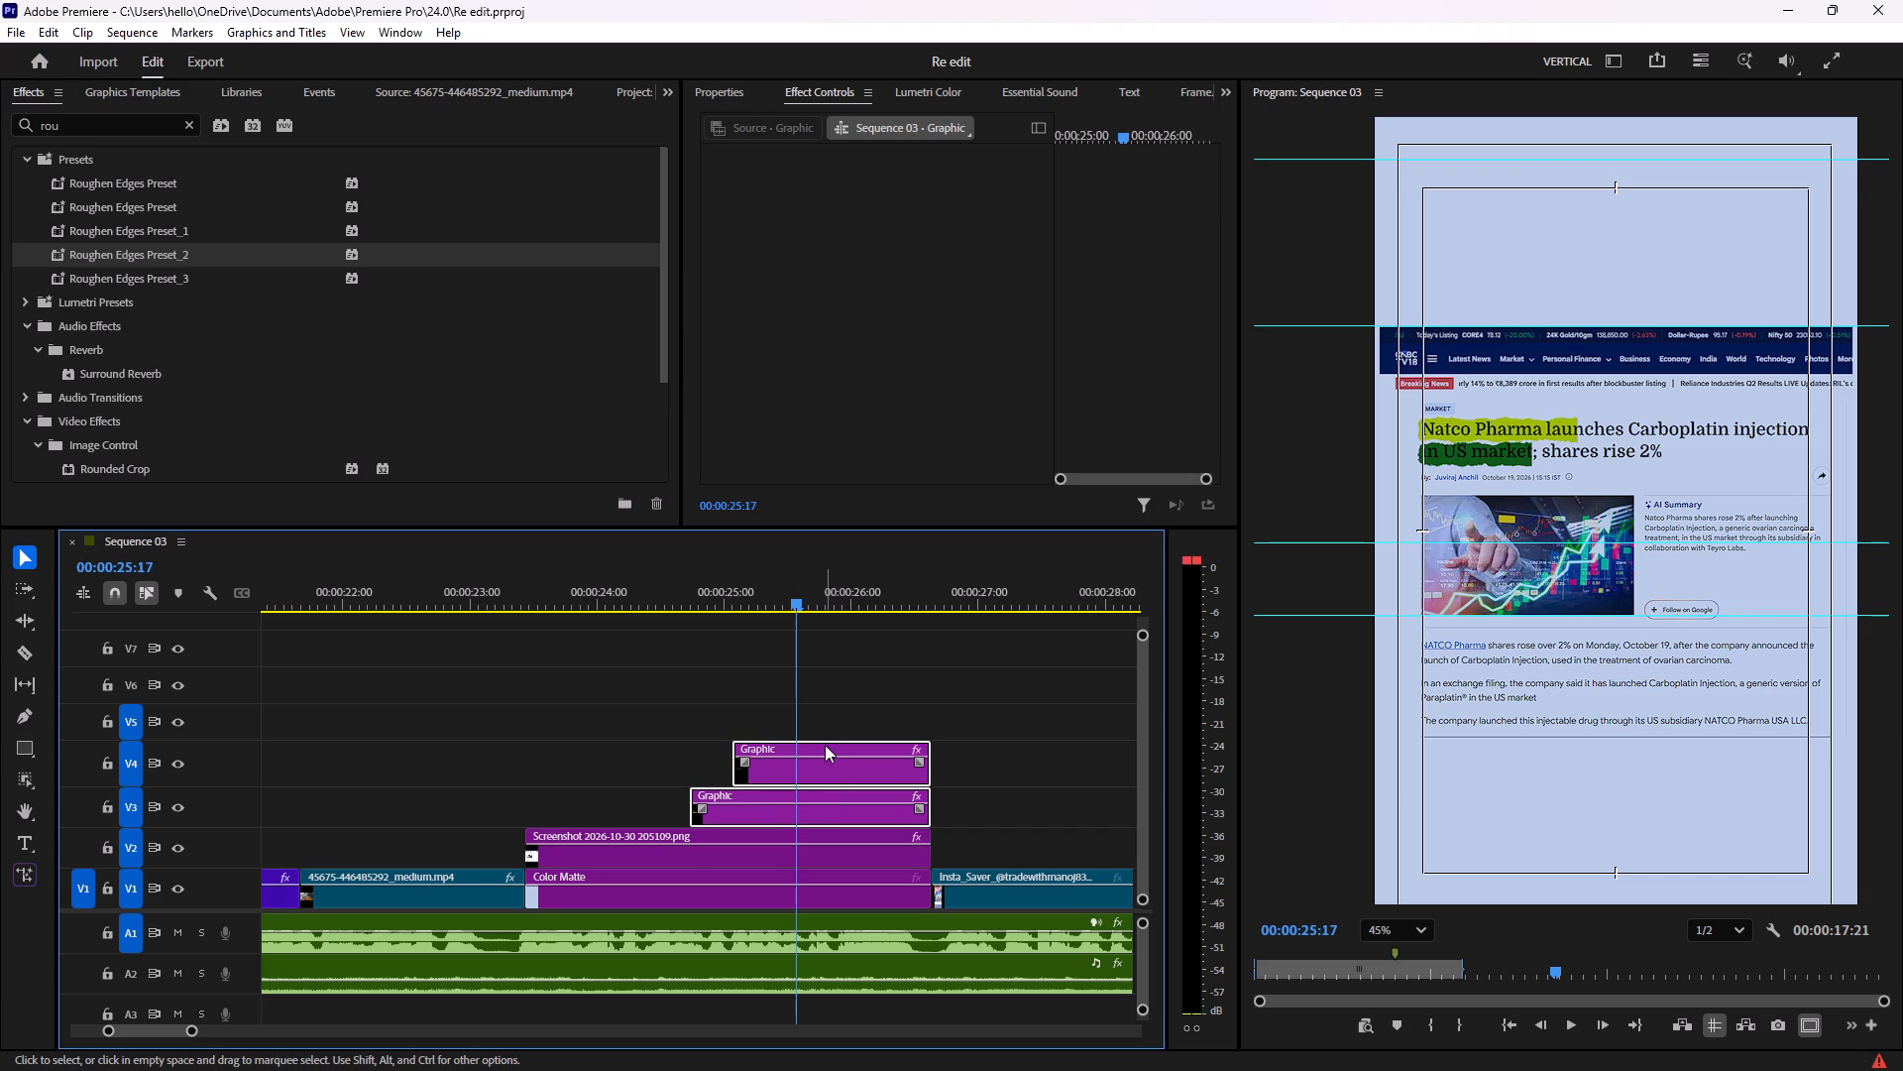
{"action": "left_click_drag", "start_coordinate": [825, 745], "coordinate": [825, 712]}
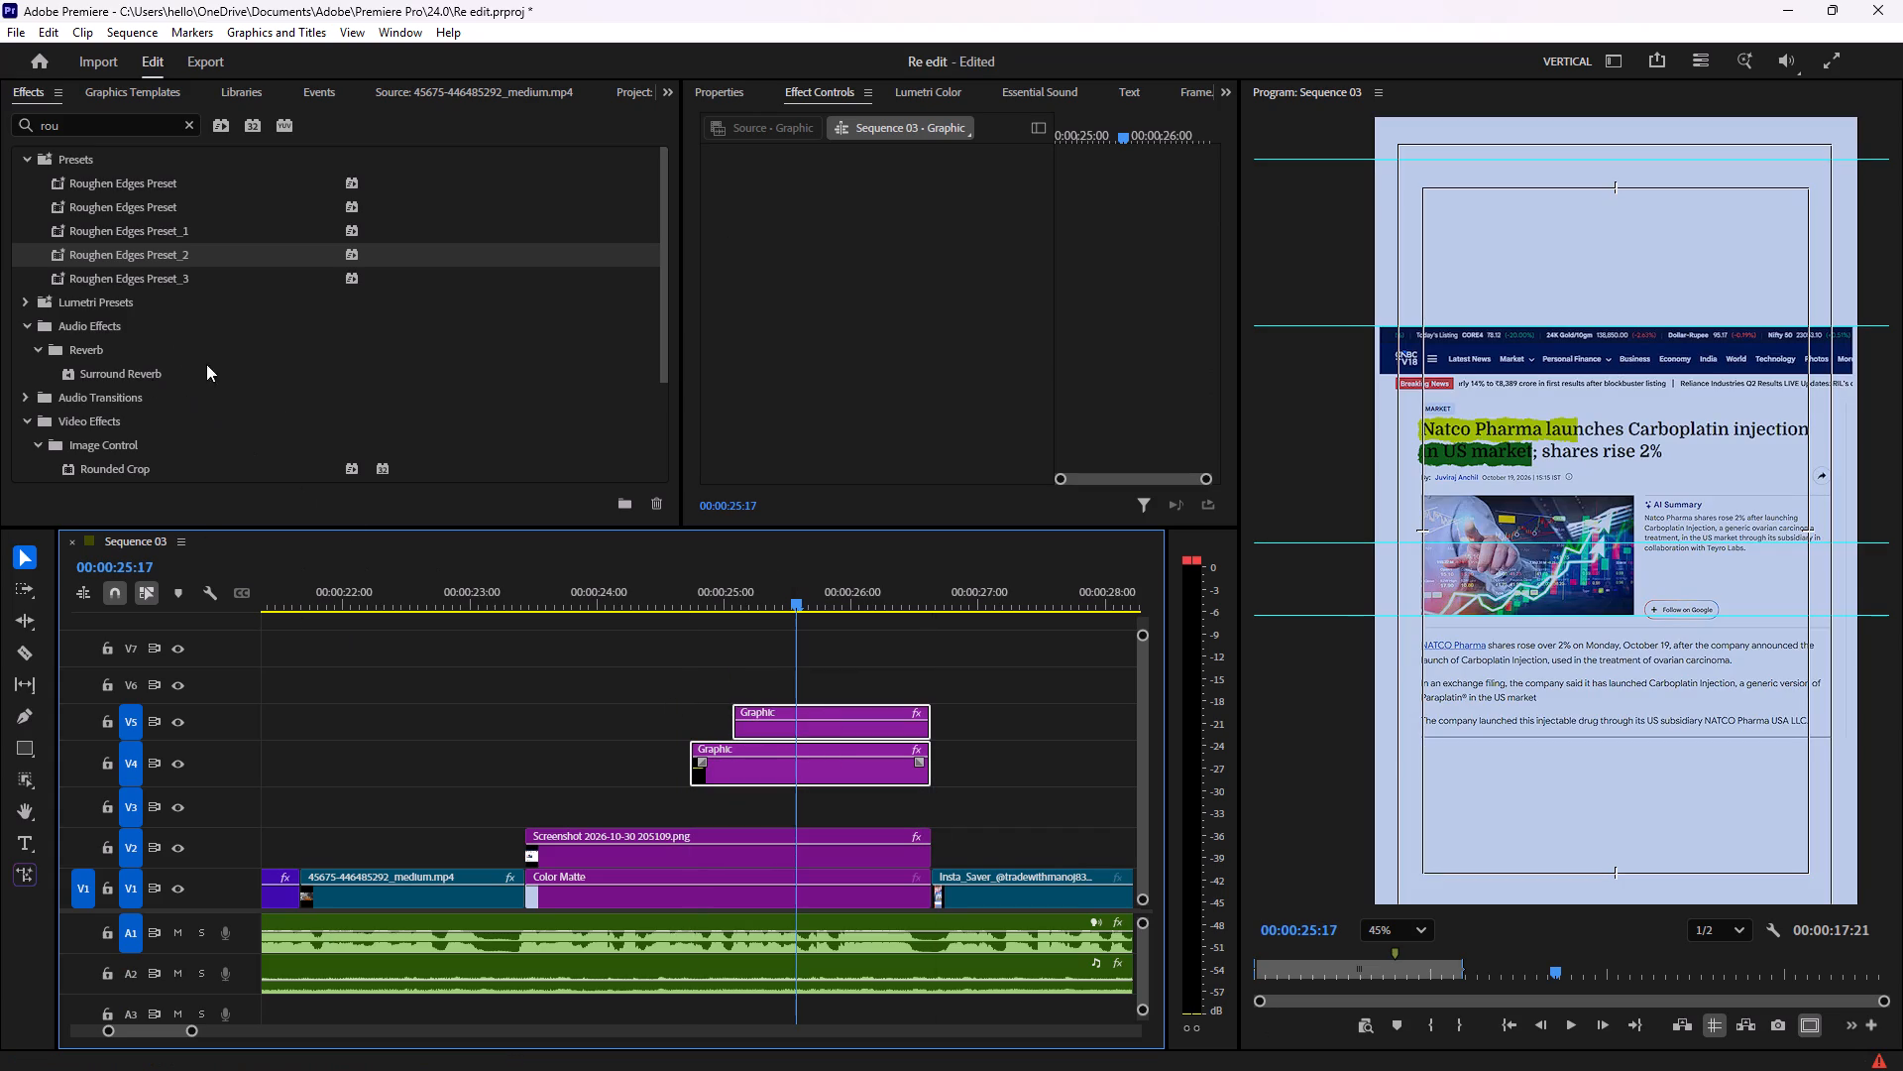
Place the whitish-gray textured wallpaper image from the Primium film burn bin on V3, starting at the news screenshot's first frame.
{"action": "left_click", "coordinate": [495, 87]}
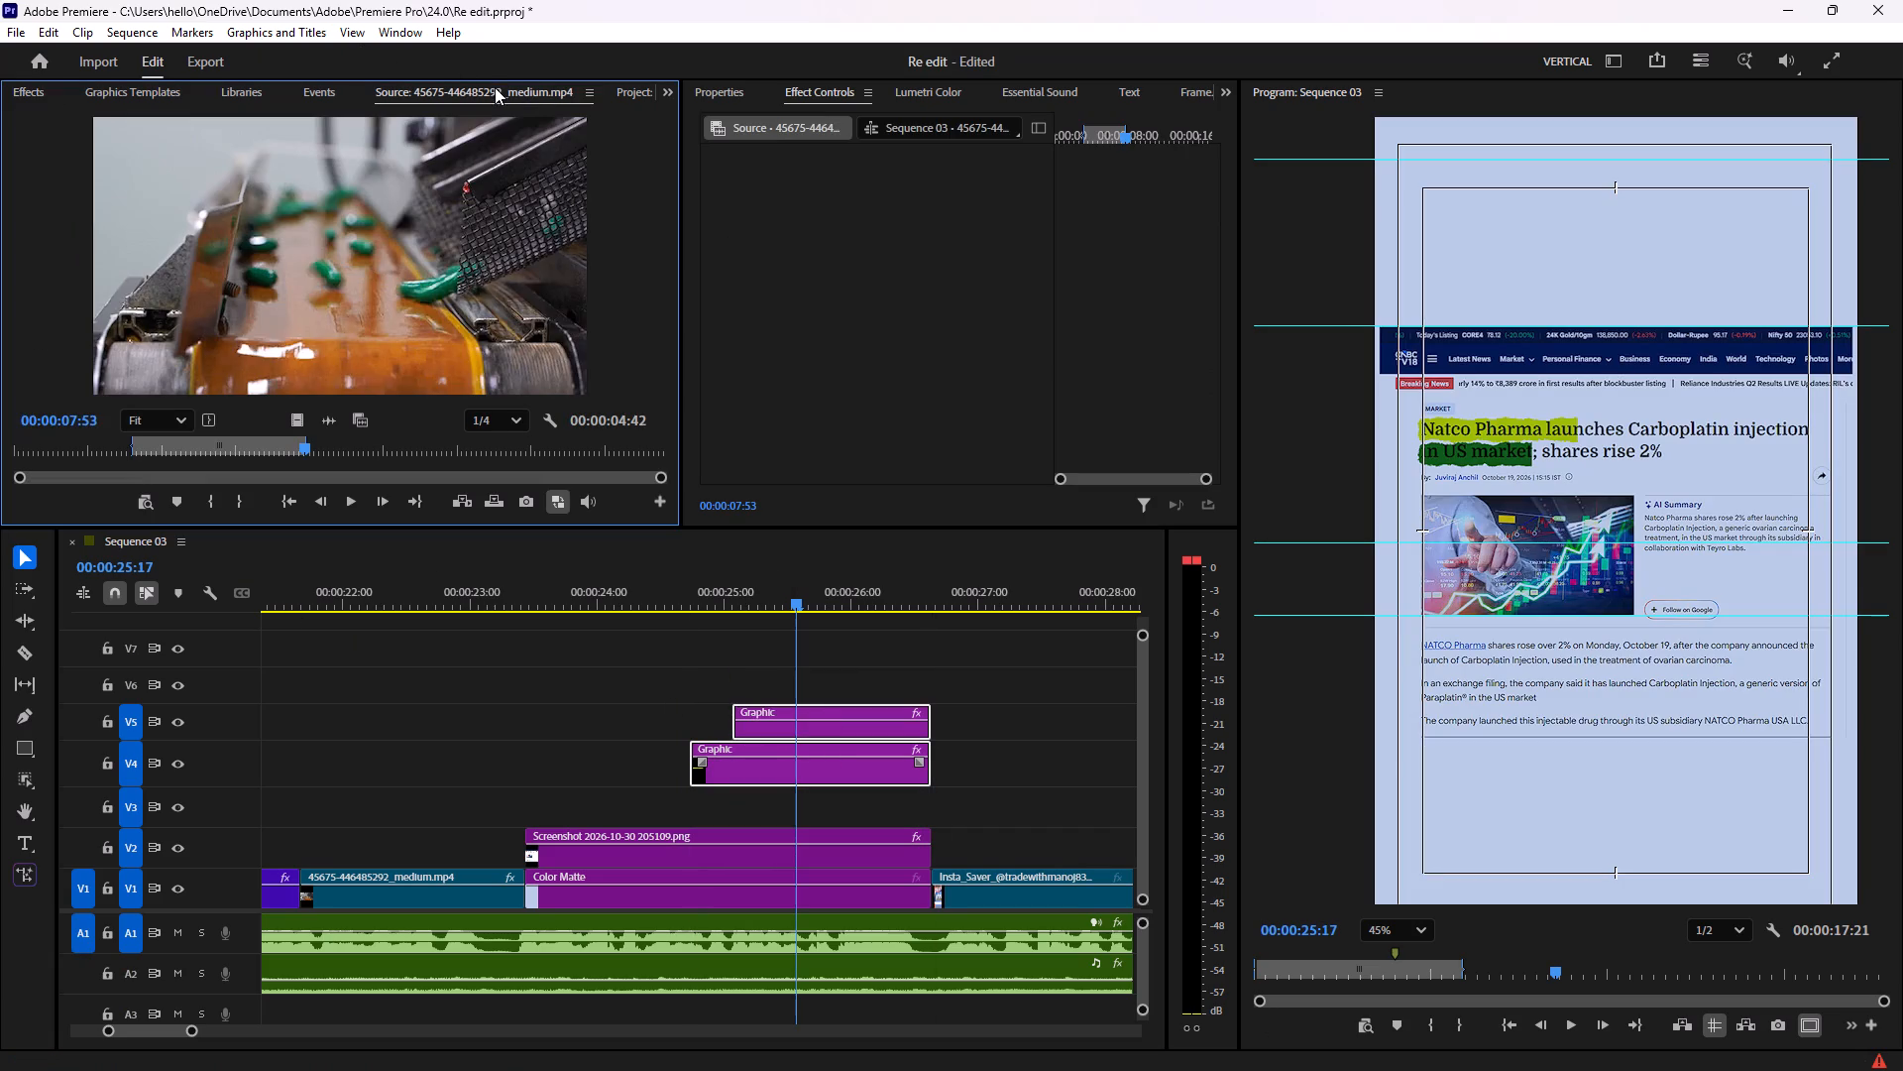
{"action": "left_click", "coordinate": [630, 94]}
{"action": "scroll", "coordinate": [334, 326], "scroll_direction": "up", "scroll_amount": 1}
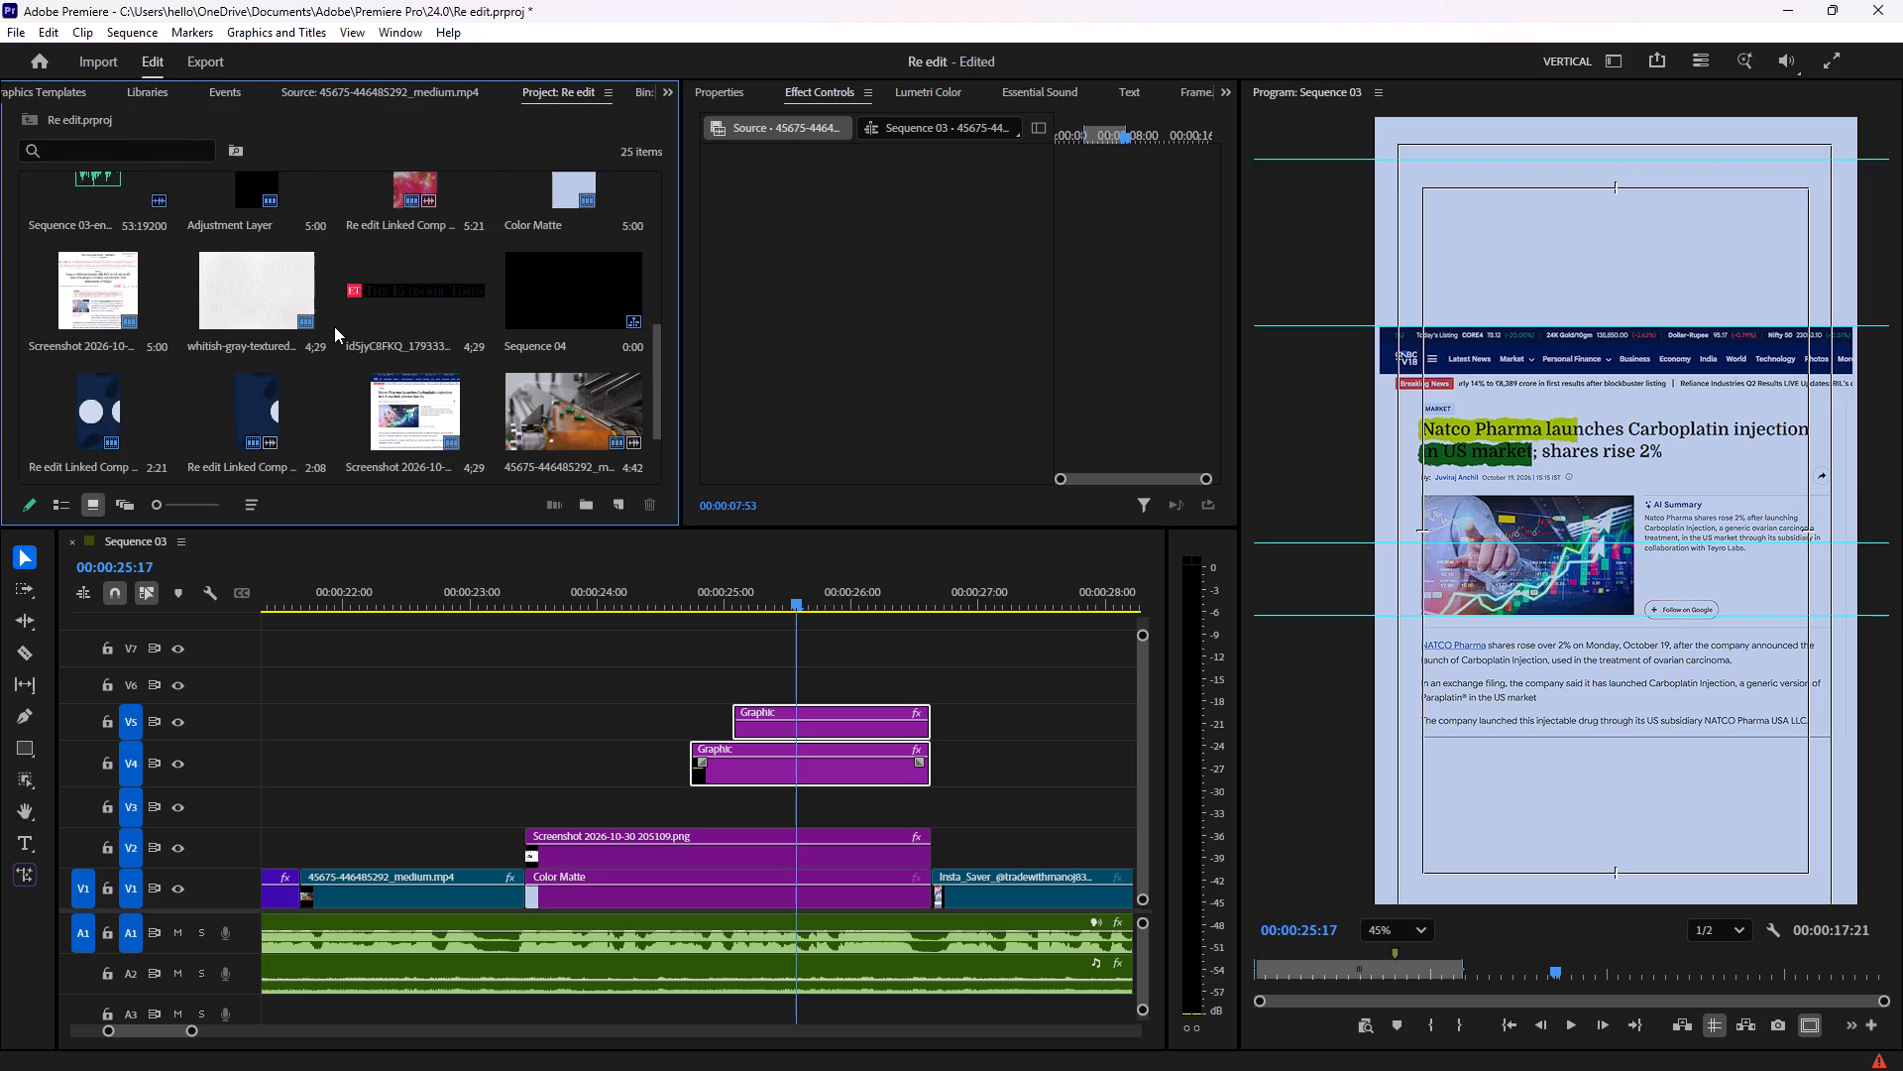
{"action": "scroll", "coordinate": [334, 326], "scroll_direction": "up", "scroll_amount": 2}
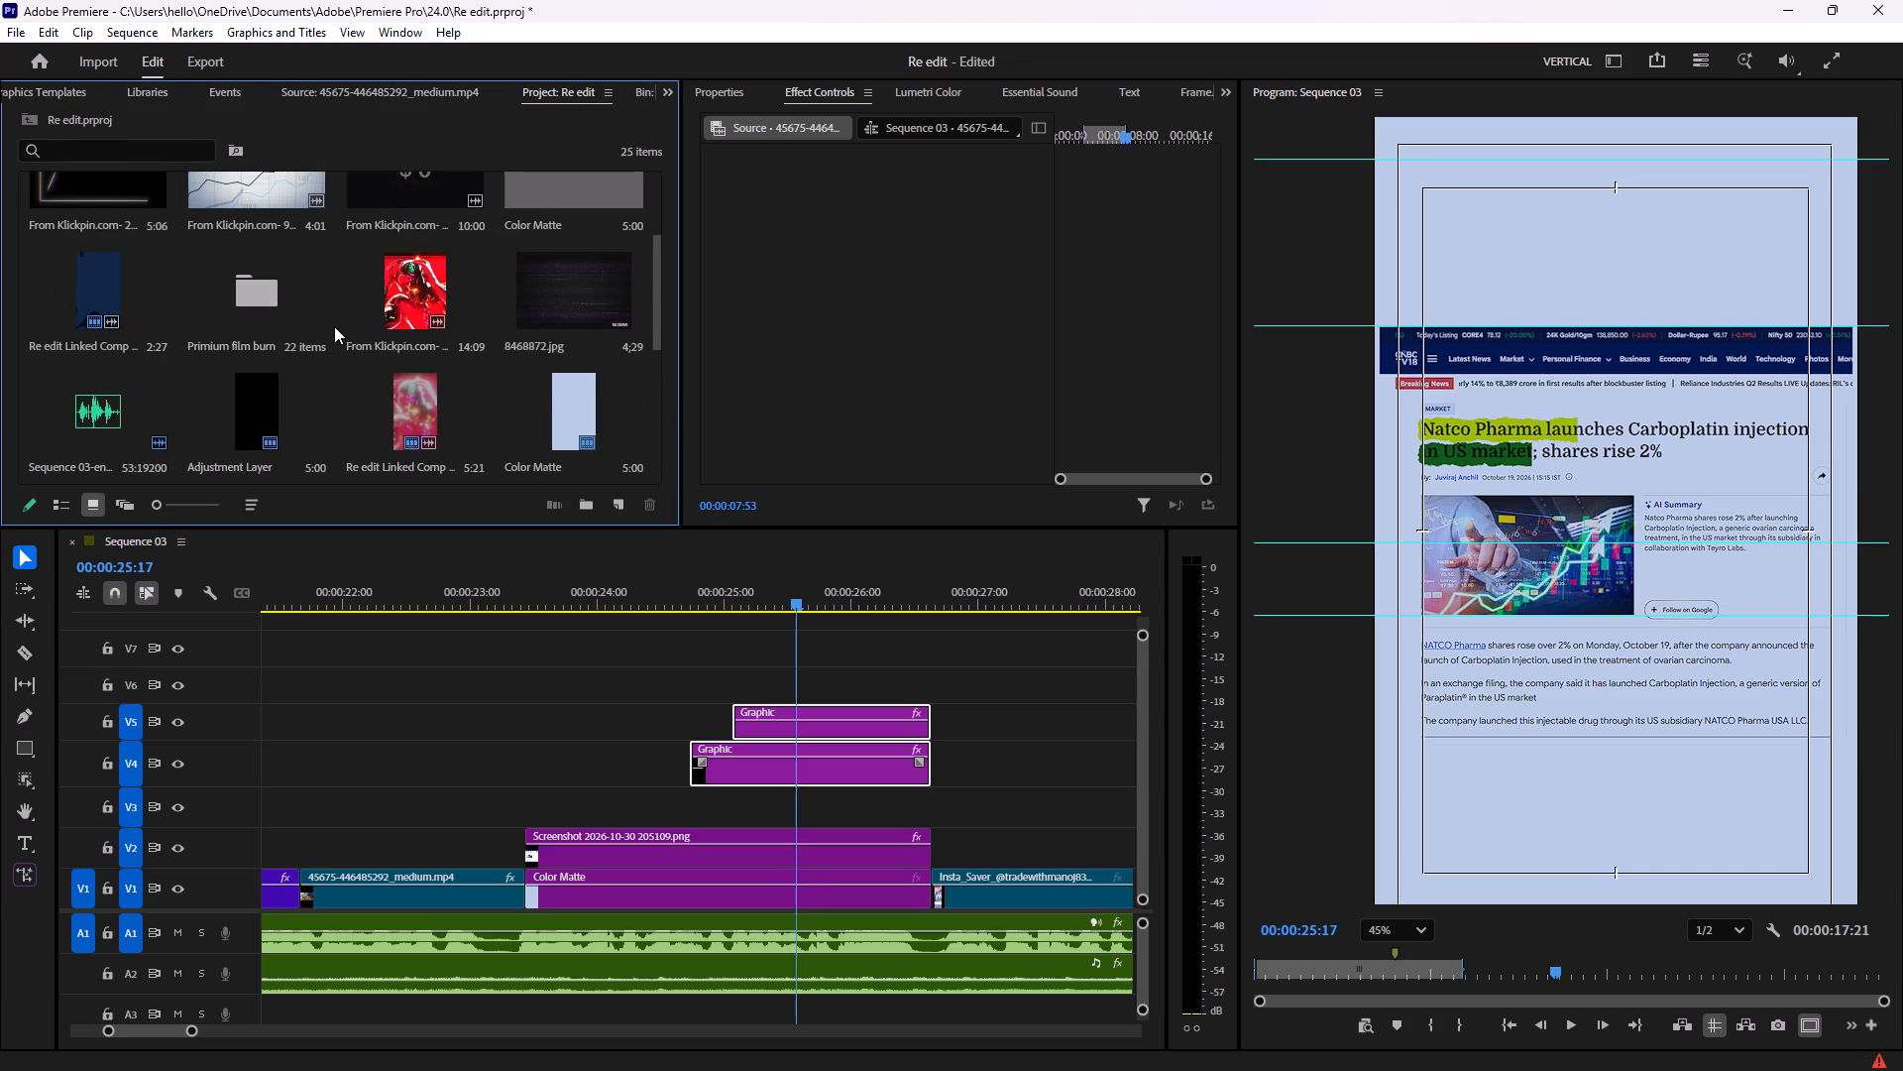
{"action": "double_click", "coordinate": [272, 326]}
{"action": "scroll", "coordinate": [334, 370], "scroll_direction": "down", "scroll_amount": 8}
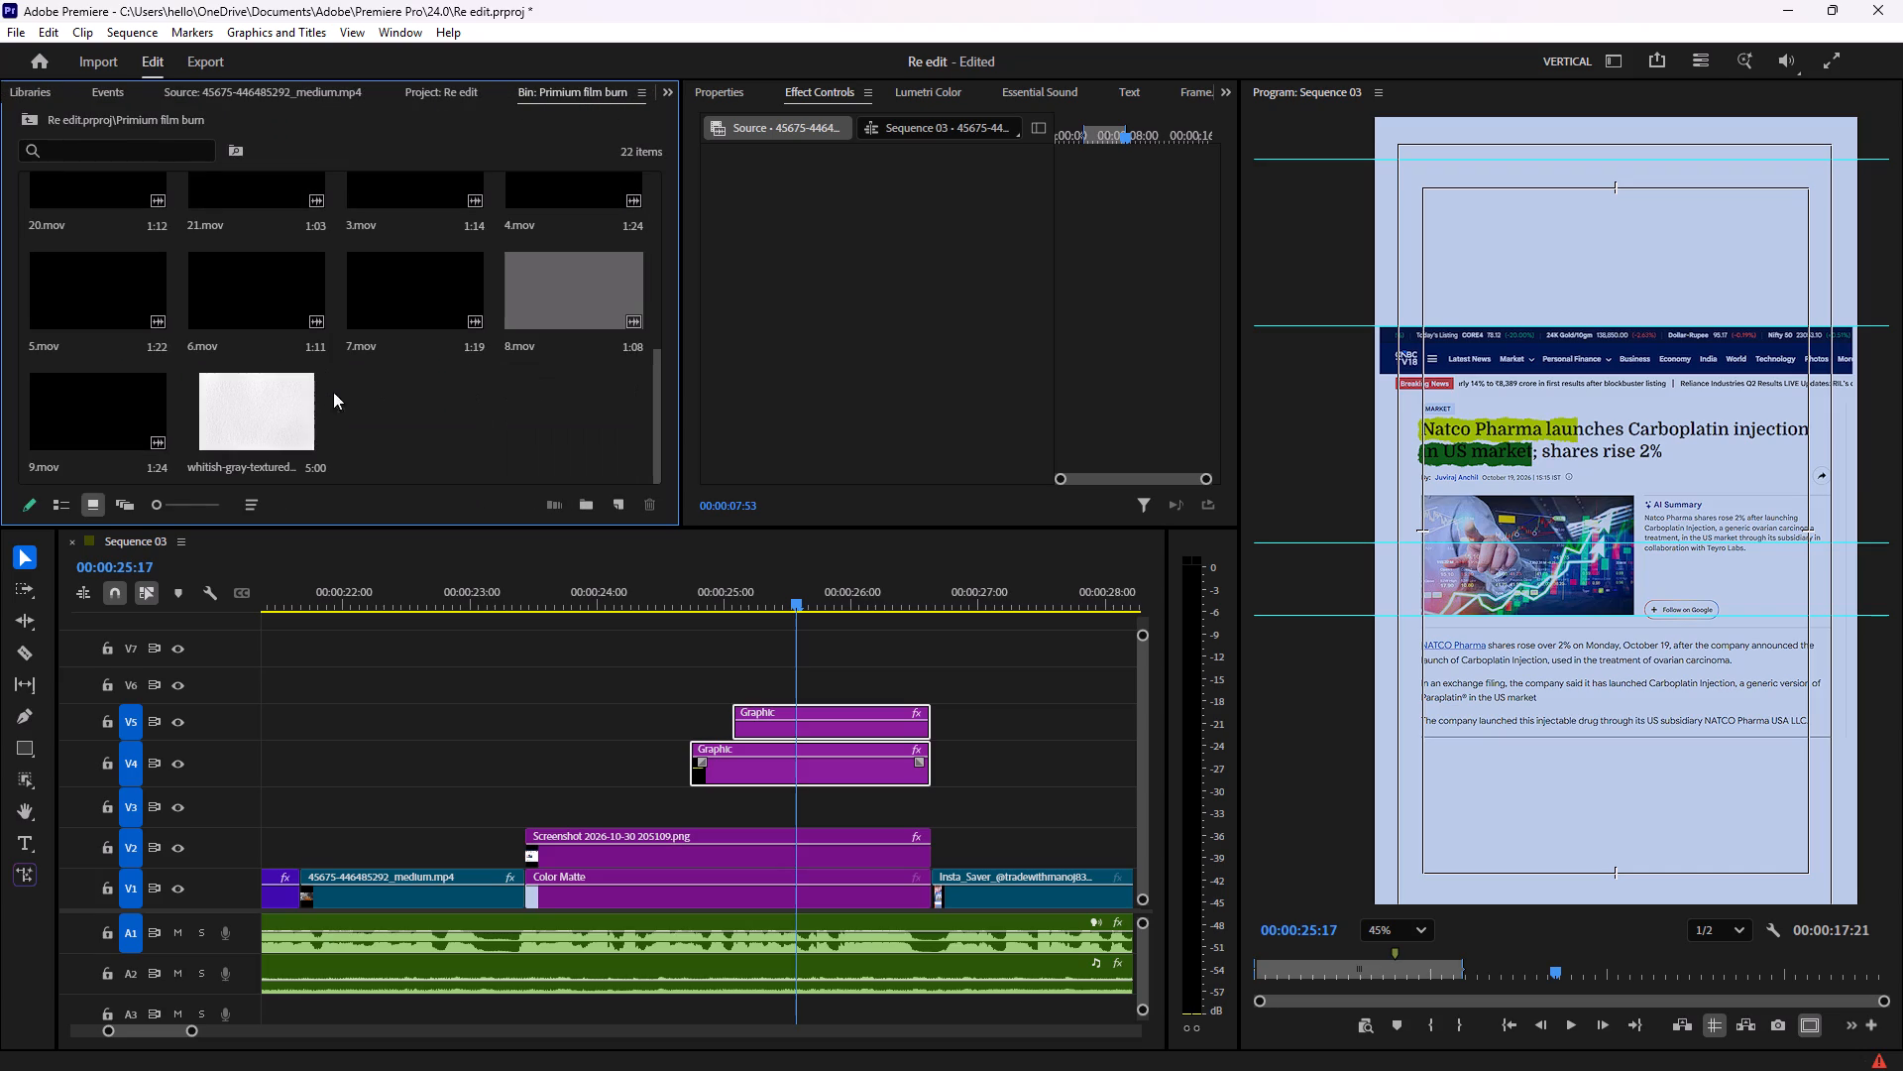
{"action": "left_click_drag", "start_coordinate": [249, 423], "coordinate": [552, 782]}
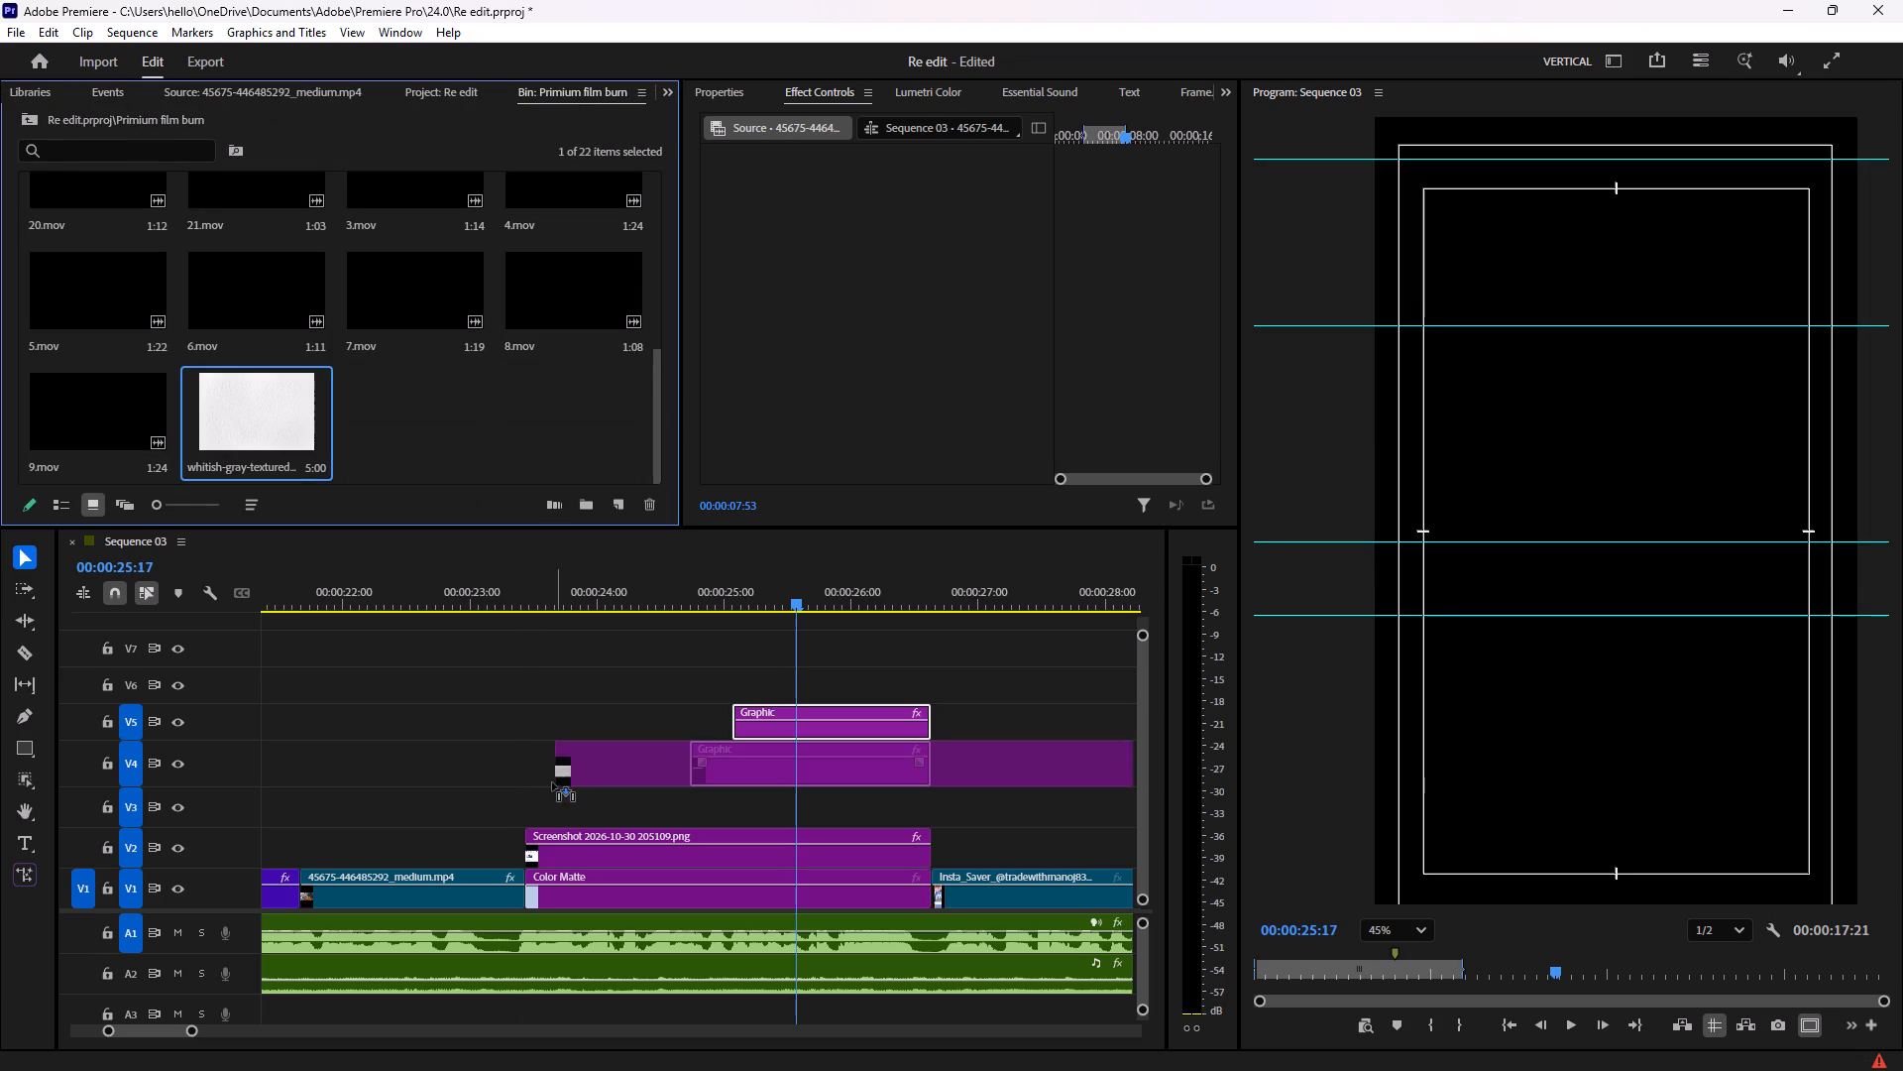
{"action": "left_click_drag", "start_coordinate": [552, 782], "coordinate": [522, 802]}
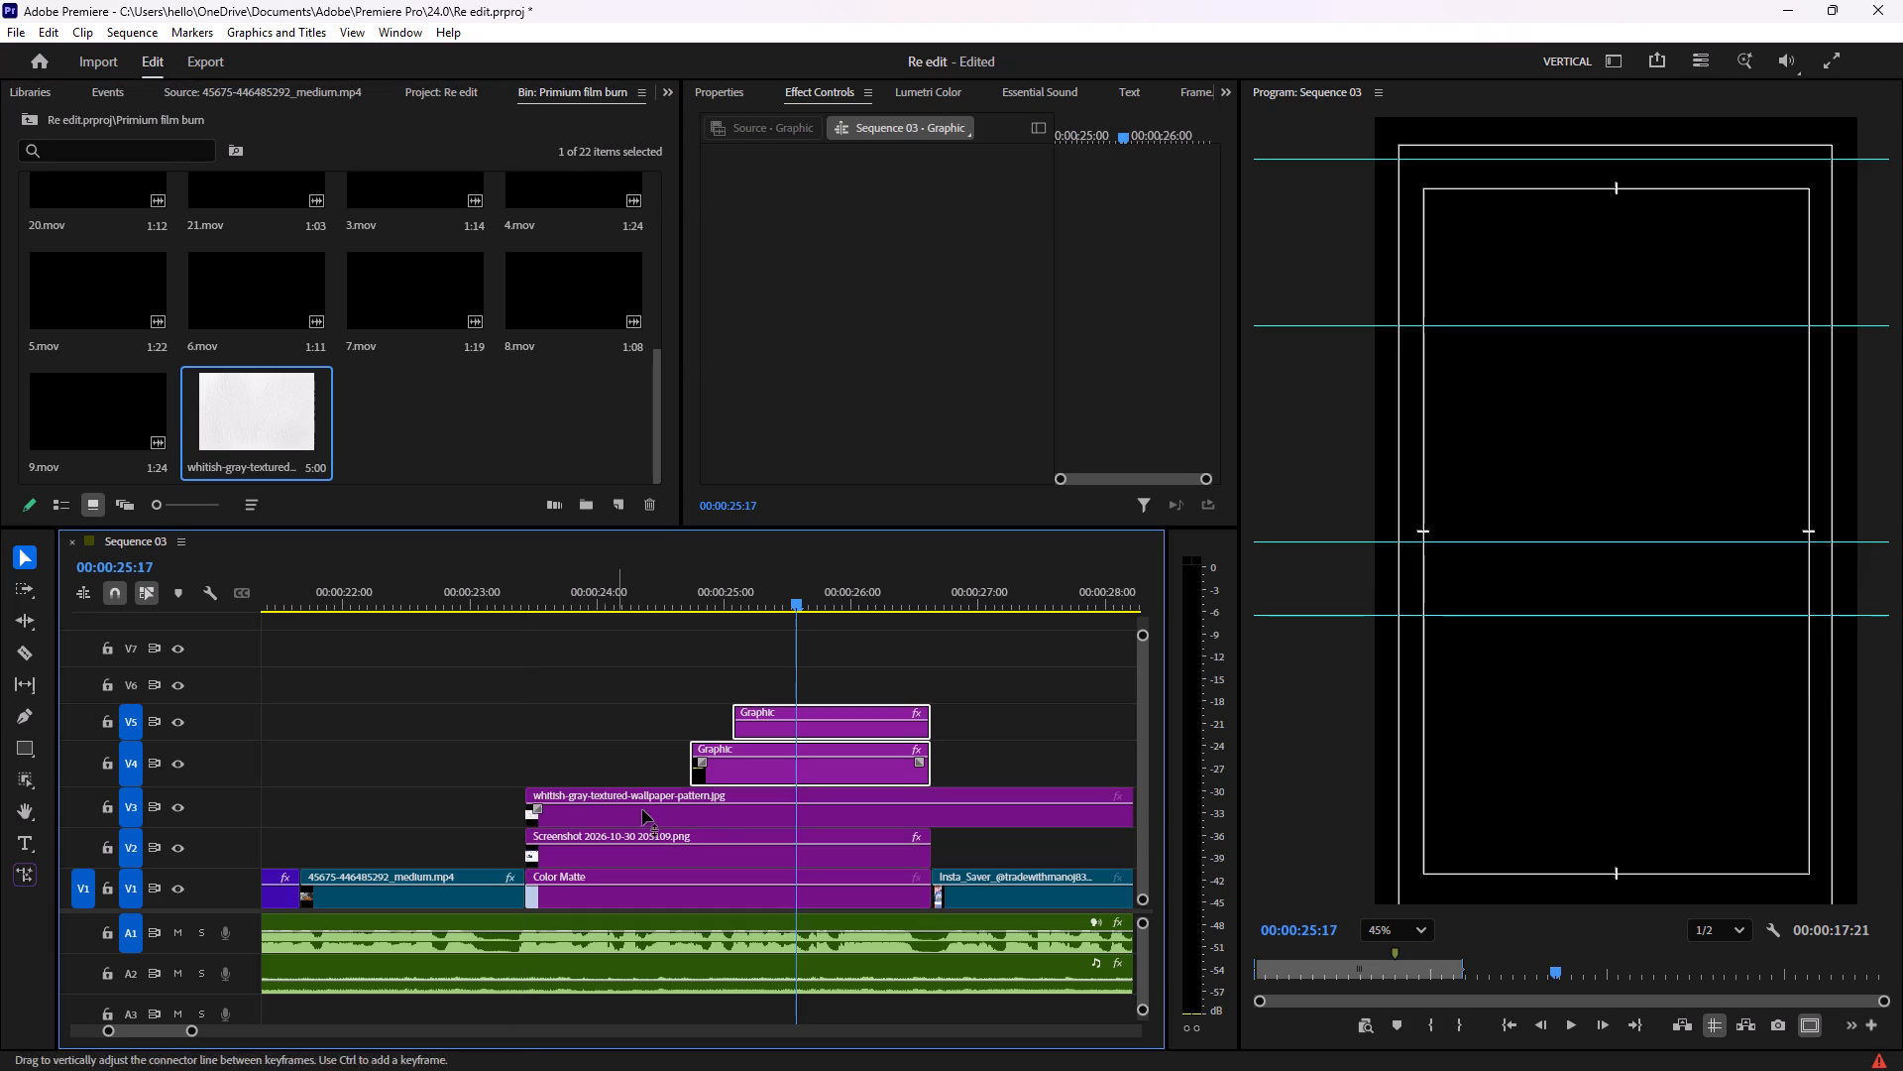
Cut the V3 wallpaper texture at the end of the news screenshot and delete the excess portion.
{"action": "key", "text": "c"}
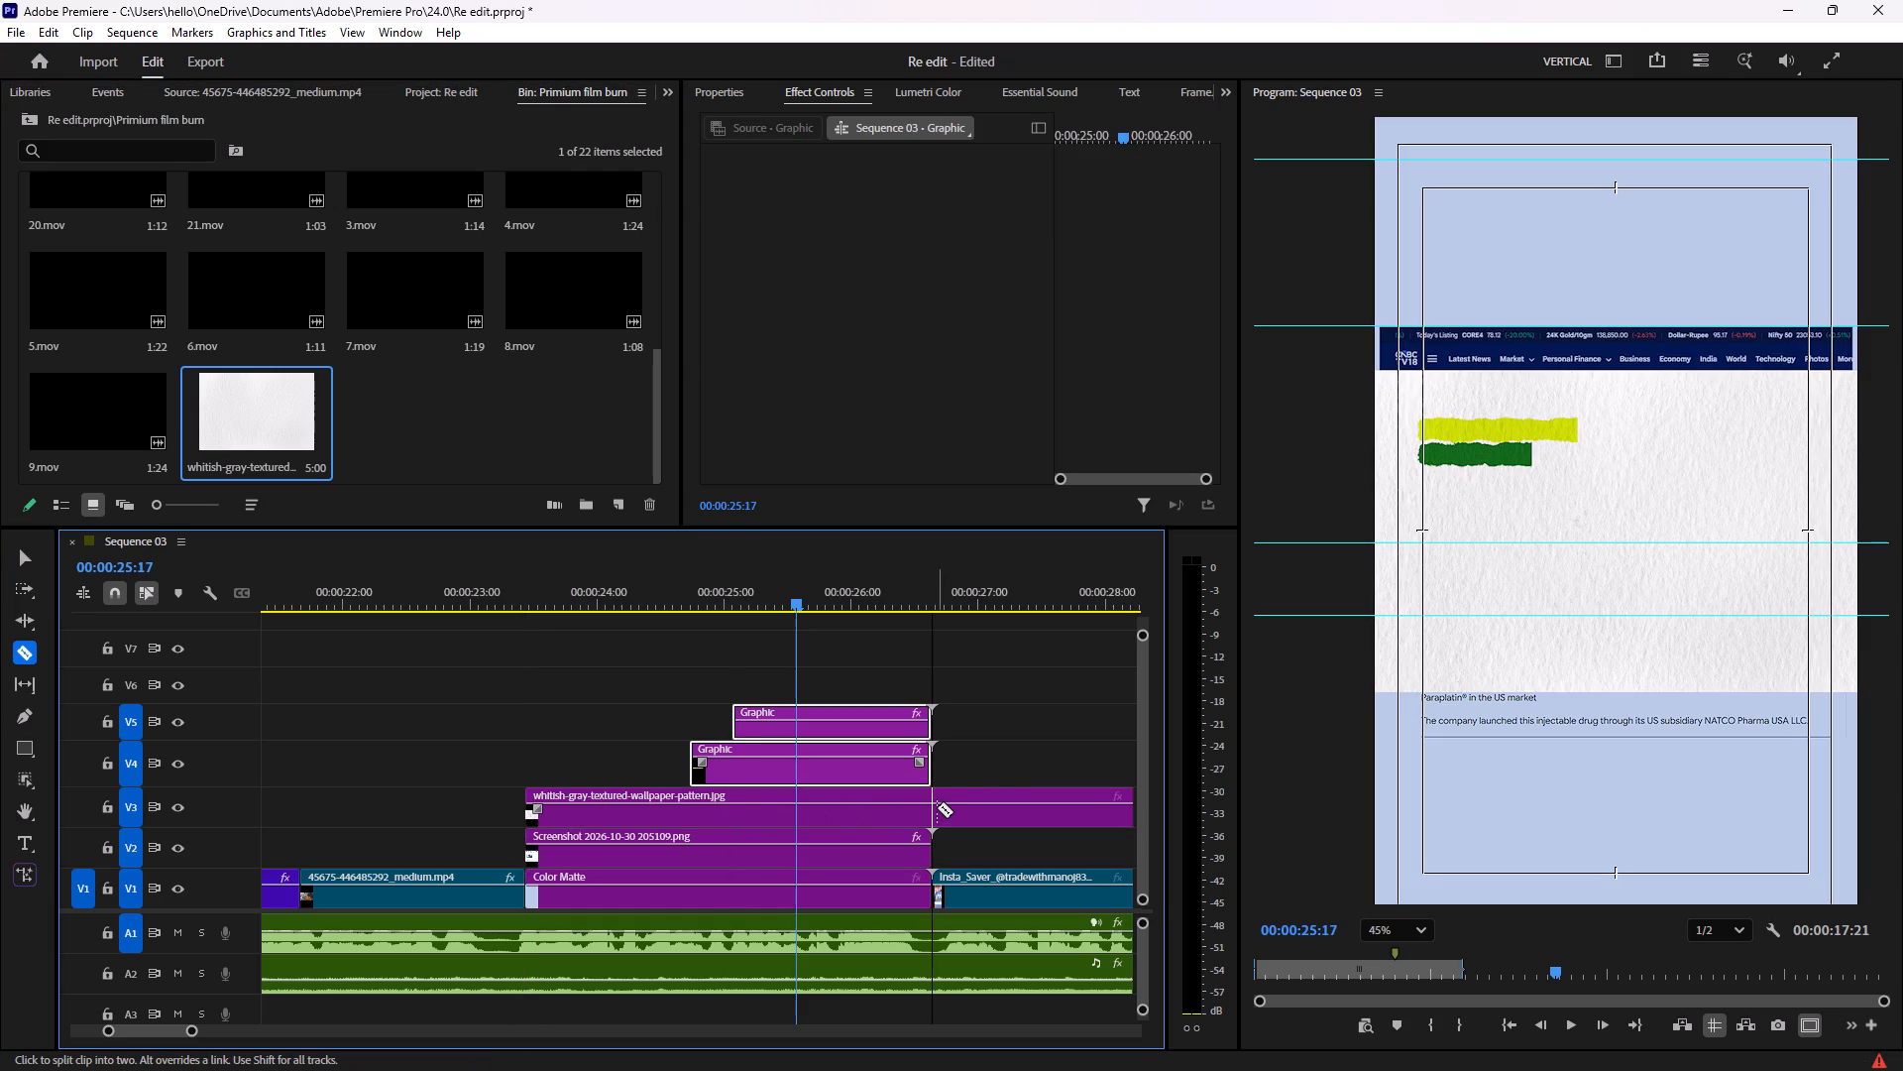
{"action": "left_click", "coordinate": [937, 807]}
{"action": "key", "text": "v"}
{"action": "left_click", "coordinate": [961, 807]}
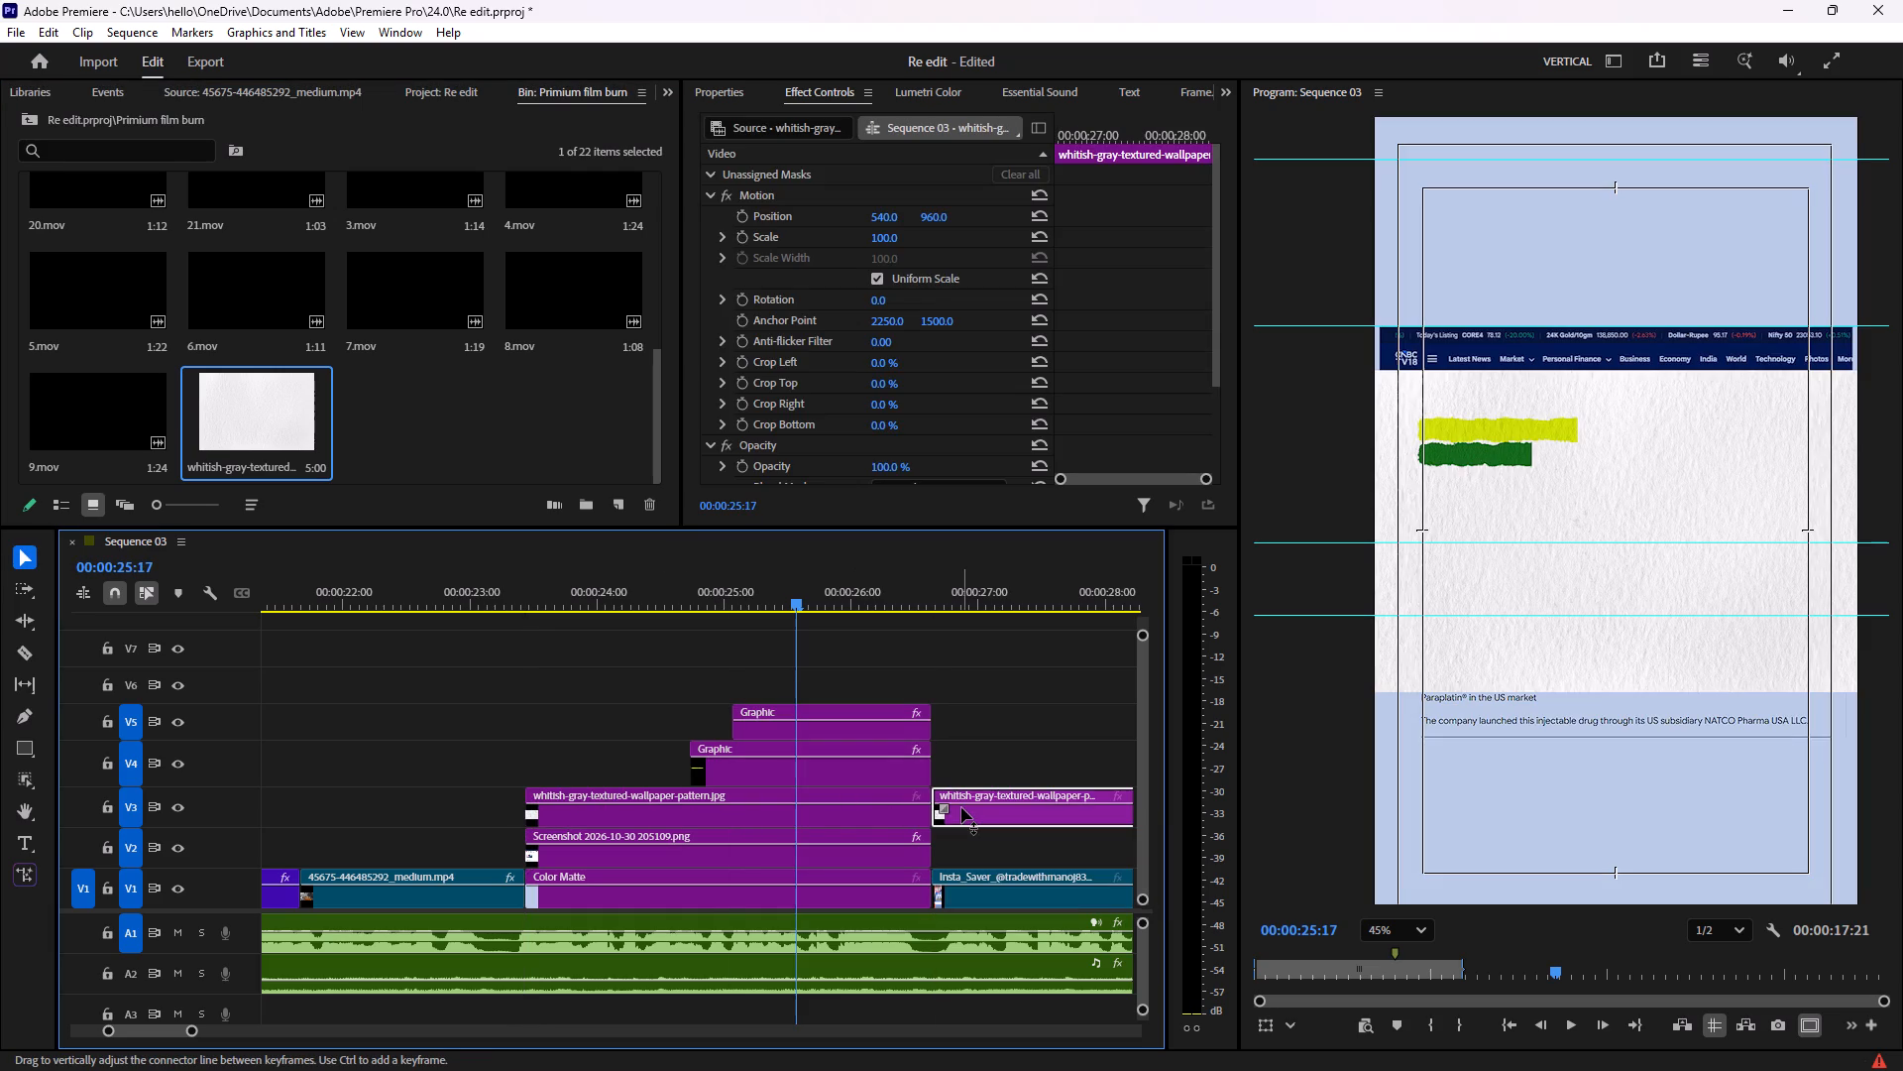
{"action": "key", "text": "BackSpace"}
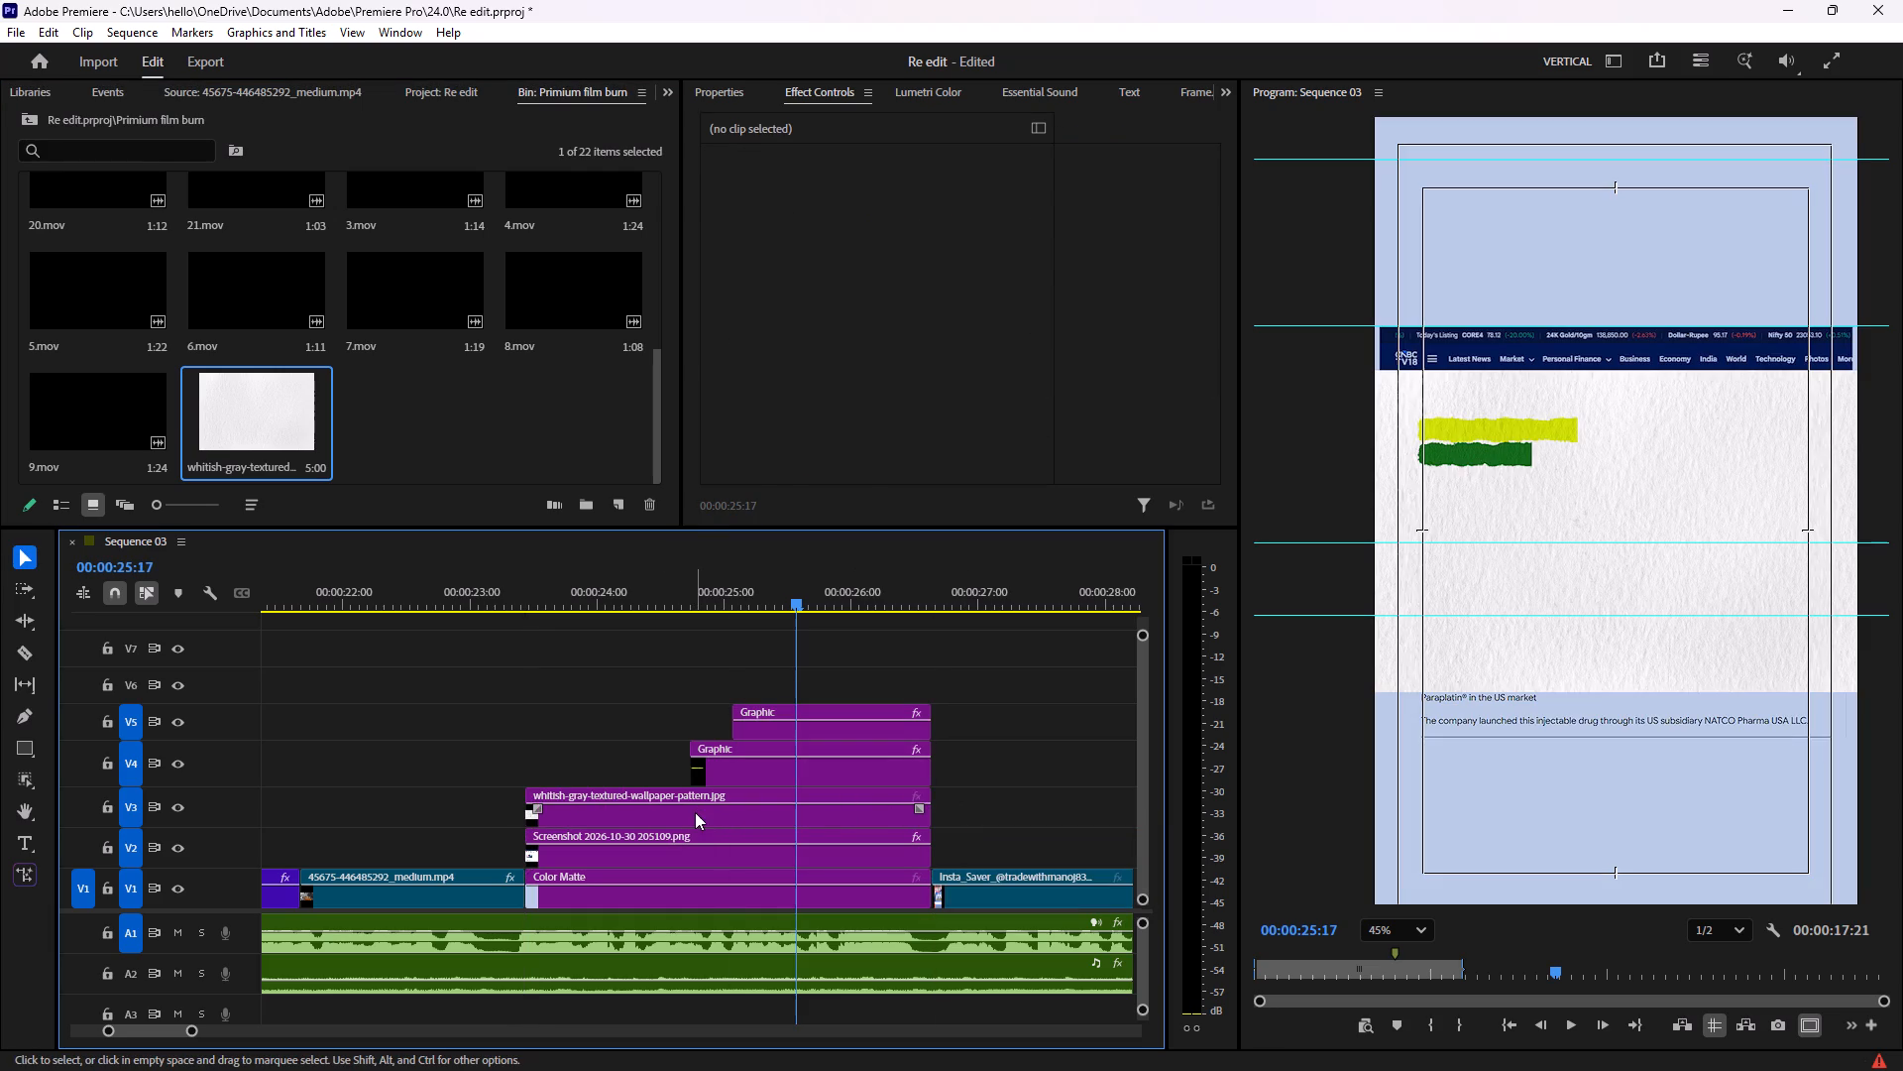
Scale the V3 wallpaper texture to 293 and set its blend mode to Overlay.
{"action": "left_click", "coordinate": [695, 812]}
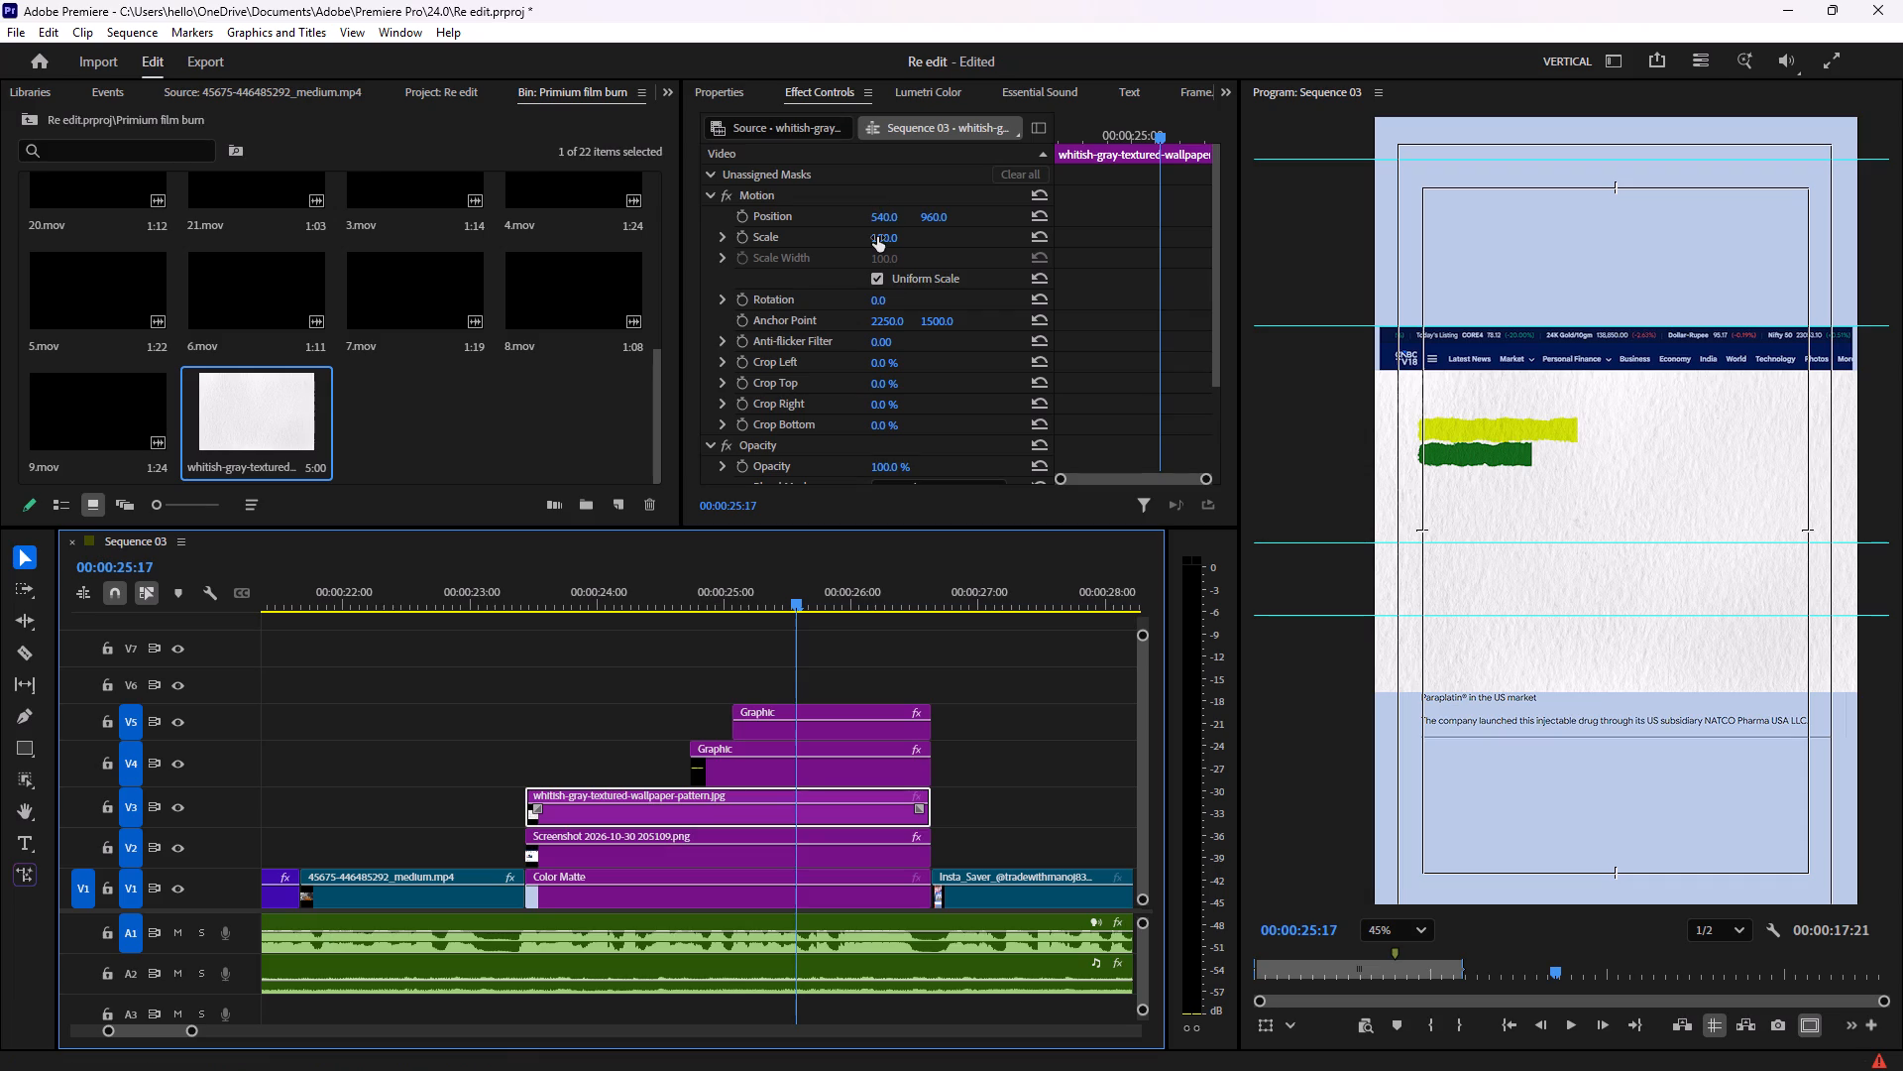
{"action": "left_click_drag", "start_coordinate": [877, 237], "coordinate": [1068, 244]}
{"action": "scroll", "coordinate": [912, 435], "scroll_direction": "down", "scroll_amount": 2}
{"action": "left_click", "coordinate": [925, 446]}
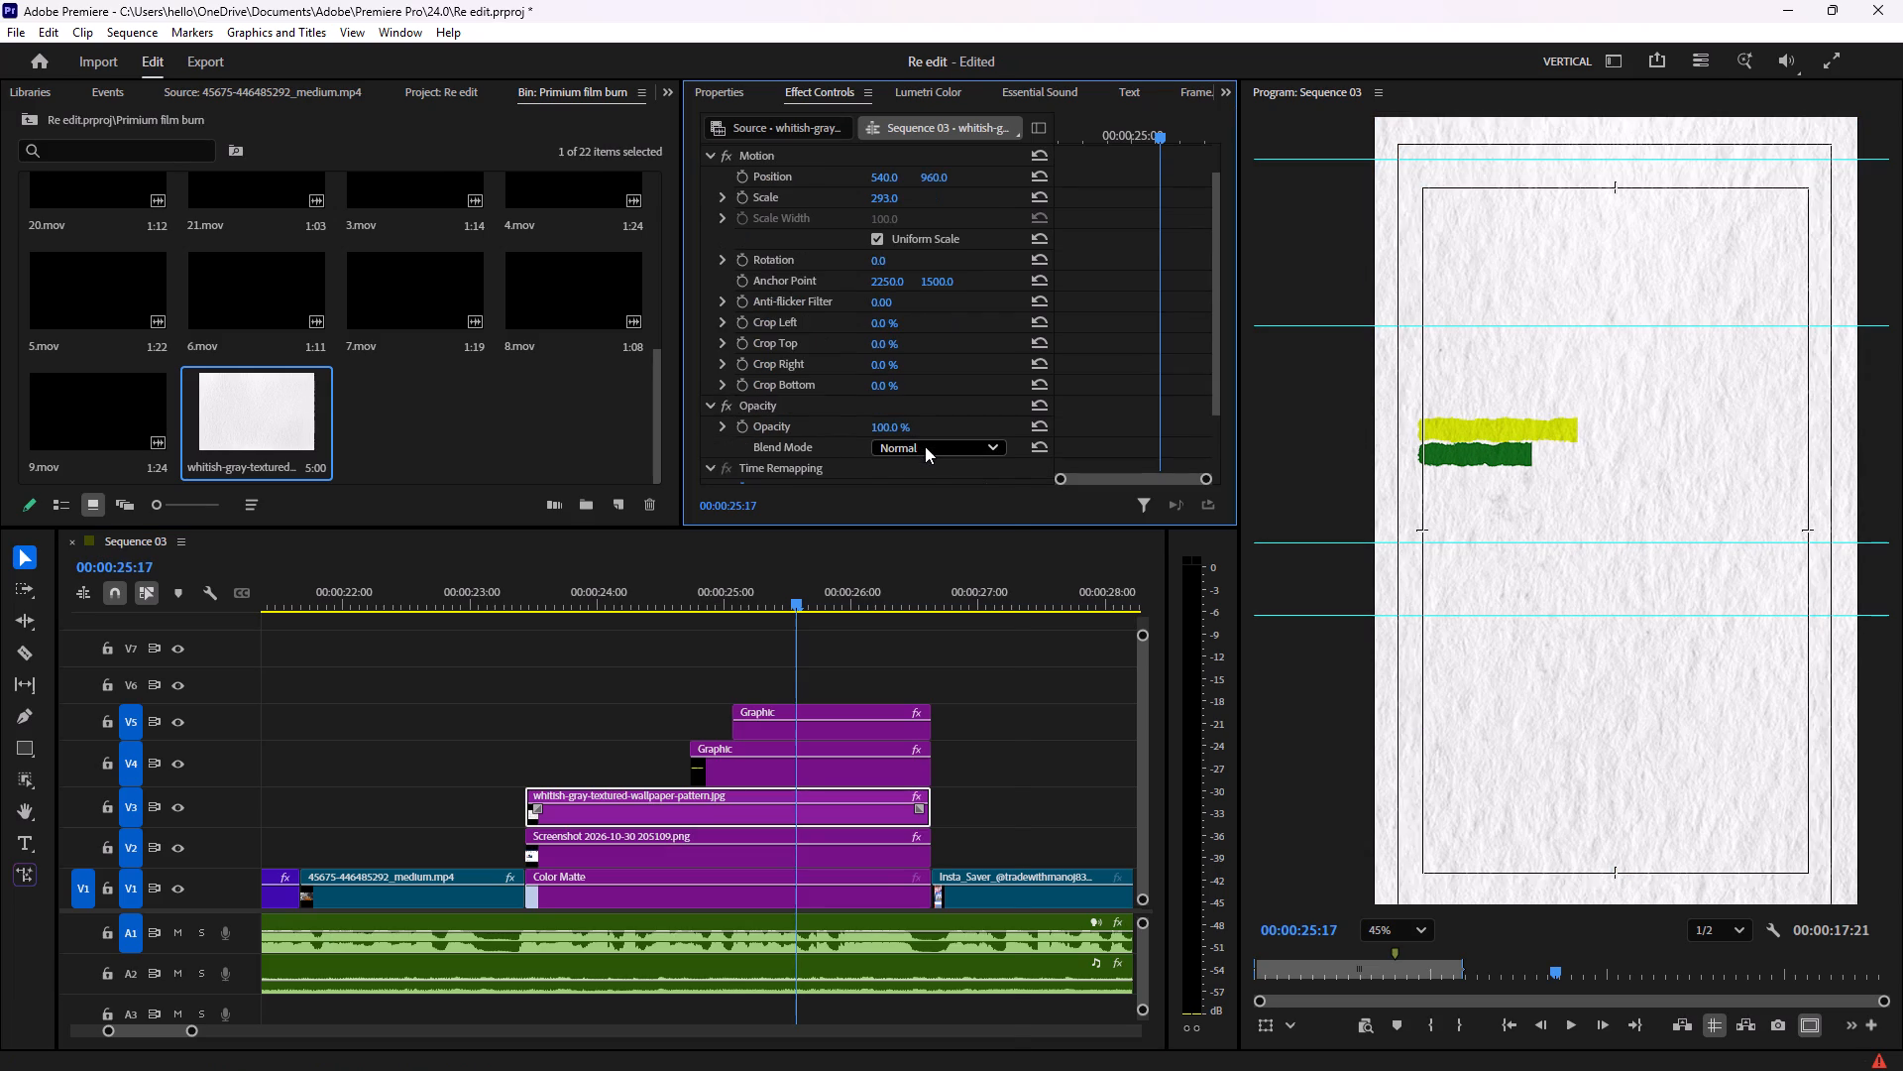
{"action": "left_click", "coordinate": [891, 777]}
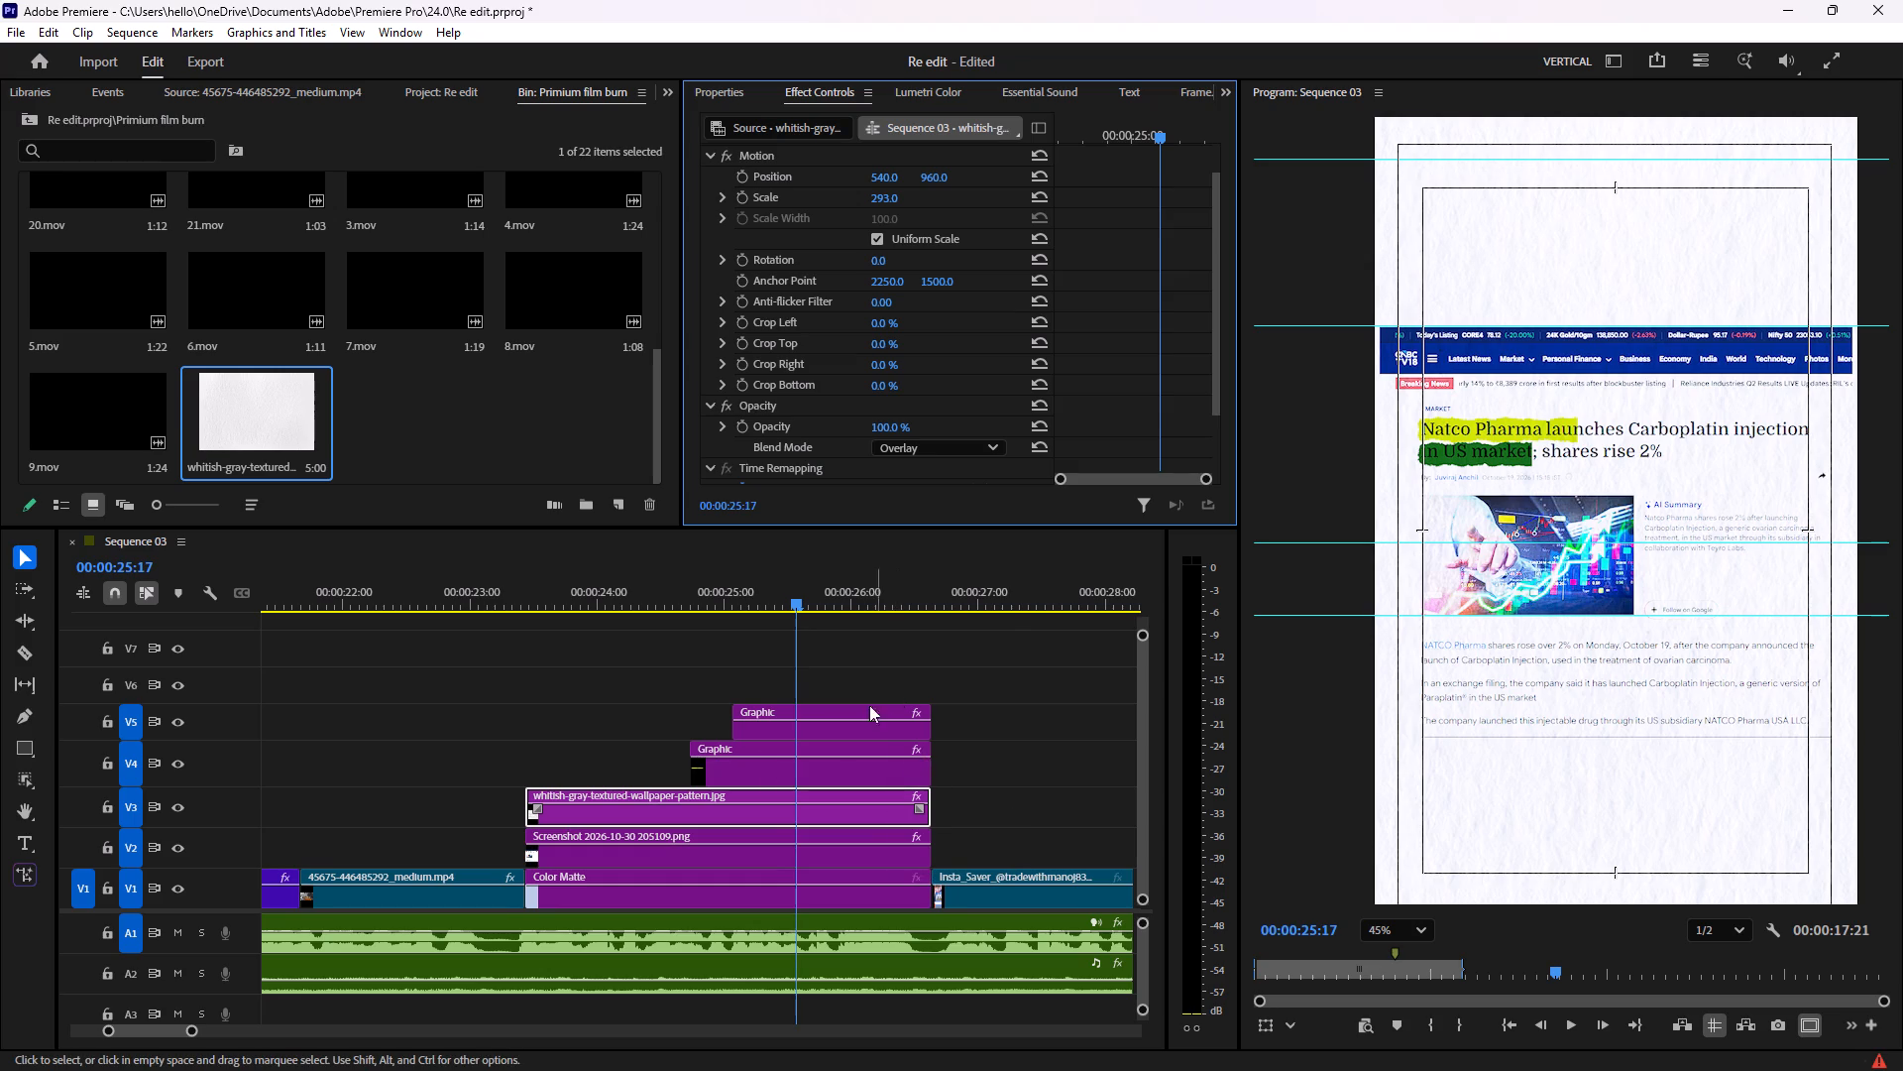
Preview the overlaid paper texture on the news section and lower the wallpaper clip's opacity to 82%.
{"action": "left_click", "coordinate": [556, 602]}
{"action": "key", "text": "space"}
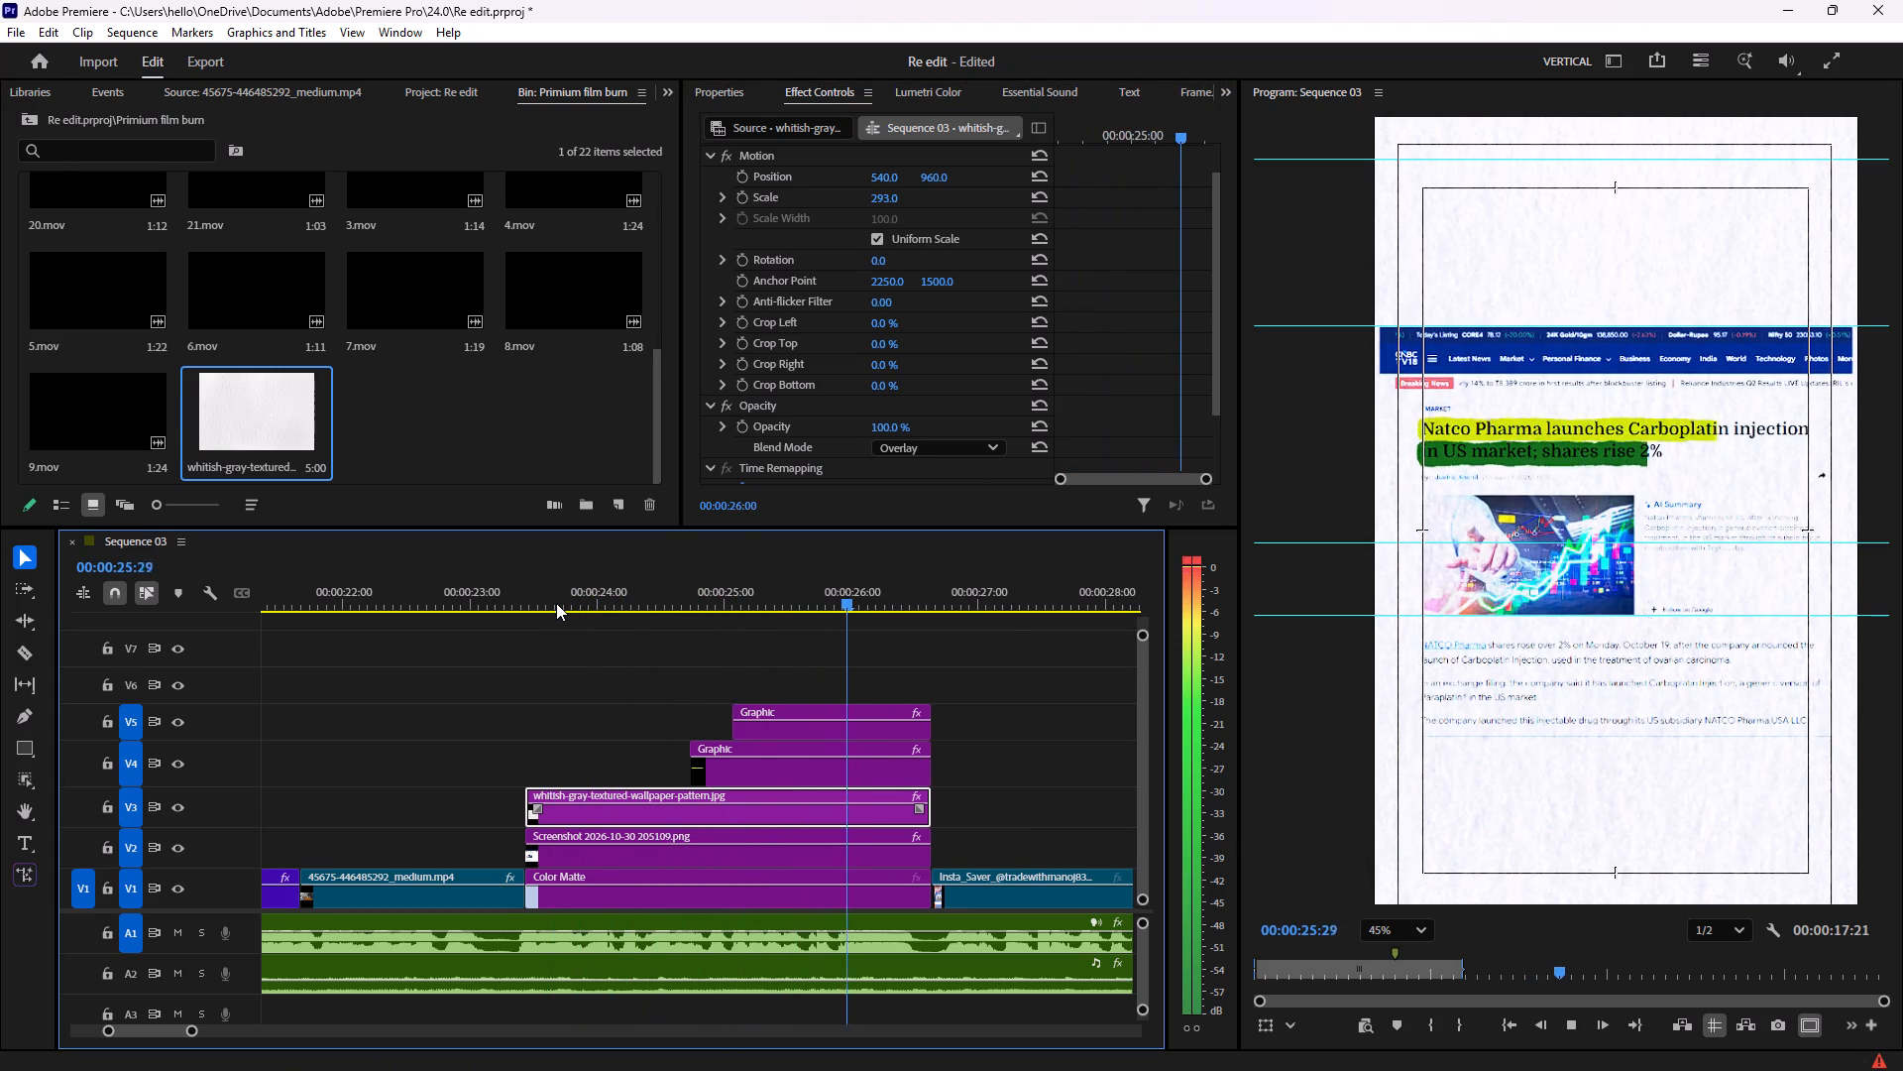
{"action": "key", "text": "space"}
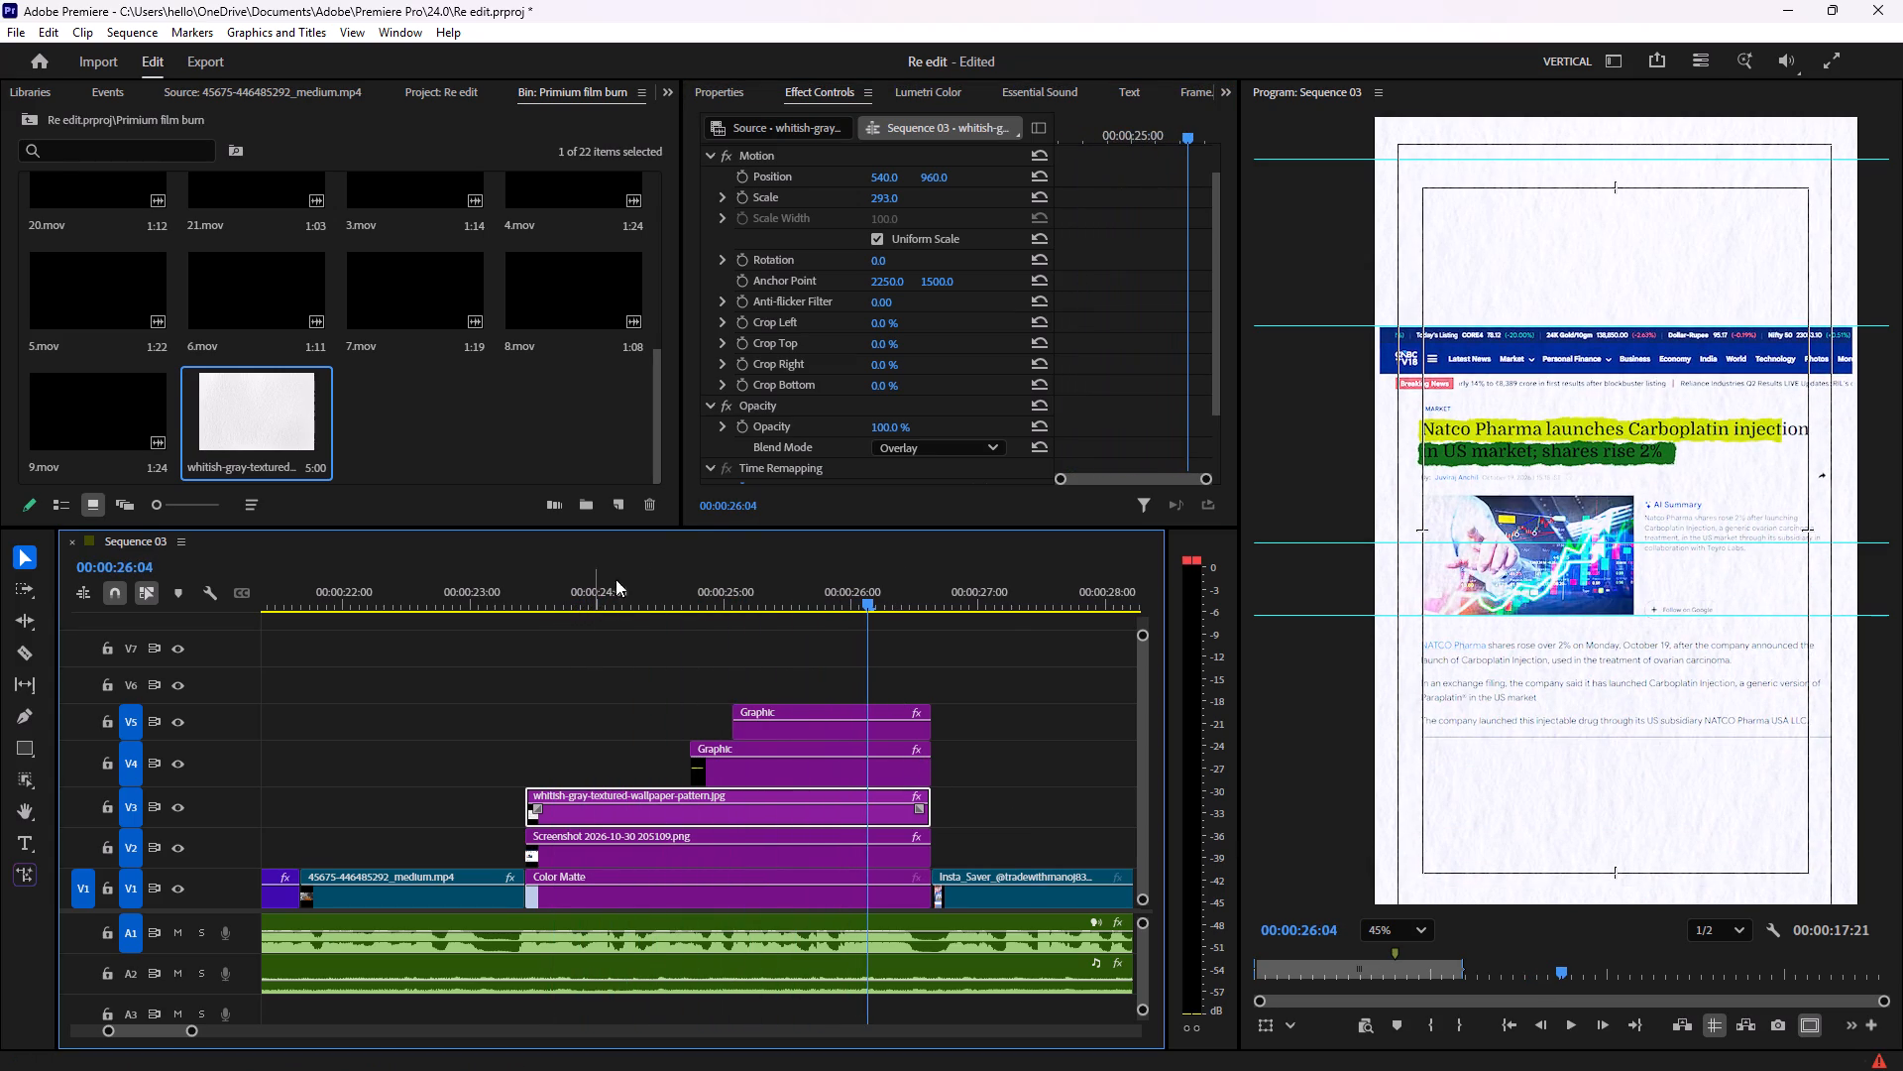
{"action": "left_click_drag", "start_coordinate": [891, 427], "coordinate": [880, 427]}
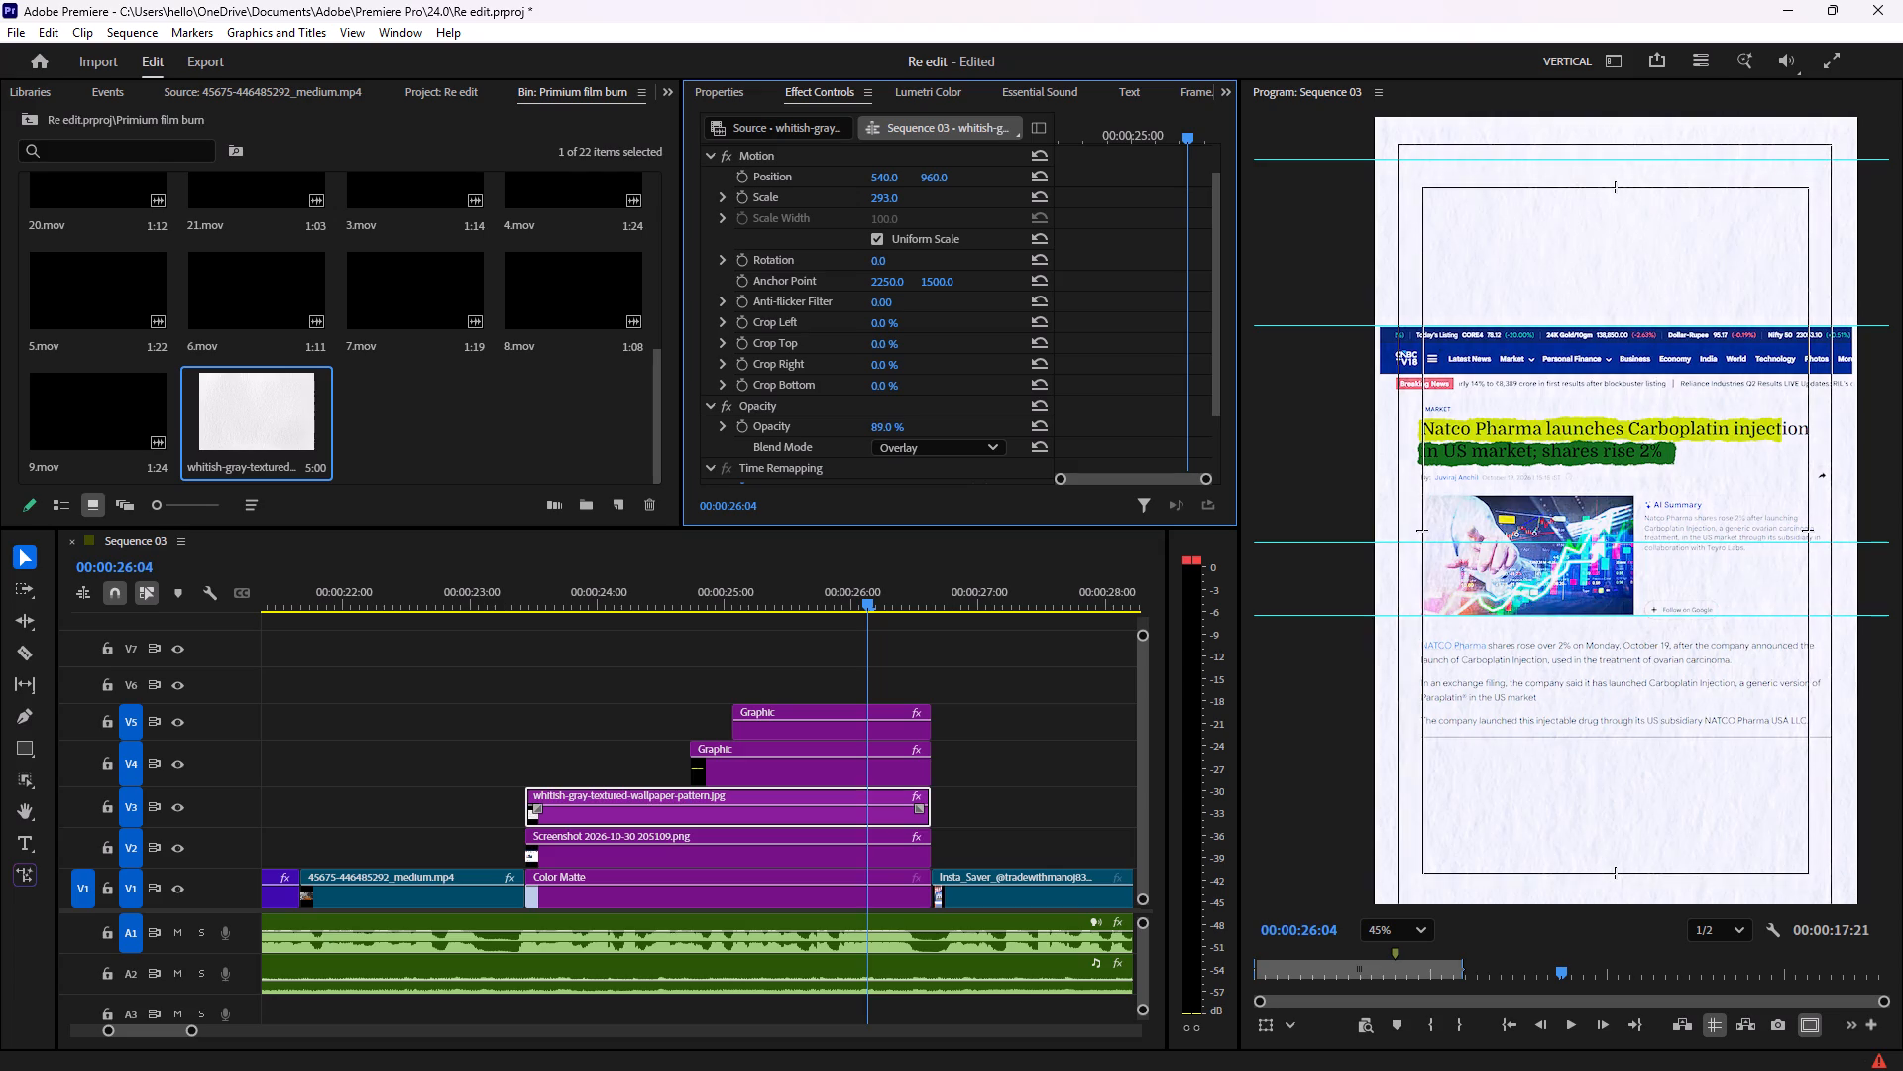
{"action": "left_click_drag", "start_coordinate": [880, 427], "coordinate": [837, 430]}
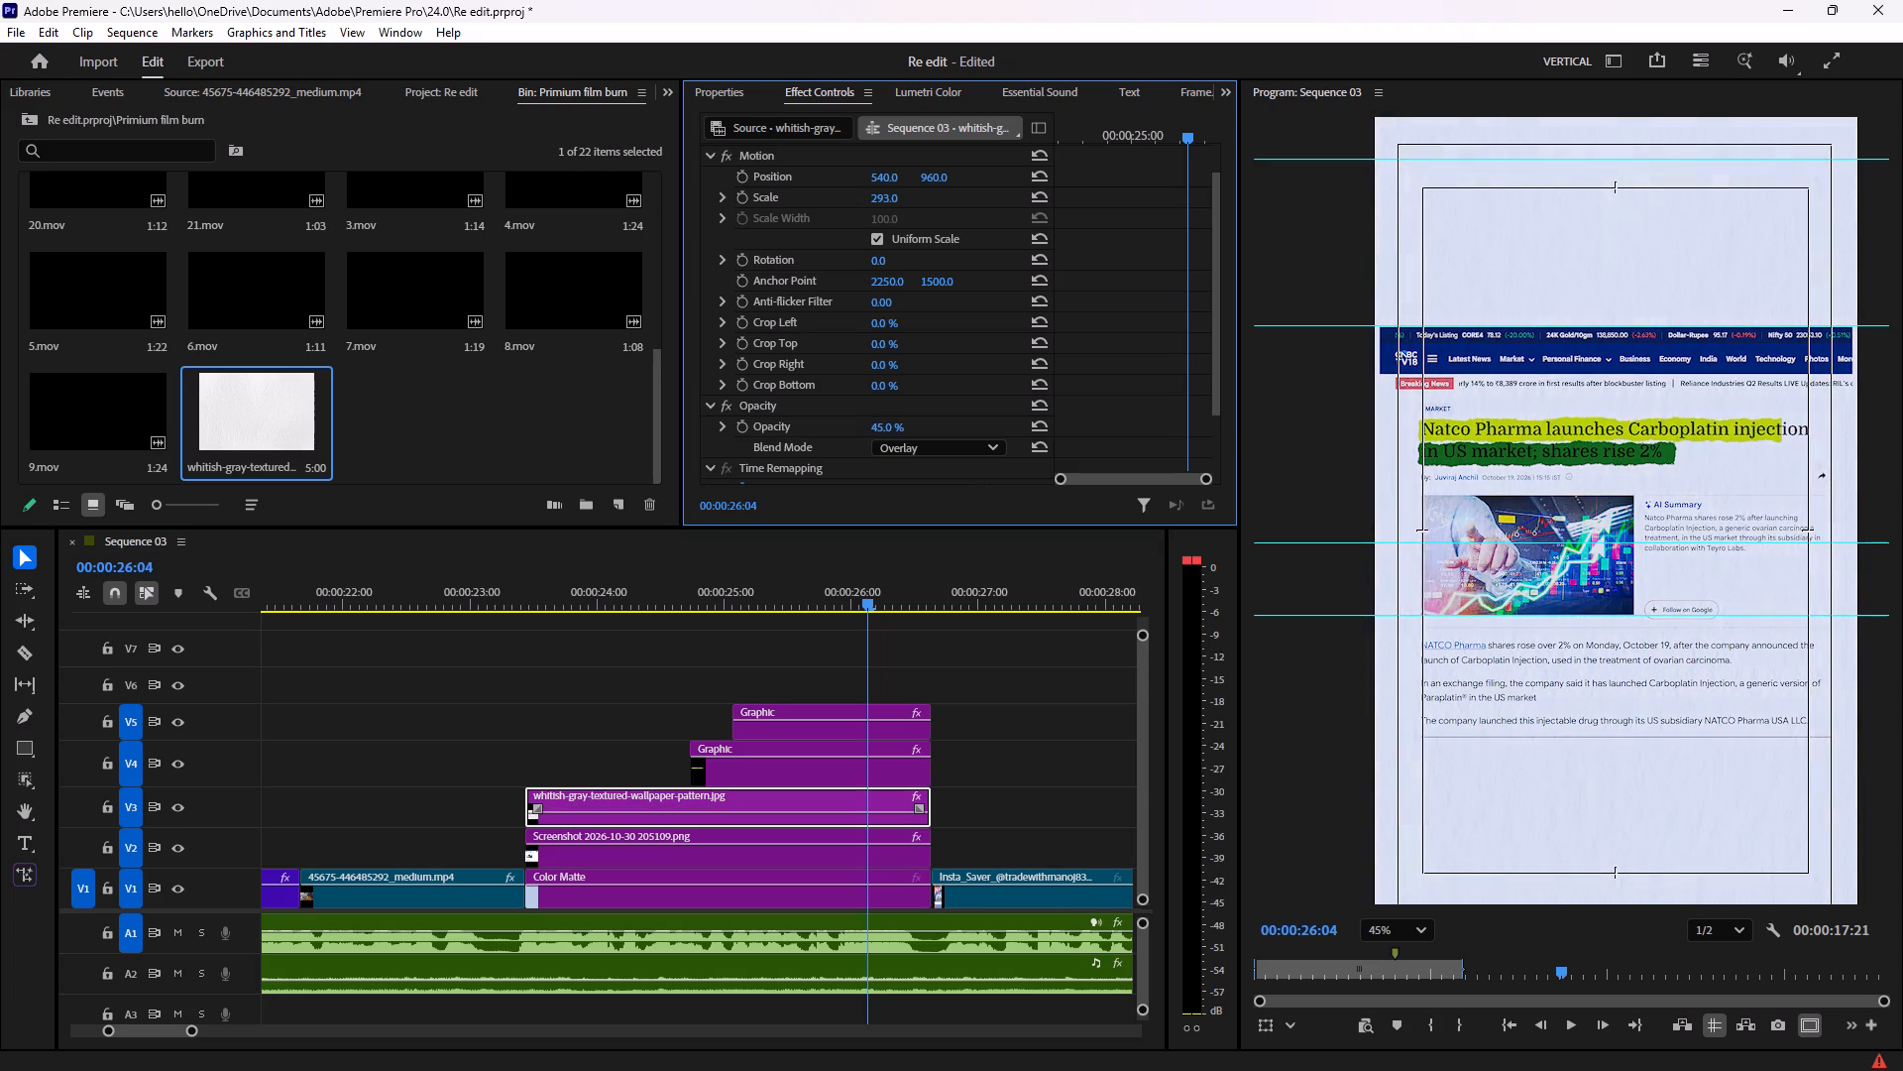
{"action": "left_click_drag", "start_coordinate": [837, 430], "coordinate": [885, 432]}
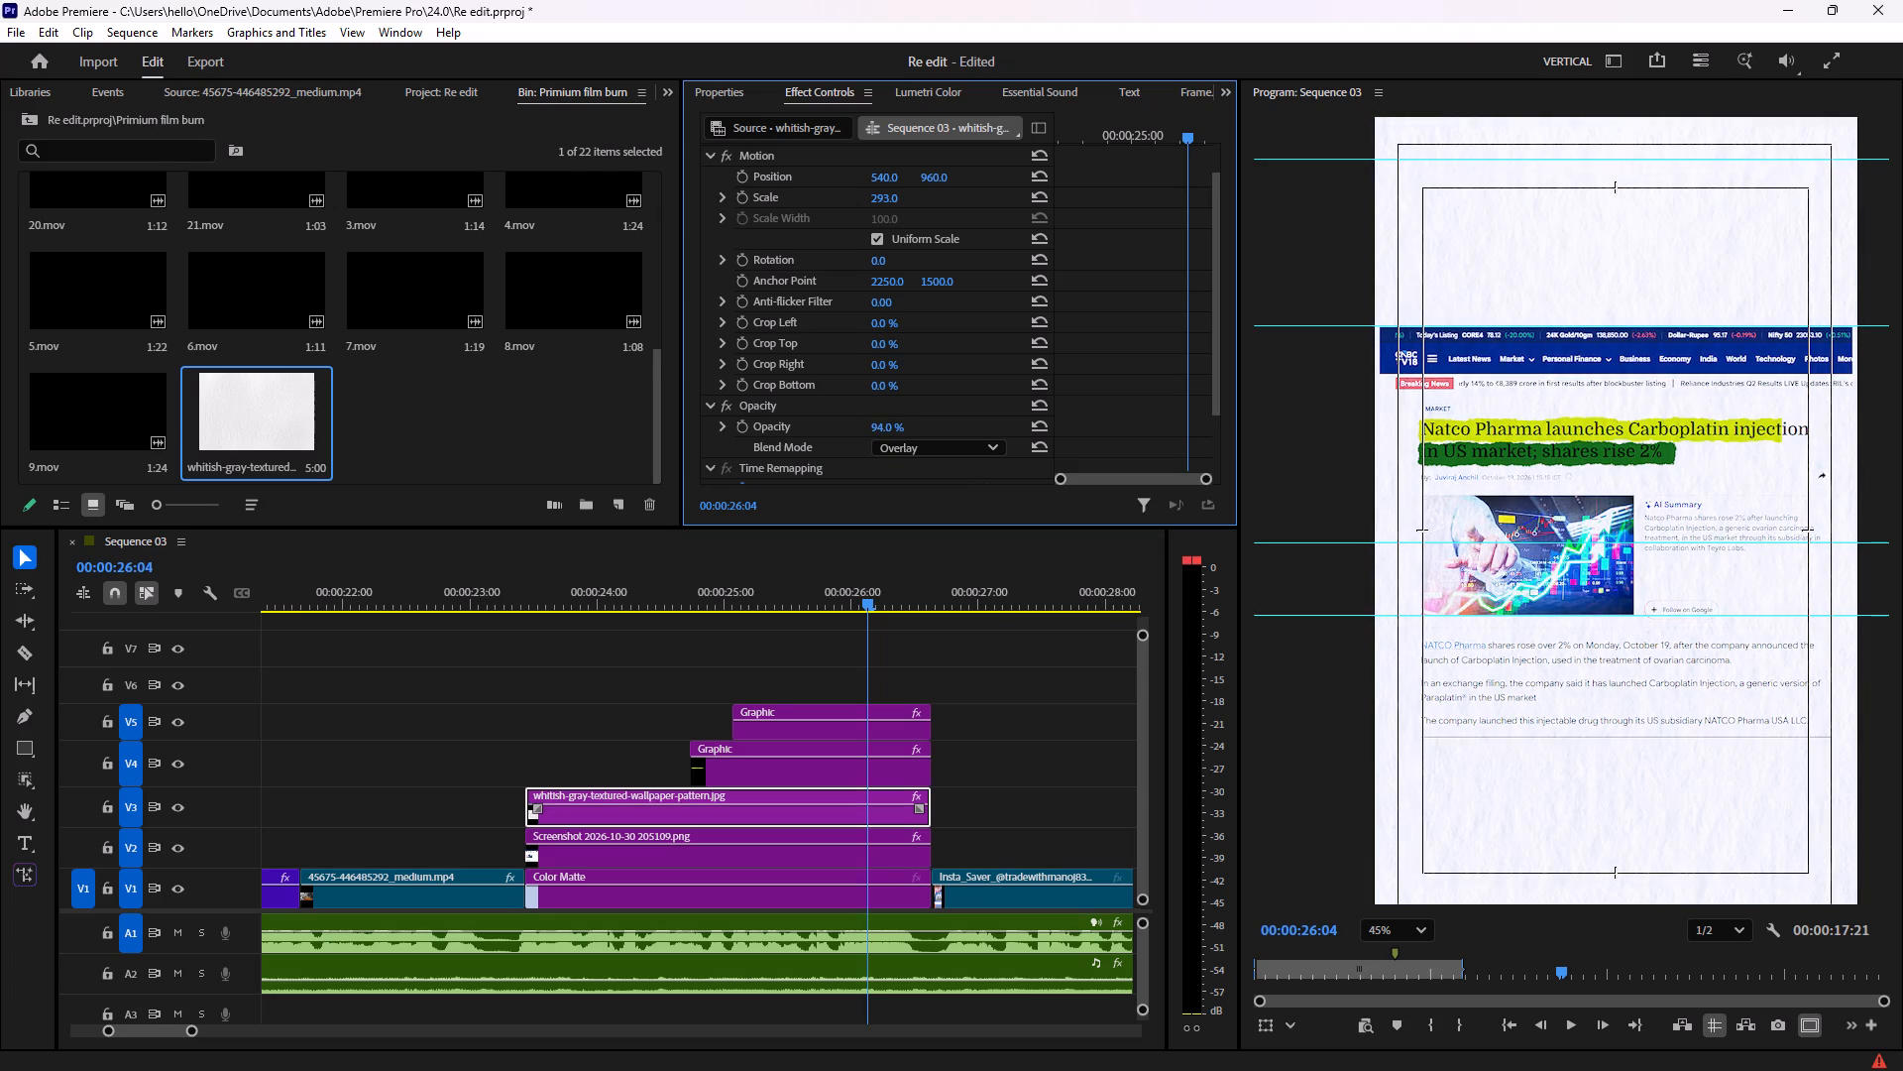
{"action": "left_click_drag", "start_coordinate": [885, 432], "coordinate": [874, 433]}
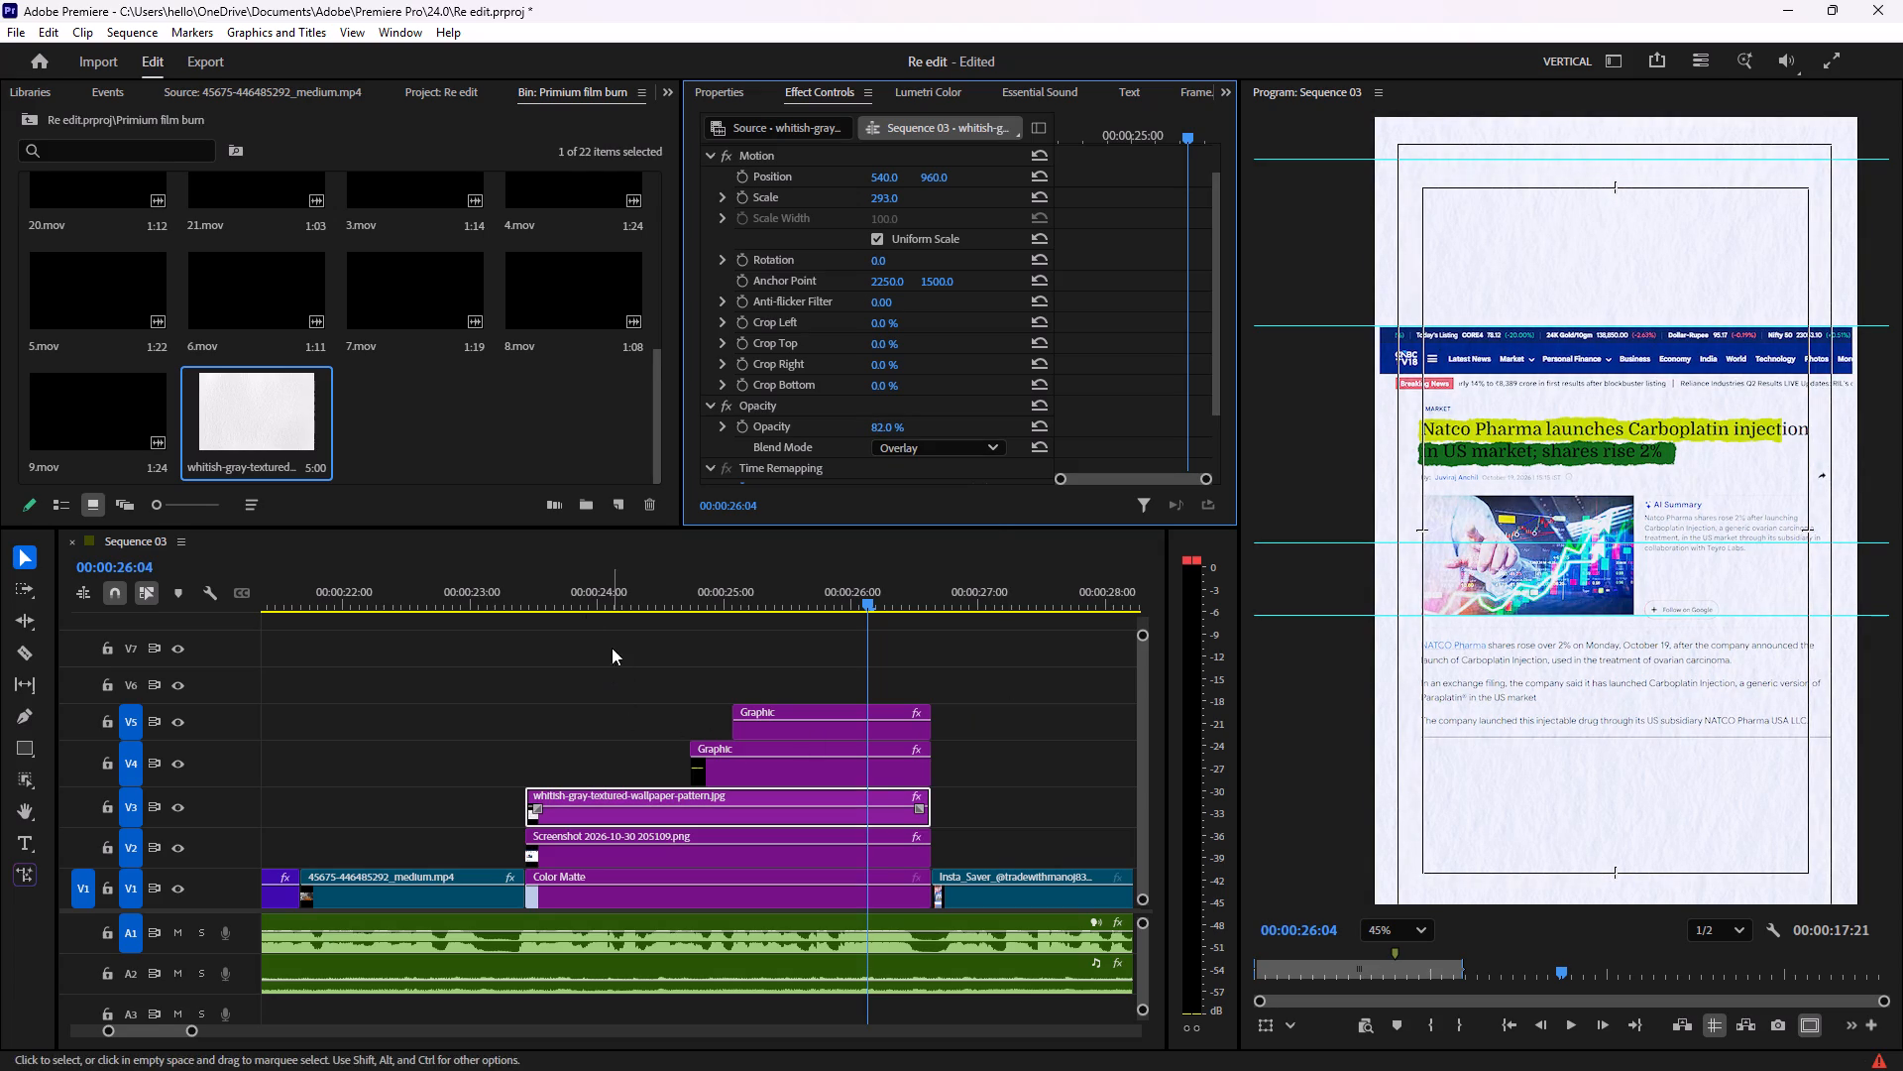
Play back and scrub the textured news screenshot section, including its highlight animation and the transitions from and into neighbouring footage.
{"action": "left_click", "coordinate": [580, 606]}
{"action": "key", "text": "space"}
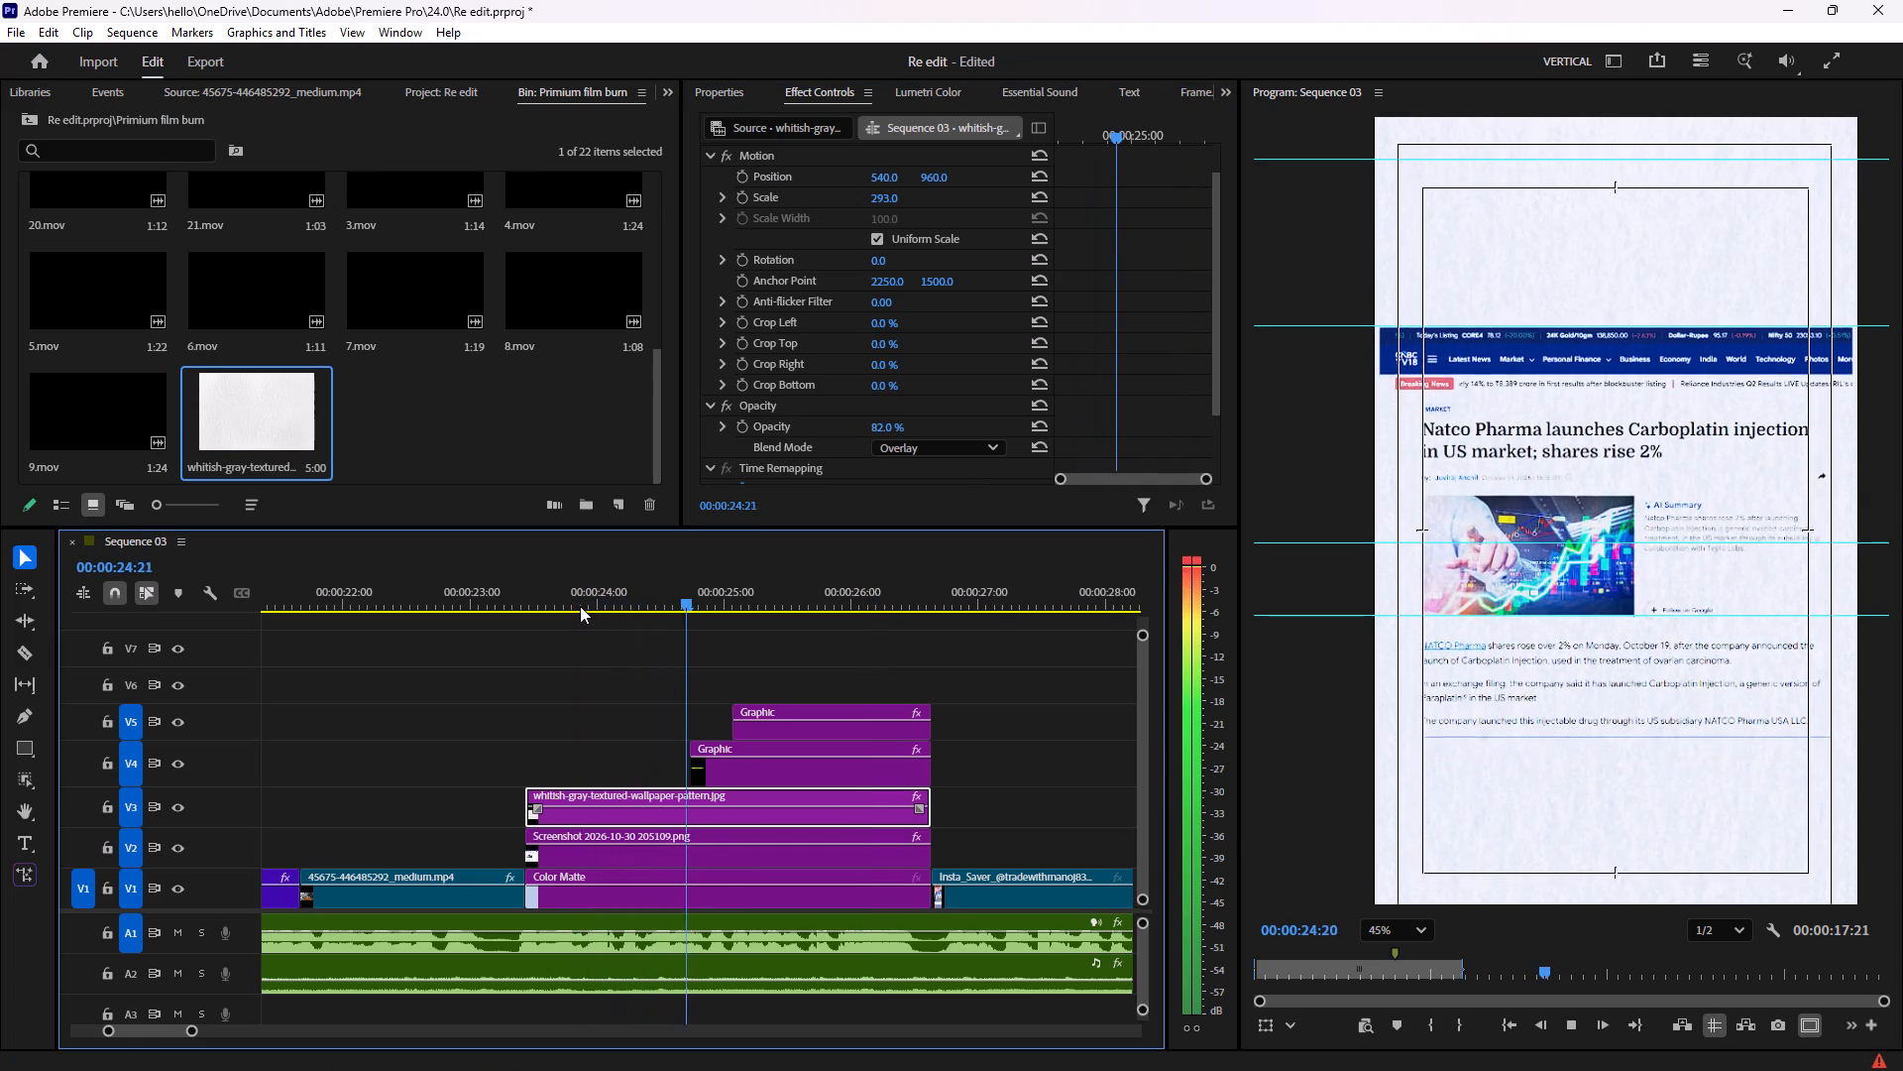
{"action": "key", "text": "space"}
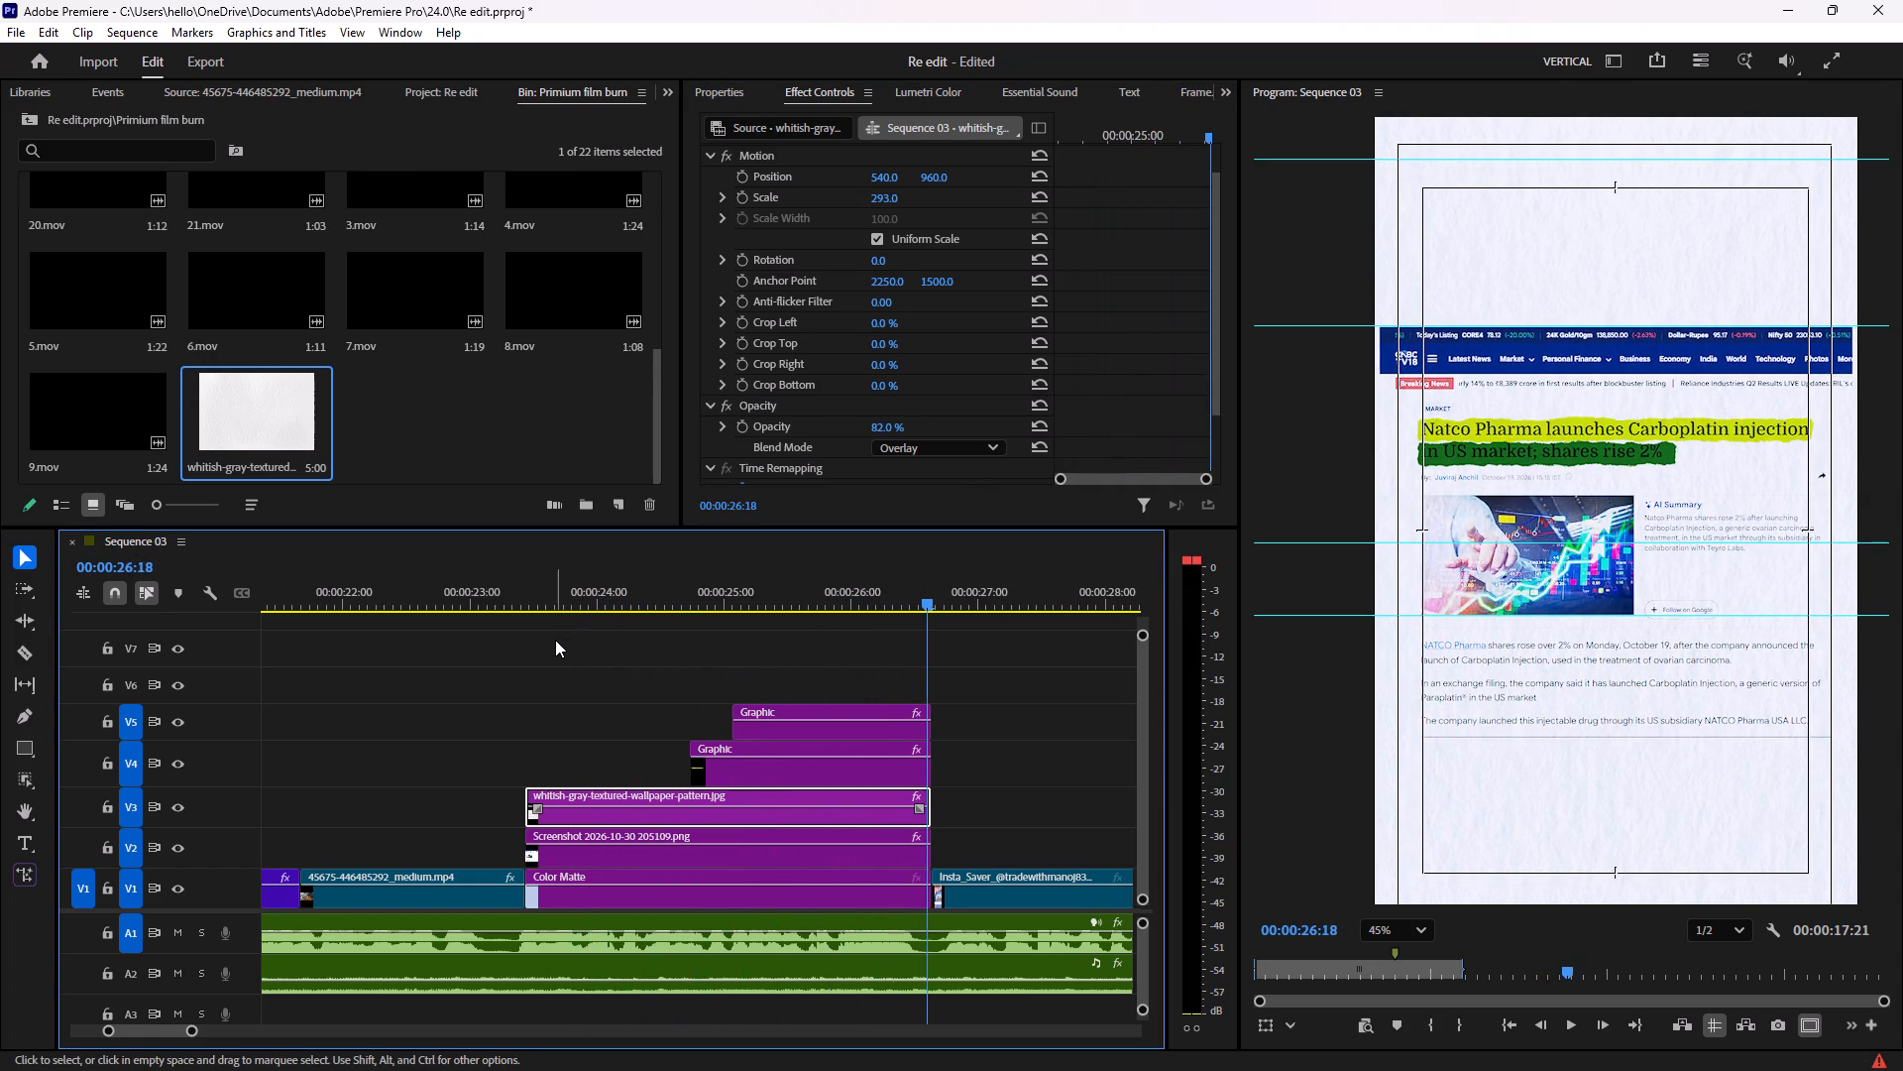
{"action": "left_click", "coordinate": [497, 600]}
{"action": "key", "text": "space"}
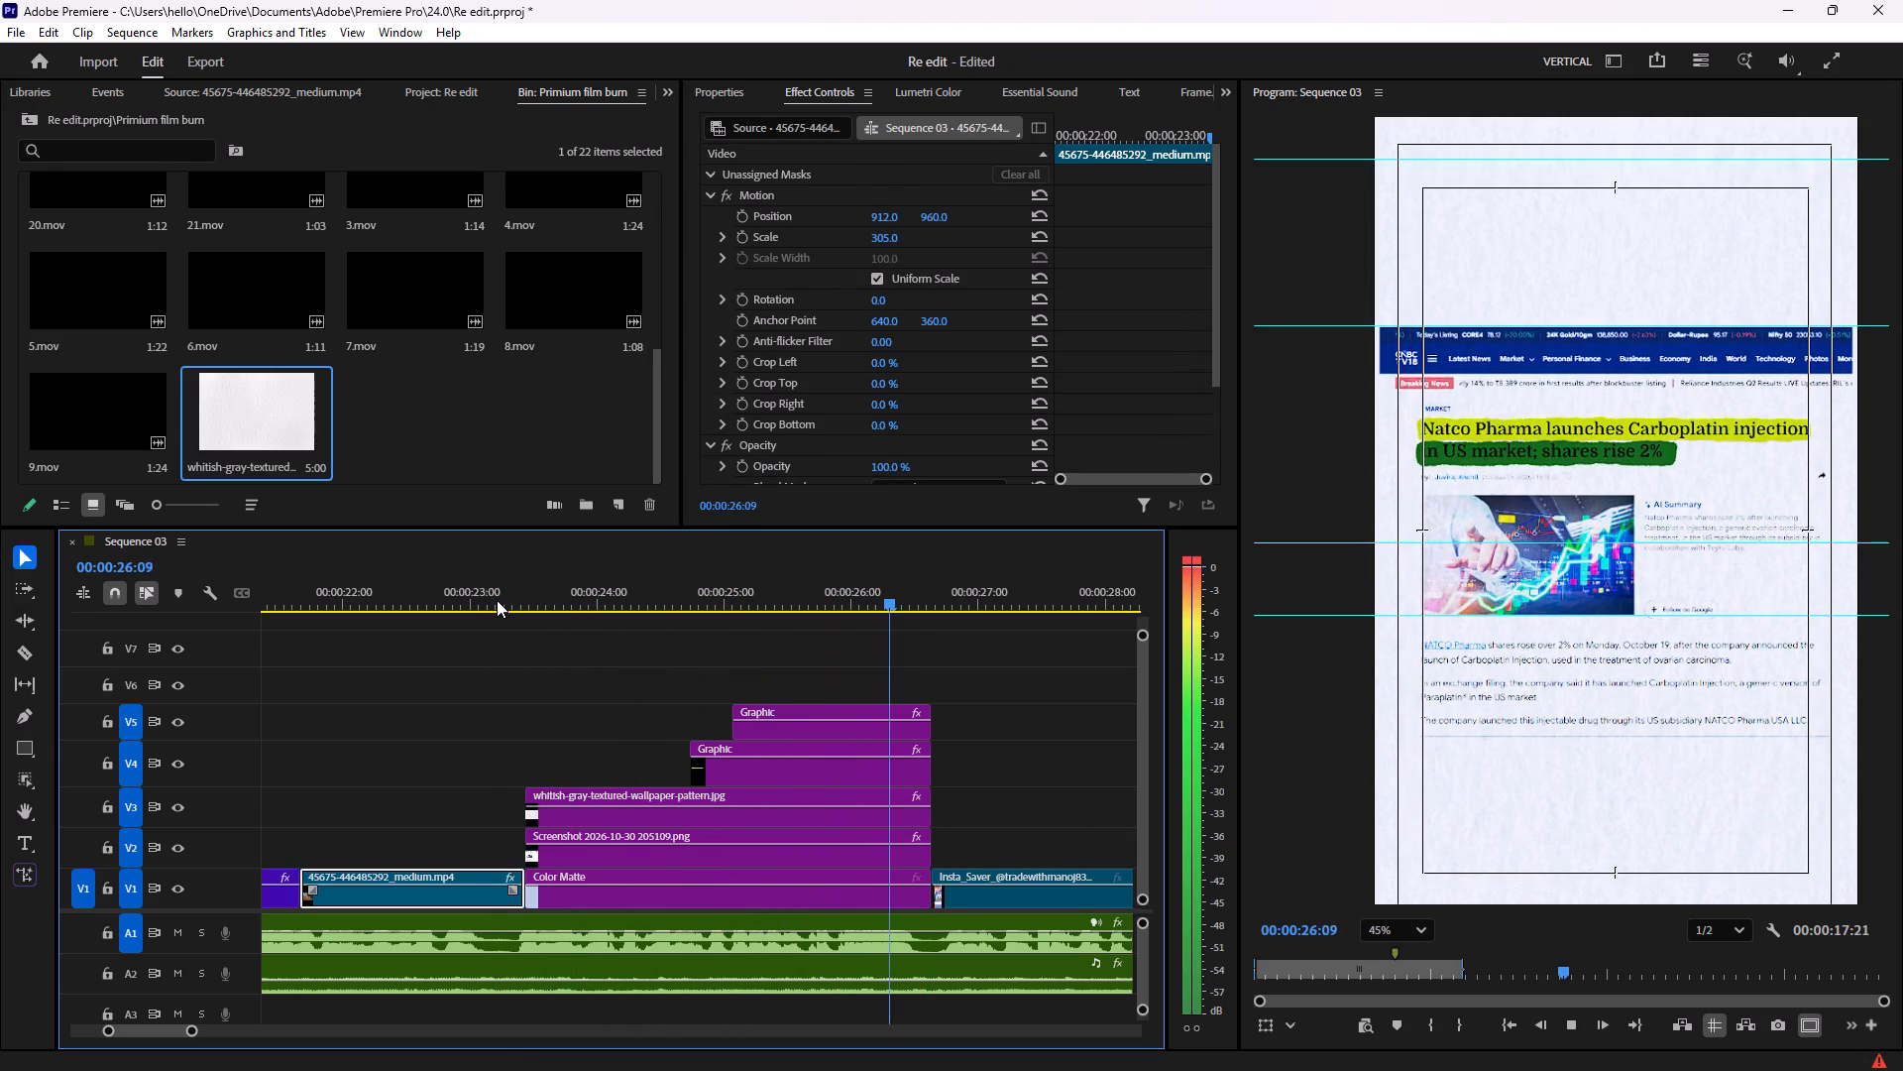
{"action": "key", "text": "space"}
{"action": "key", "text": "space"}
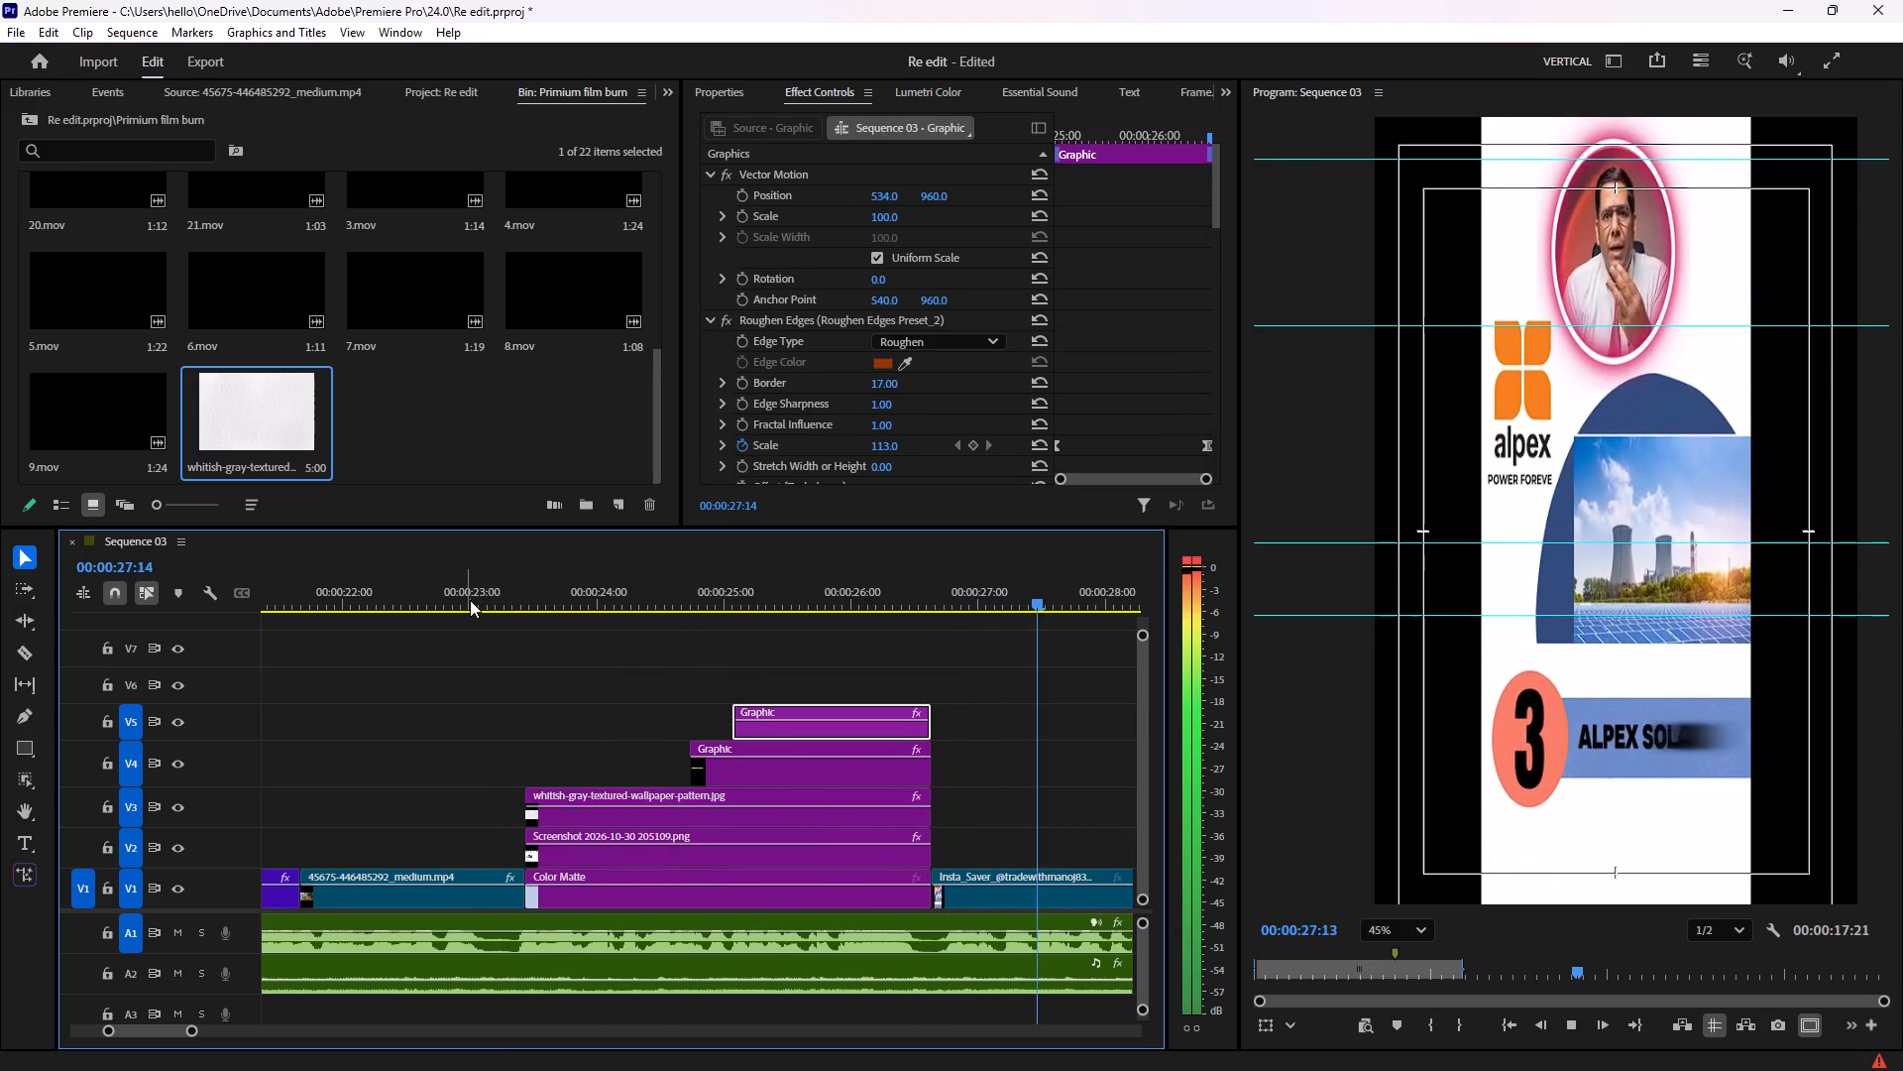
{"action": "left_click", "coordinate": [470, 600]}
{"action": "key", "text": "space"}
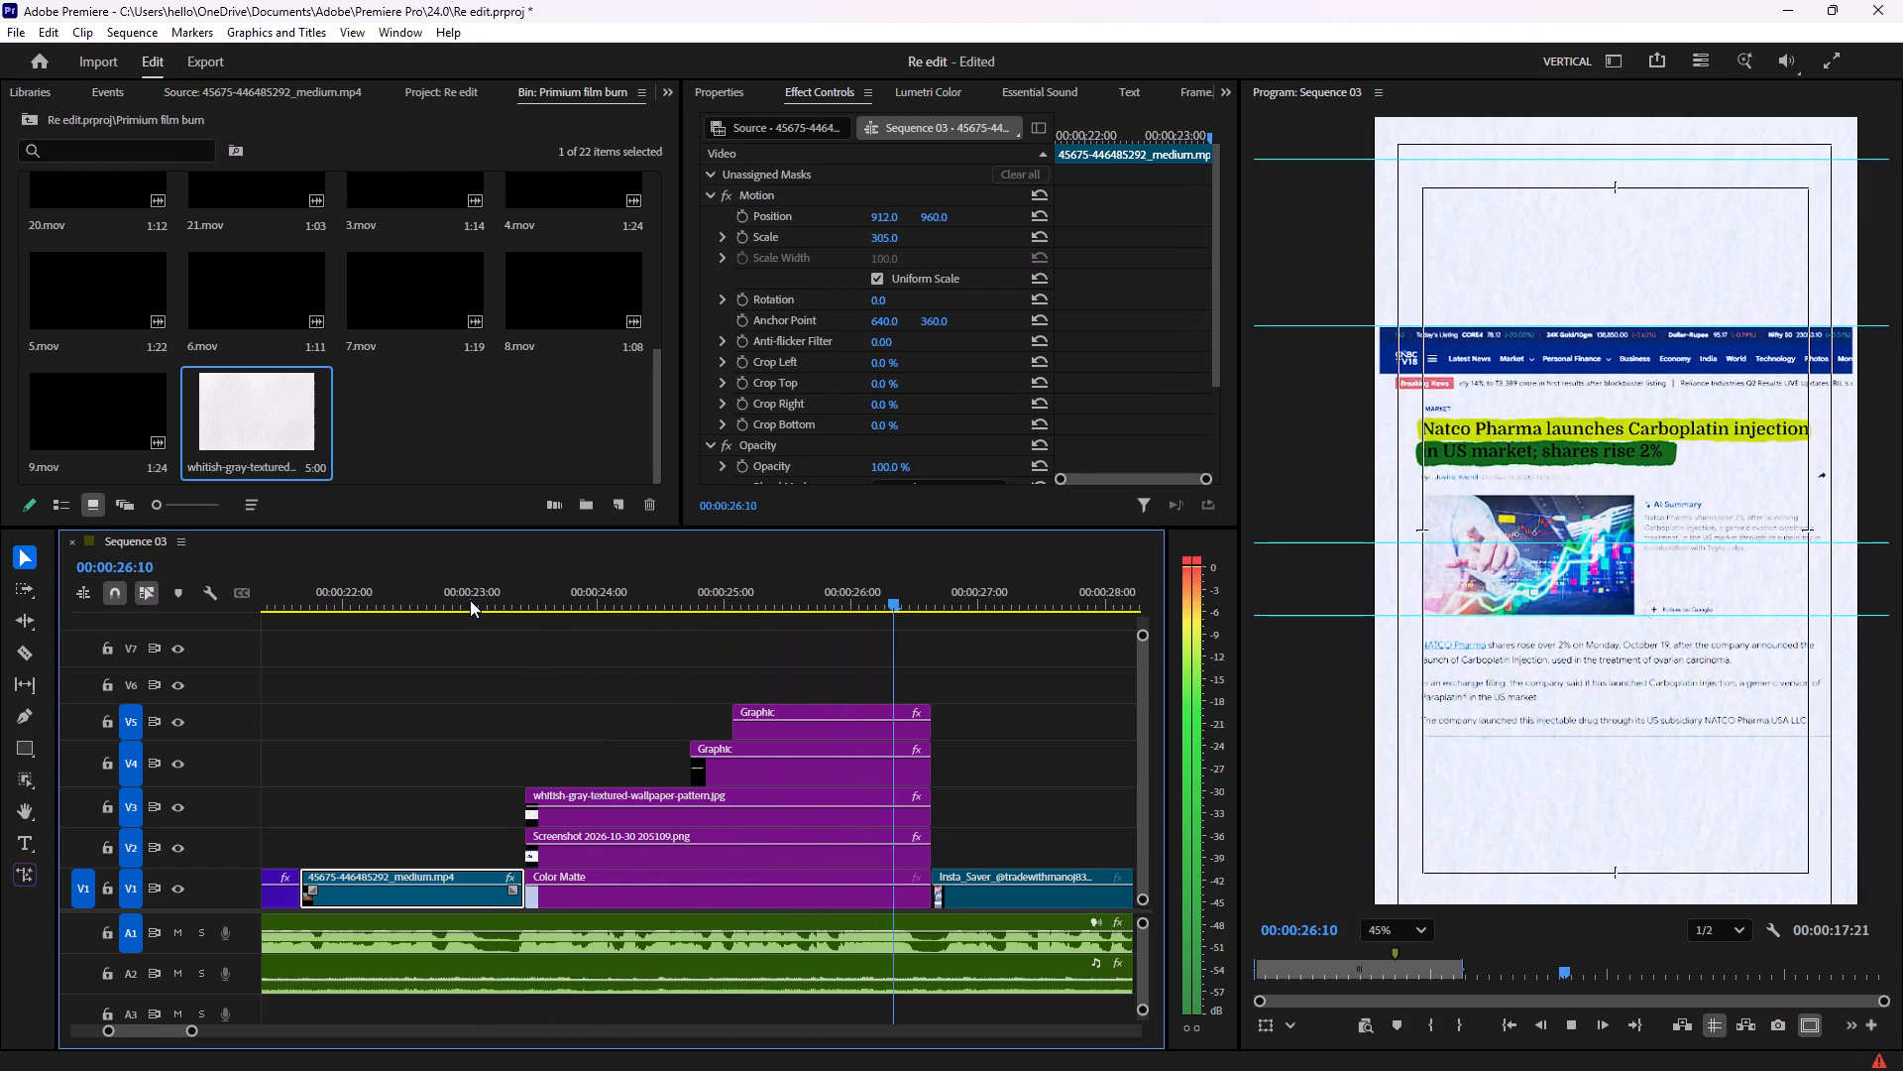
{"action": "key", "text": "space"}
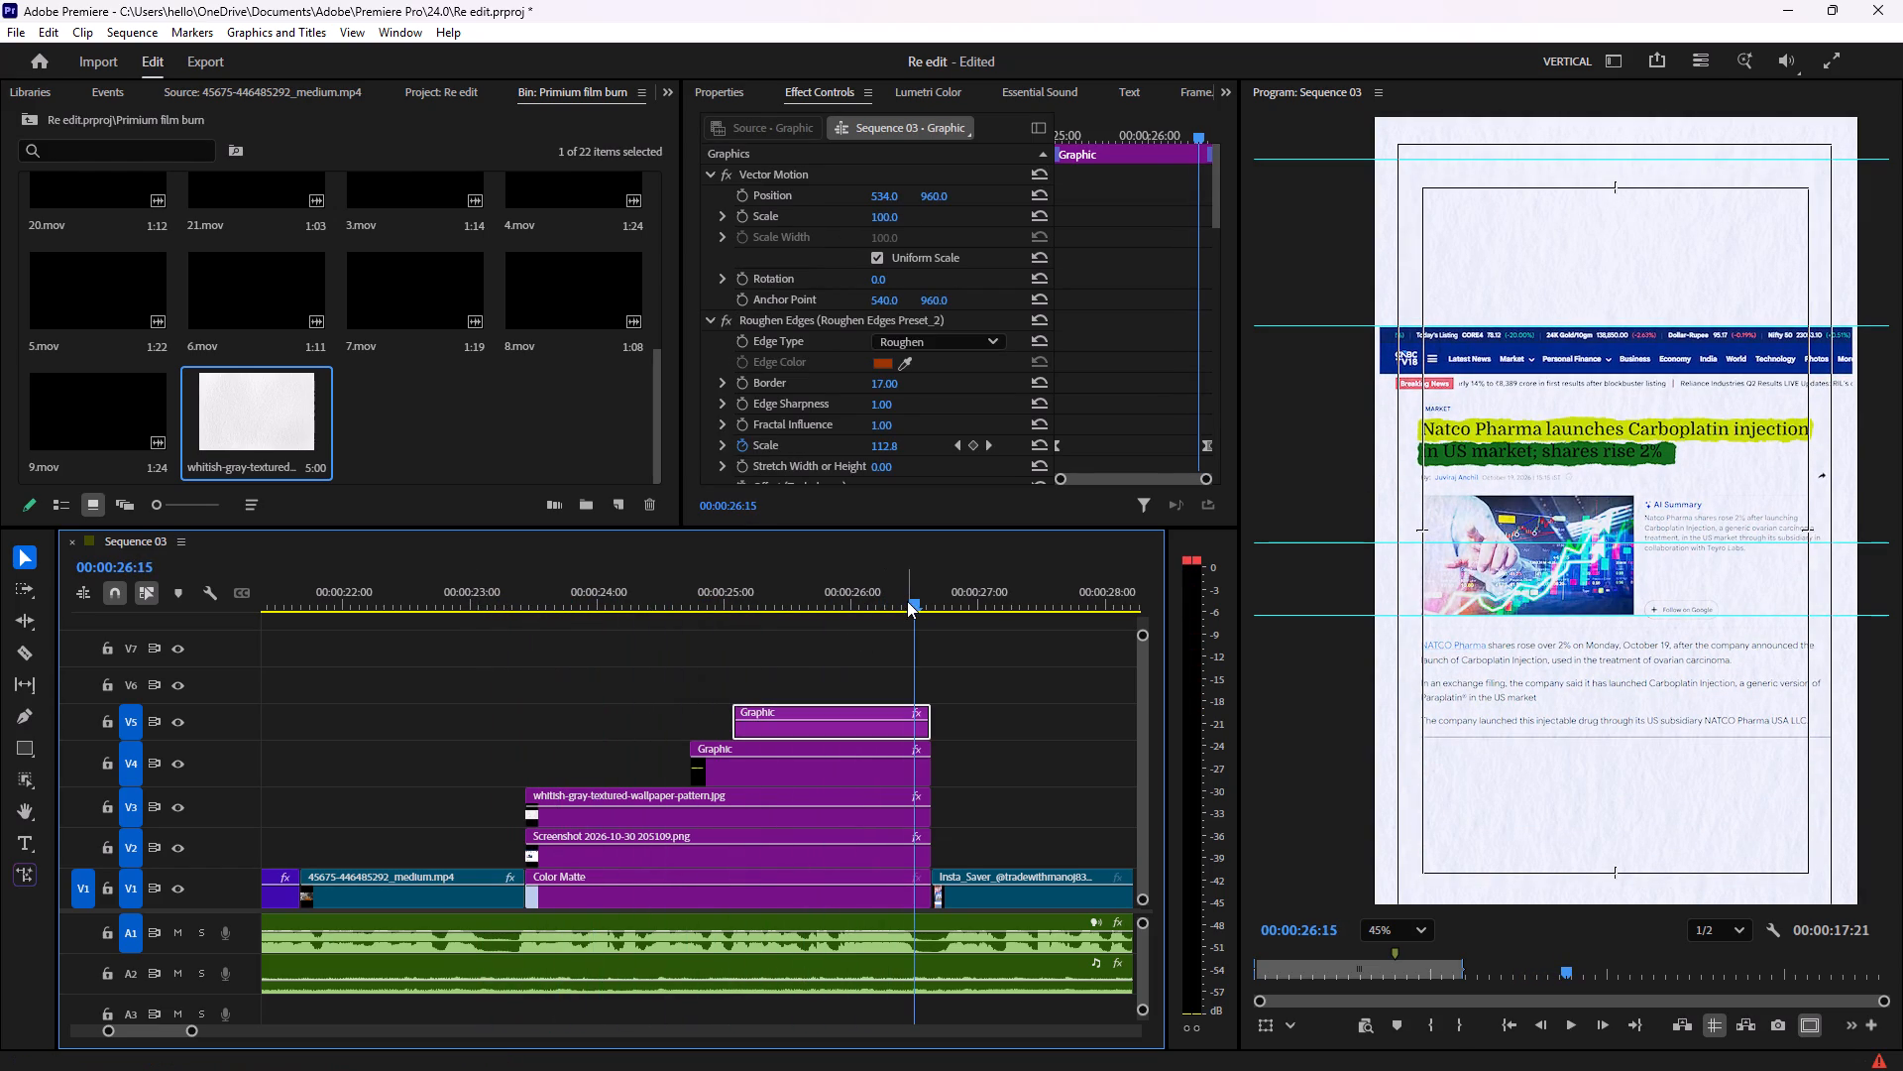
{"action": "left_click_drag", "start_coordinate": [907, 601], "coordinate": [351, 600]}
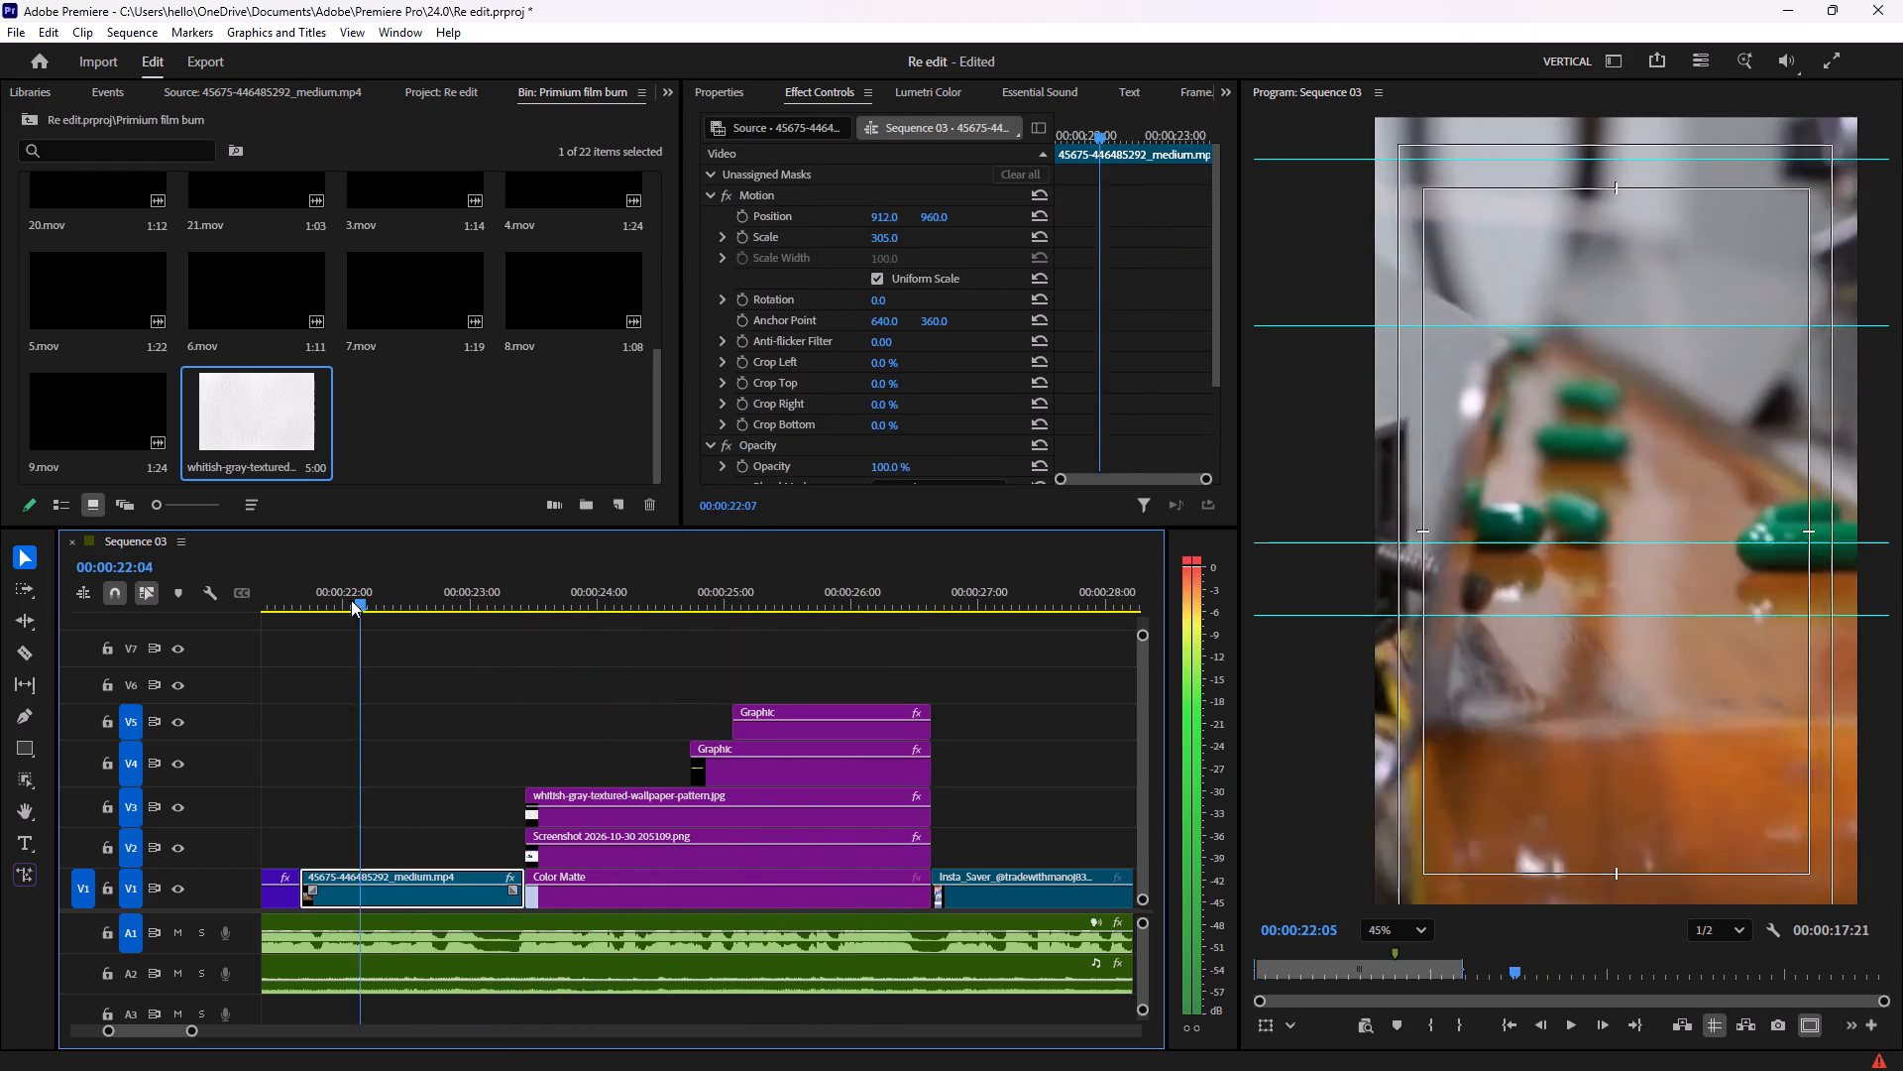
Examine the texture, graphic and adjustment layers of the earlier Sonata Software news section and play back the Natco news section for comparison.
{"action": "left_click_drag", "start_coordinate": [351, 600], "coordinate": [305, 601]}
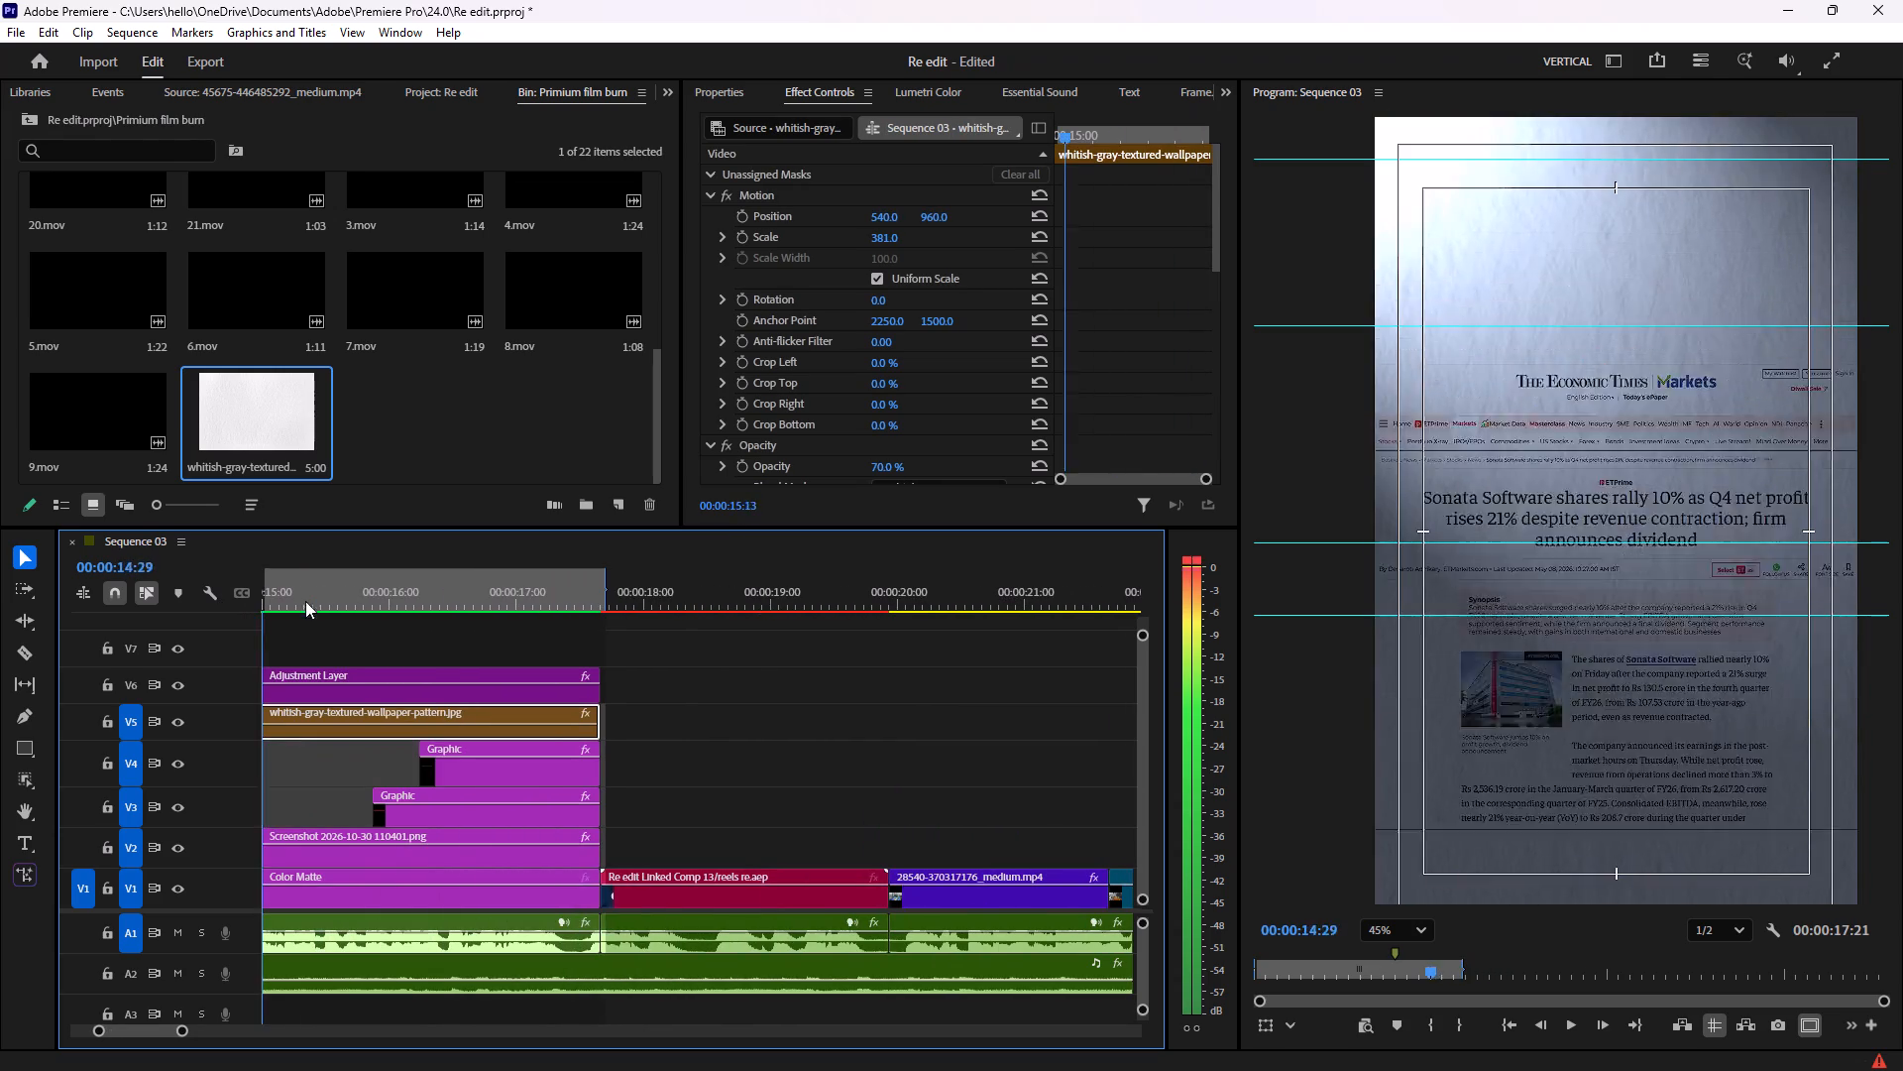
{"action": "left_click_drag", "start_coordinate": [305, 601], "coordinate": [304, 598]}
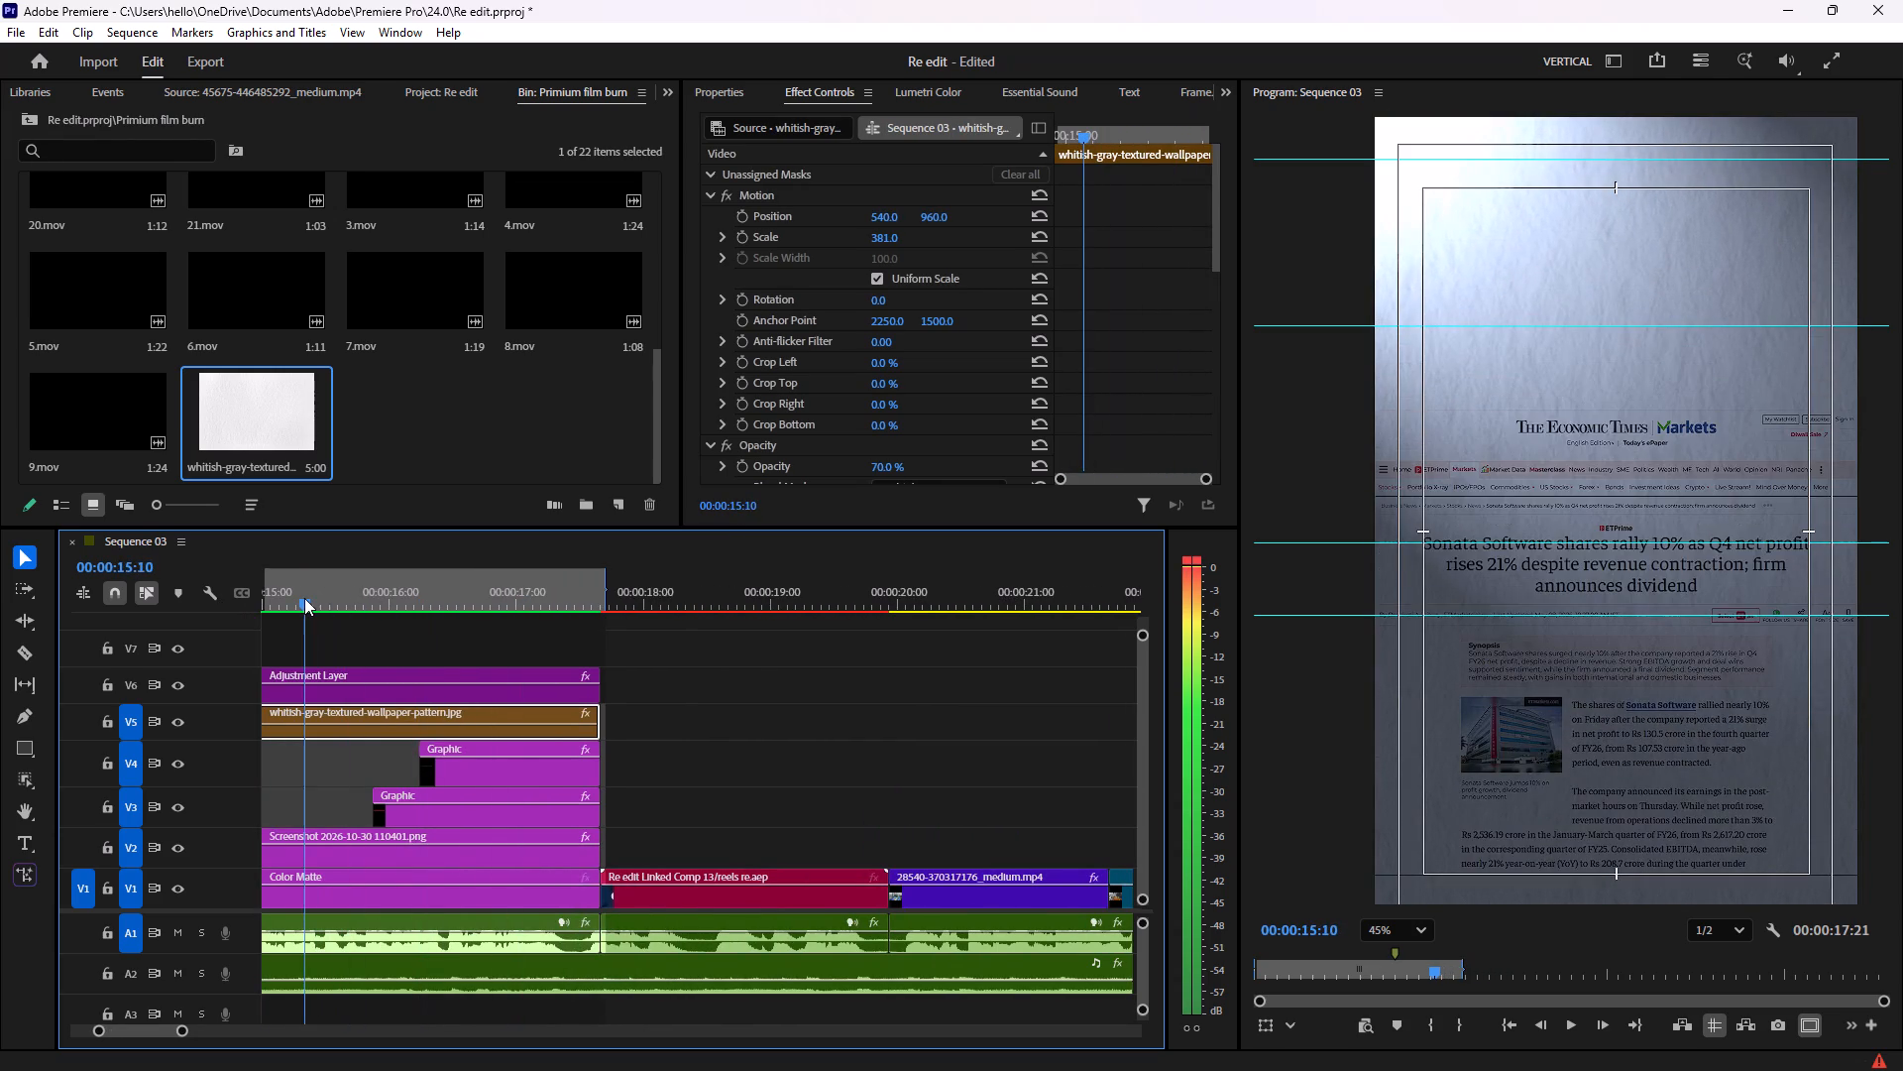
{"action": "left_click_drag", "start_coordinate": [304, 598], "coordinate": [336, 602]}
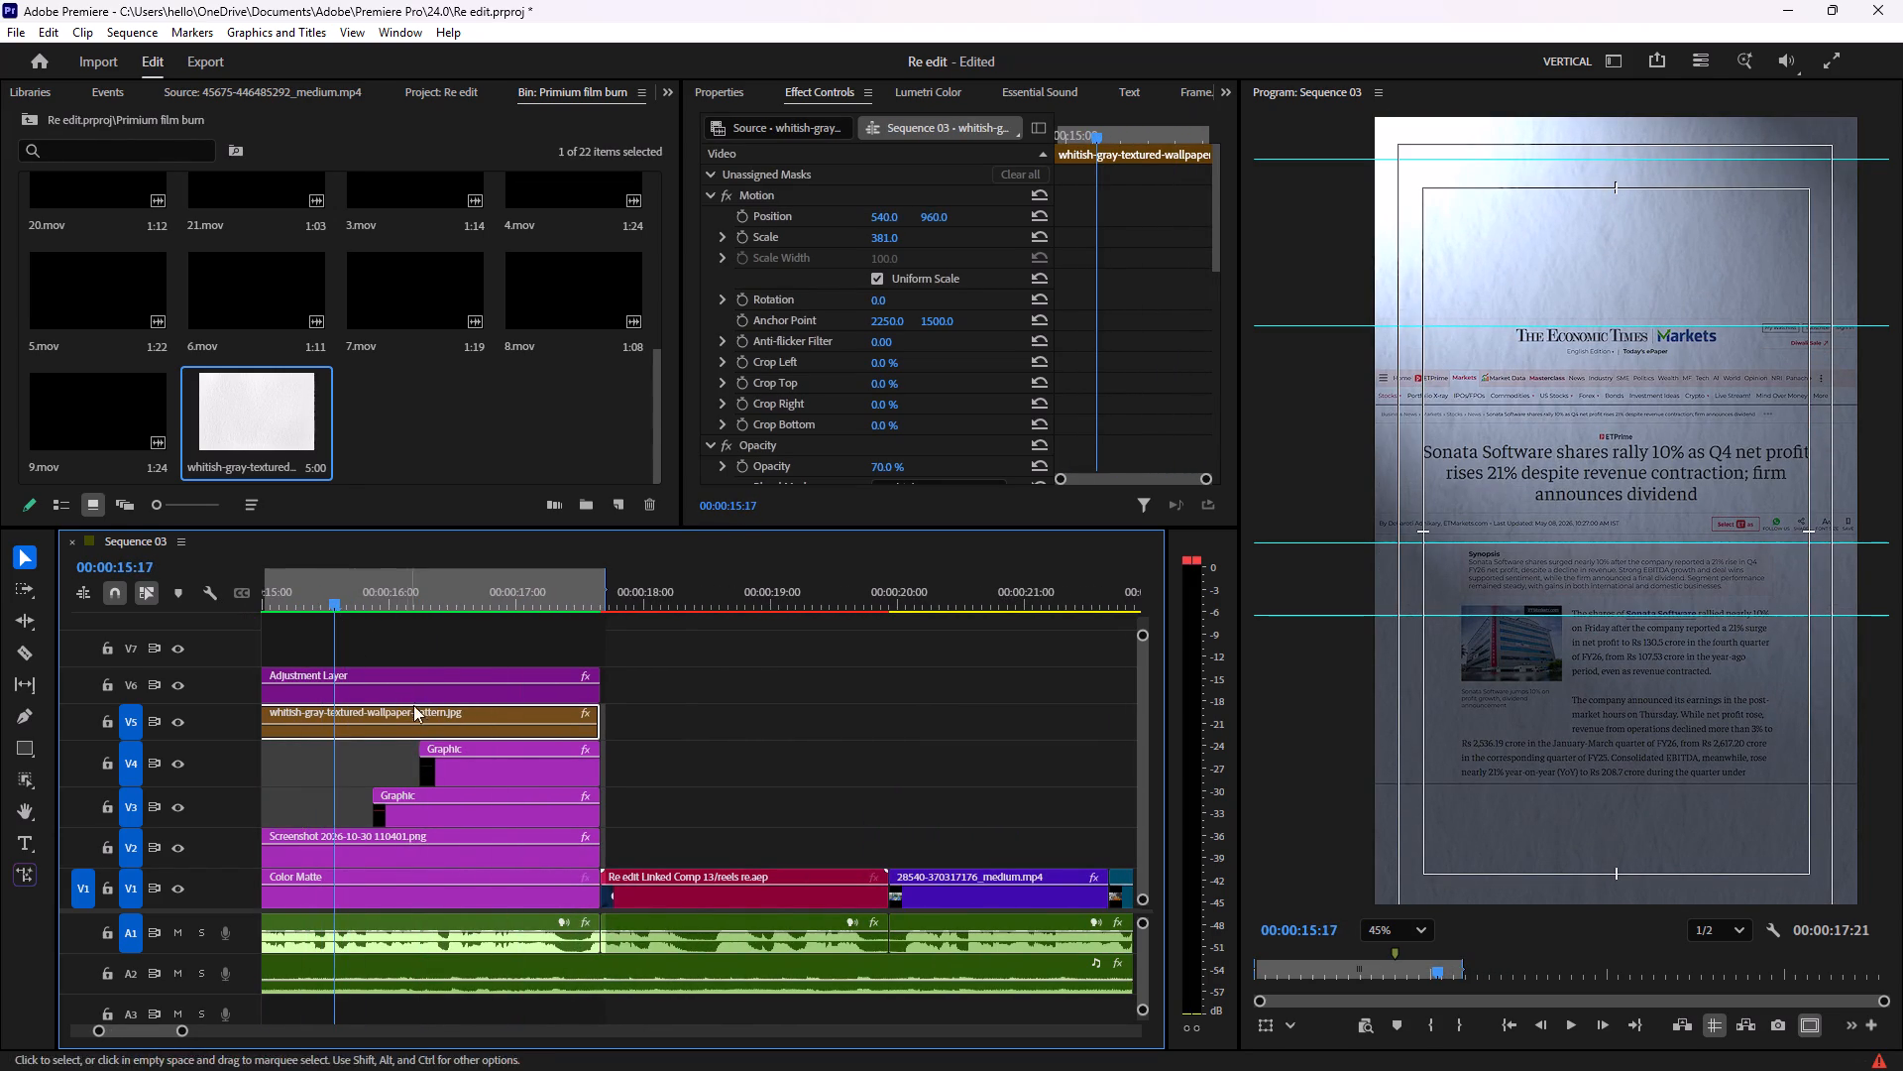
{"action": "left_click", "coordinate": [460, 754]}
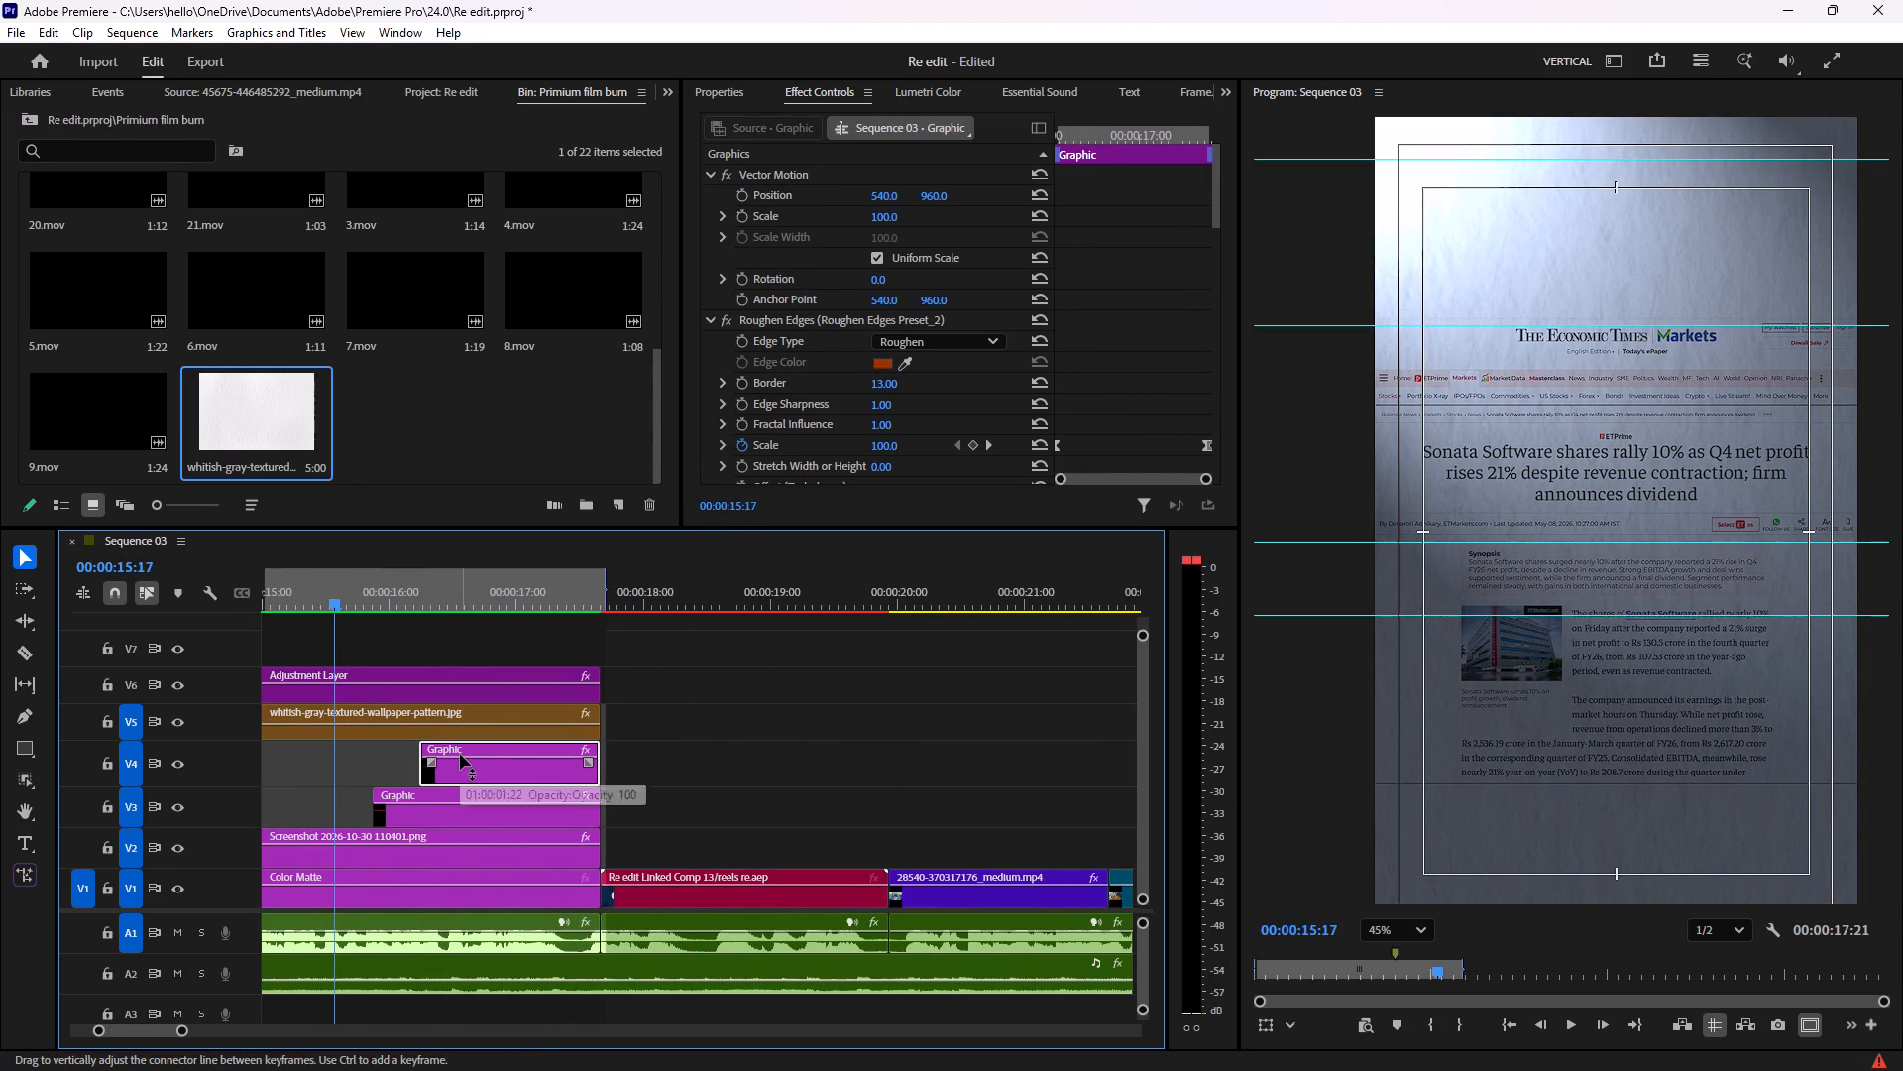
{"action": "left_click", "coordinate": [477, 722]}
{"action": "left_click_drag", "start_coordinate": [477, 715], "coordinate": [476, 723]}
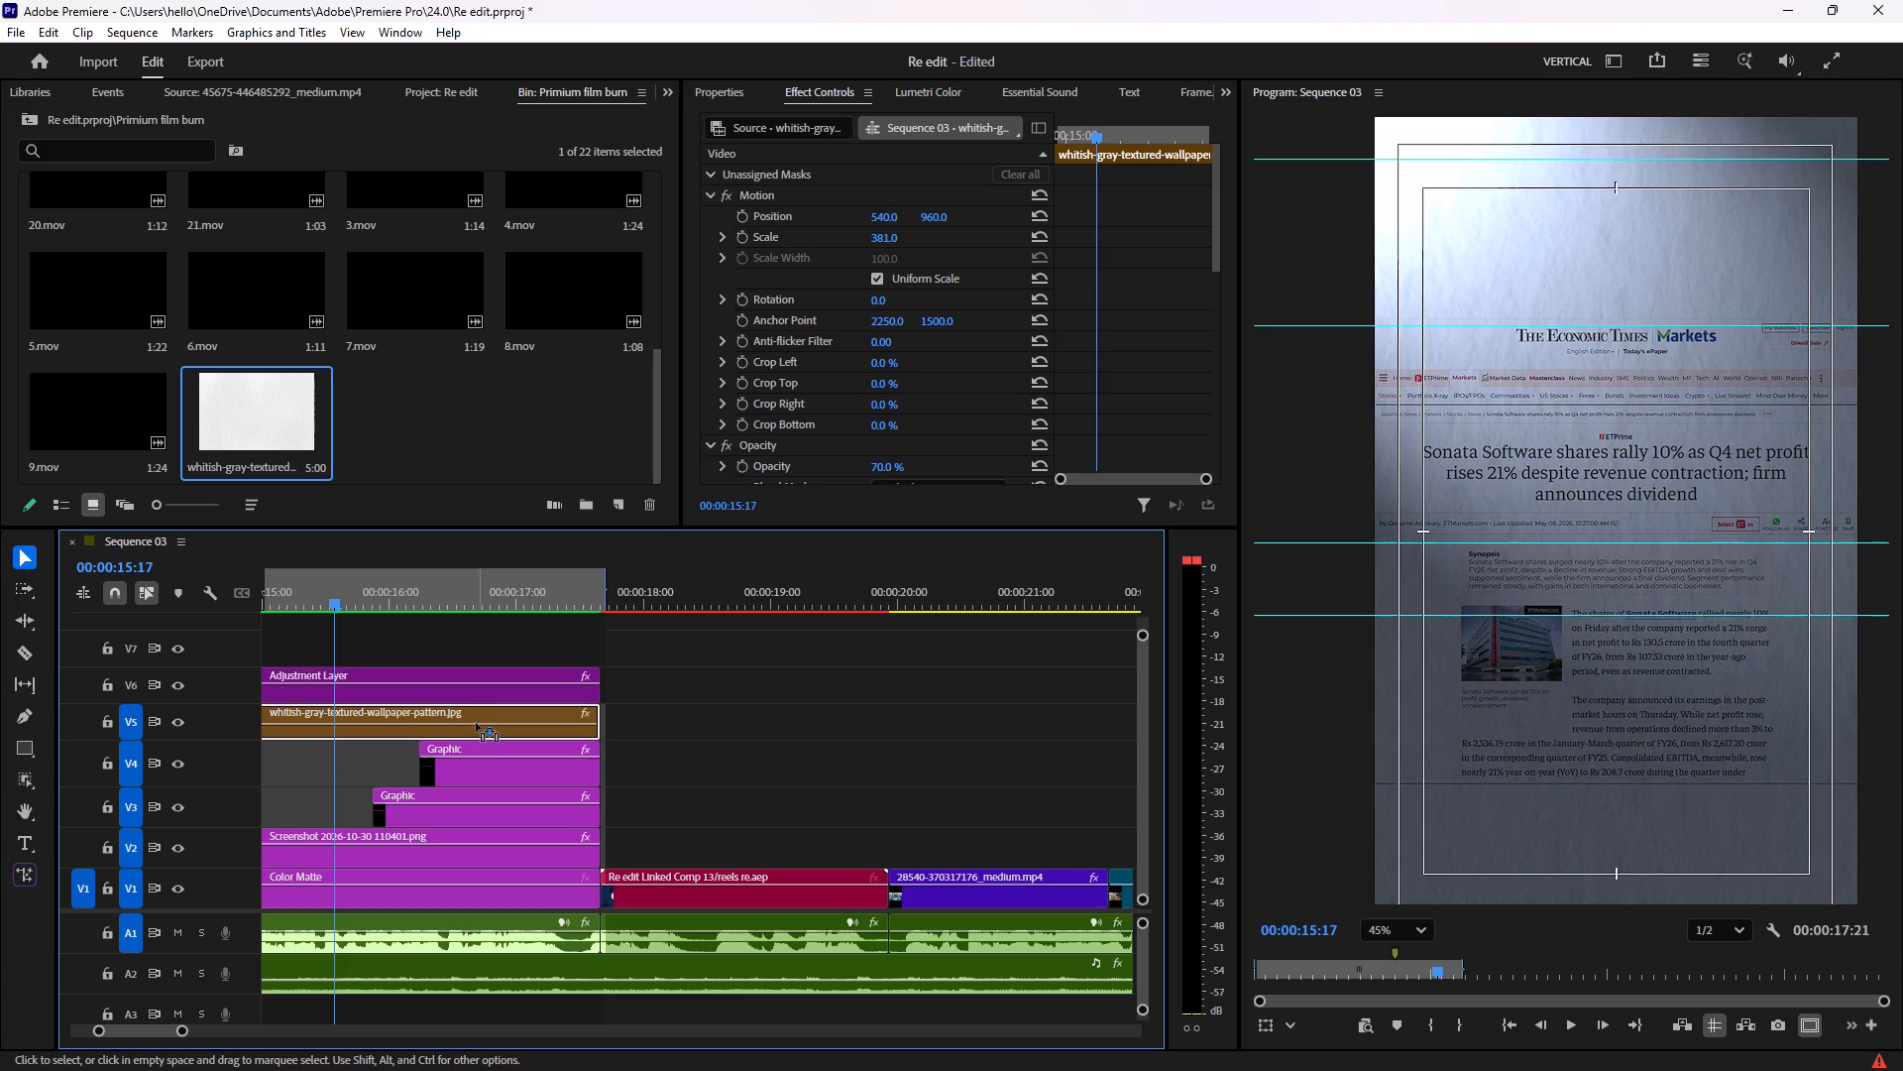
{"action": "left_click_drag", "start_coordinate": [476, 723], "coordinate": [458, 824]}
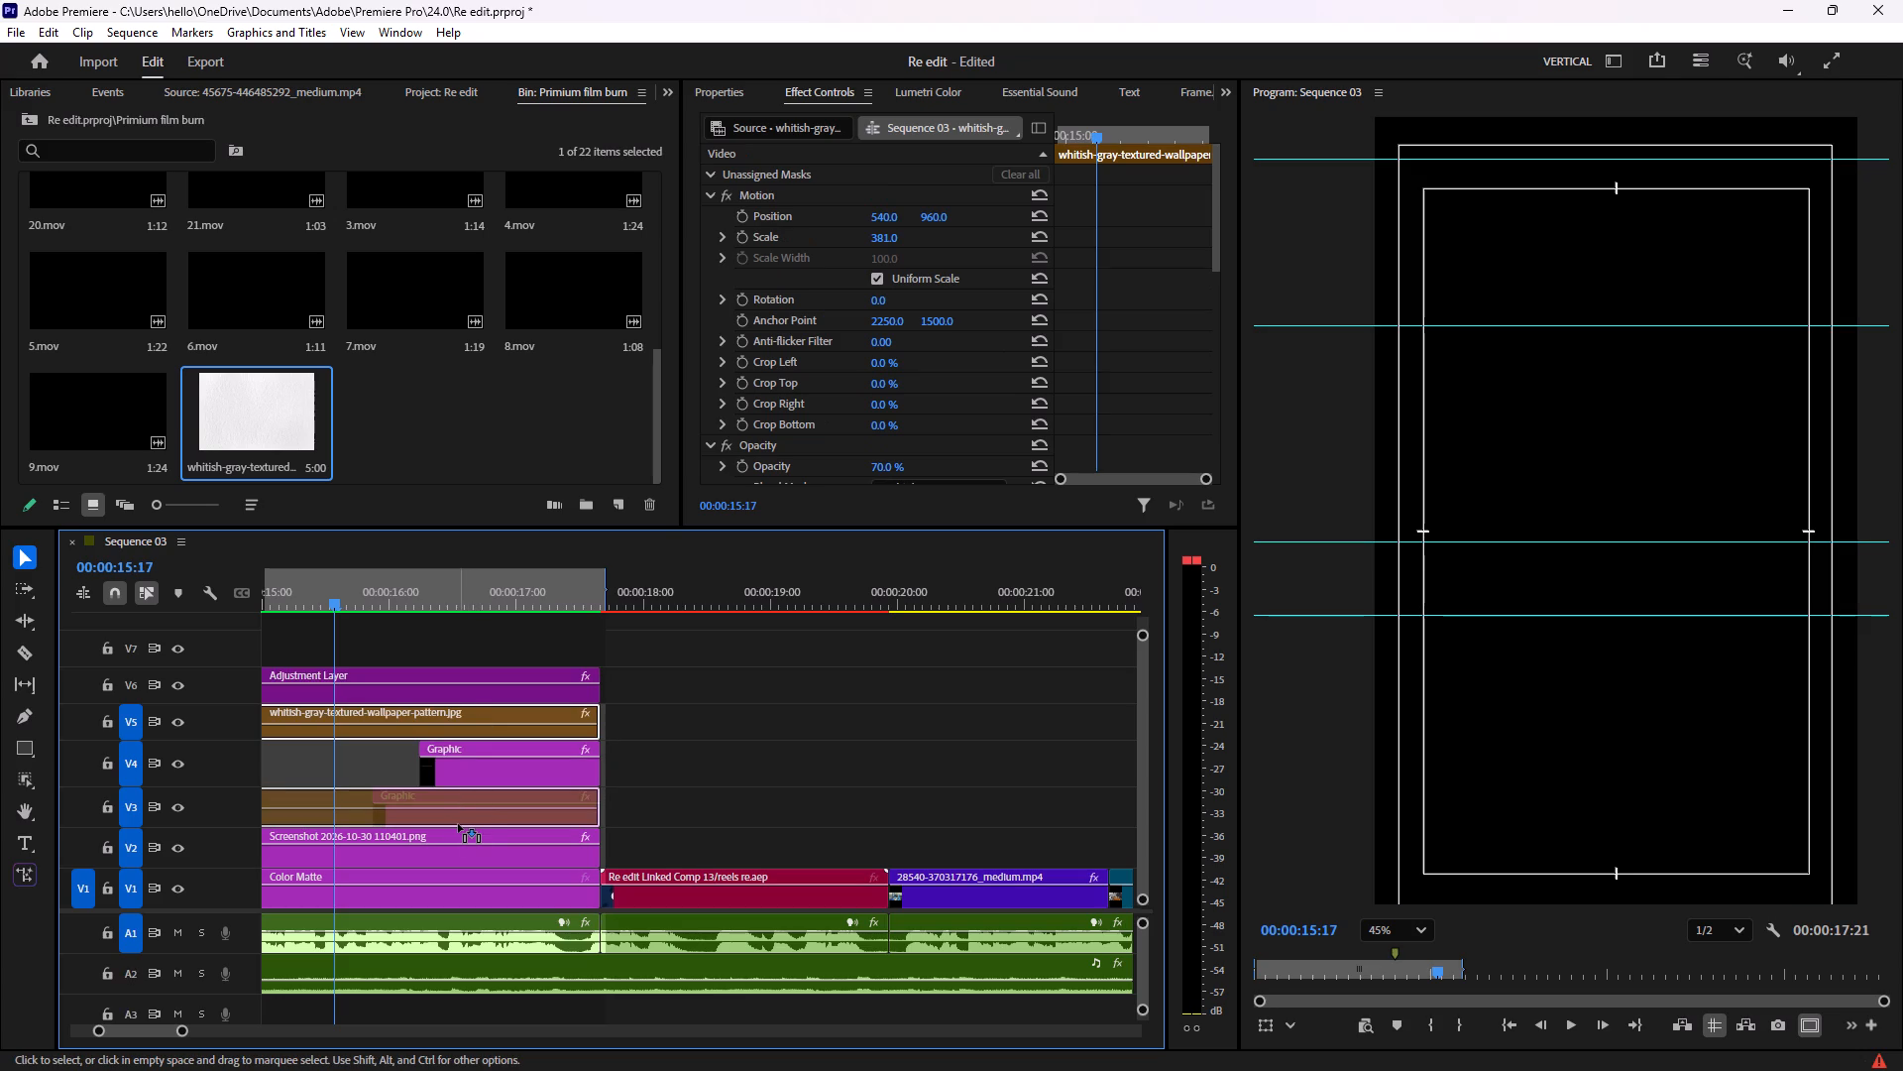
{"action": "left_click_drag", "start_coordinate": [458, 824], "coordinate": [475, 726]}
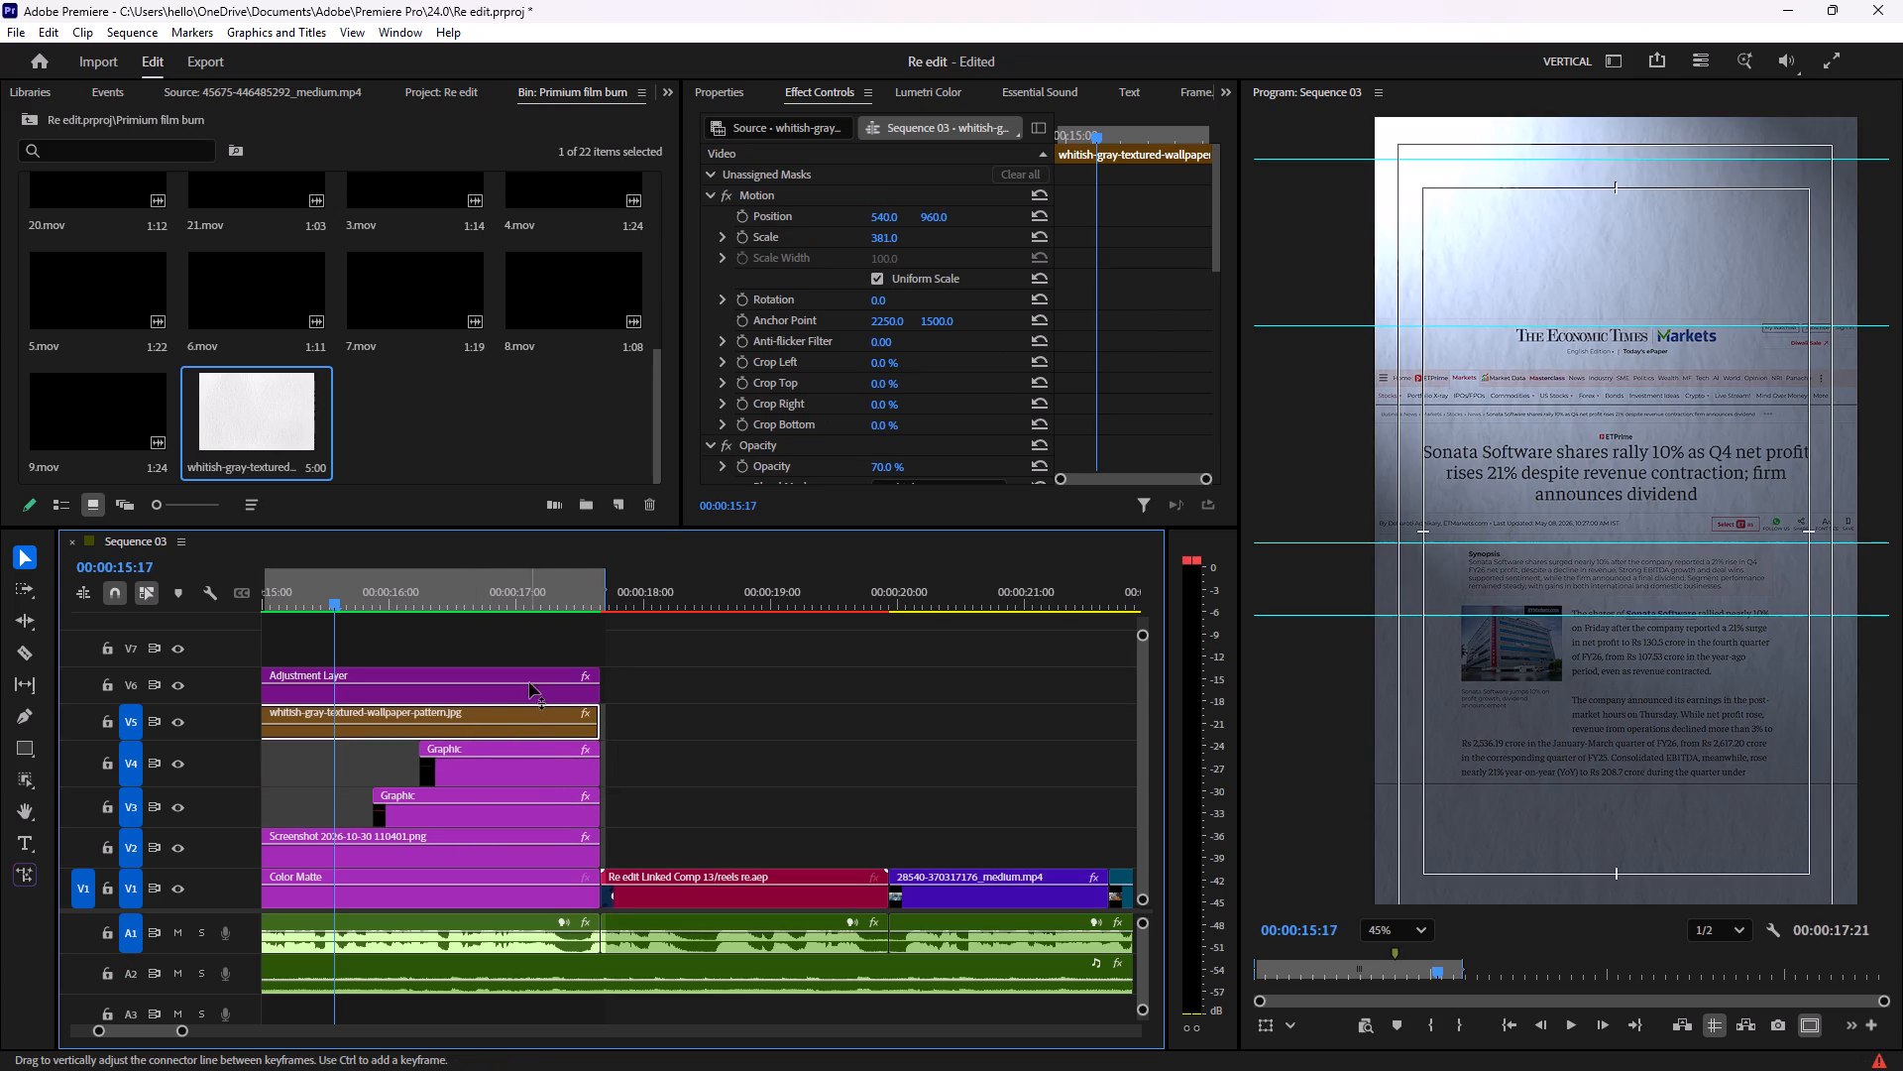
{"action": "left_click", "coordinate": [530, 679]}
{"action": "left_click_drag", "start_coordinate": [530, 678], "coordinate": [543, 581]}
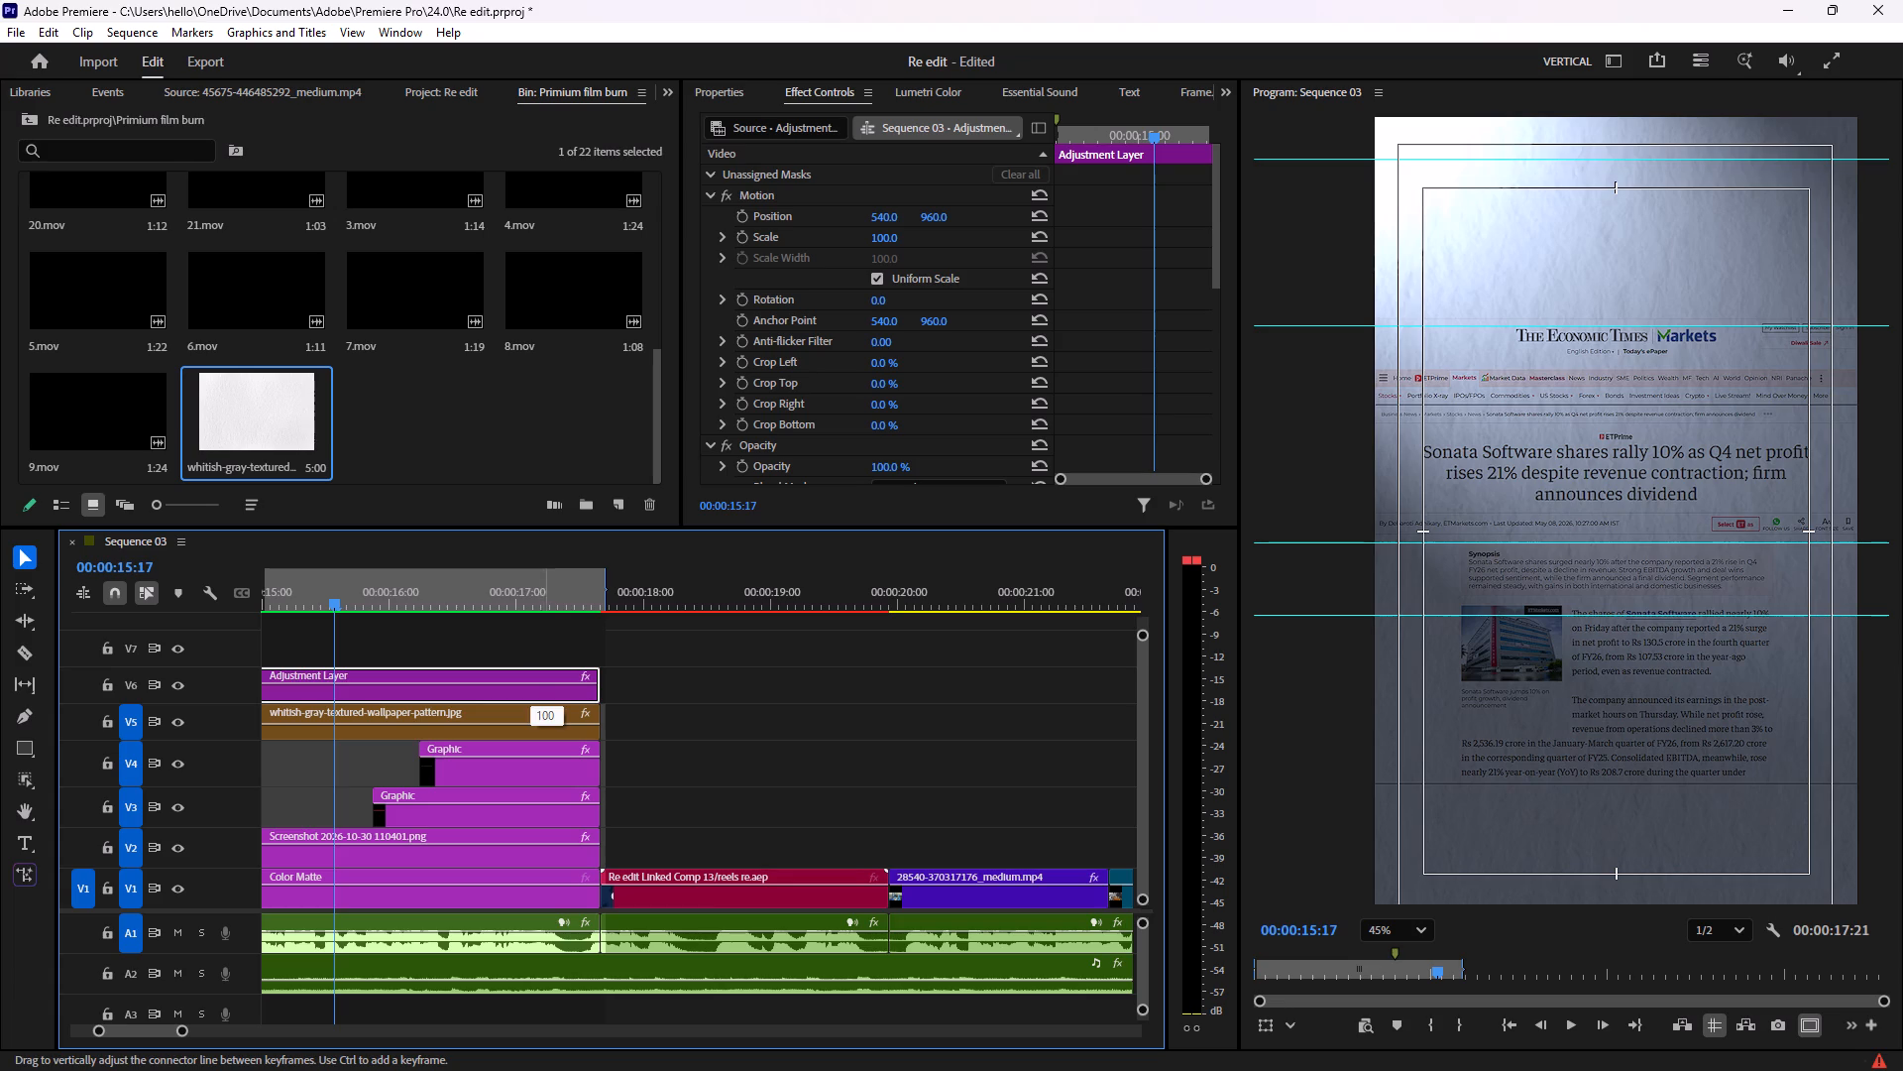
{"action": "left_click_drag", "start_coordinate": [543, 581], "coordinate": [544, 579]}
{"action": "left_click_drag", "start_coordinate": [527, 666], "coordinate": [533, 597]}
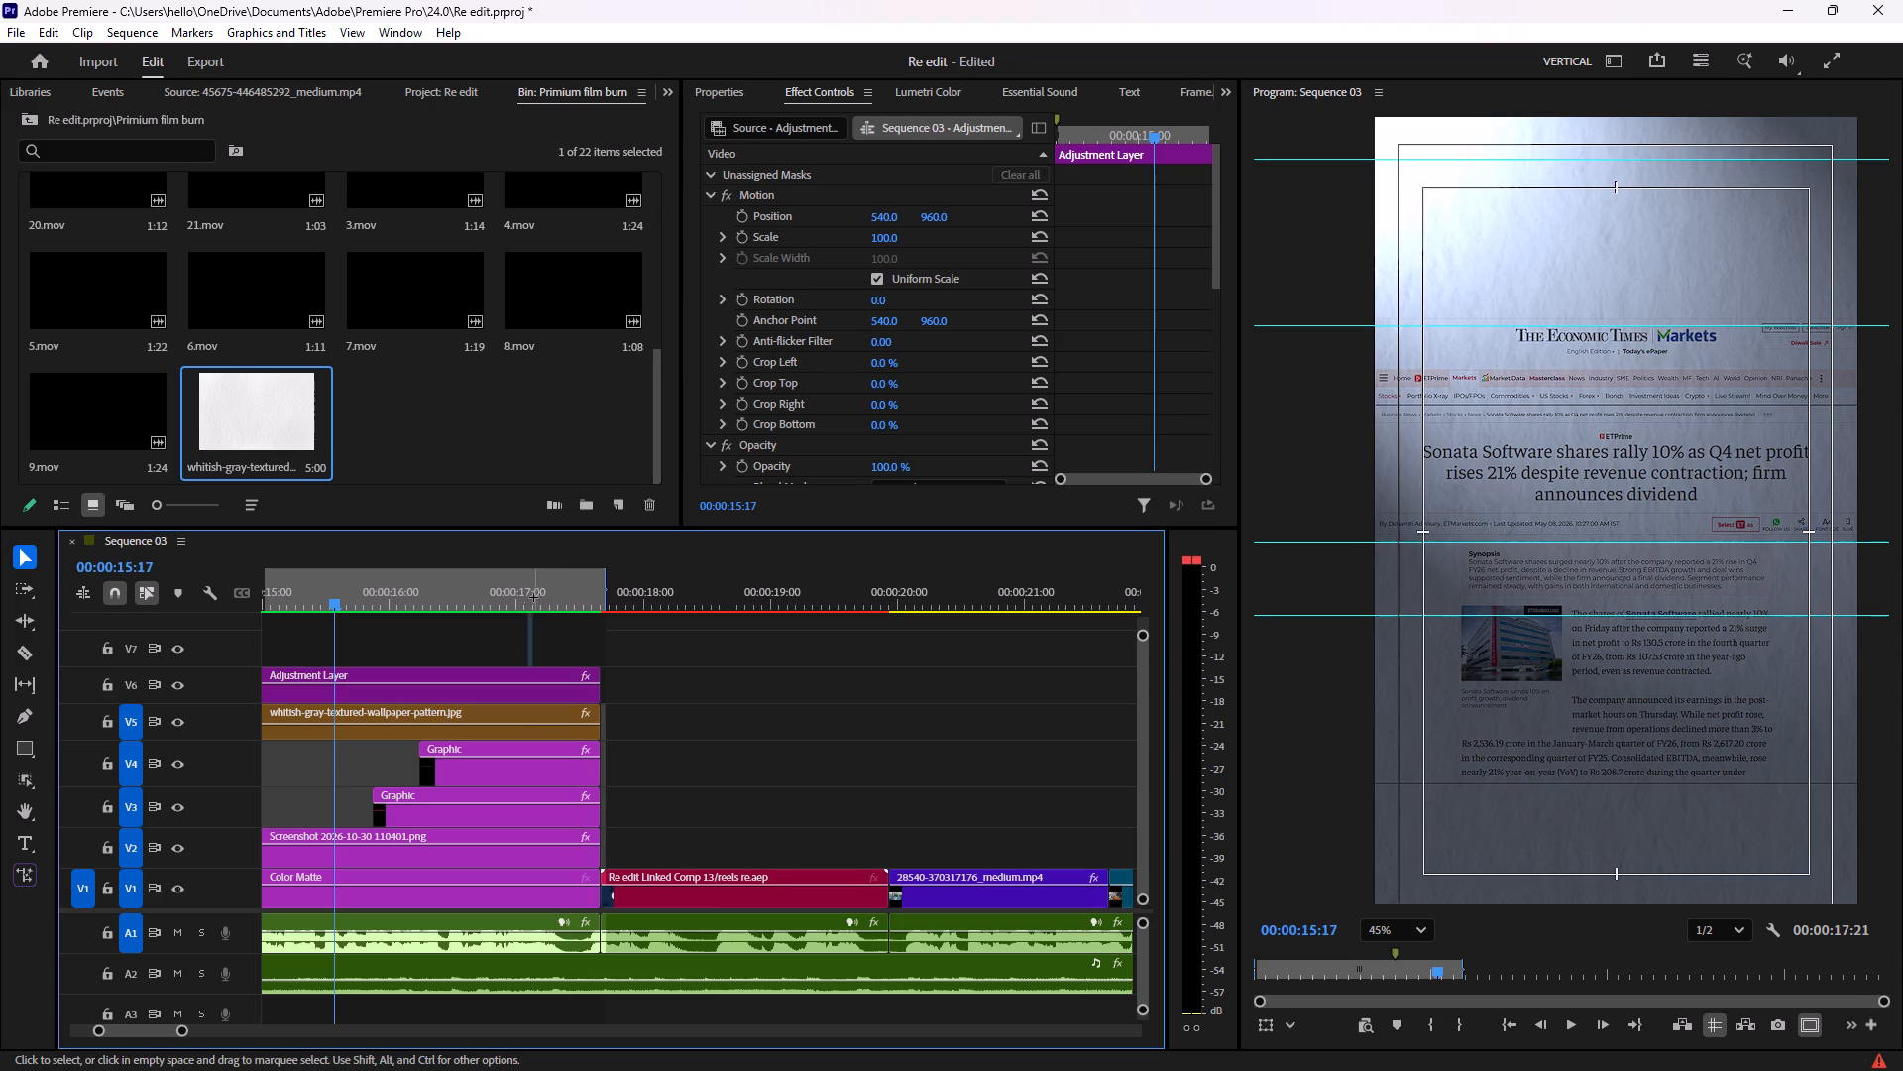
{"action": "left_click_drag", "start_coordinate": [533, 597], "coordinate": [536, 591]}
{"action": "key", "text": "space"}
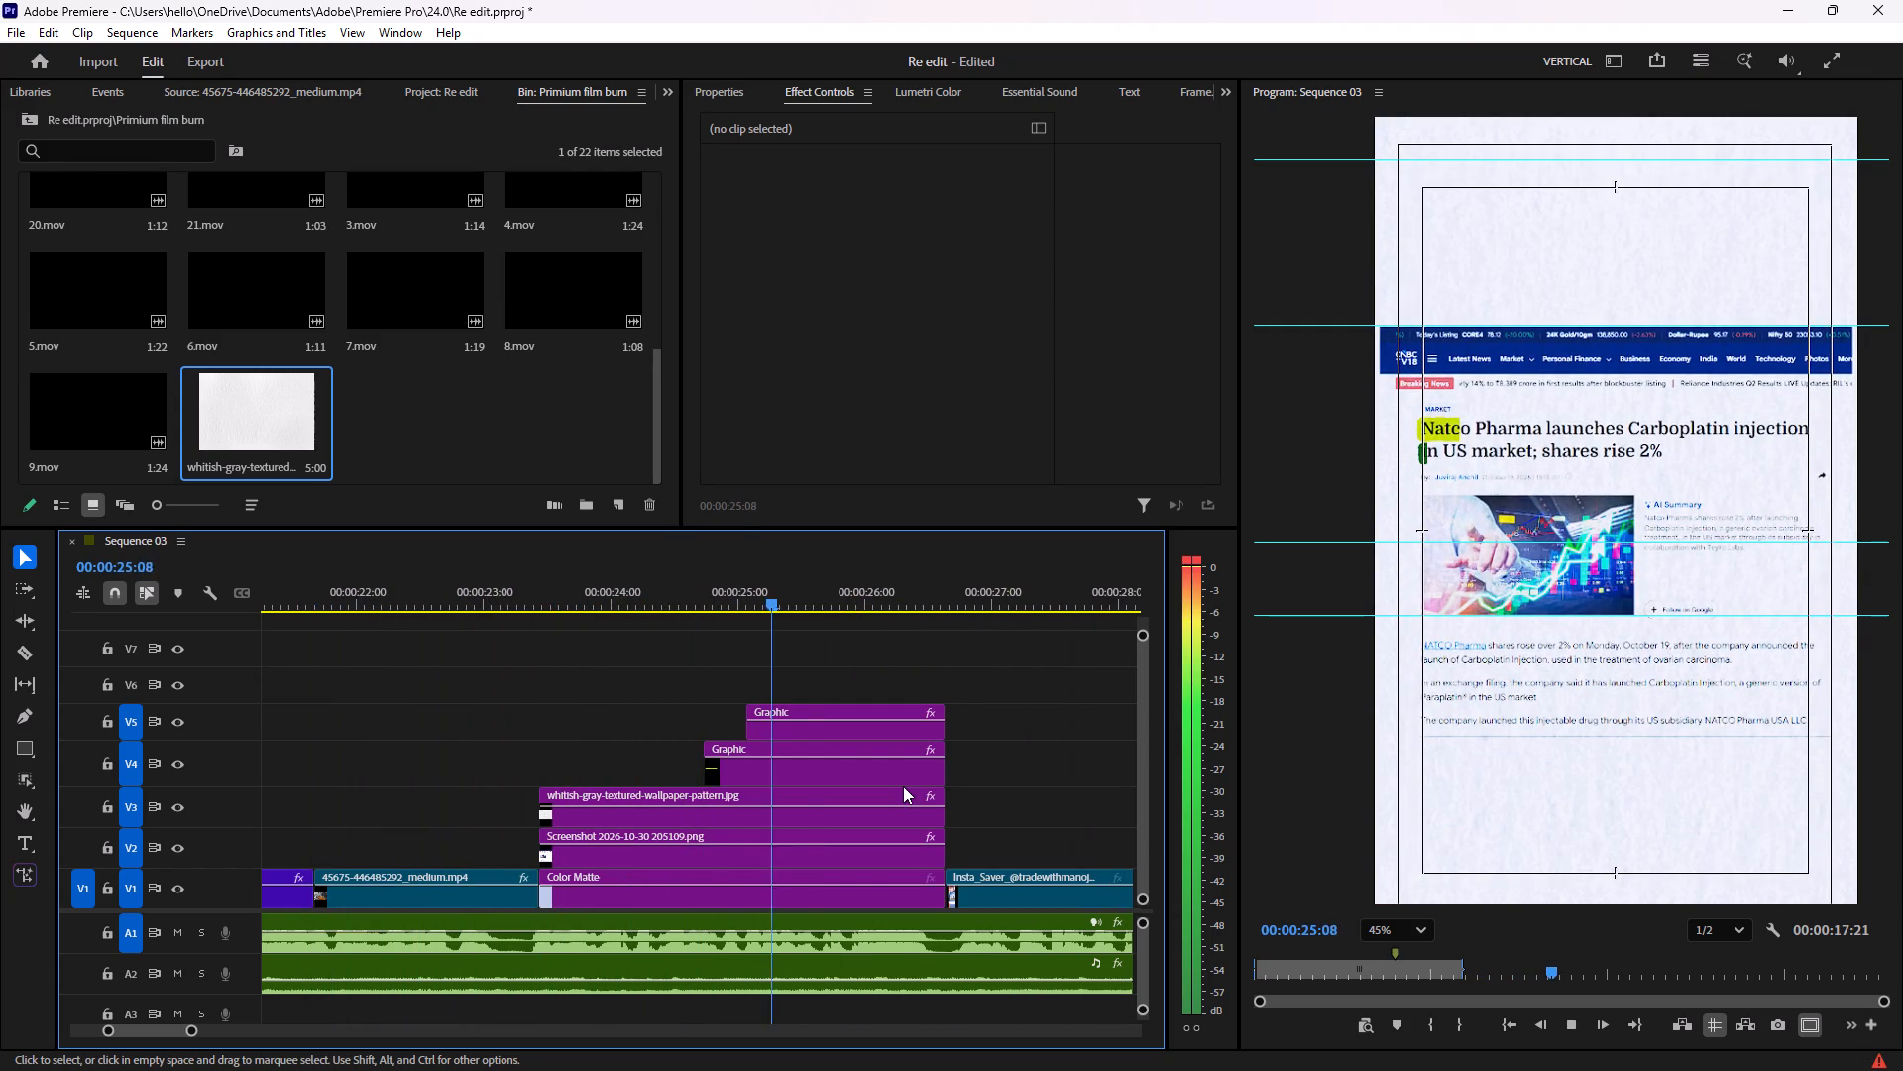
{"action": "key", "text": "space"}
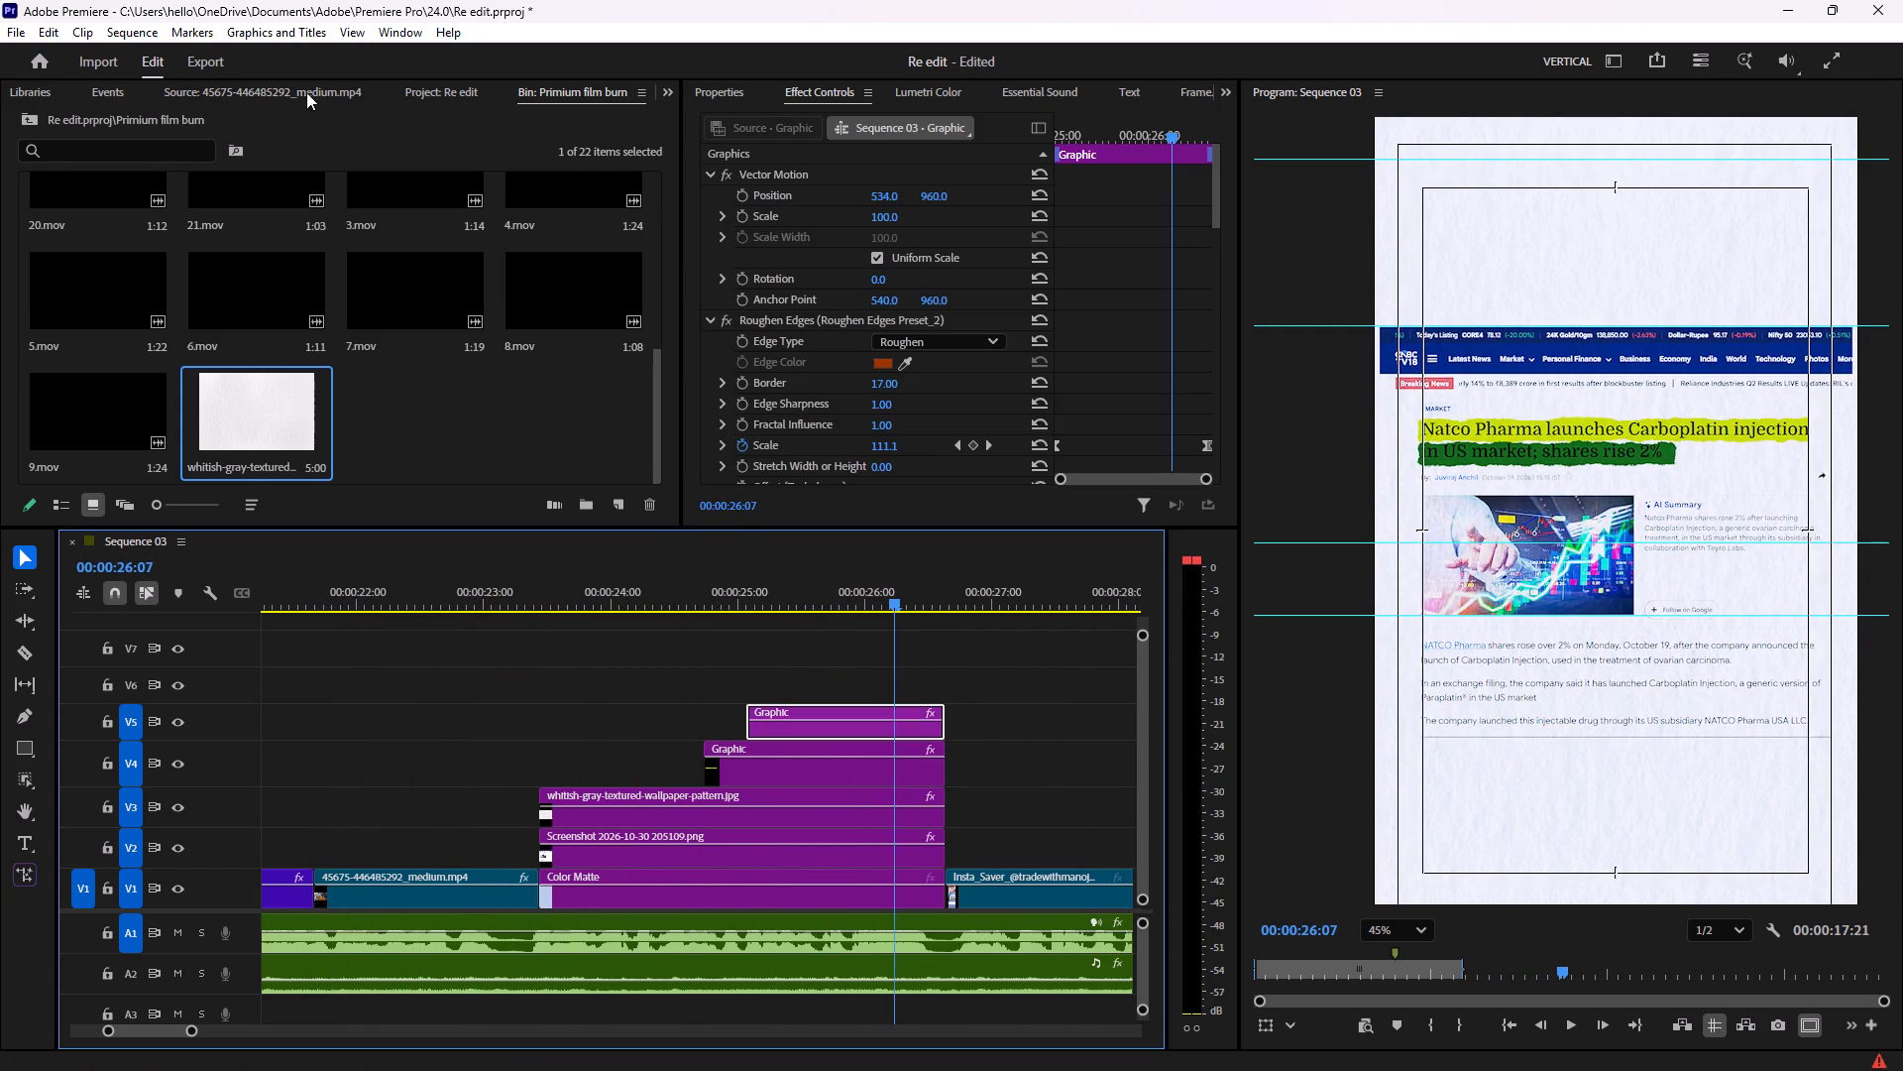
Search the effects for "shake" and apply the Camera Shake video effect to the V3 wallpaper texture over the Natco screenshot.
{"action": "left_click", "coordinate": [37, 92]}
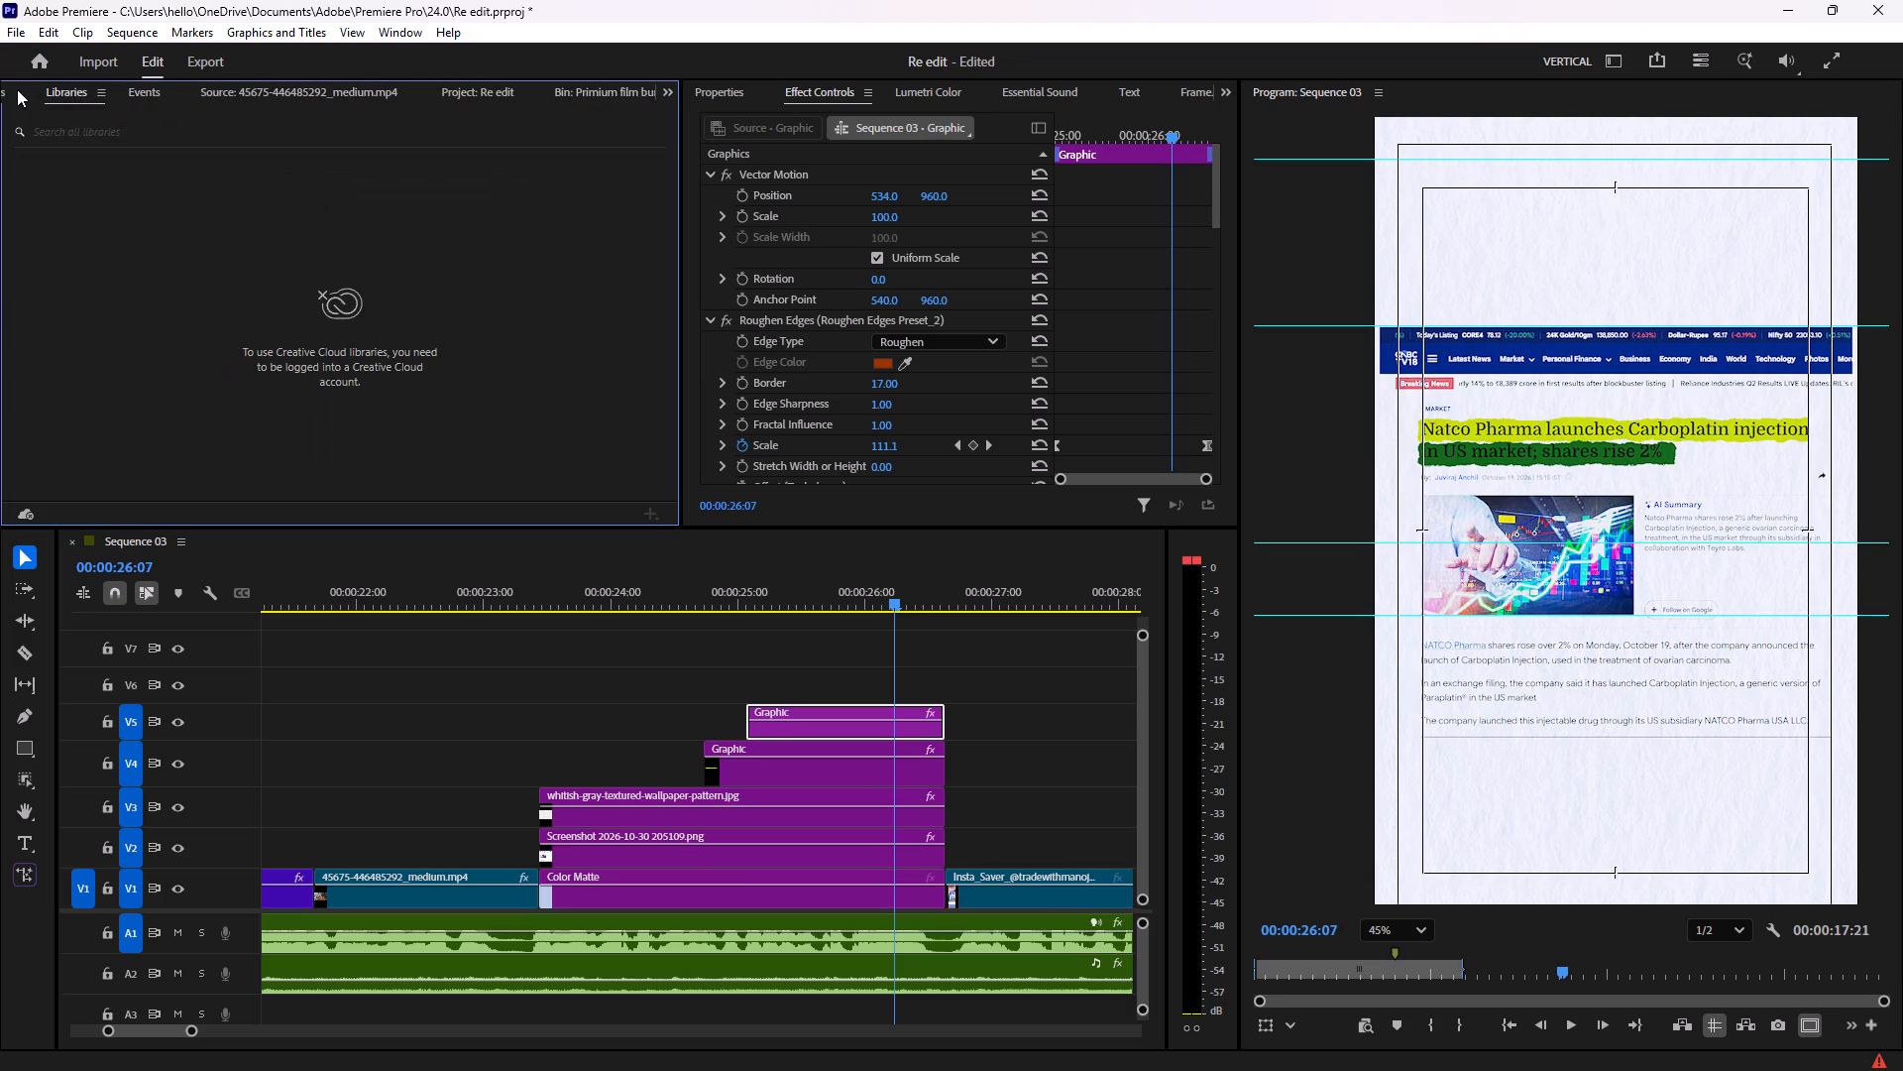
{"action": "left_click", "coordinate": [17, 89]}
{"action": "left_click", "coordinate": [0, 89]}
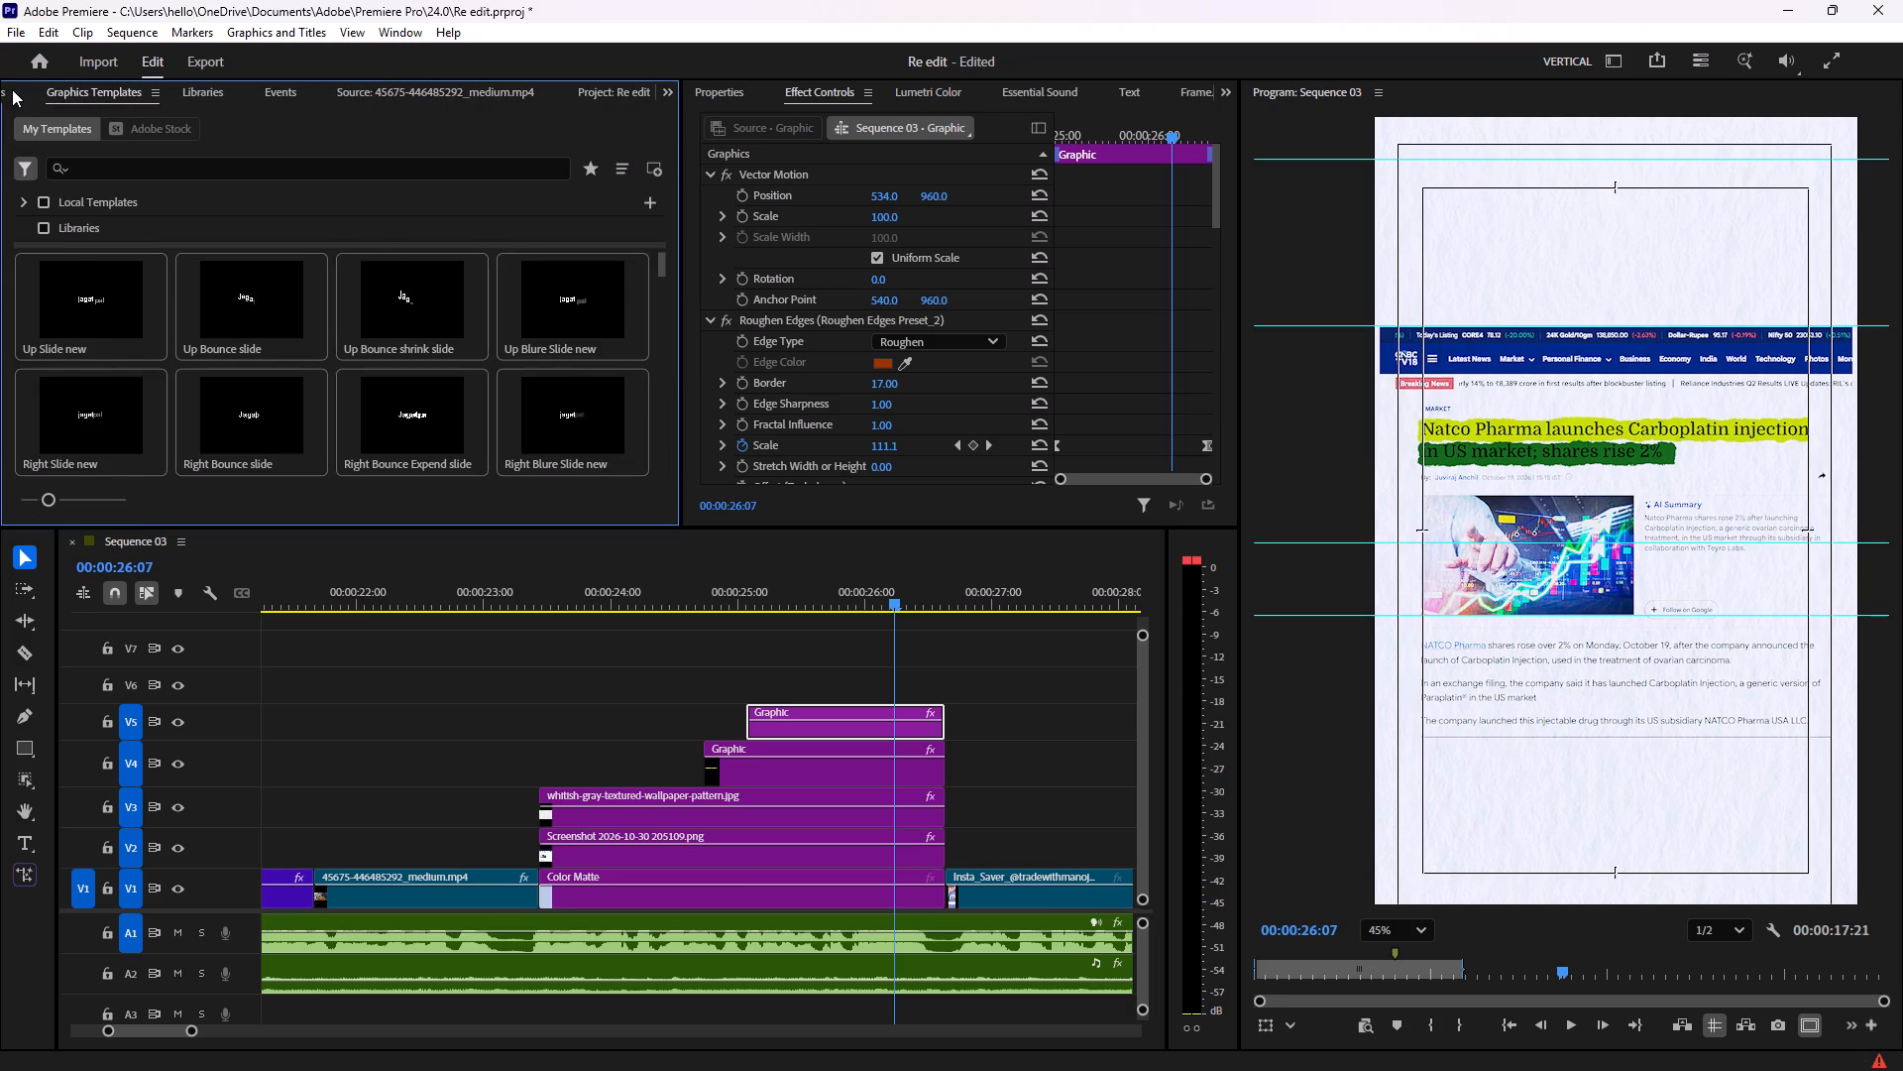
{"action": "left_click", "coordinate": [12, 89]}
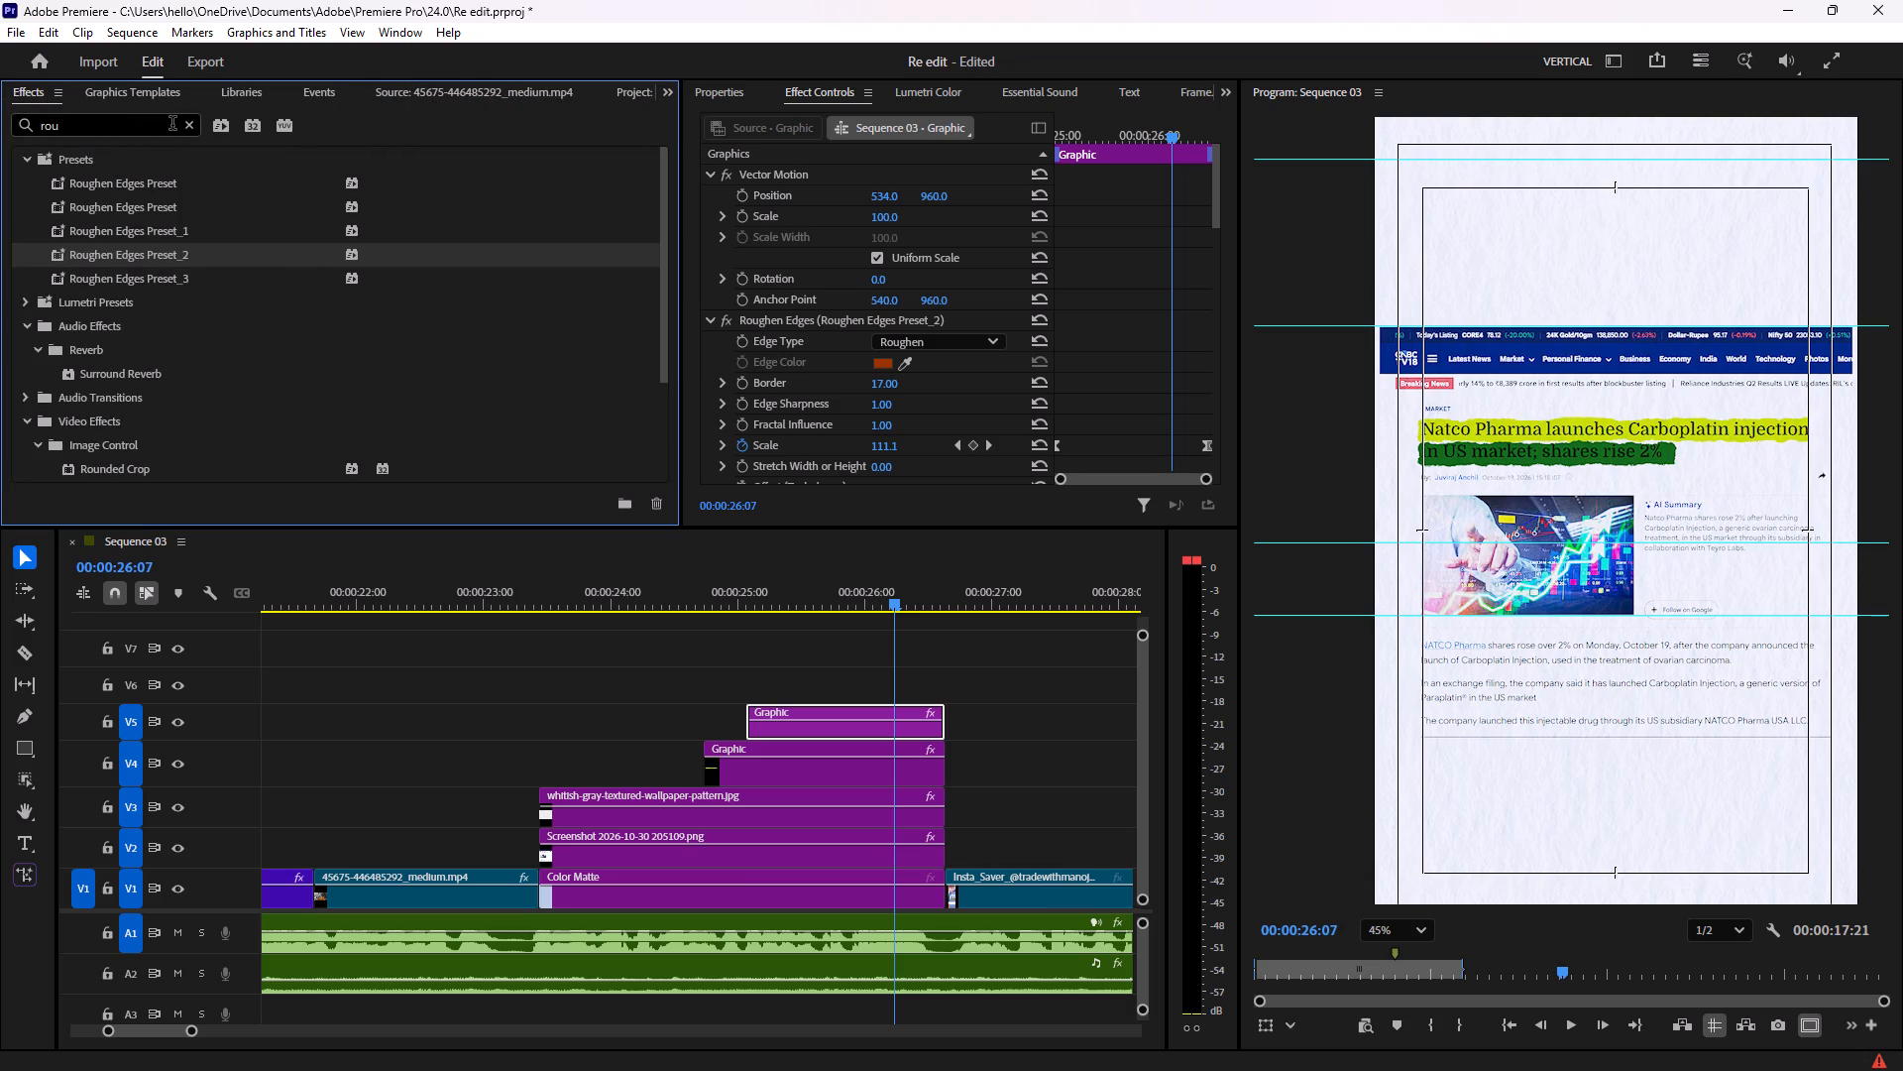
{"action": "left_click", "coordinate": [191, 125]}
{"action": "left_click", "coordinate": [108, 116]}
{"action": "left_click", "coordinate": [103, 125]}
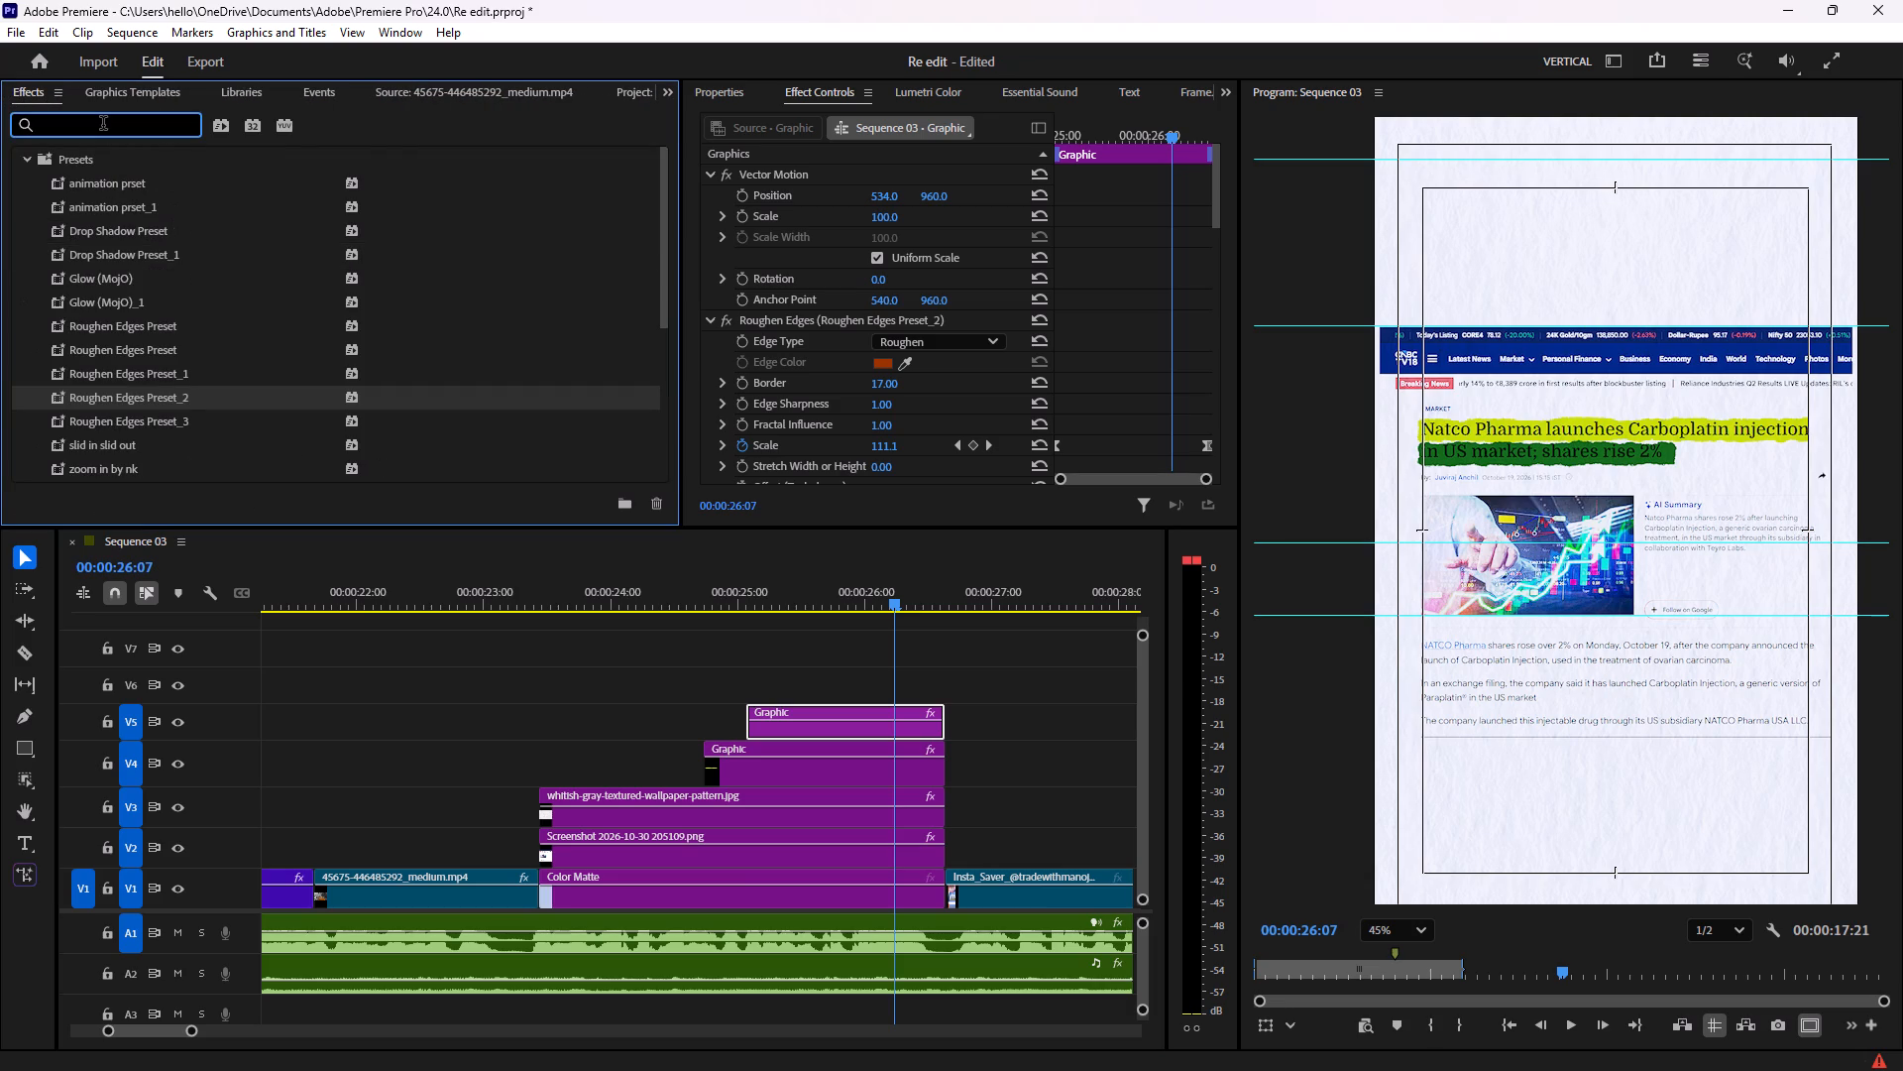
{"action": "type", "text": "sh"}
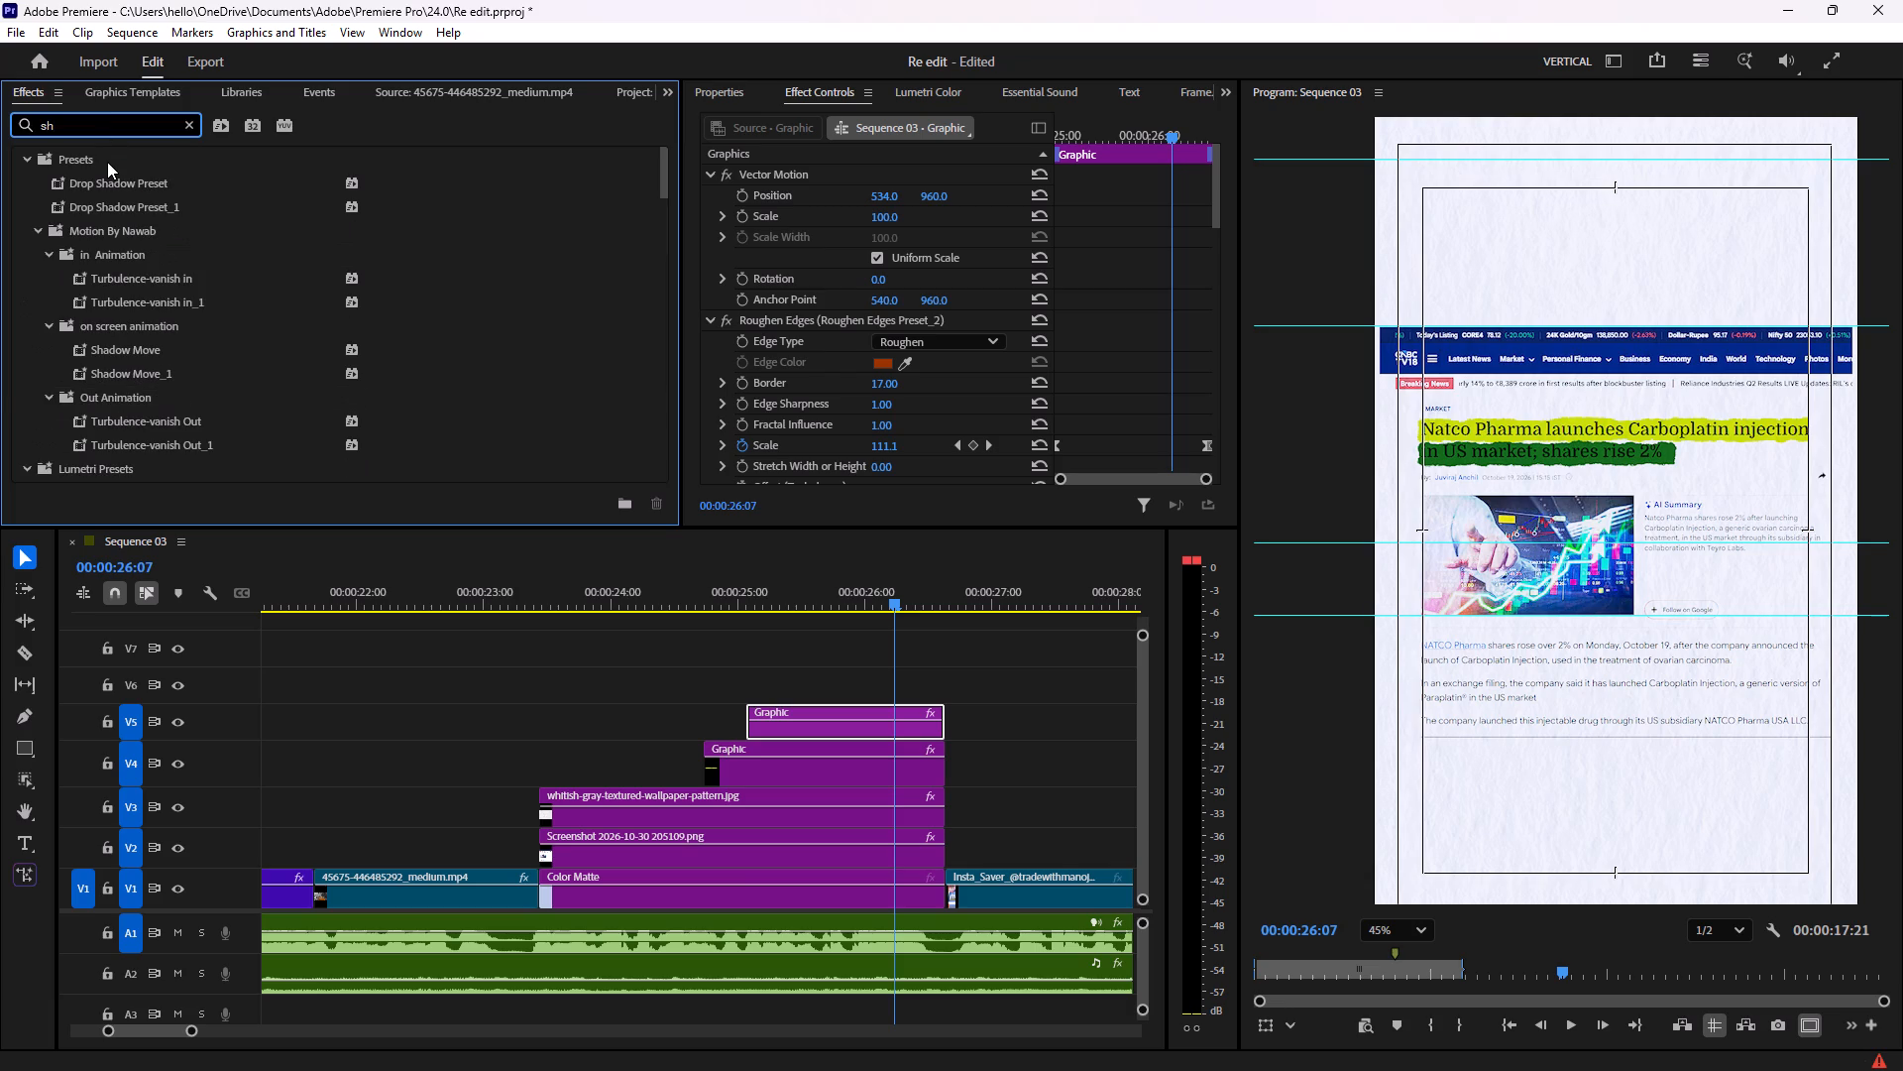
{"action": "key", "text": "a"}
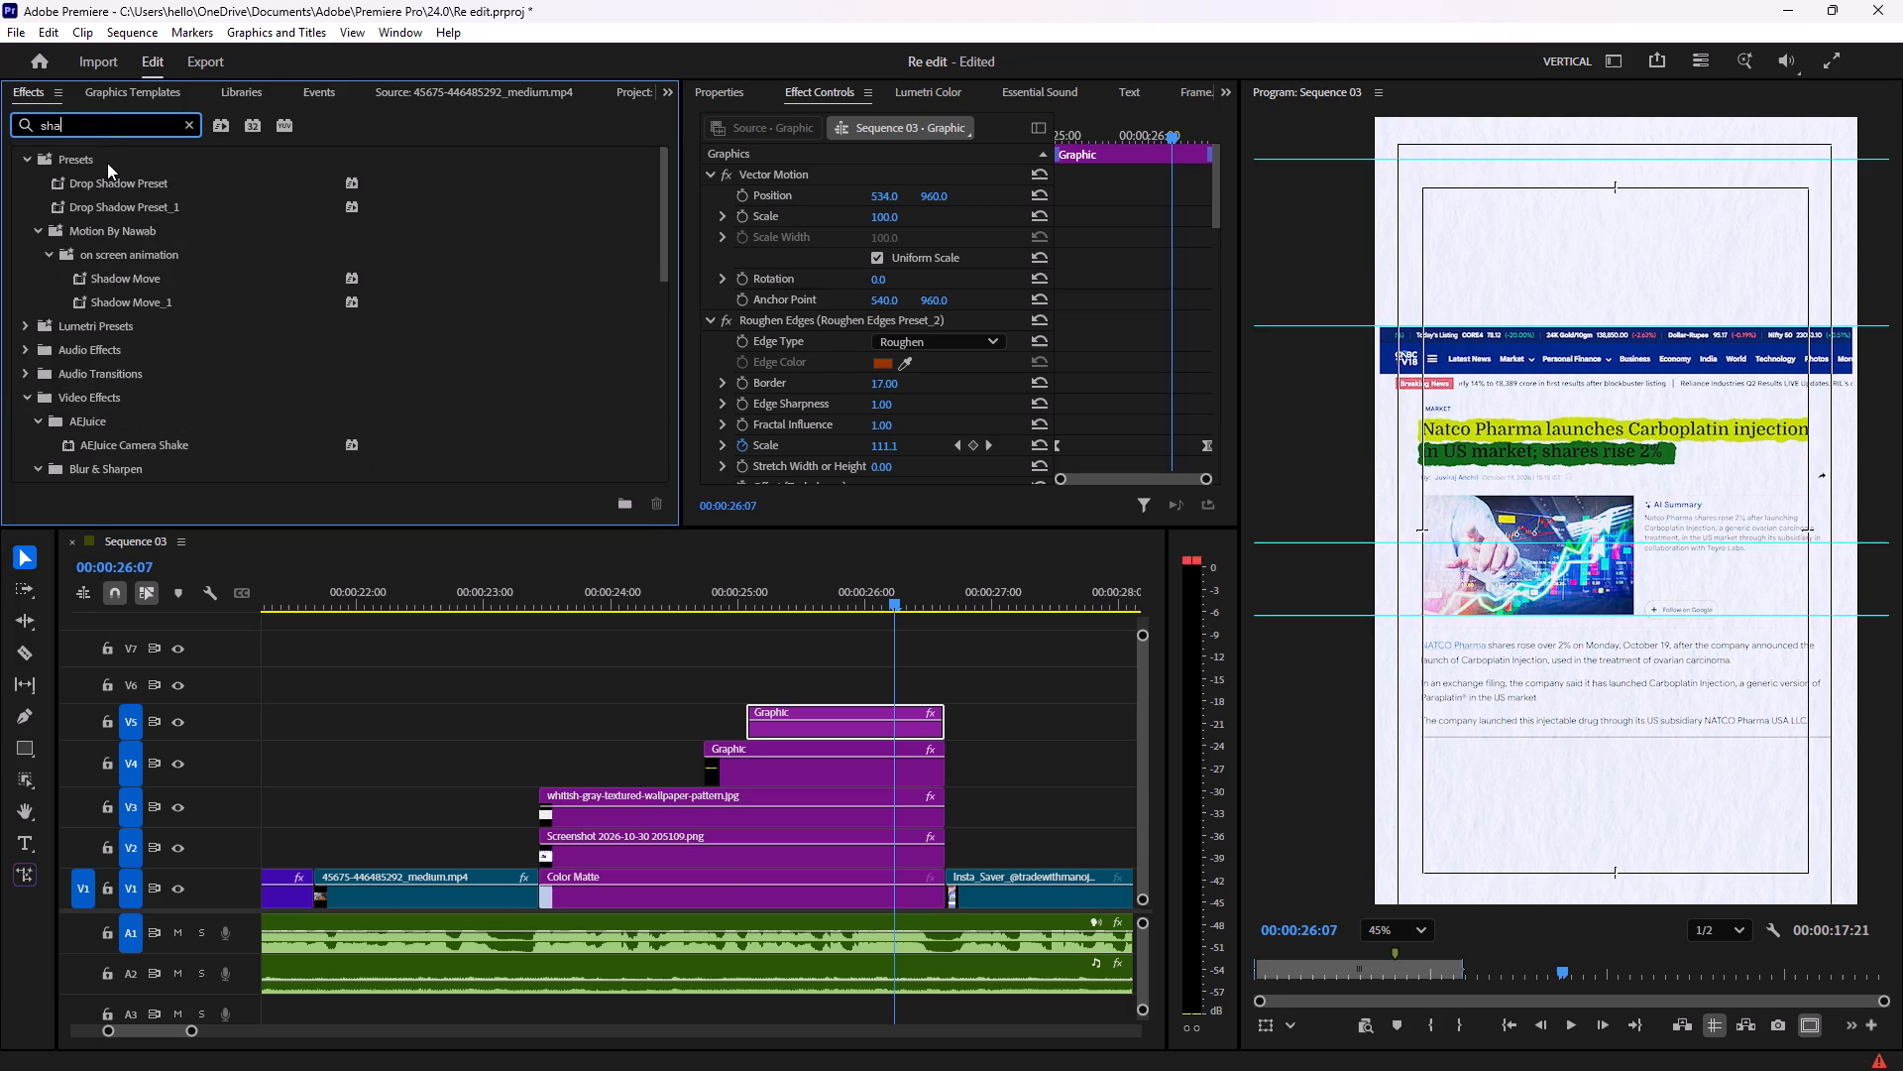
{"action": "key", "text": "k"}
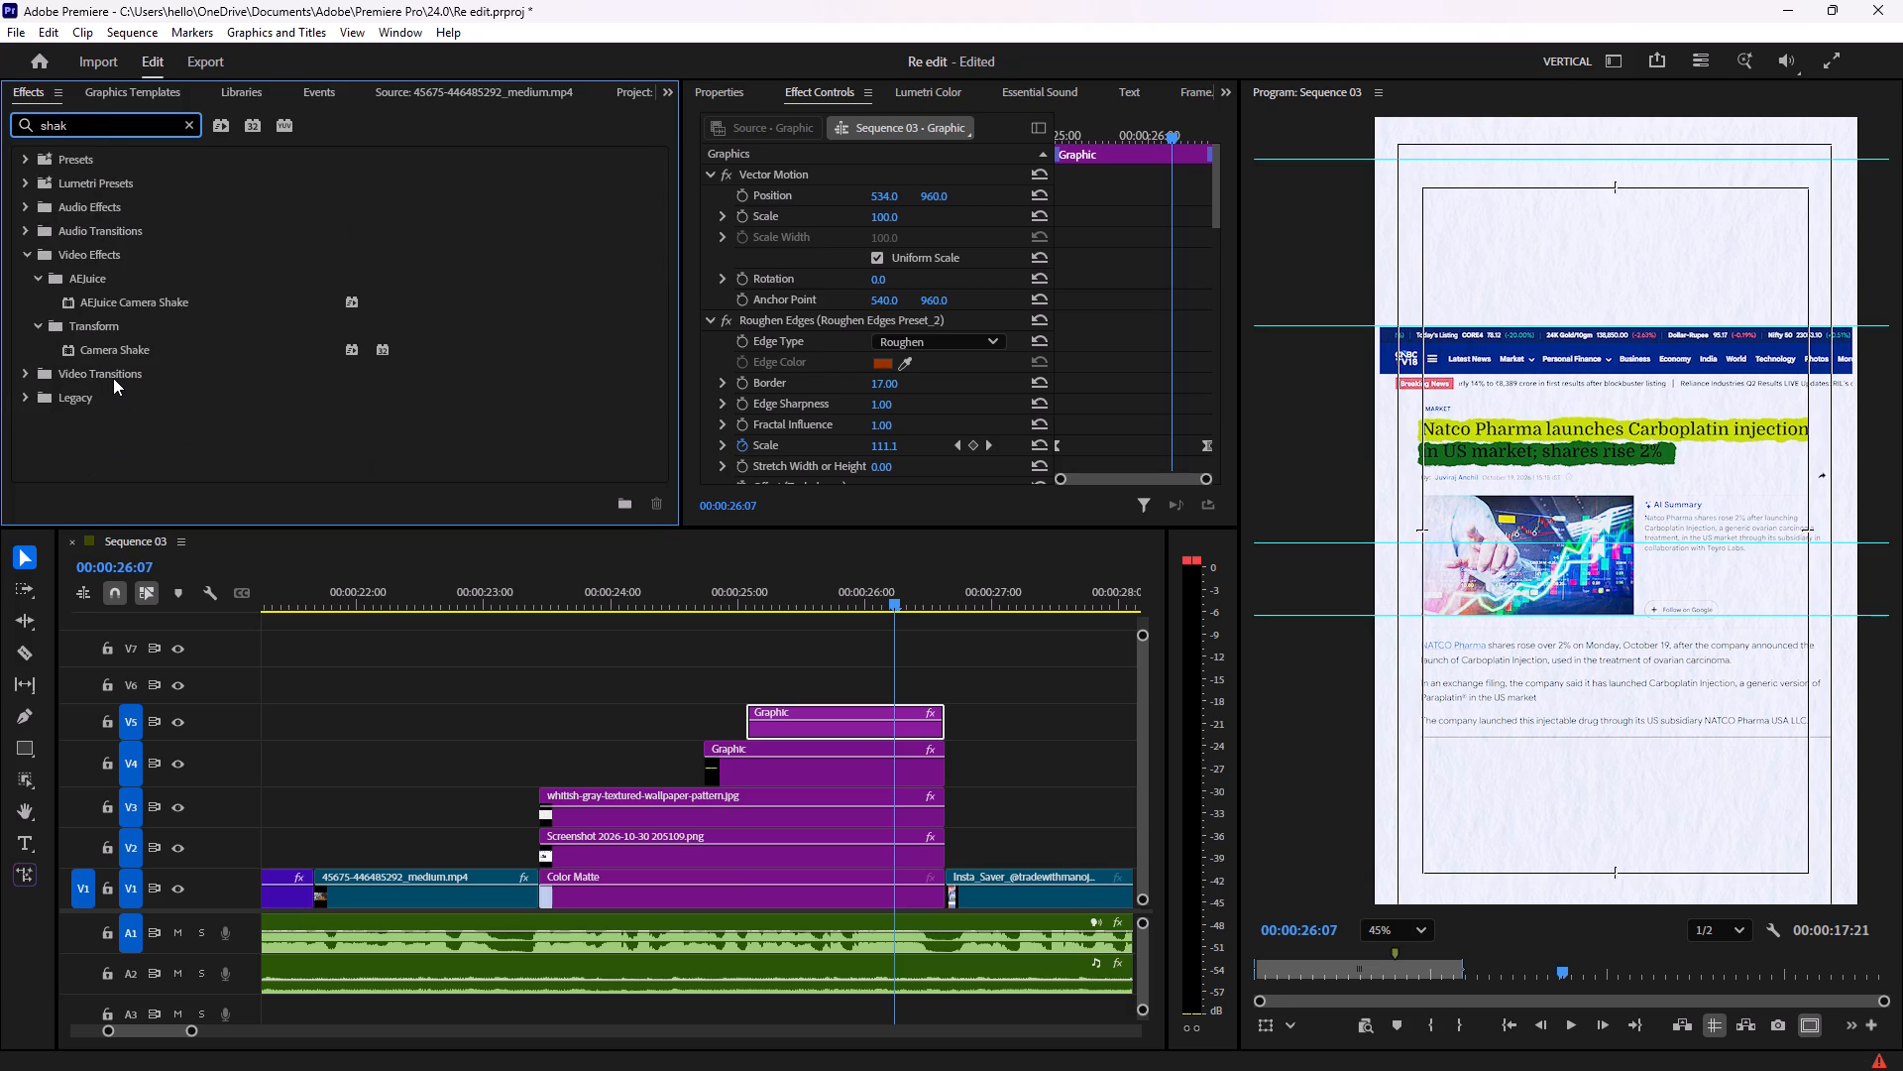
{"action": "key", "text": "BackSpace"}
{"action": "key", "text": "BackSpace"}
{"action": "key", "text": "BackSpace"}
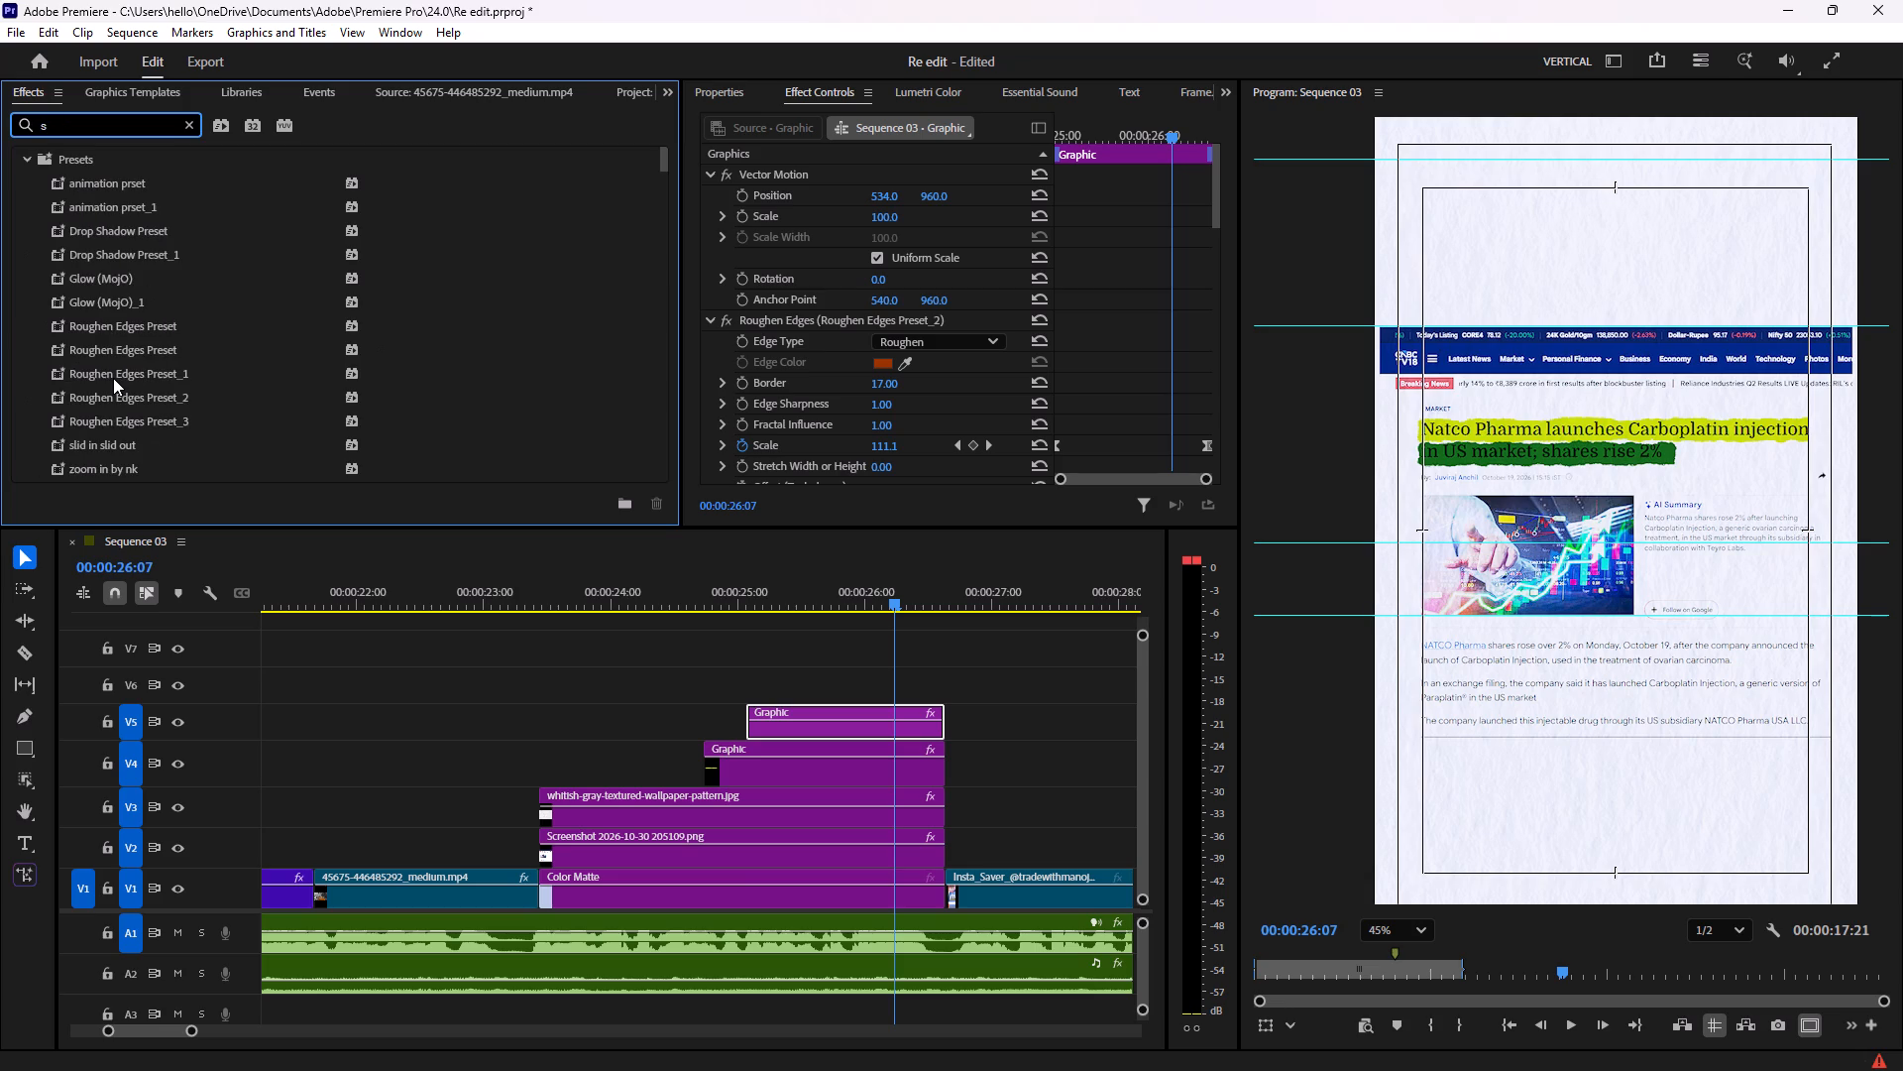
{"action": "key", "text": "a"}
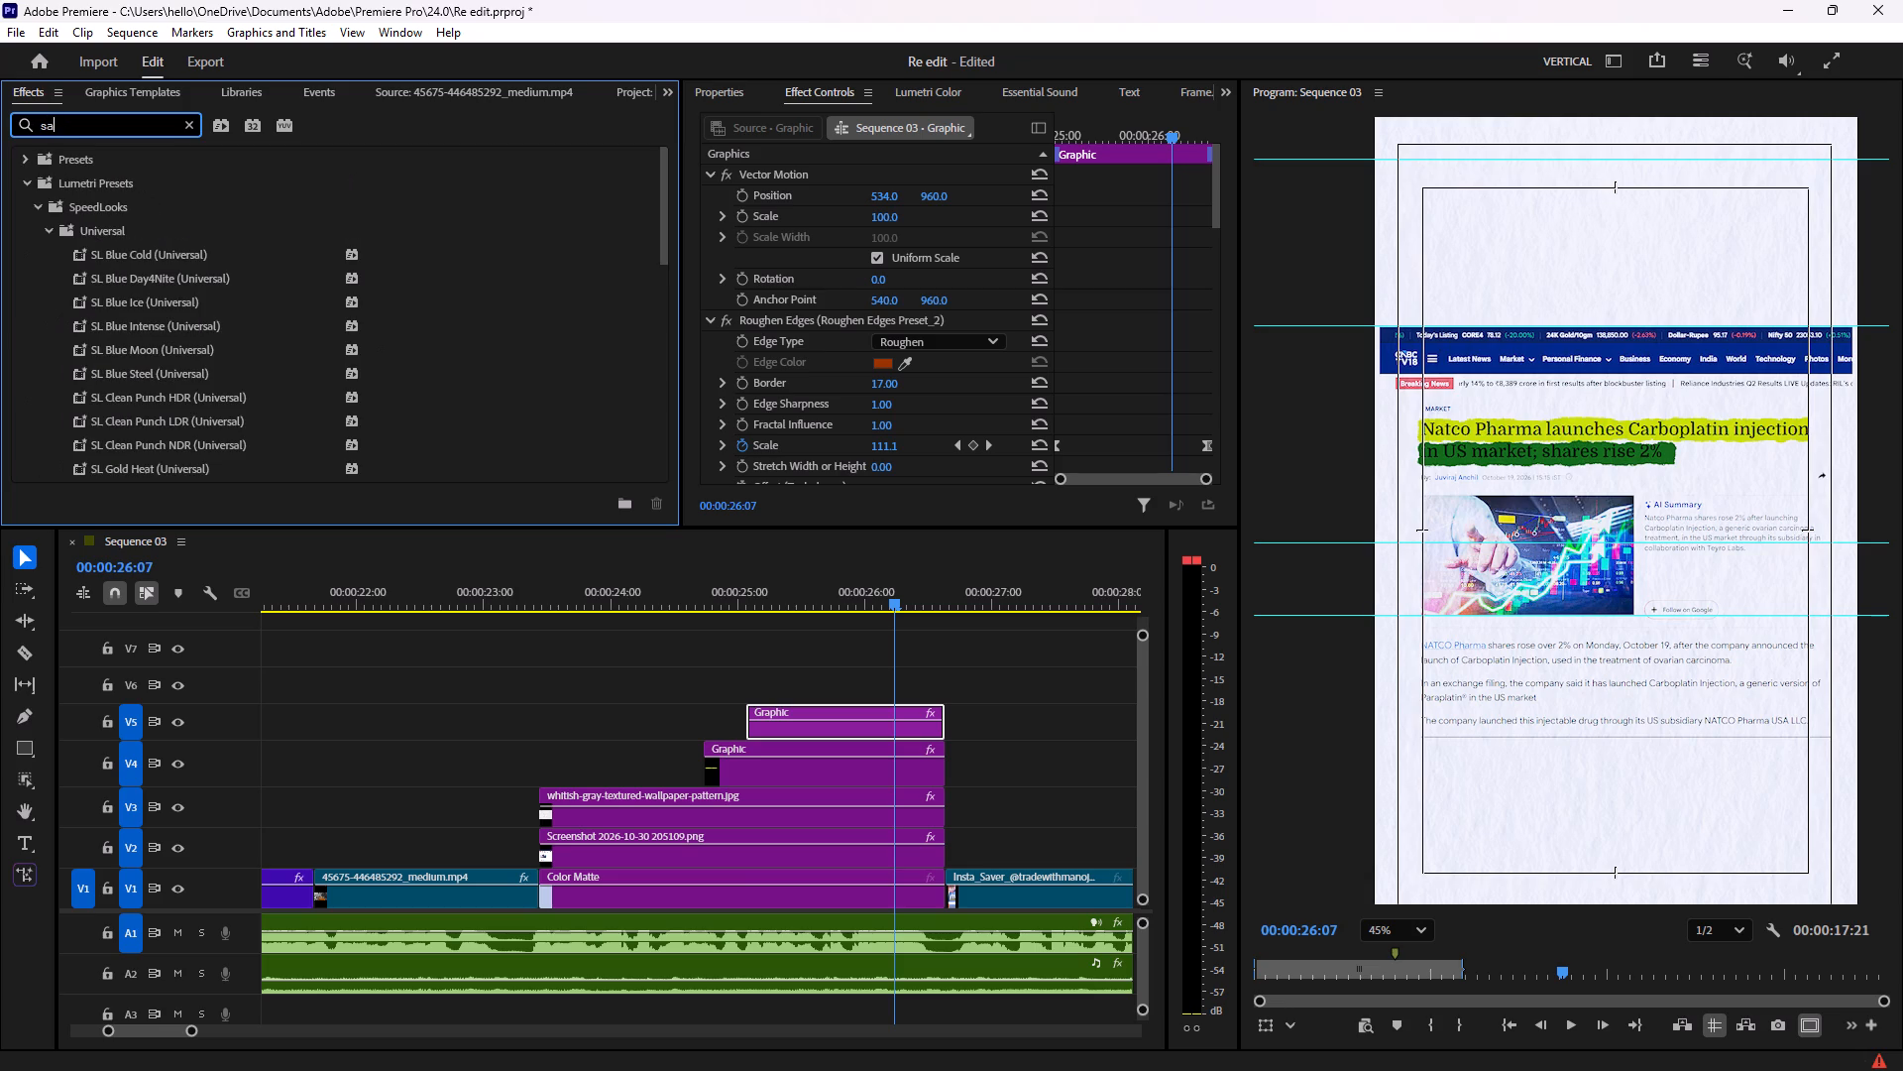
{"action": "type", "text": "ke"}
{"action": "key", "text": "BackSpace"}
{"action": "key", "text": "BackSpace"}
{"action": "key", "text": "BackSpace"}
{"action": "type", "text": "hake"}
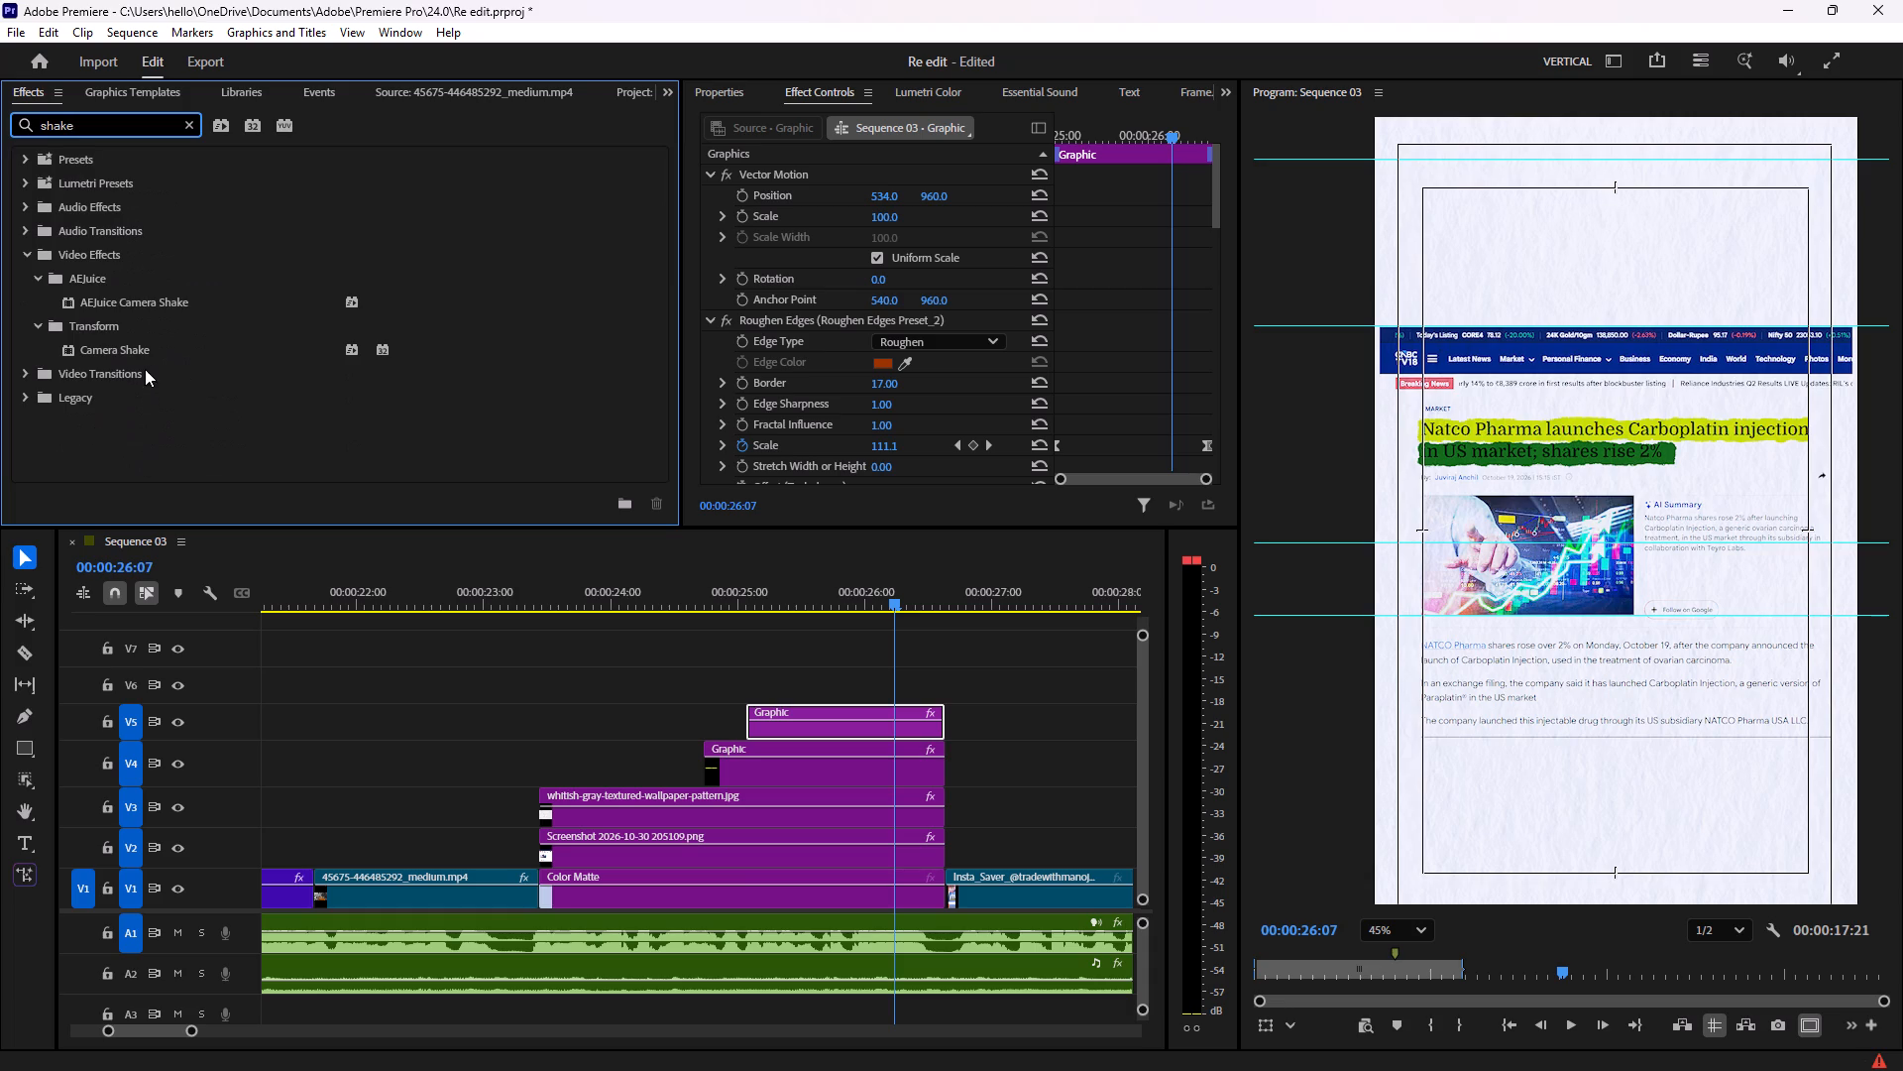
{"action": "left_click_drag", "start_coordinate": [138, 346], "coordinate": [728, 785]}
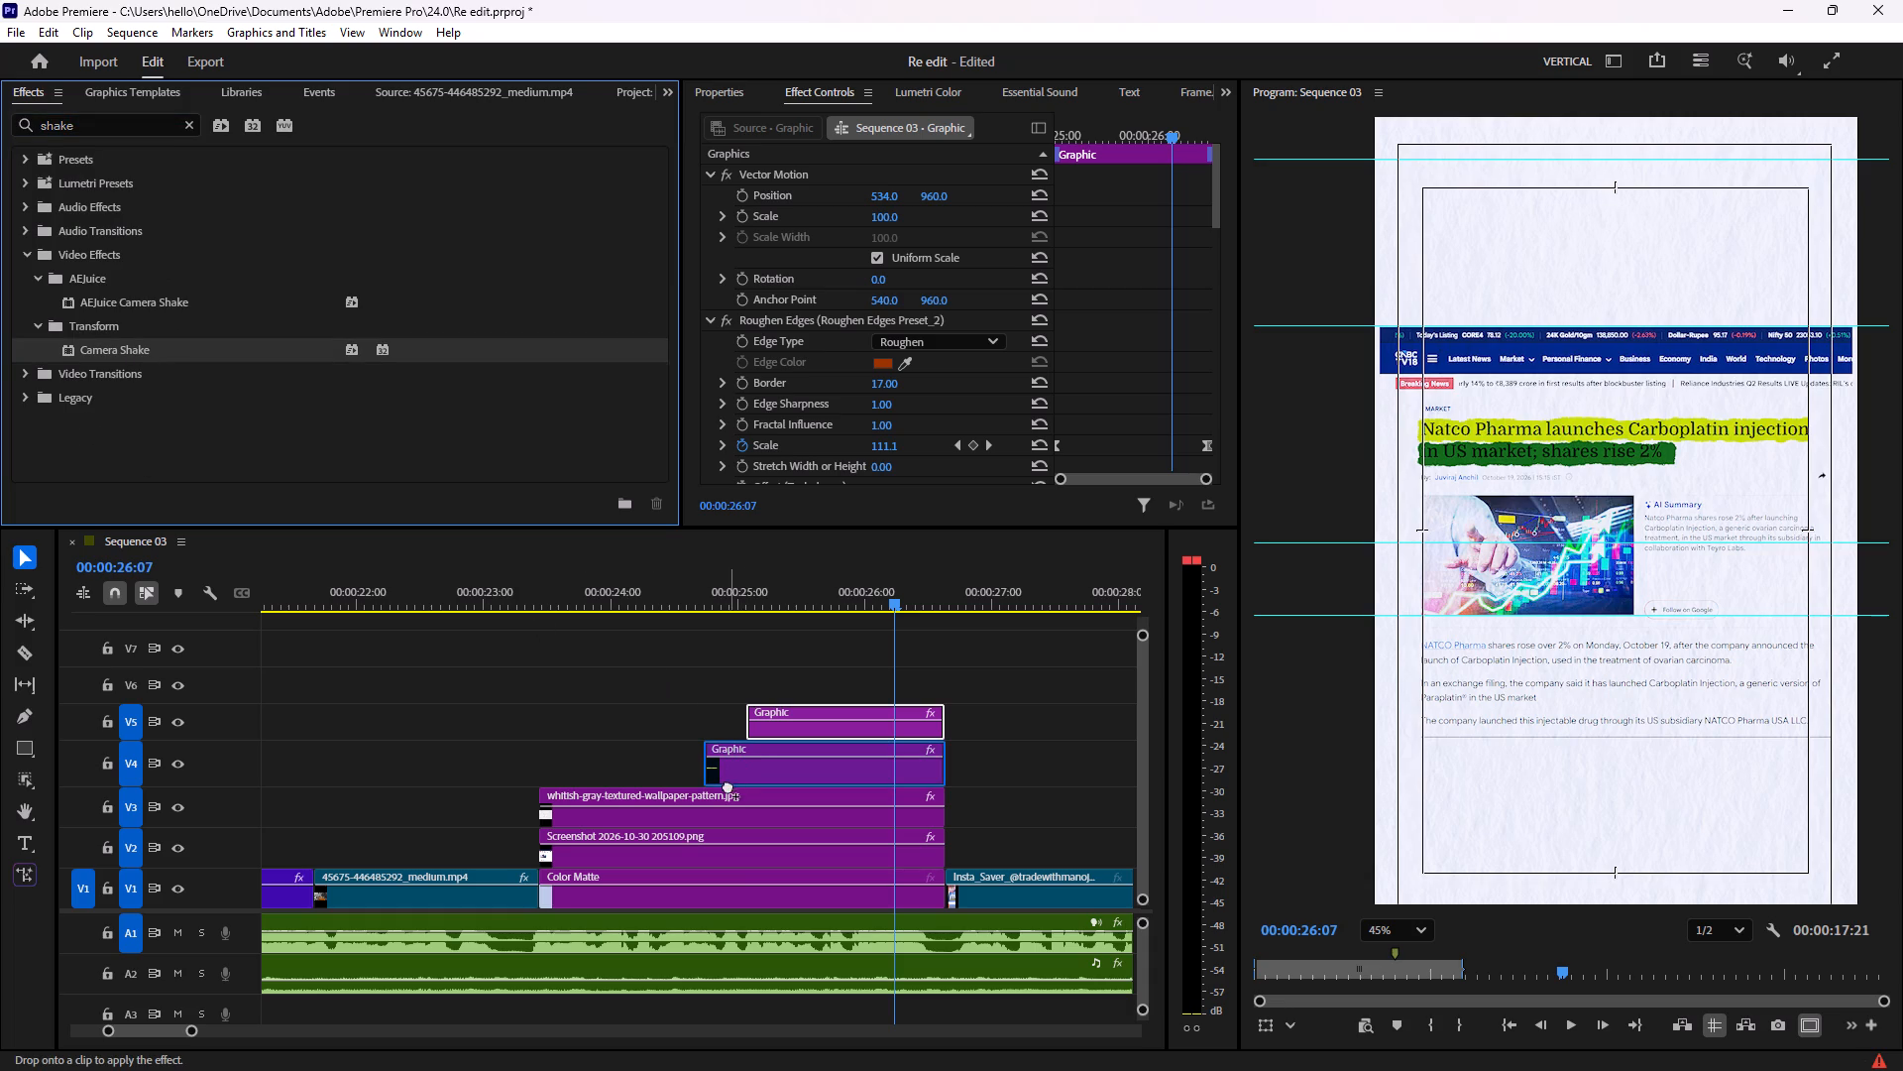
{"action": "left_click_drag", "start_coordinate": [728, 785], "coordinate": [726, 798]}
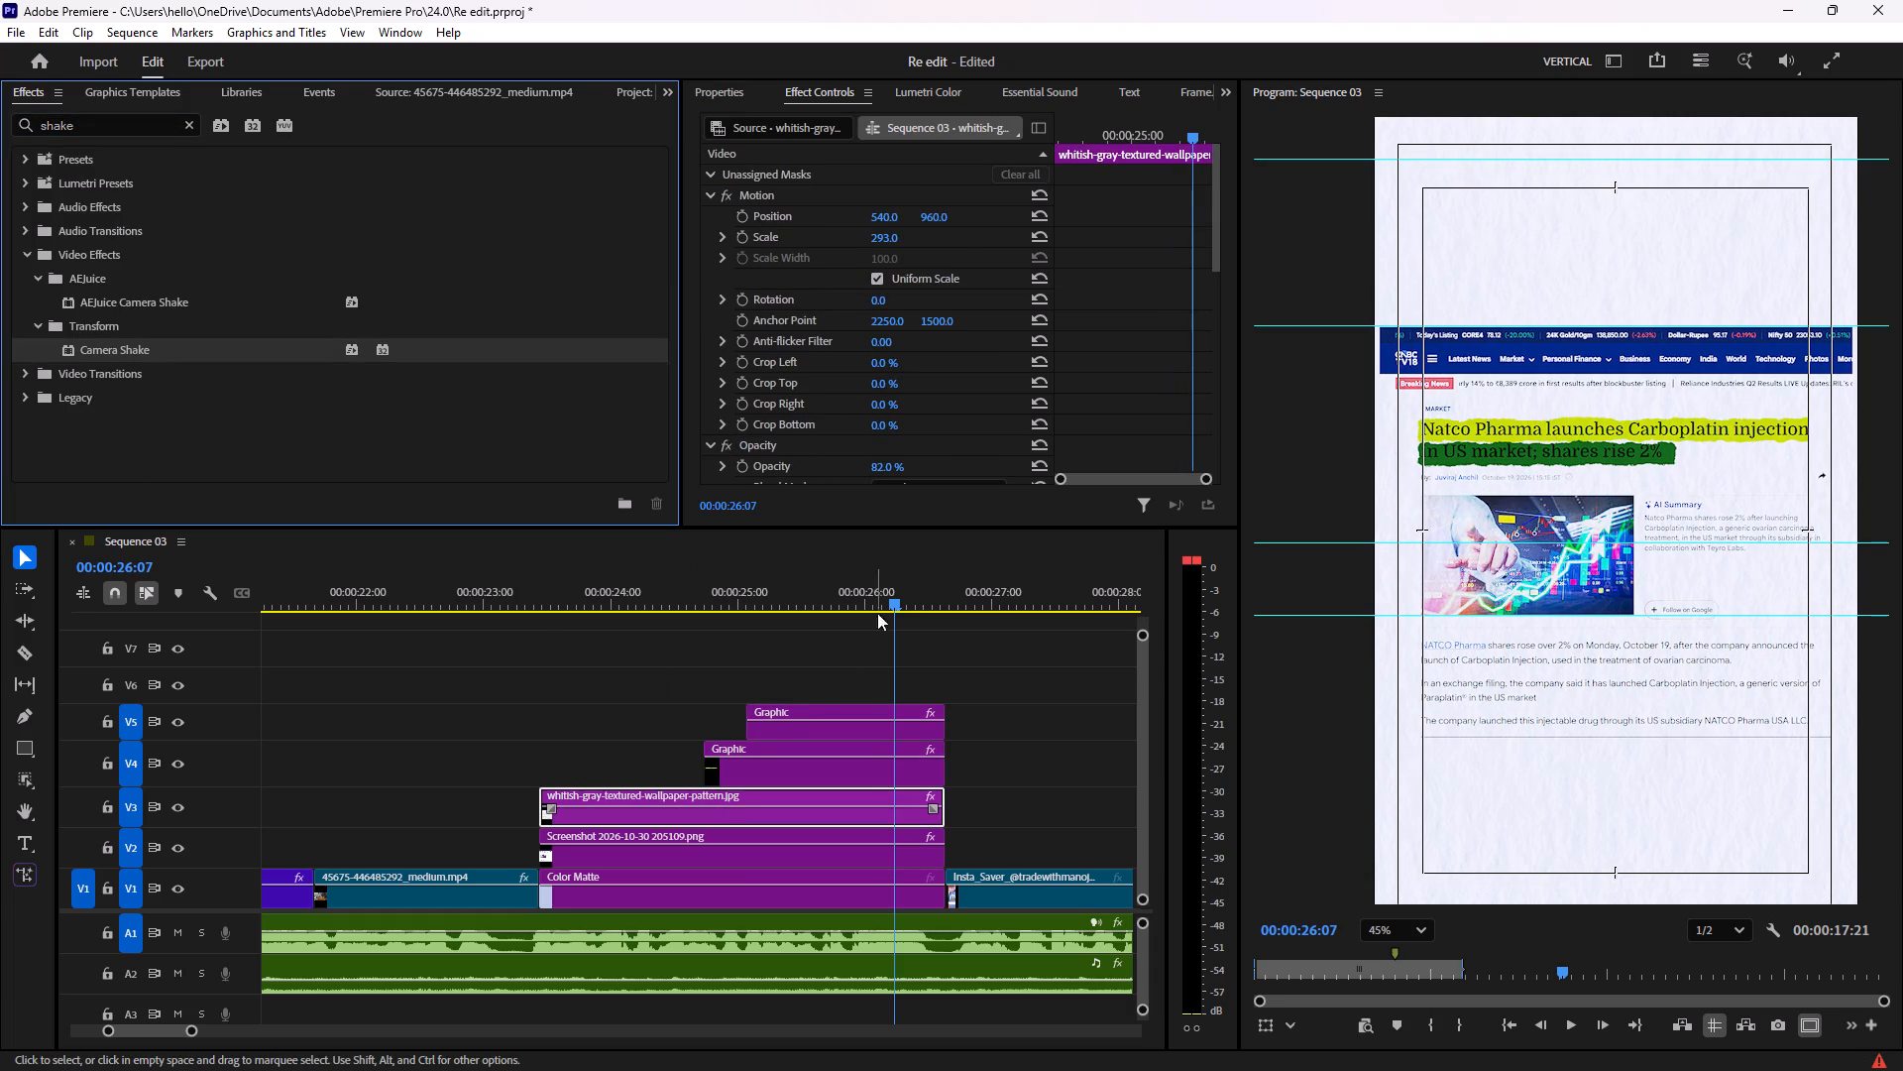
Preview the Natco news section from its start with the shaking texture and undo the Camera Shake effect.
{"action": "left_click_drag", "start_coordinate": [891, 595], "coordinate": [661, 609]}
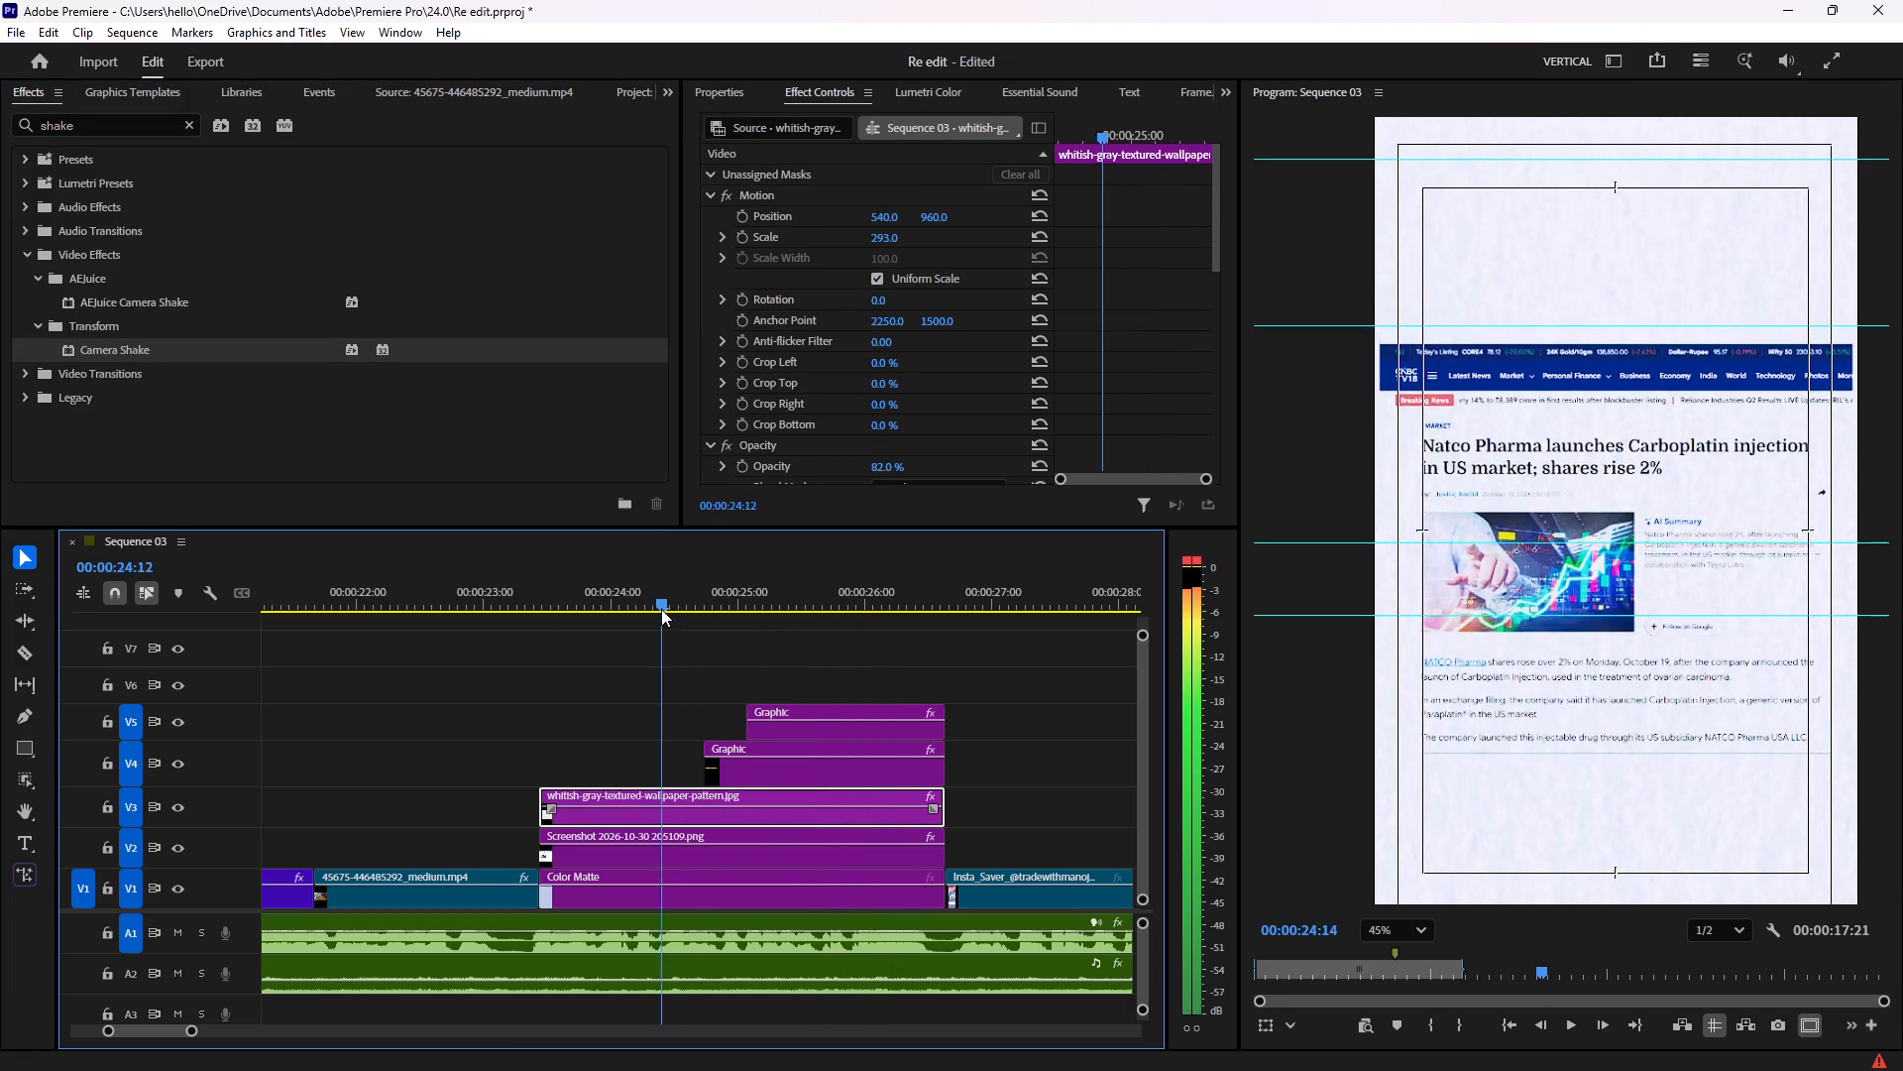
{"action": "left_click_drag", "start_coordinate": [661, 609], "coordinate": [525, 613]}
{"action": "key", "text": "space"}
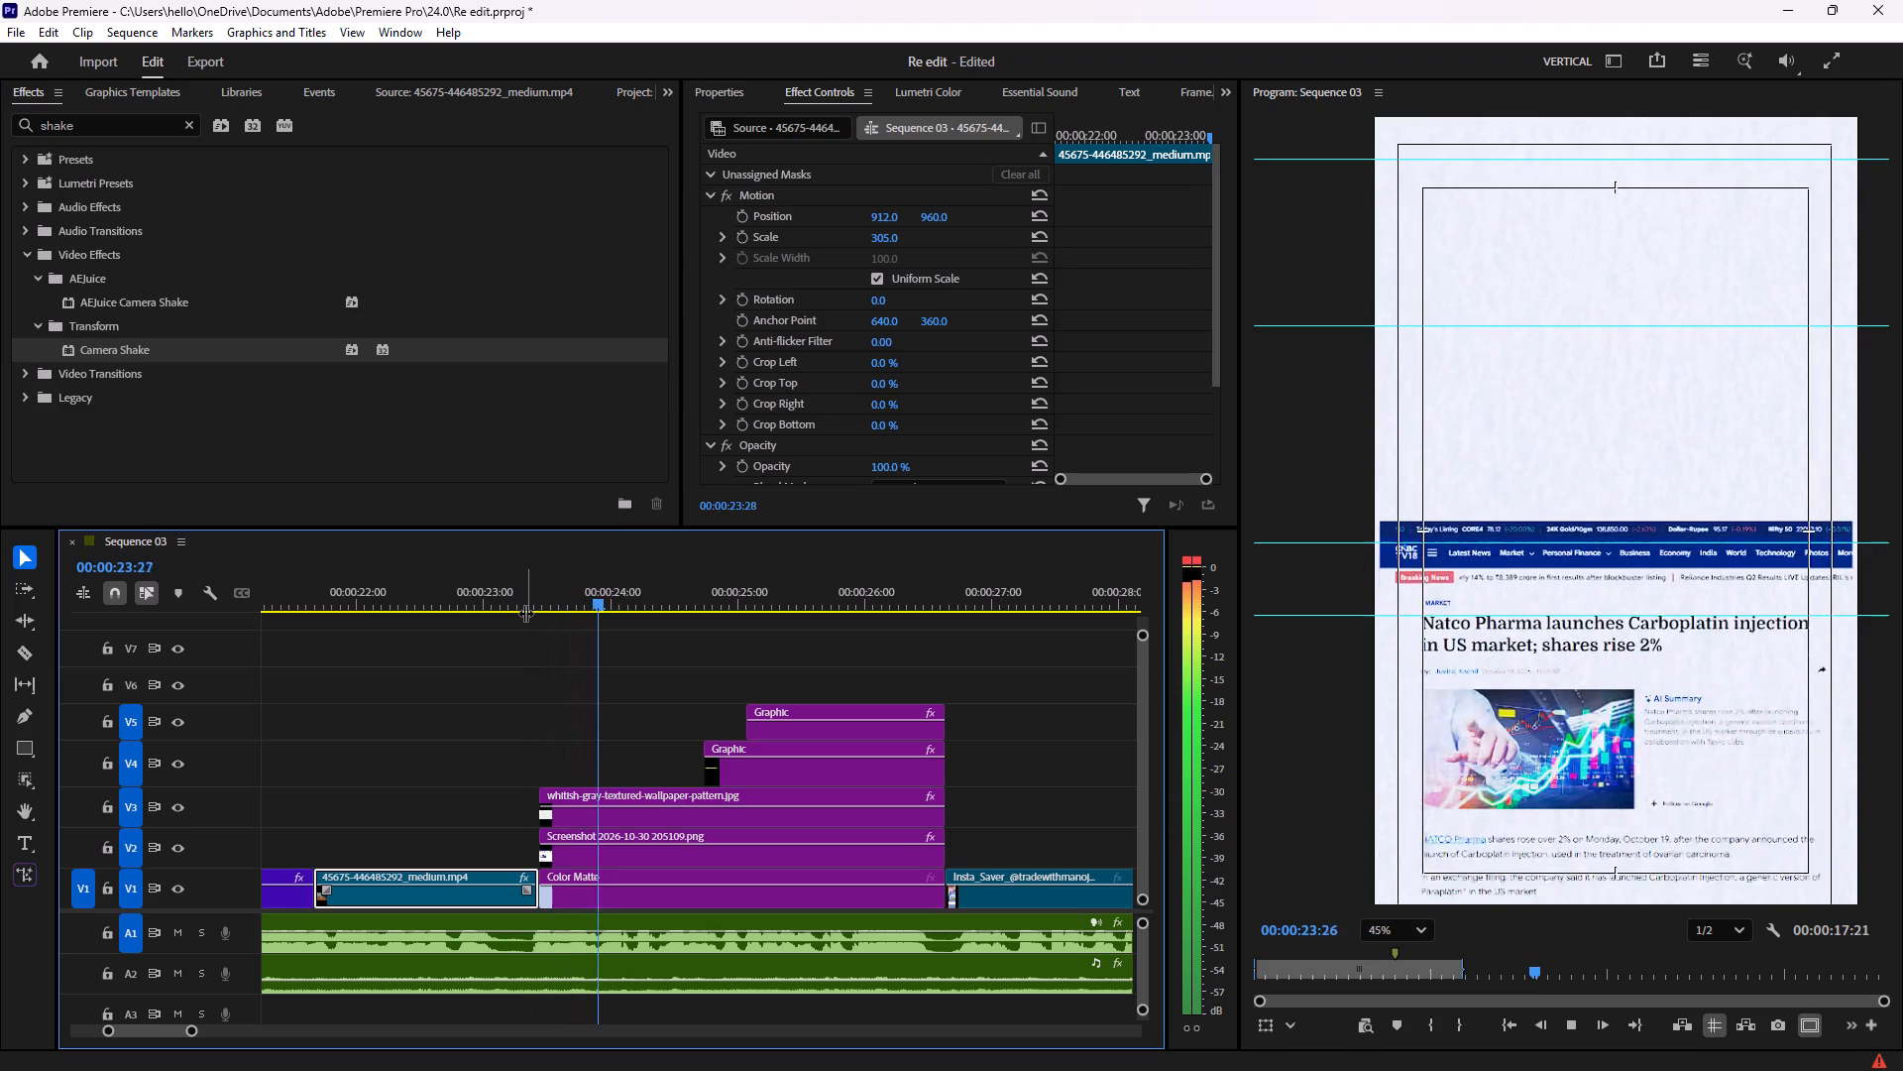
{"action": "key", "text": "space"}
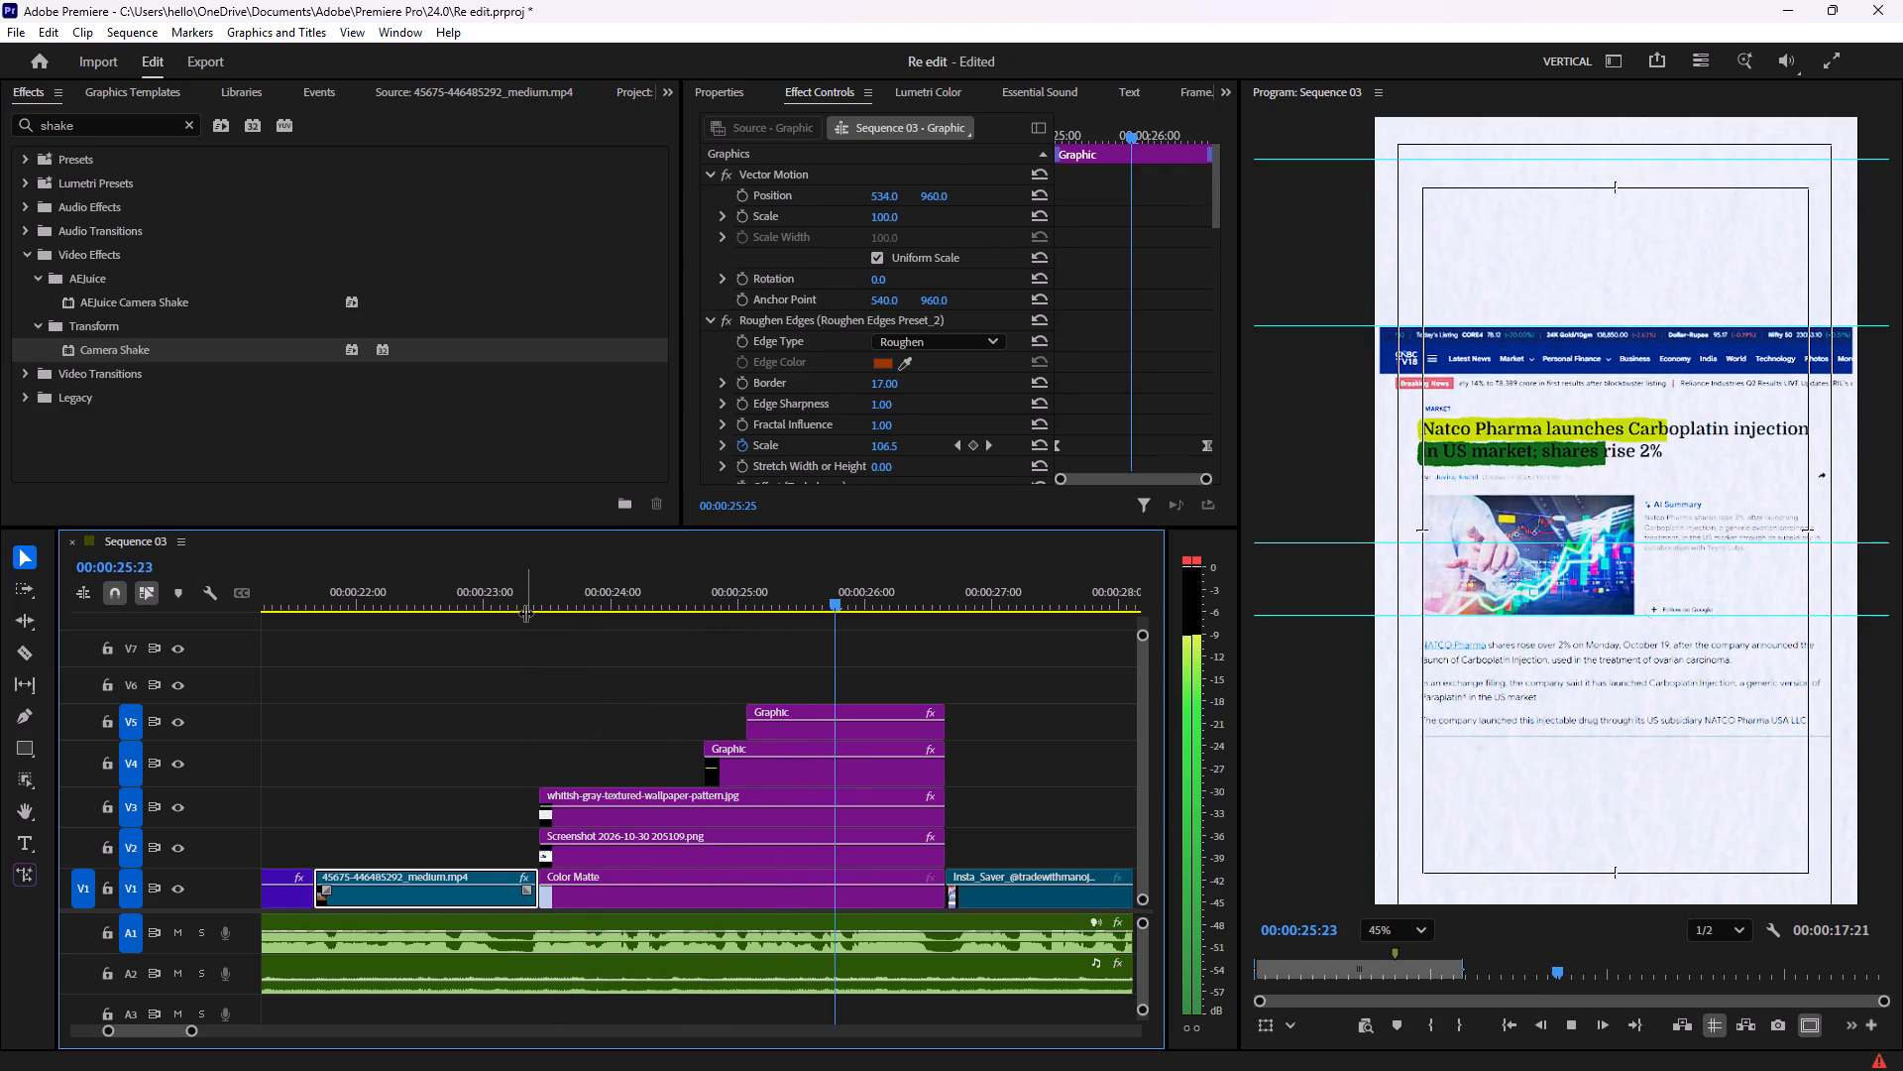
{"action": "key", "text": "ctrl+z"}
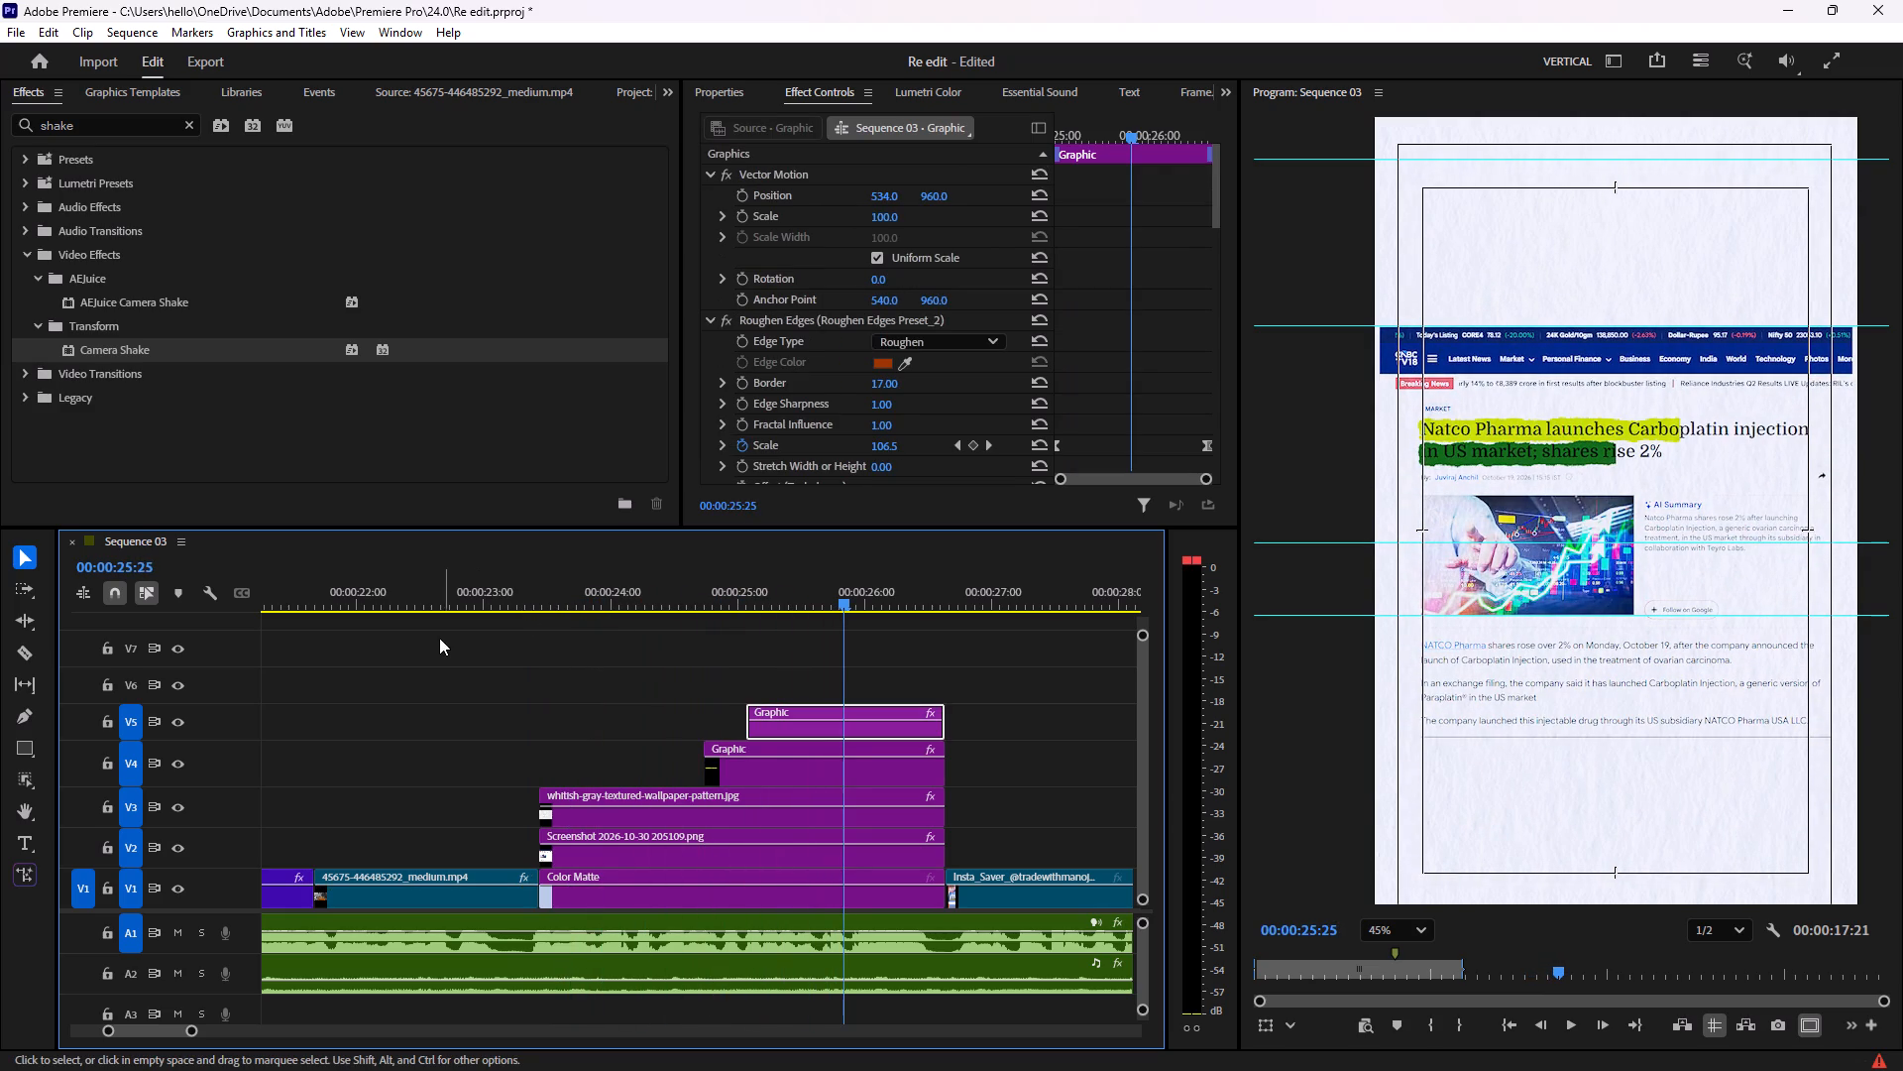
Copy the Camera Shake effect from the earlier news section's V5 wallpaper texture onto the V3 wallpaper texture over the Natco screenshot.
{"action": "left_click", "coordinate": [838, 597]}
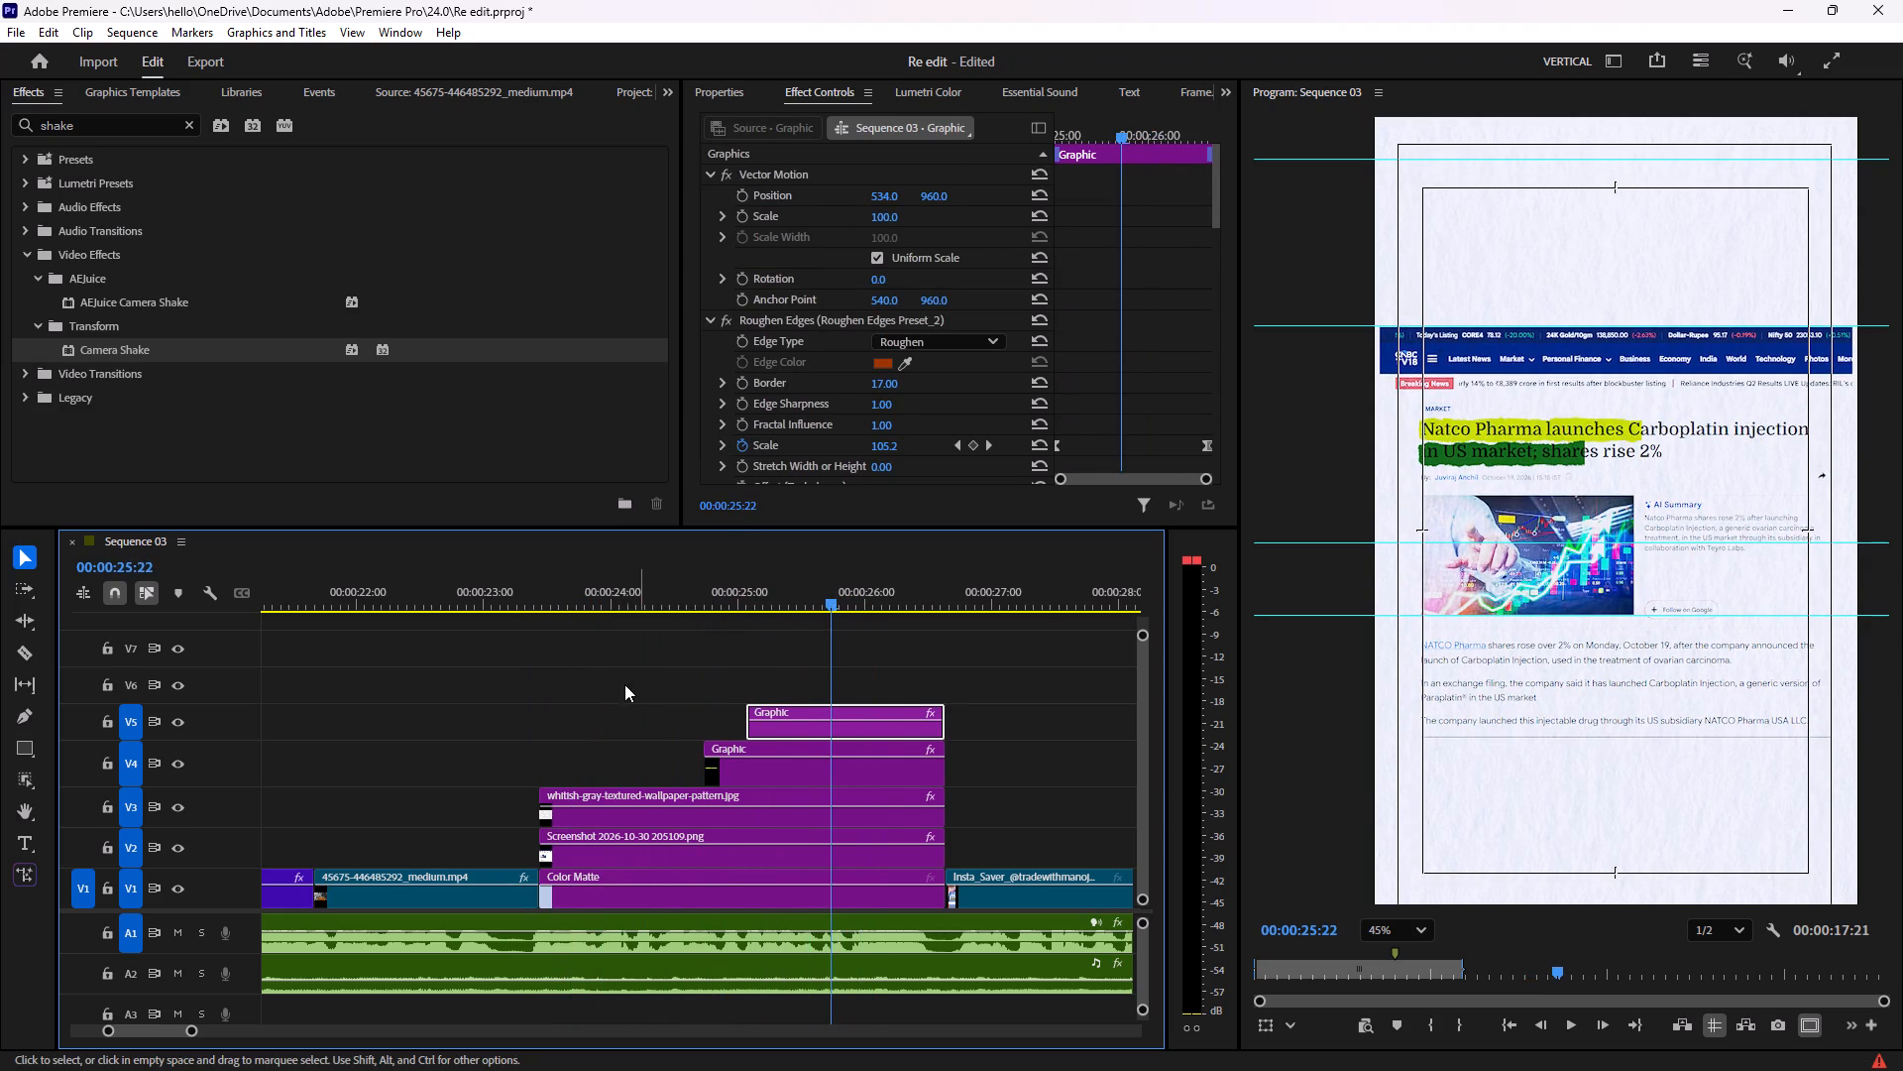
{"action": "scroll", "coordinate": [624, 684], "scroll_direction": "down", "scroll_amount": 8}
{"action": "scroll", "coordinate": [623, 699], "scroll_direction": "up", "scroll_amount": 20}
{"action": "scroll", "coordinate": [623, 699], "scroll_direction": "up", "scroll_amount": 7}
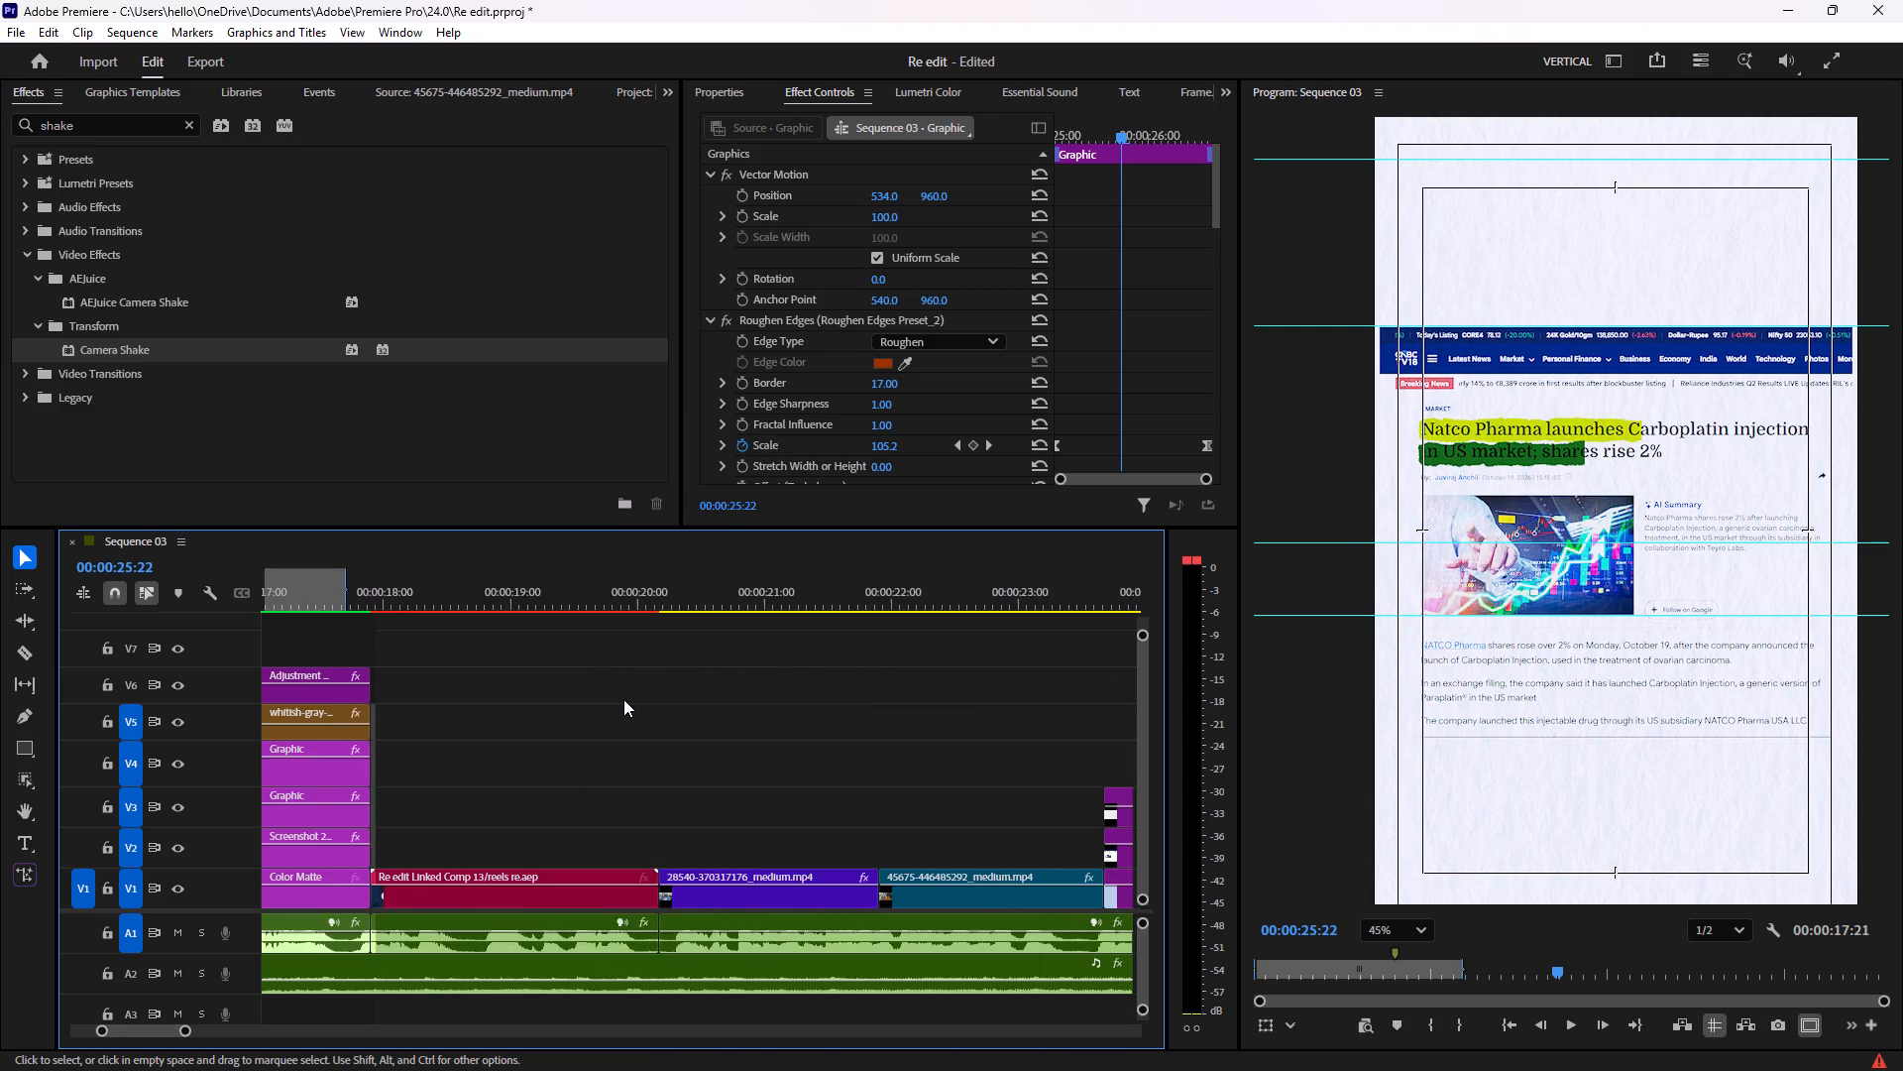
{"action": "scroll", "coordinate": [623, 699], "scroll_direction": "up", "scroll_amount": 13}
{"action": "left_click", "coordinate": [620, 712]}
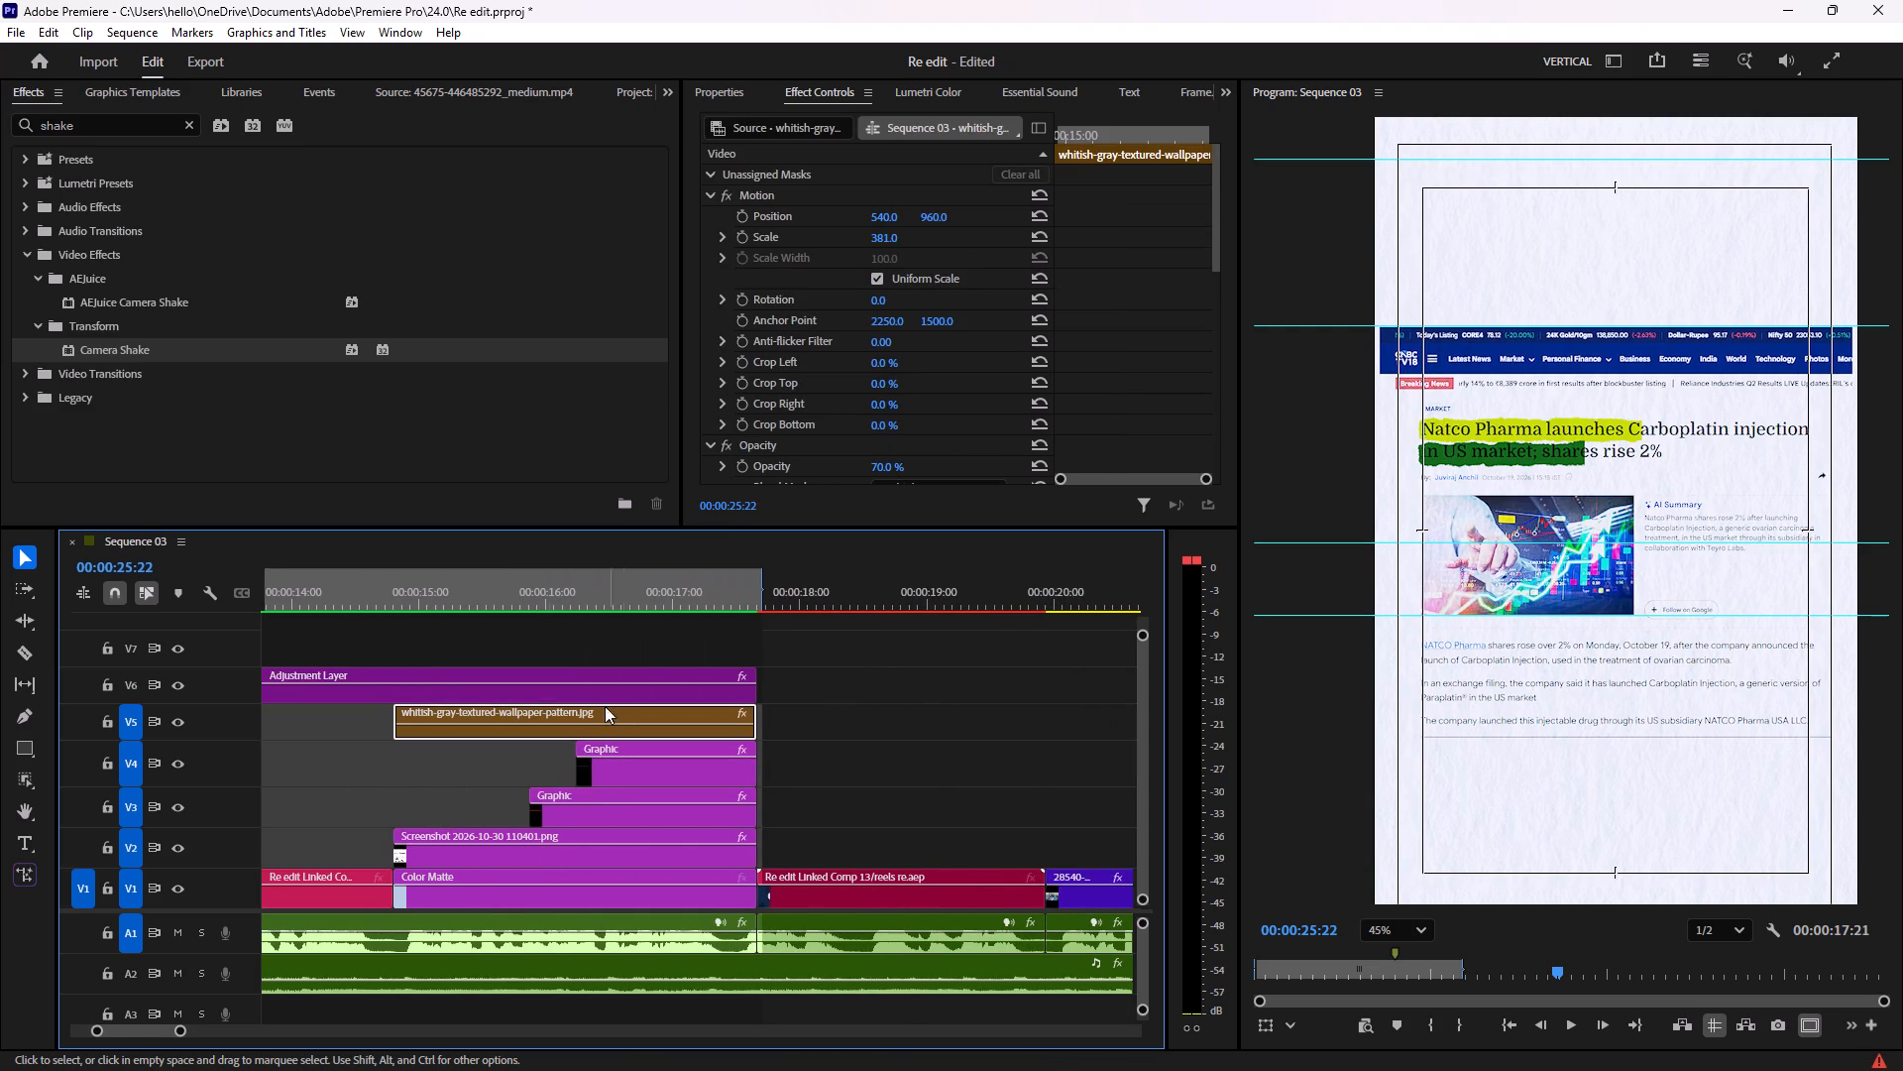
{"action": "scroll", "coordinate": [834, 261], "scroll_direction": "down", "scroll_amount": 7}
{"action": "scroll", "coordinate": [819, 352], "scroll_direction": "down", "scroll_amount": 15}
{"action": "scroll", "coordinate": [815, 392], "scroll_direction": "down", "scroll_amount": 8}
{"action": "scroll", "coordinate": [815, 392], "scroll_direction": "up", "scroll_amount": 9}
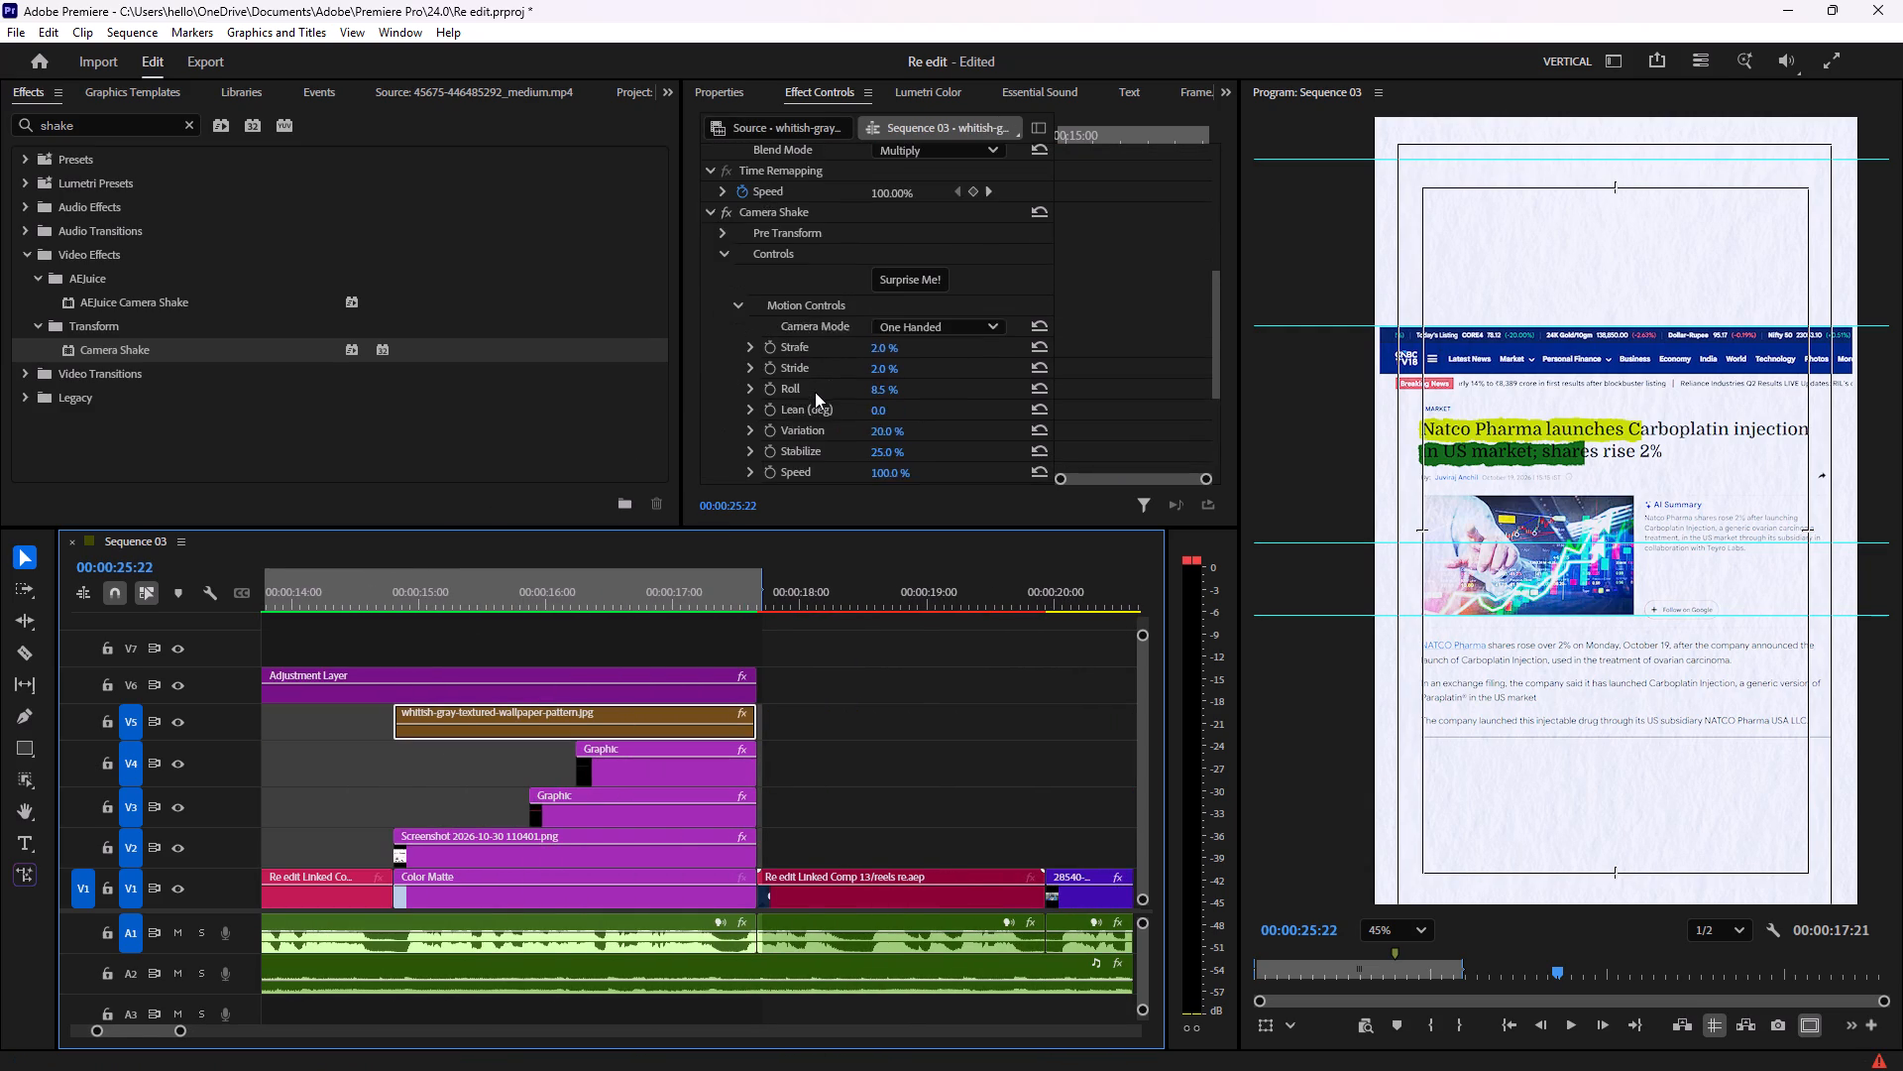
{"action": "scroll", "coordinate": [815, 392], "scroll_direction": "up", "scroll_amount": 2}
{"action": "left_click", "coordinate": [794, 232]}
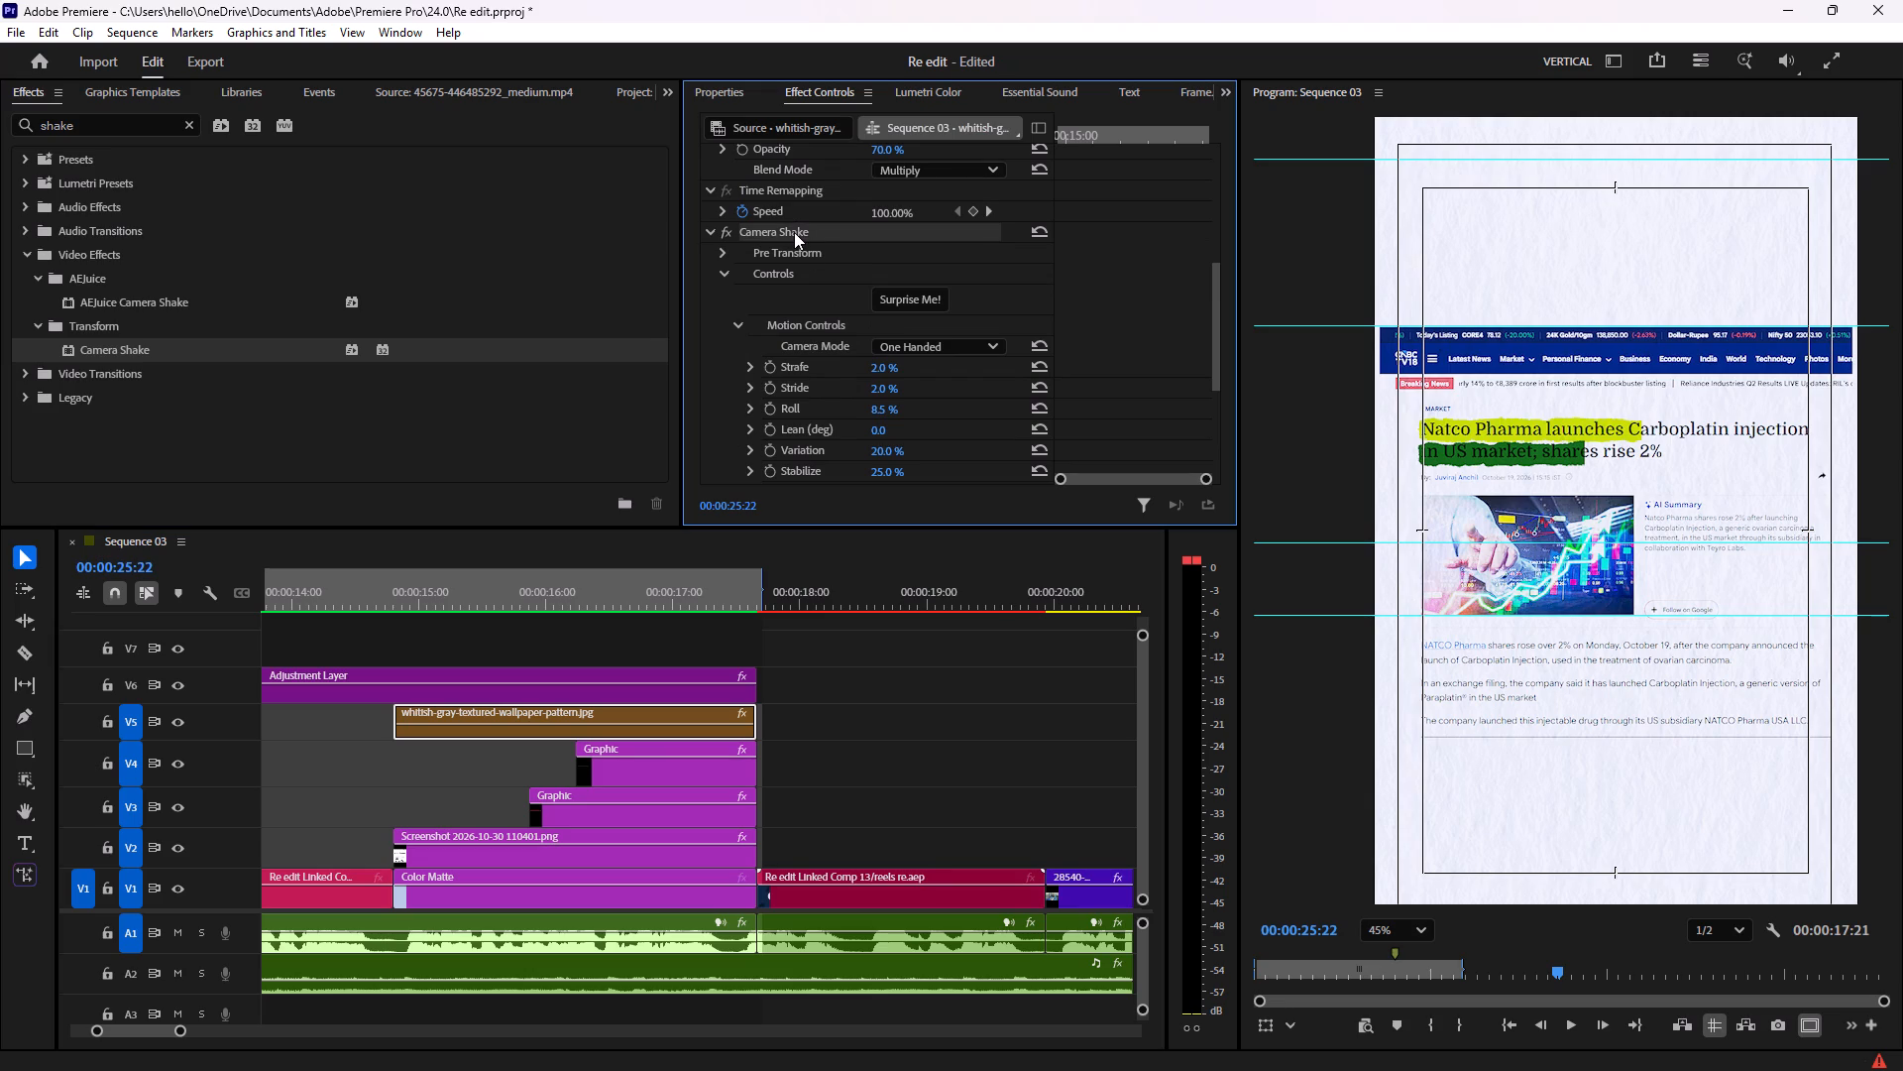
{"action": "key", "text": "ctrl+c"}
{"action": "scroll", "coordinate": [914, 735], "scroll_direction": "down", "scroll_amount": 7}
{"action": "scroll", "coordinate": [890, 730], "scroll_direction": "down", "scroll_amount": 20}
{"action": "scroll", "coordinate": [890, 730], "scroll_direction": "down", "scroll_amount": 7}
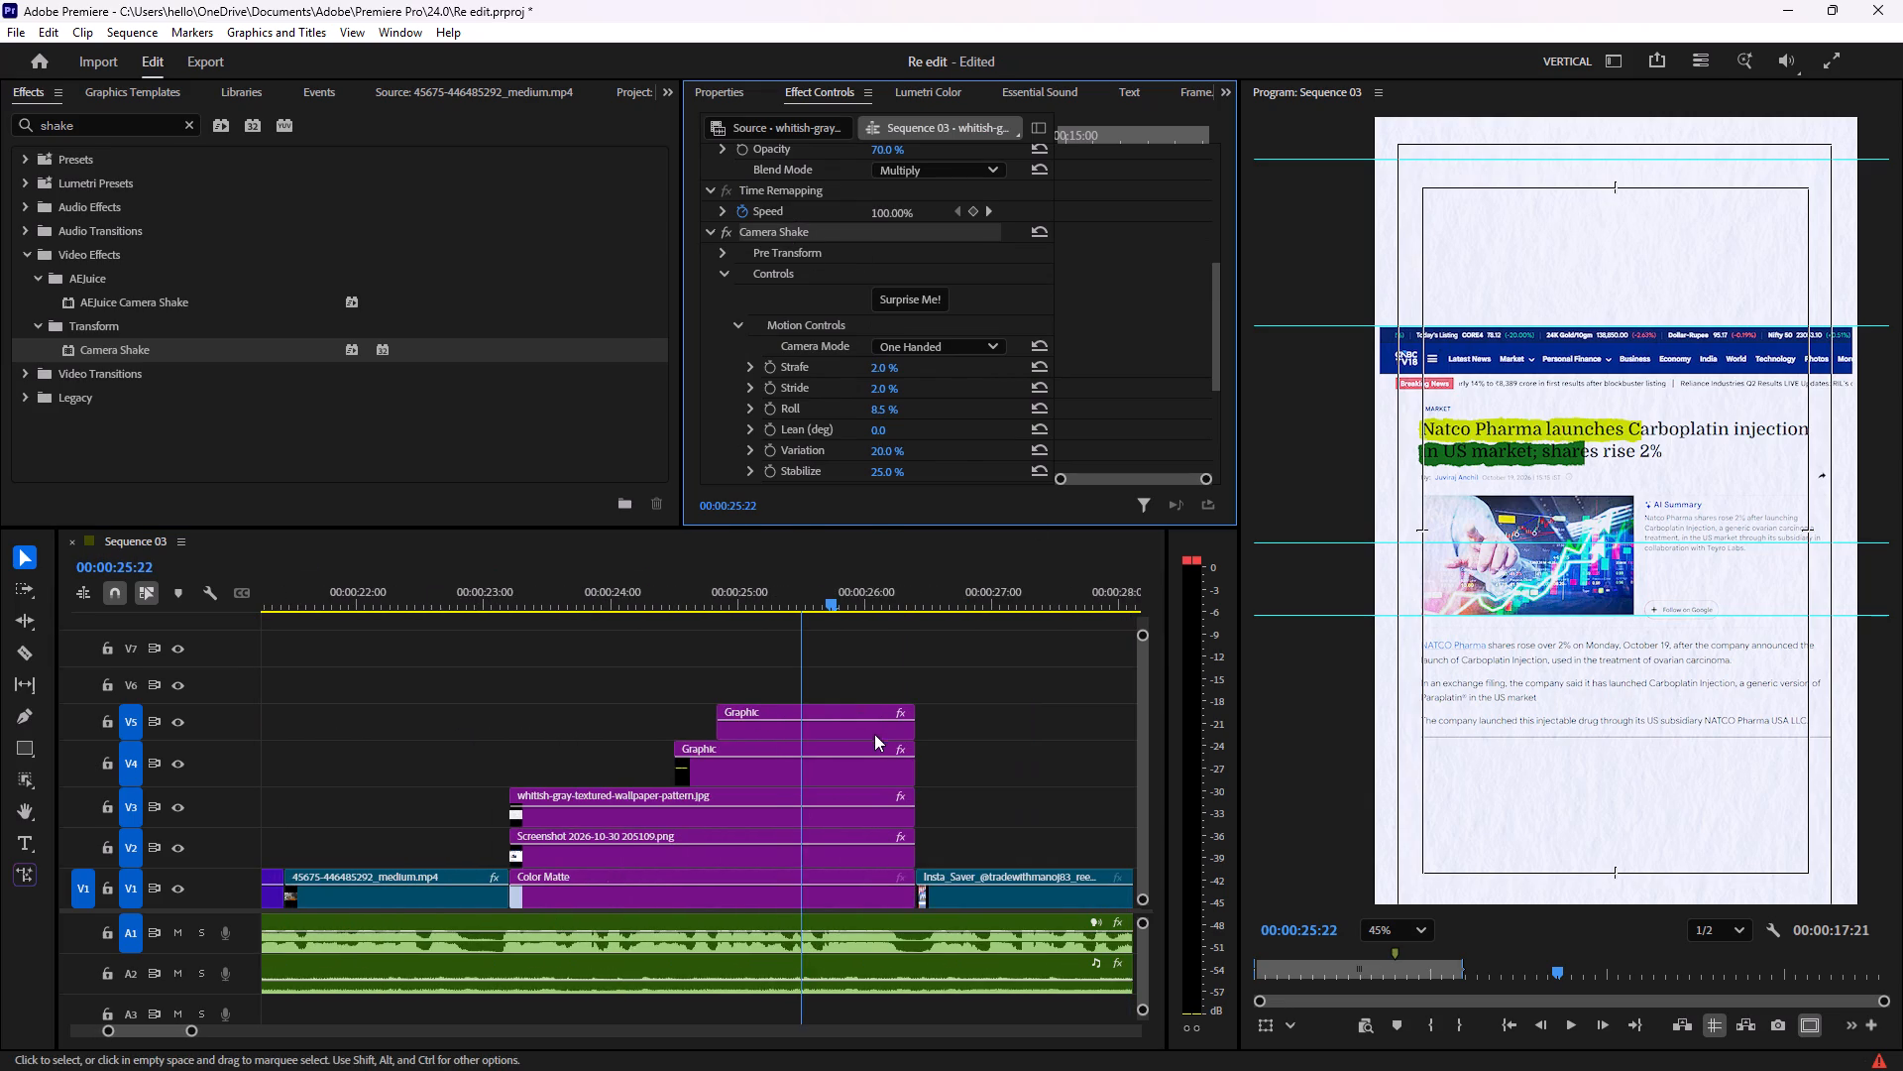
{"action": "left_click", "coordinate": [650, 800]}
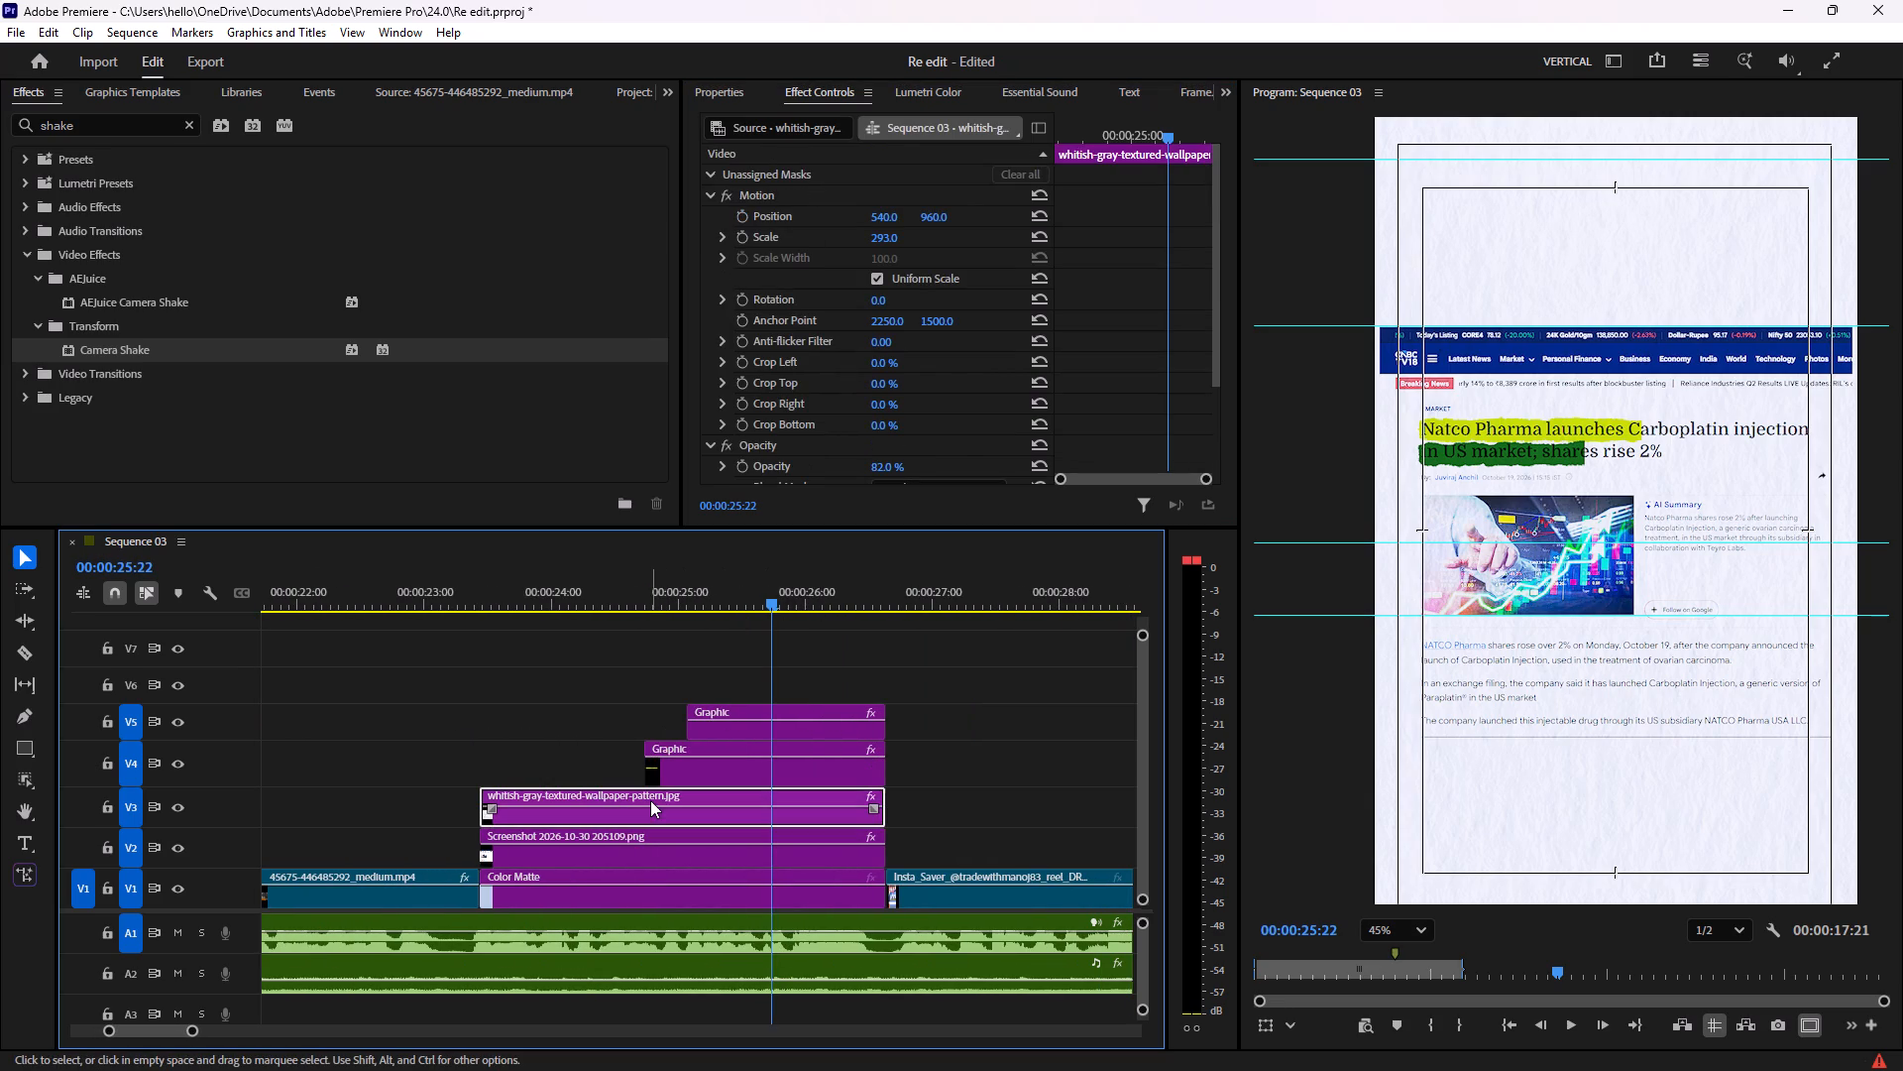
{"action": "key", "text": "ctrl+v"}
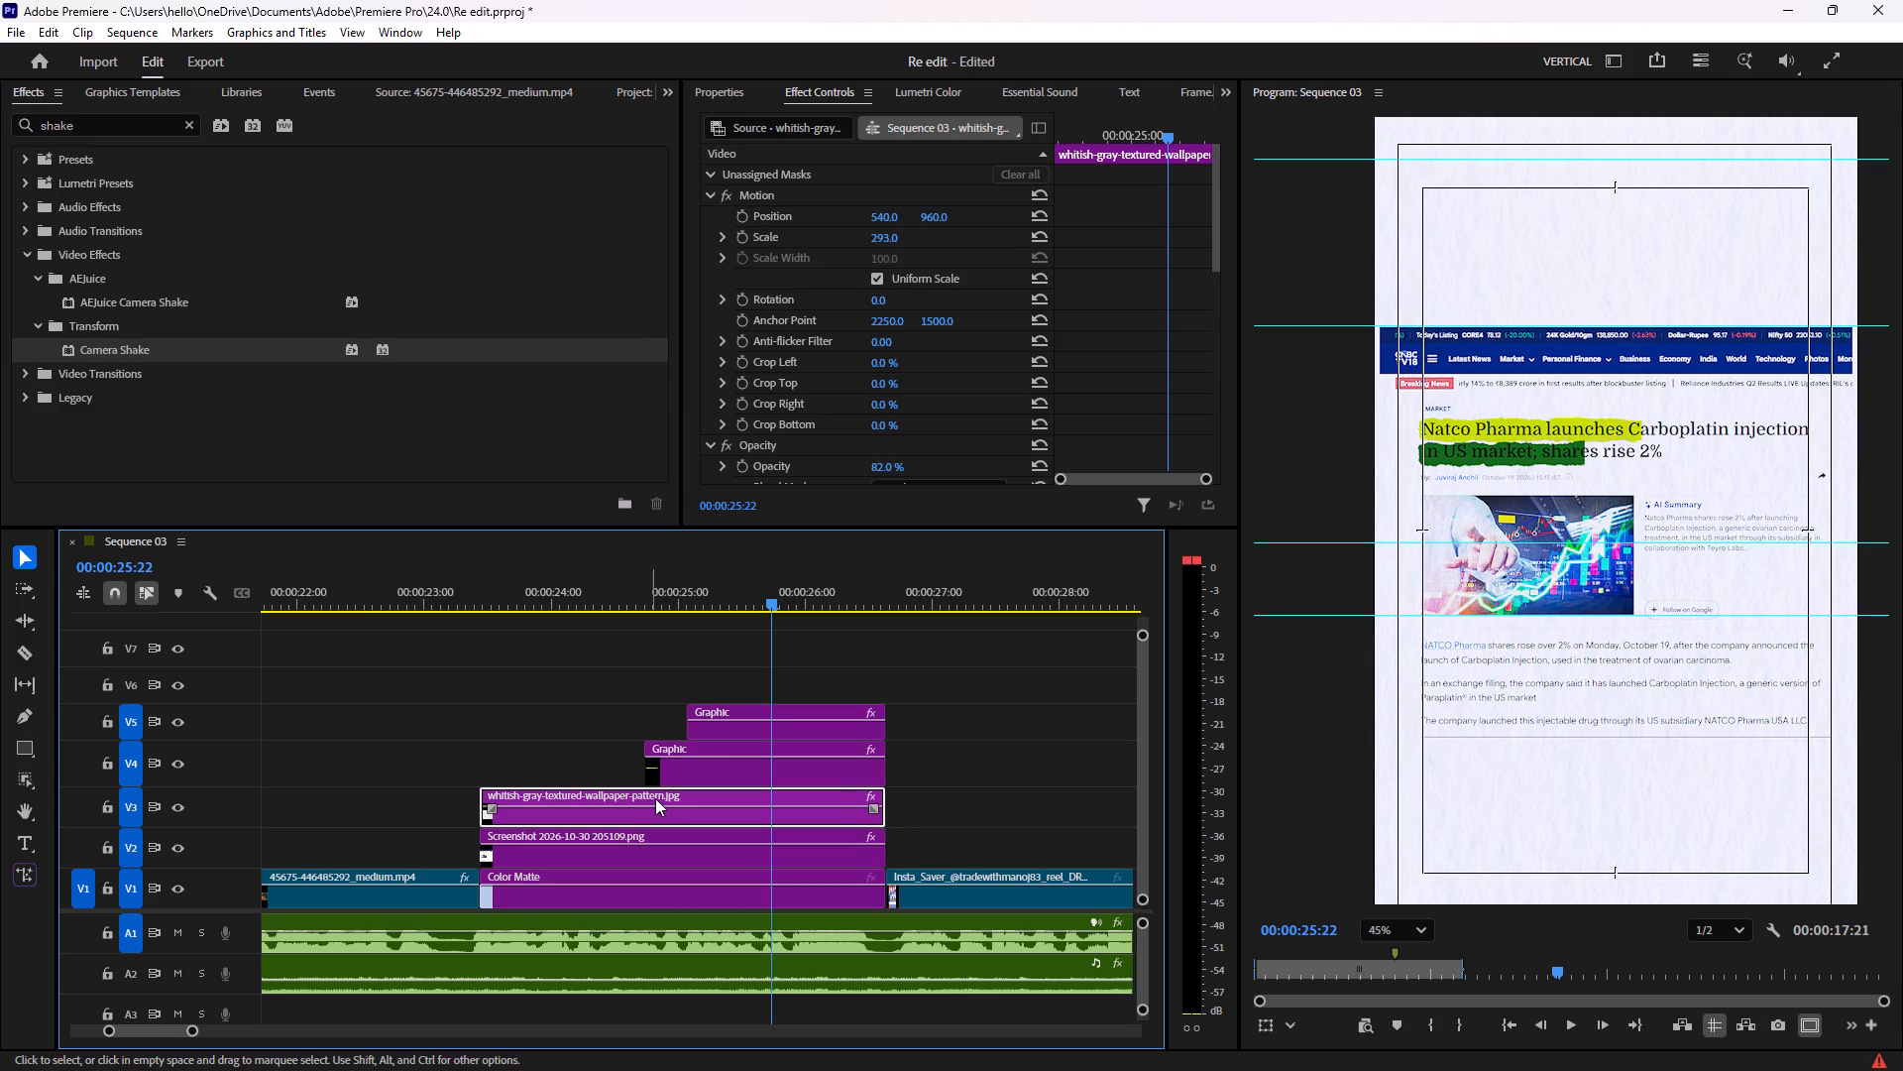
Set the label colour of the V3 wallpaper texture clip in the Natco section to Tan.
{"action": "right_click", "coordinate": [498, 800]}
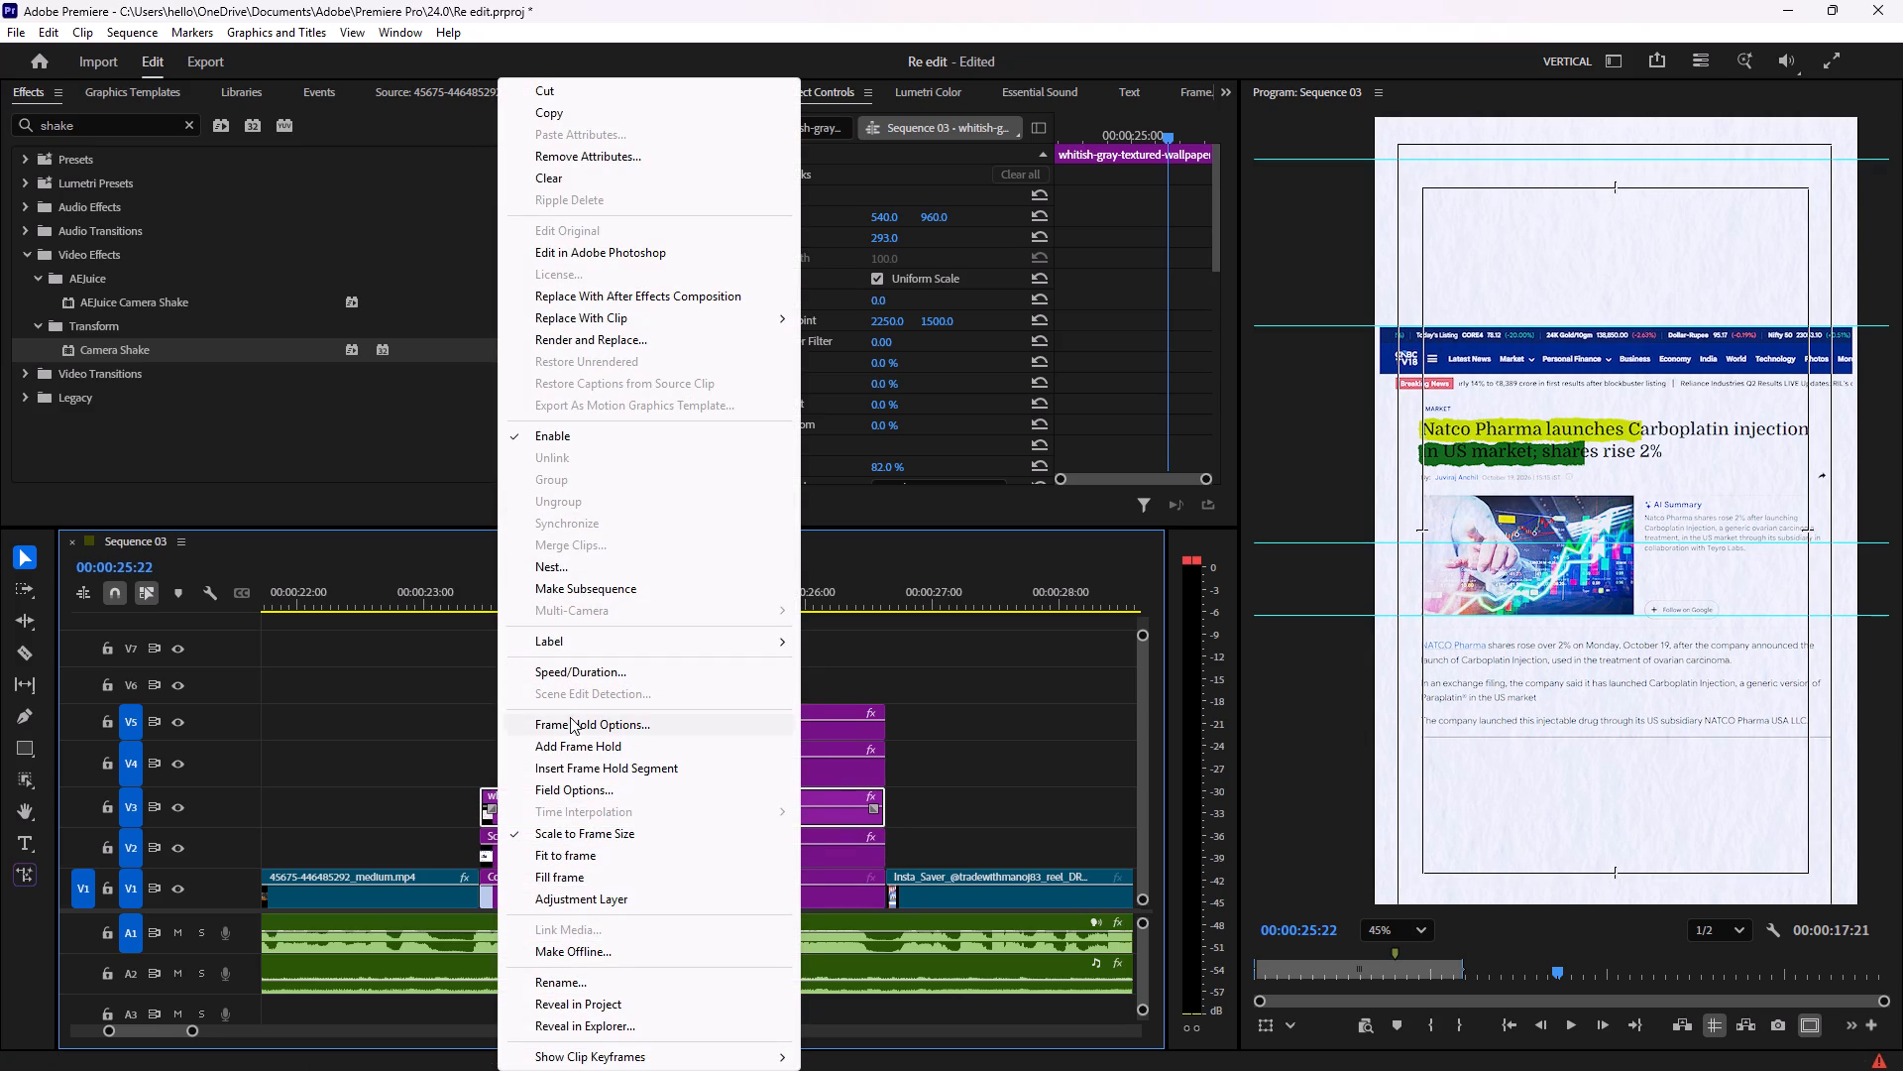
{"action": "left_click", "coordinate": [611, 643]}
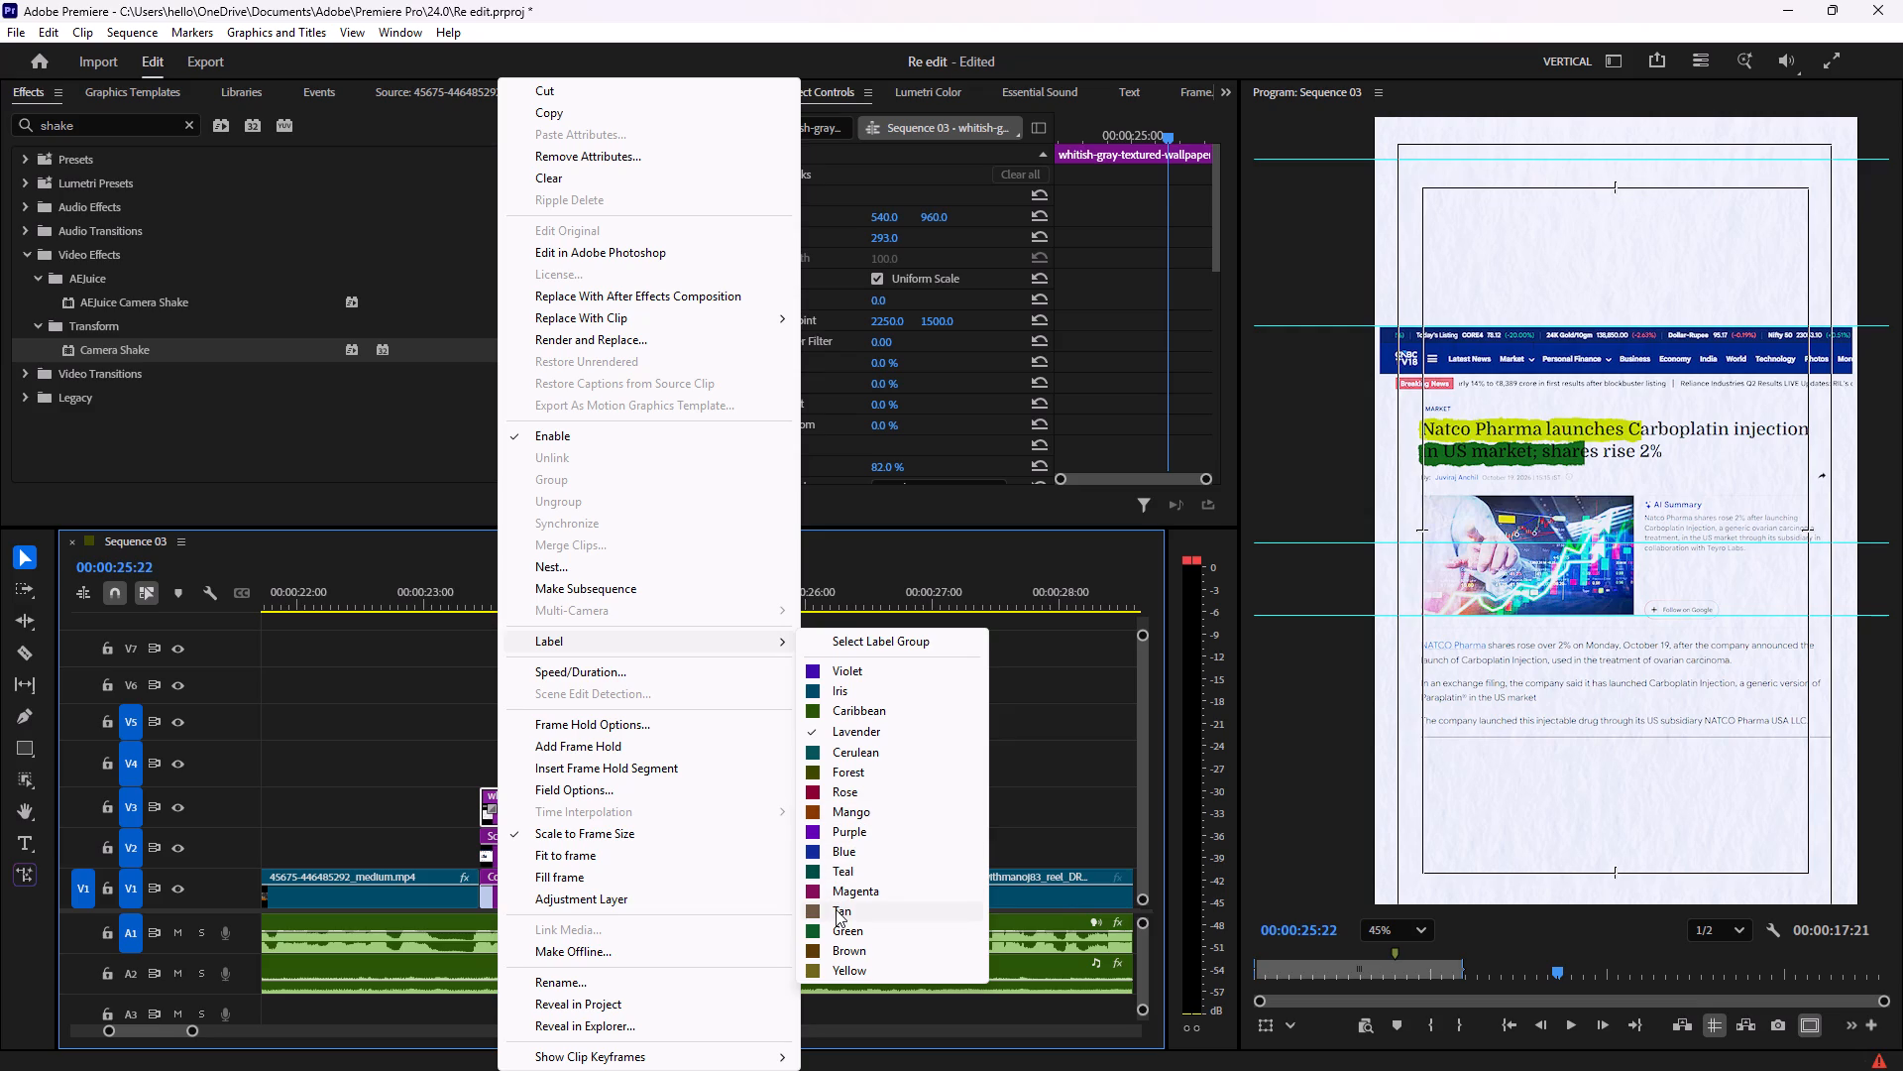
{"action": "left_click", "coordinate": [836, 909]}
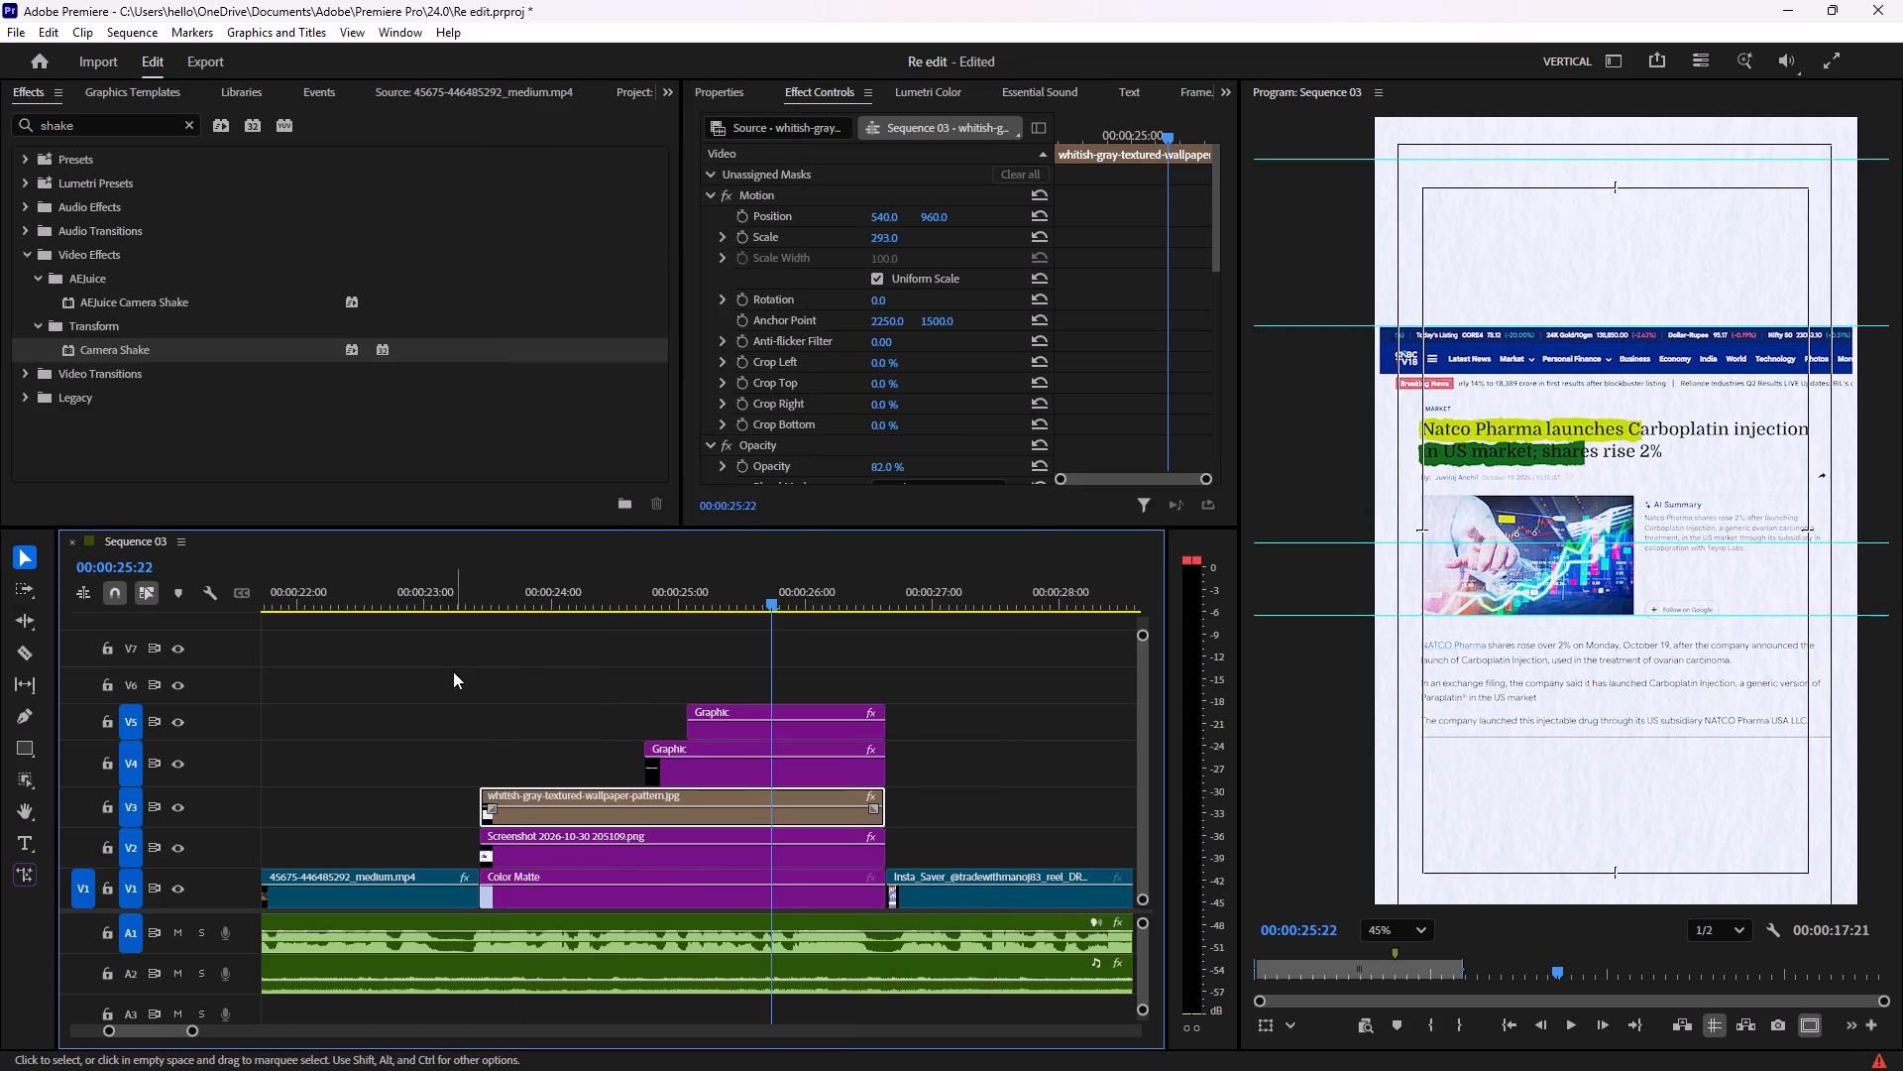
Play back the Natco news section with the pasted texture shake, starting from the end of the preceding pill footage.
{"action": "left_click", "coordinate": [446, 595]}
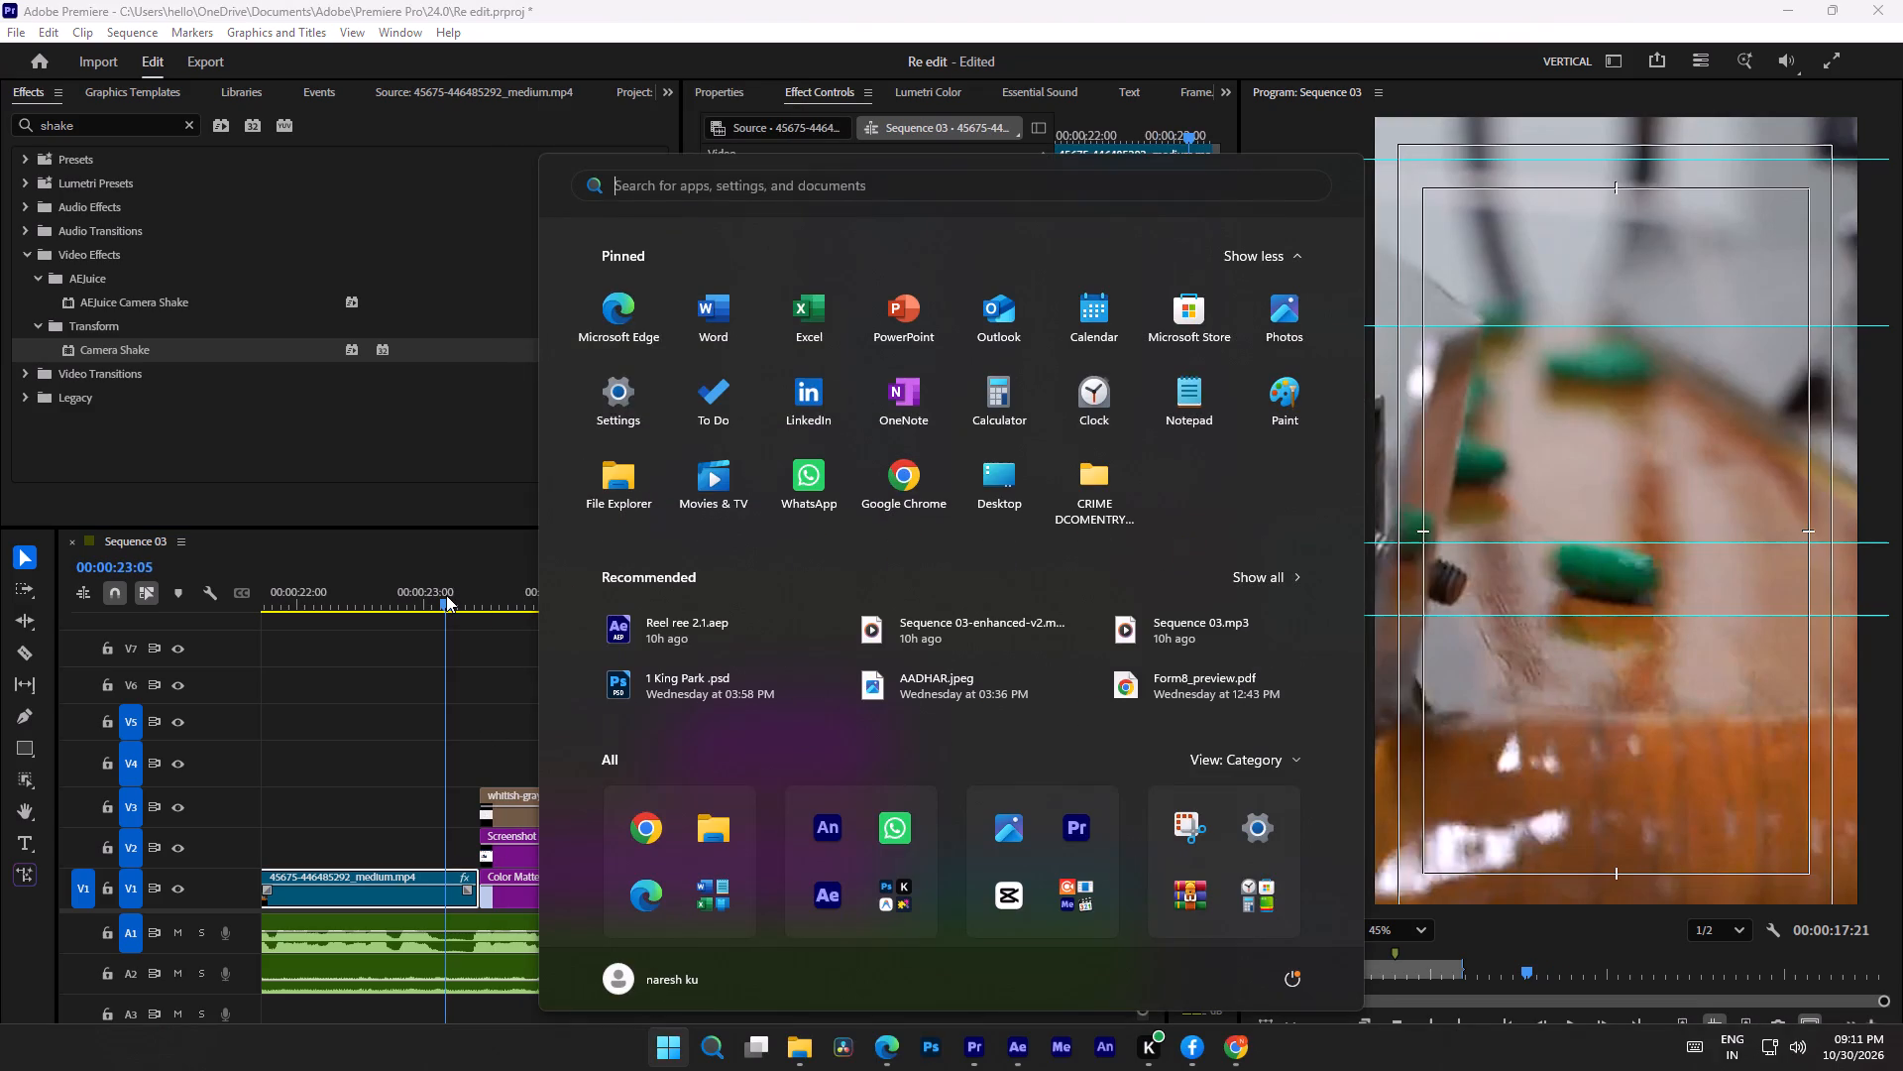
{"action": "left_click", "coordinate": [429, 713]}
{"action": "key", "text": "space"}
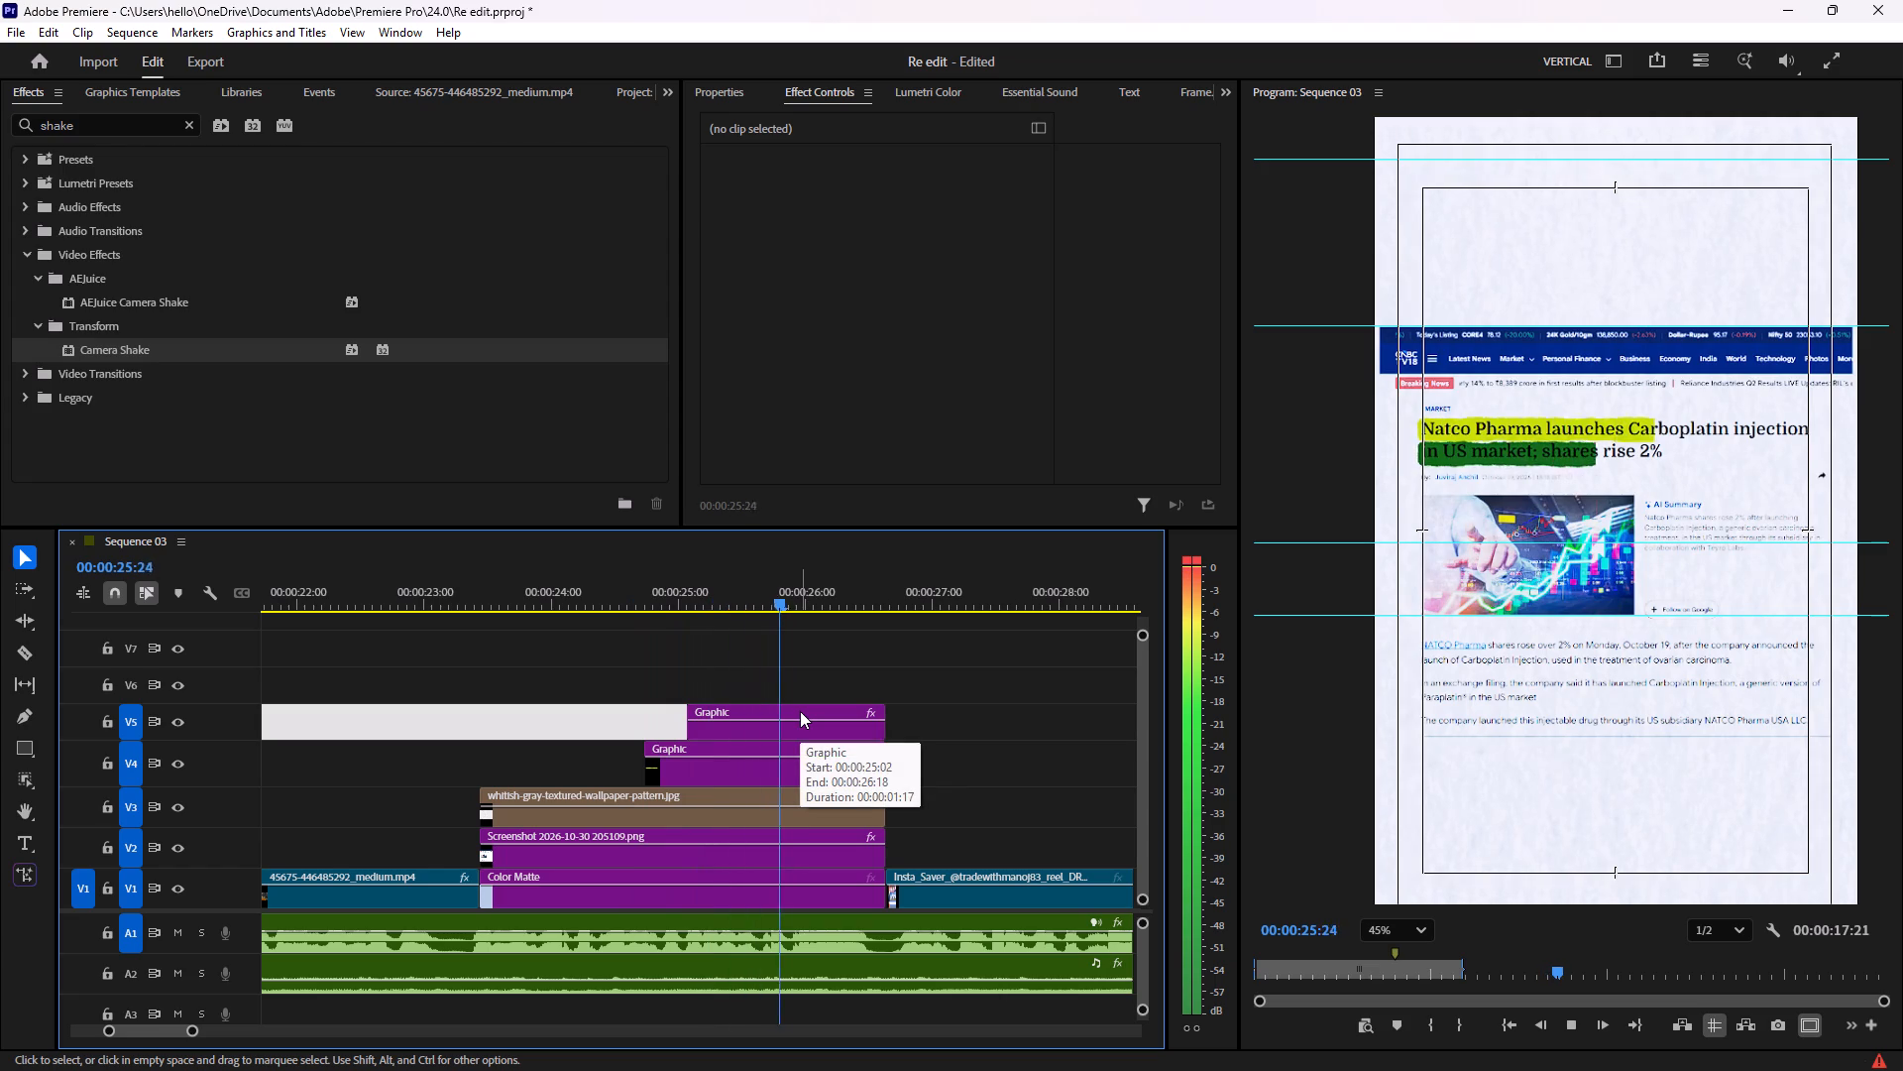
{"action": "key", "text": "space"}
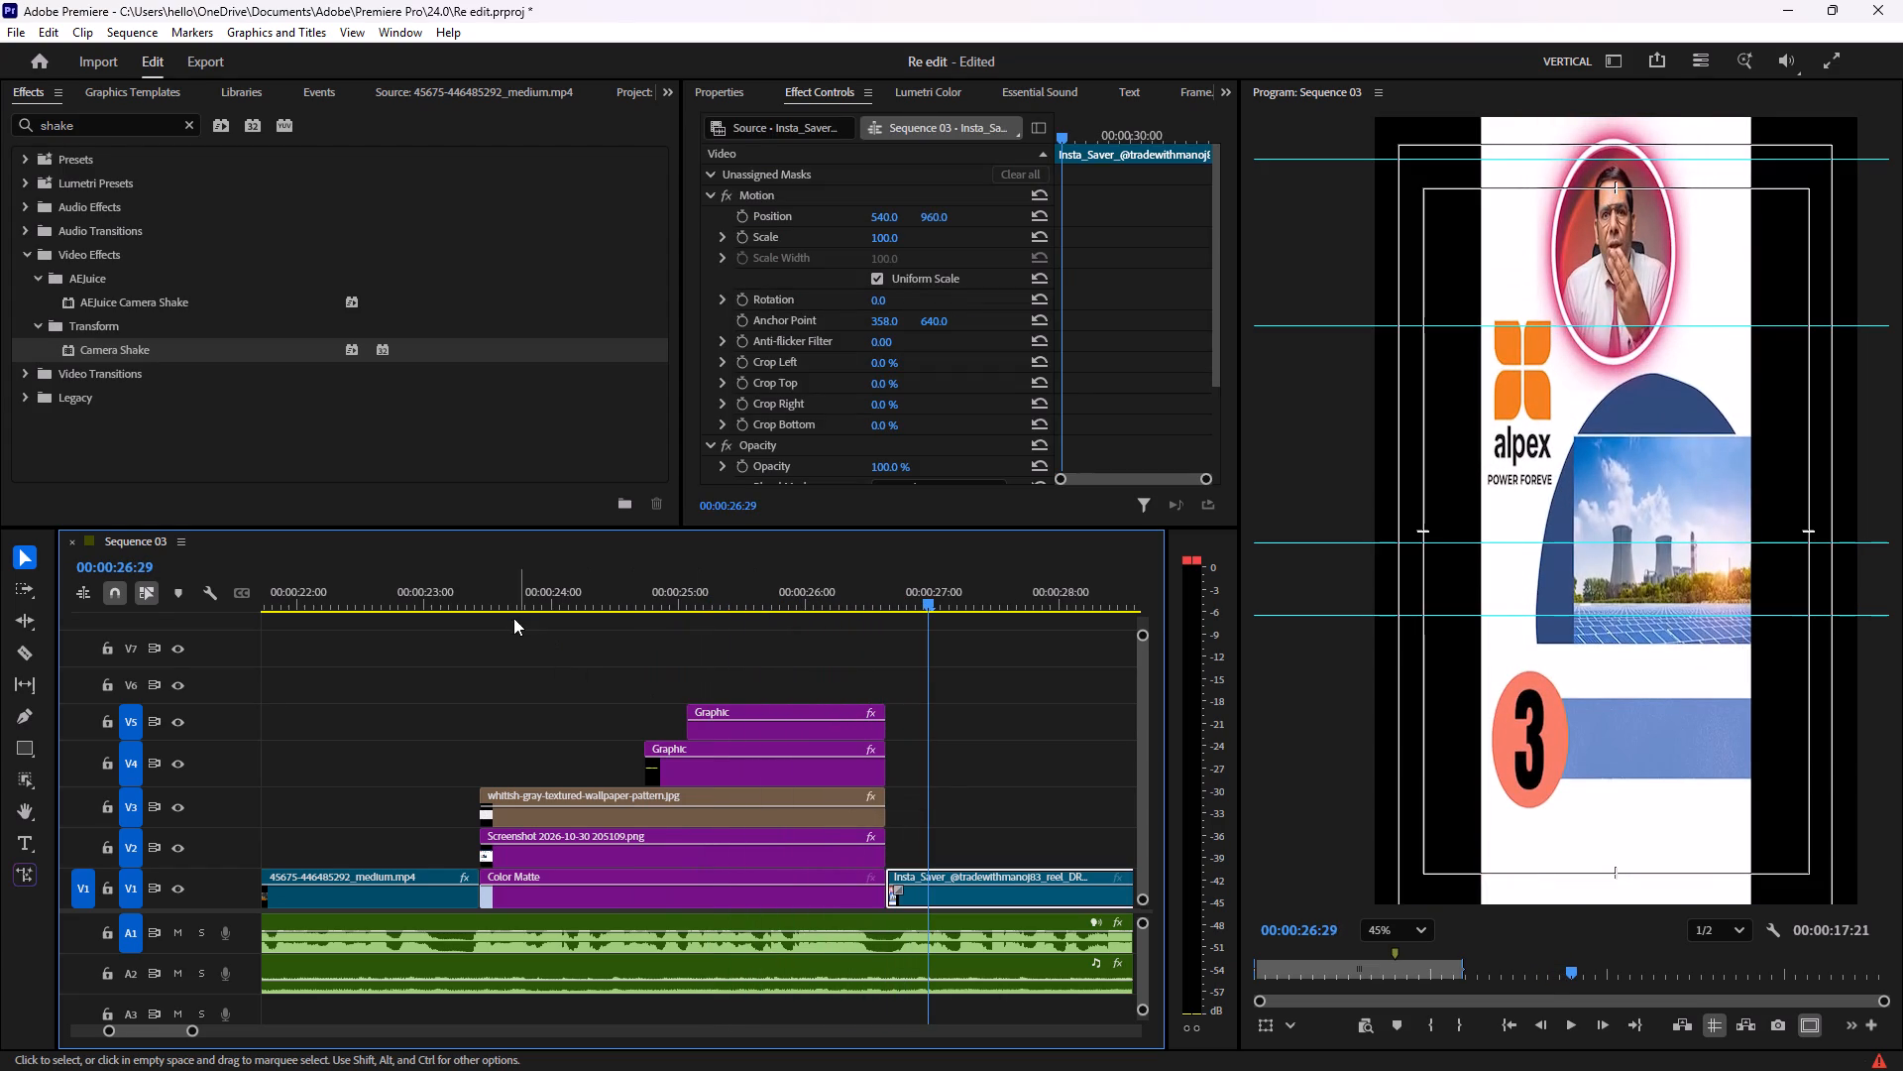
{"action": "left_click", "coordinate": [499, 602]}
{"action": "key", "text": "space"}
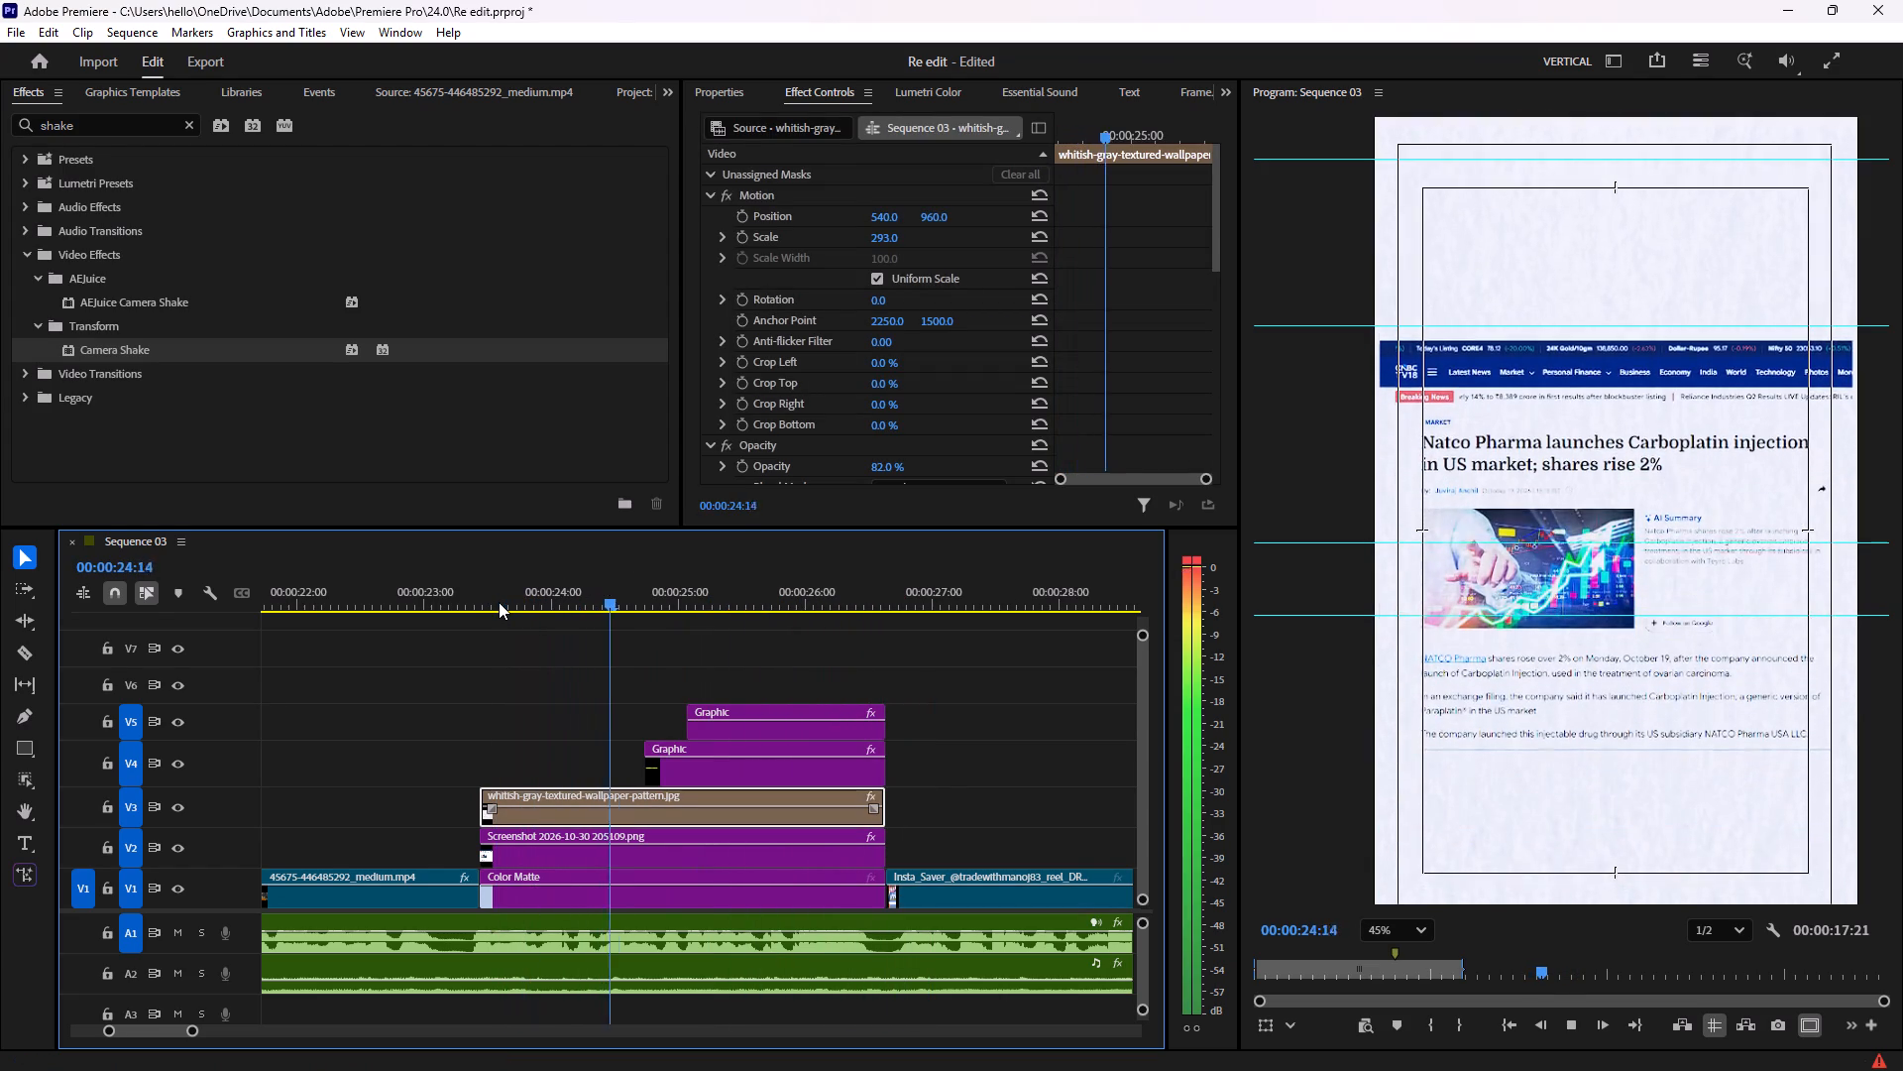
{"action": "key", "text": "space"}
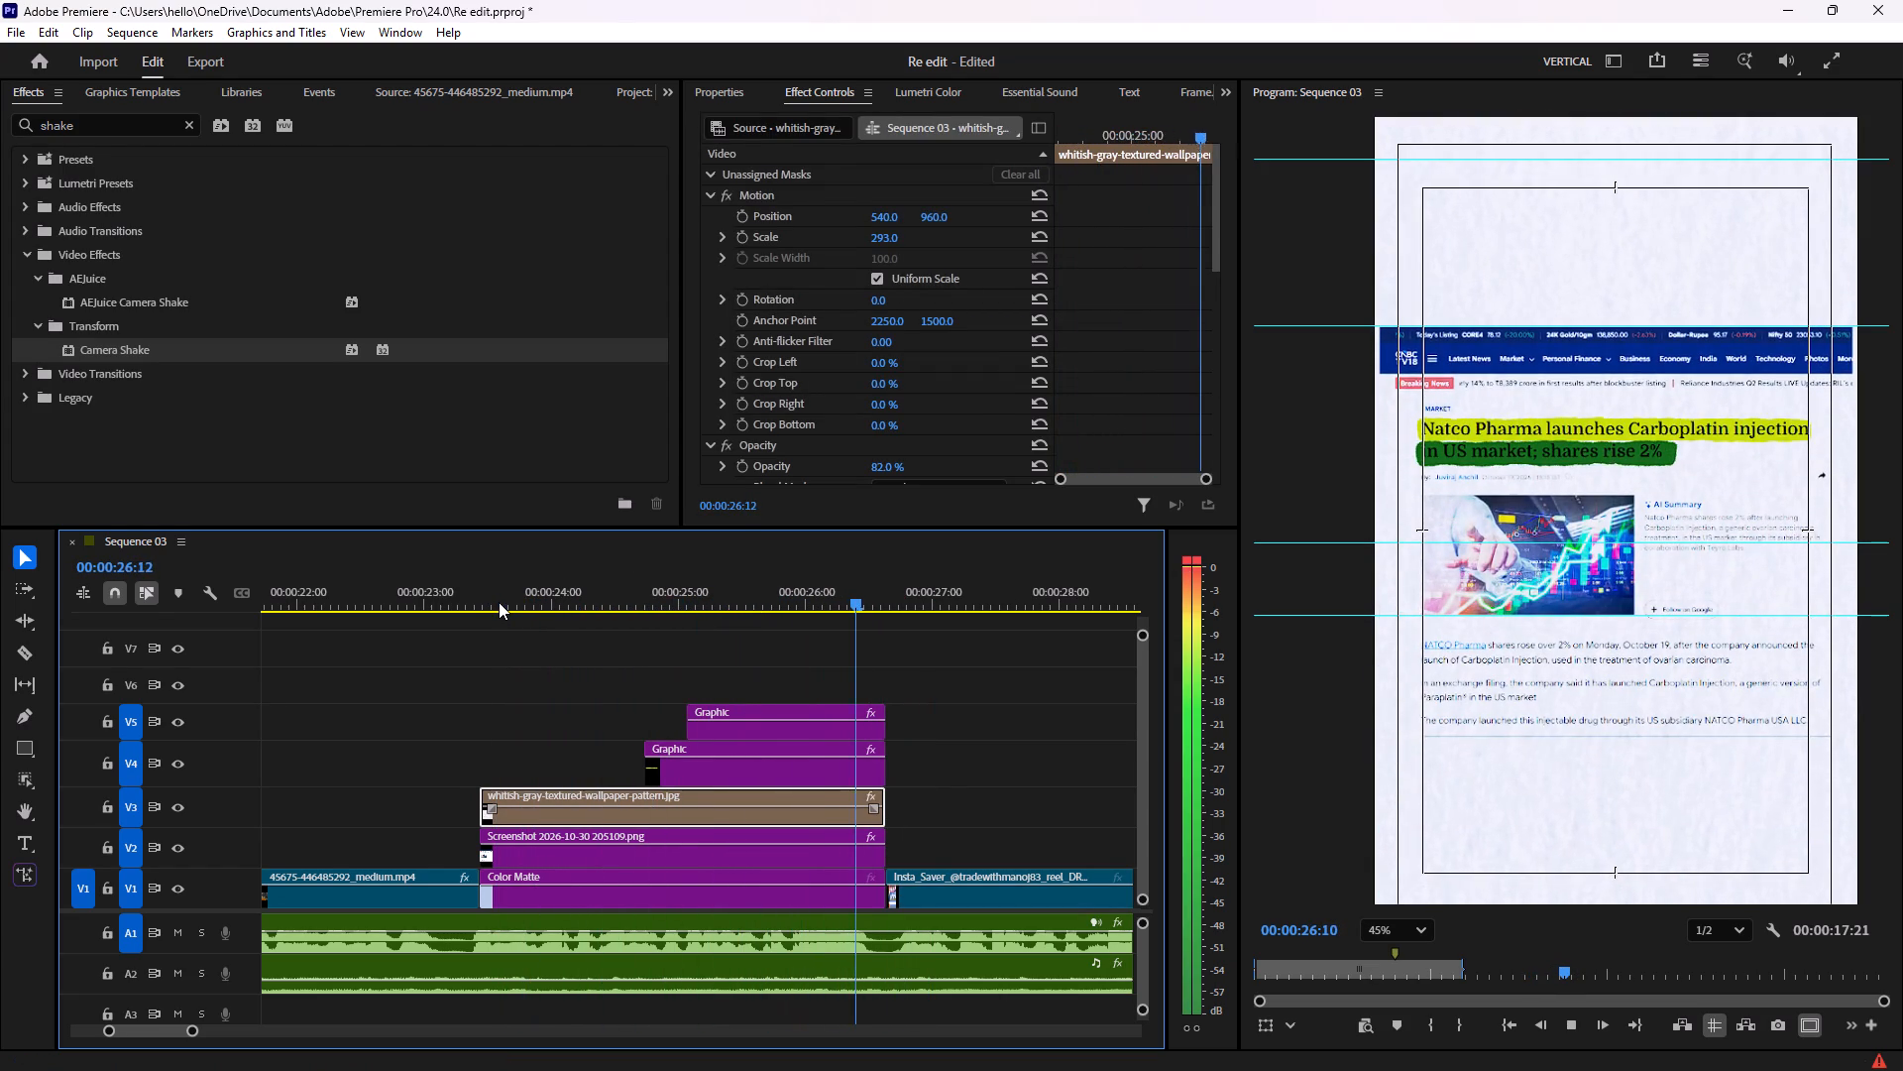
{"action": "key", "text": "space"}
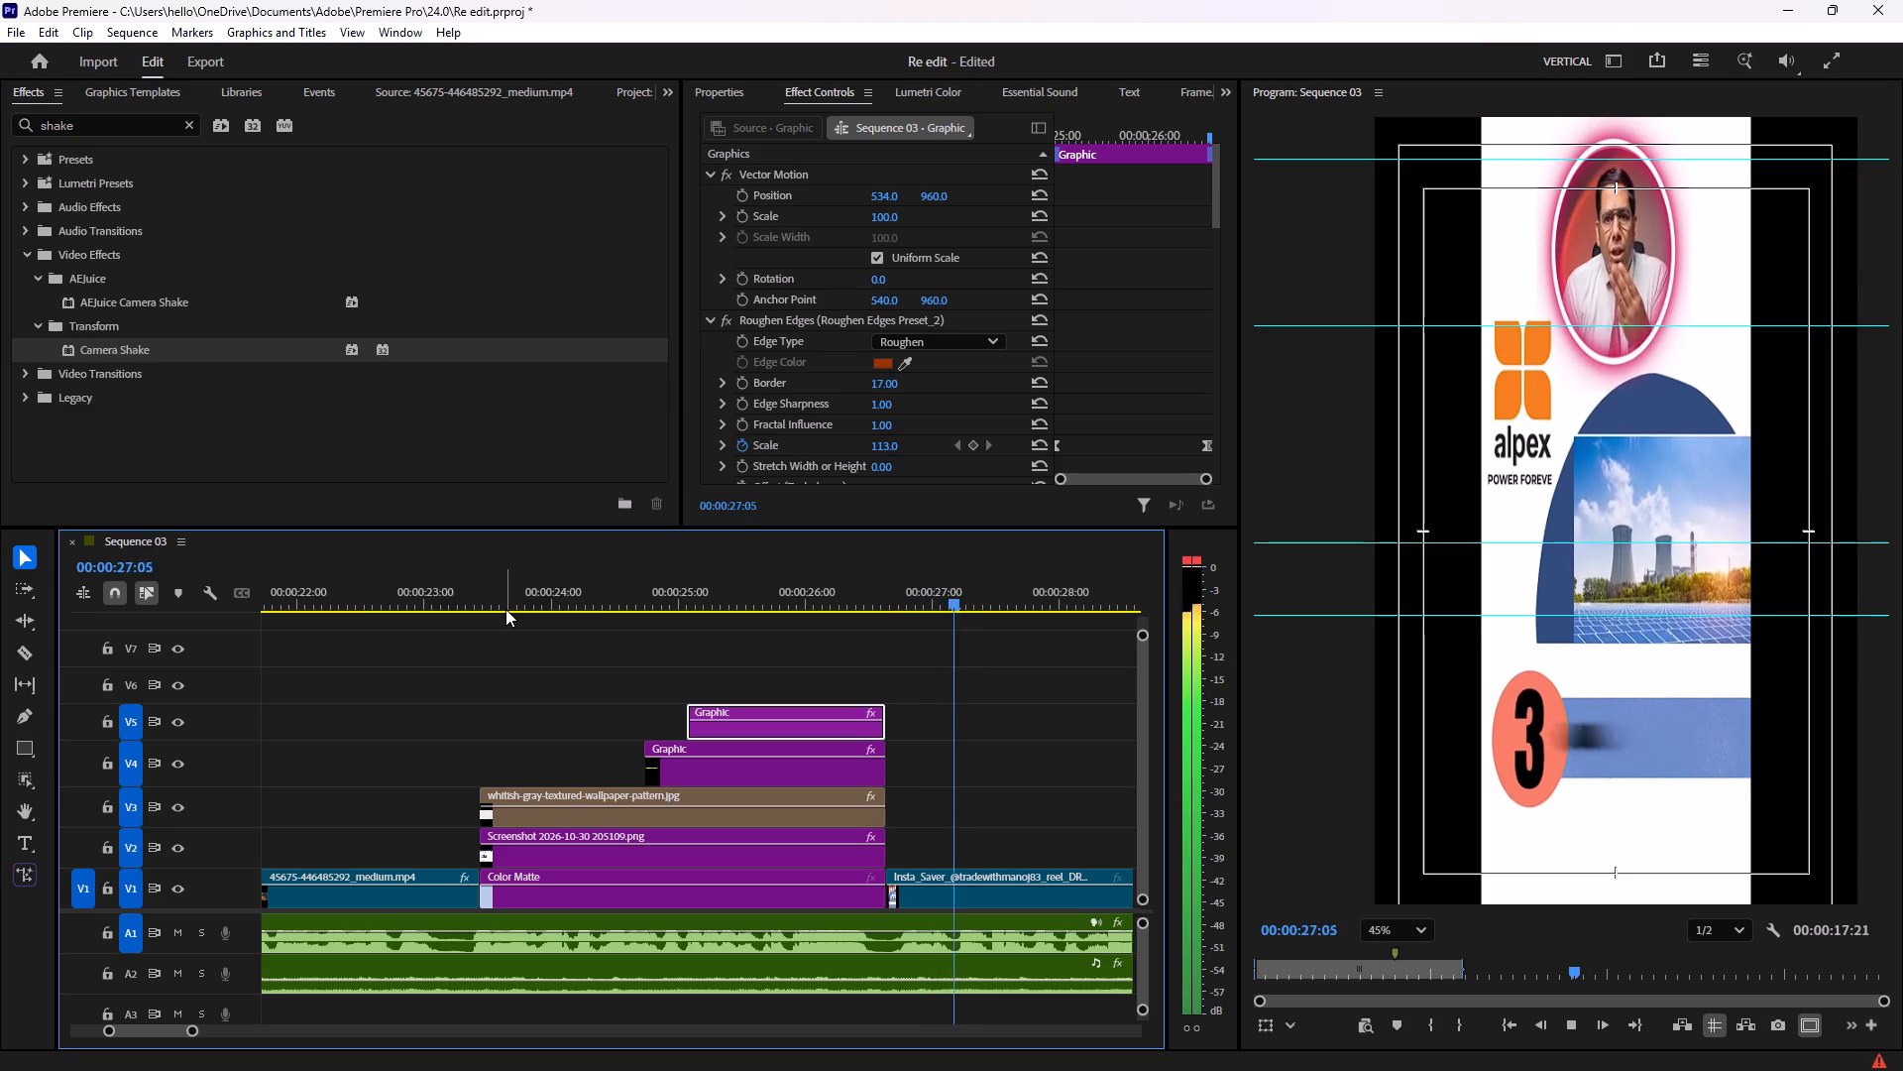
{"action": "key", "text": "space"}
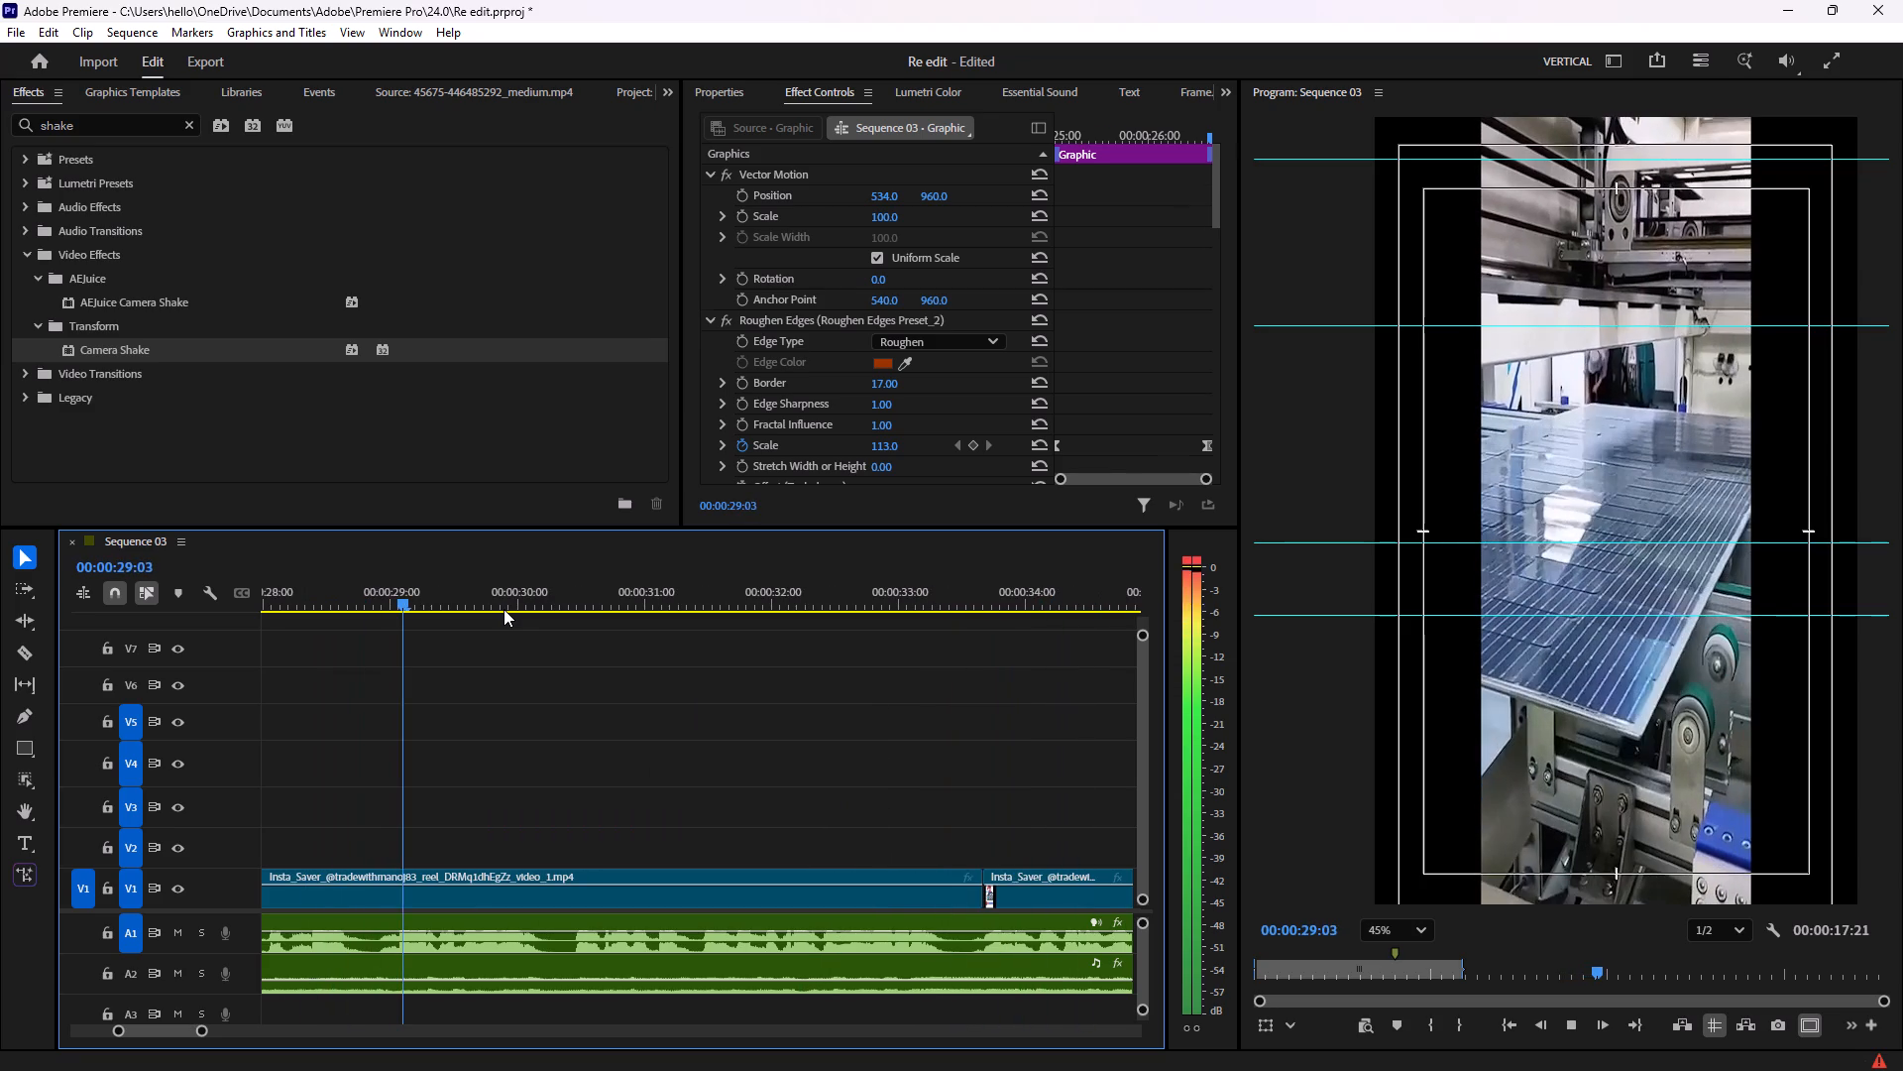
Review the transition from the Natco section into the Alpex Solar clip and play through the solar panel factory footage.
{"action": "left_click_drag", "start_coordinate": [403, 599], "coordinate": [227, 604]}
{"action": "left_click", "coordinate": [227, 604]}
{"action": "key", "text": "space"}
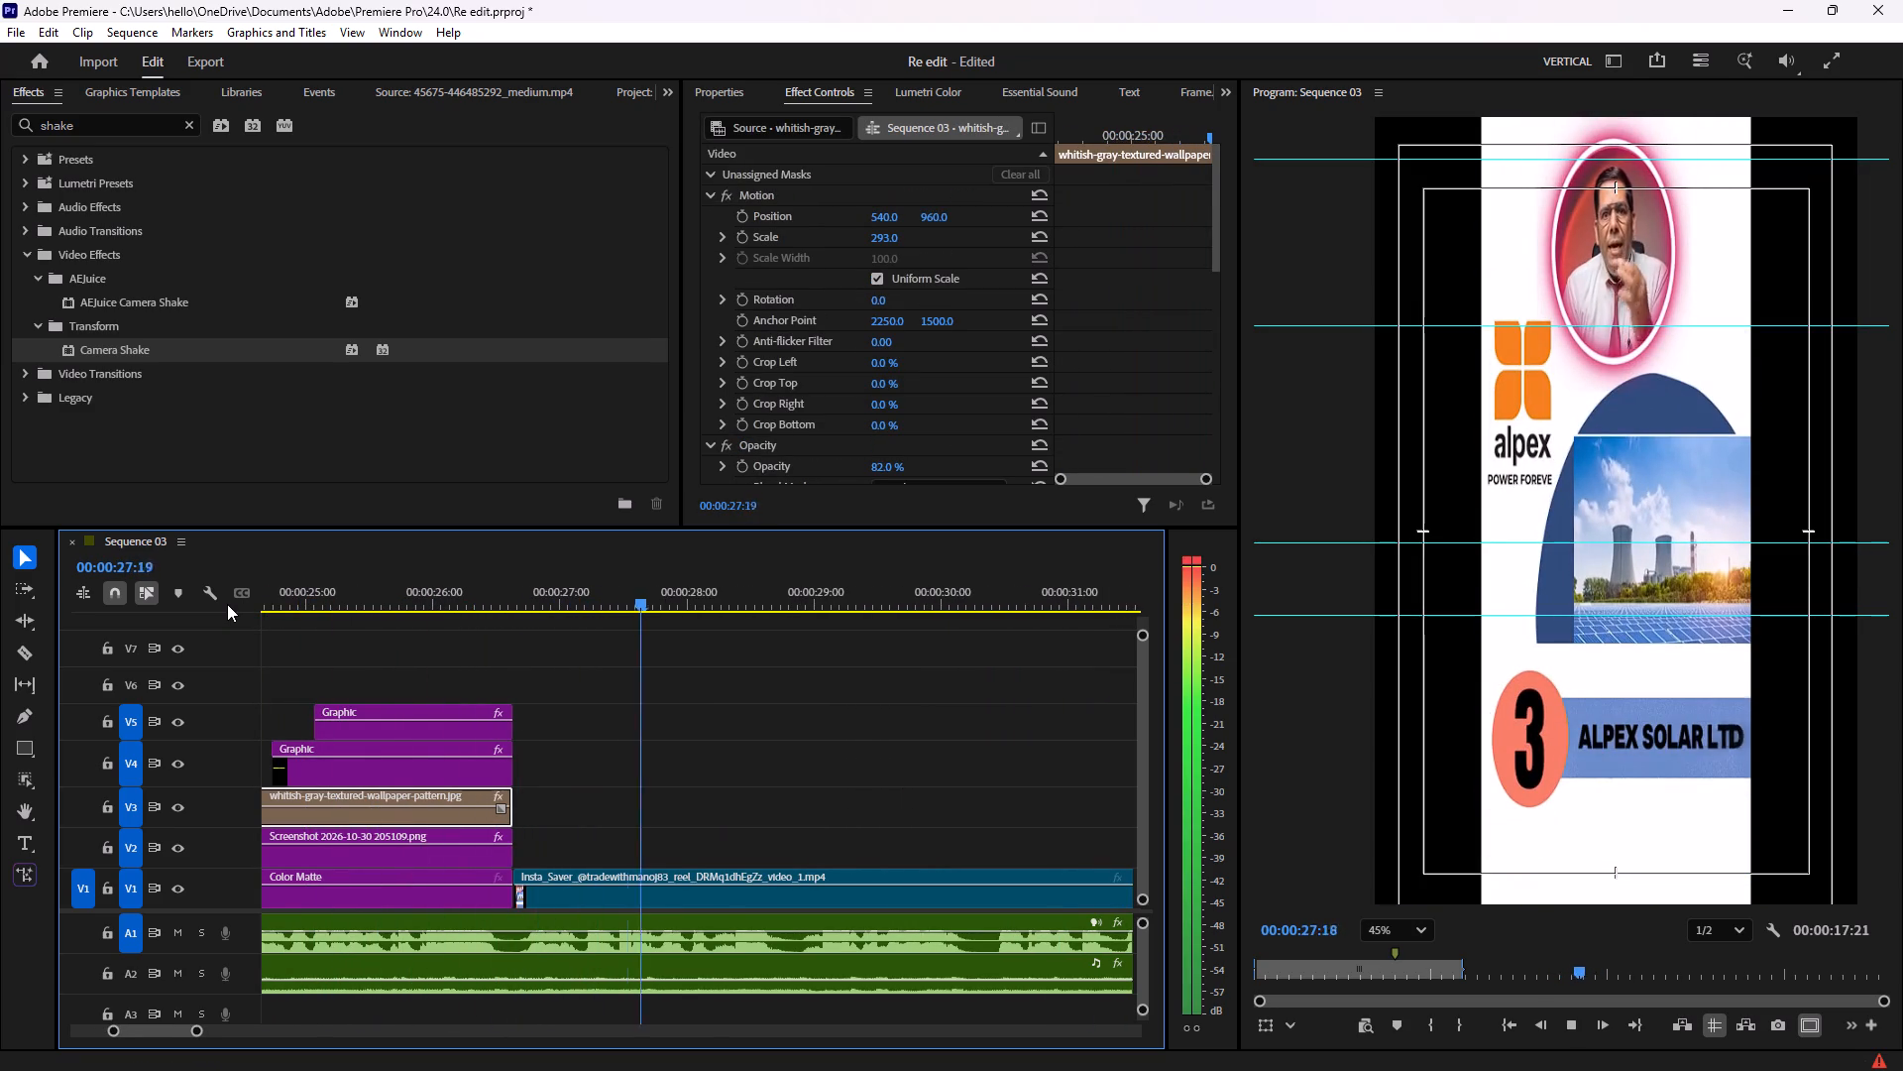
{"action": "key", "text": "space"}
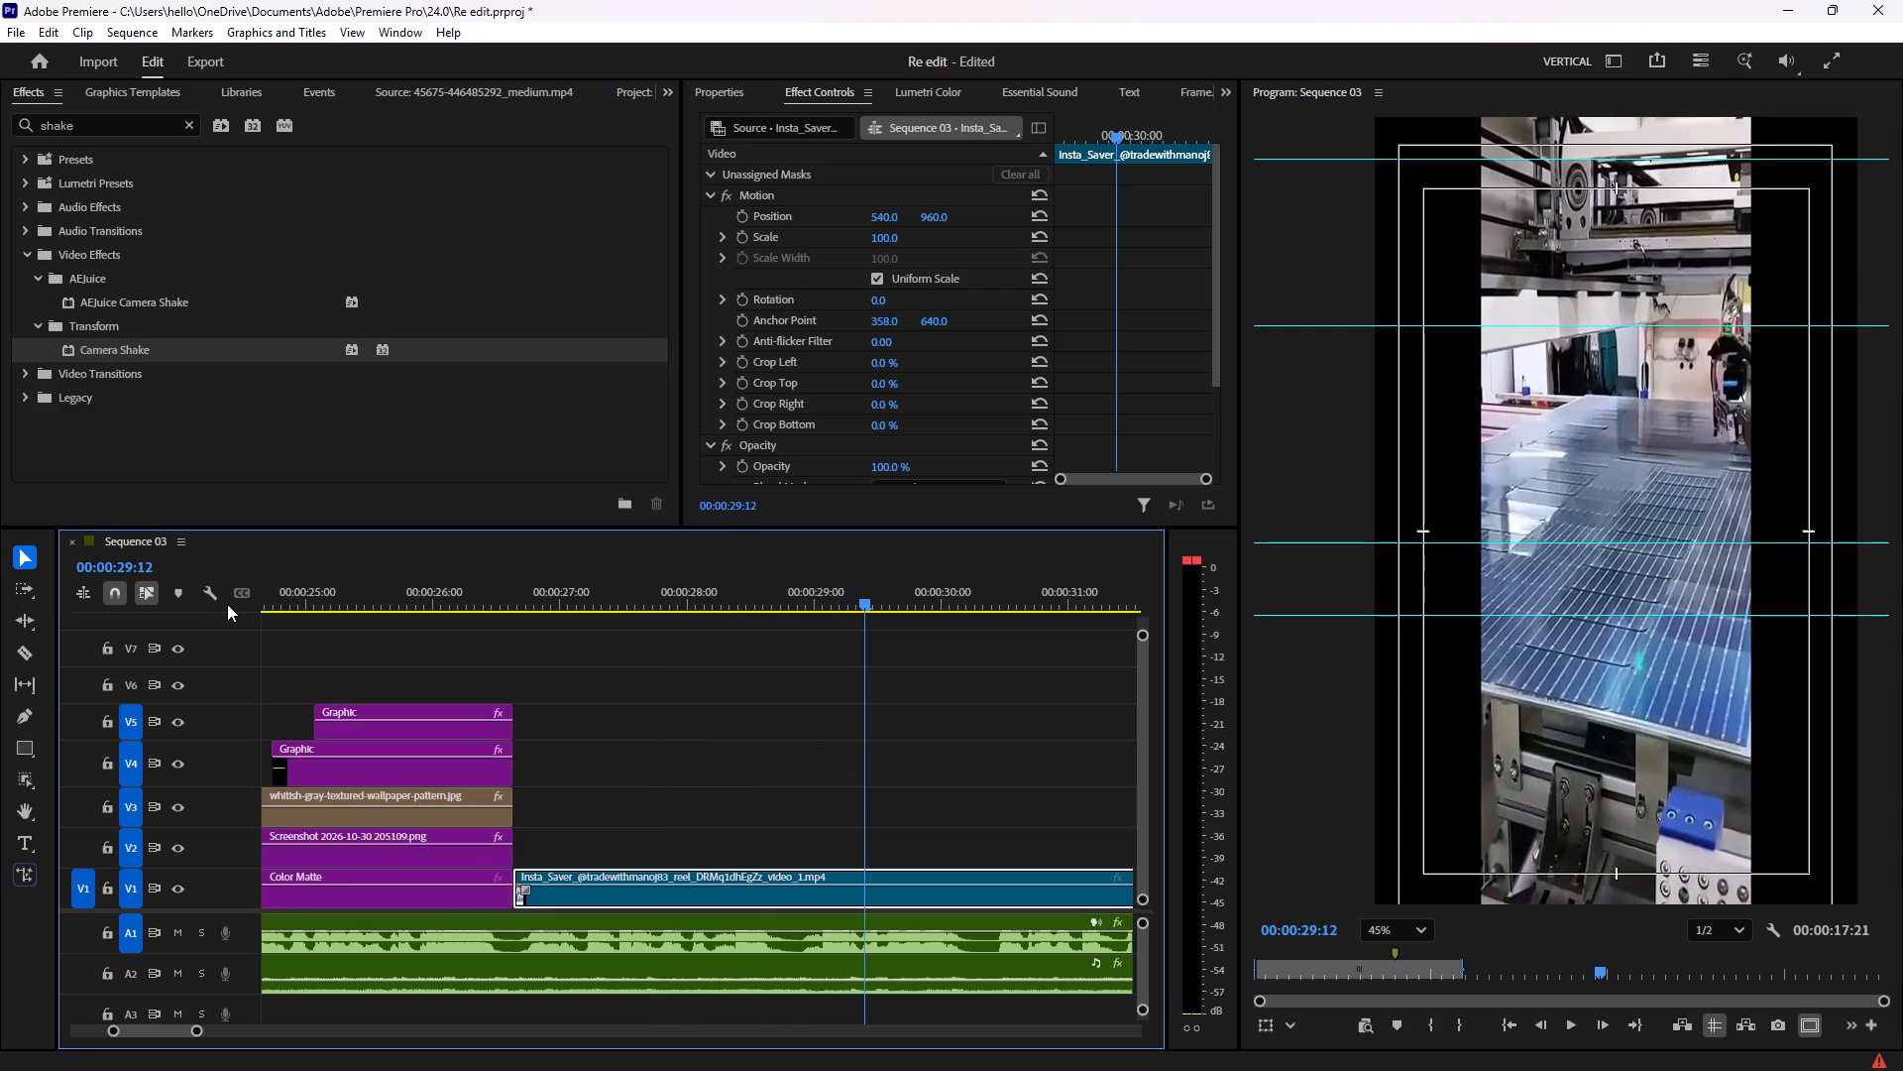
{"action": "key", "text": "space"}
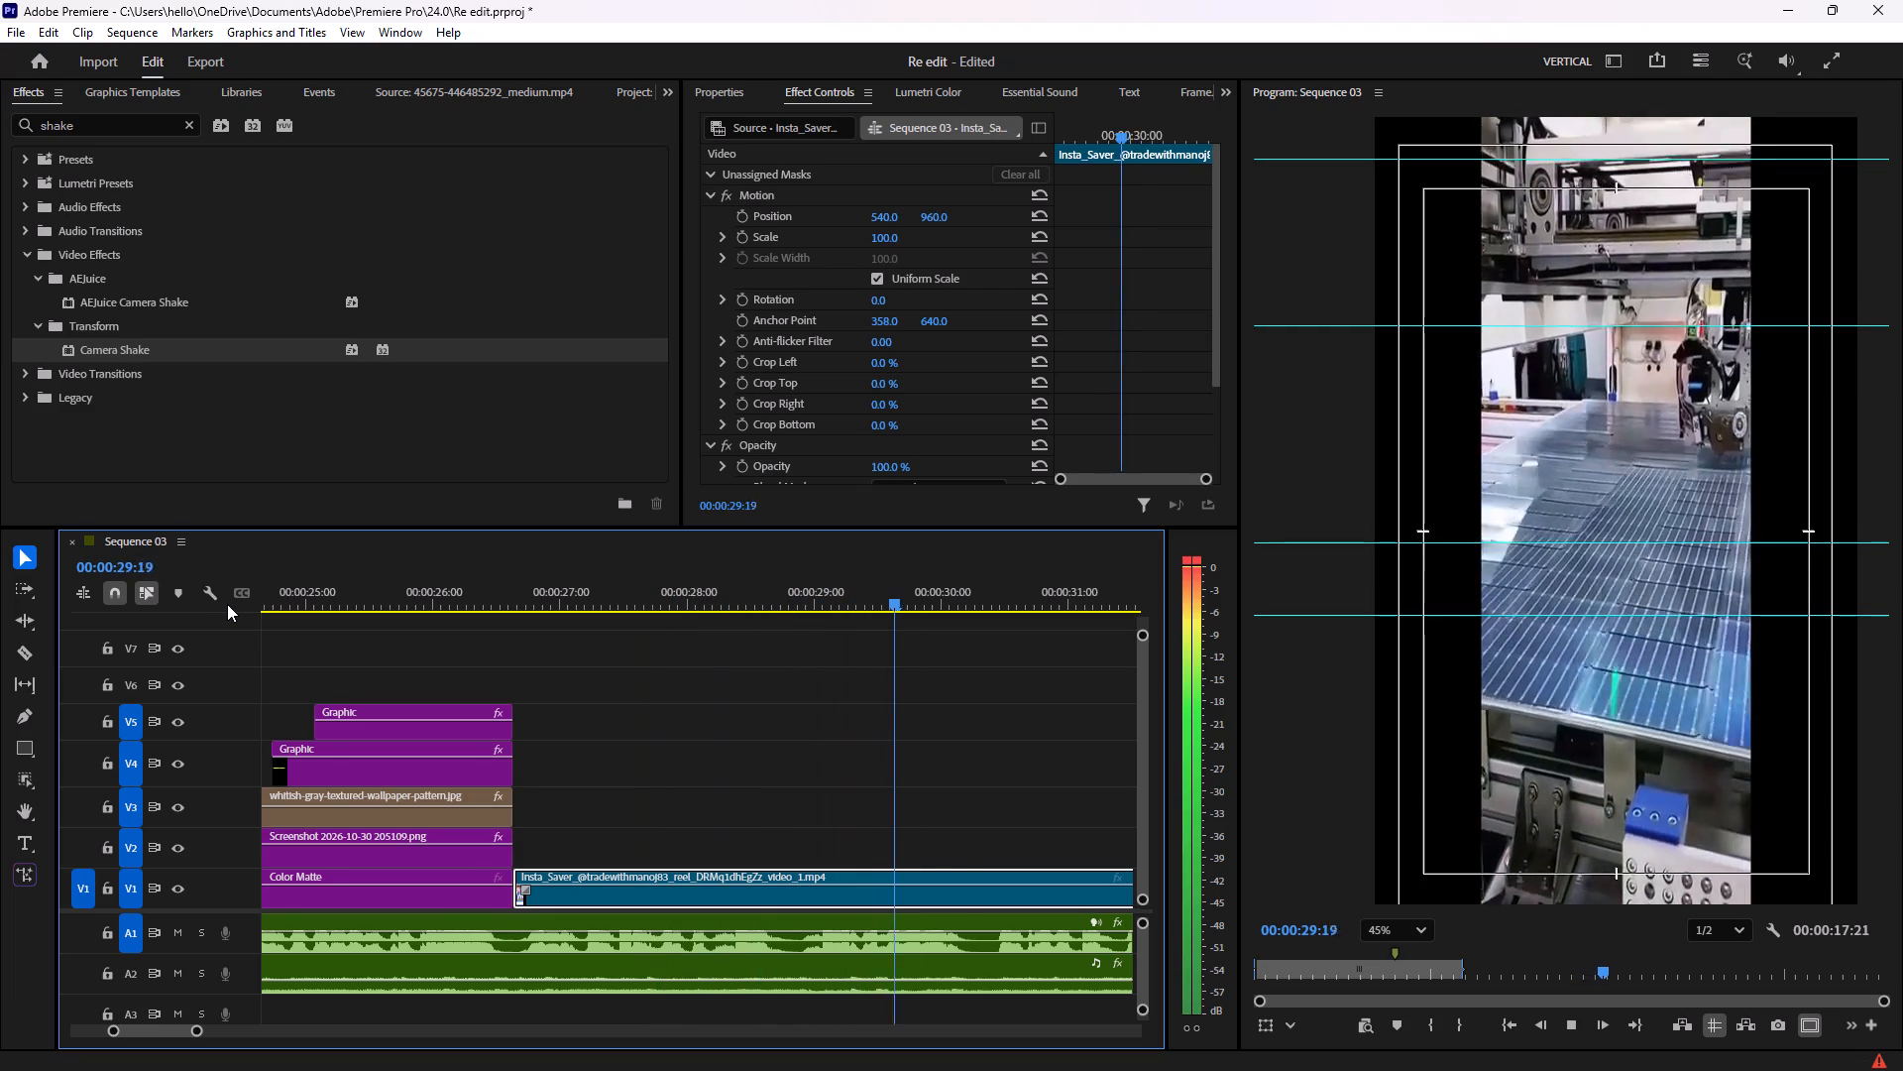
{"action": "key", "text": "space"}
{"action": "key", "text": "space"}
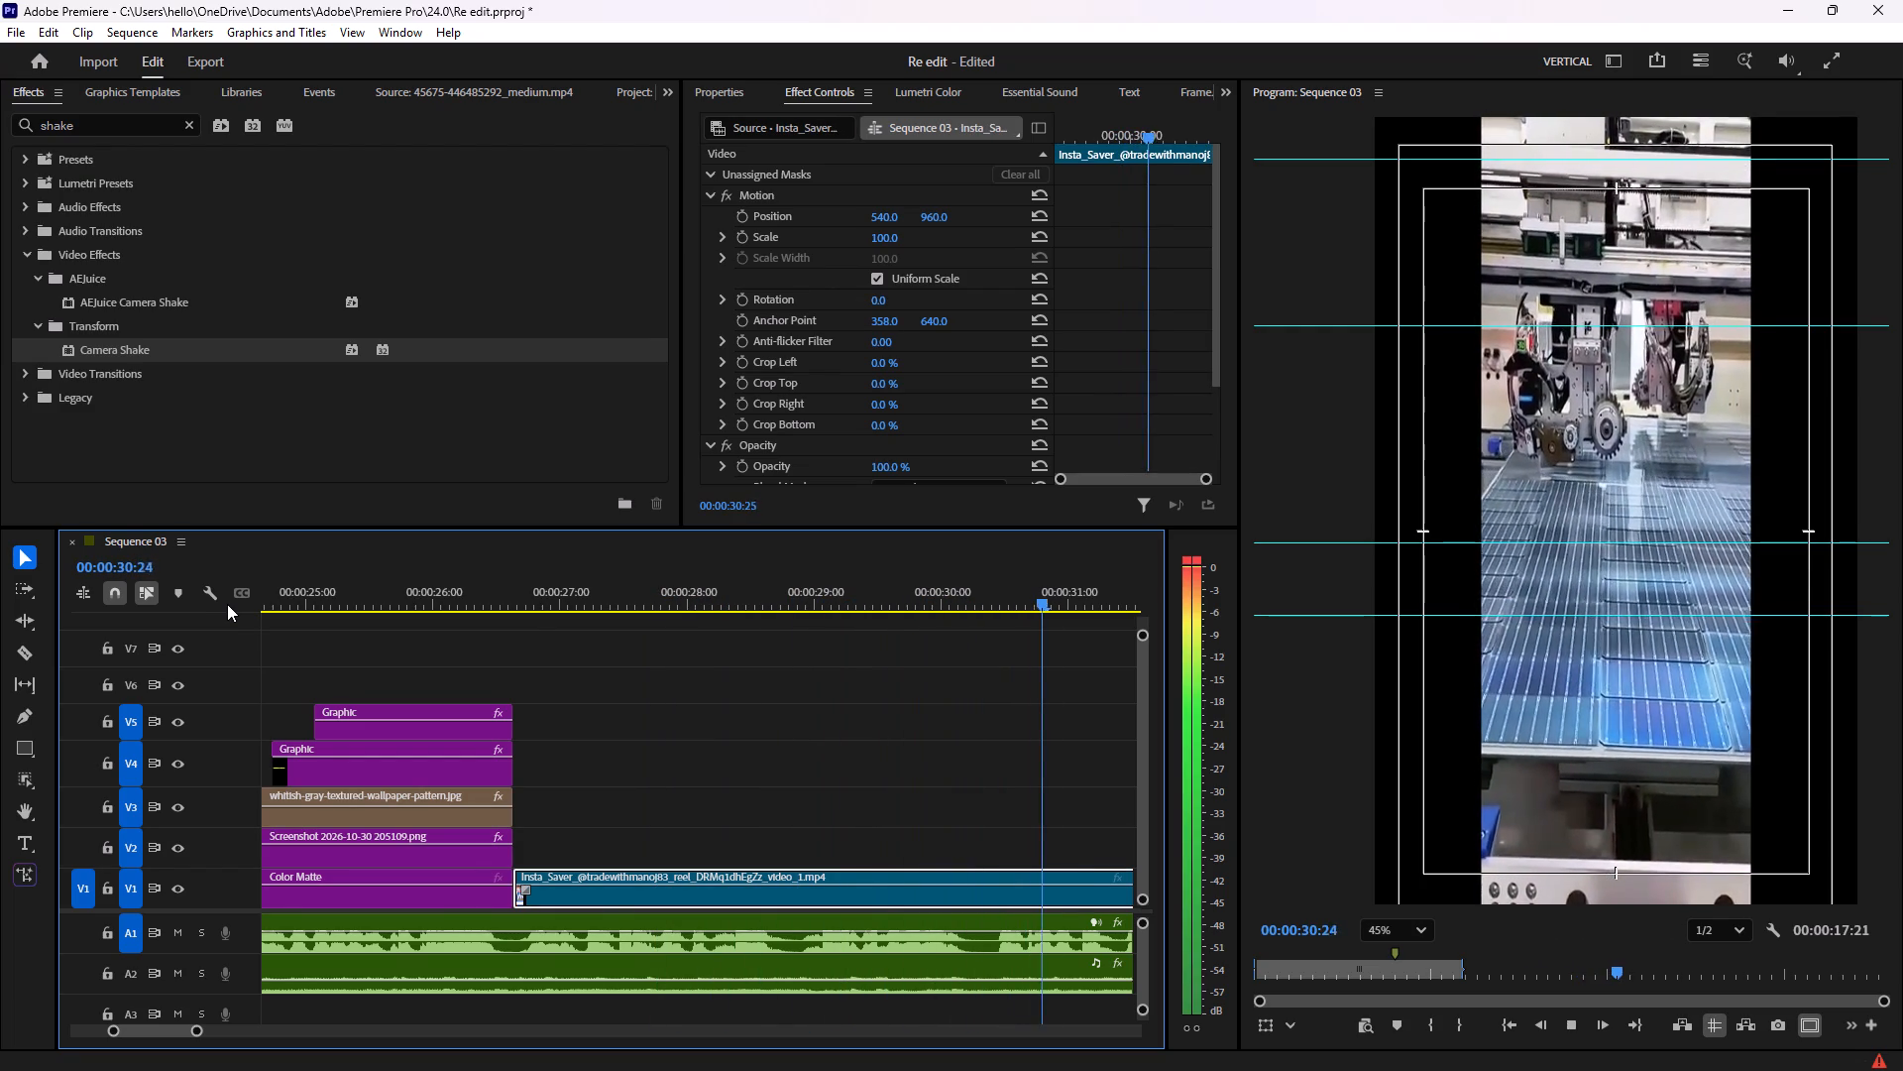
{"action": "key", "text": "space"}
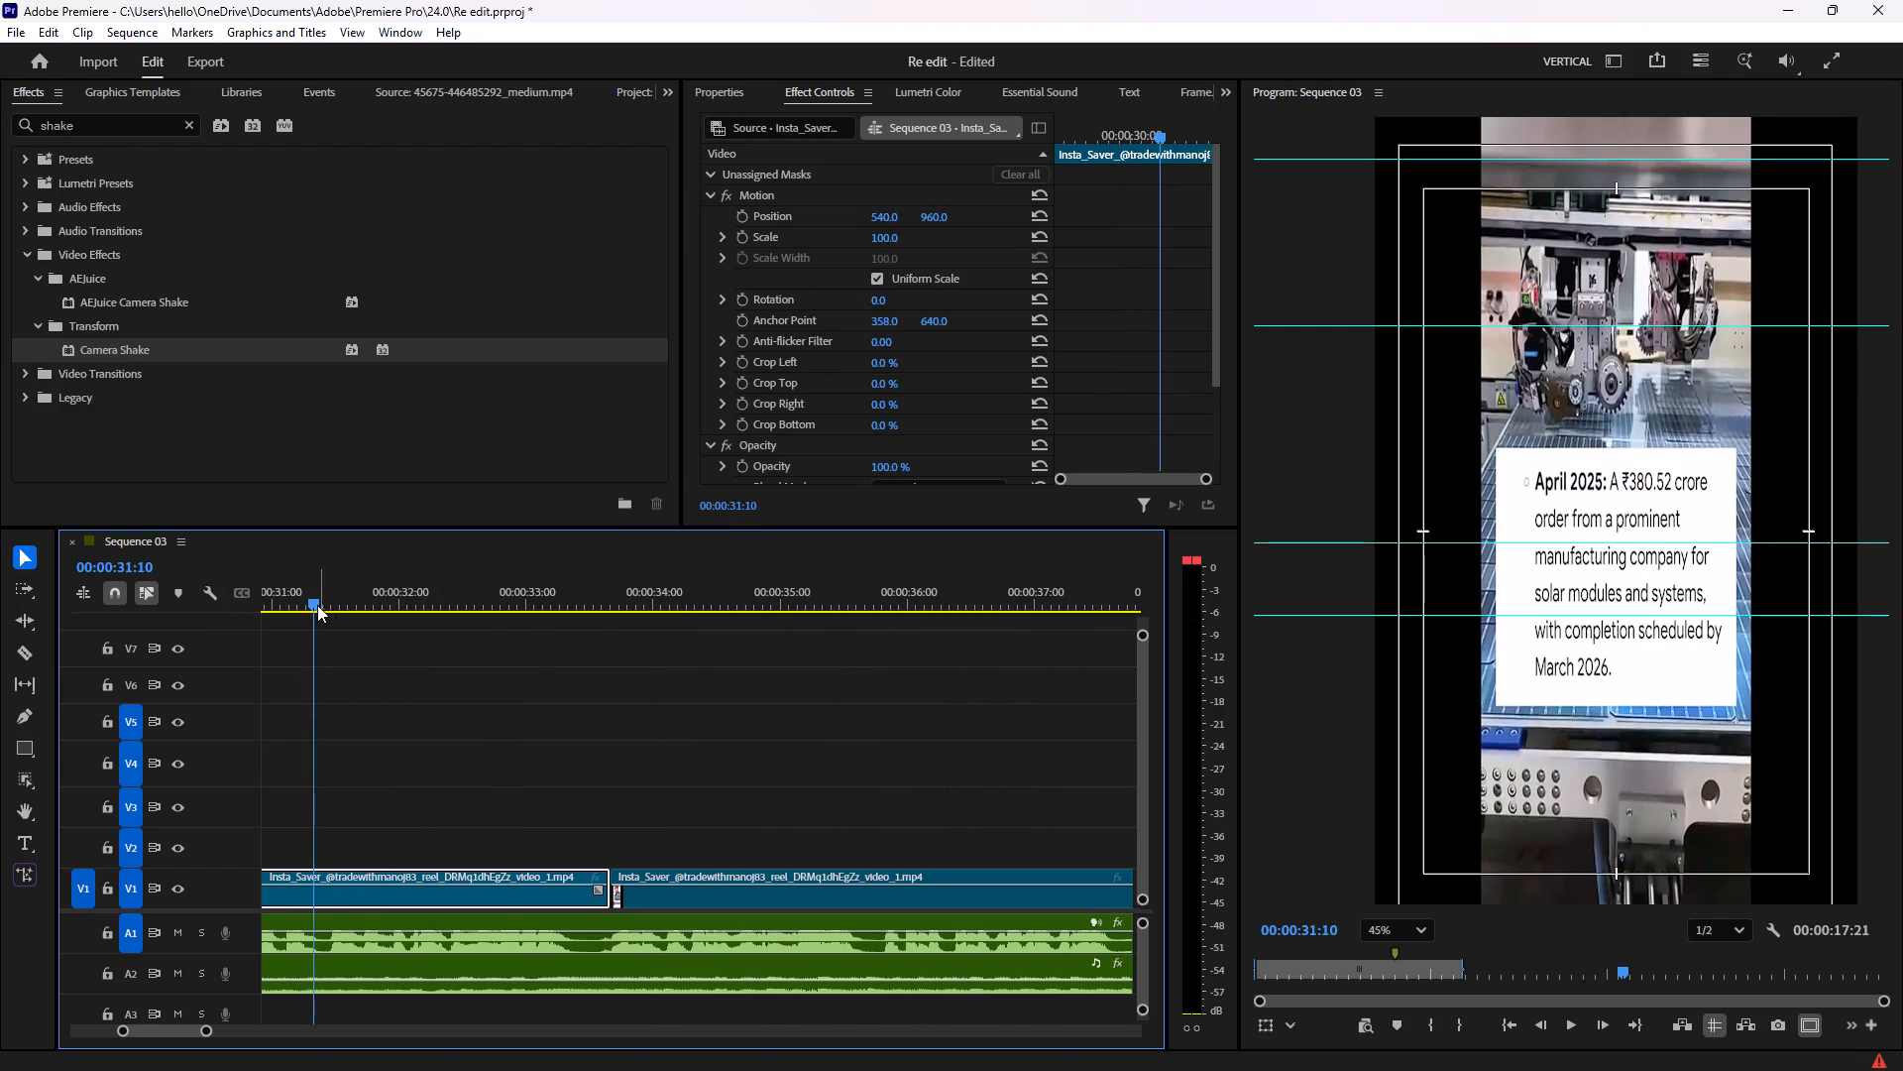
{"action": "left_click_drag", "start_coordinate": [316, 605], "coordinate": [207, 606]}
{"action": "key", "text": "space"}
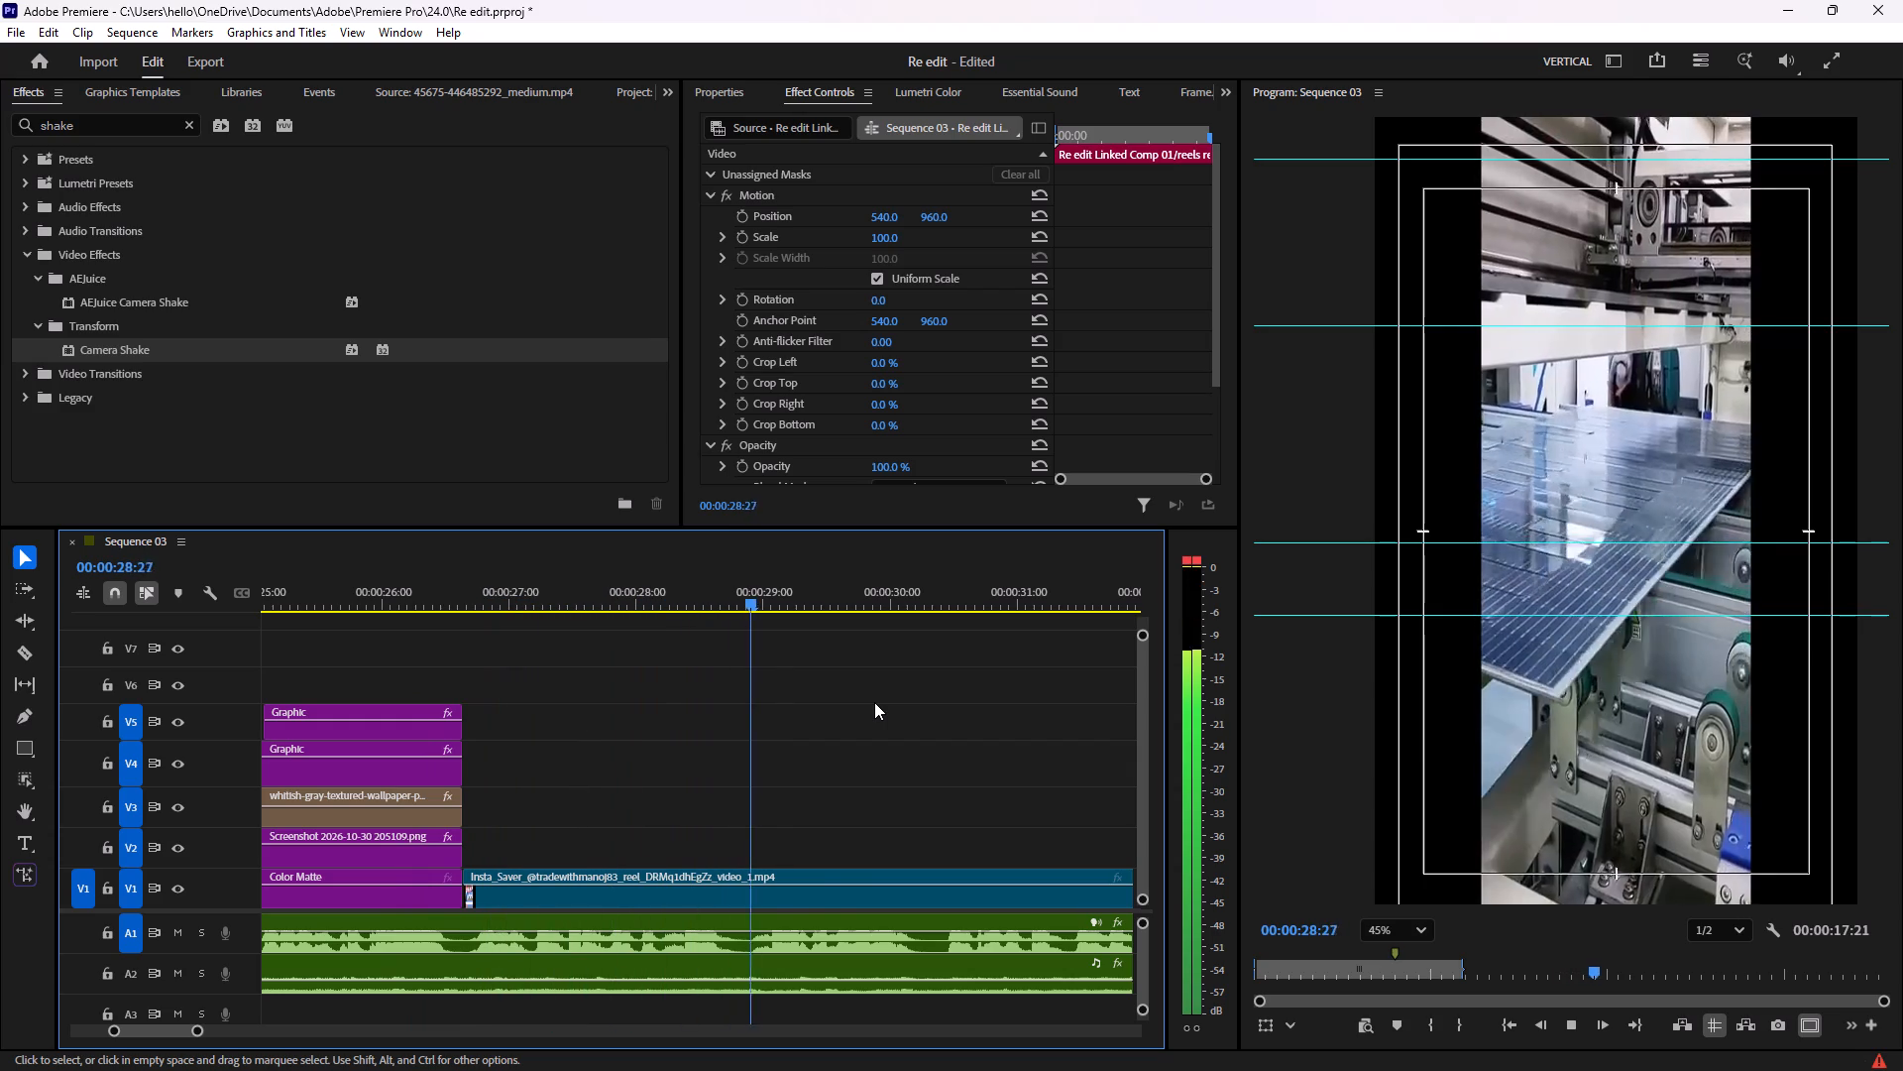
{"action": "key", "text": "space"}
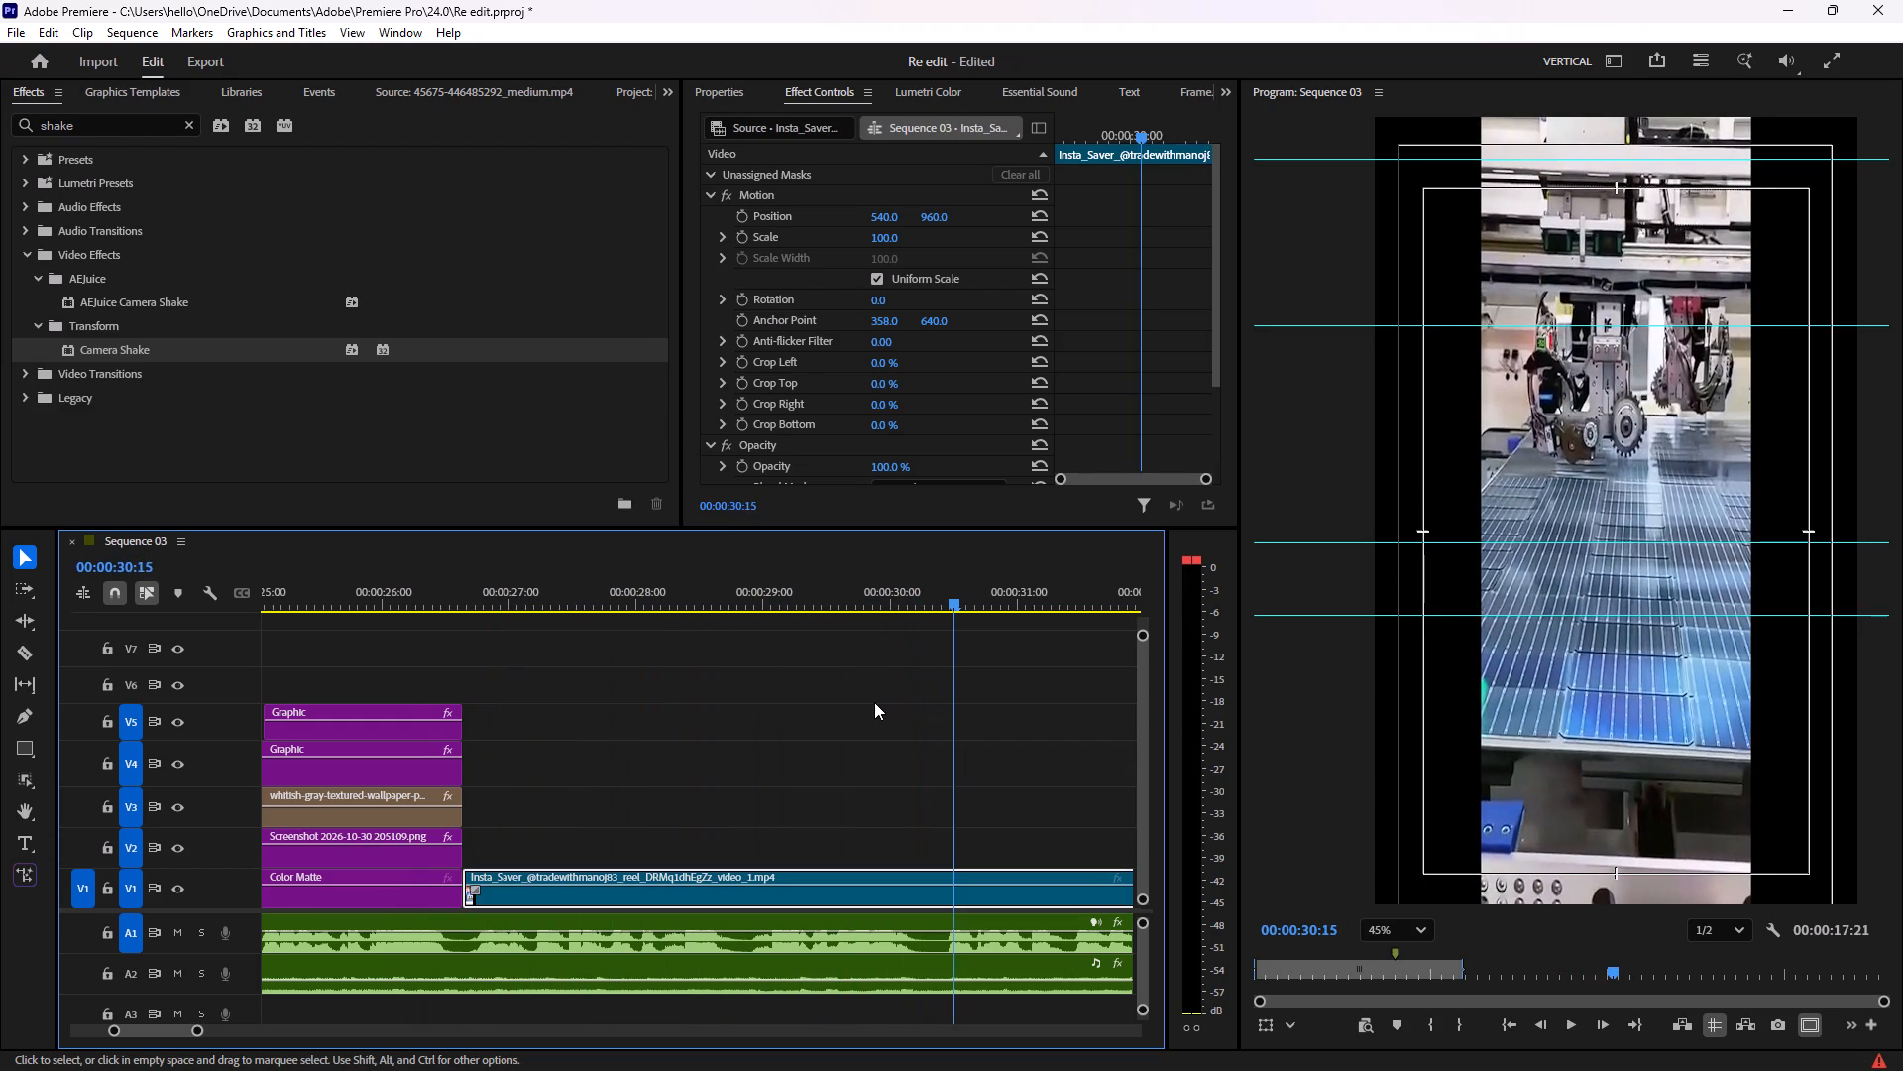
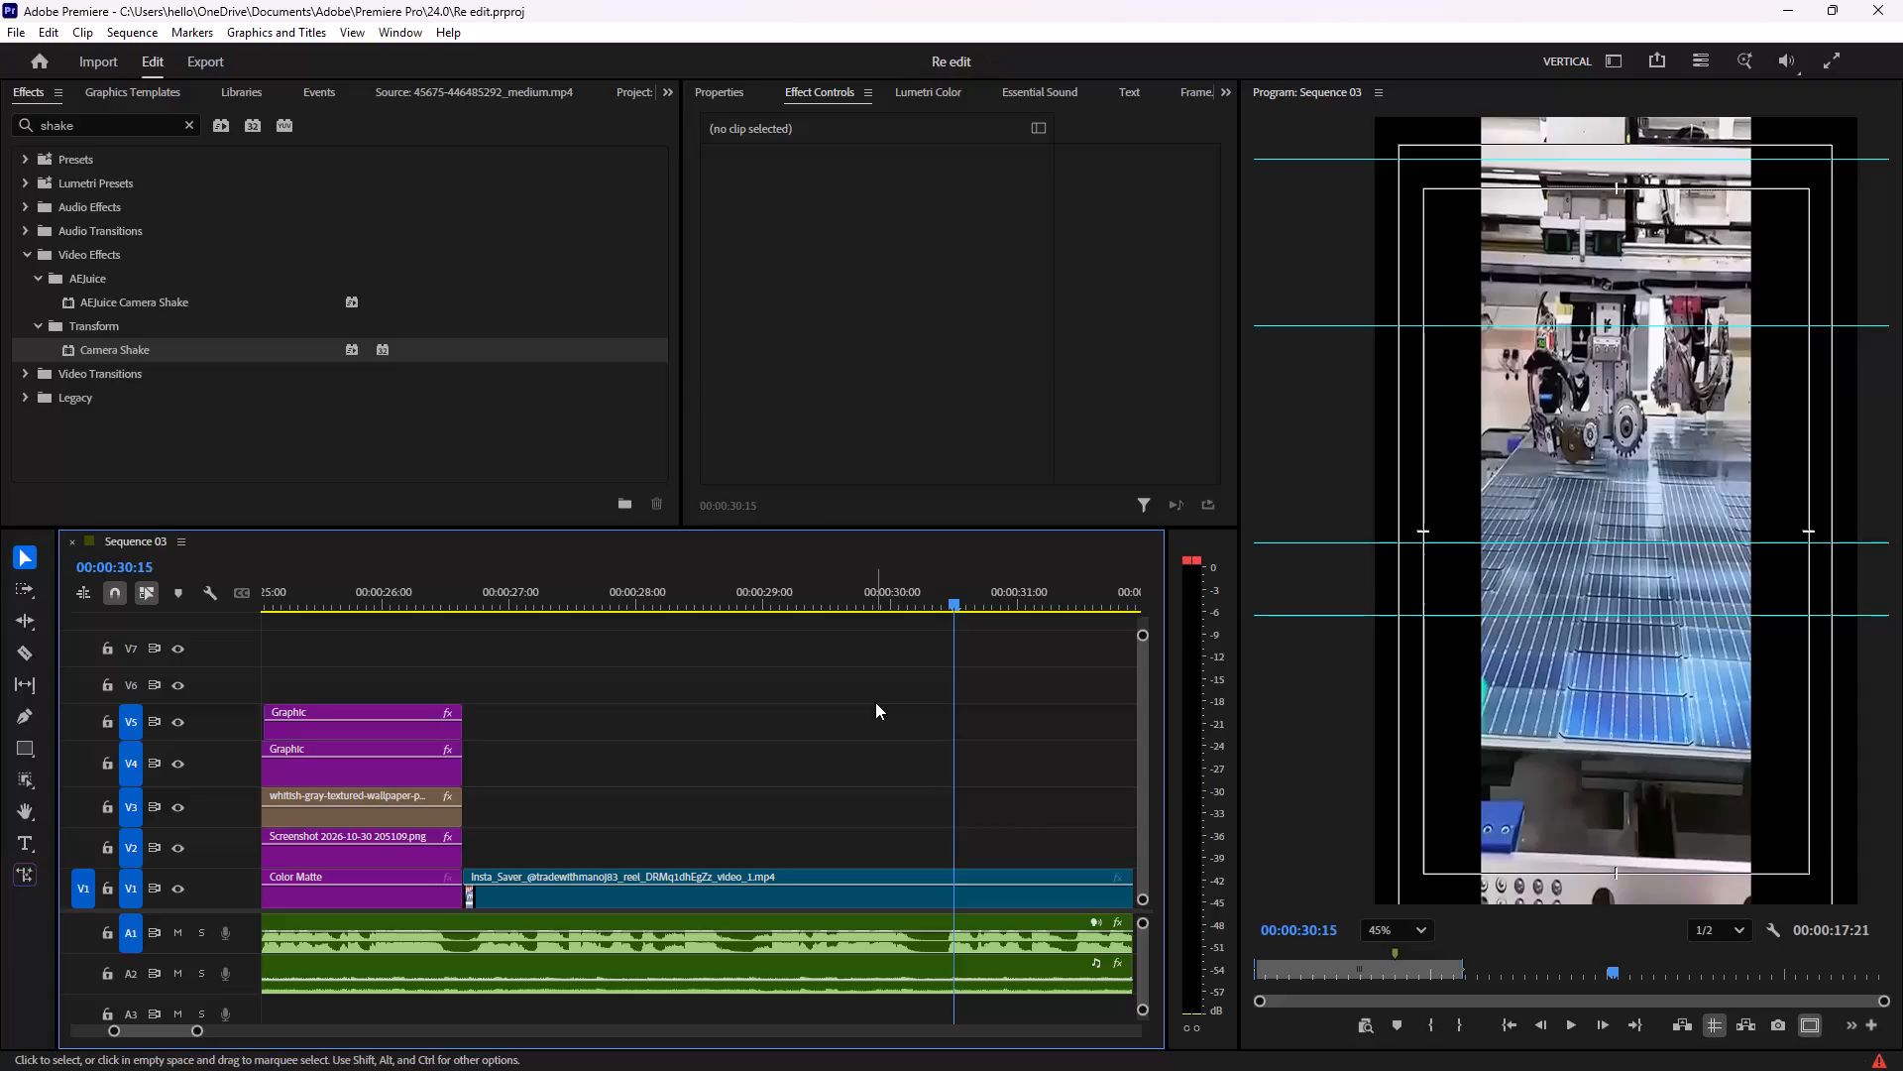
Return the playhead to 00:00:26:03 in the Natco news section and look over the full Sequence 03 timeline.
{"action": "left_click", "coordinate": [397, 604]}
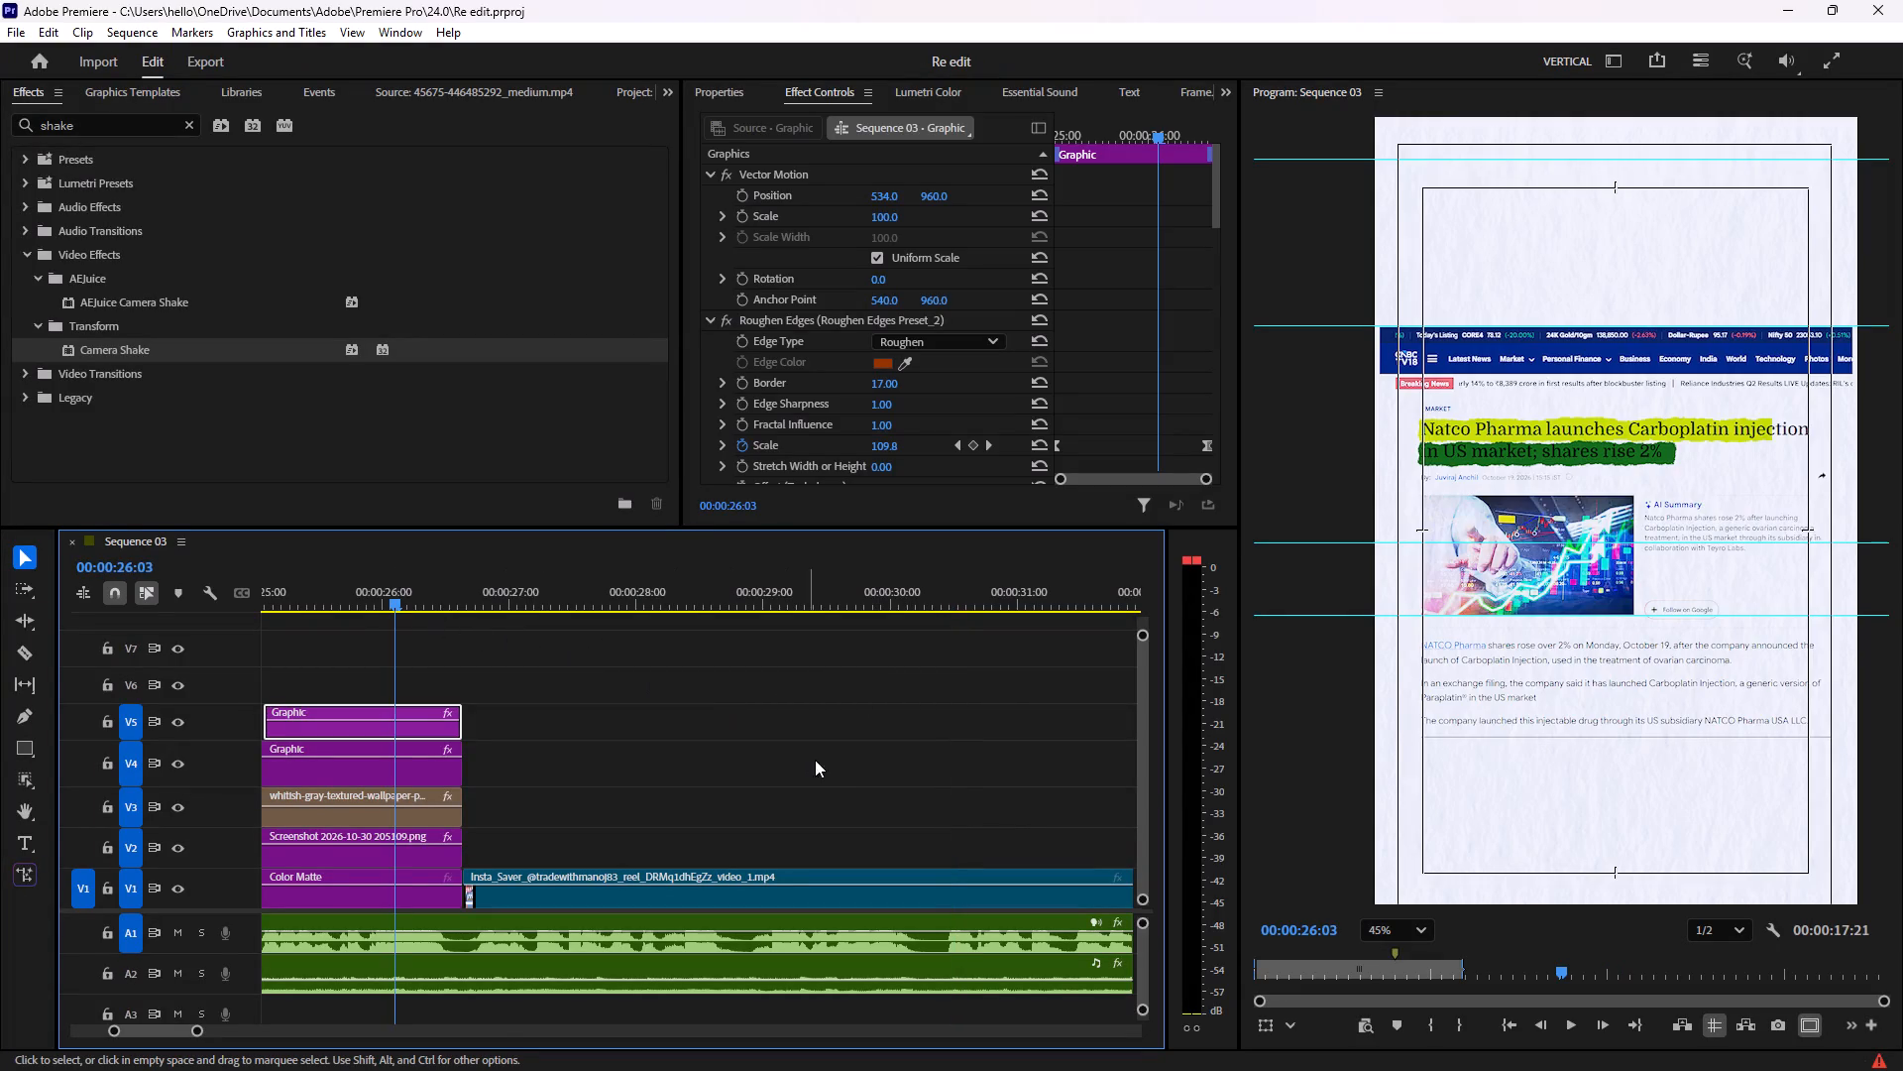
{"action": "scroll", "coordinate": [841, 767], "scroll_direction": "down", "scroll_amount": 6}
{"action": "scroll", "coordinate": [841, 768], "scroll_direction": "up", "scroll_amount": 5}
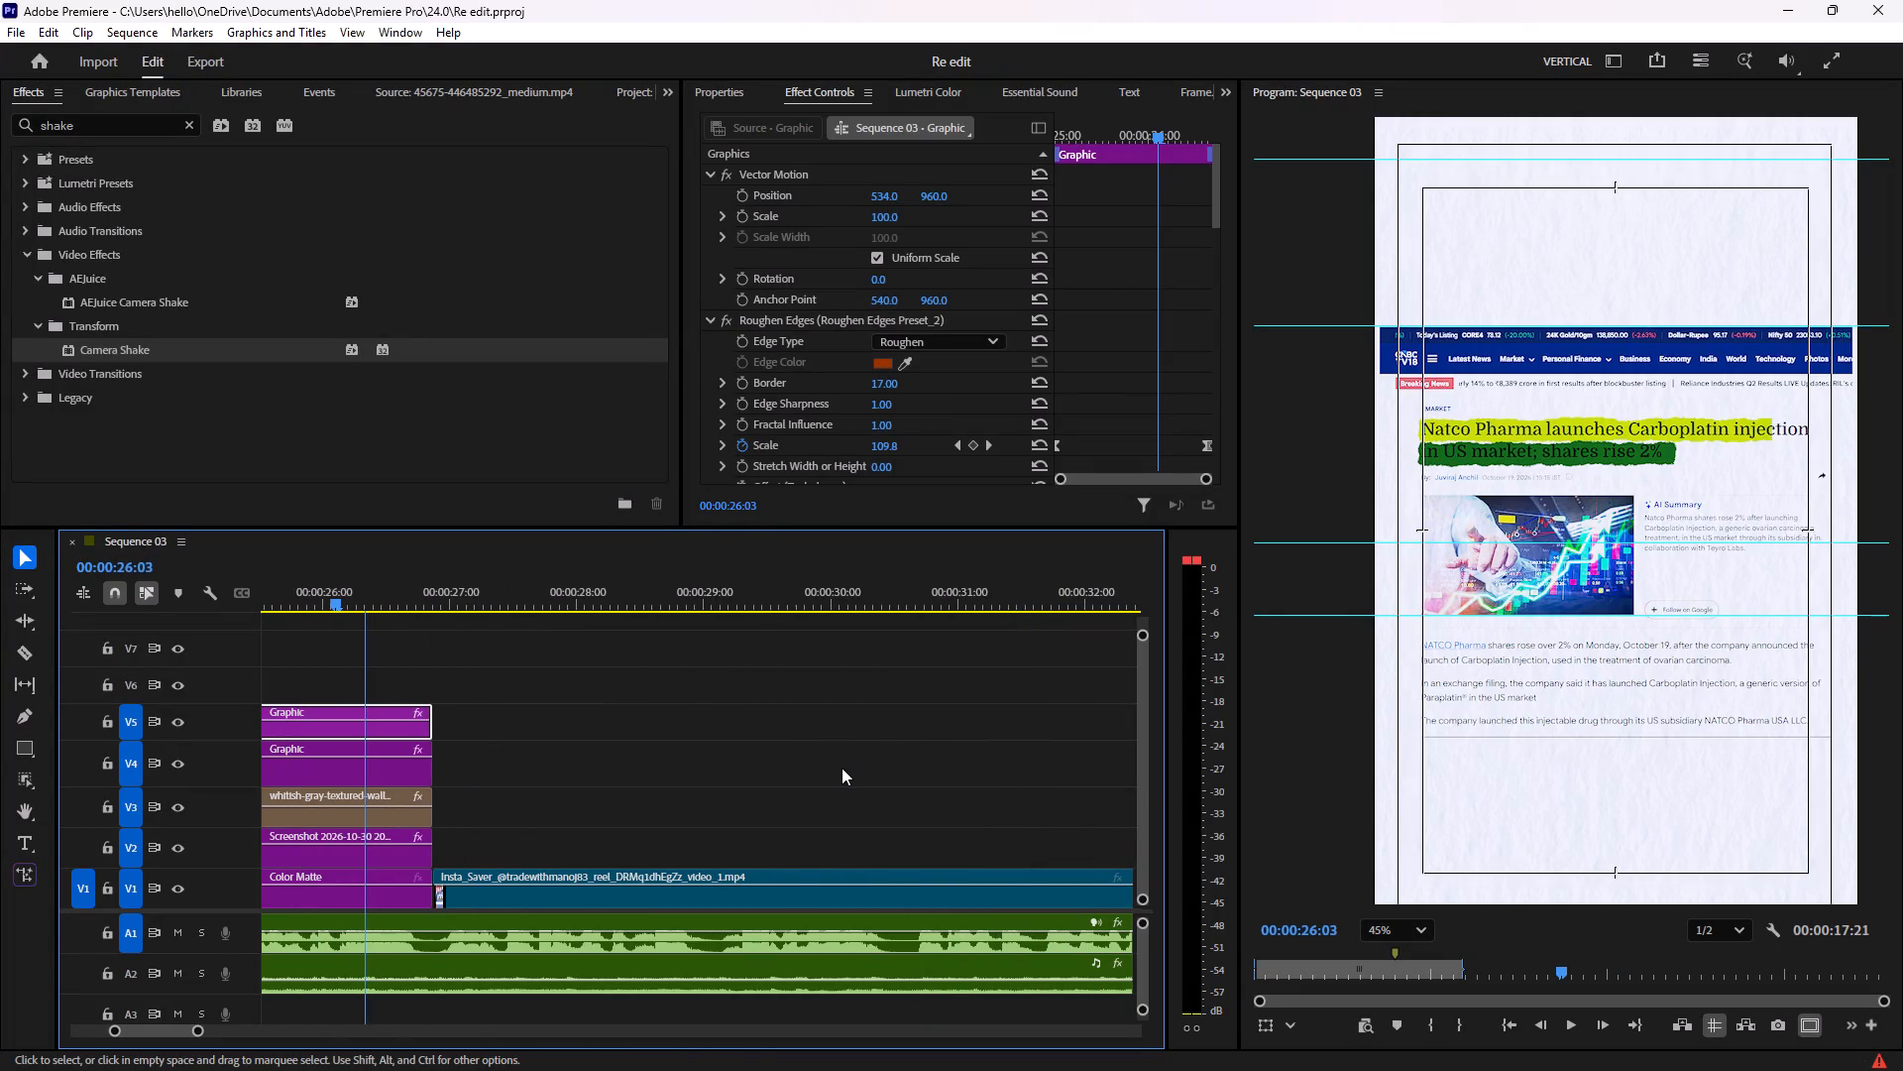
{"action": "scroll", "coordinate": [841, 777], "scroll_direction": "down", "scroll_amount": 20, "text": "alt"}
{"action": "scroll", "coordinate": [841, 777], "scroll_direction": "down", "scroll_amount": 6, "text": "alt"}
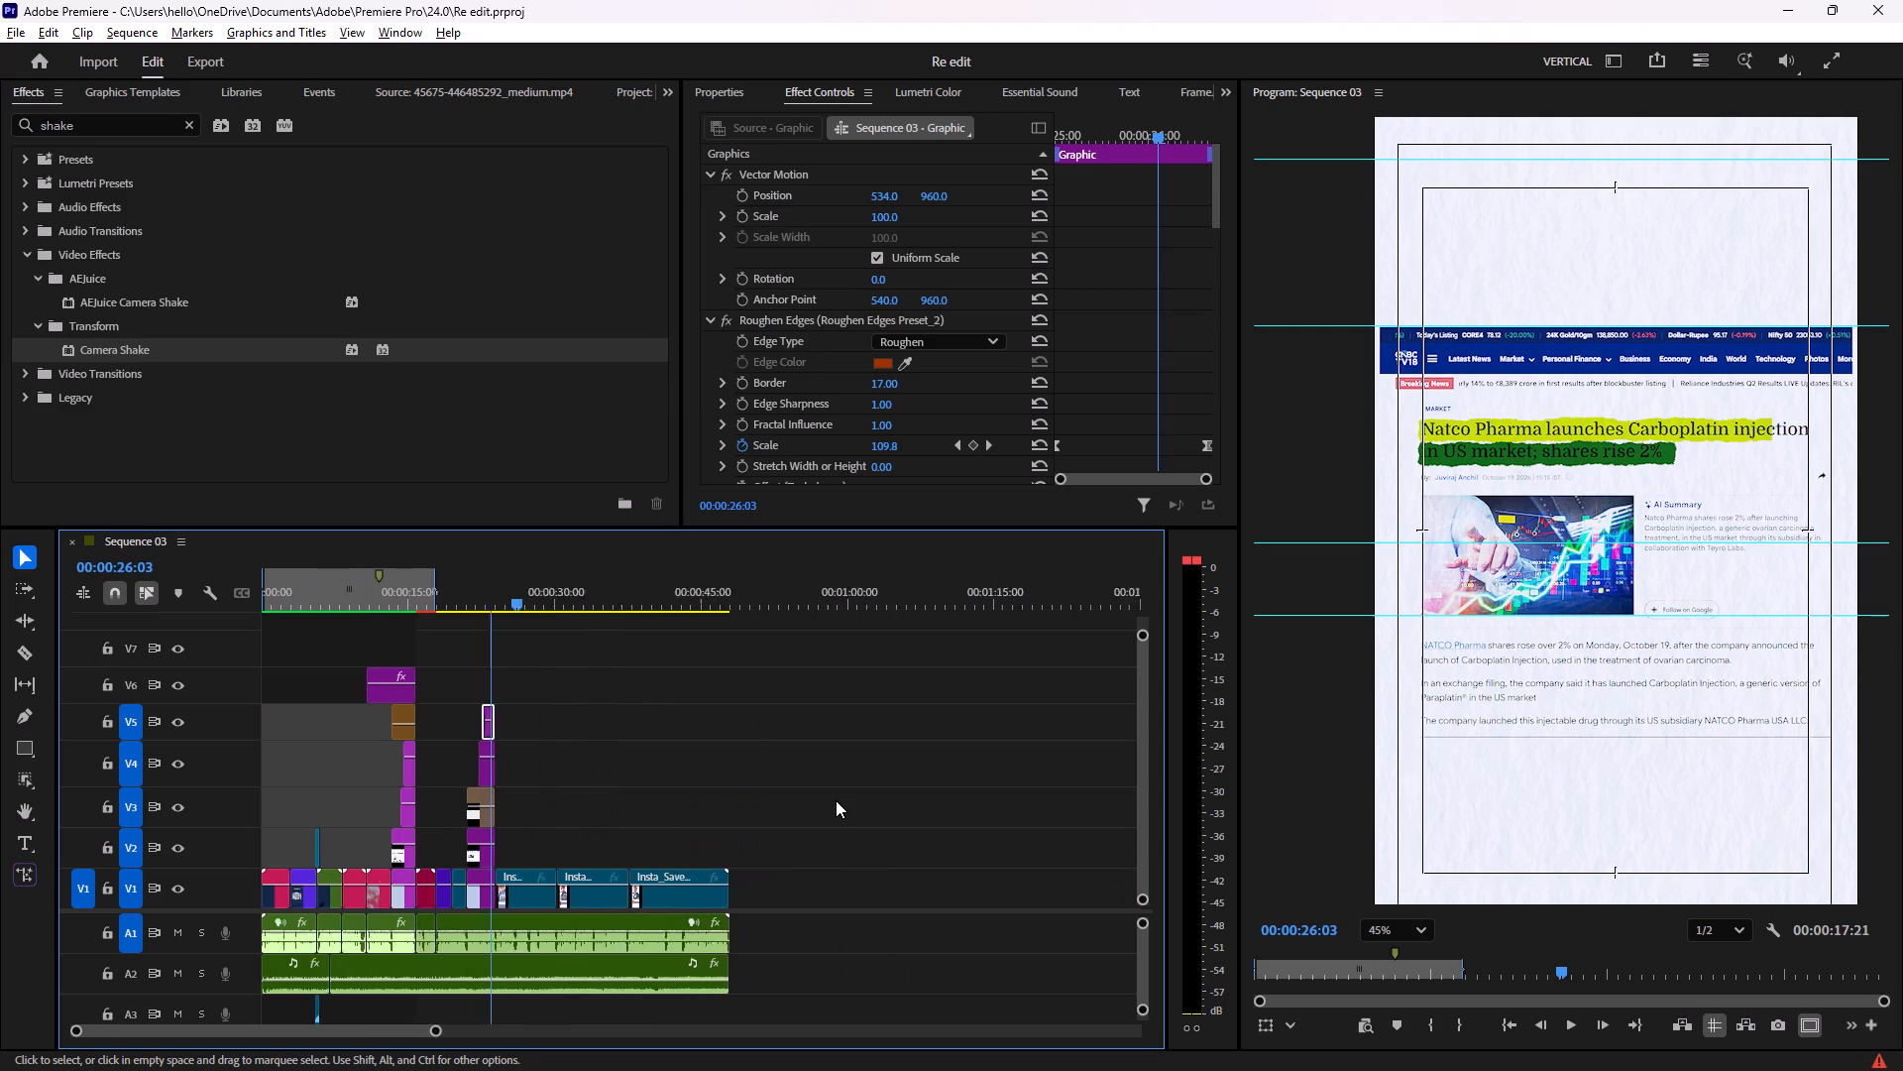
Close the Re edit project by exiting Premiere.
{"action": "left_click", "coordinate": [1887, 4]}
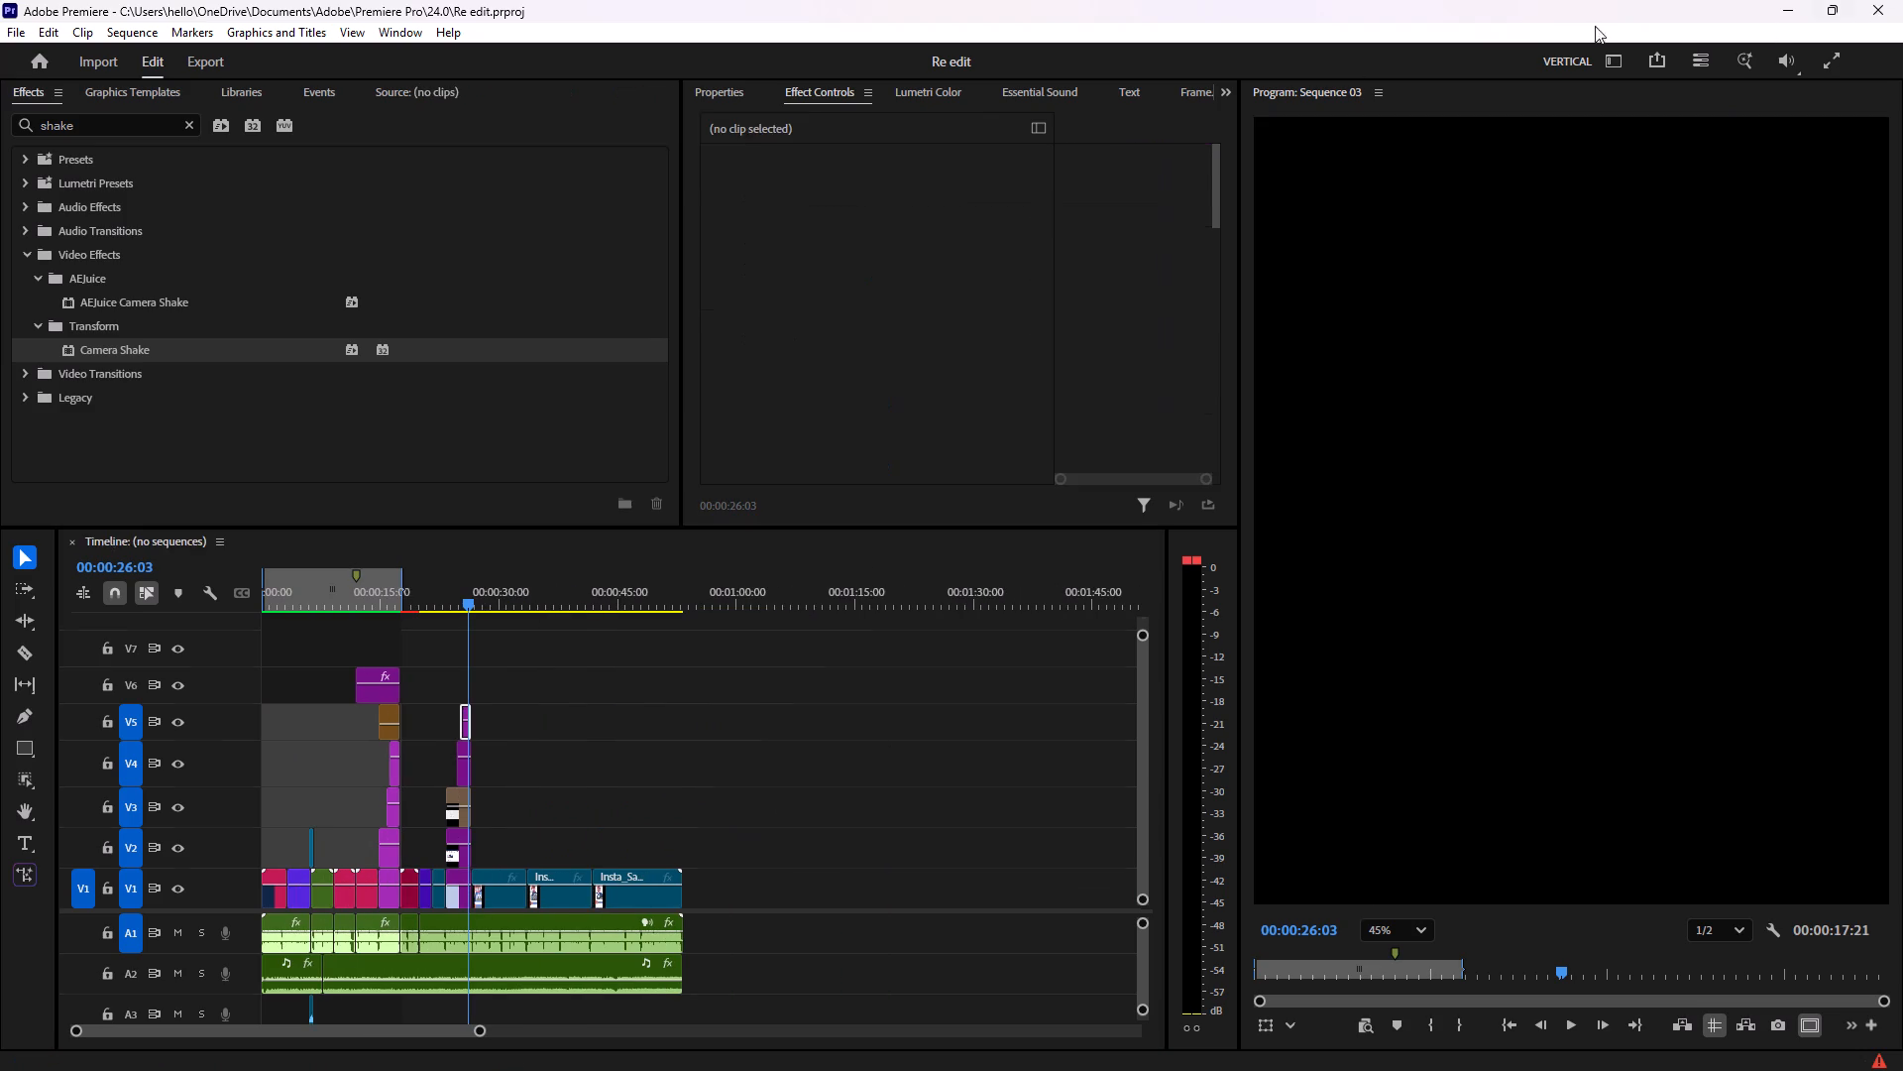